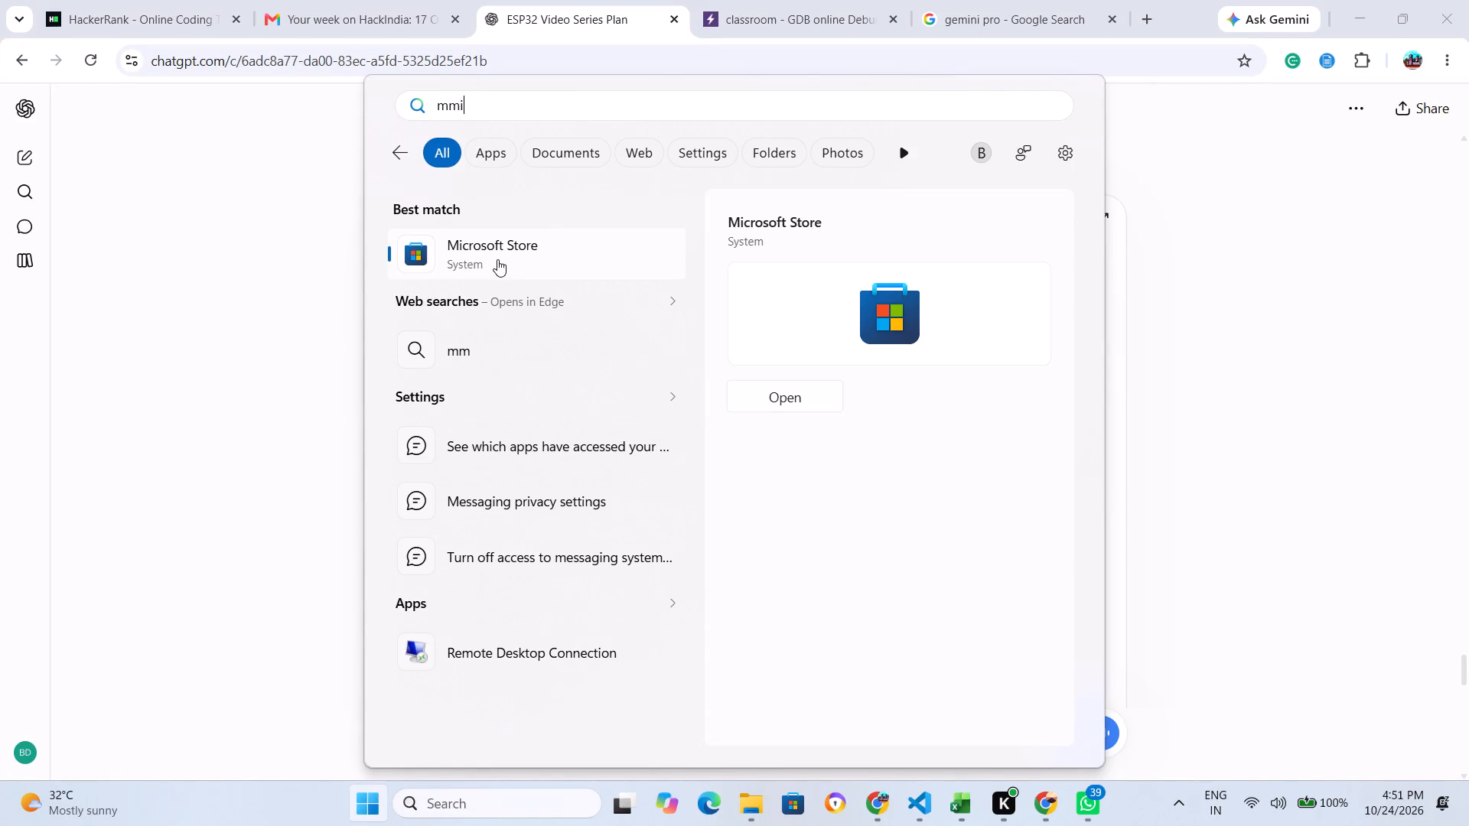
key(BackSpace)
key(BackSpace)
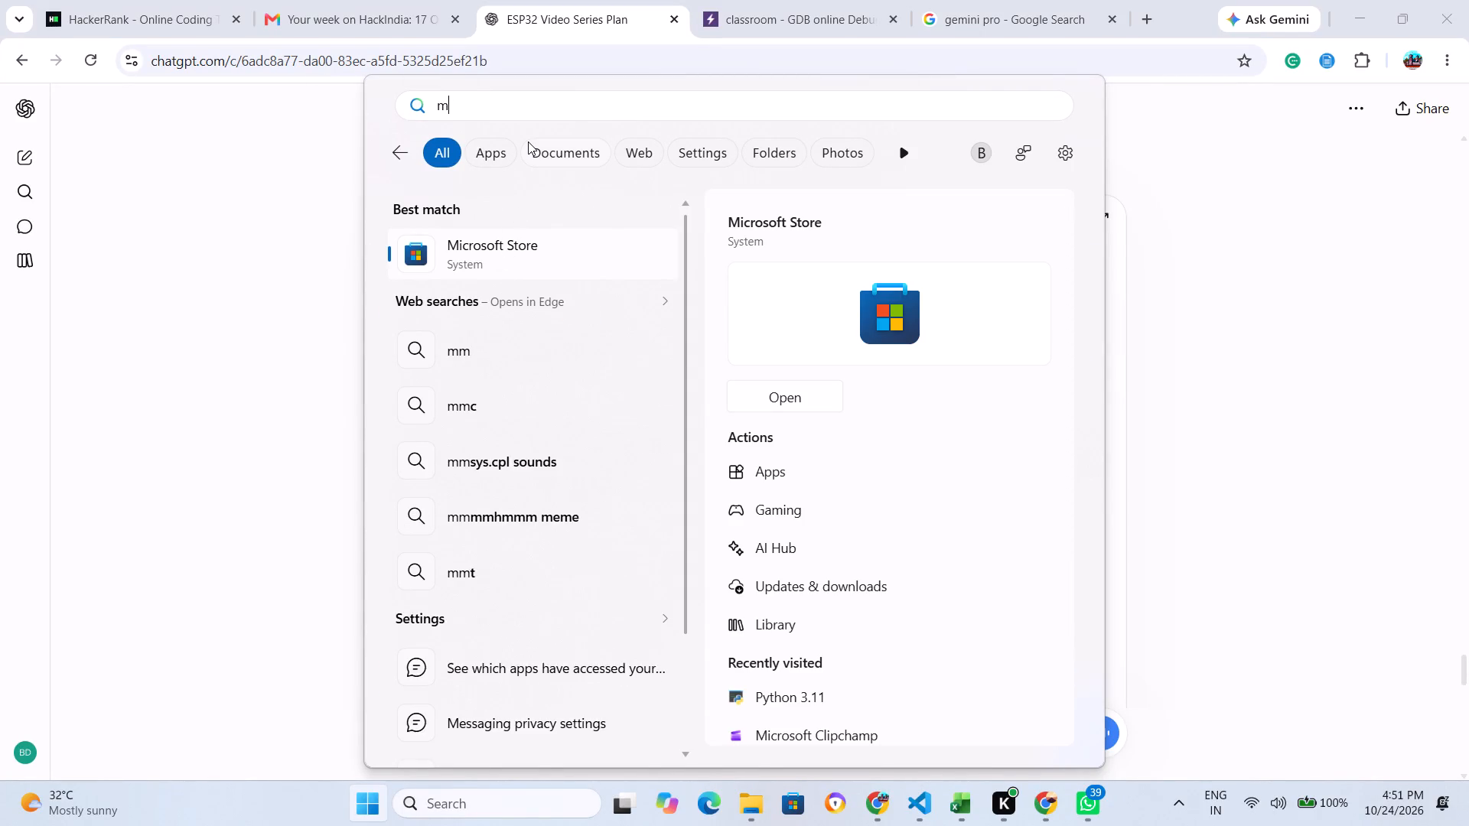
click(568, 302)
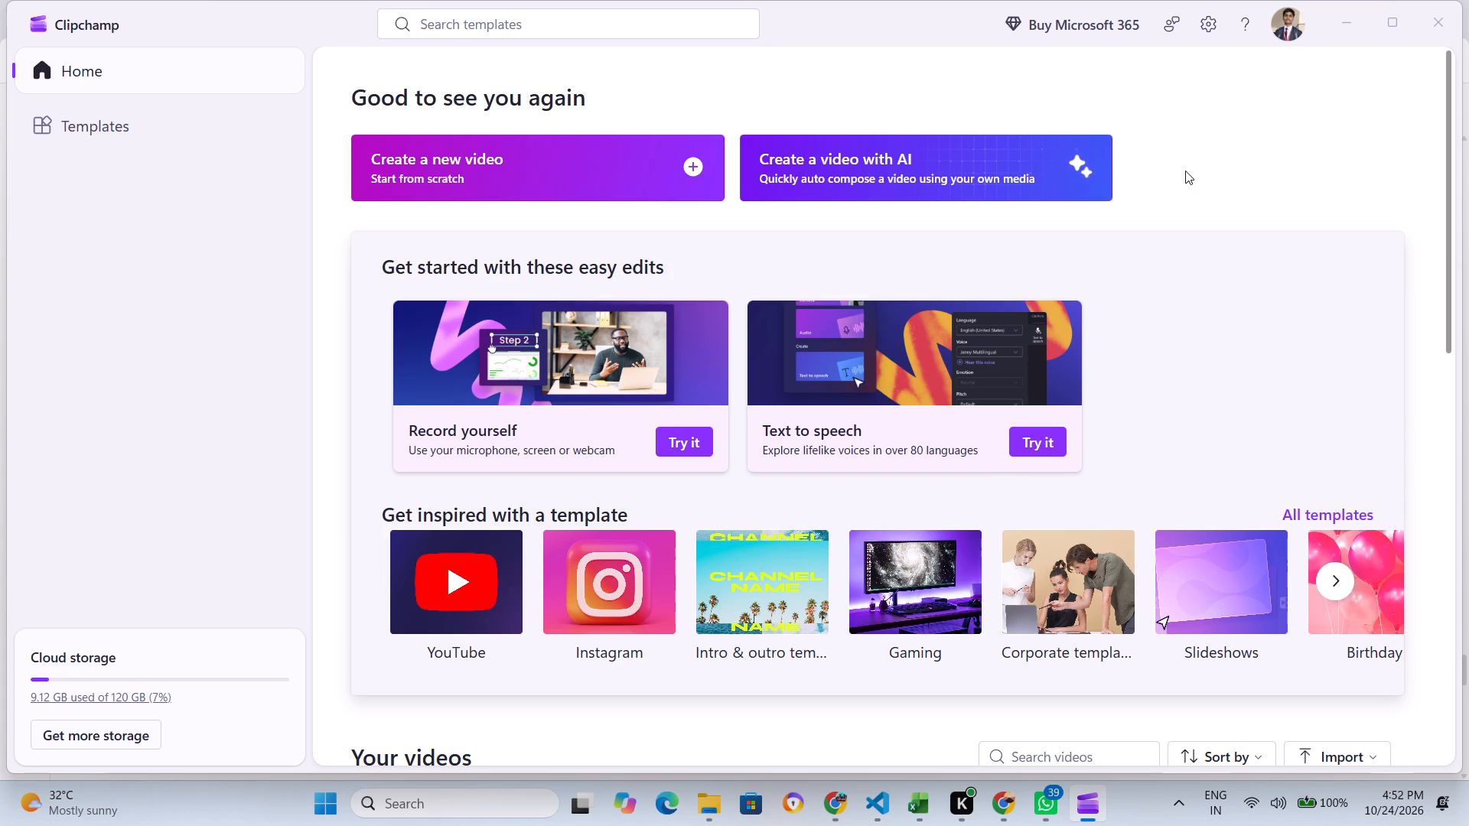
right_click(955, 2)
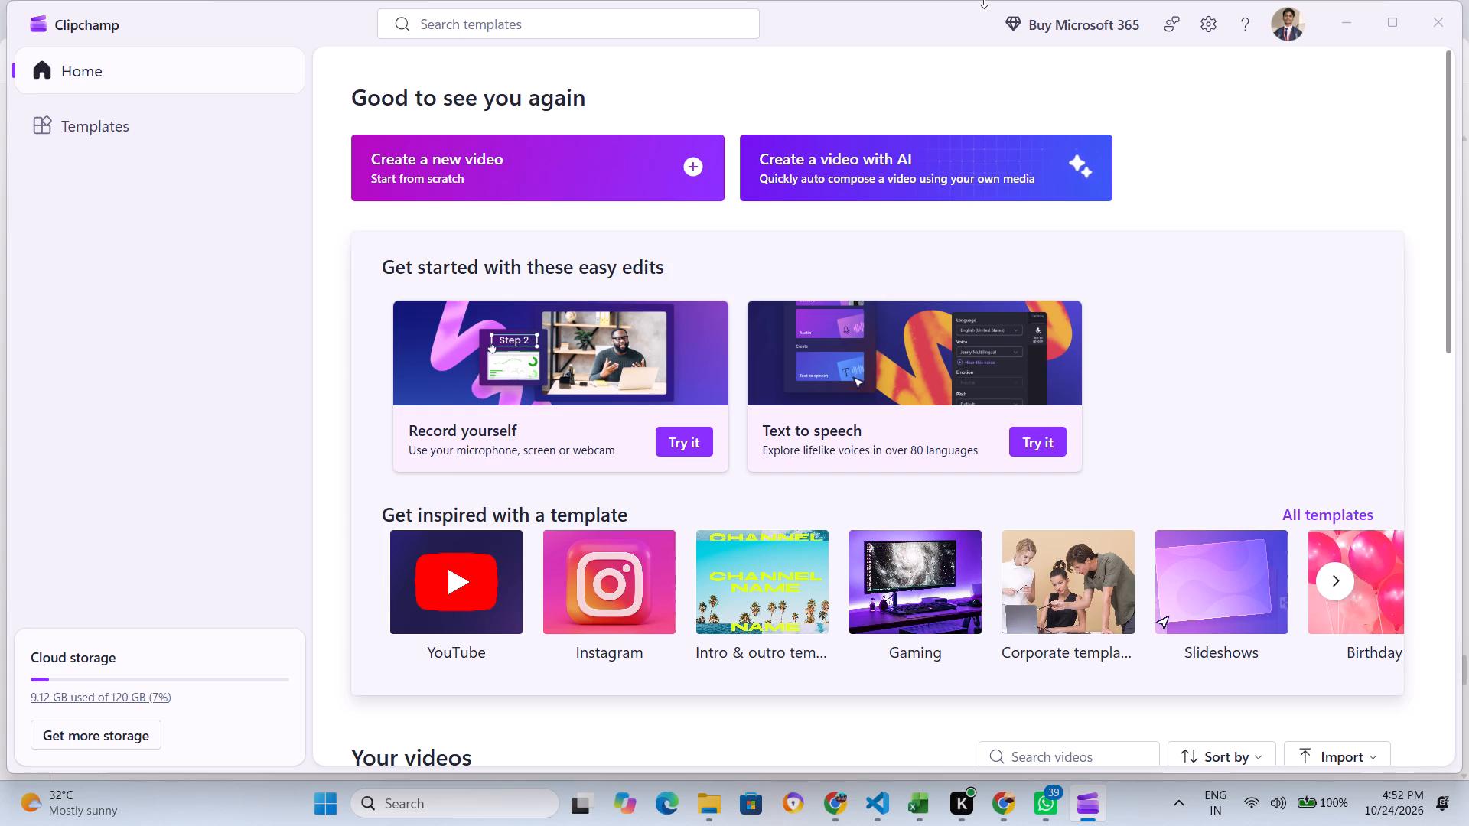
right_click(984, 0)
Create a new video project from scratch.
click(471, 160)
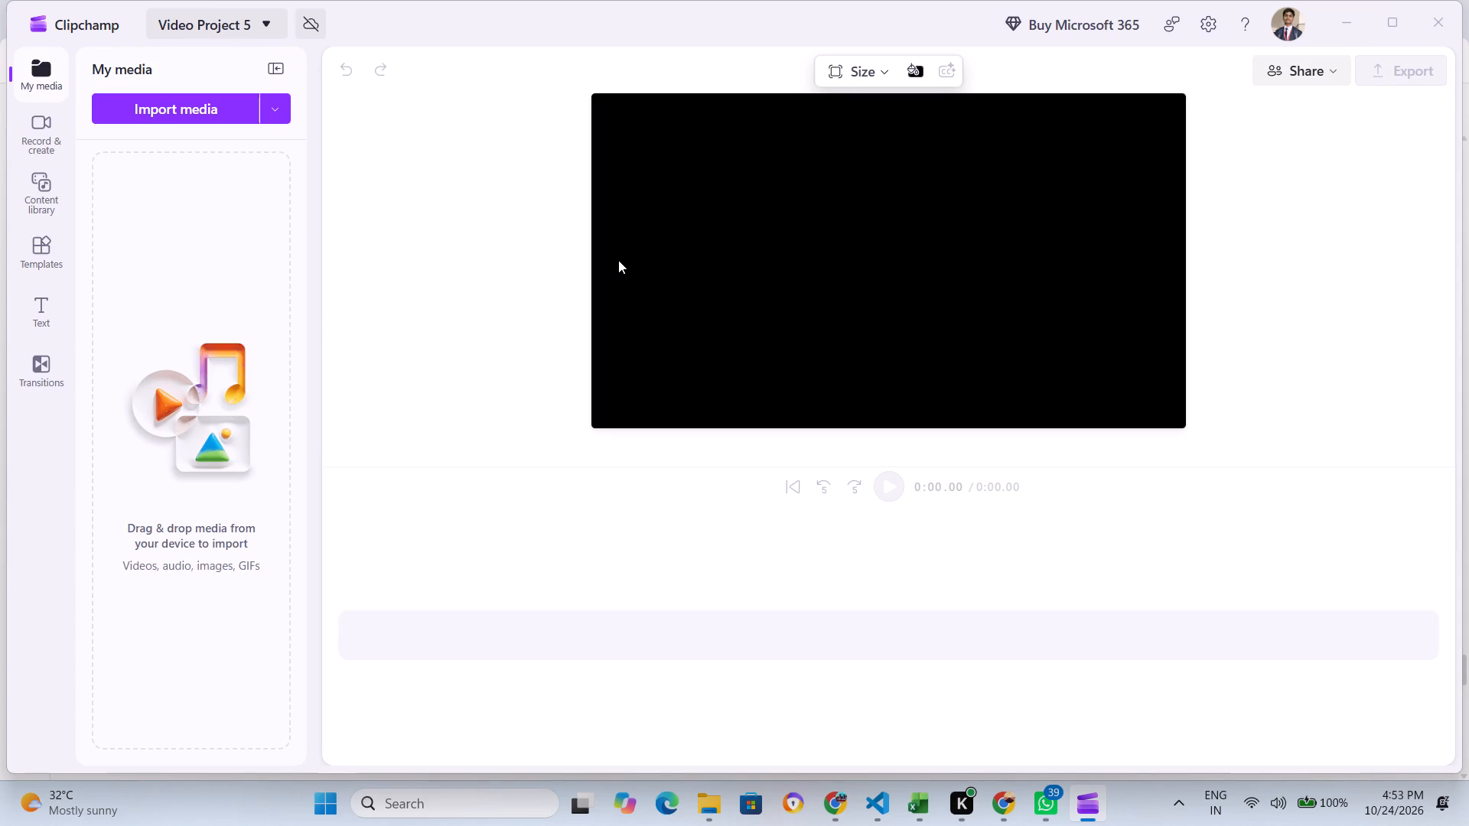
Import the WhatsApp video dated 2026-10-24 into the project's media and place it on the timeline.
right_click(618, 260)
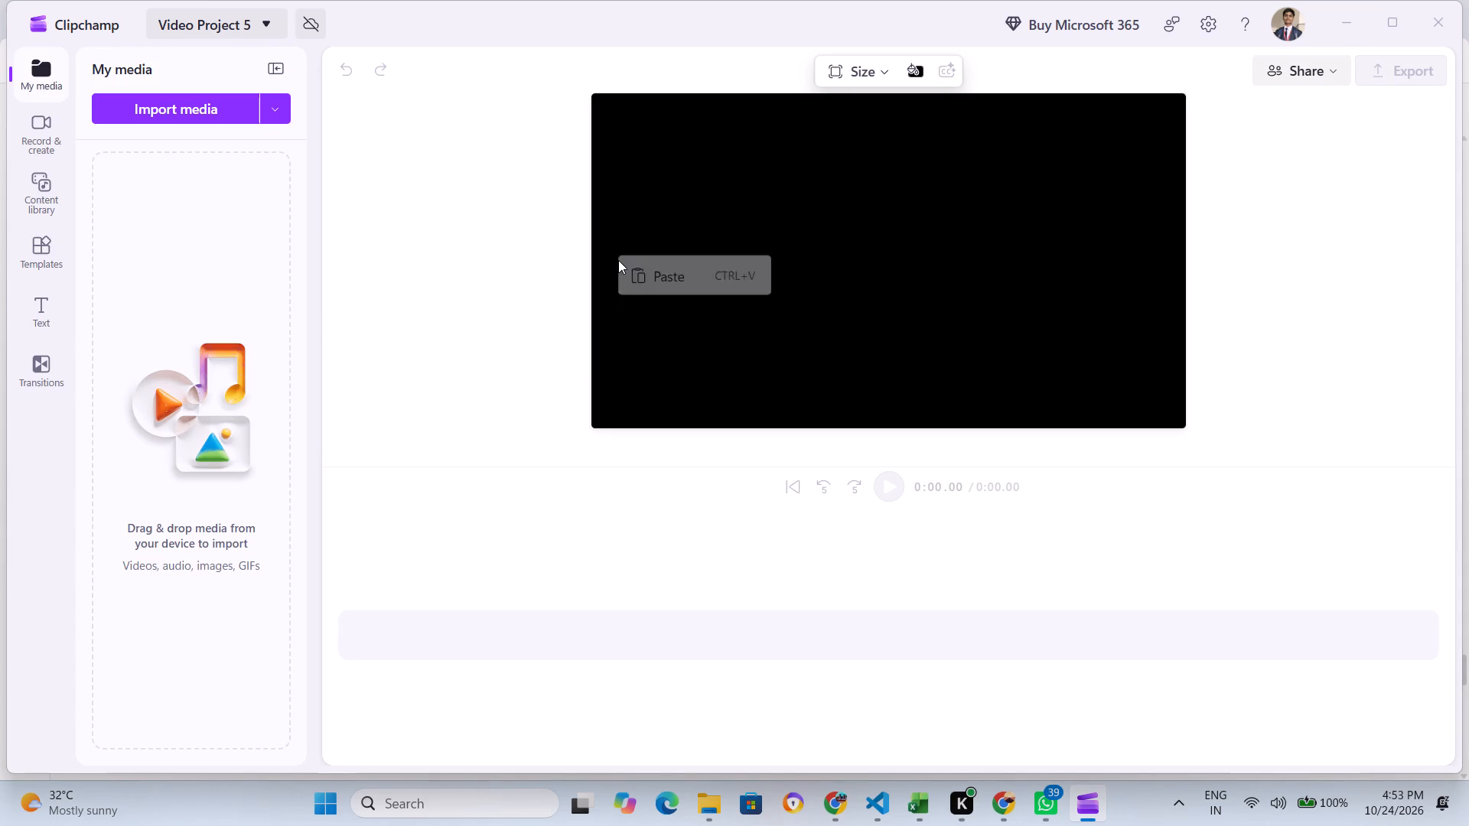
click(549, 259)
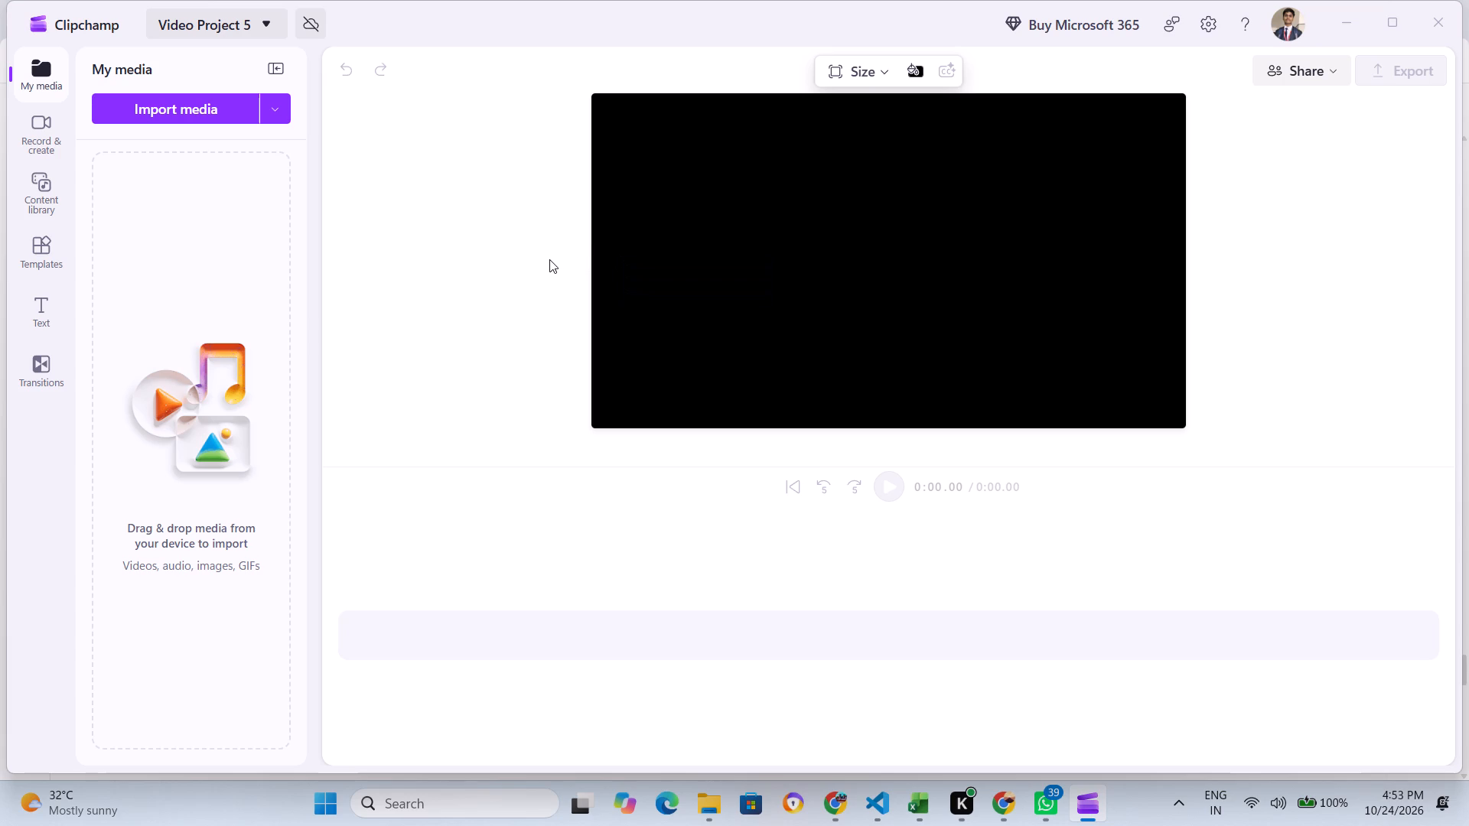
Import the WhatsApp video dated 2026-10-24 at 4.50.46 PM from Downloads and add it to the timeline.
right_click(549, 259)
click(157, 108)
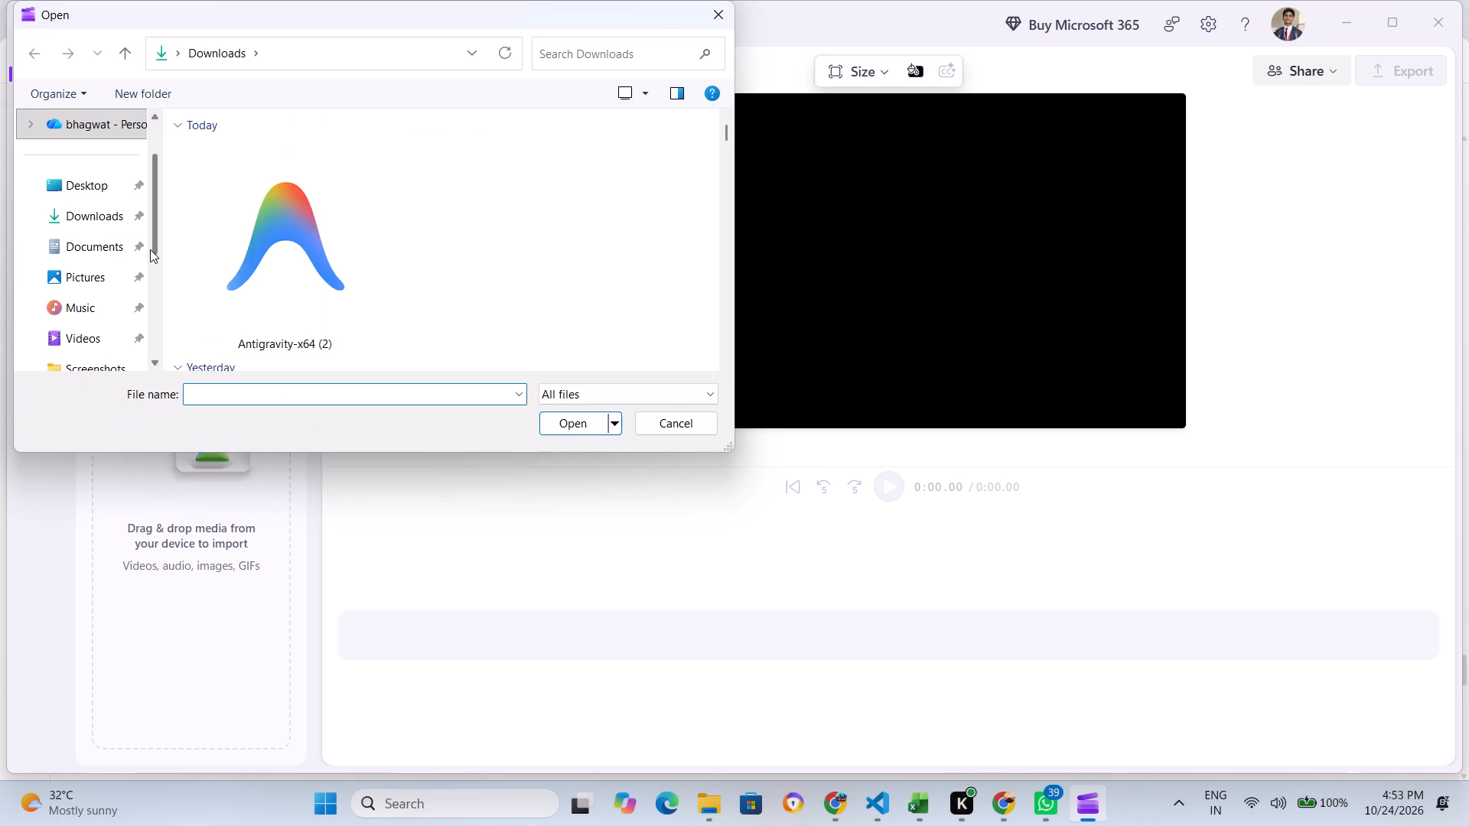
click(93, 223)
click(238, 257)
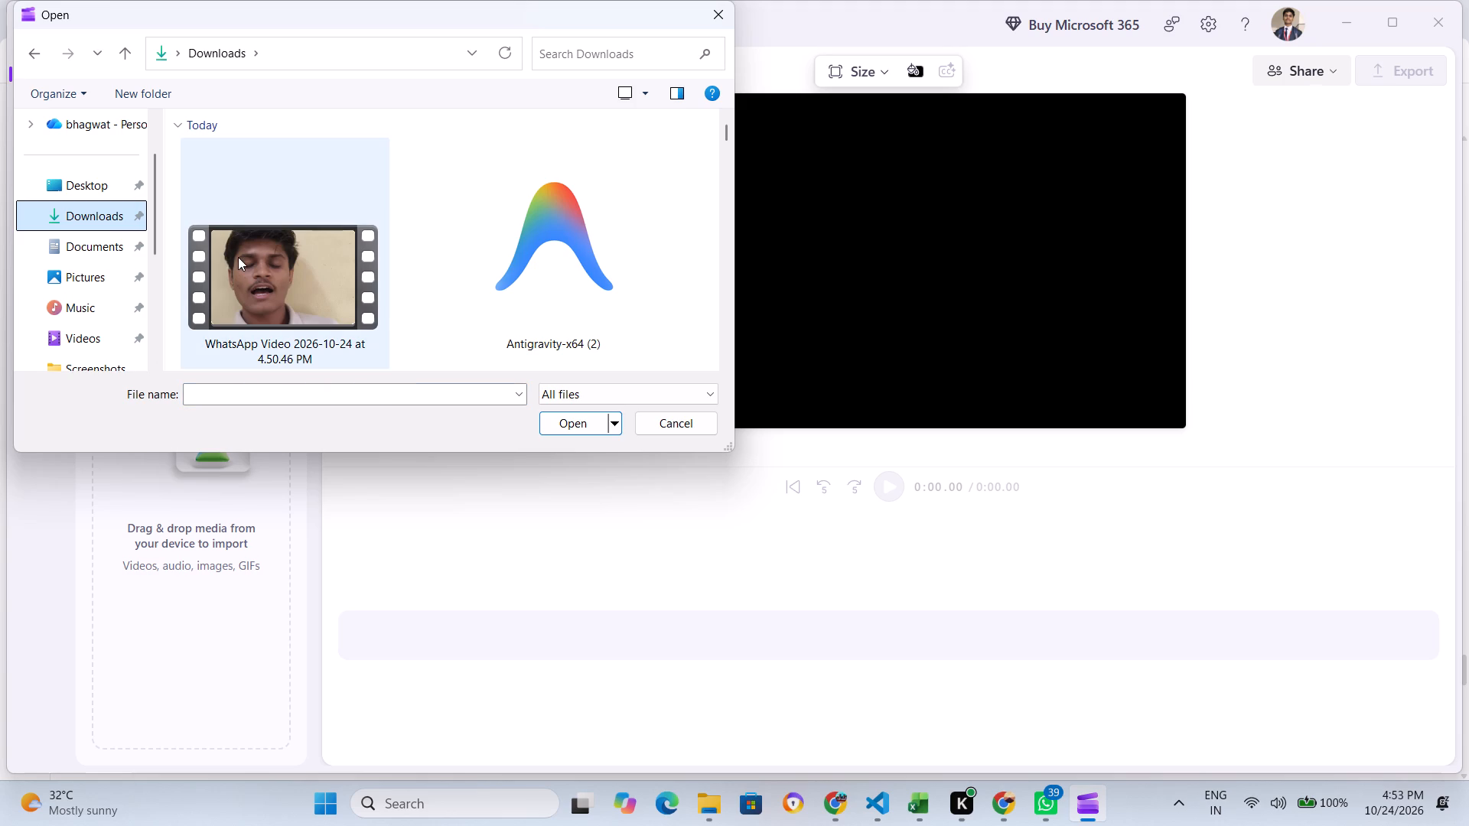
click(571, 417)
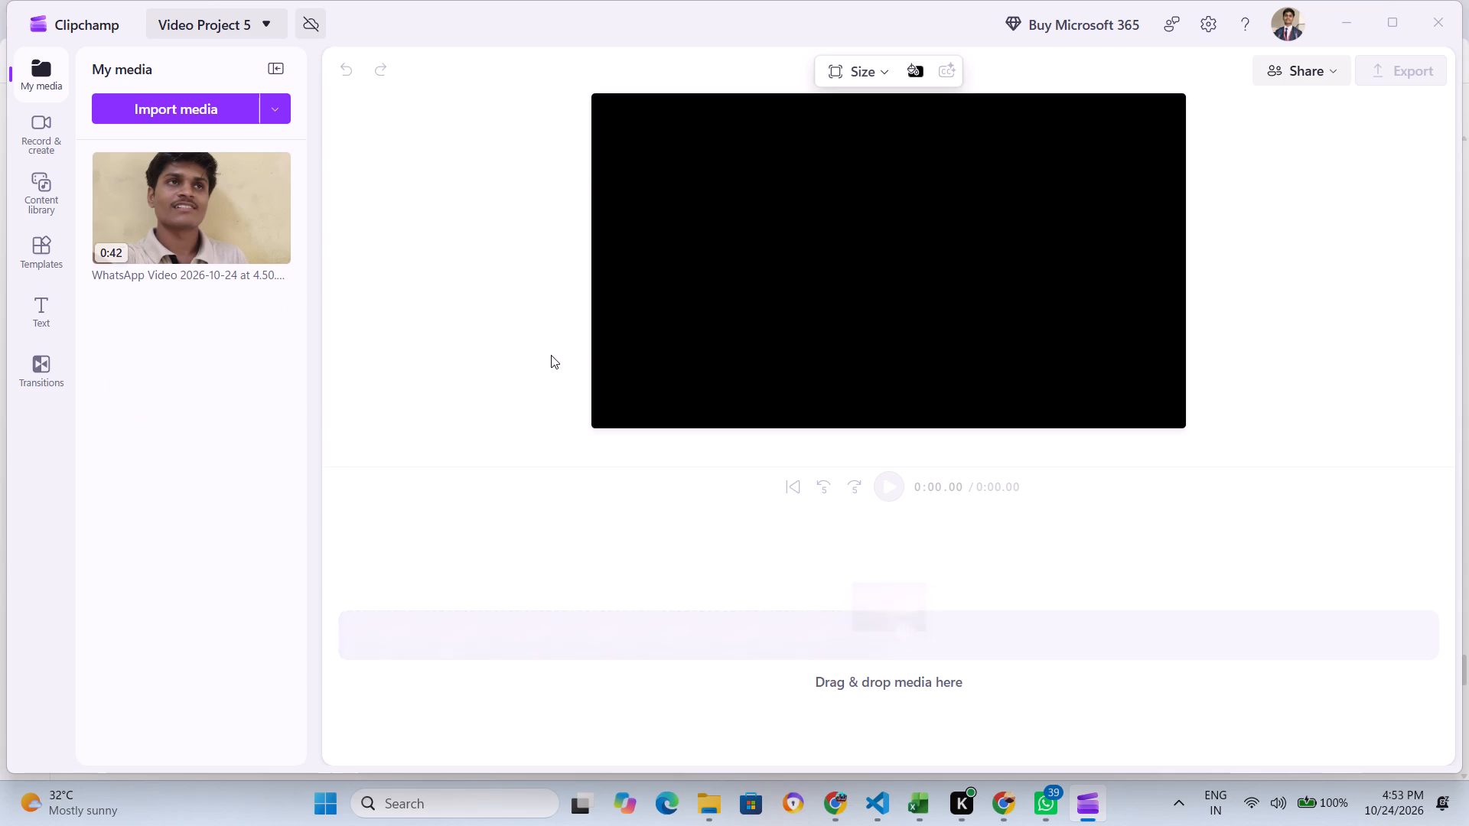
right_click(551, 355)
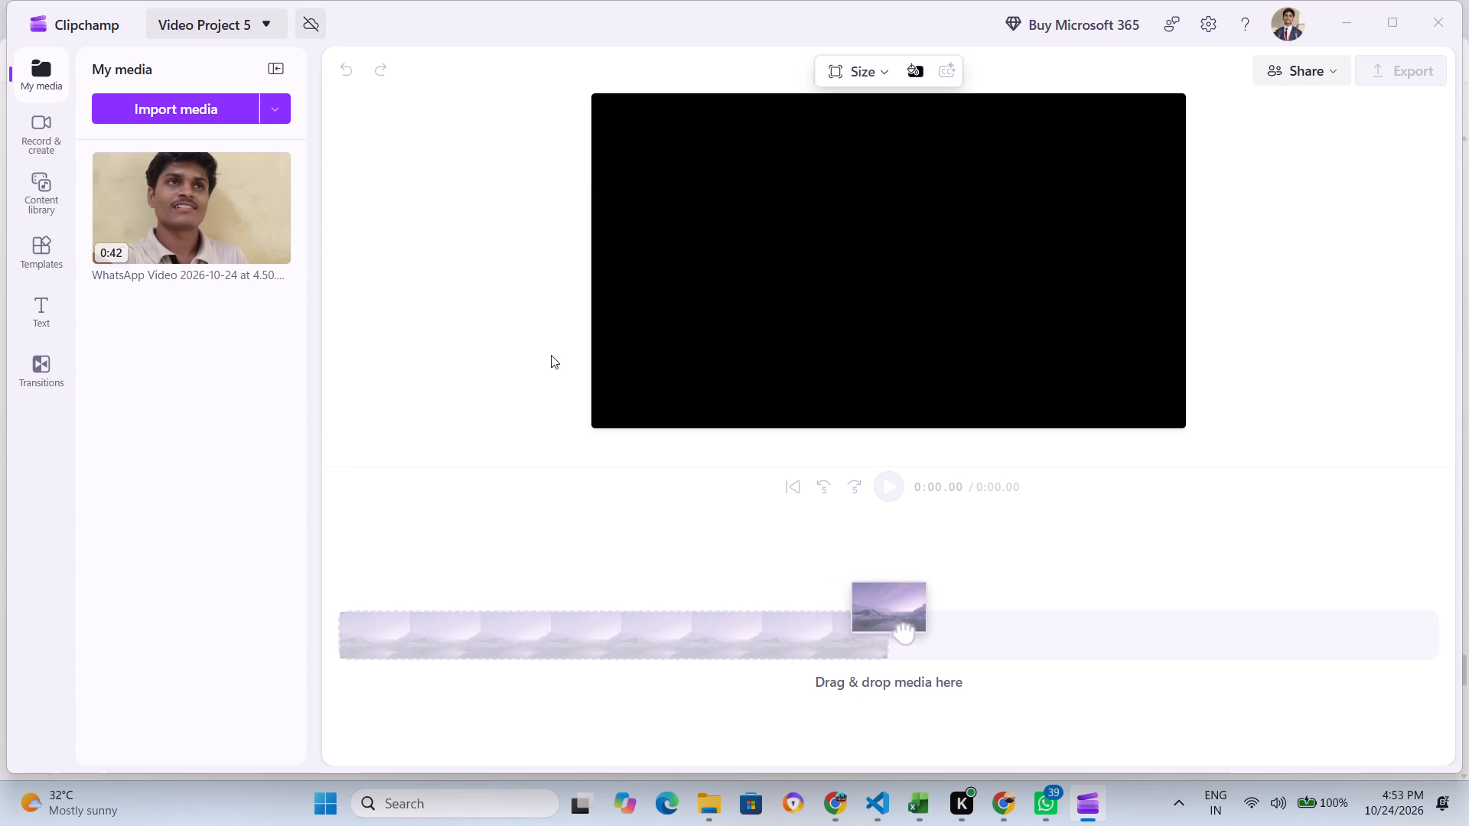
click(275, 252)
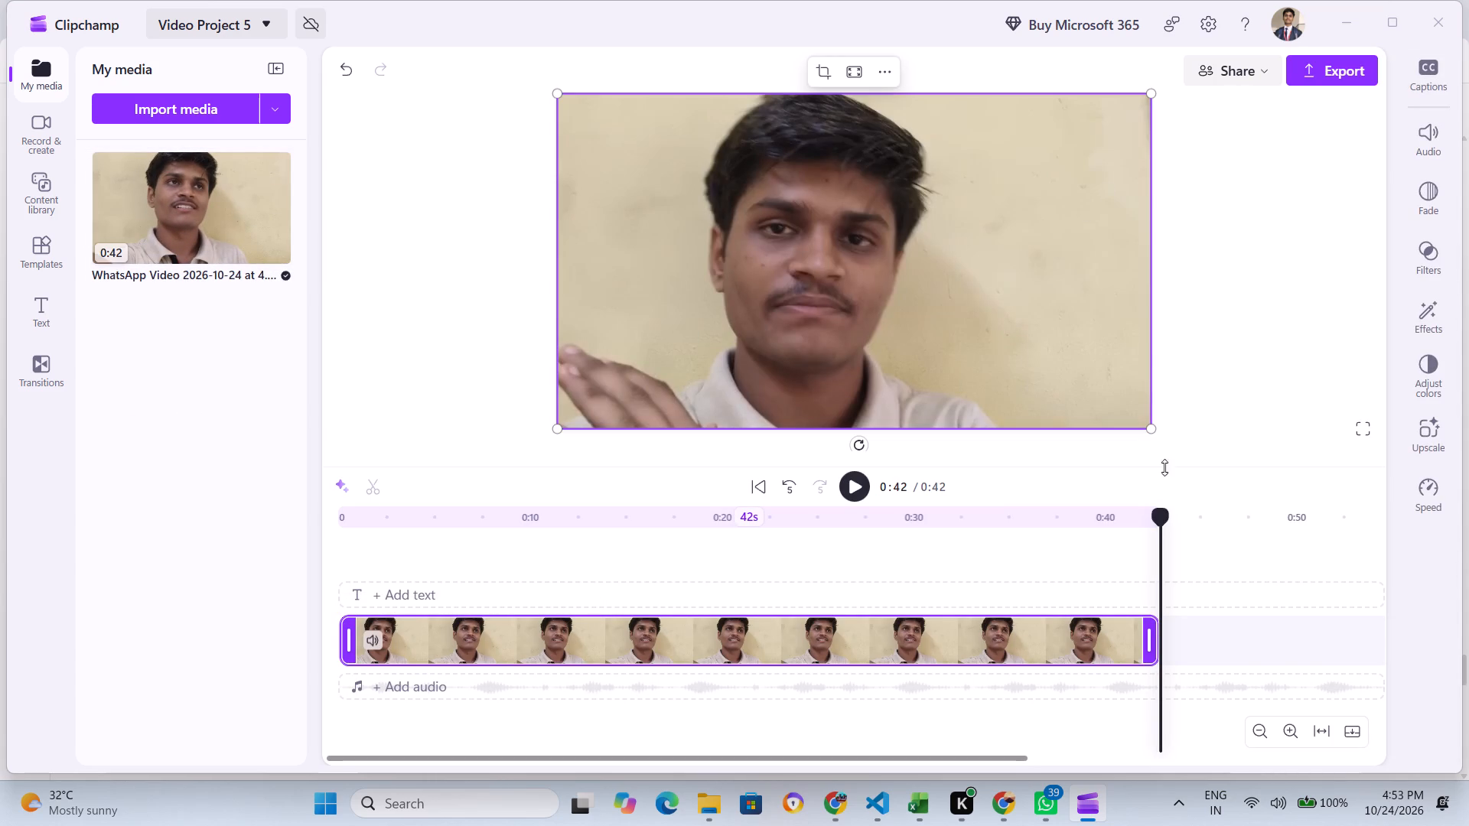
Scrub the playhead back from the end of the clip to 0:14 to preview the footage.
drag(1161, 515, 751, 518)
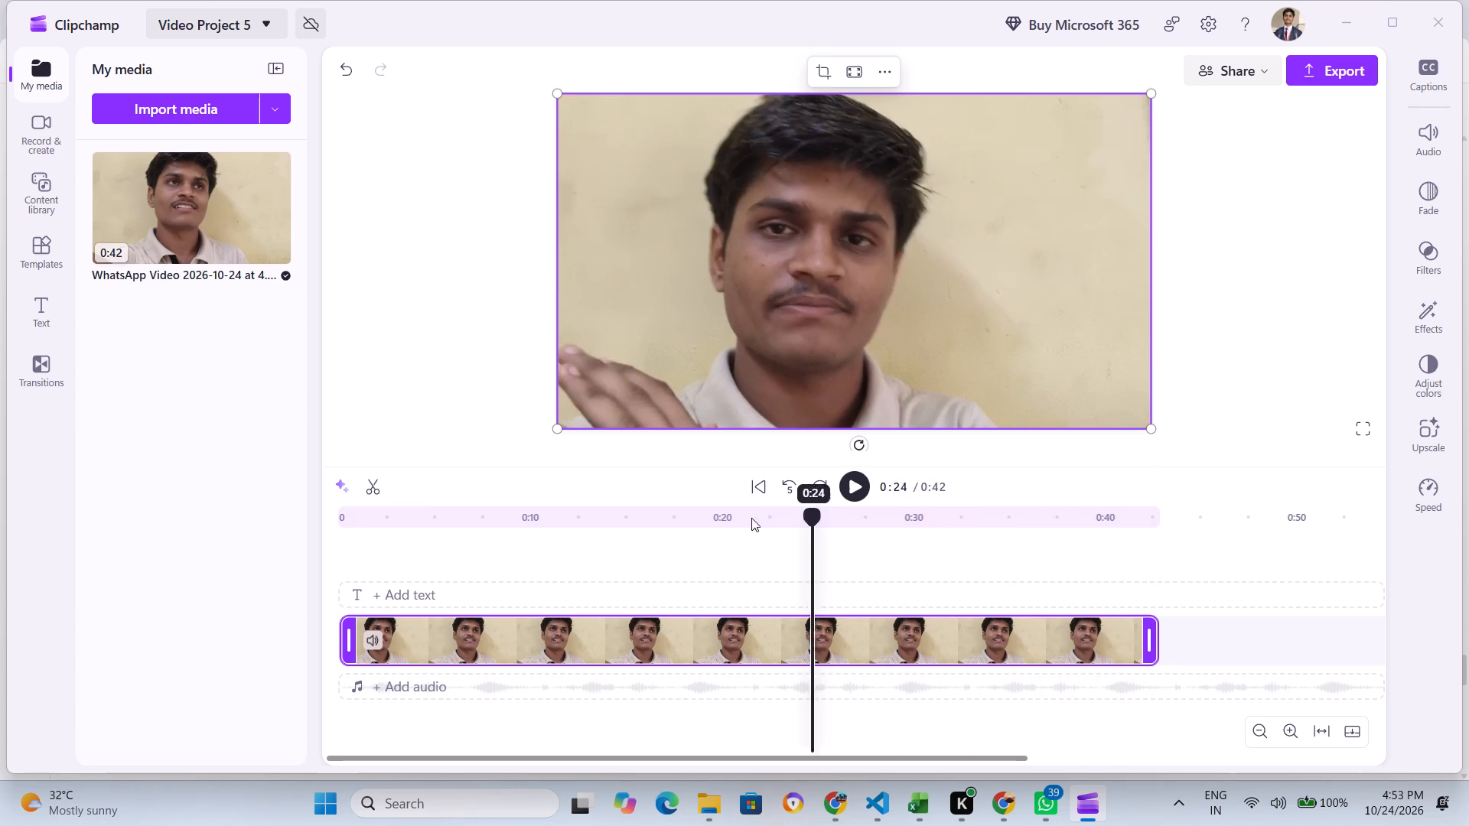
drag(751, 518, 614, 502)
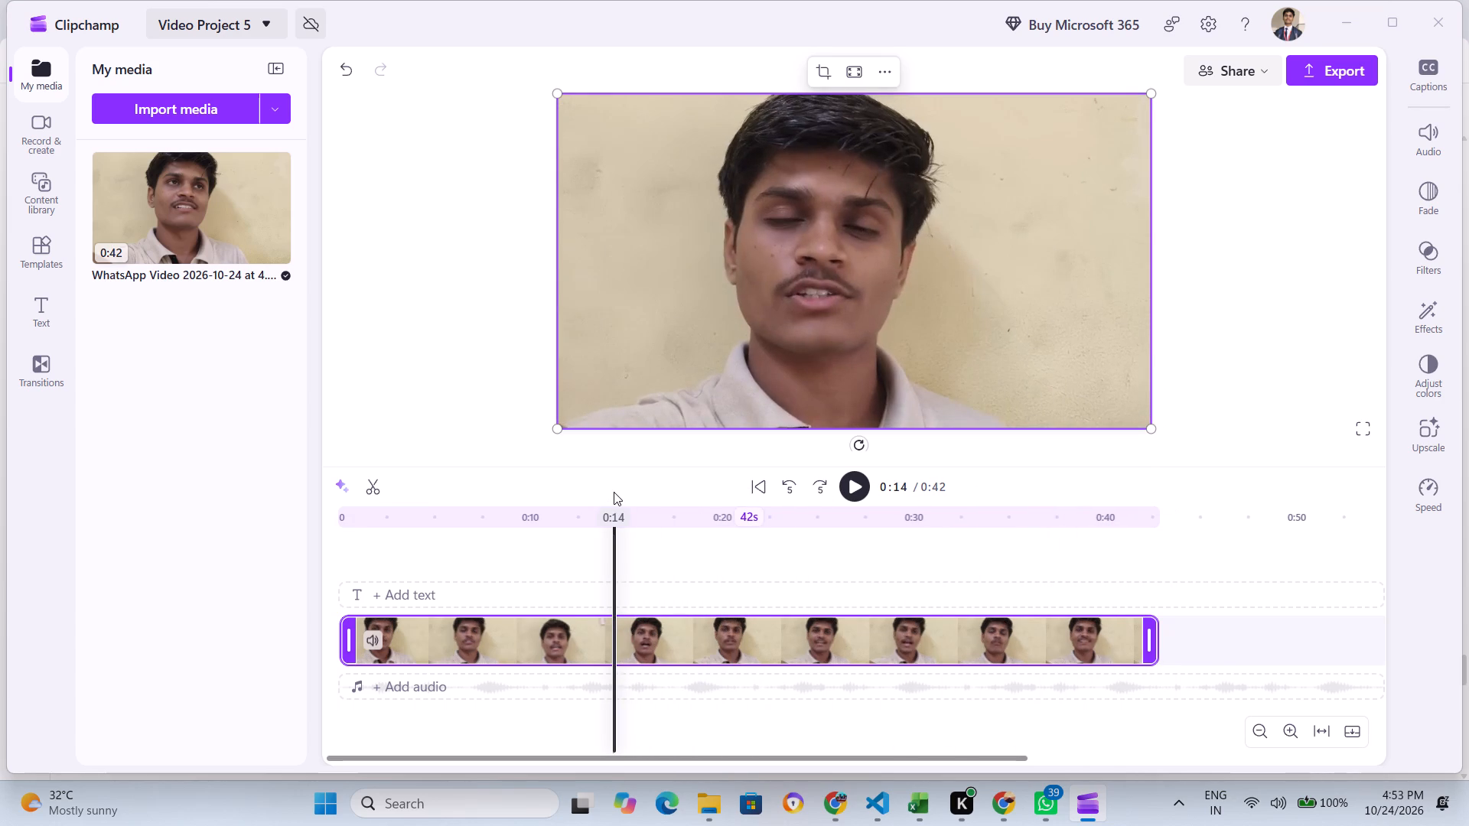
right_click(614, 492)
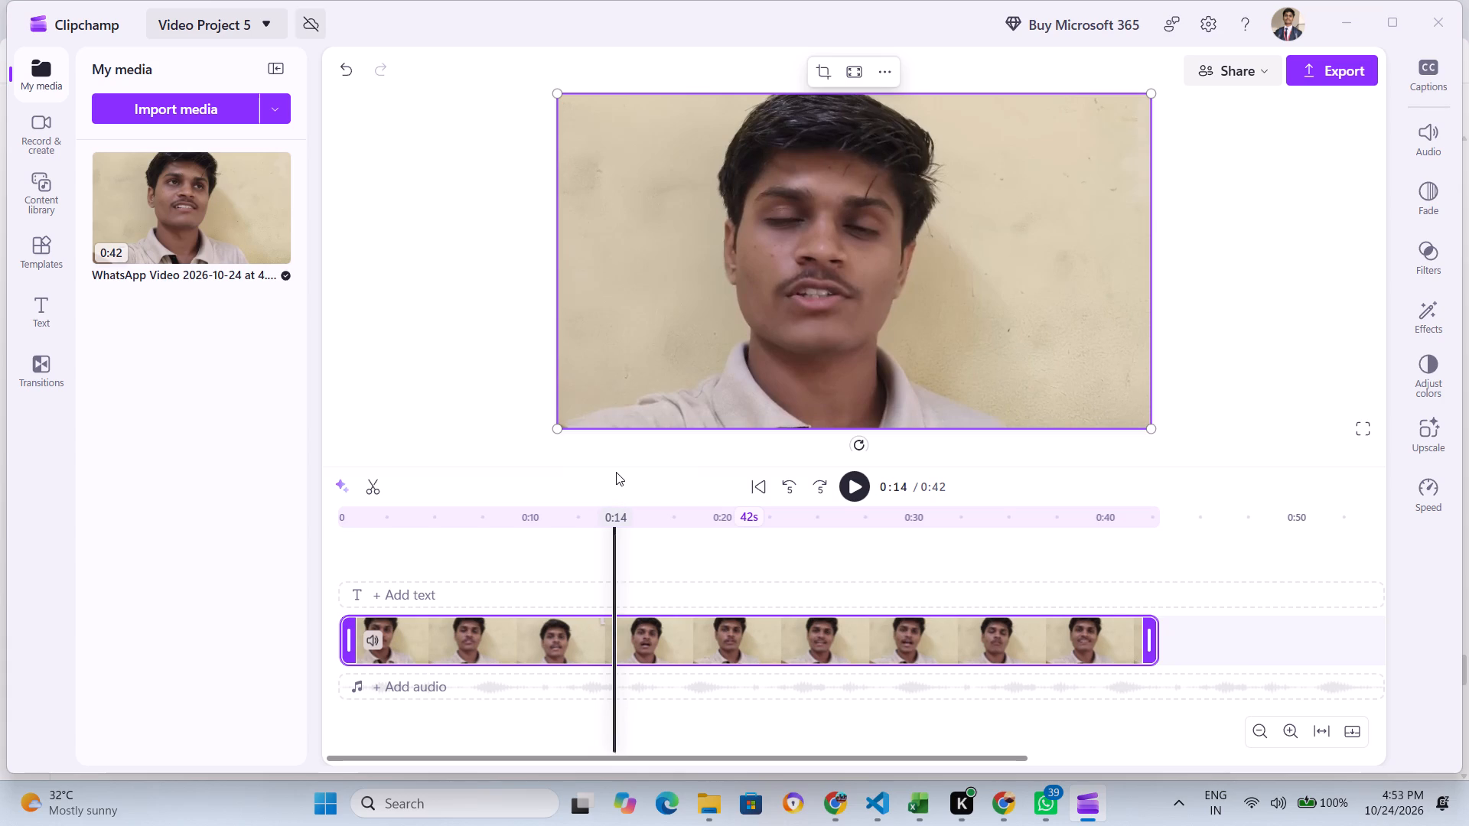
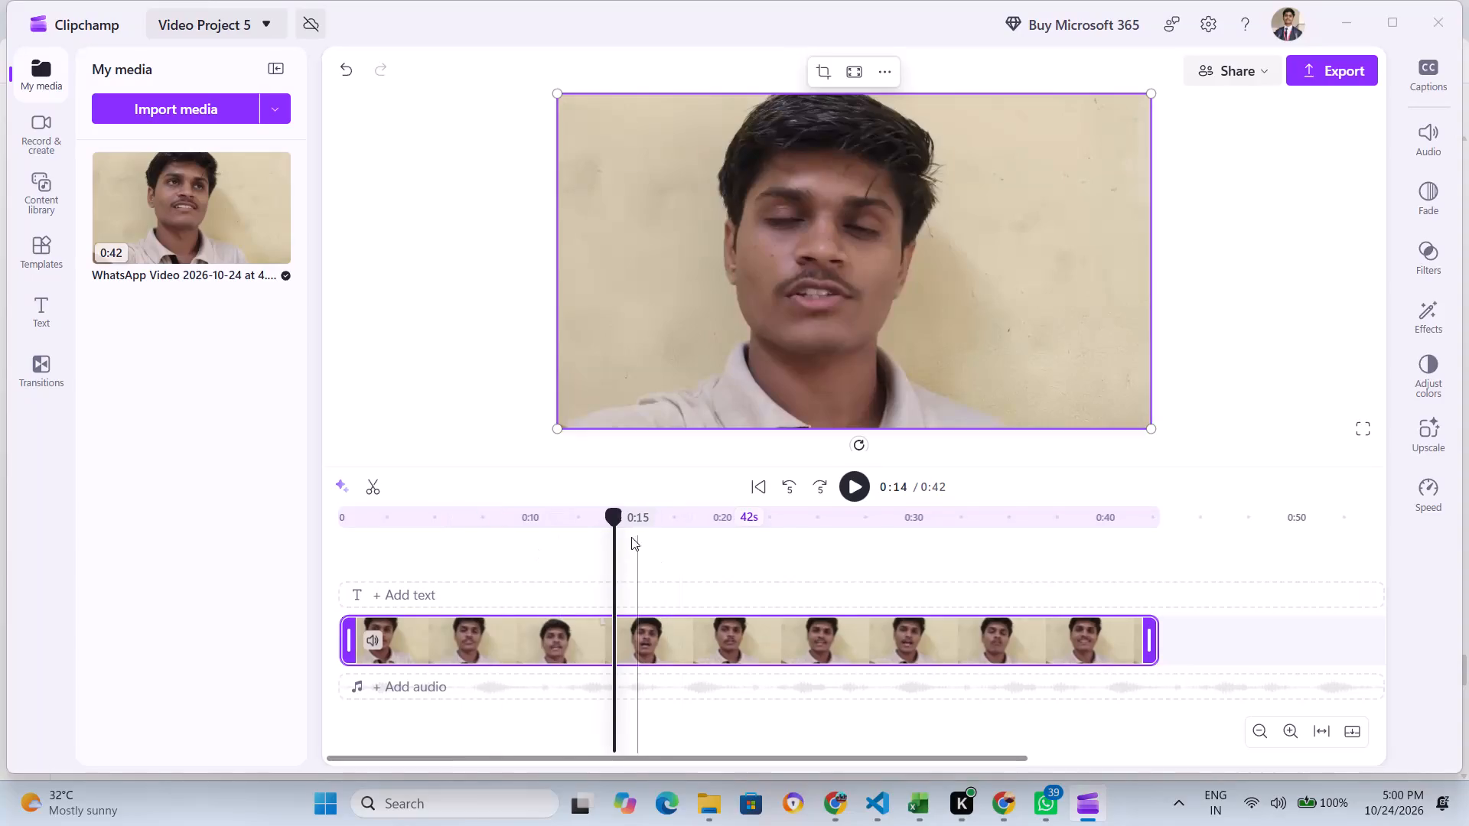
Play the opening seconds of the clip from the start, and return the playhead to the beginning.
drag(608, 521, 135, 537)
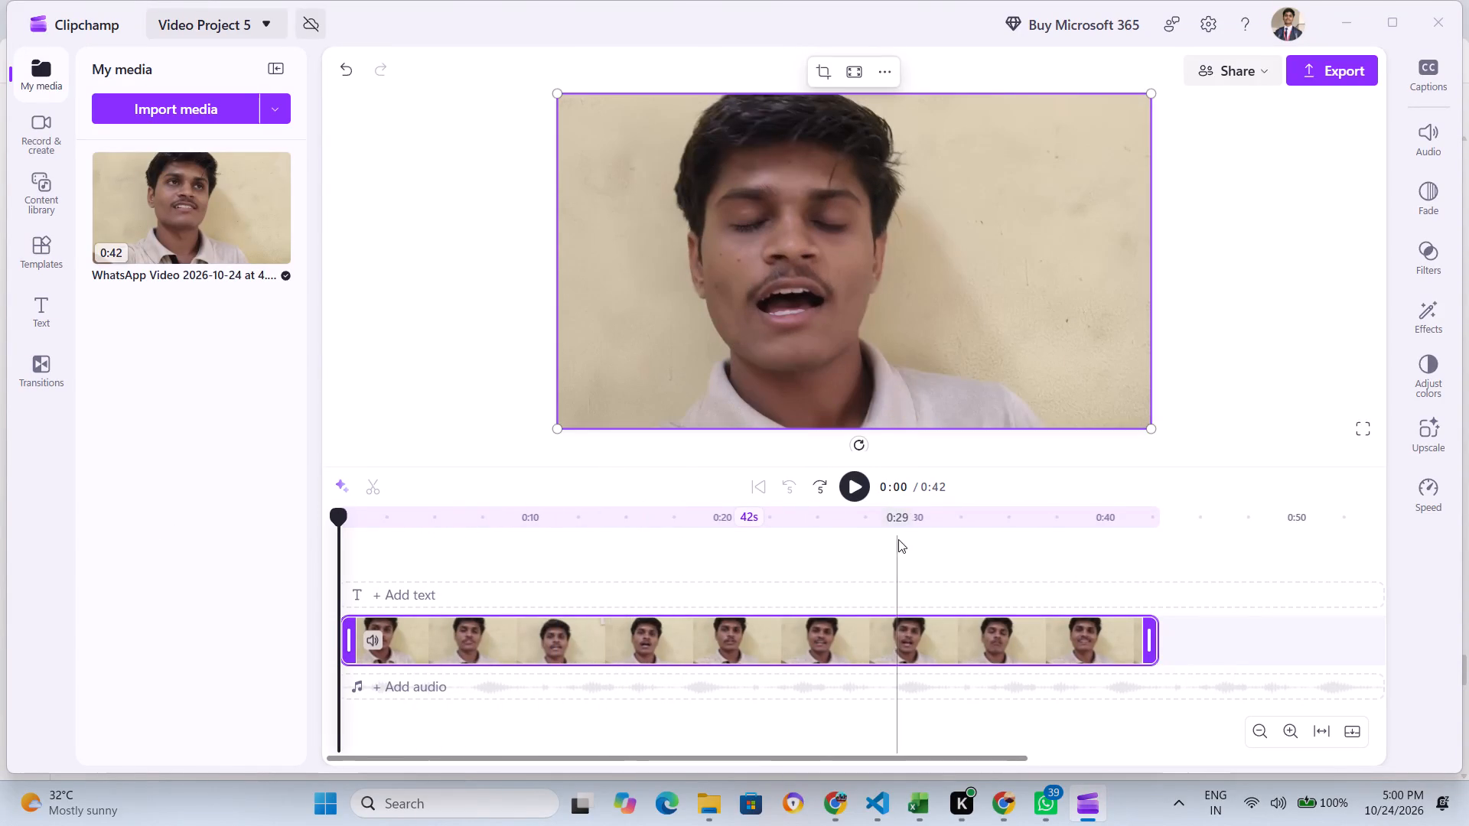
click(861, 480)
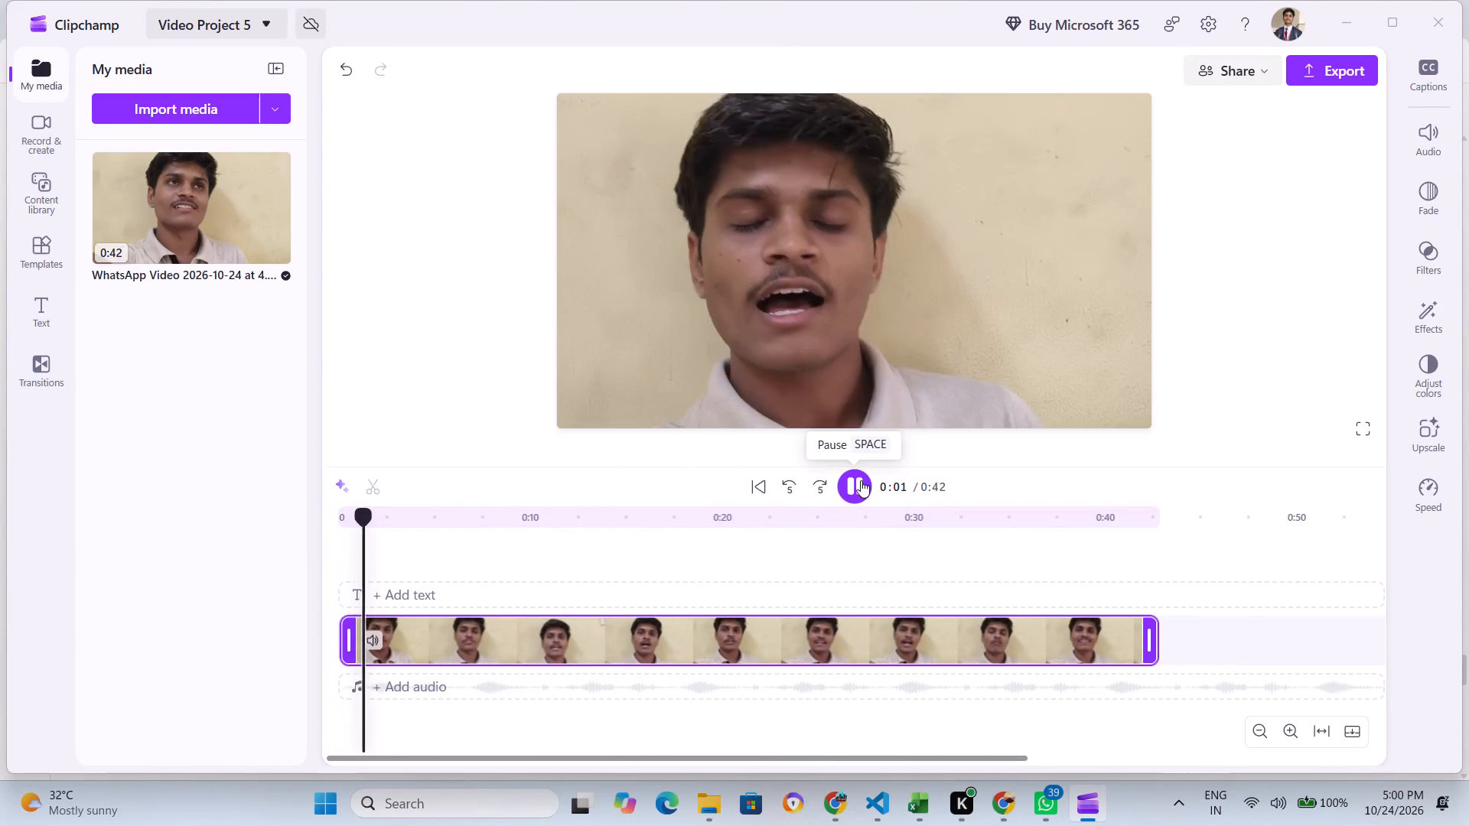
click(861, 480)
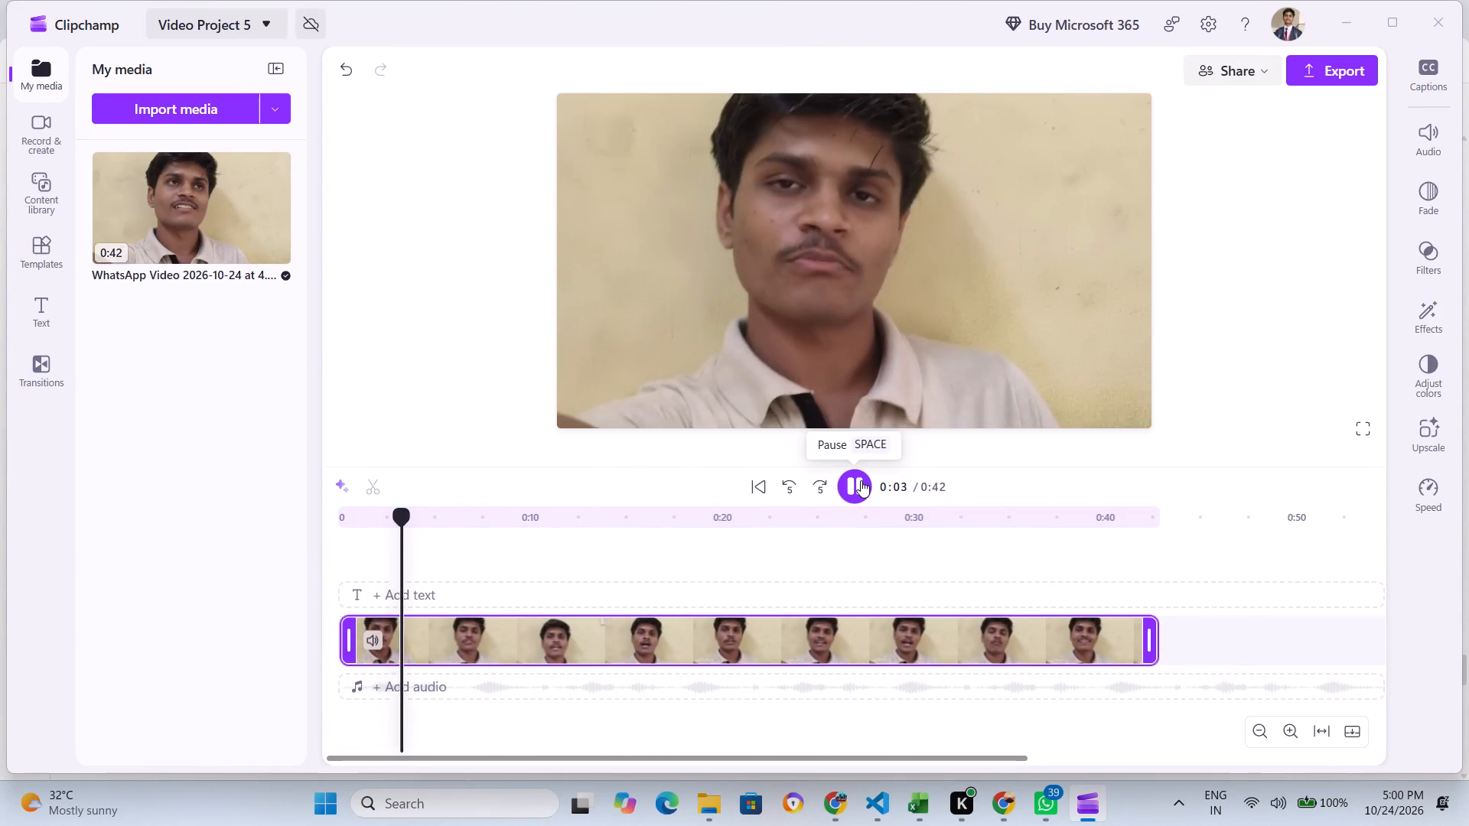
drag(405, 523, 386, 523)
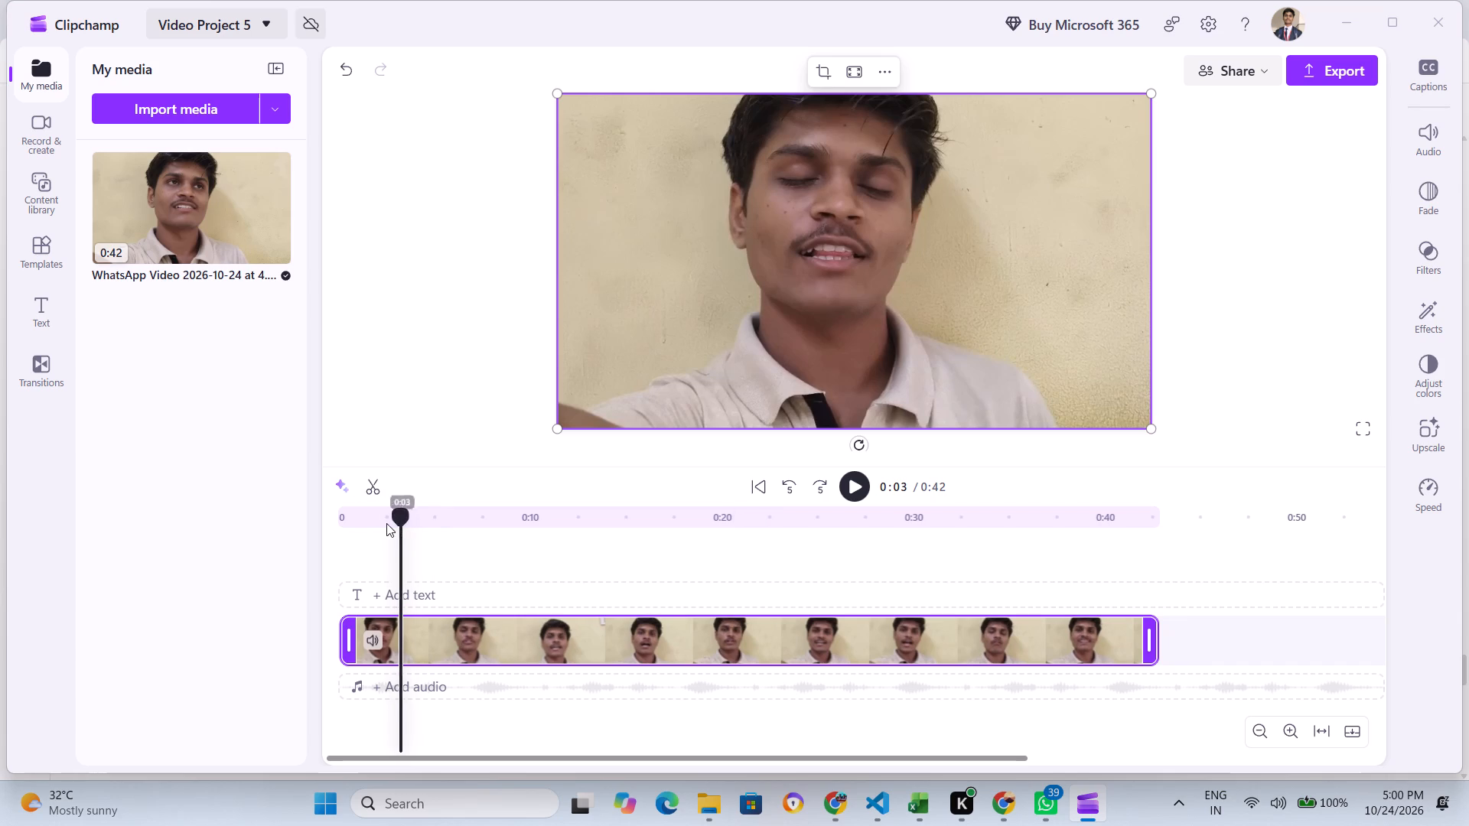
drag(386, 523, 321, 540)
Raise the WhatsApp clip's volume to 200% and check the sound by playing its opening.
click(434, 638)
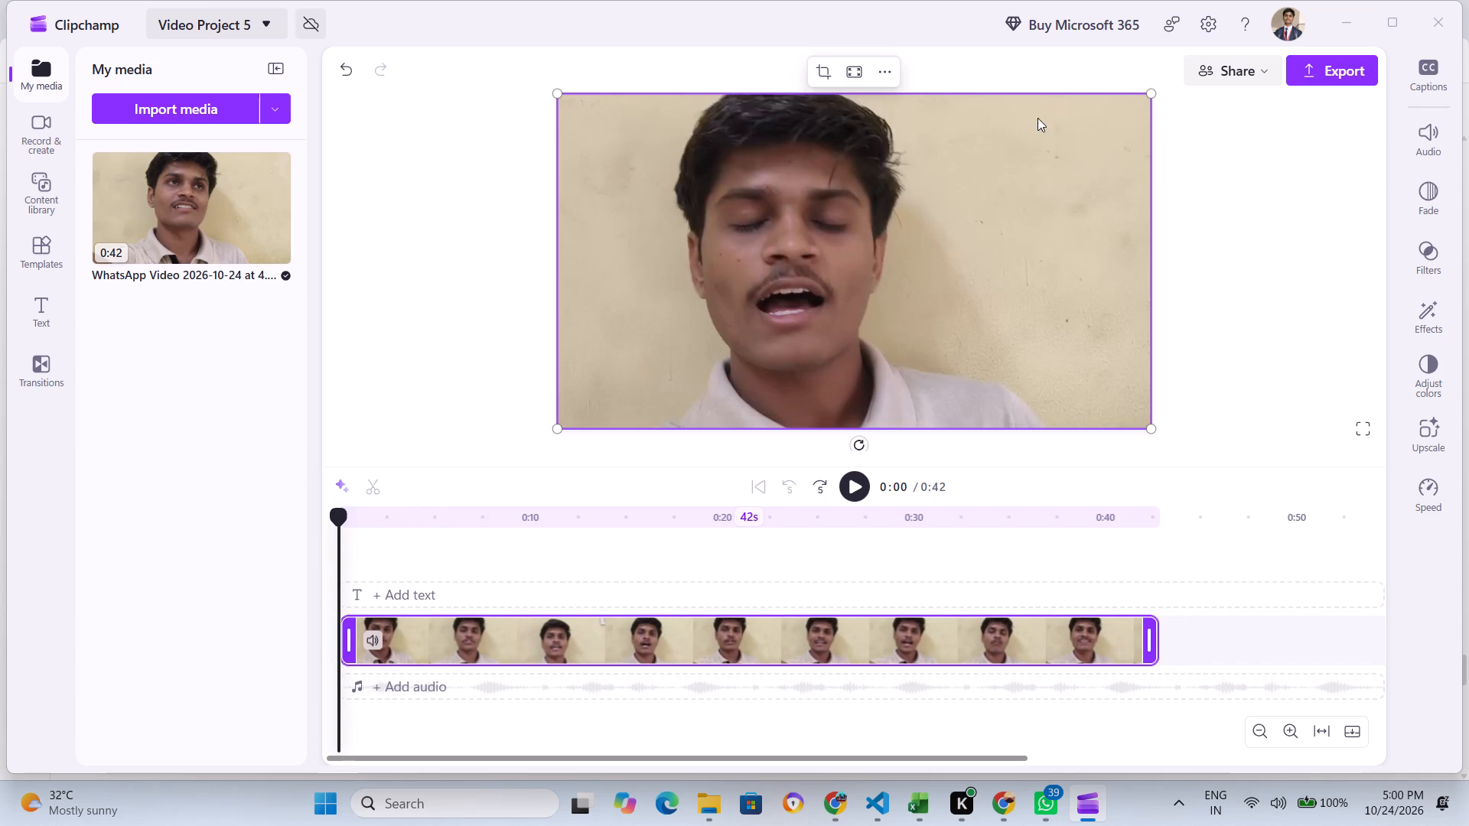
click(1420, 130)
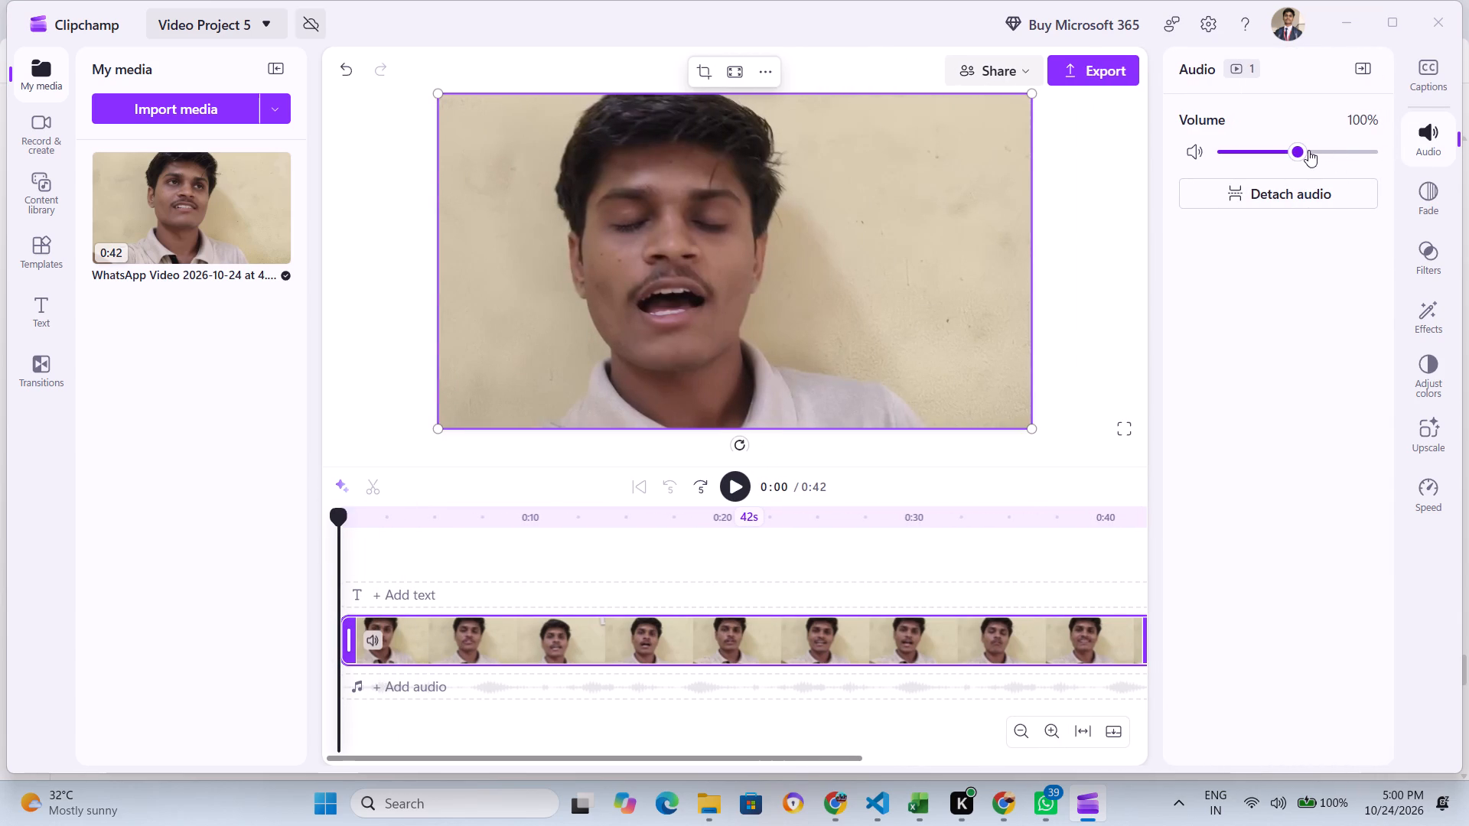
drag(1296, 151, 1449, 151)
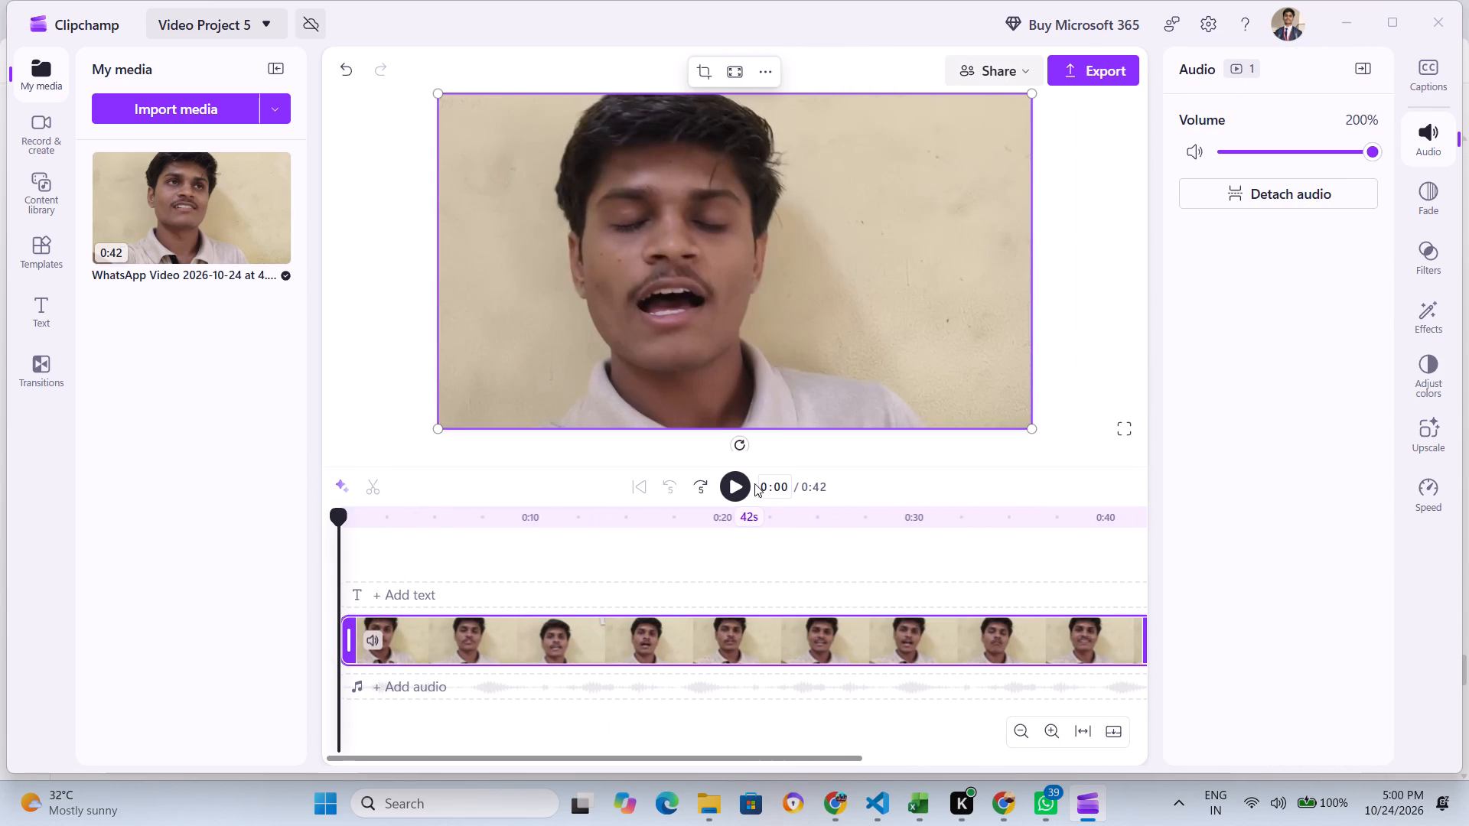
click(734, 496)
click(729, 480)
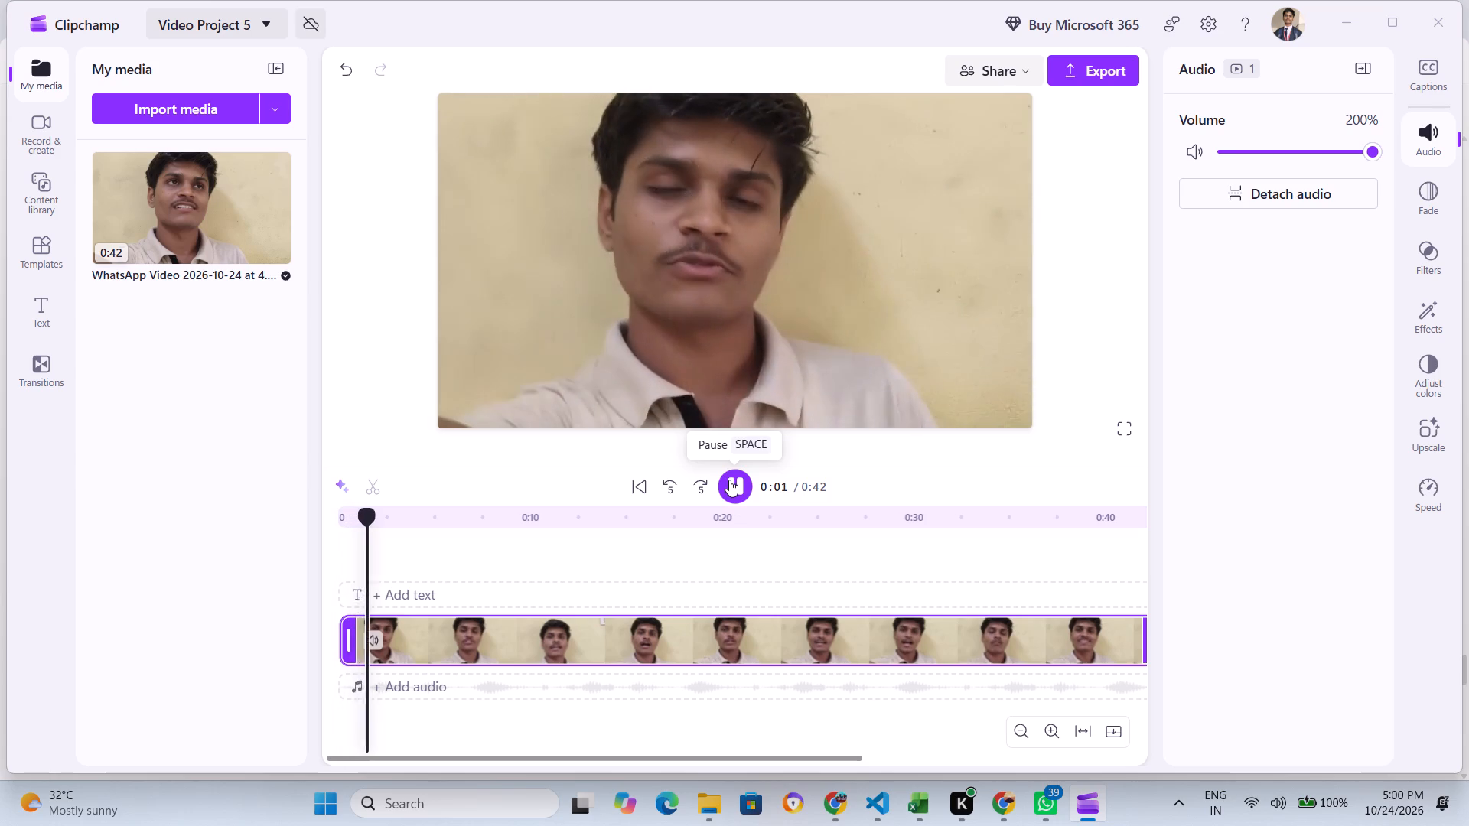
drag(366, 521, 324, 526)
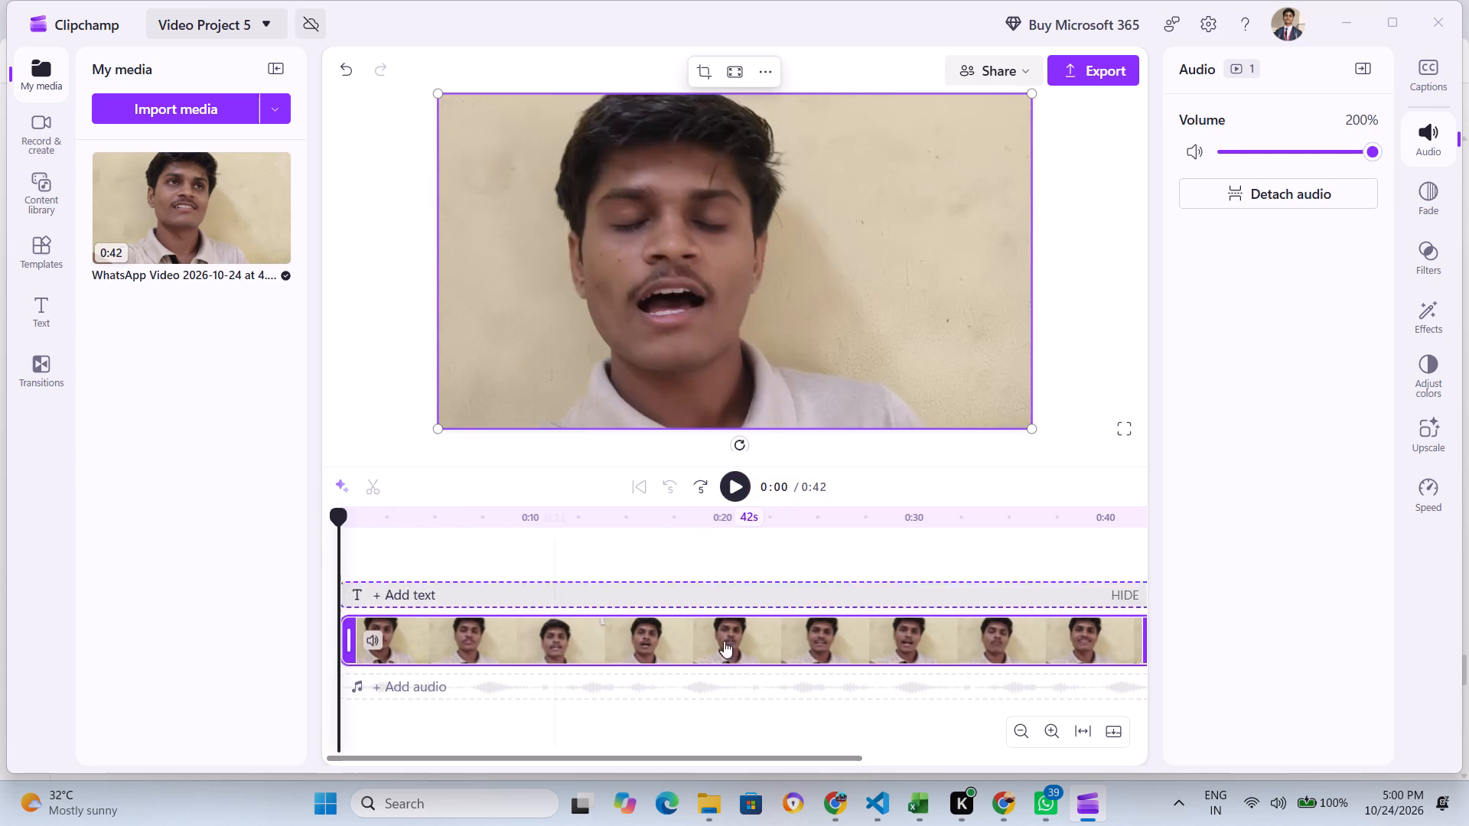
Set the clip's playback speed to 1.2 and preview its first seconds.
click(1440, 501)
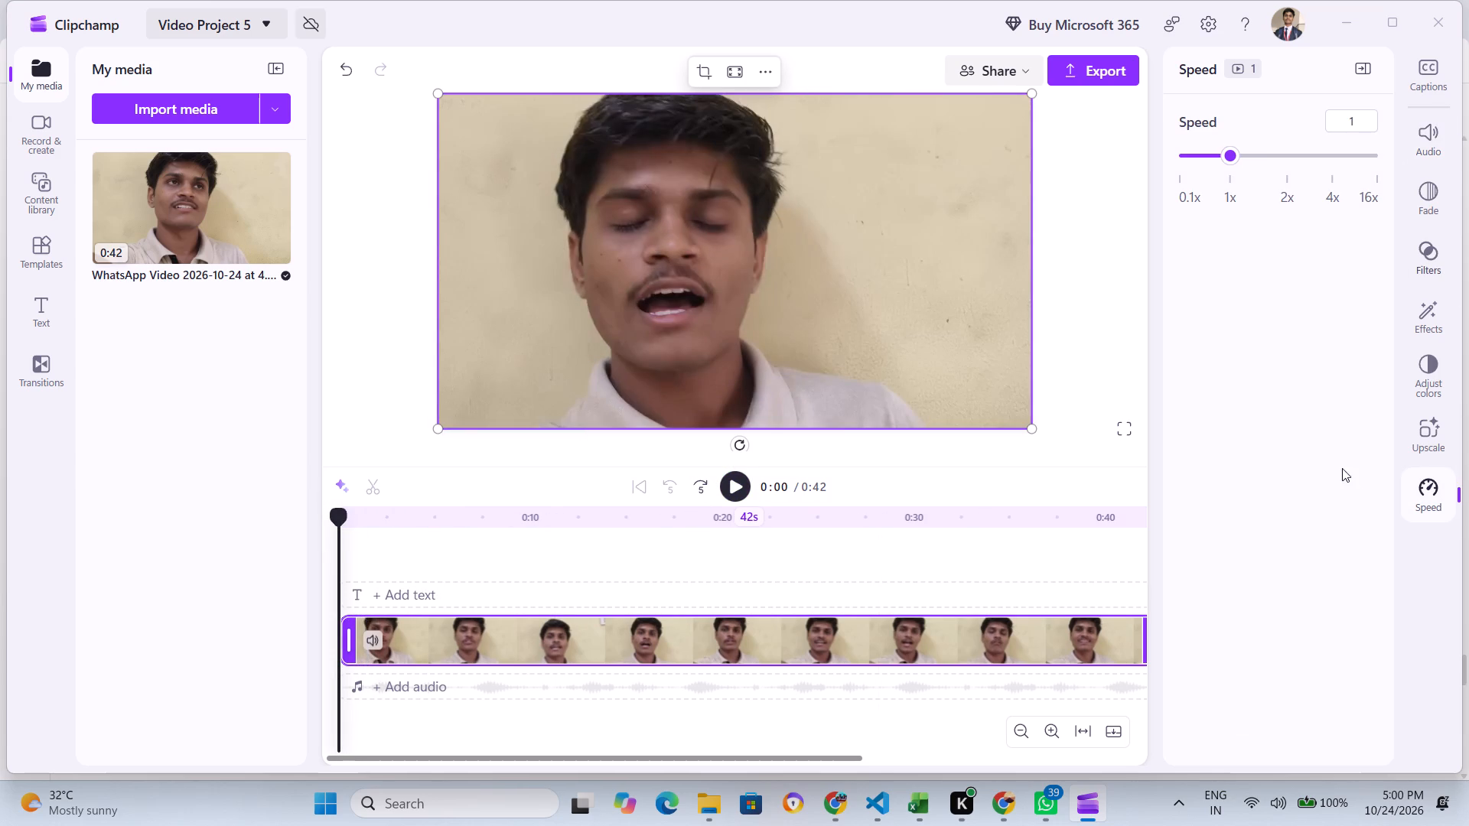
click(1242, 157)
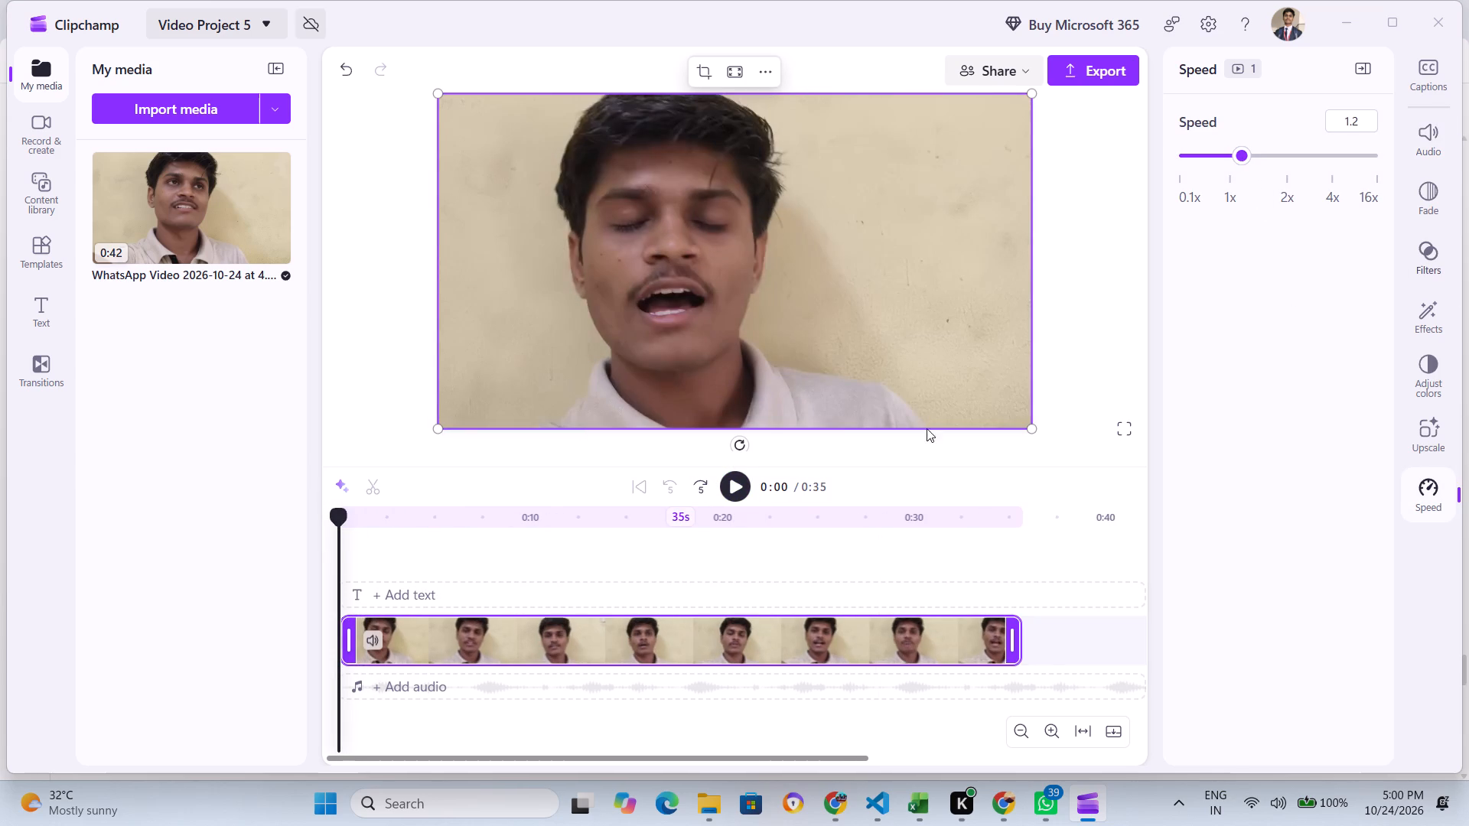
click(728, 471)
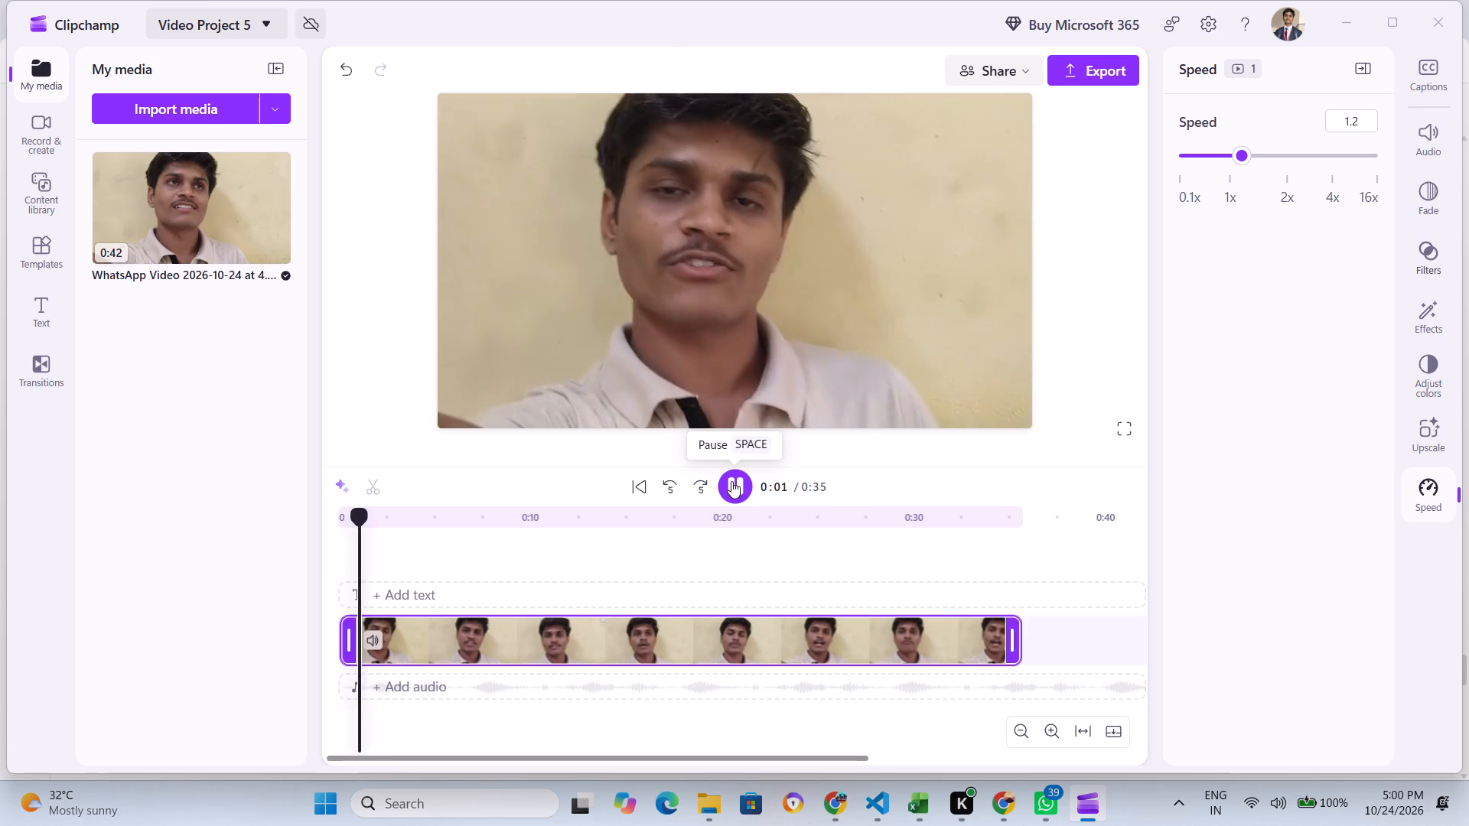
click(733, 486)
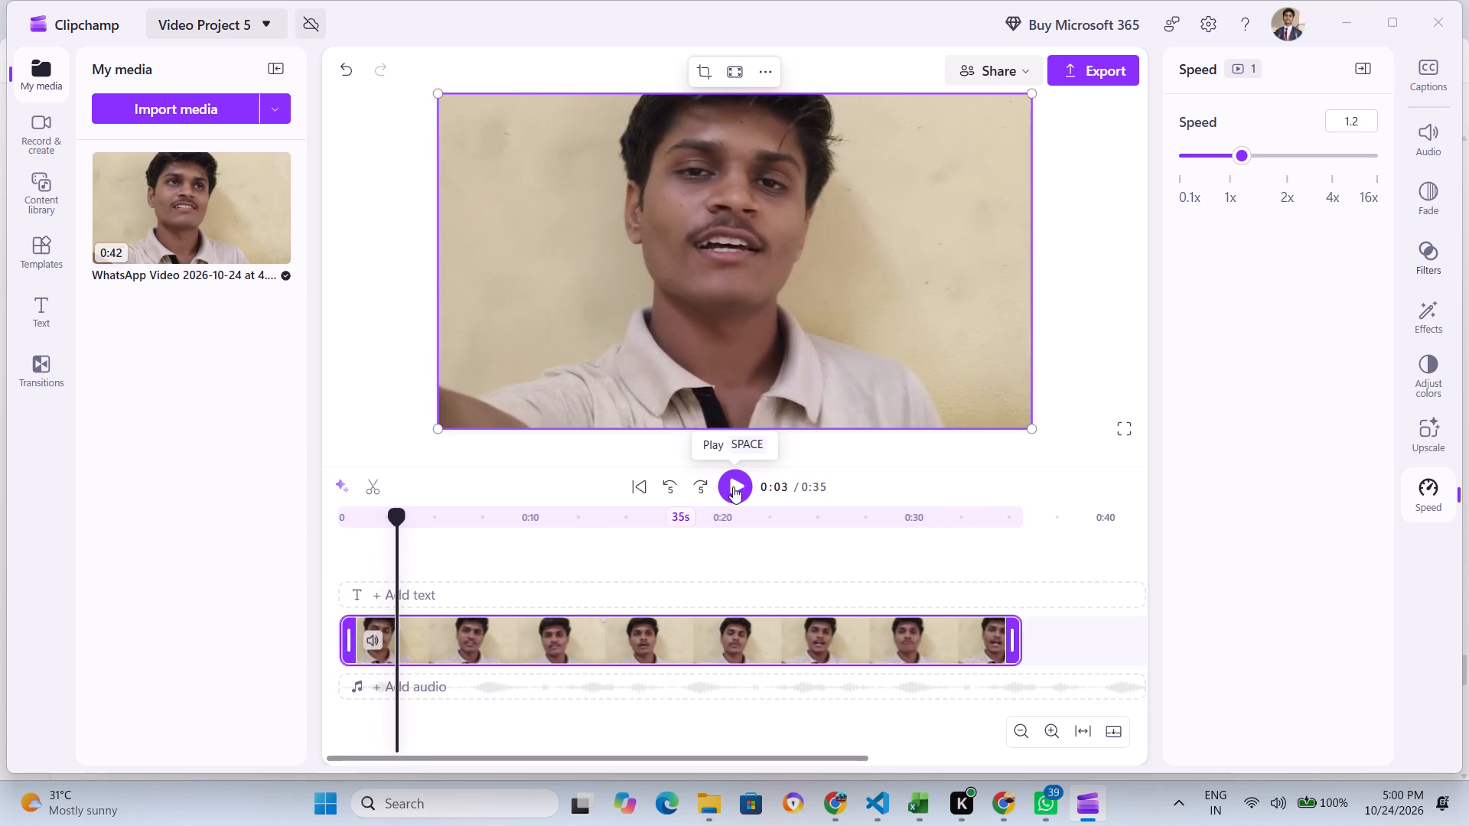
Brighten the clip by raising its exposure moderately, and increase its contrast very slightly.
click(1427, 363)
drag(1281, 151, 1263, 154)
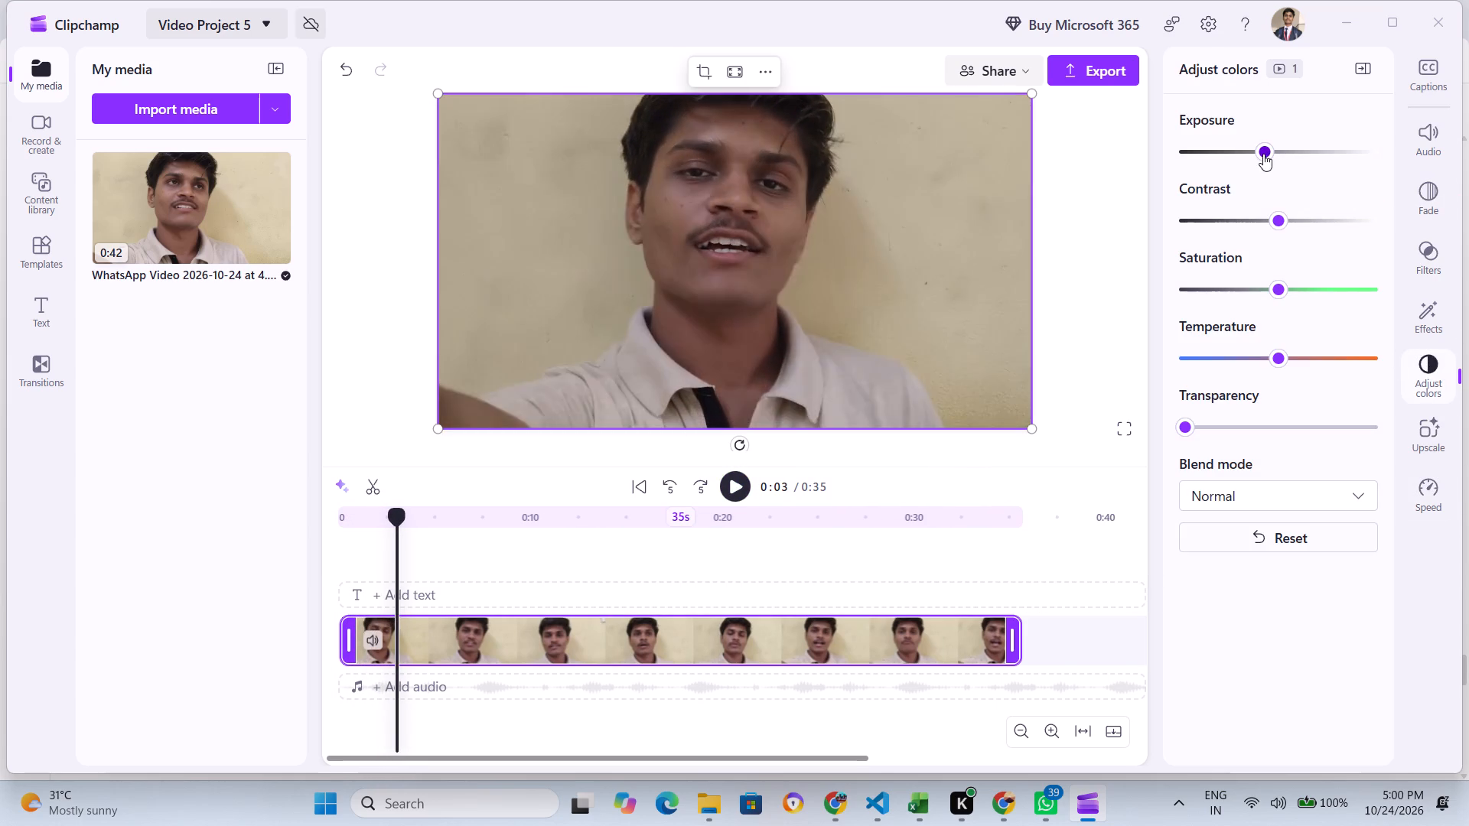
drag(1263, 154, 1307, 173)
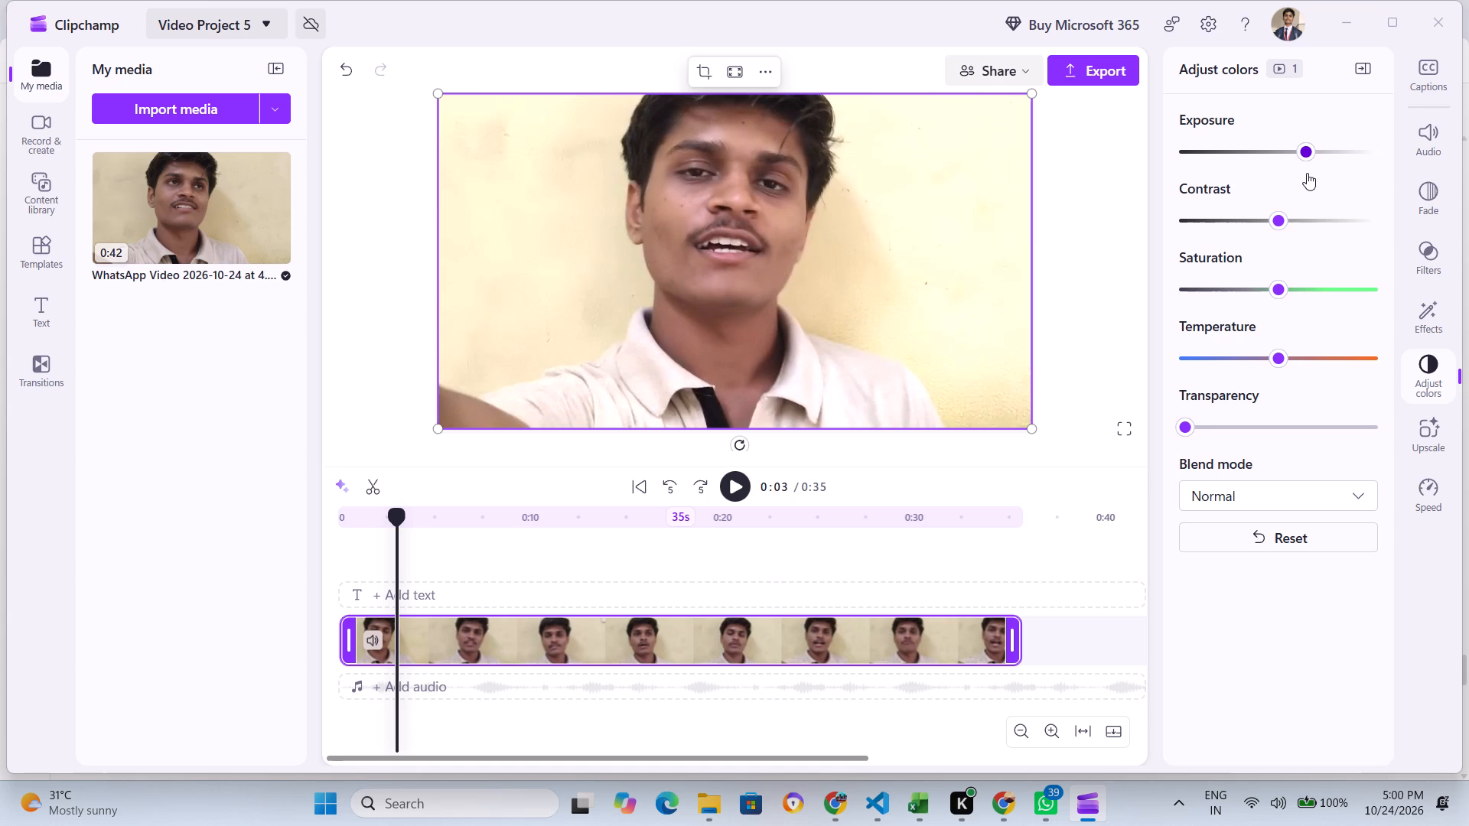
drag(1307, 173, 1308, 173)
drag(1259, 223, 1295, 231)
drag(1295, 231, 1281, 240)
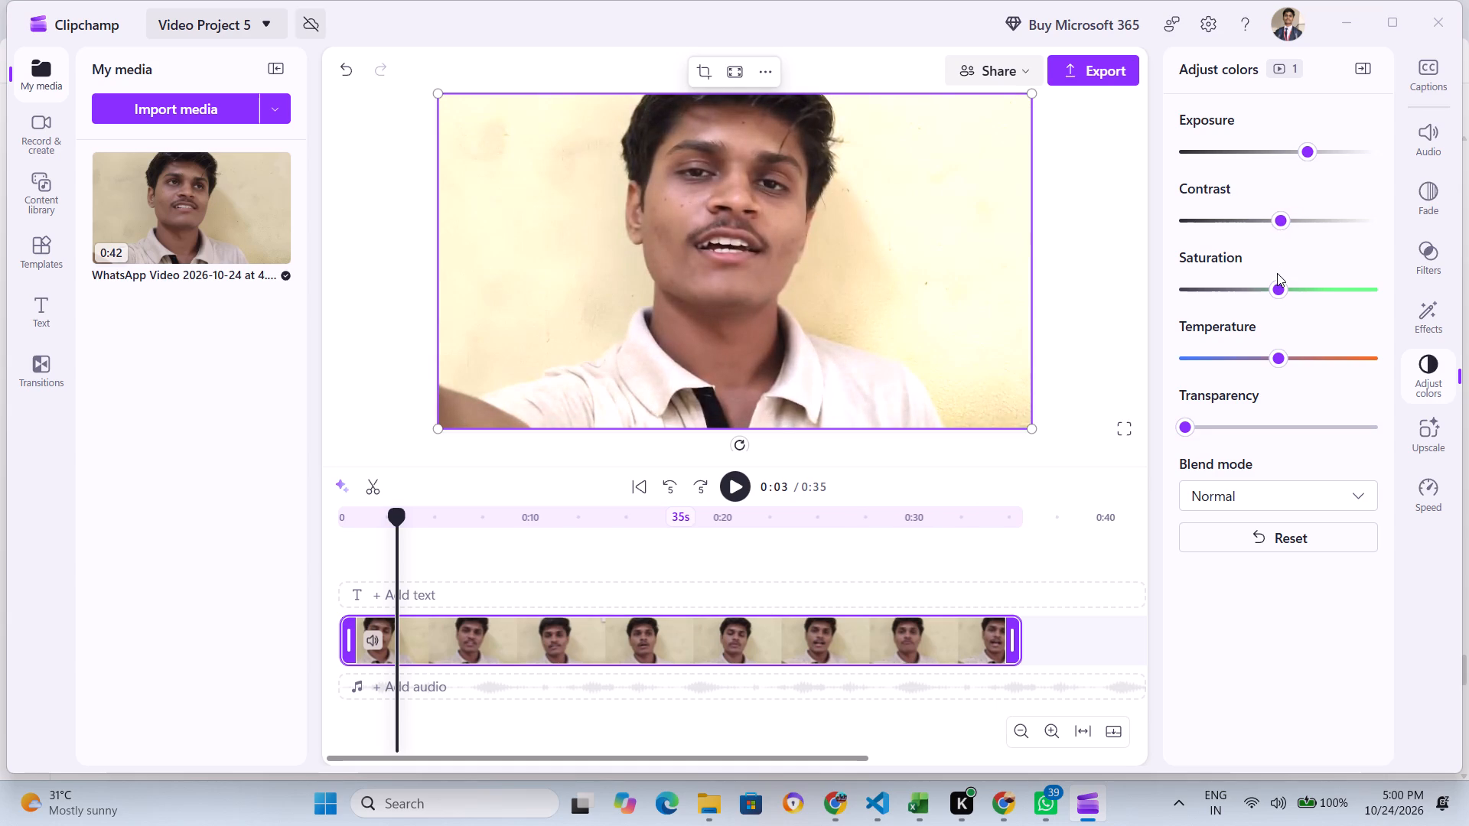
Raise the clip's saturation moderately and shift its color temperature very slightly warmer.
drag(1275, 287, 1232, 302)
drag(1232, 302, 1321, 307)
drag(1280, 352, 1290, 364)
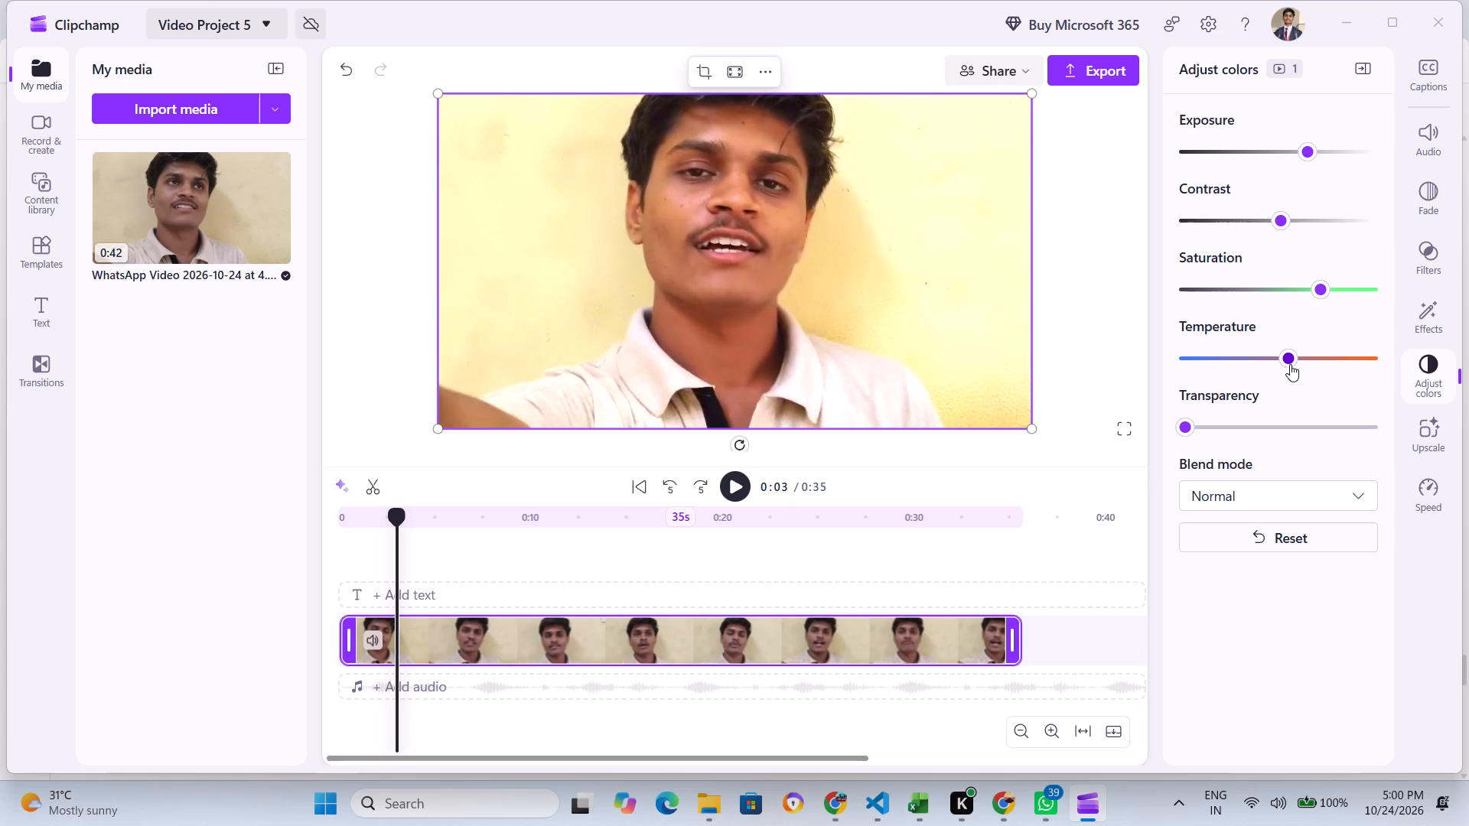
drag(1290, 364, 1285, 364)
drag(1285, 364, 1282, 364)
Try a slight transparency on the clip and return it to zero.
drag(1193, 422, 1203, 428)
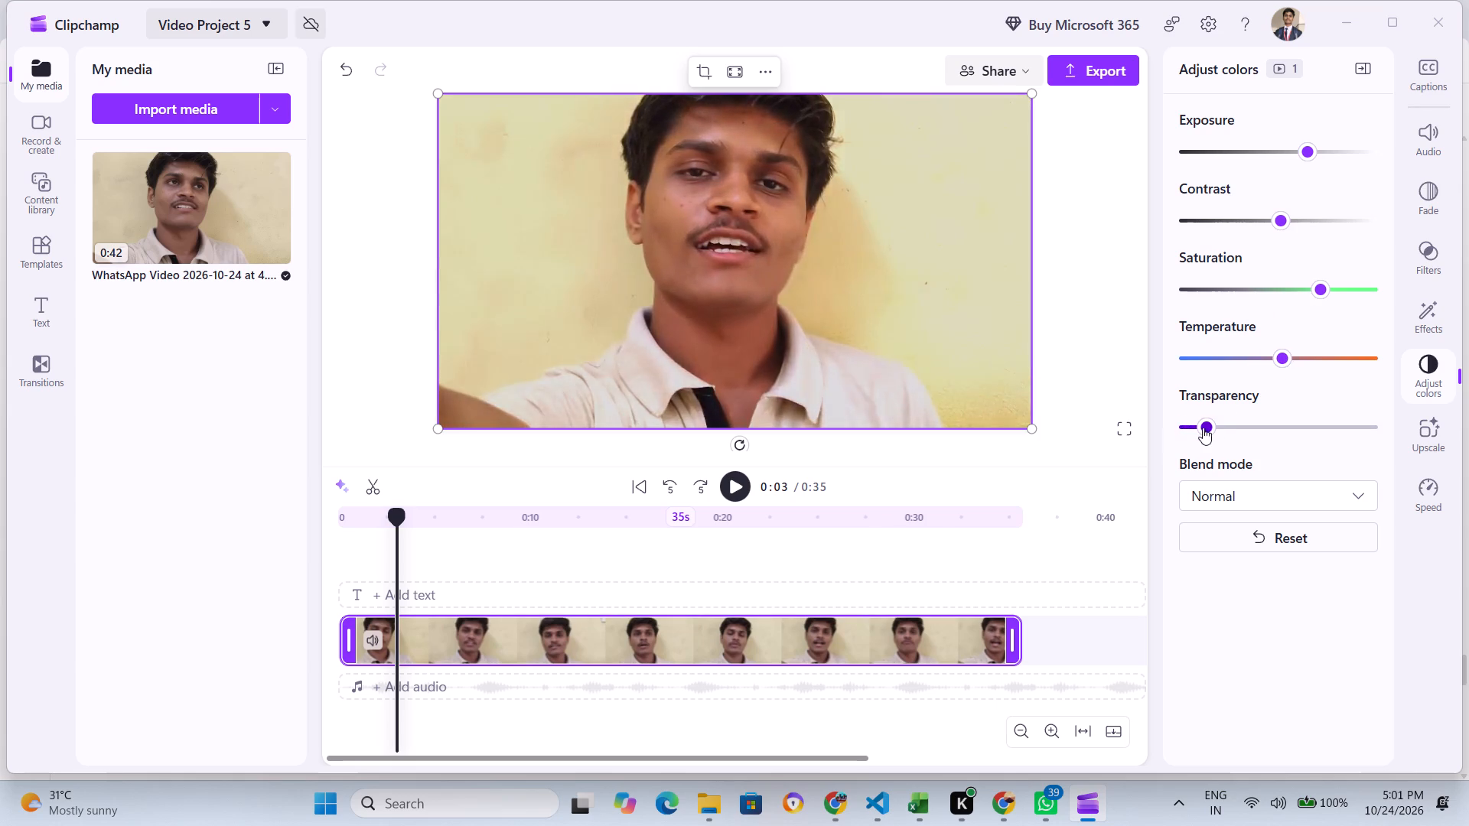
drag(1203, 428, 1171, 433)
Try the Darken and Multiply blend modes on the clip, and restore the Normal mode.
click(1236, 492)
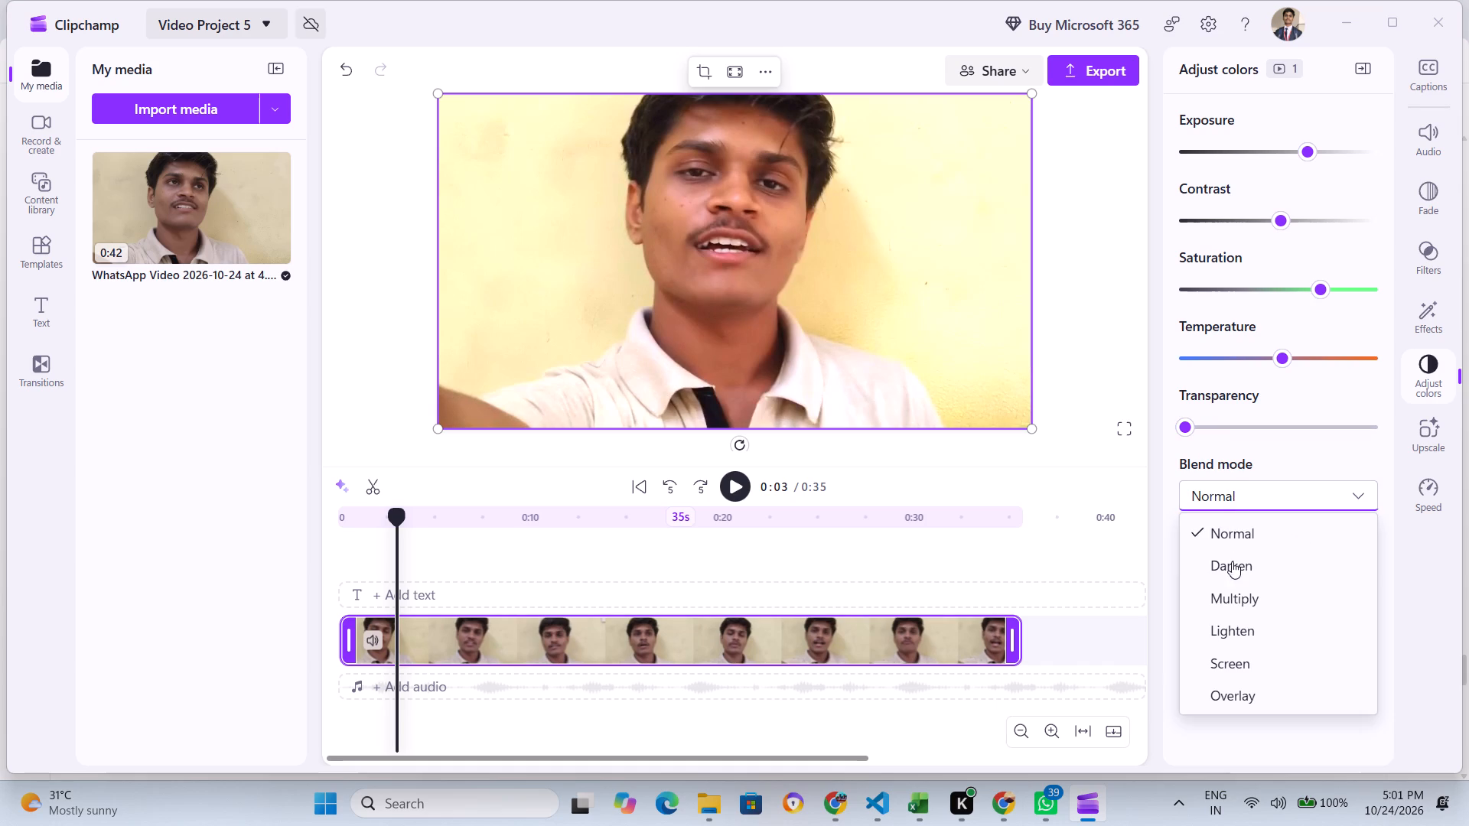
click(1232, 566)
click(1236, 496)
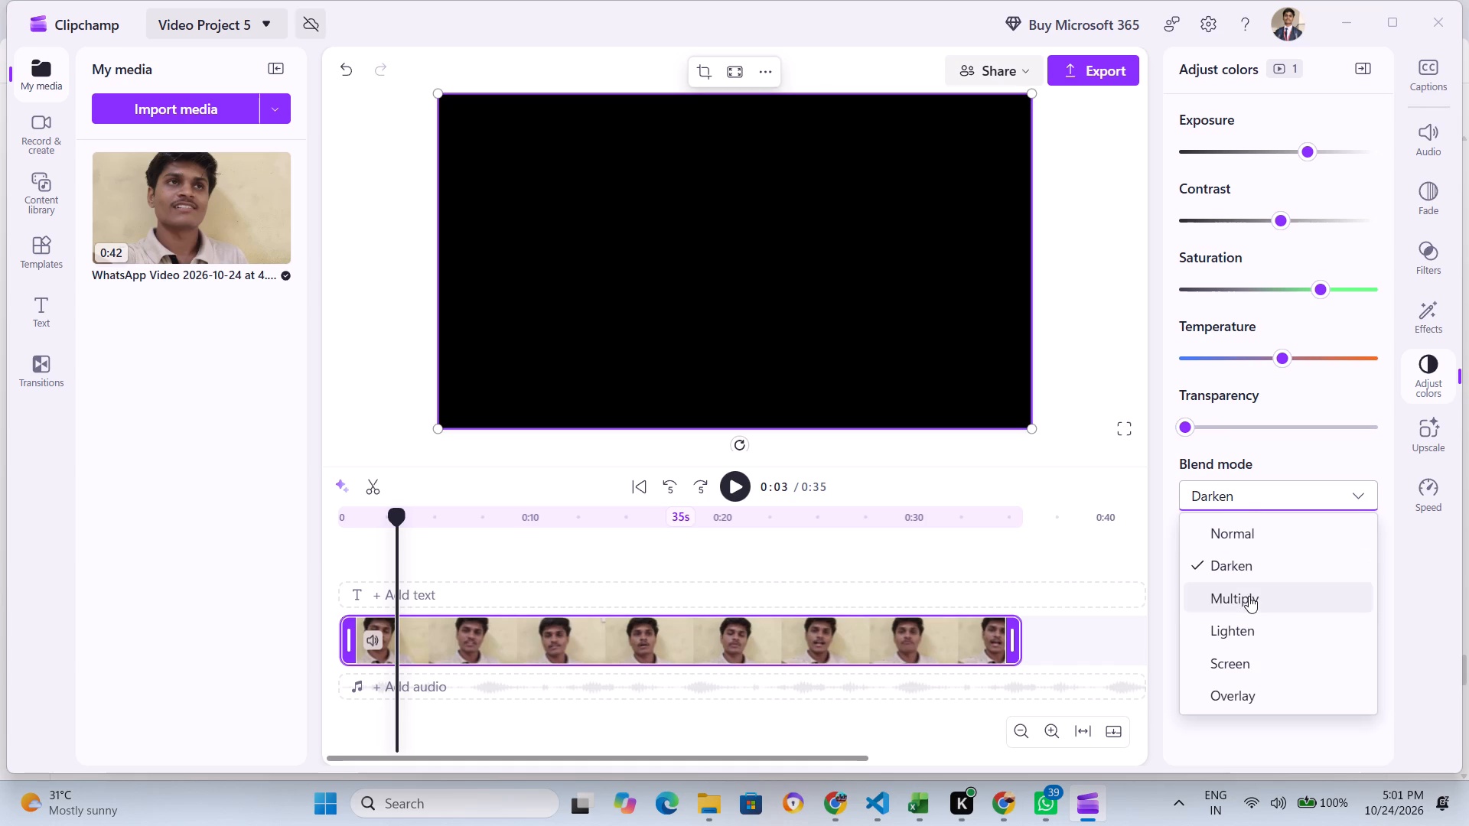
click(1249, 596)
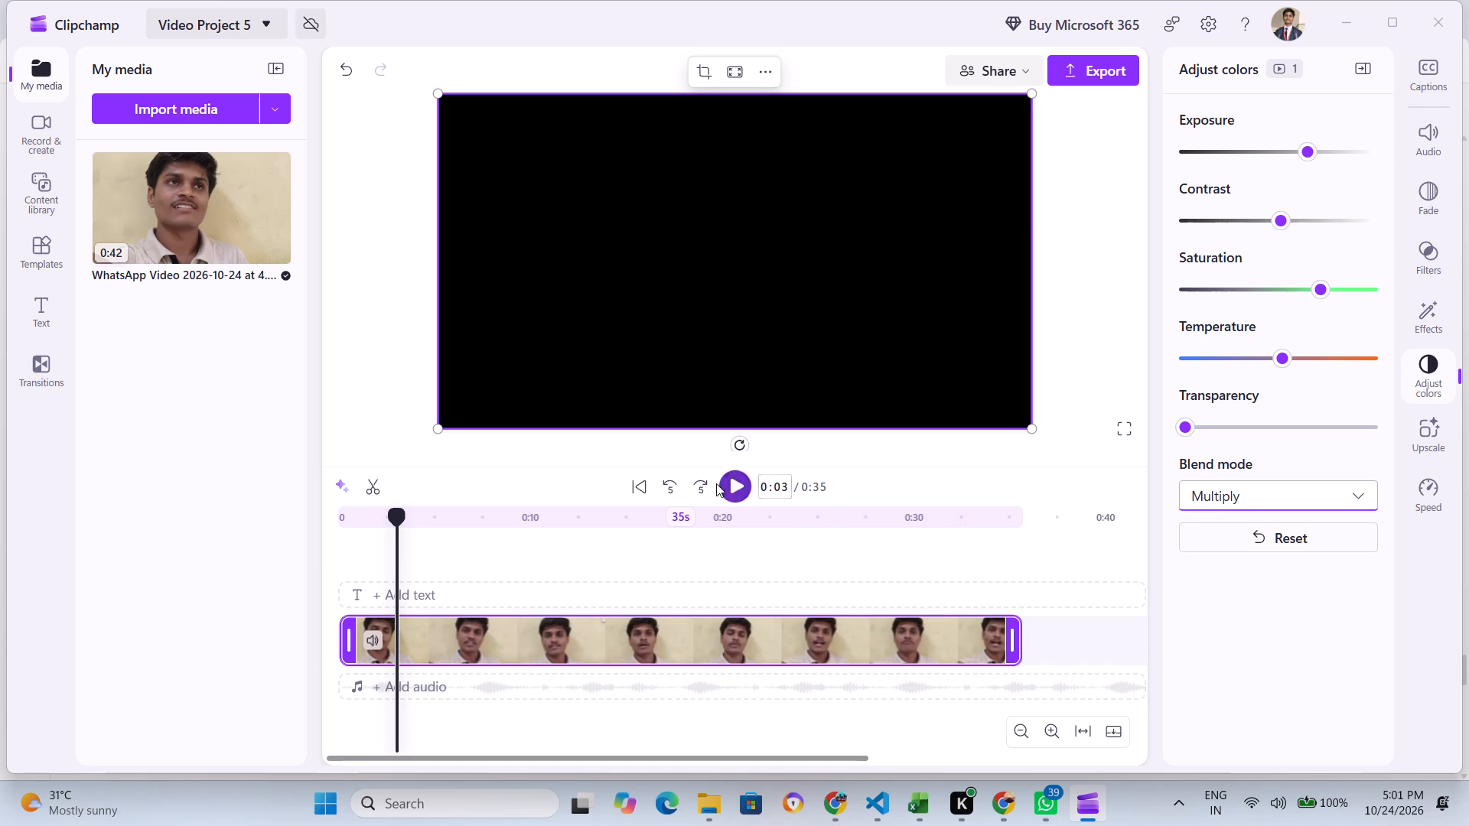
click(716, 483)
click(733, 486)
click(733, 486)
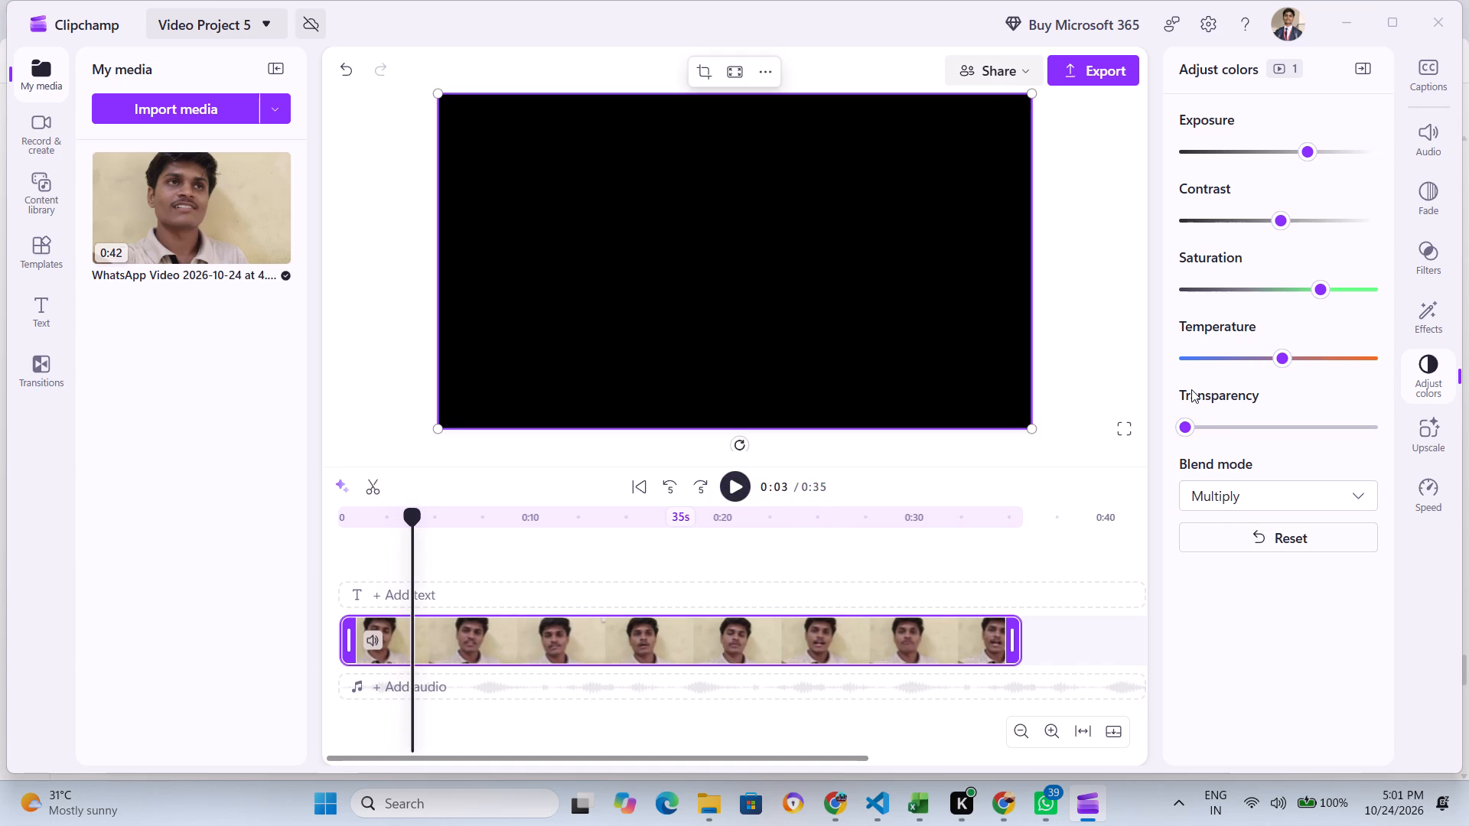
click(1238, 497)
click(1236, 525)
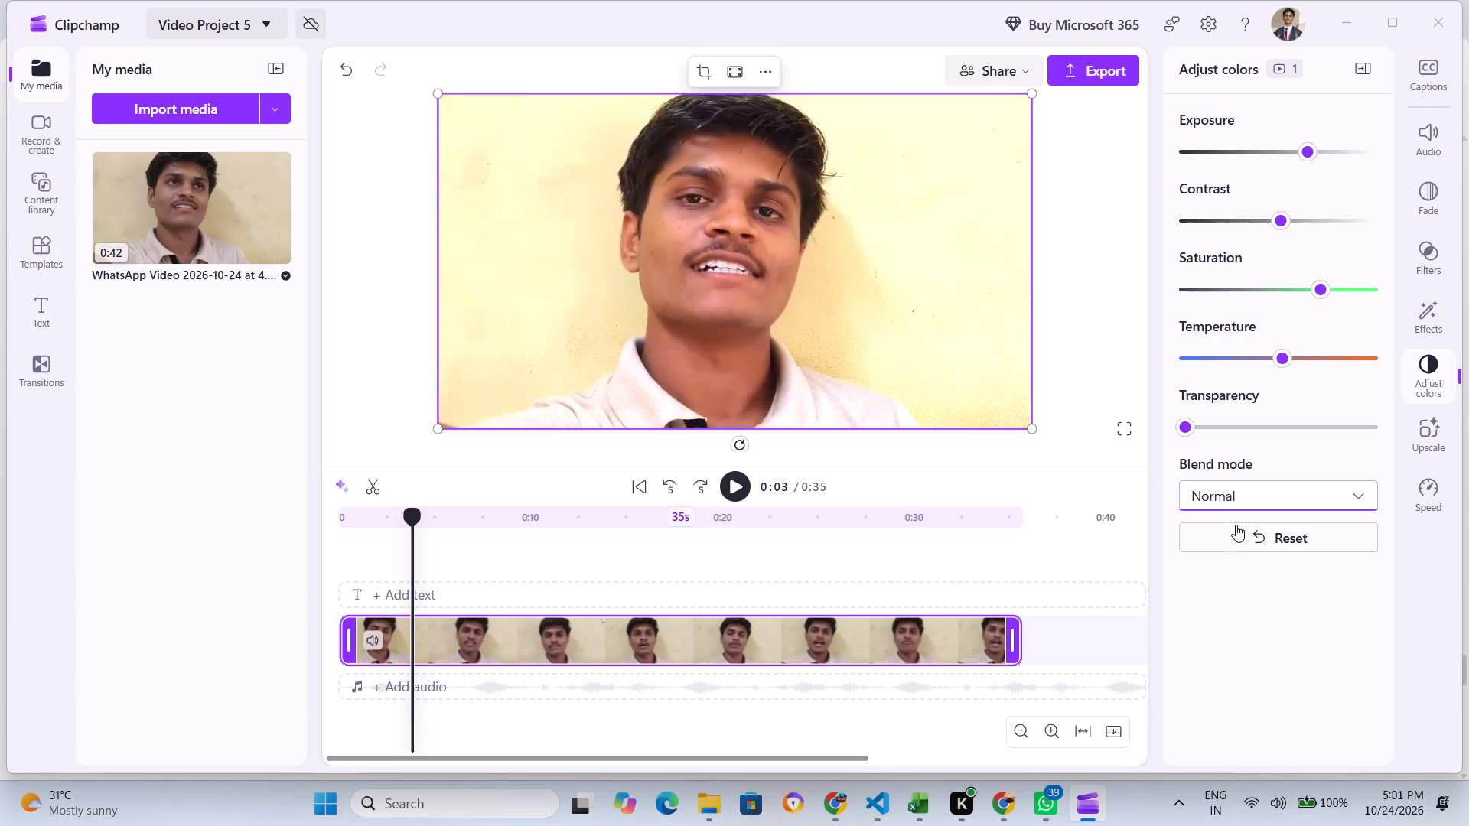
Set the clip's blend mode to Lighten after trying Screen, and play the video to check the look.
click(1235, 497)
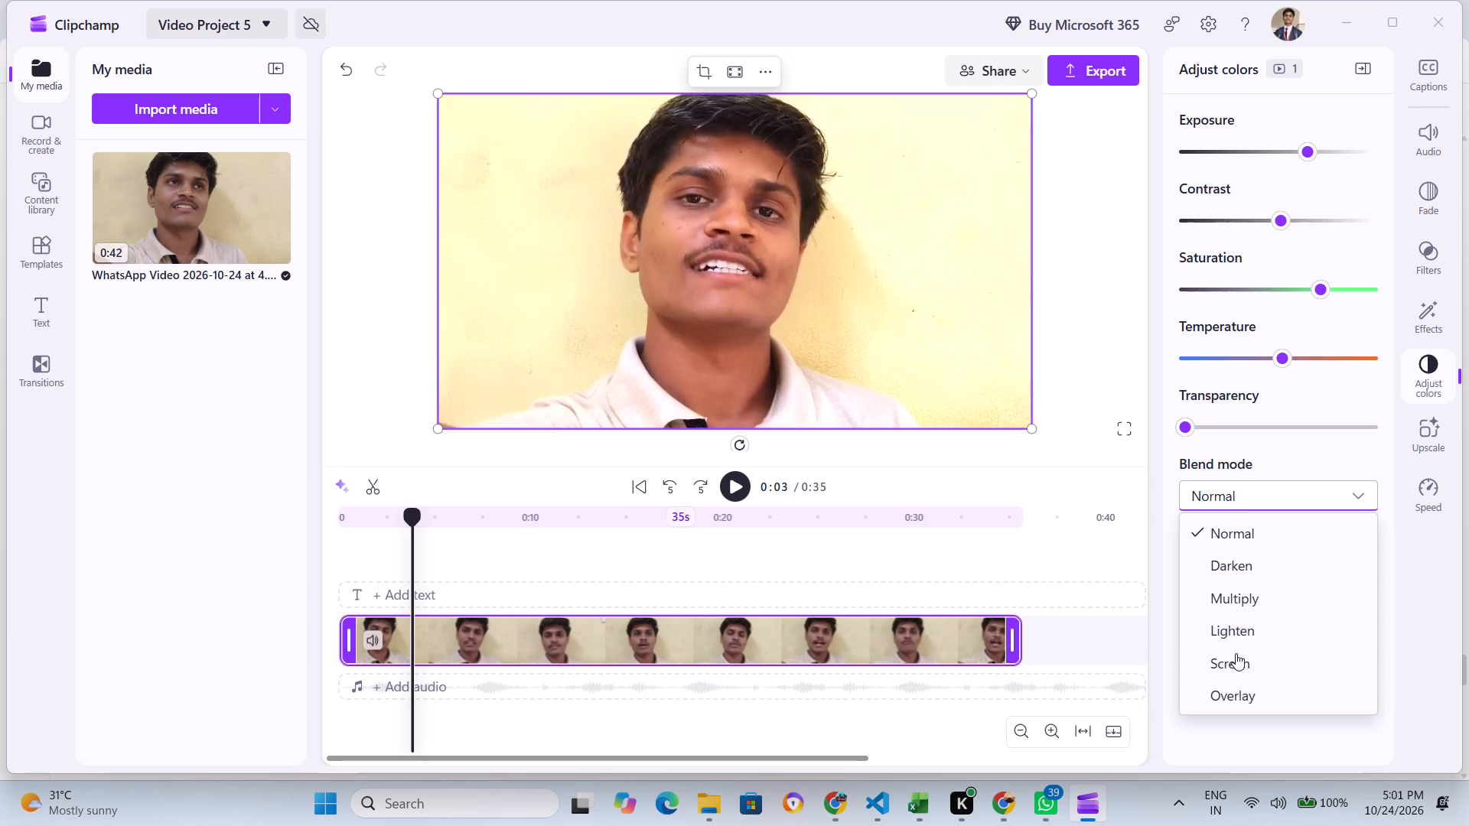
click(1236, 653)
click(1246, 502)
click(1244, 620)
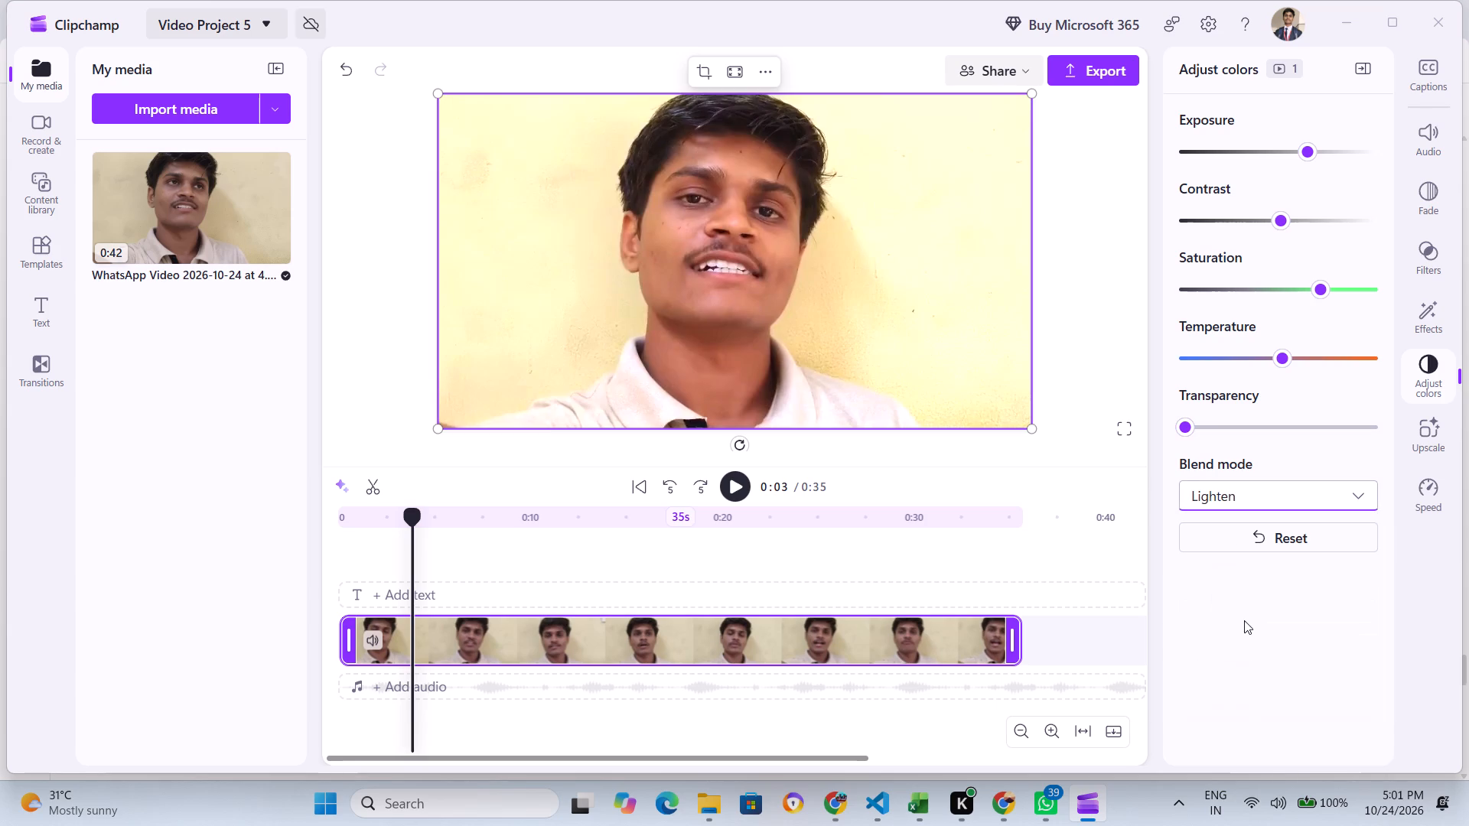
click(726, 489)
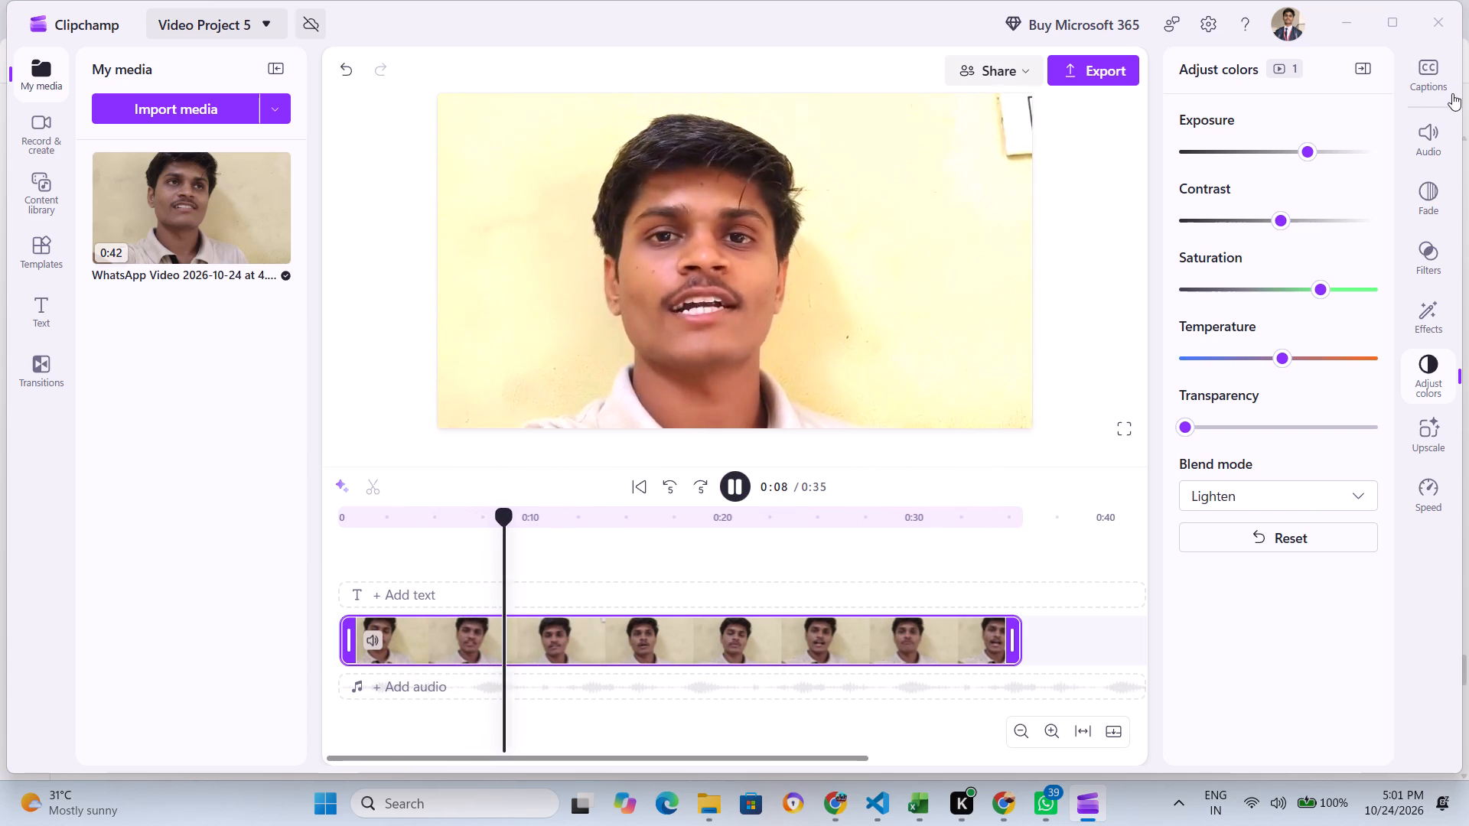
Generate AI autocaptions for the clip in English (United States), with the profanity filter on and captions shown in the video.
click(1436, 78)
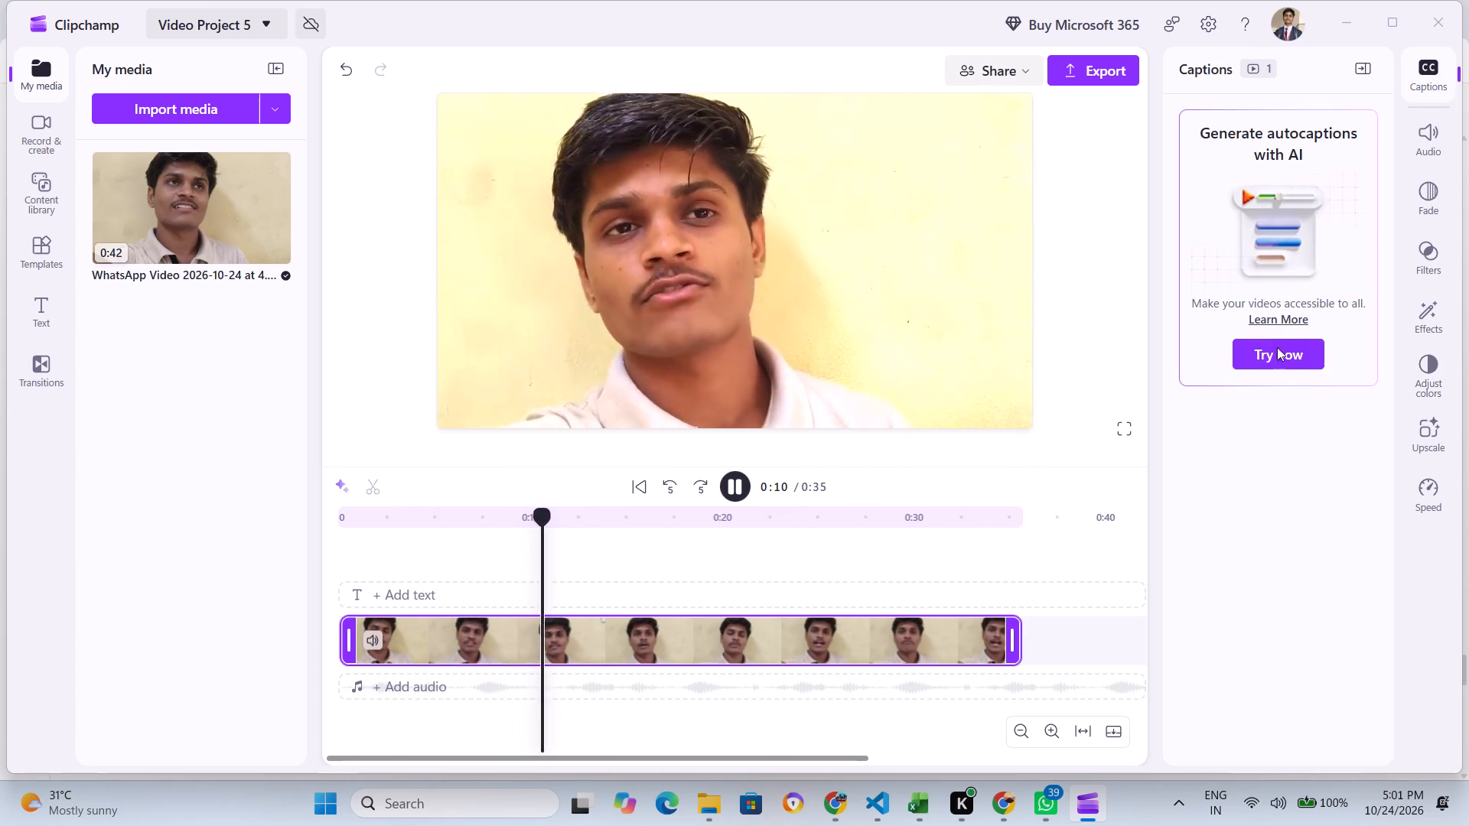
click(1278, 348)
click(618, 374)
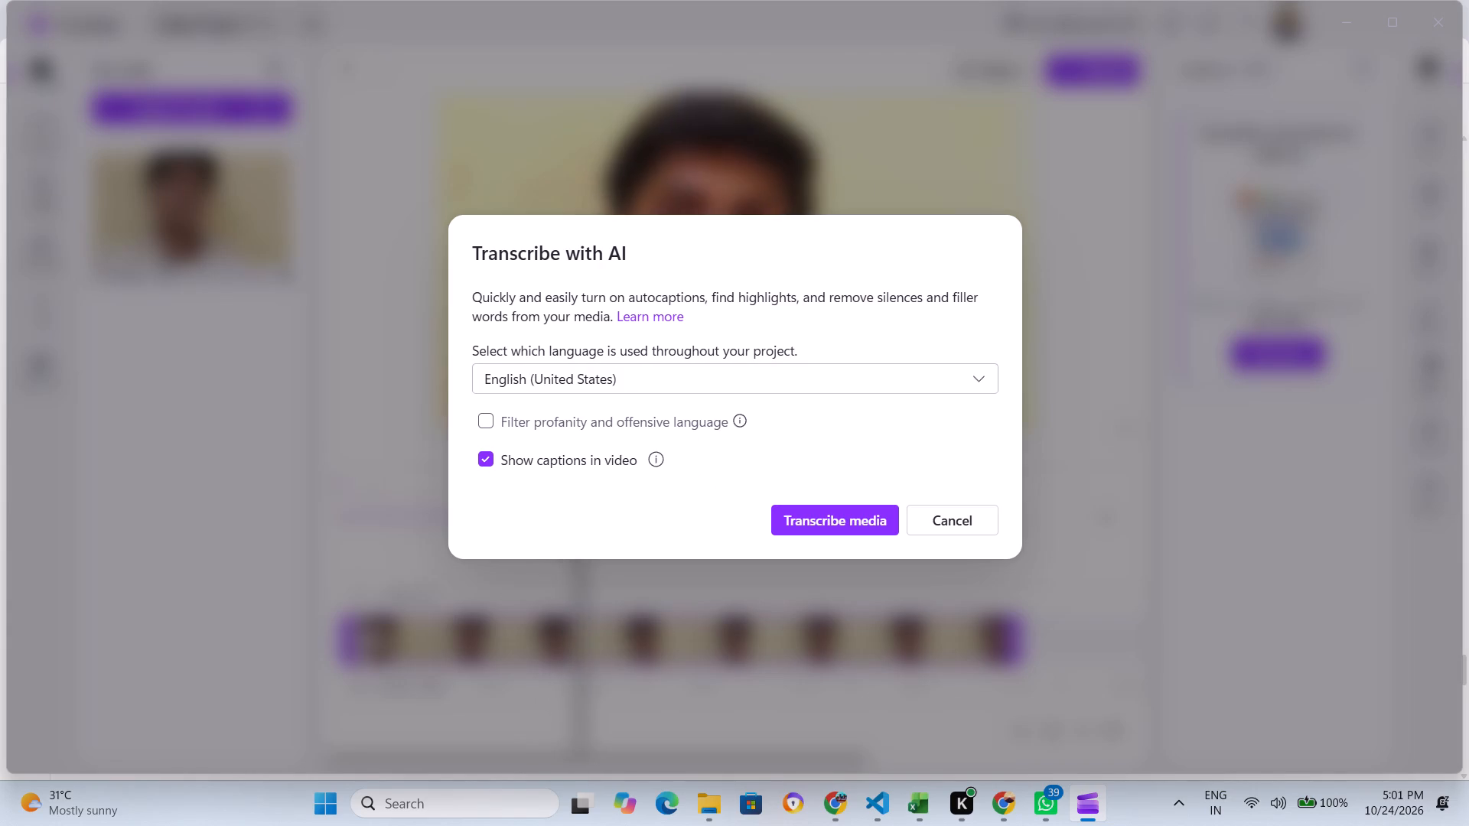
scroll(565, 512, down, 1)
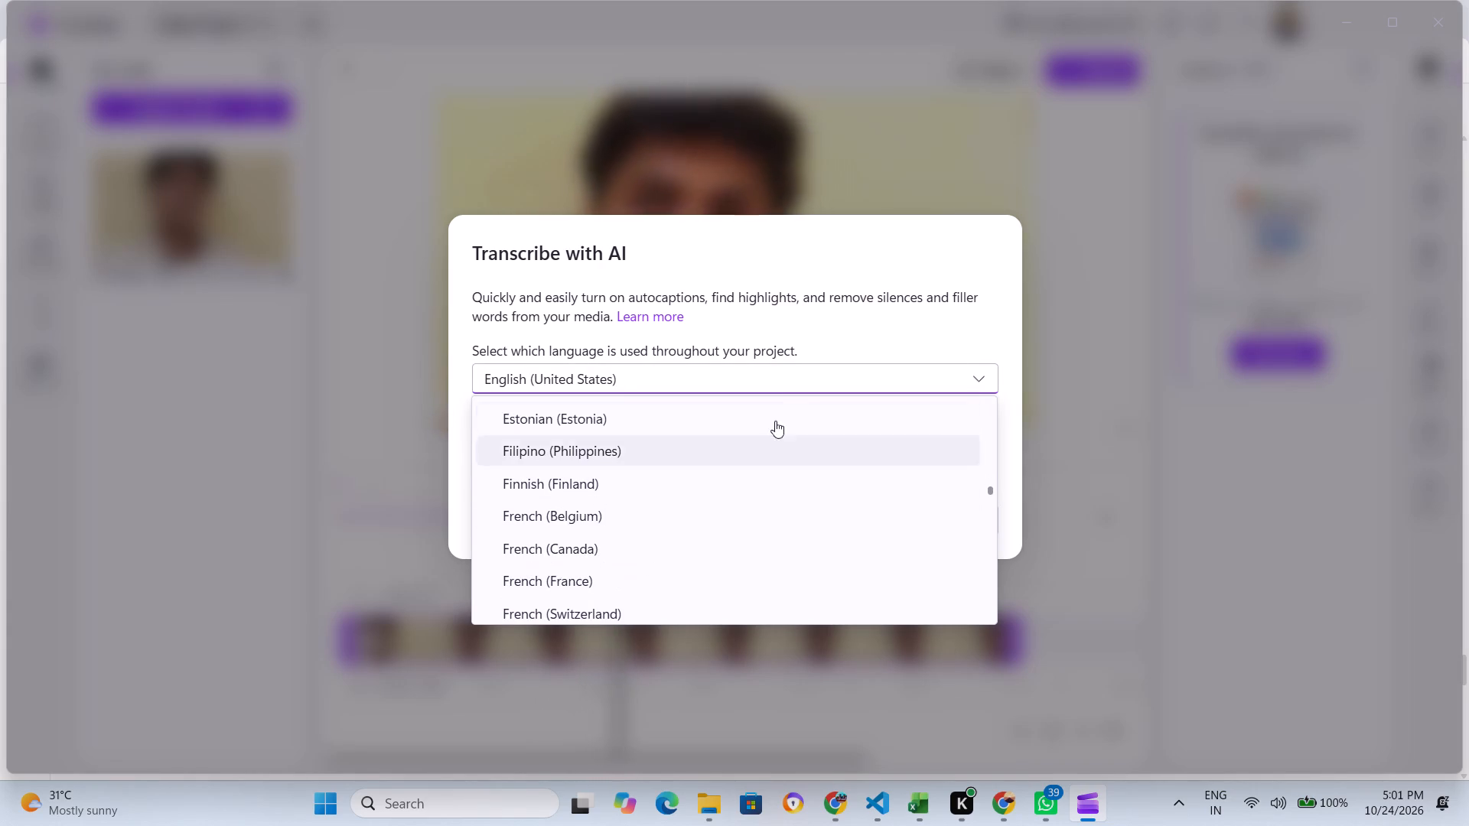
scroll(796, 418, up, 1)
click(601, 600)
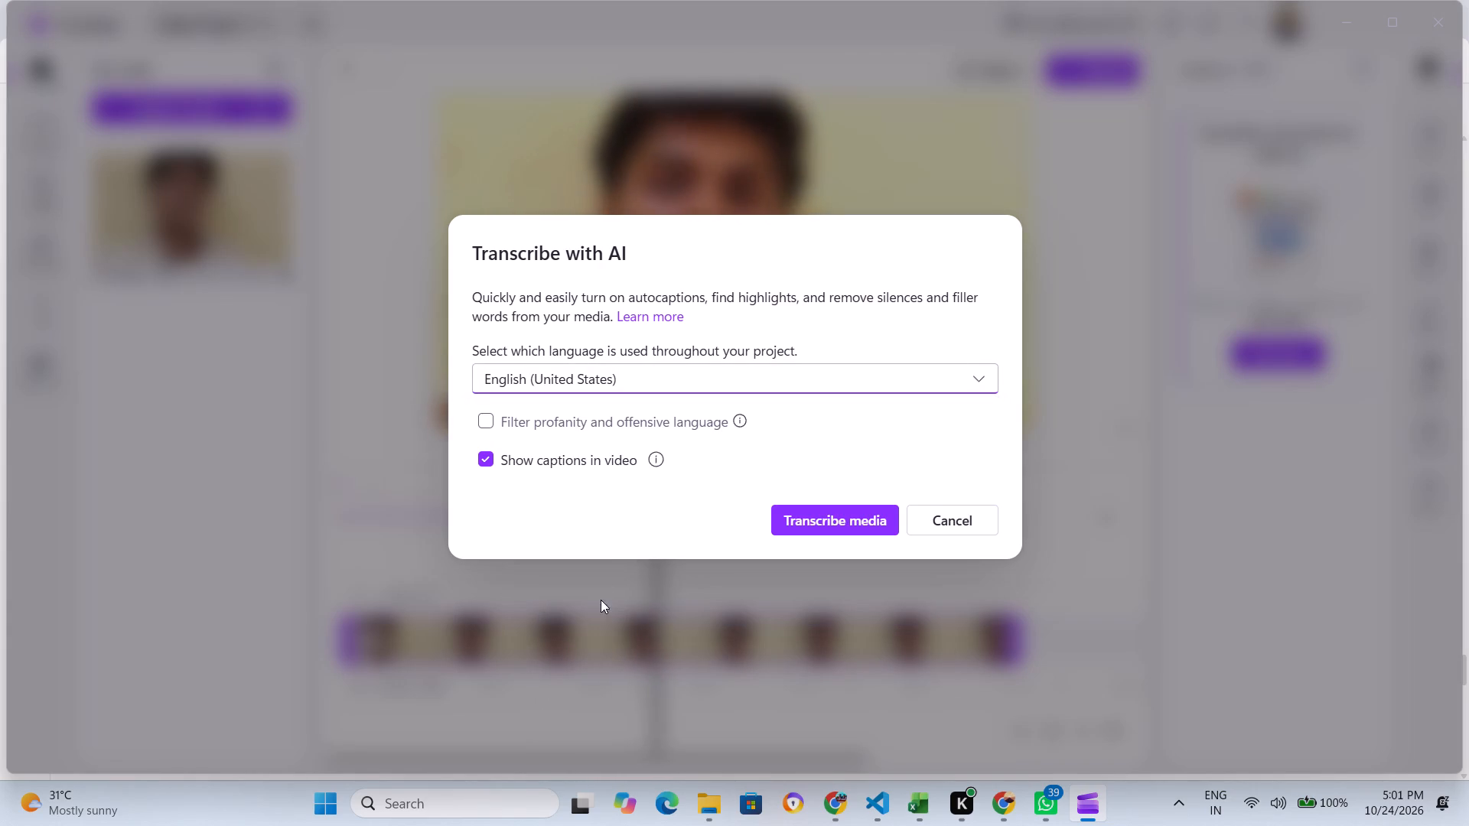
click(480, 418)
click(835, 512)
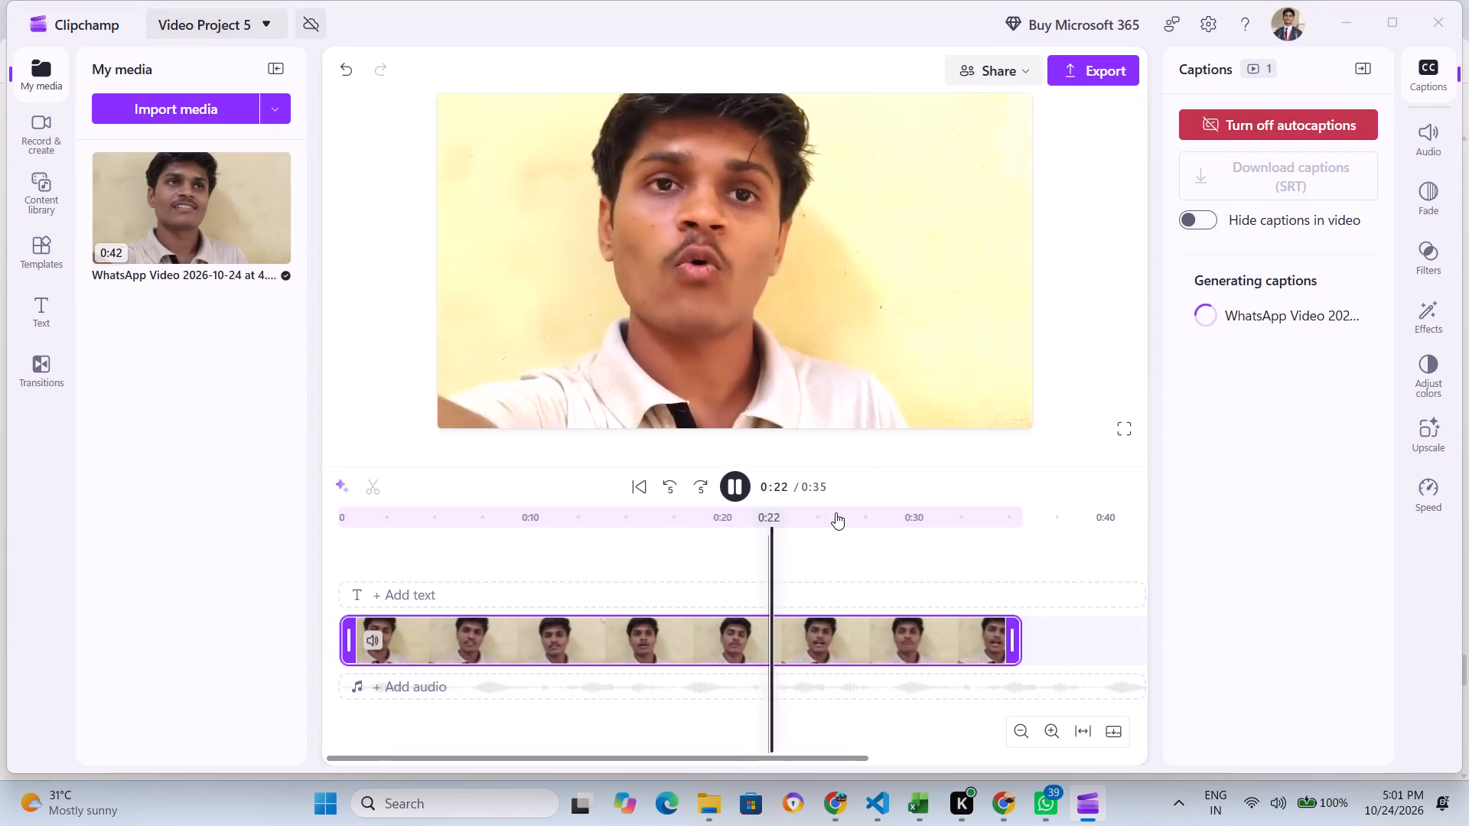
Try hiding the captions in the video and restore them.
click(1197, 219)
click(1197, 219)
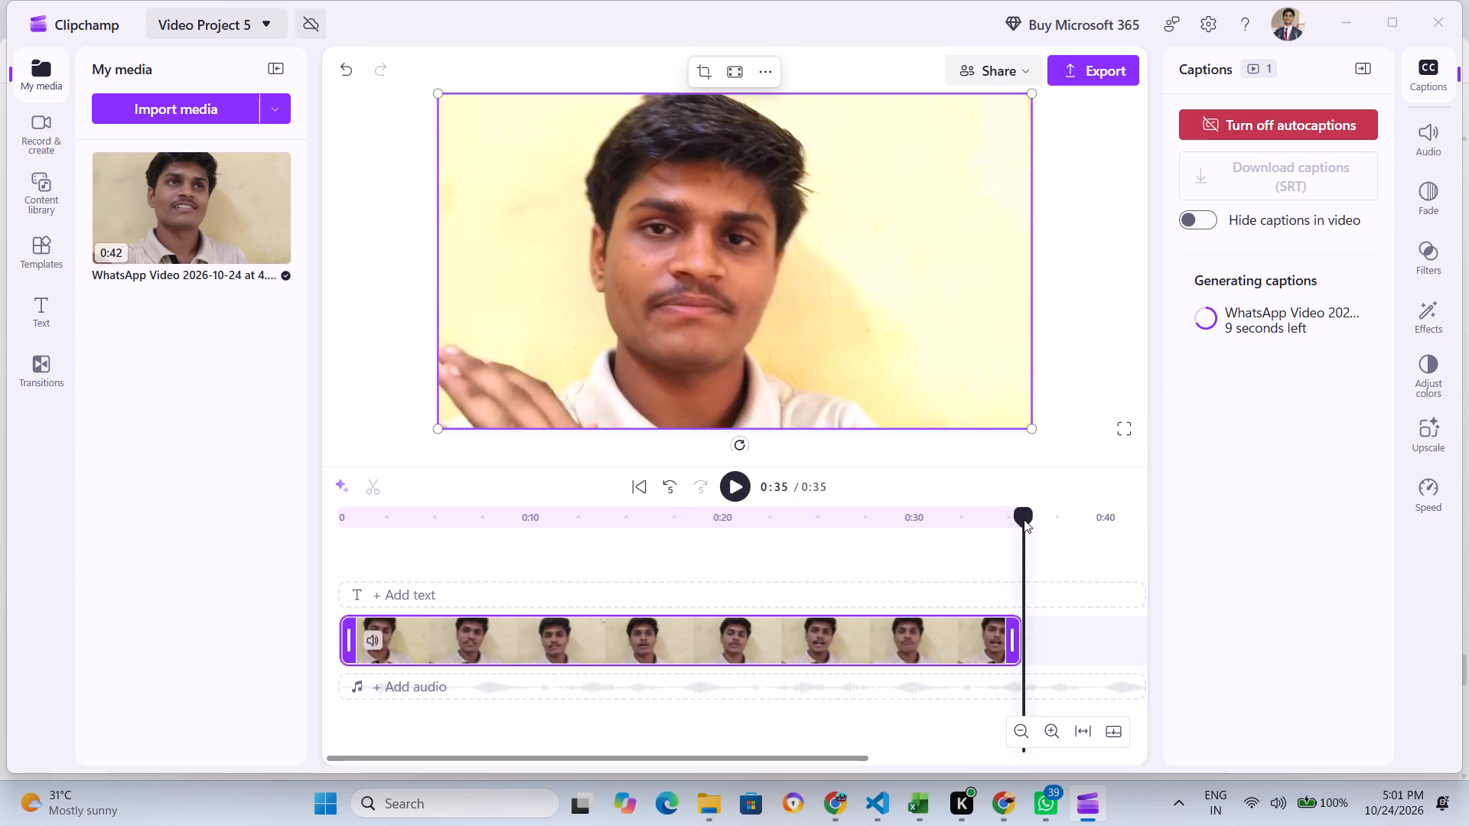
Turn off the pending autocaptions and restart transcription in English (United States), with the profanity filter on and captions shown in the video.
drag(1024, 519, 280, 515)
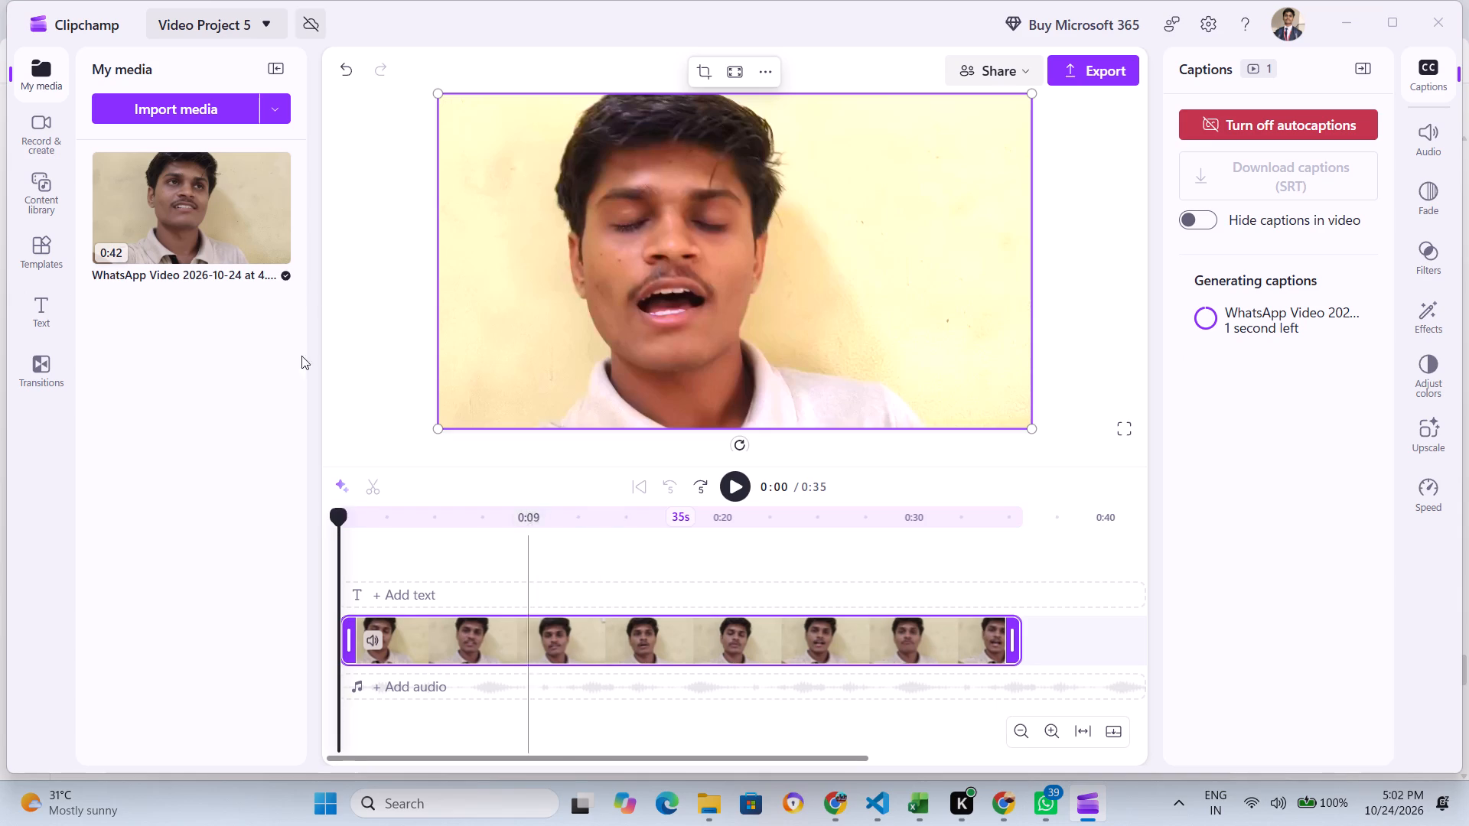
scroll(297, 310, up, 1)
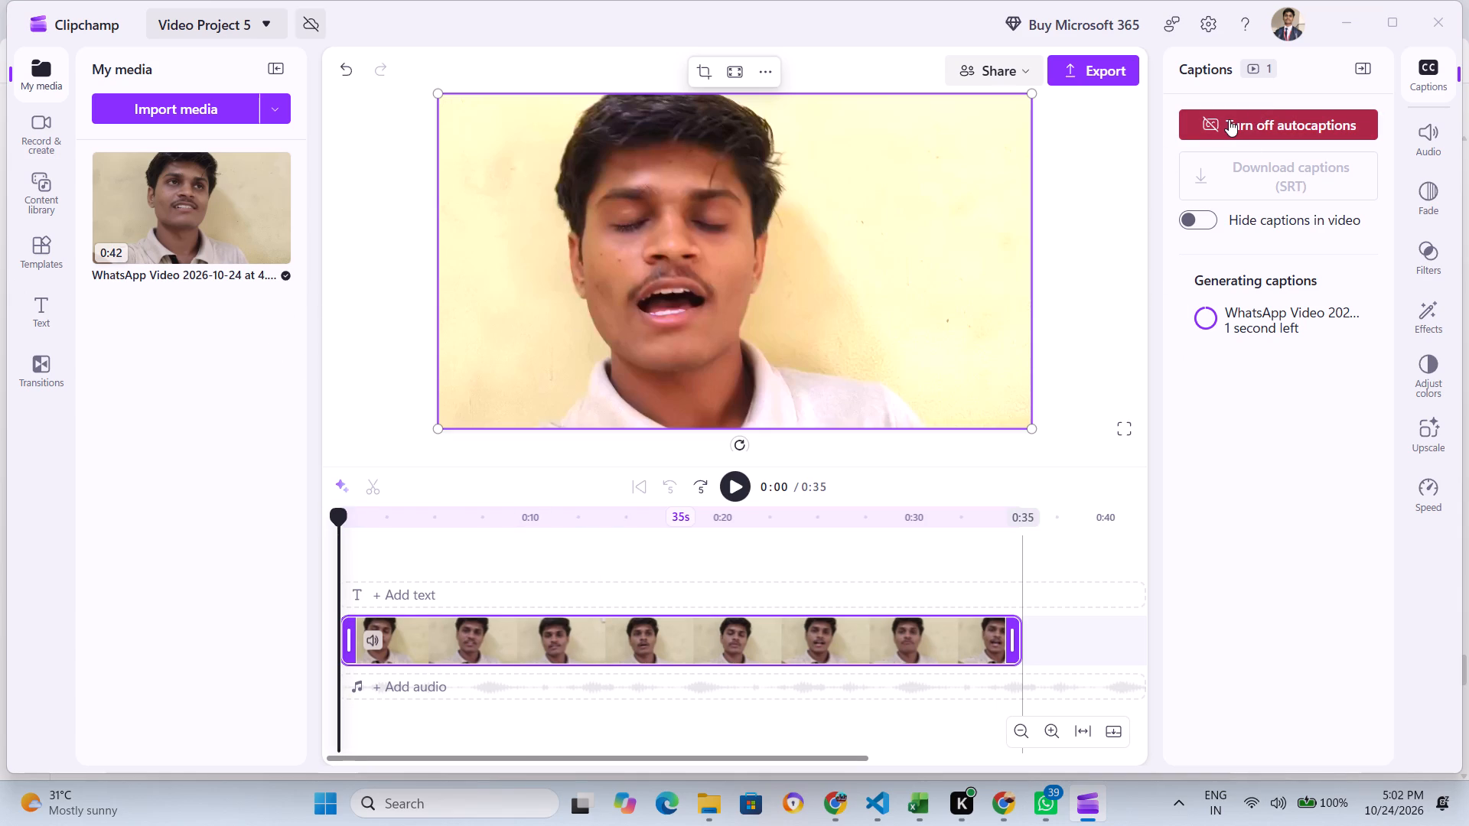
click(1229, 119)
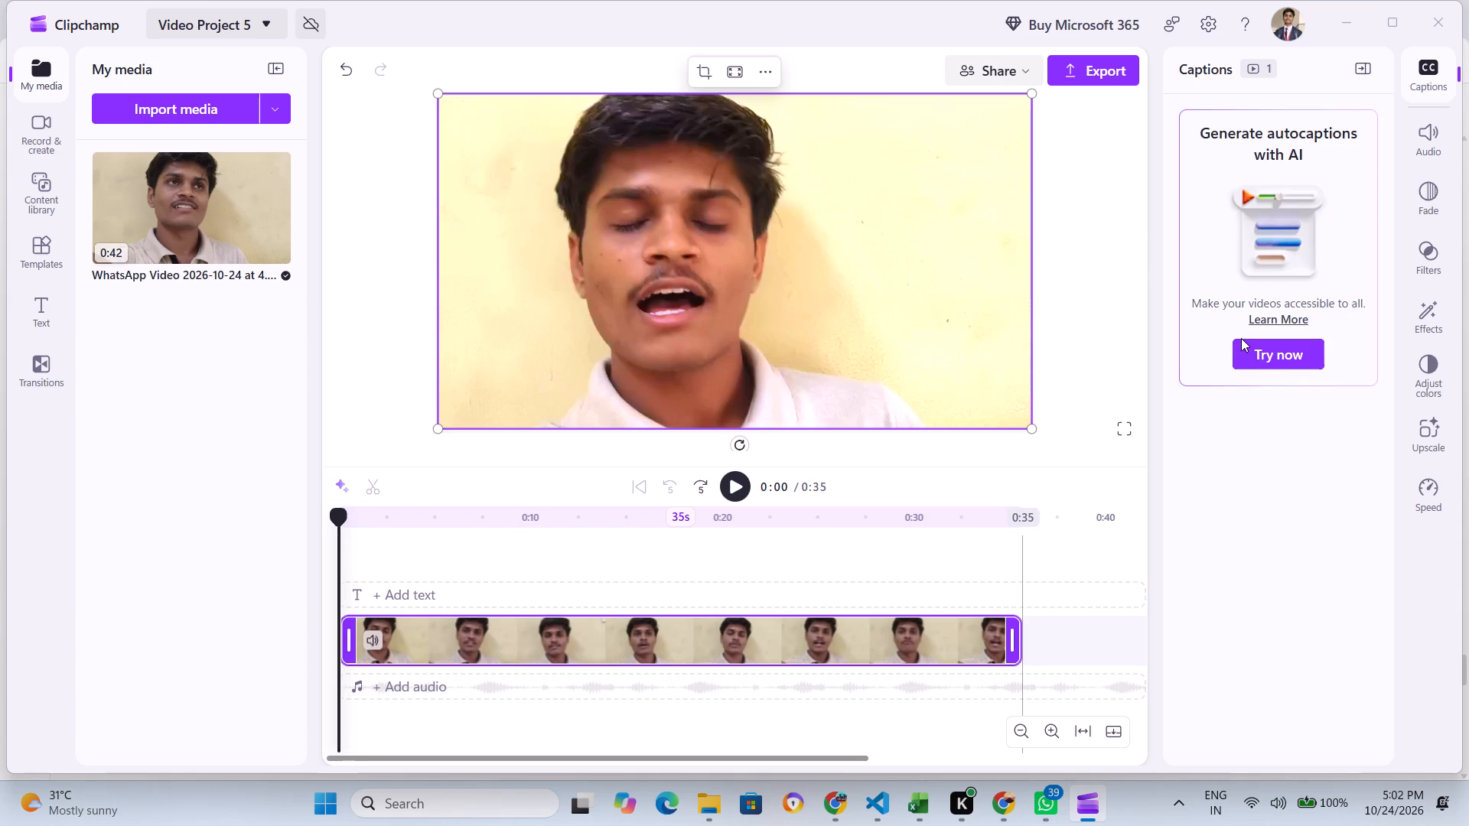
click(1272, 355)
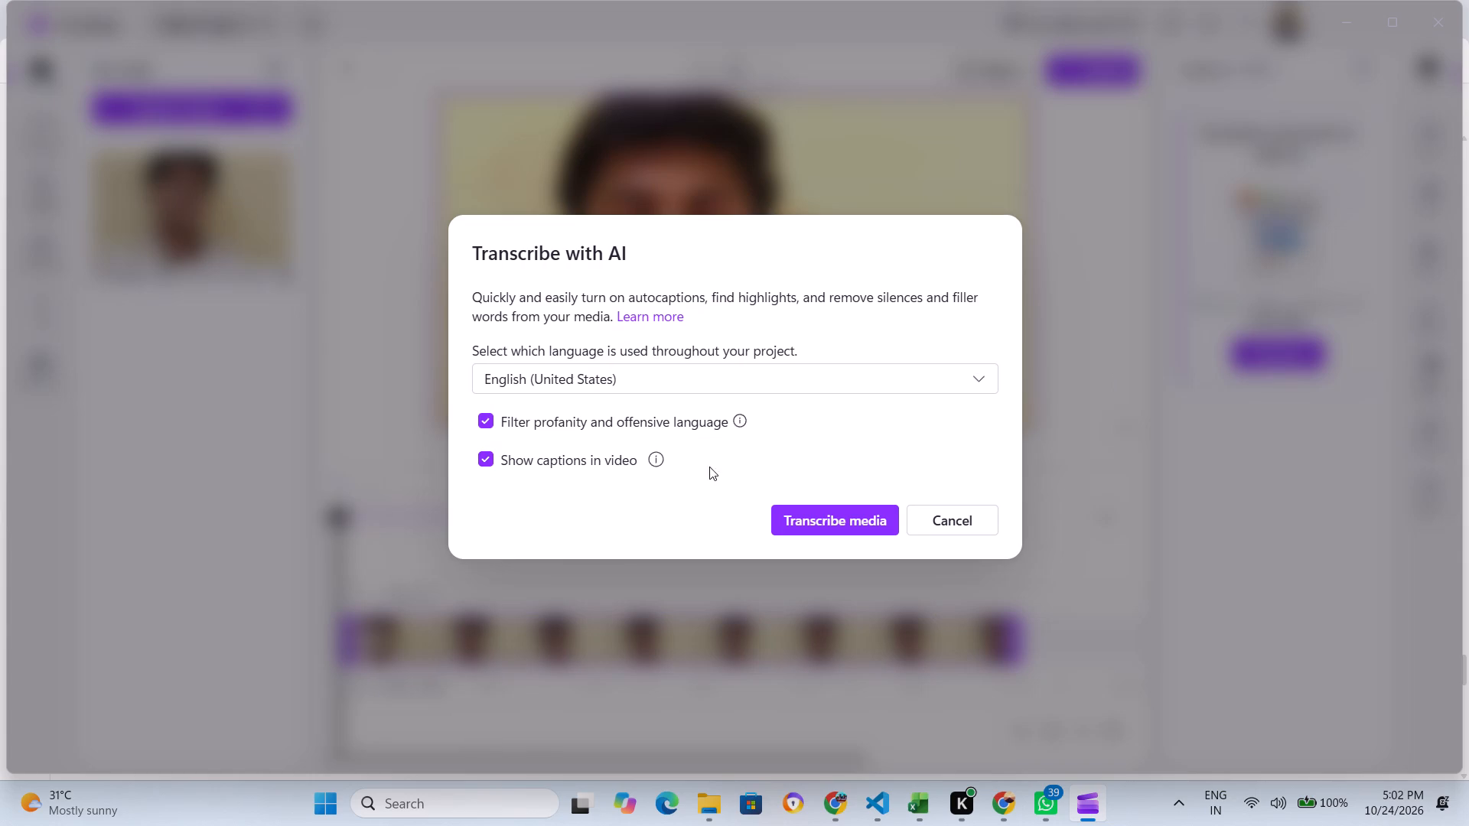
click(481, 408)
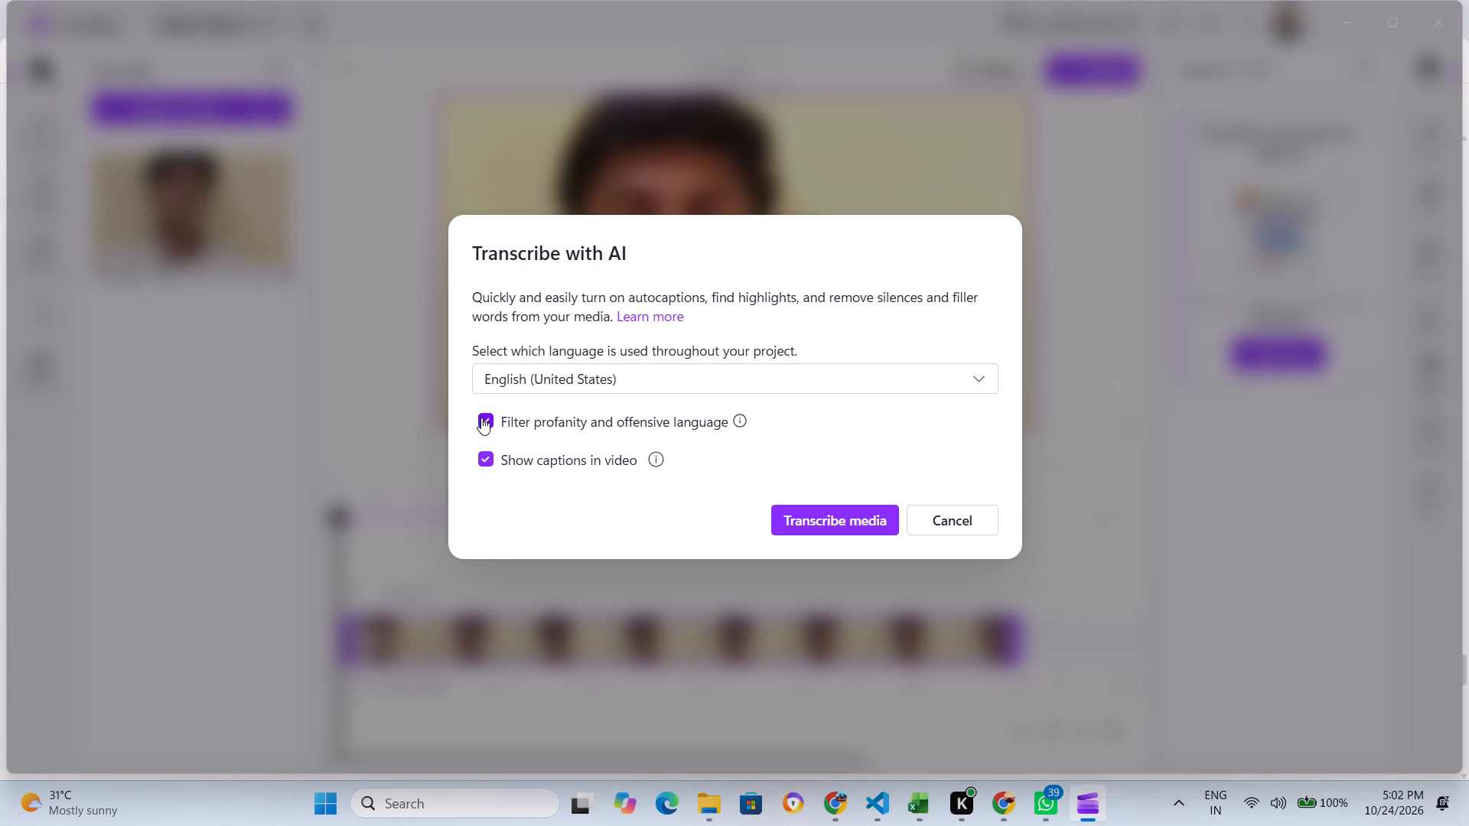
click(490, 421)
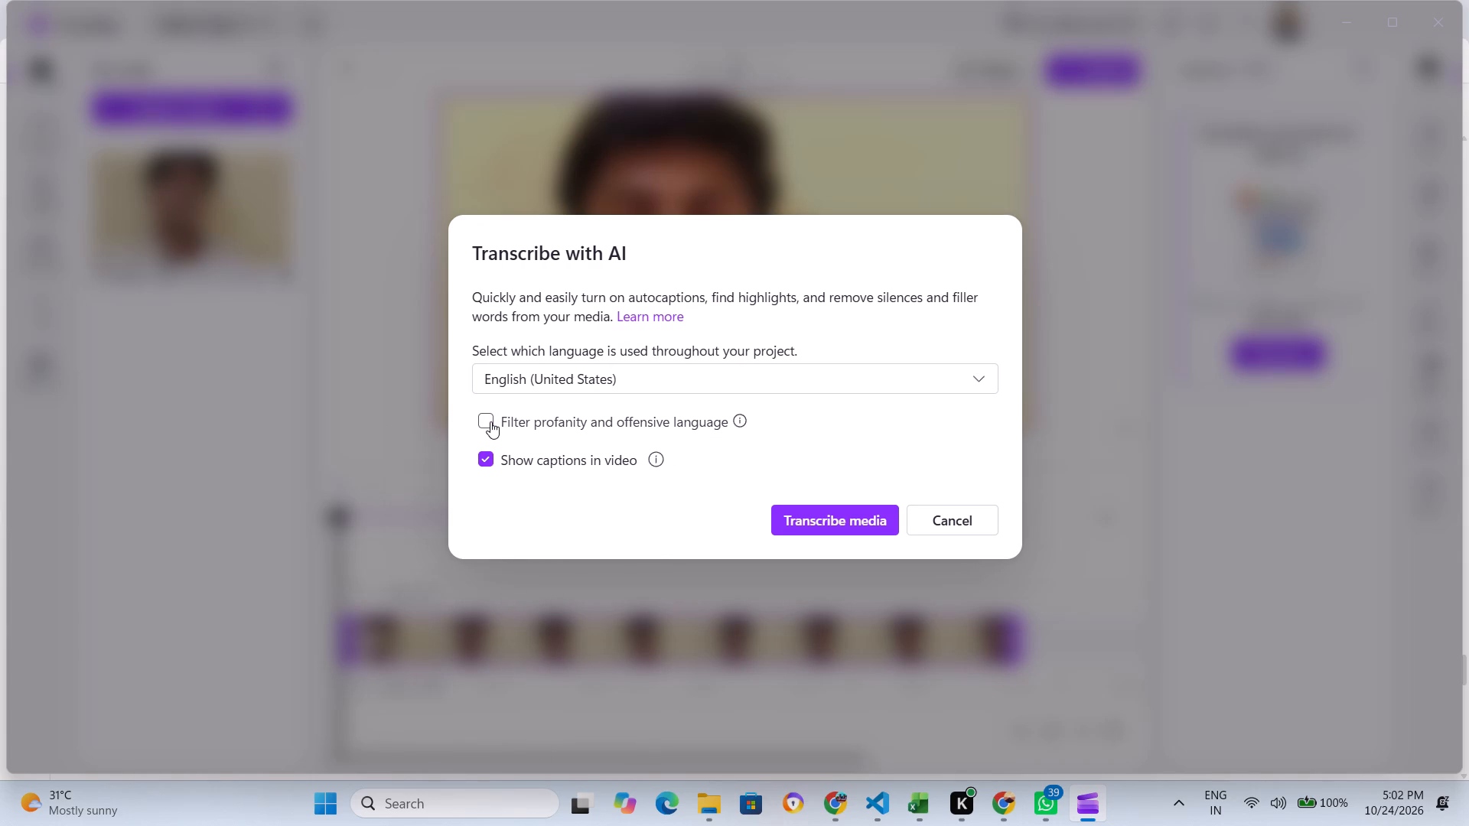
click(490, 421)
click(831, 522)
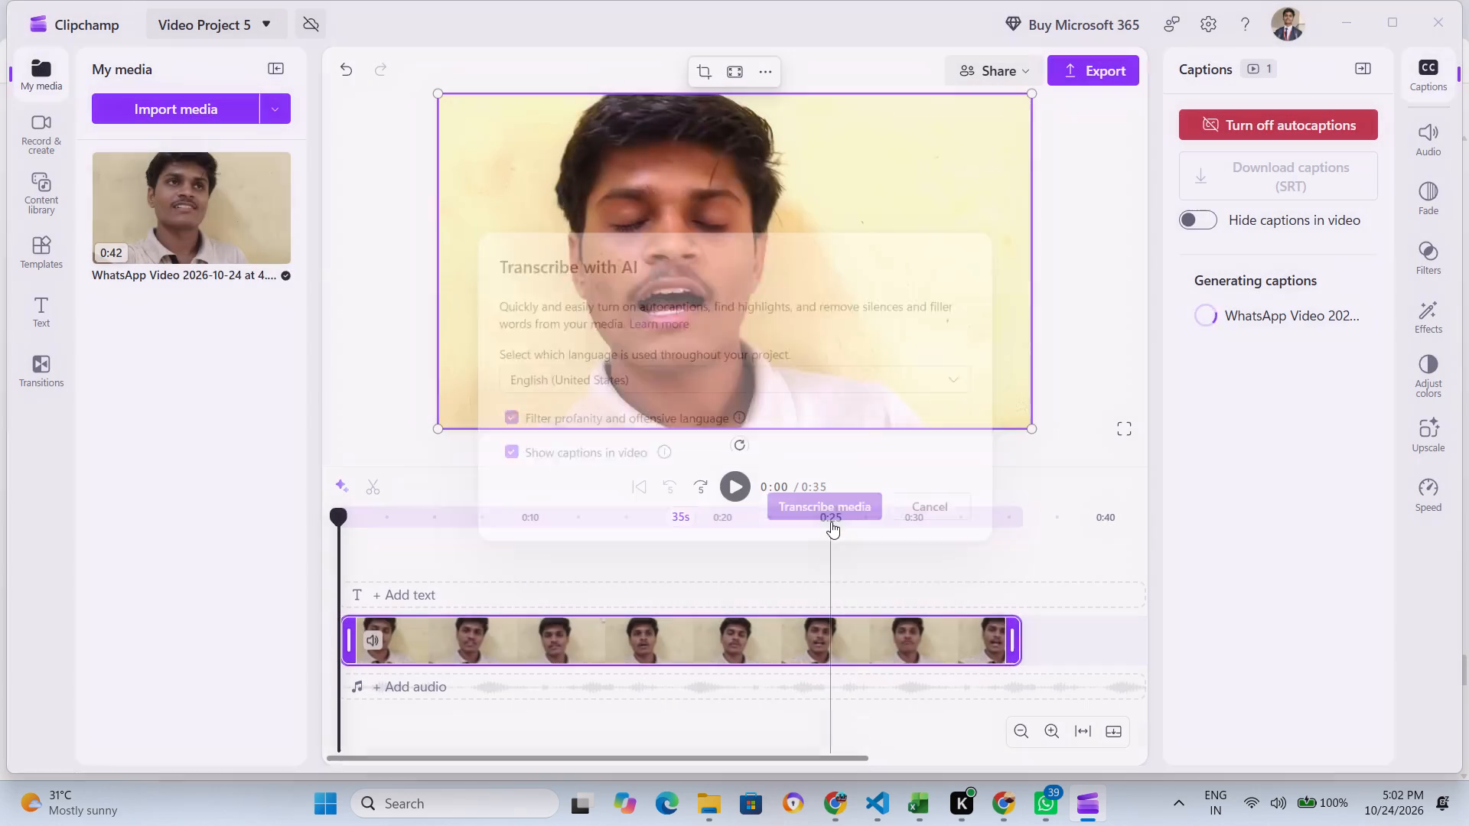
Play the video from the start while the captions are being generated, and pause at about 0:24.
scroll(1254, 283, down, 2)
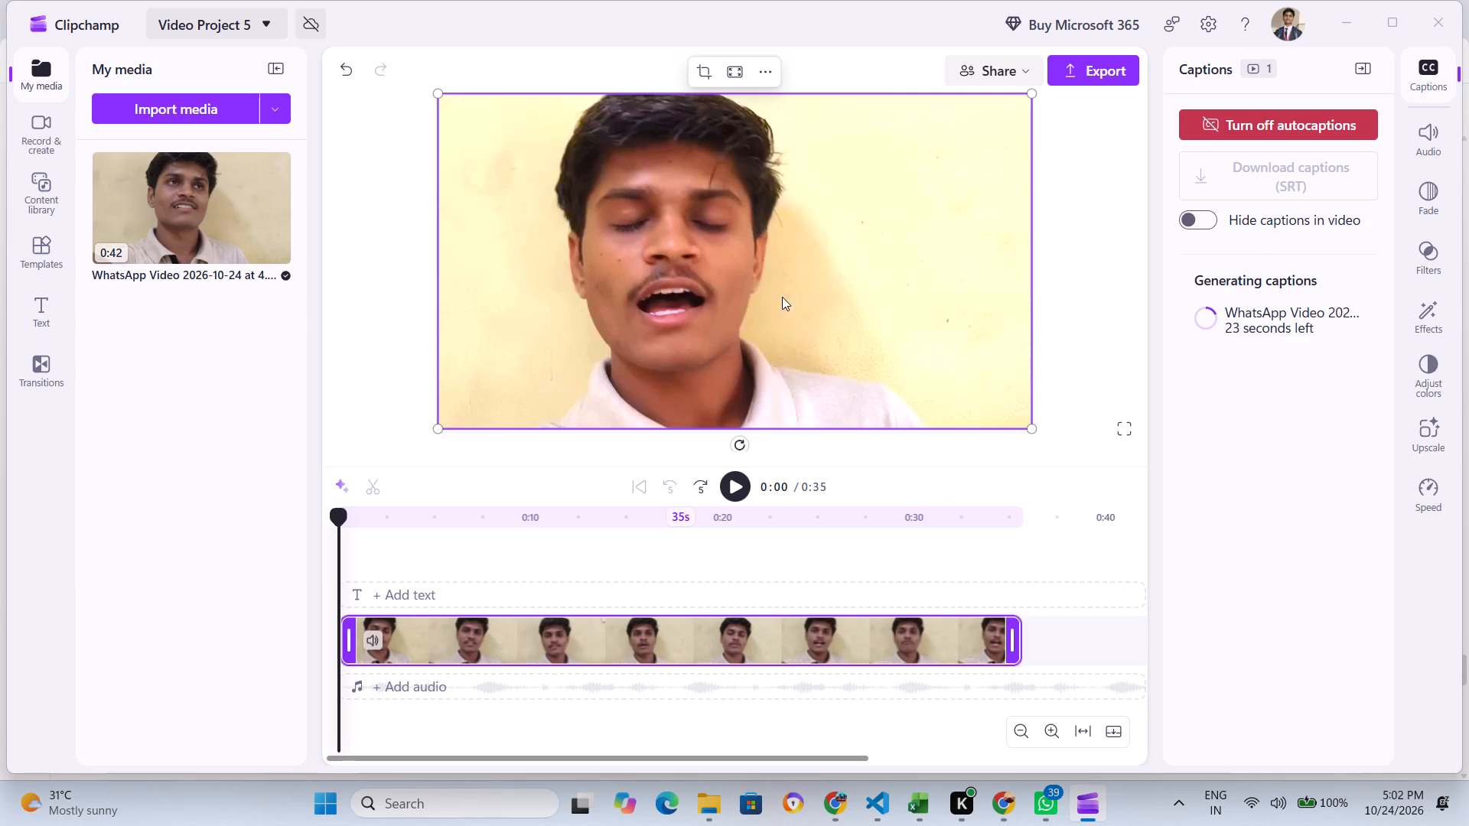
scroll(794, 287, down, 3)
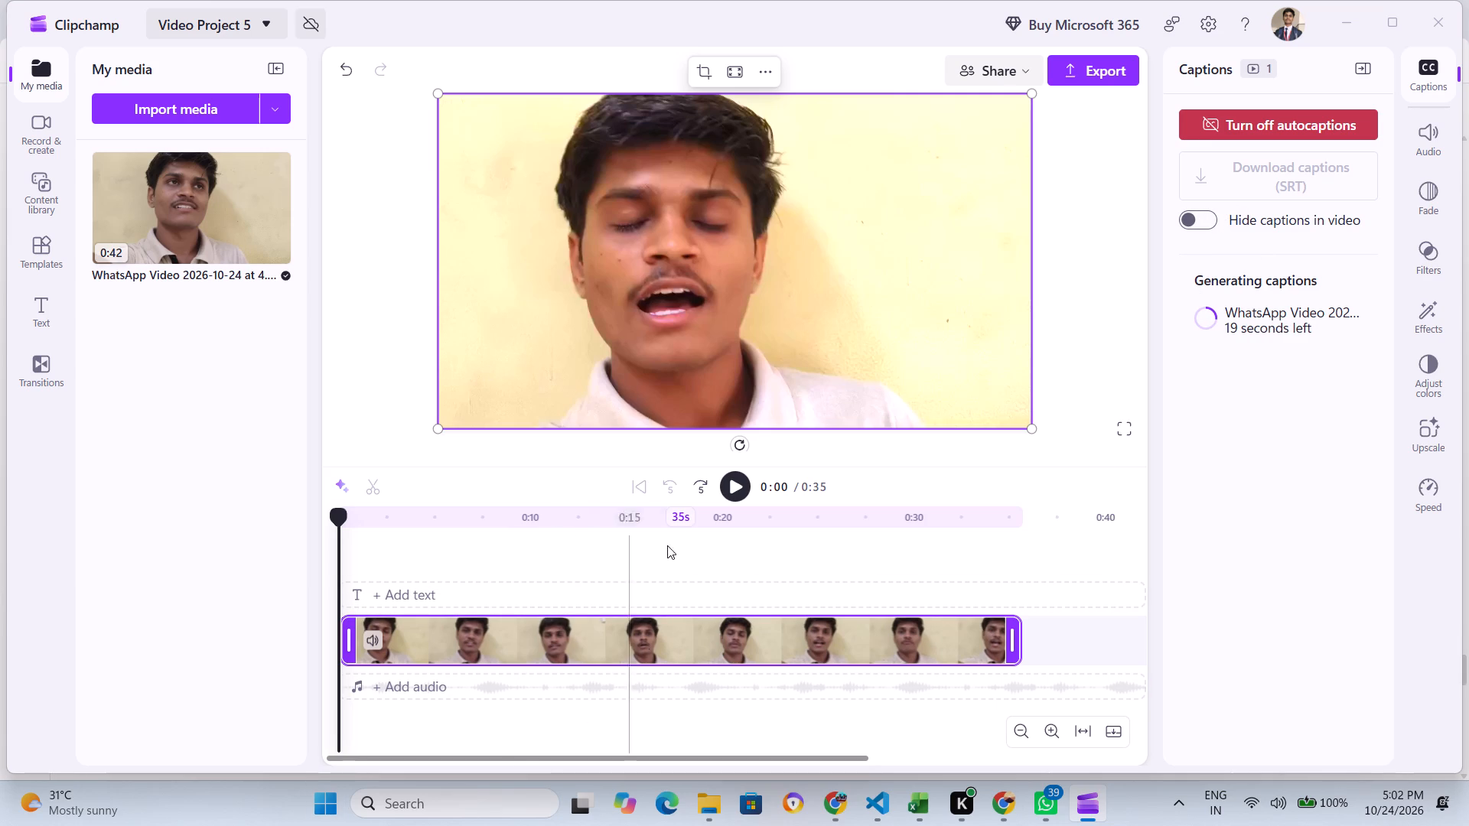
click(736, 486)
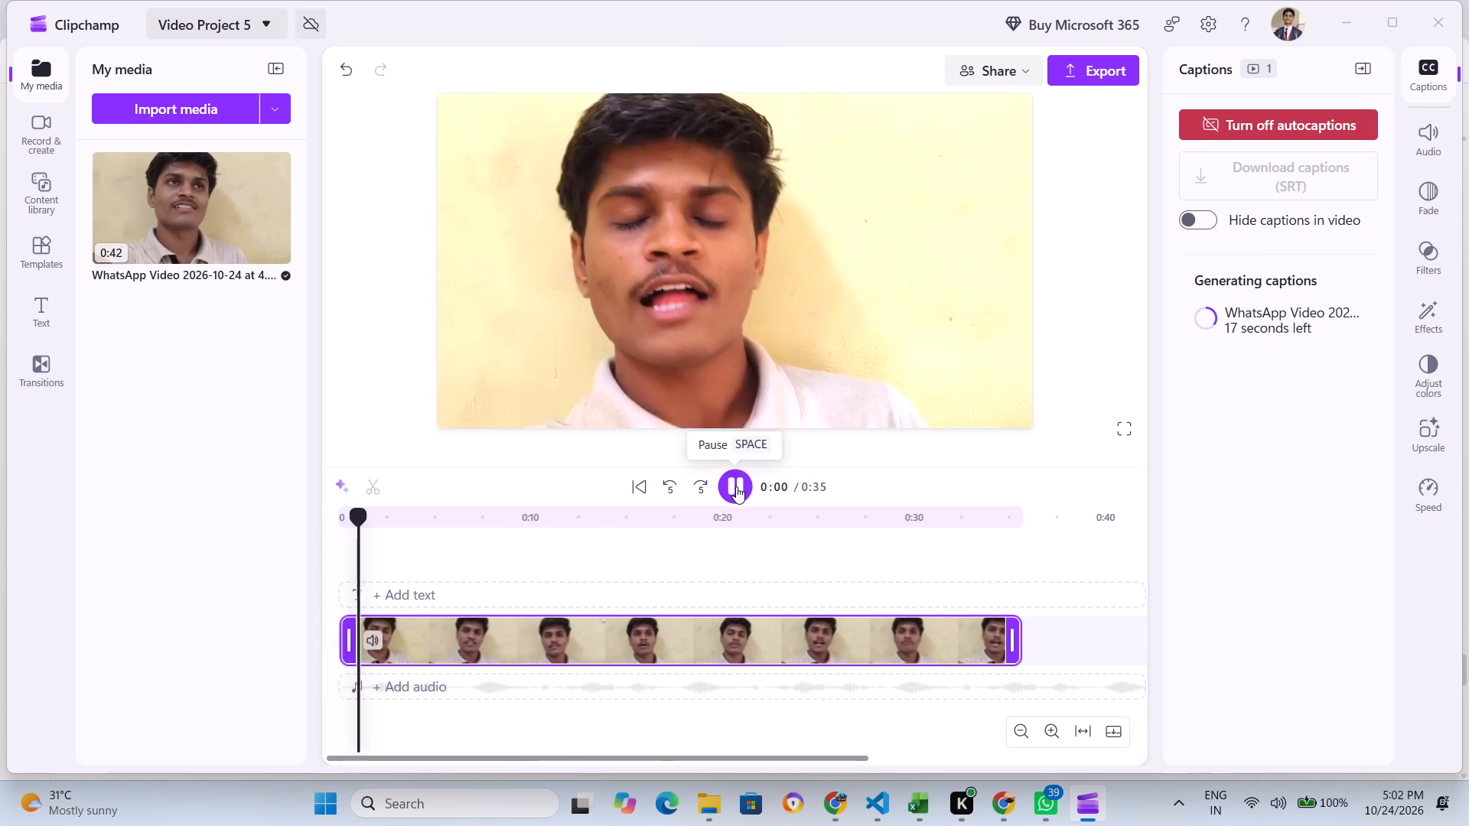
click(736, 486)
click(736, 486)
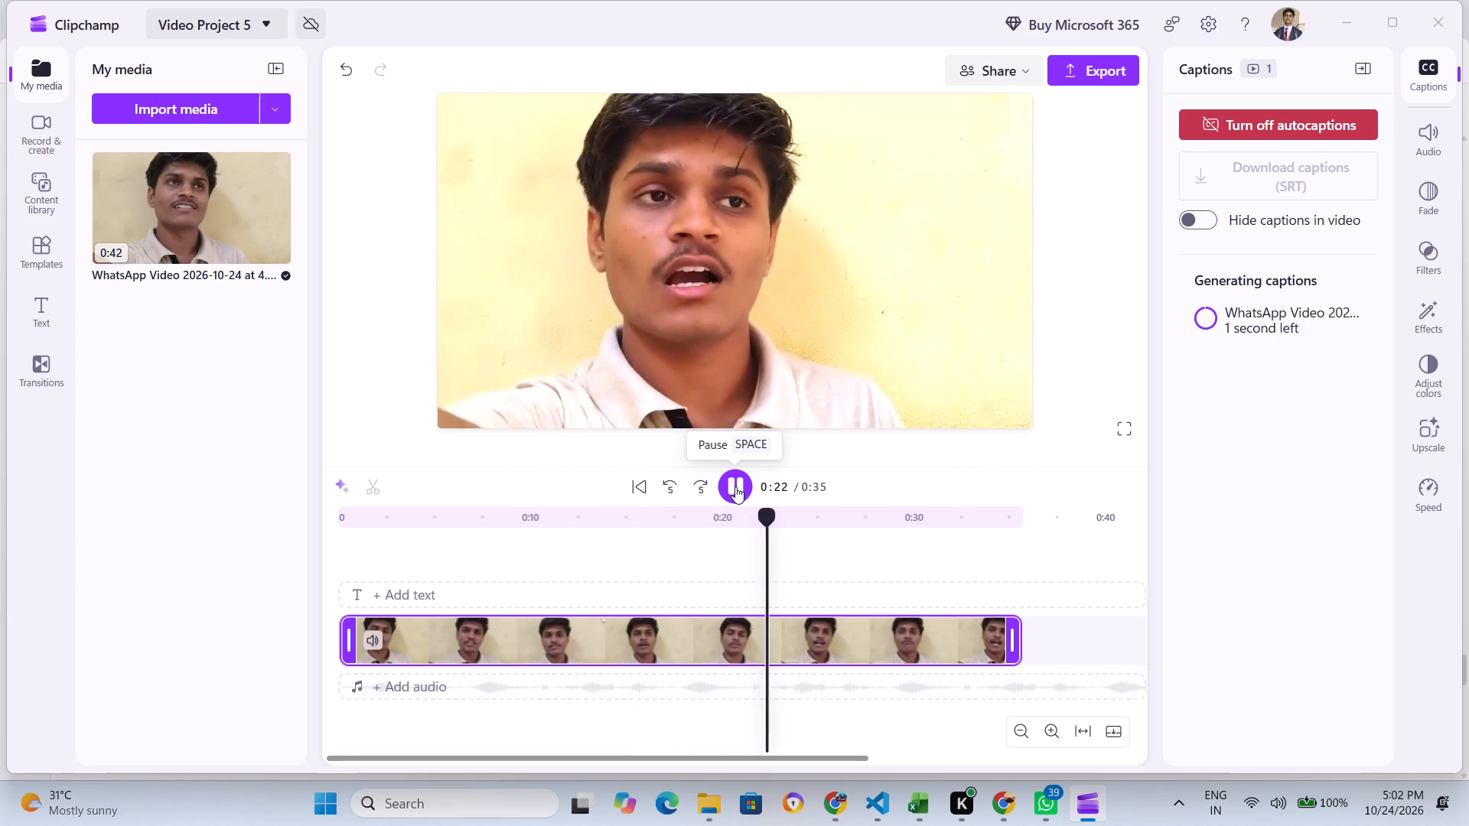
click(735, 486)
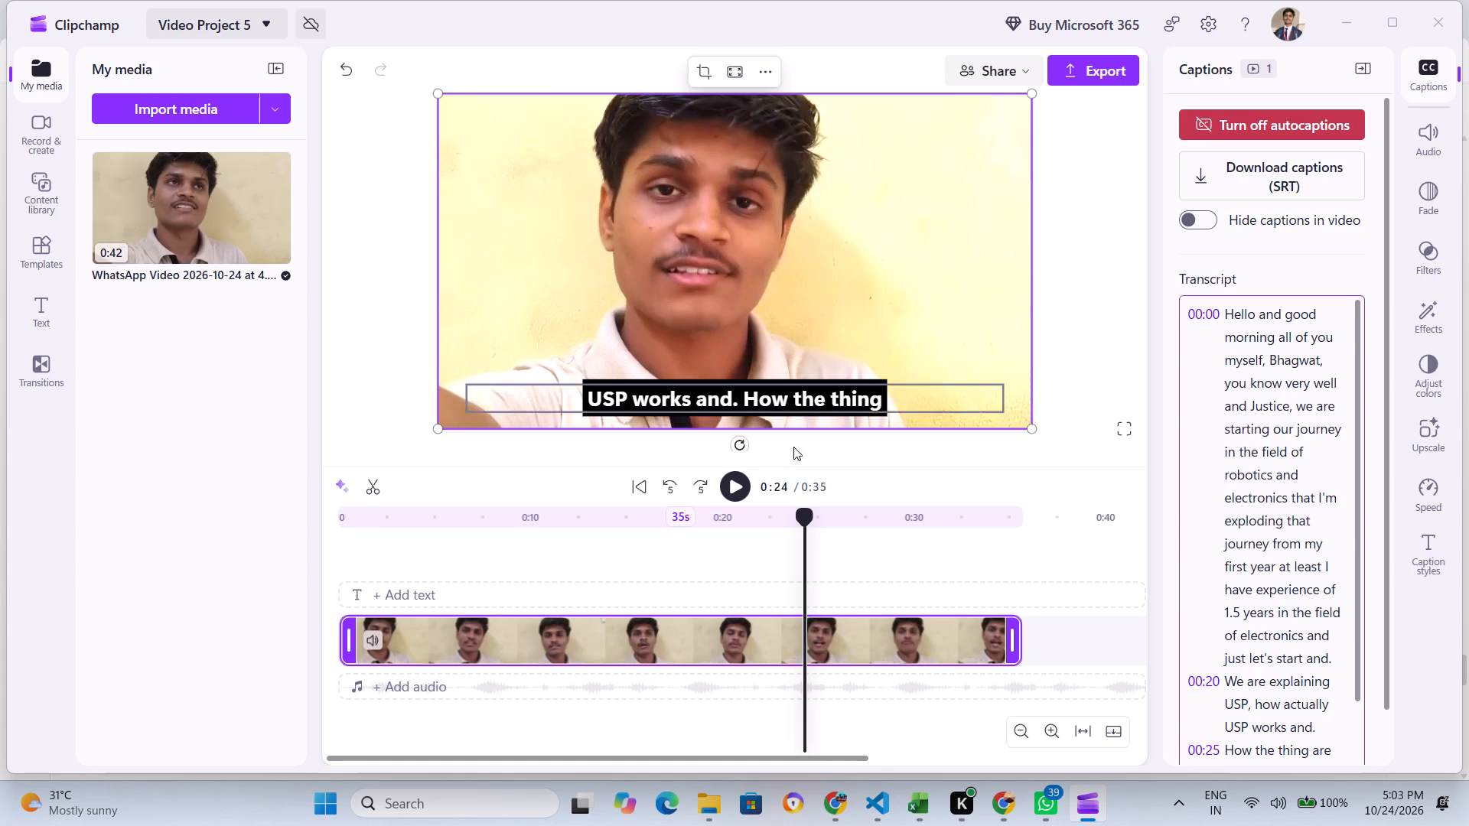
Play the rest of the captioned video, read through the transcript, and return the playhead to the start.
click(730, 483)
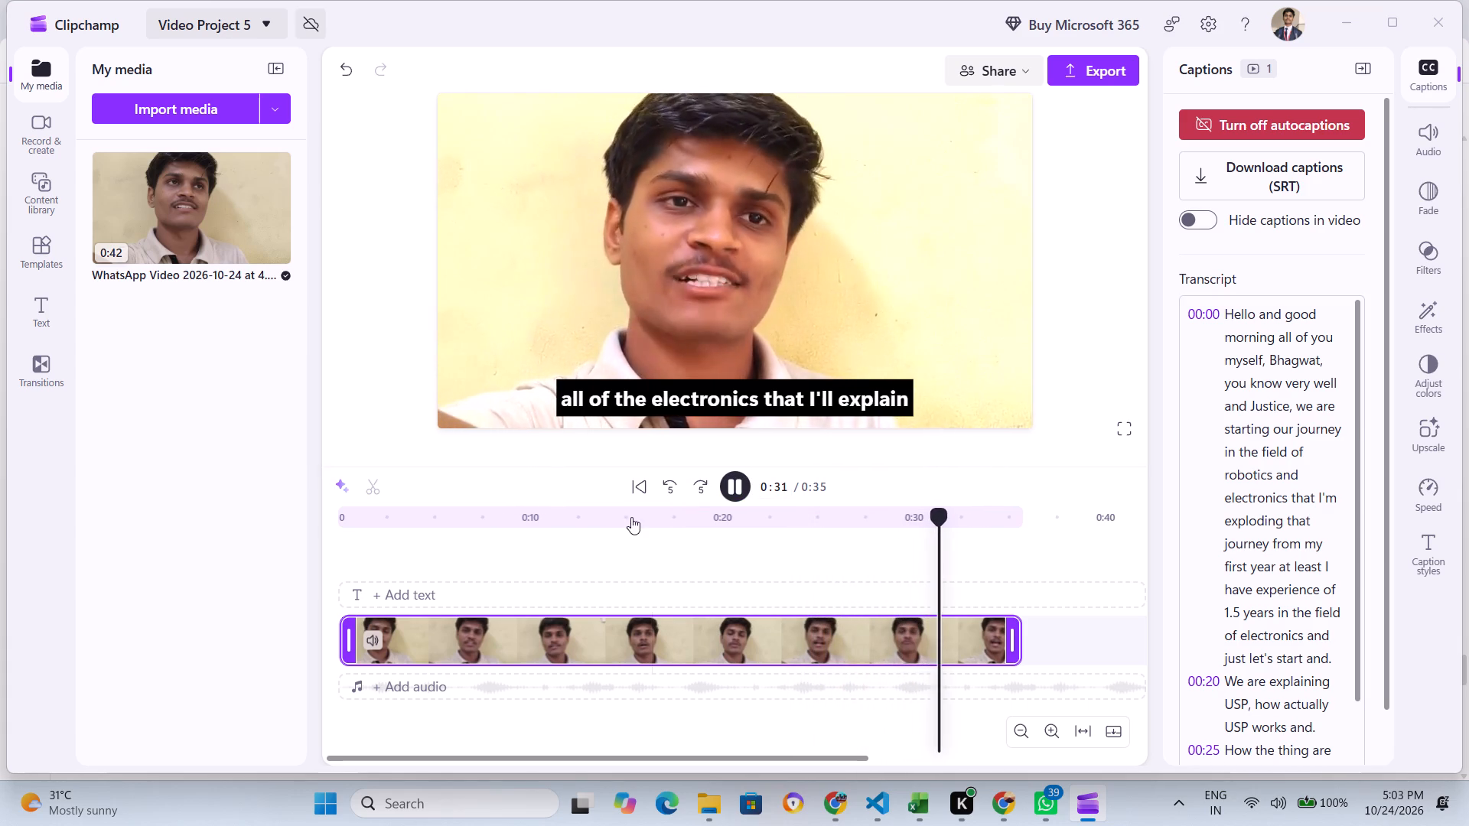
scroll(1102, 564, down, 1)
scroll(1287, 564, down, 10)
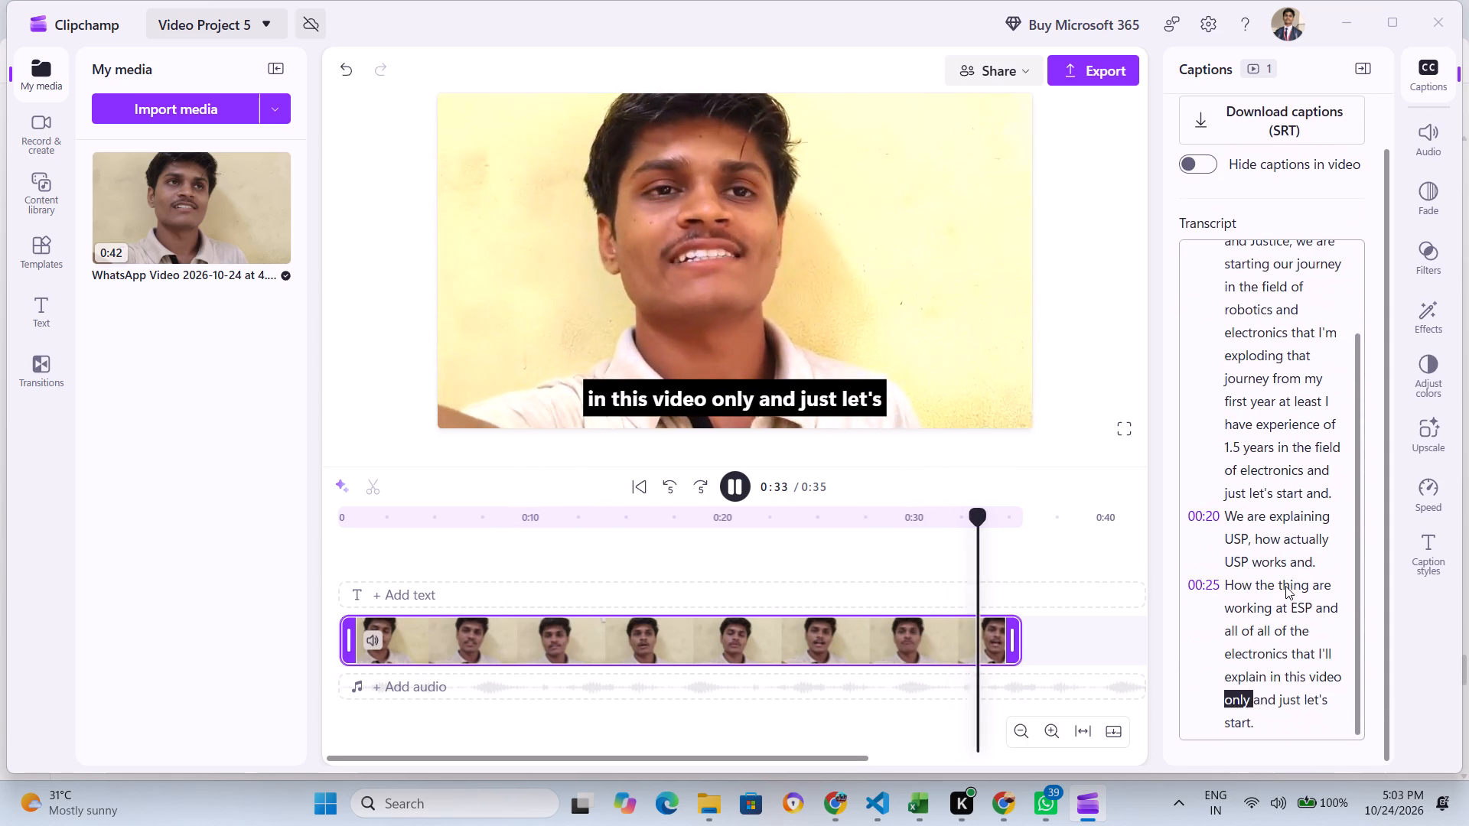
scroll(1285, 587, down, 5)
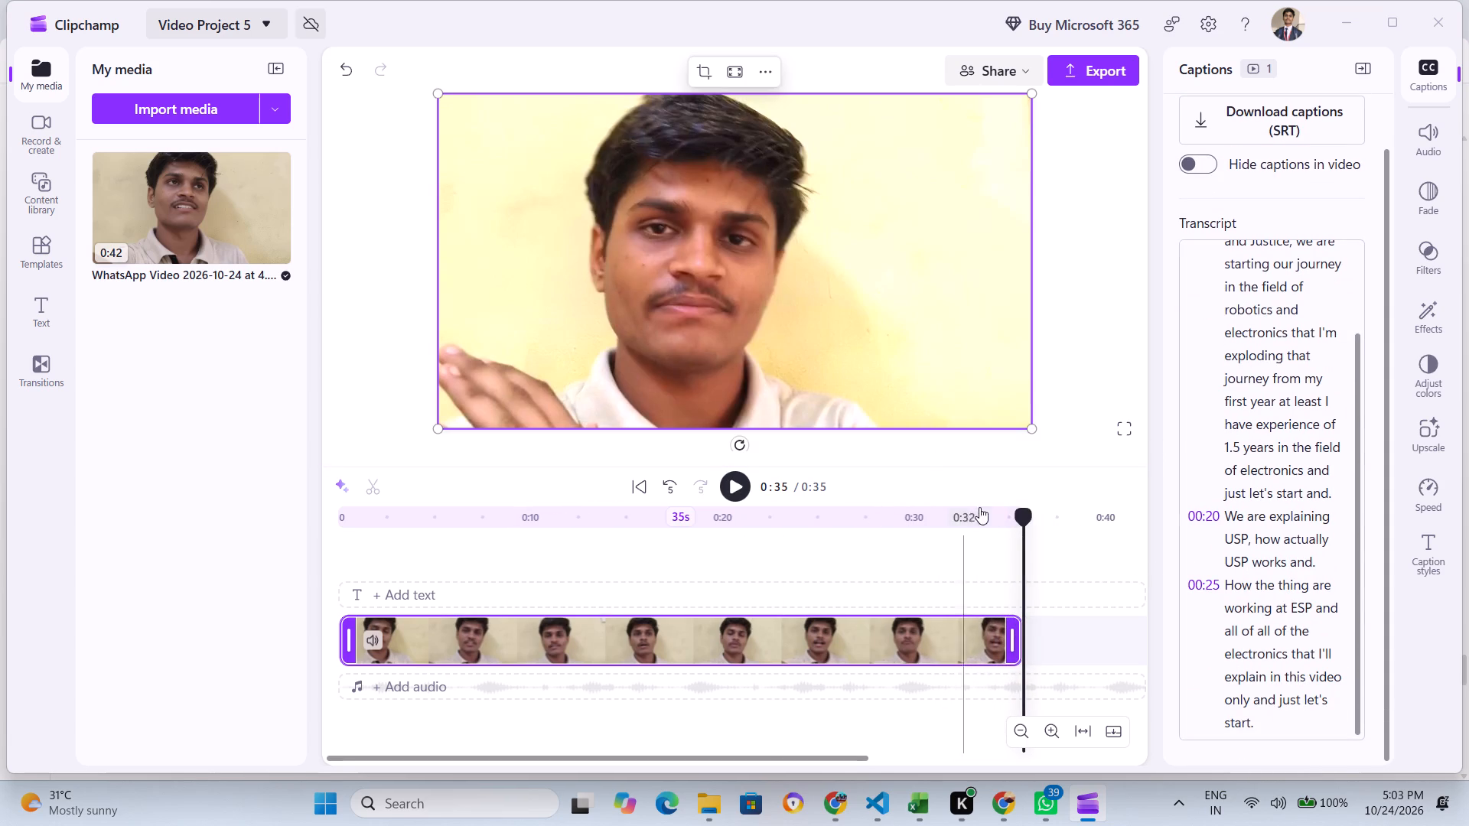
drag(1025, 509, 409, 515)
click(409, 515)
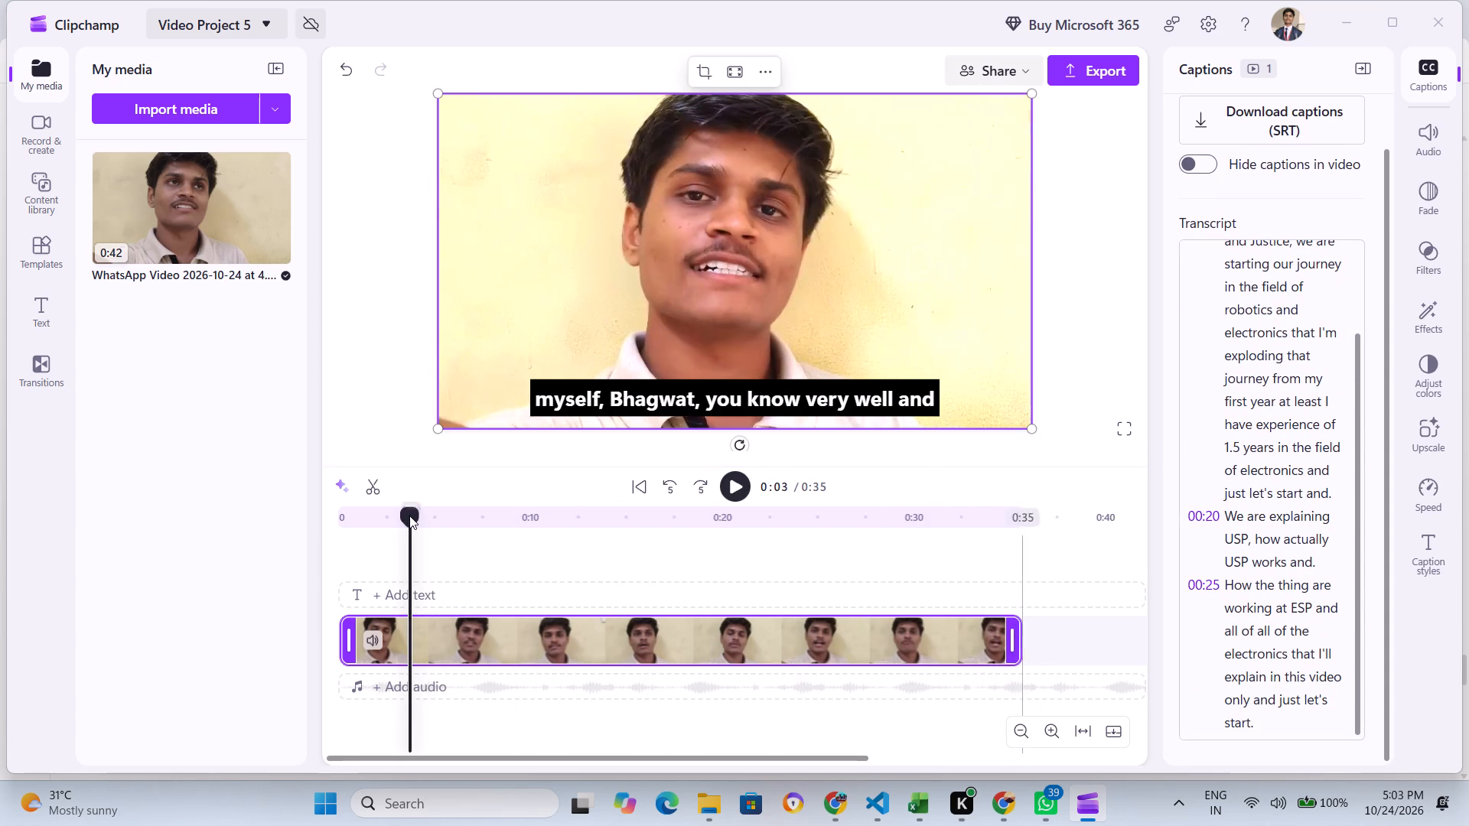
drag(409, 515, 285, 524)
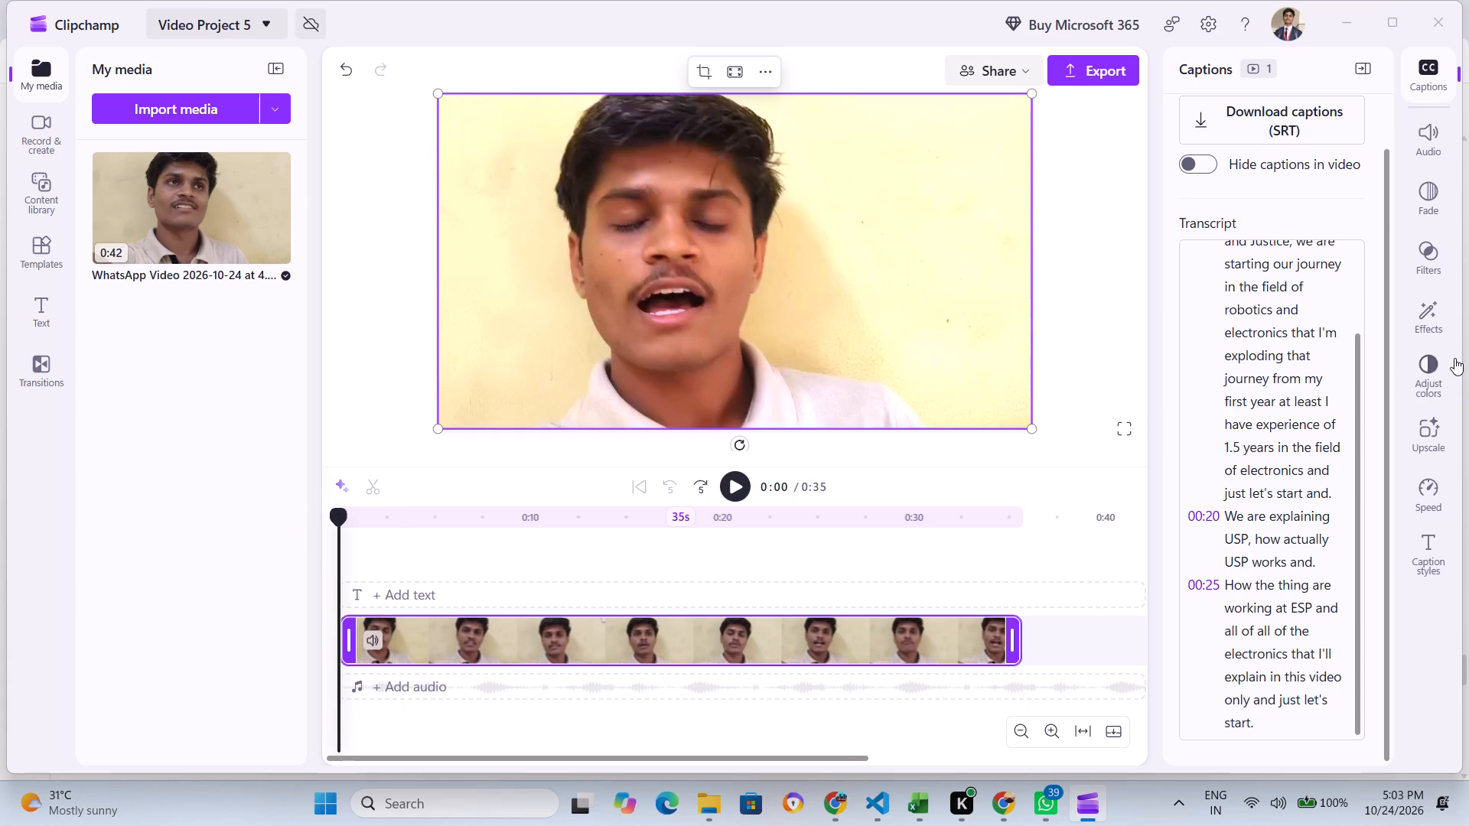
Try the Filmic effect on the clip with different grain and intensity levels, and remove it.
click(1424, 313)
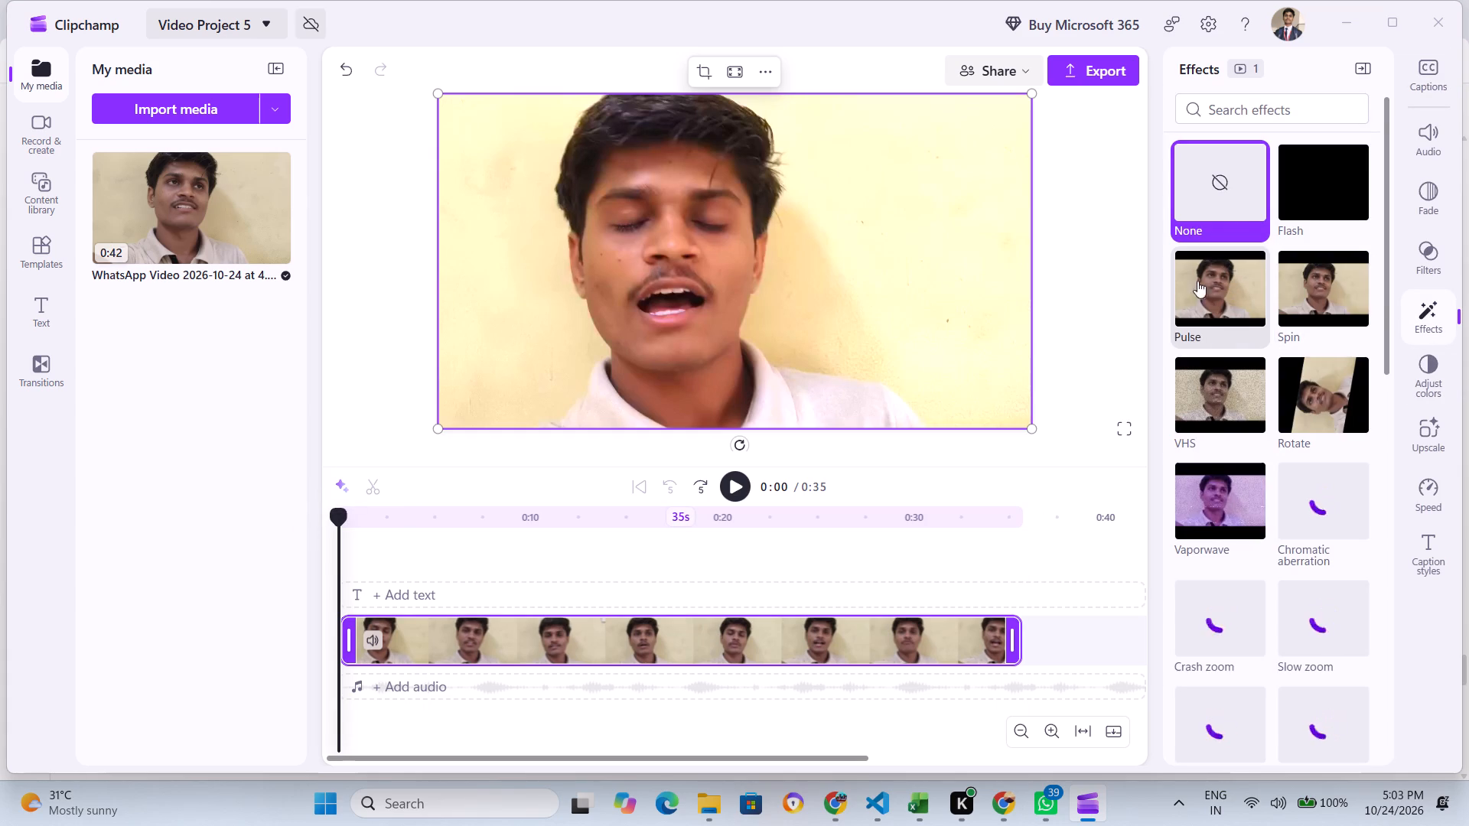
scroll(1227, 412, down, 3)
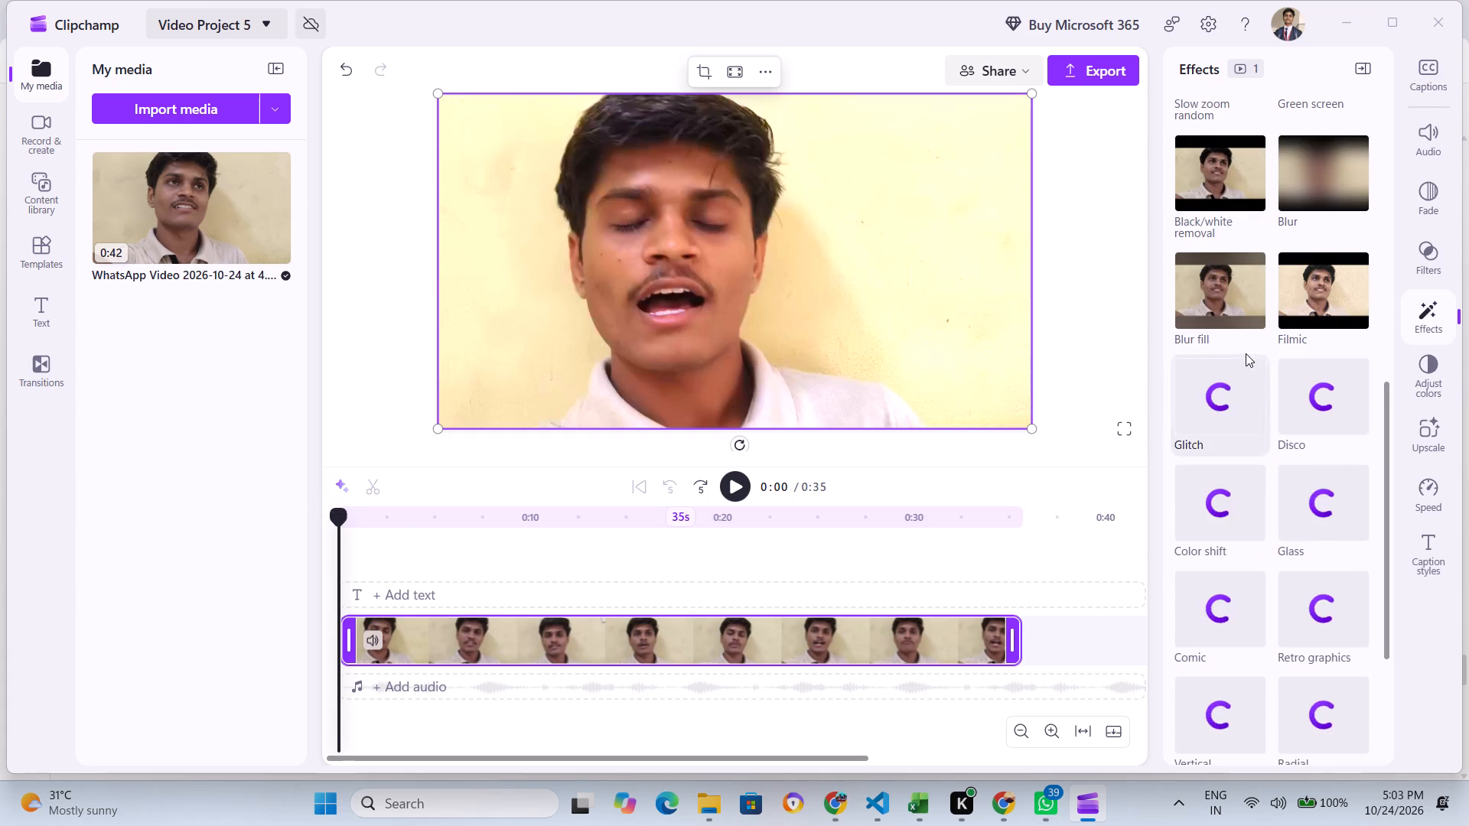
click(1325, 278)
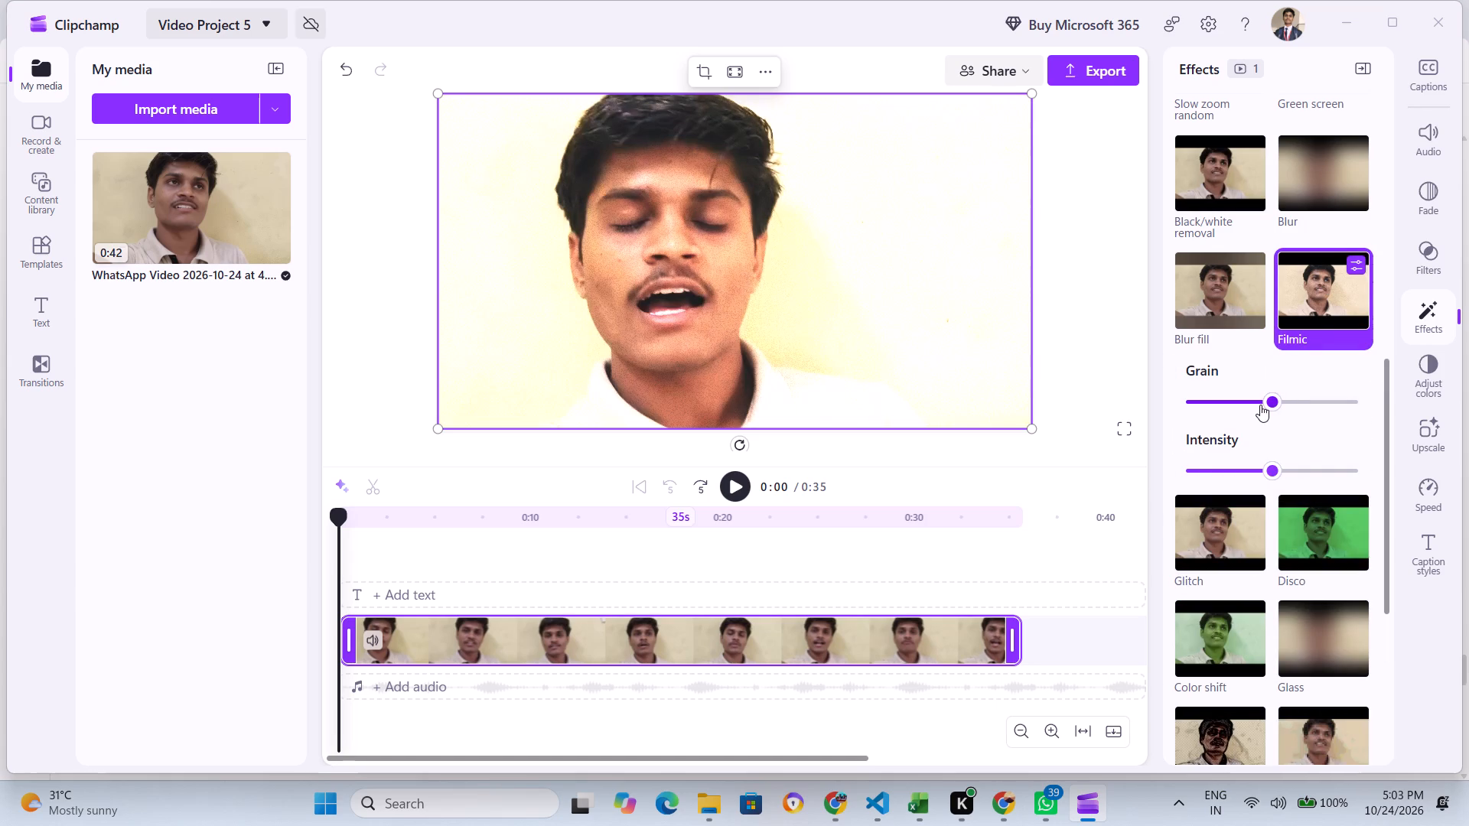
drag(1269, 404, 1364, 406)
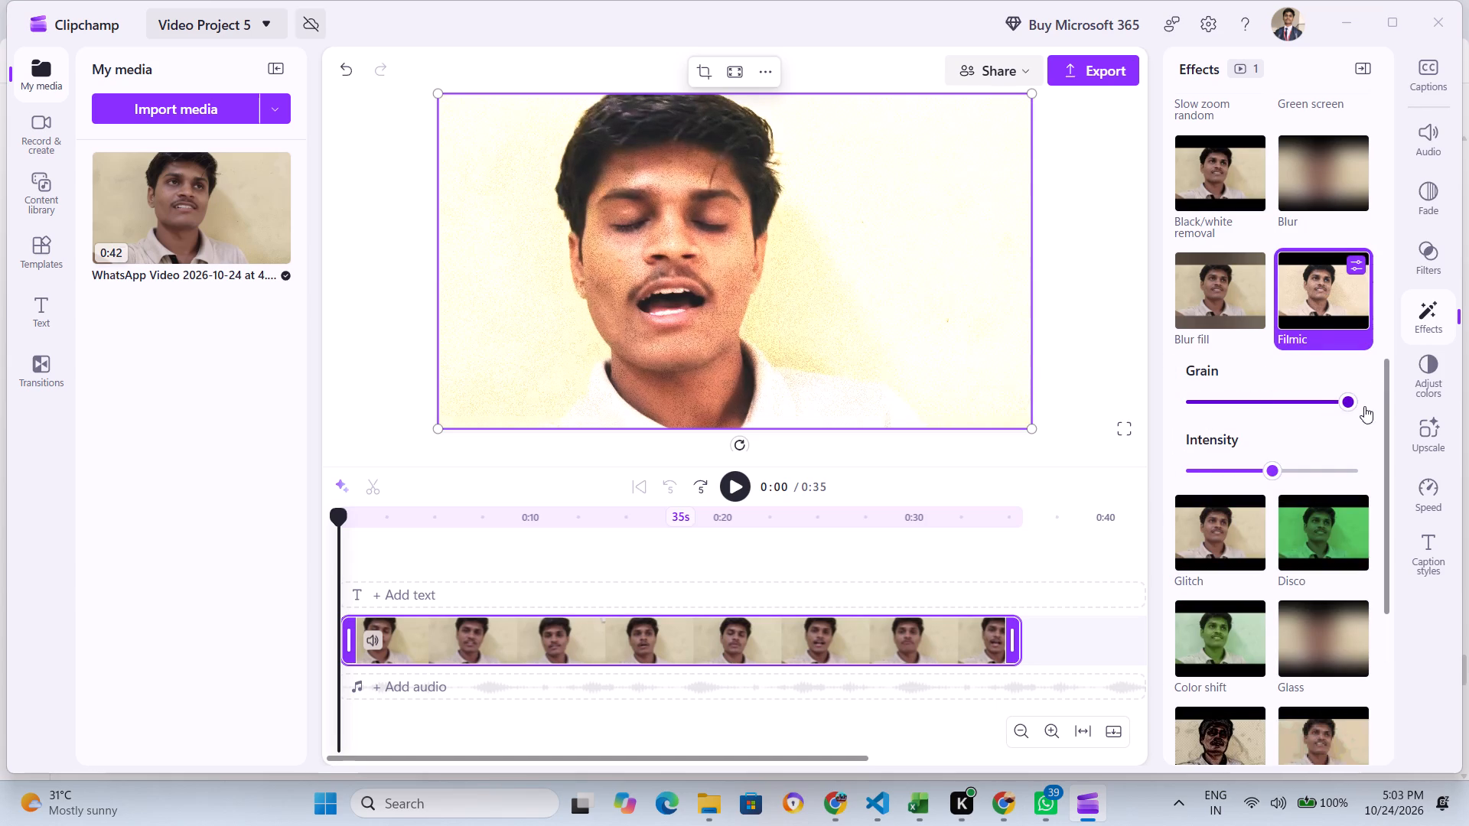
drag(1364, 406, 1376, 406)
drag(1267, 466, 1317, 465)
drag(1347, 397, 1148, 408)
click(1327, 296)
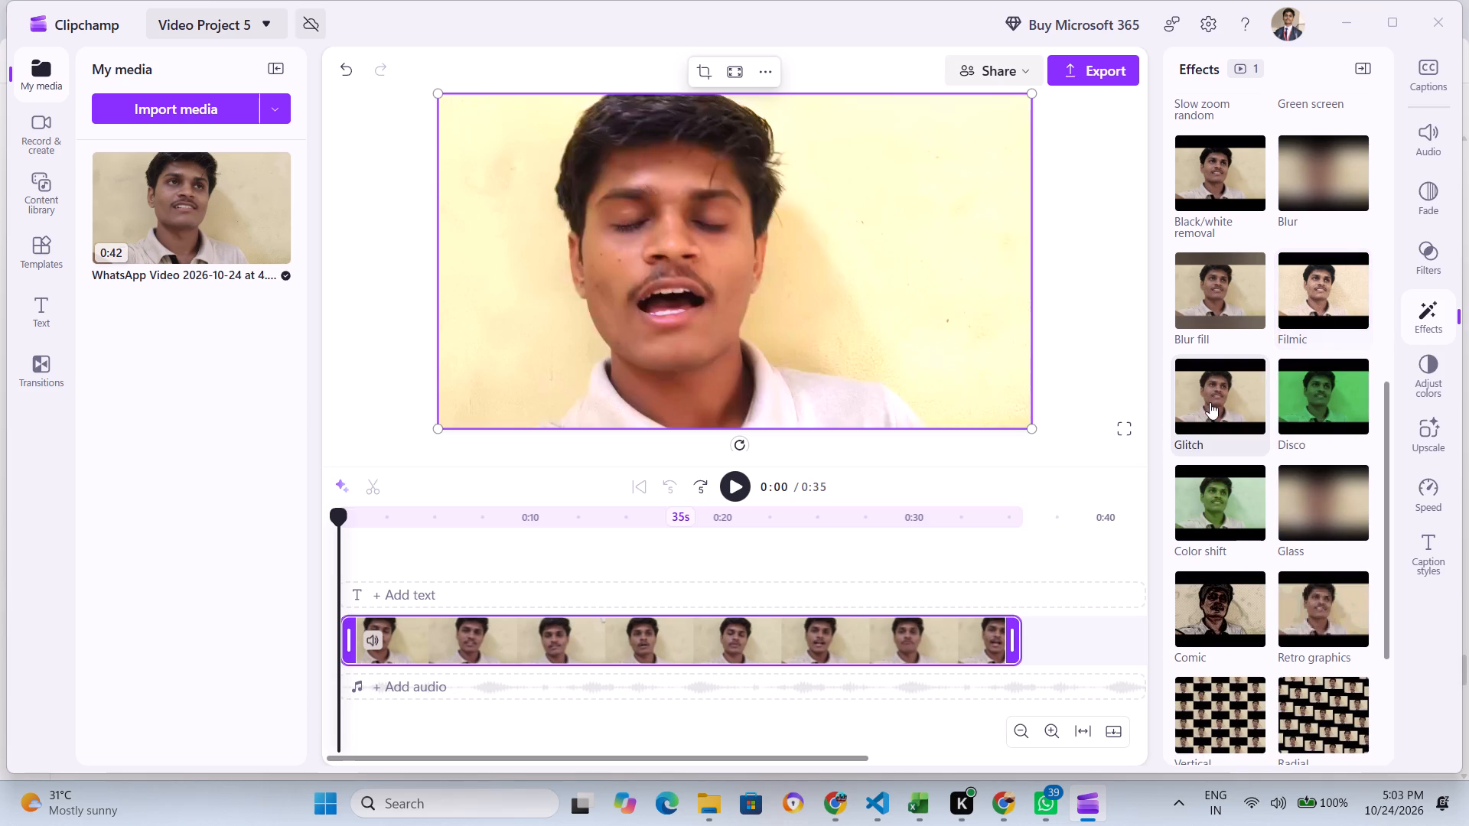
Browse the available video effects and briefly play the opening of the clip.
scroll(1237, 428, down, 2)
scroll(1272, 348, down, 2)
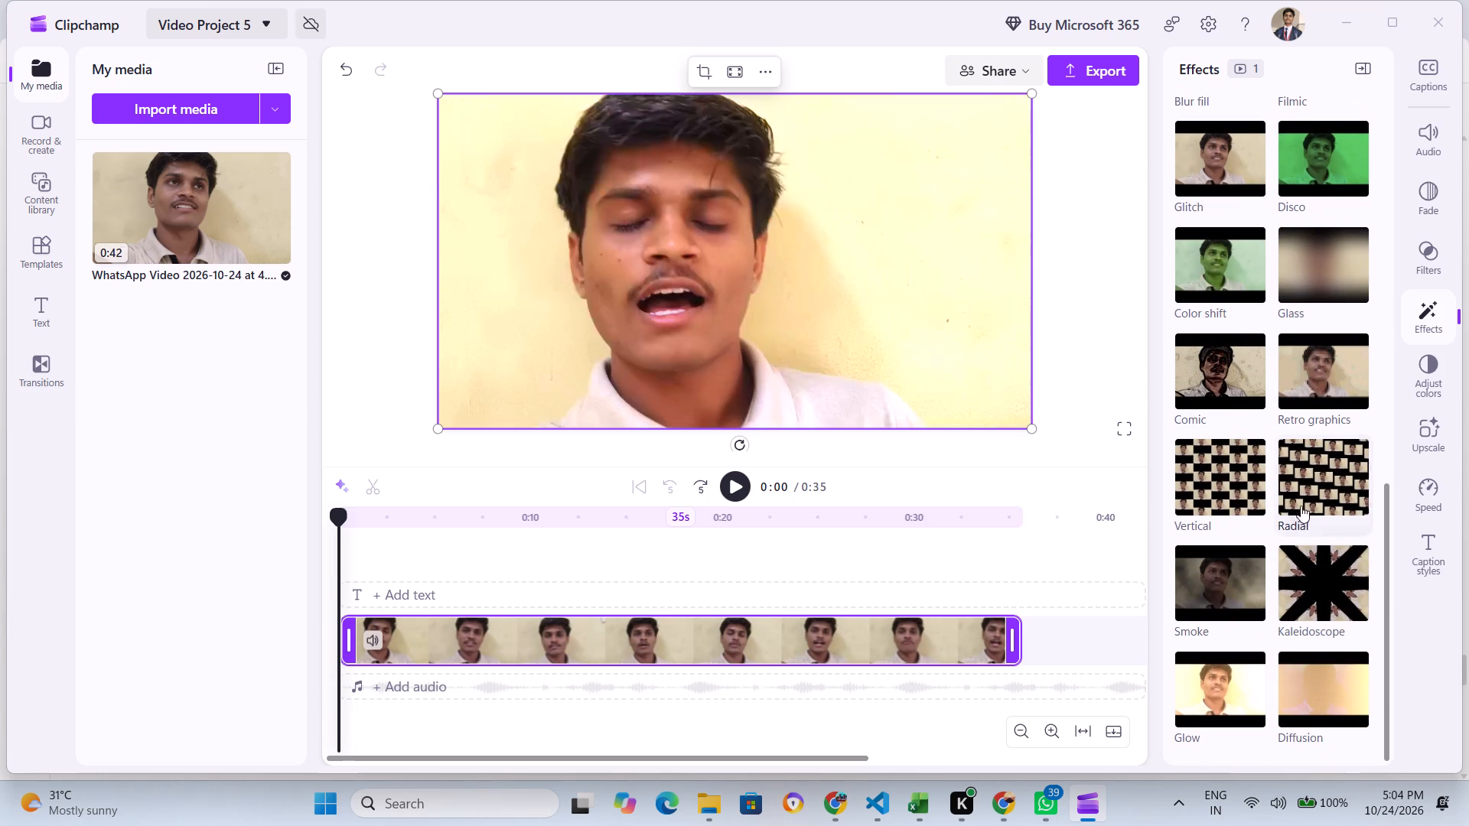
scroll(1301, 516, down, 5)
scroll(1266, 524, up, 3)
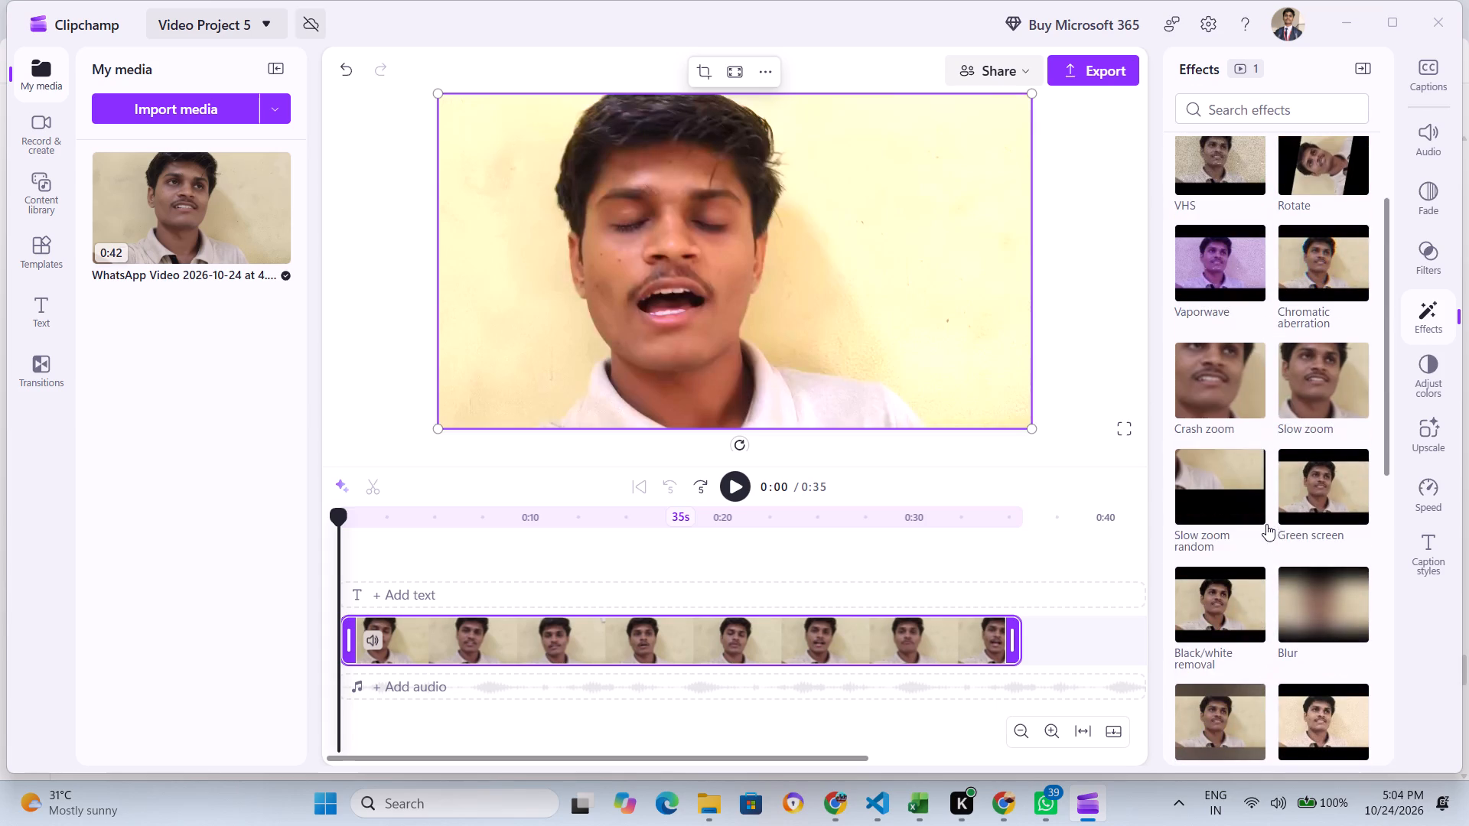
scroll(1273, 353, up, 3)
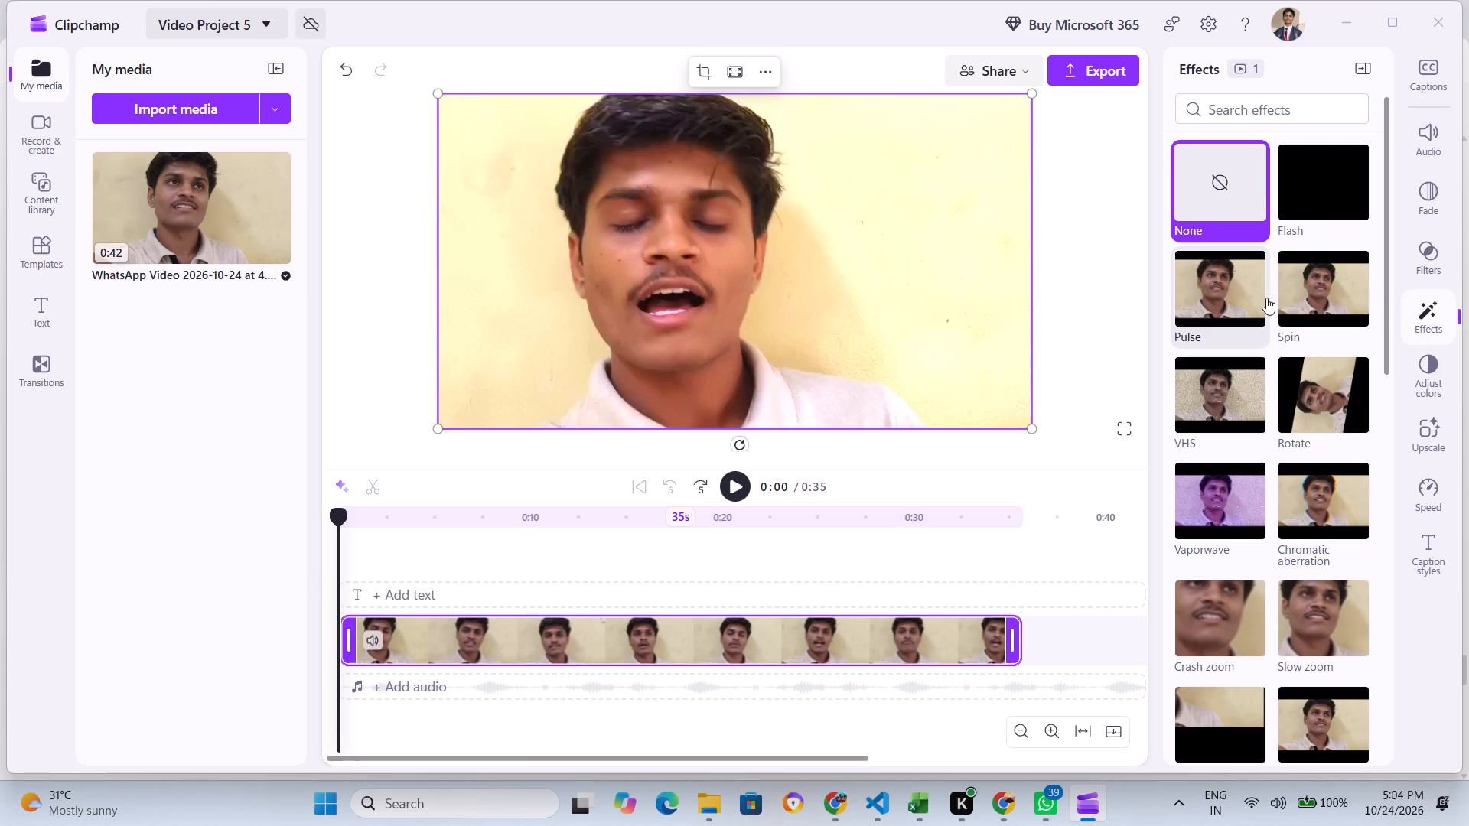
click(740, 483)
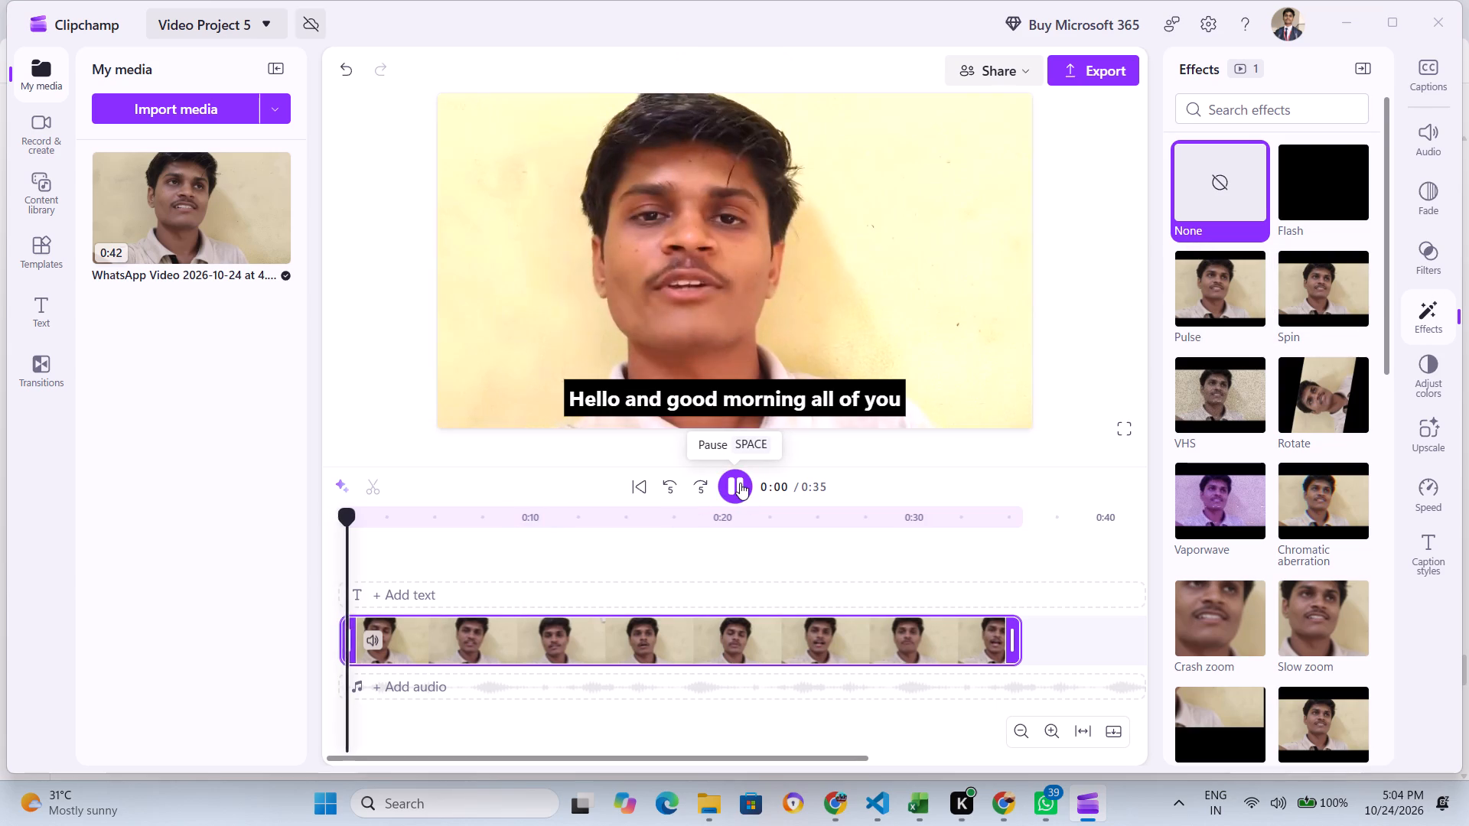
click(740, 483)
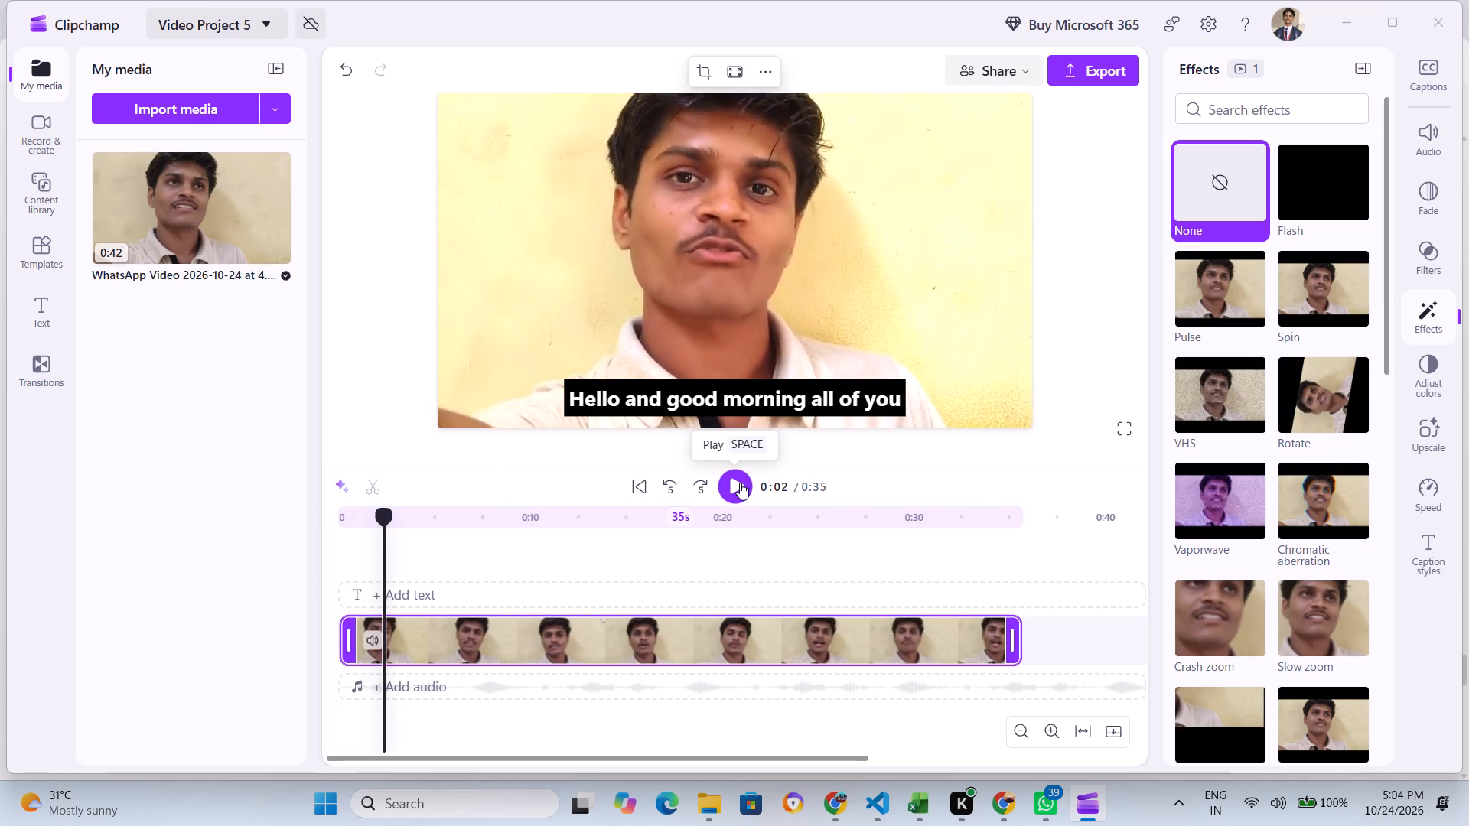
Apply the Spin effect to the clip with Bounce on, and leave Loop and Reverse off after trying them and playing the video.
click(1334, 293)
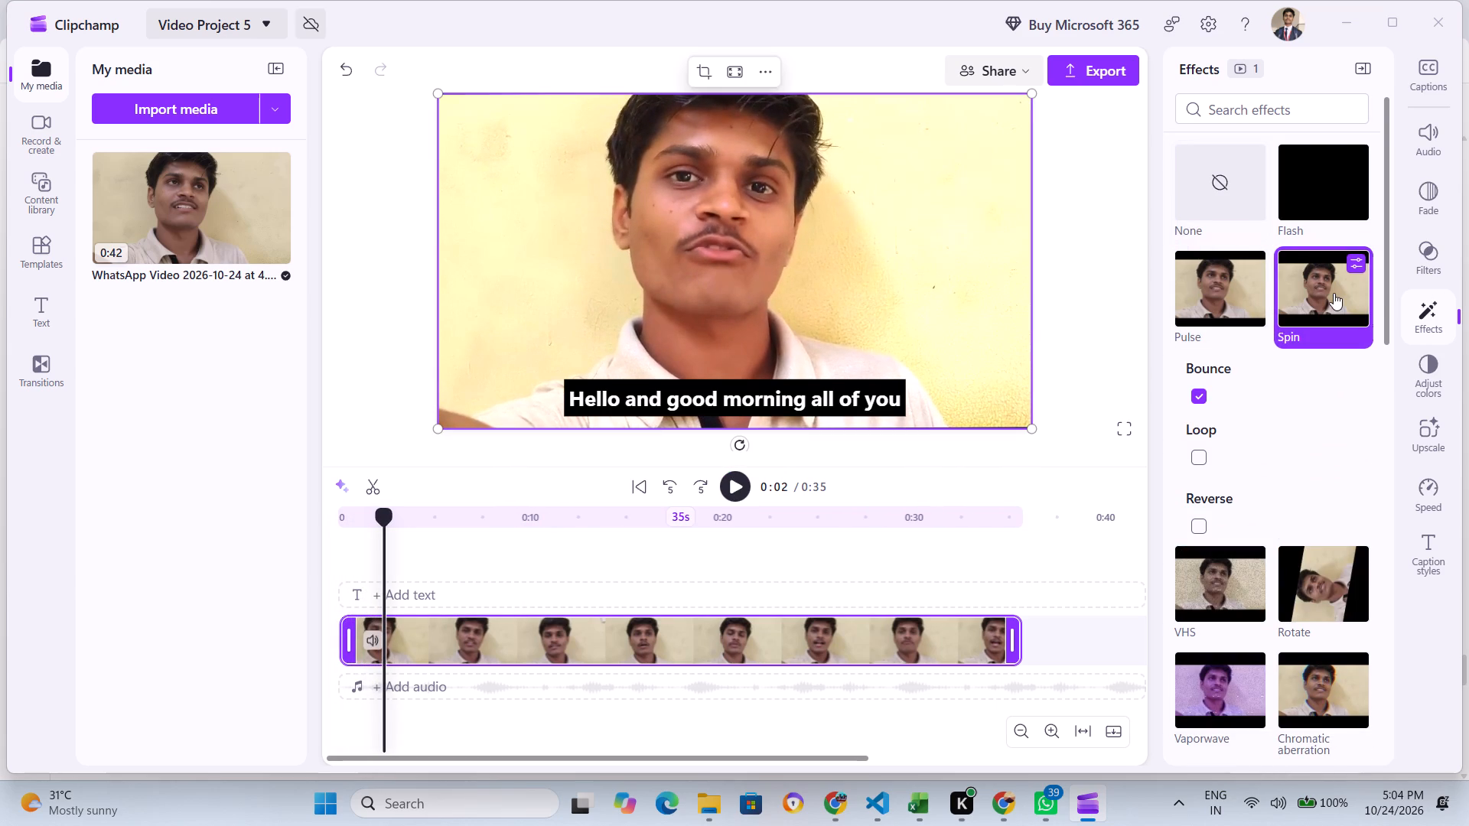
click(1194, 454)
click(1198, 379)
click(1195, 398)
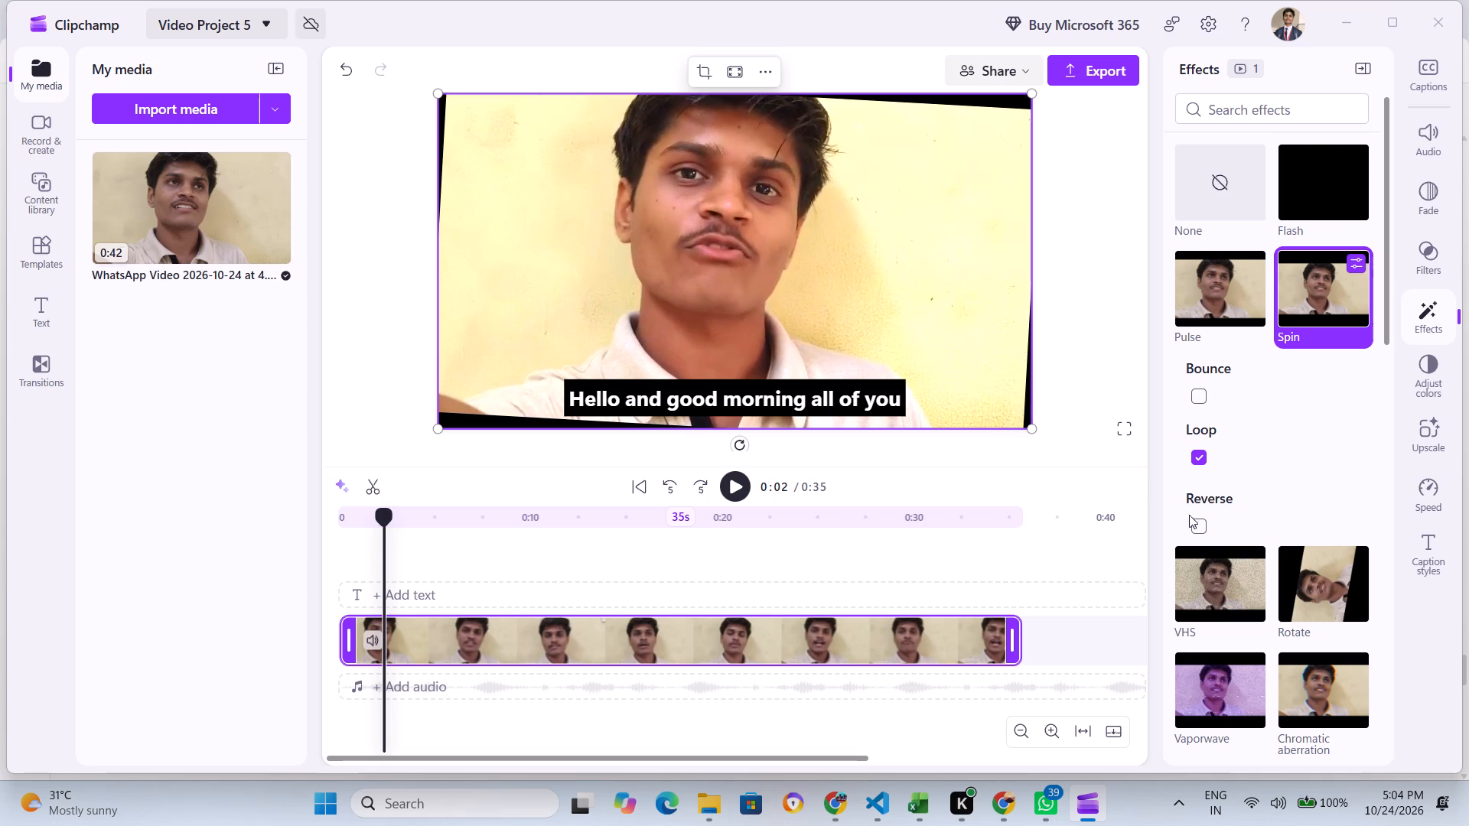
click(1191, 523)
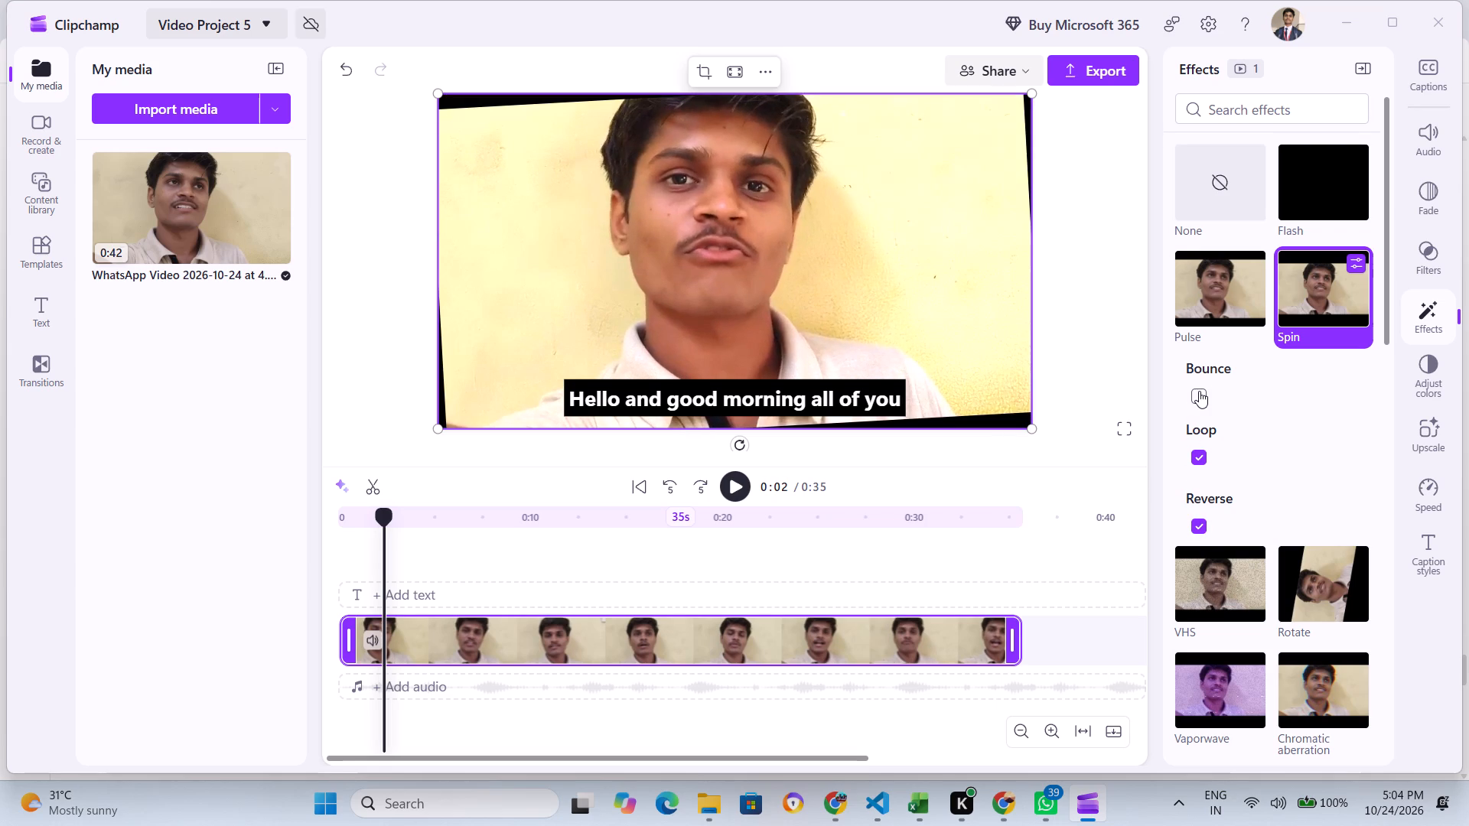
click(1199, 391)
click(747, 481)
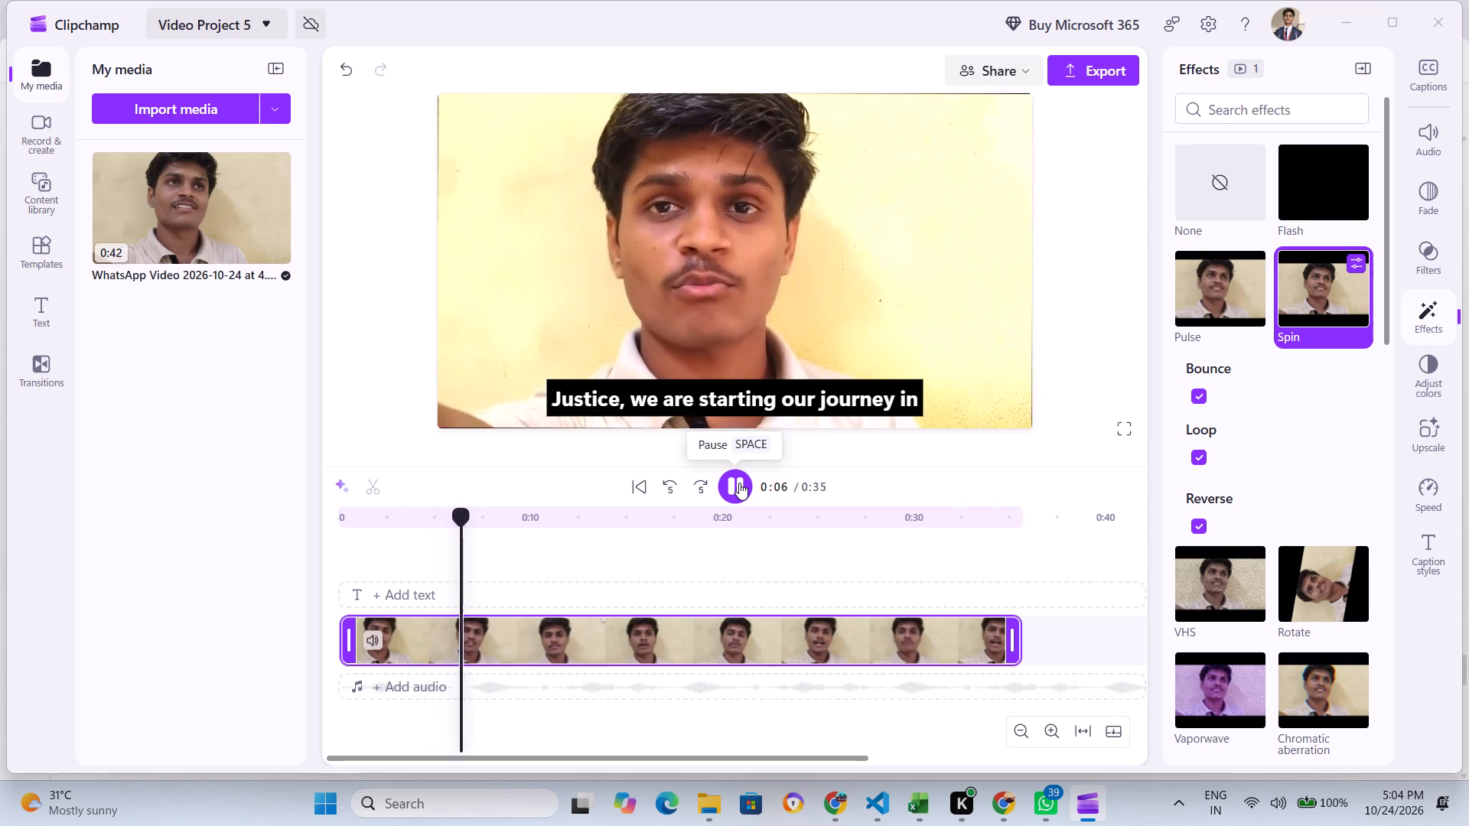
click(1194, 454)
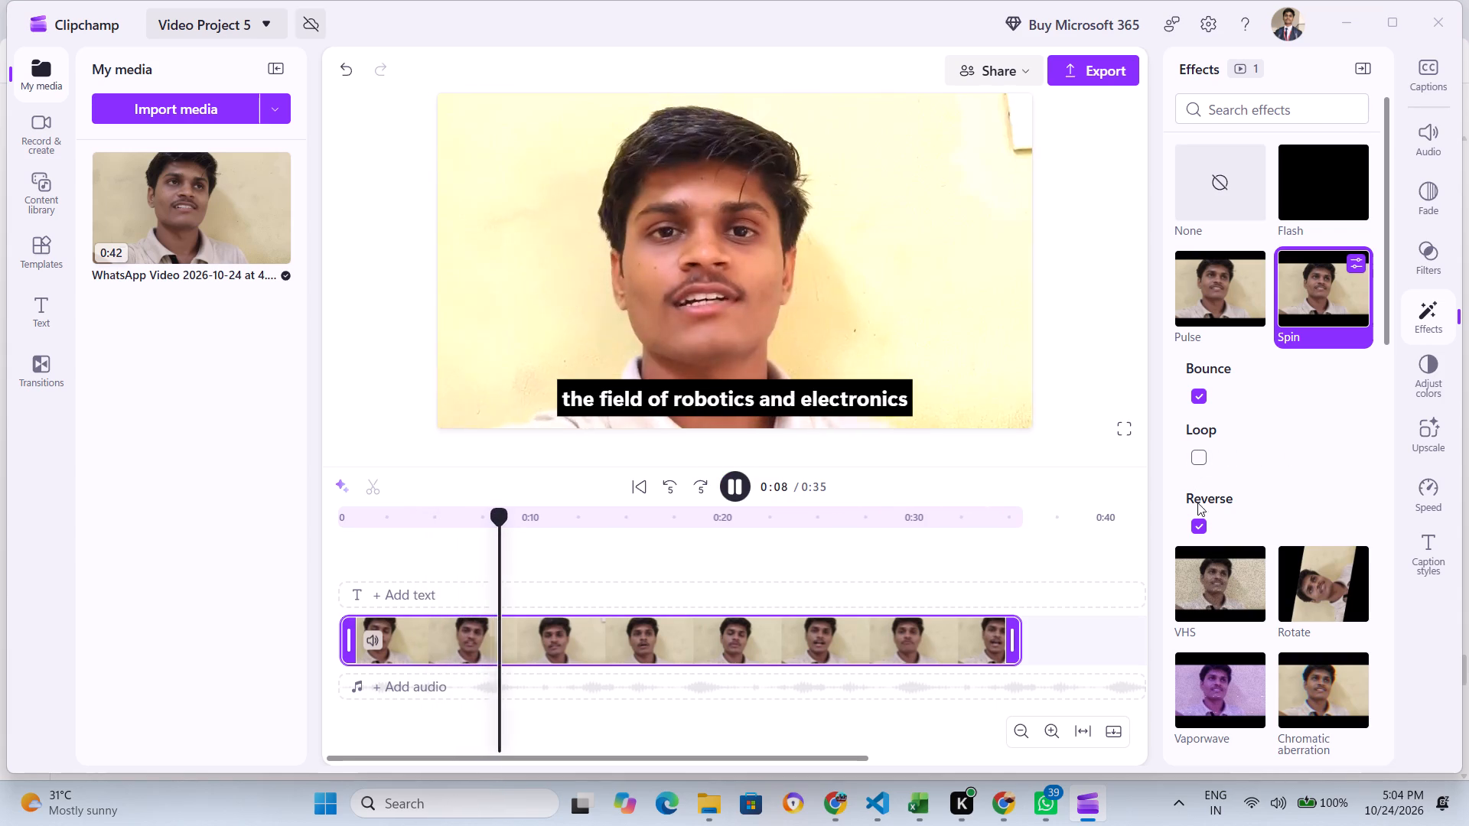
click(1197, 519)
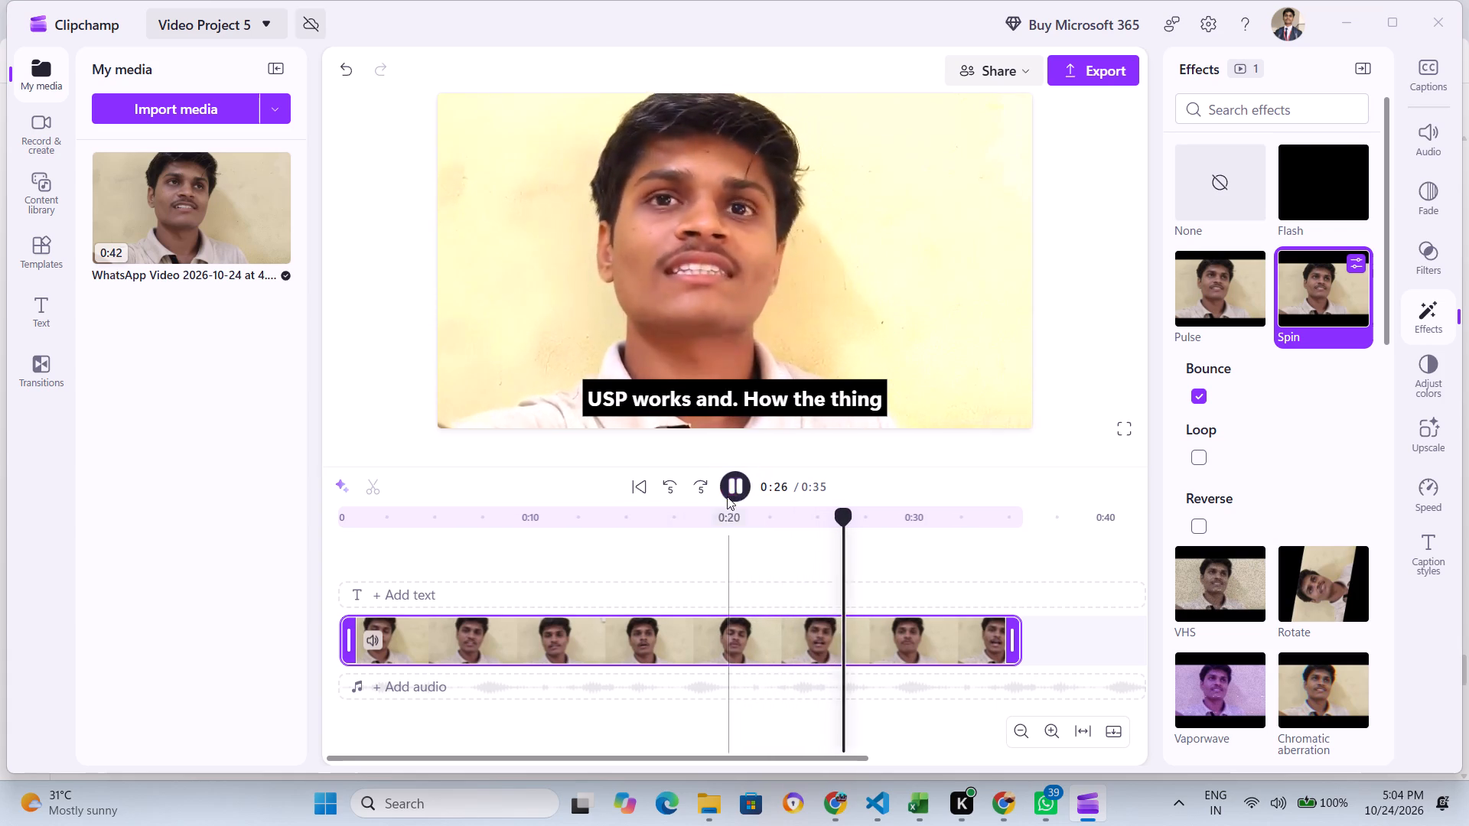
Pause playback, apply the Classic text style to the captions, and play the video to check it.
click(731, 486)
click(1282, 279)
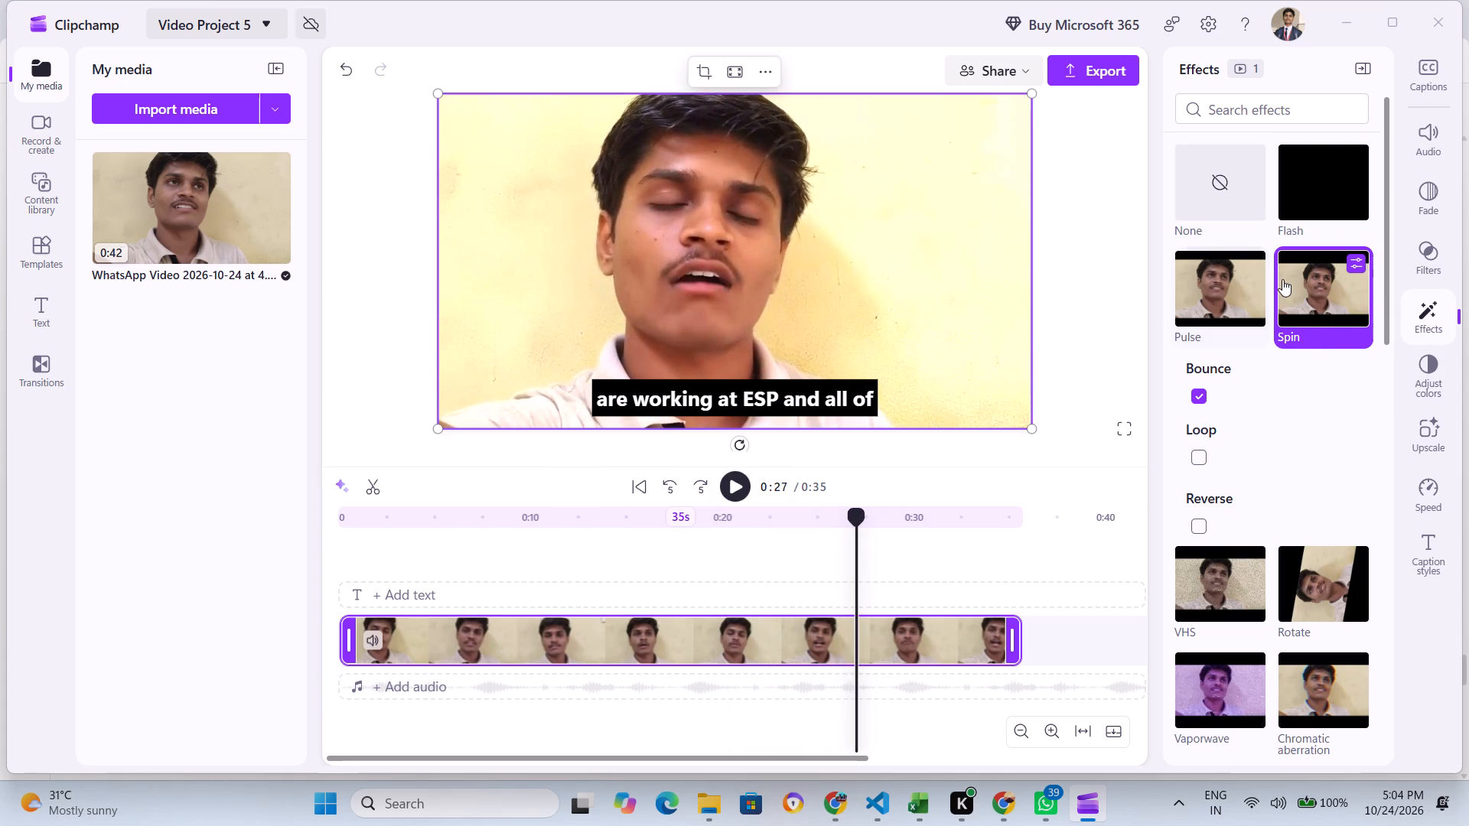
click(1125, 361)
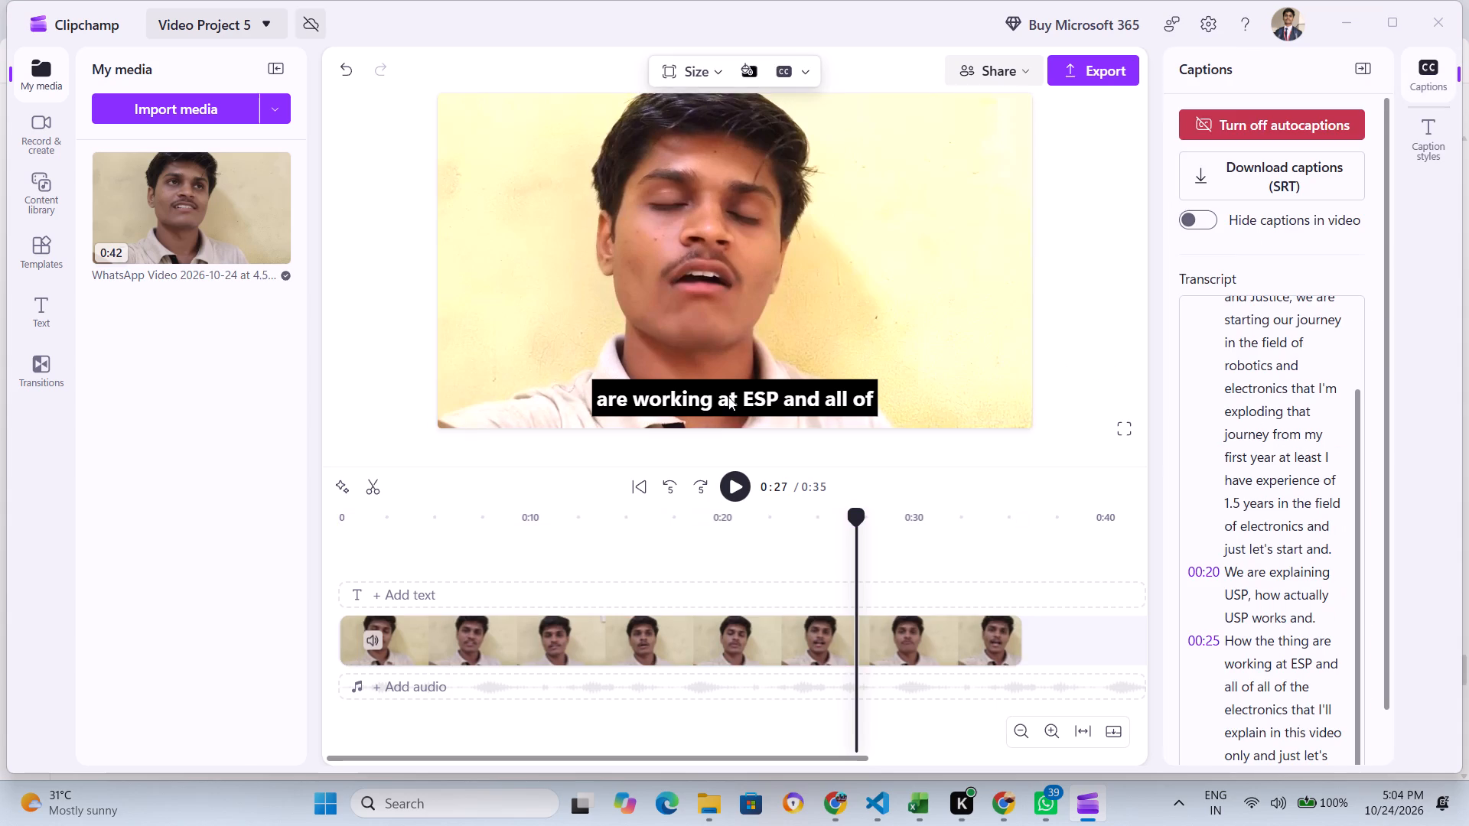
click(728, 397)
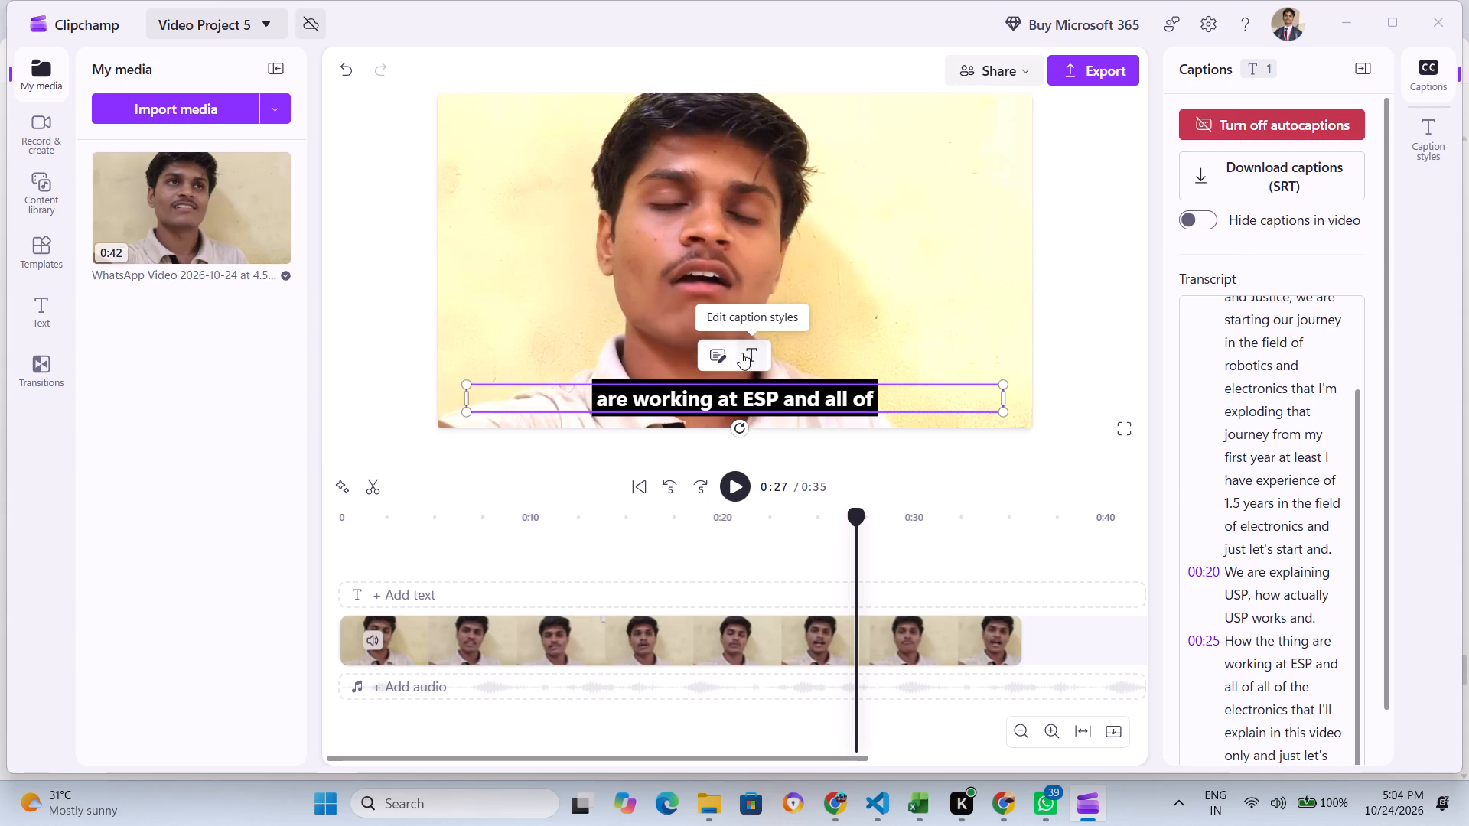
click(711, 352)
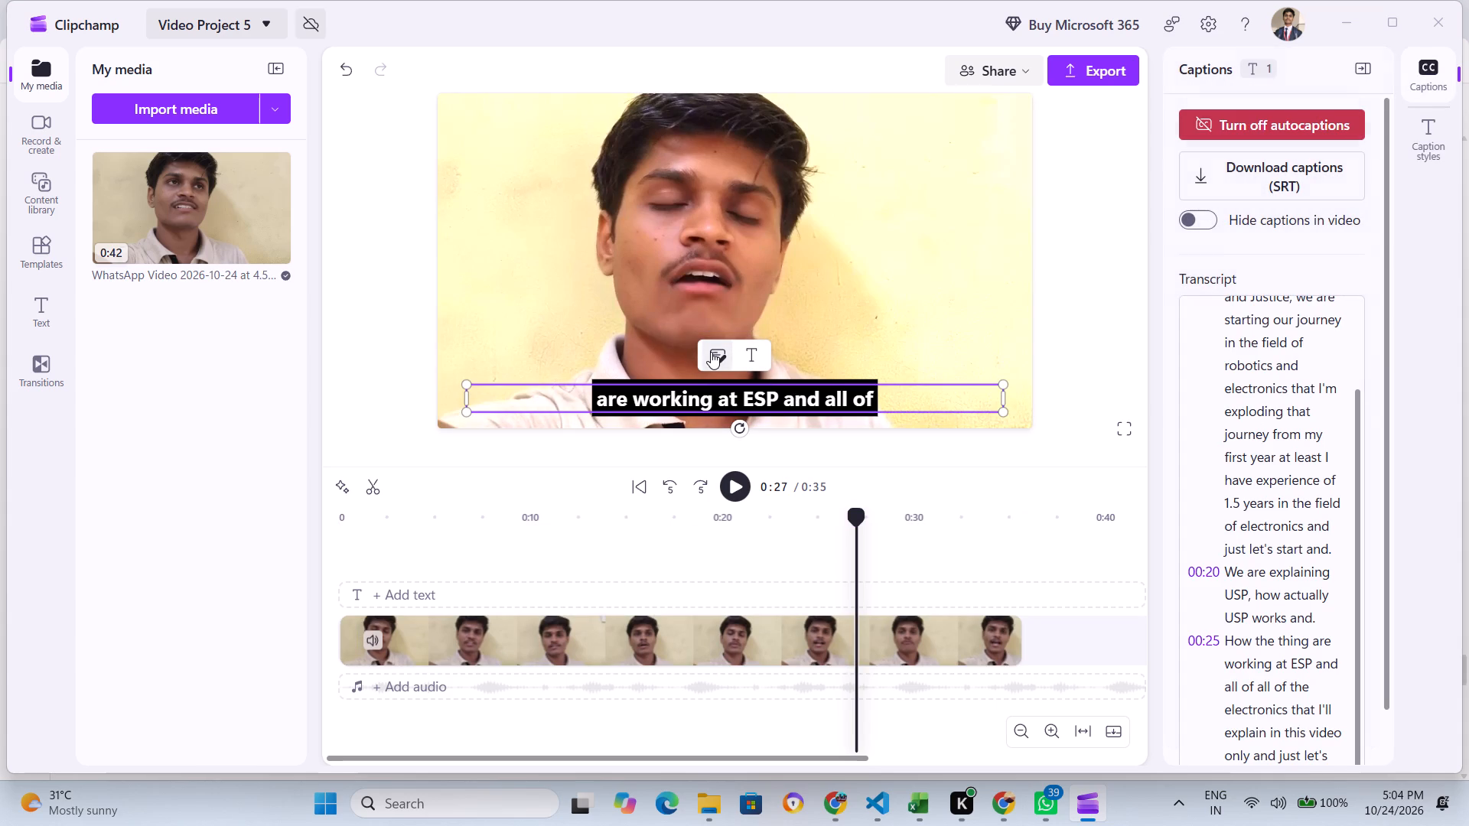
click(748, 359)
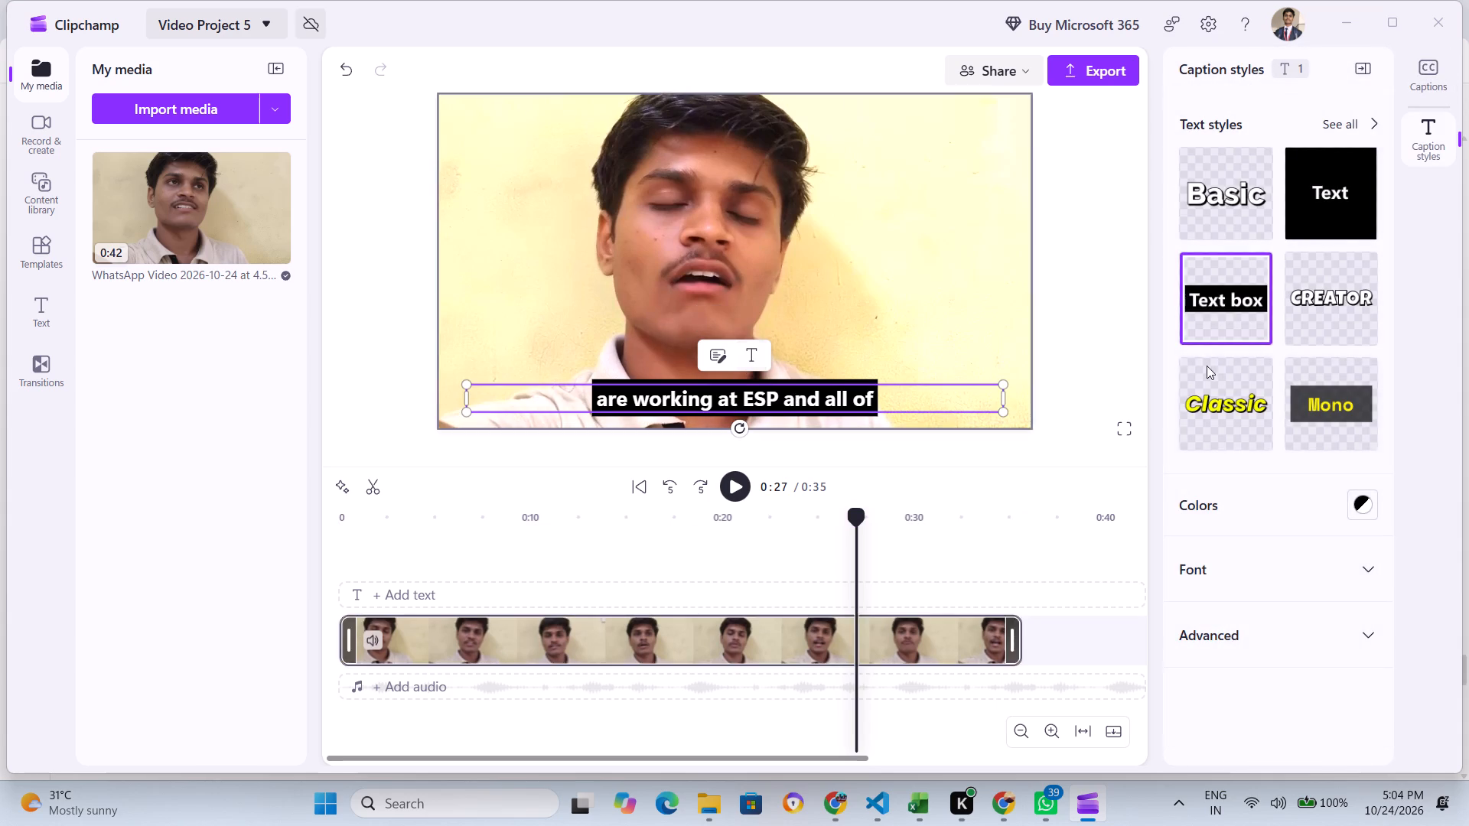
scroll(1298, 329, down, 1)
click(1241, 395)
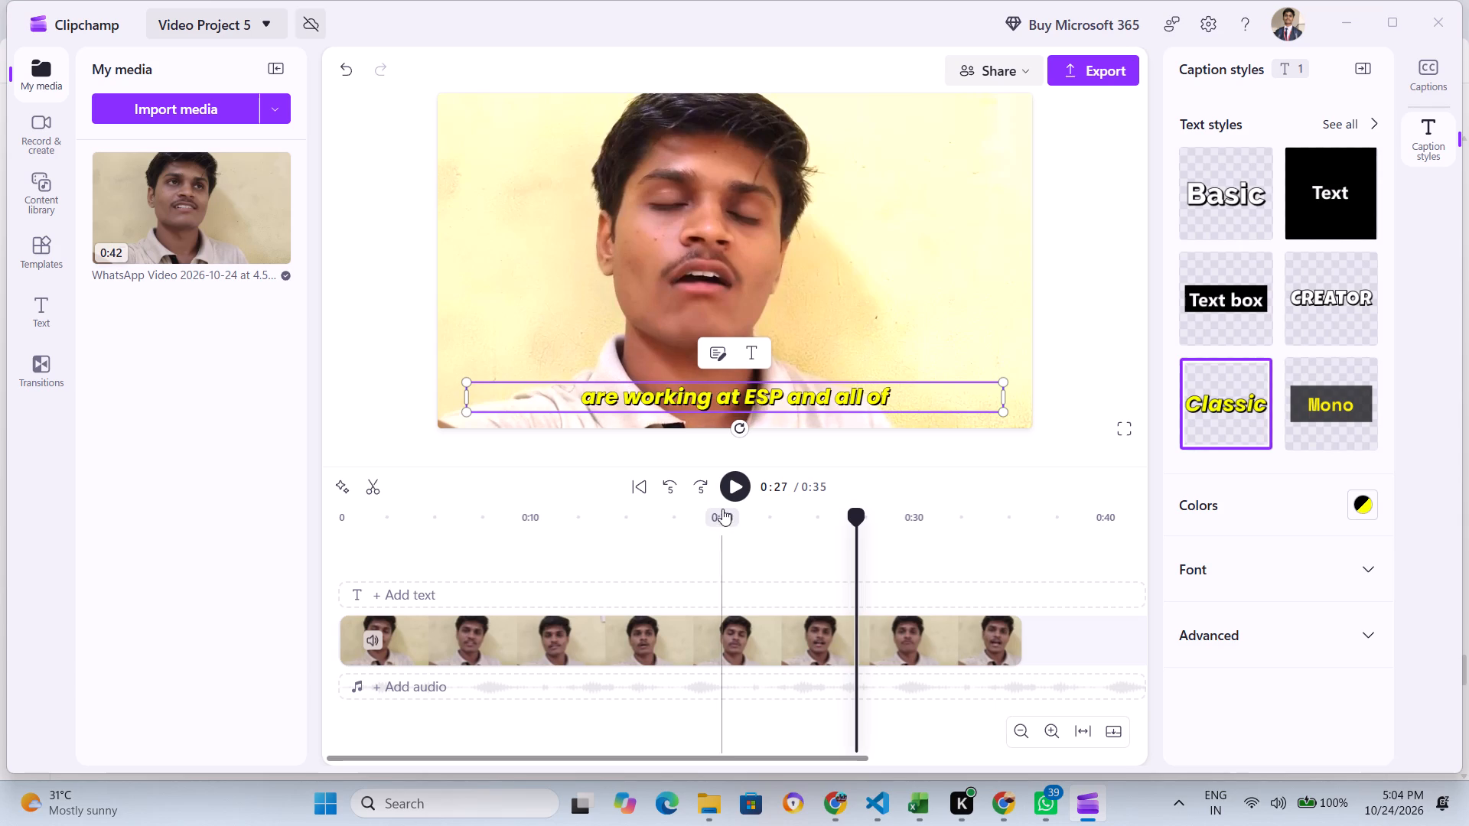
click(731, 484)
scroll(1305, 295, down, 3)
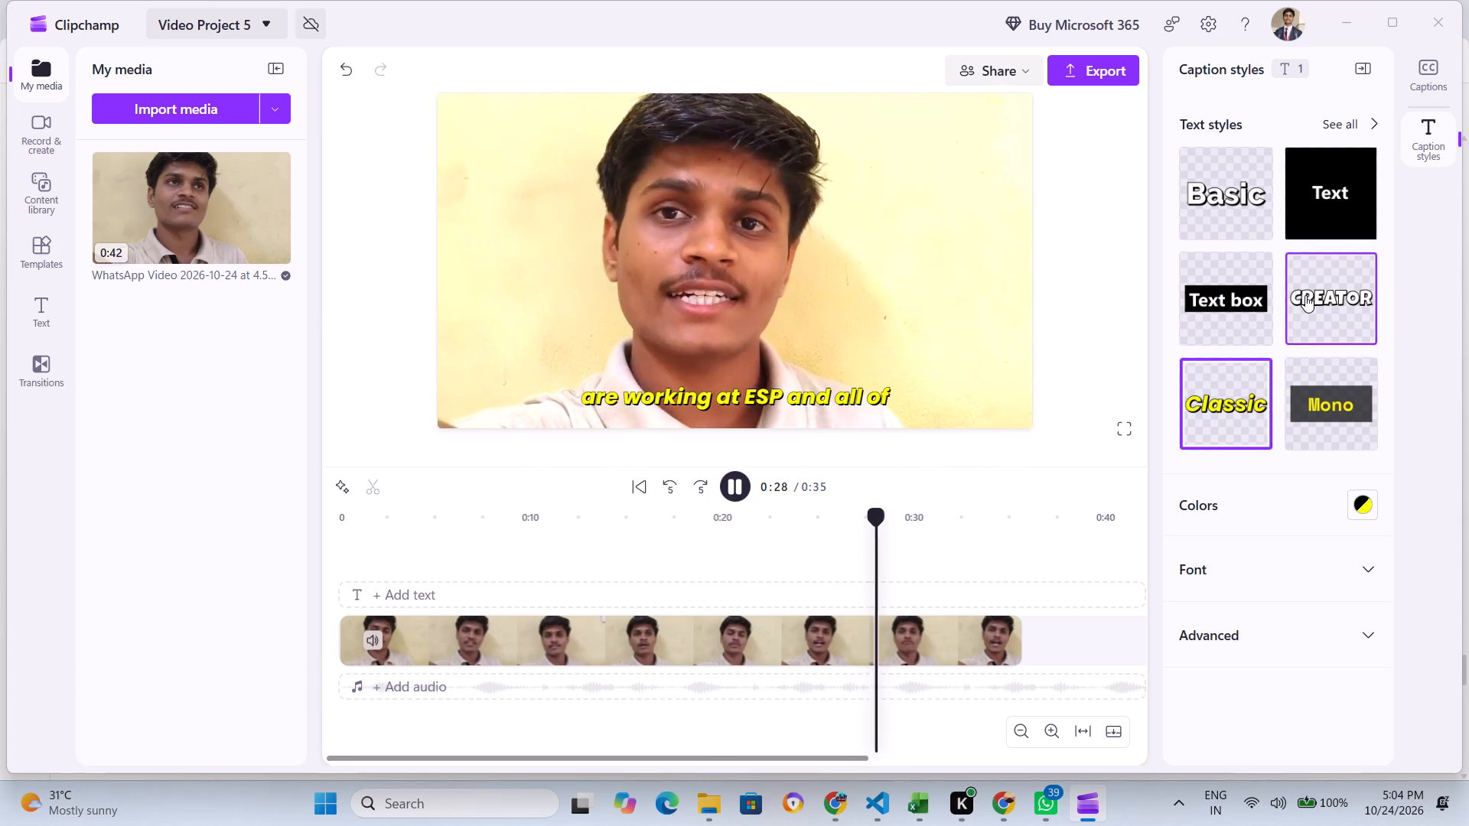
scroll(1288, 252, up, 1)
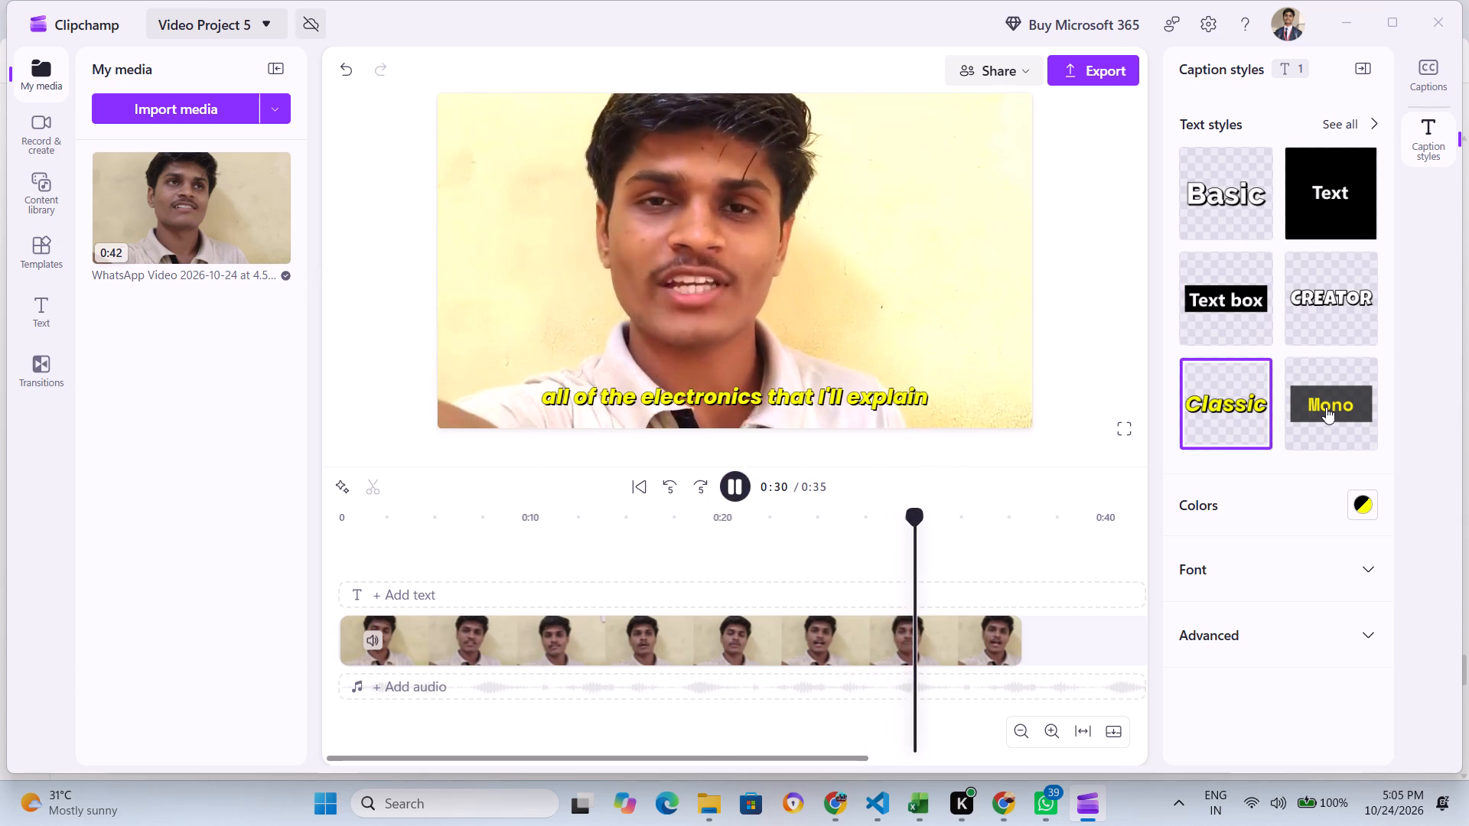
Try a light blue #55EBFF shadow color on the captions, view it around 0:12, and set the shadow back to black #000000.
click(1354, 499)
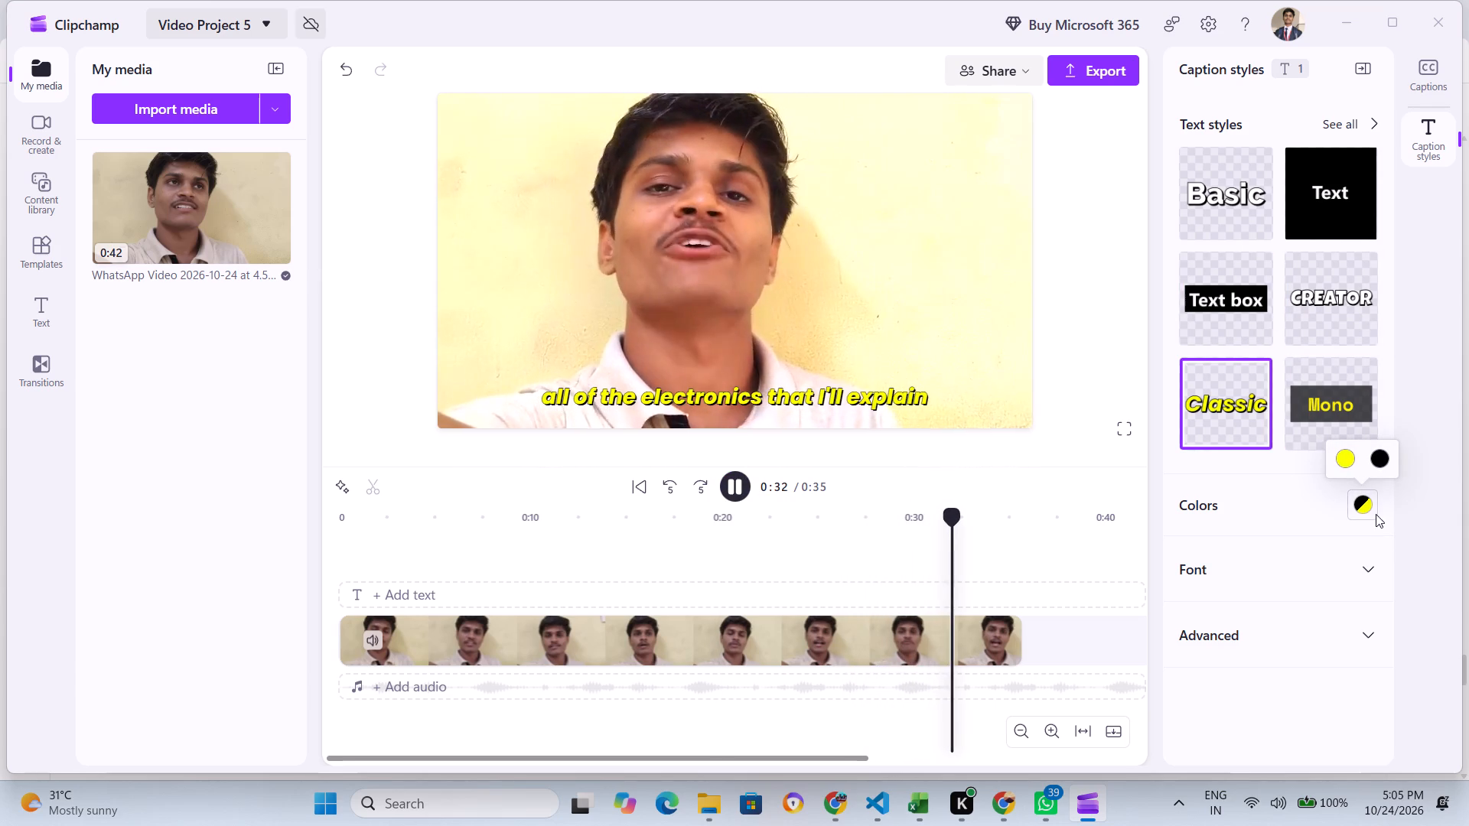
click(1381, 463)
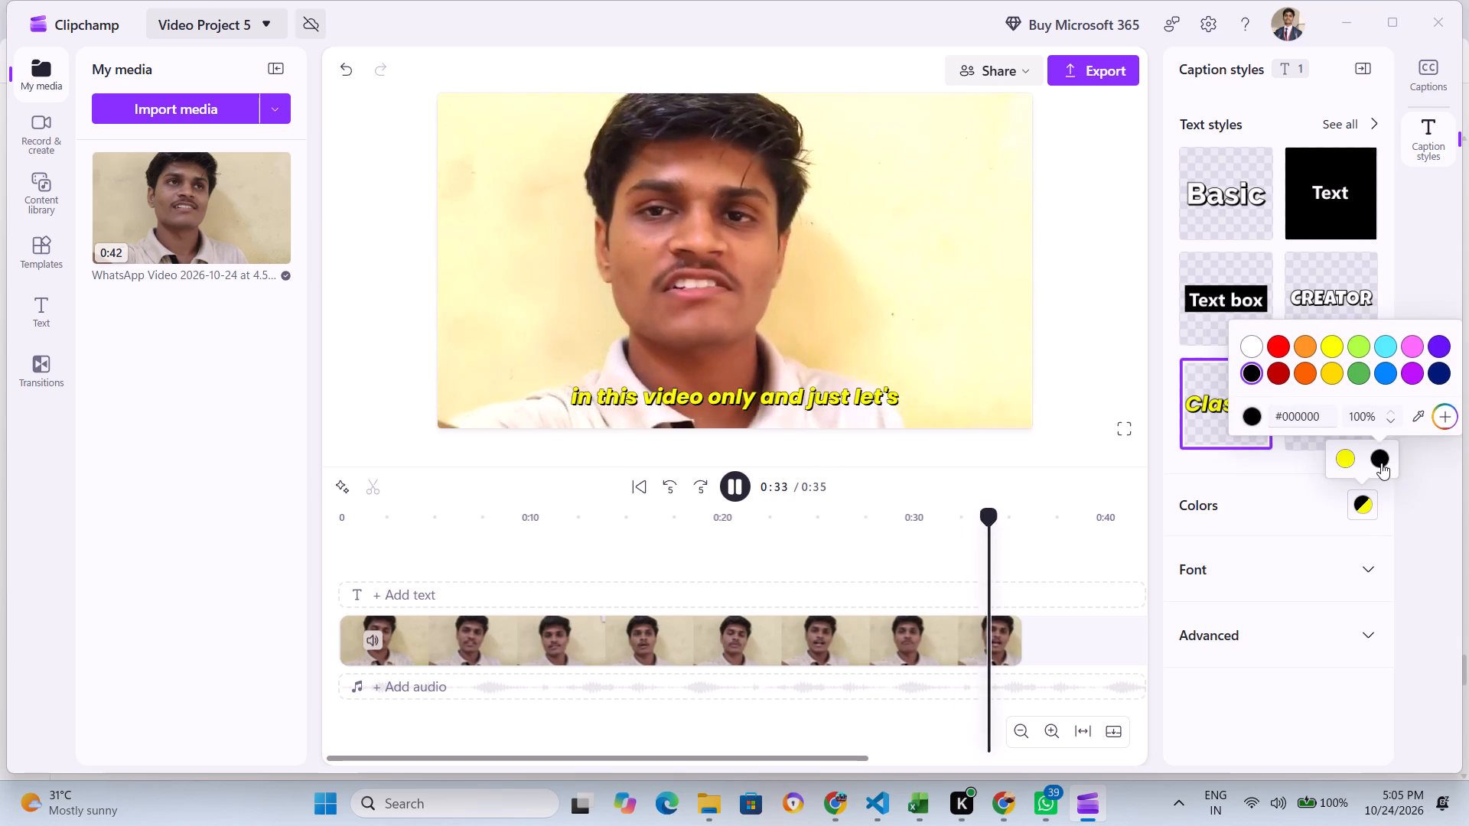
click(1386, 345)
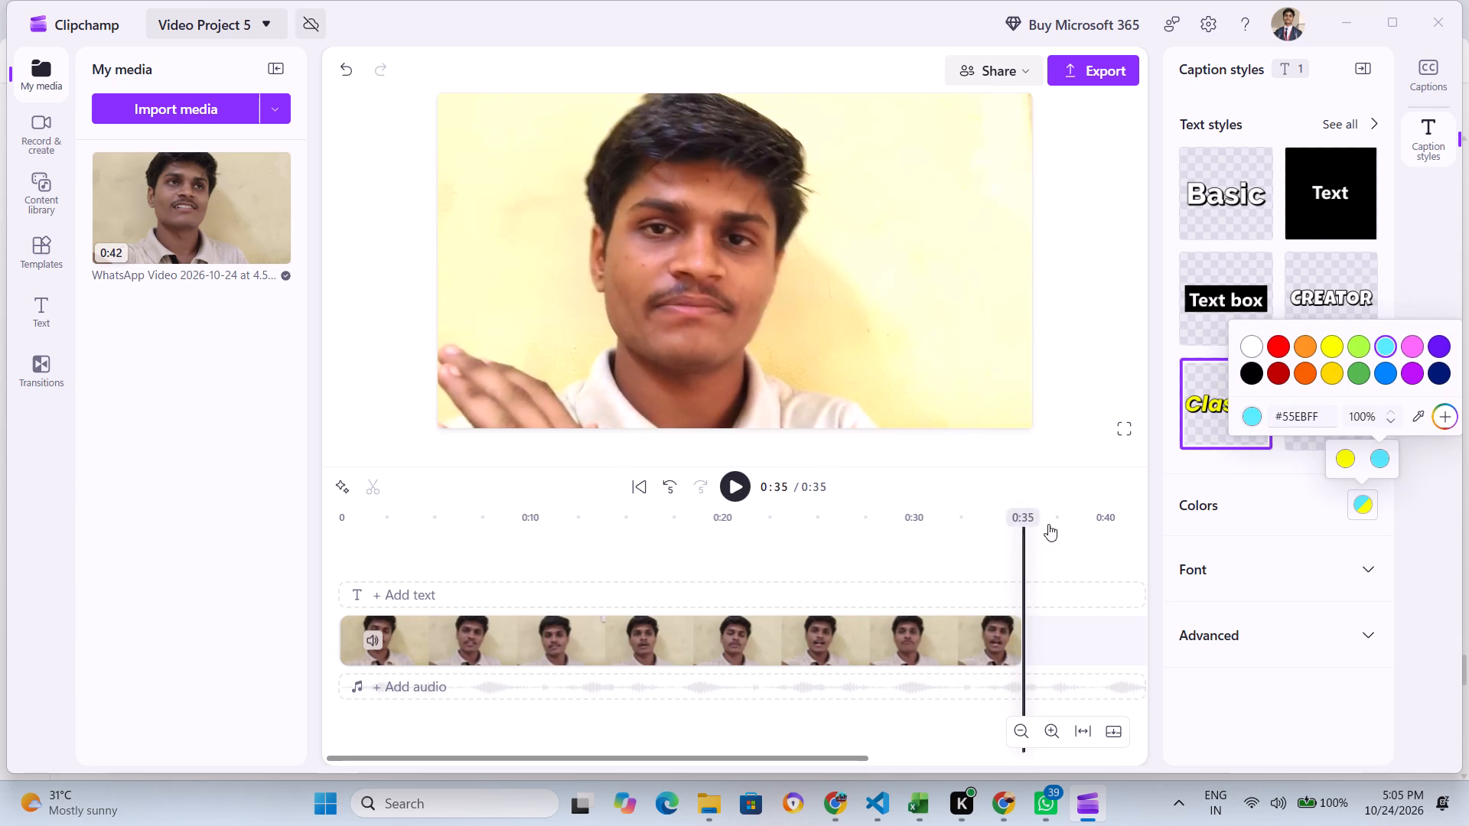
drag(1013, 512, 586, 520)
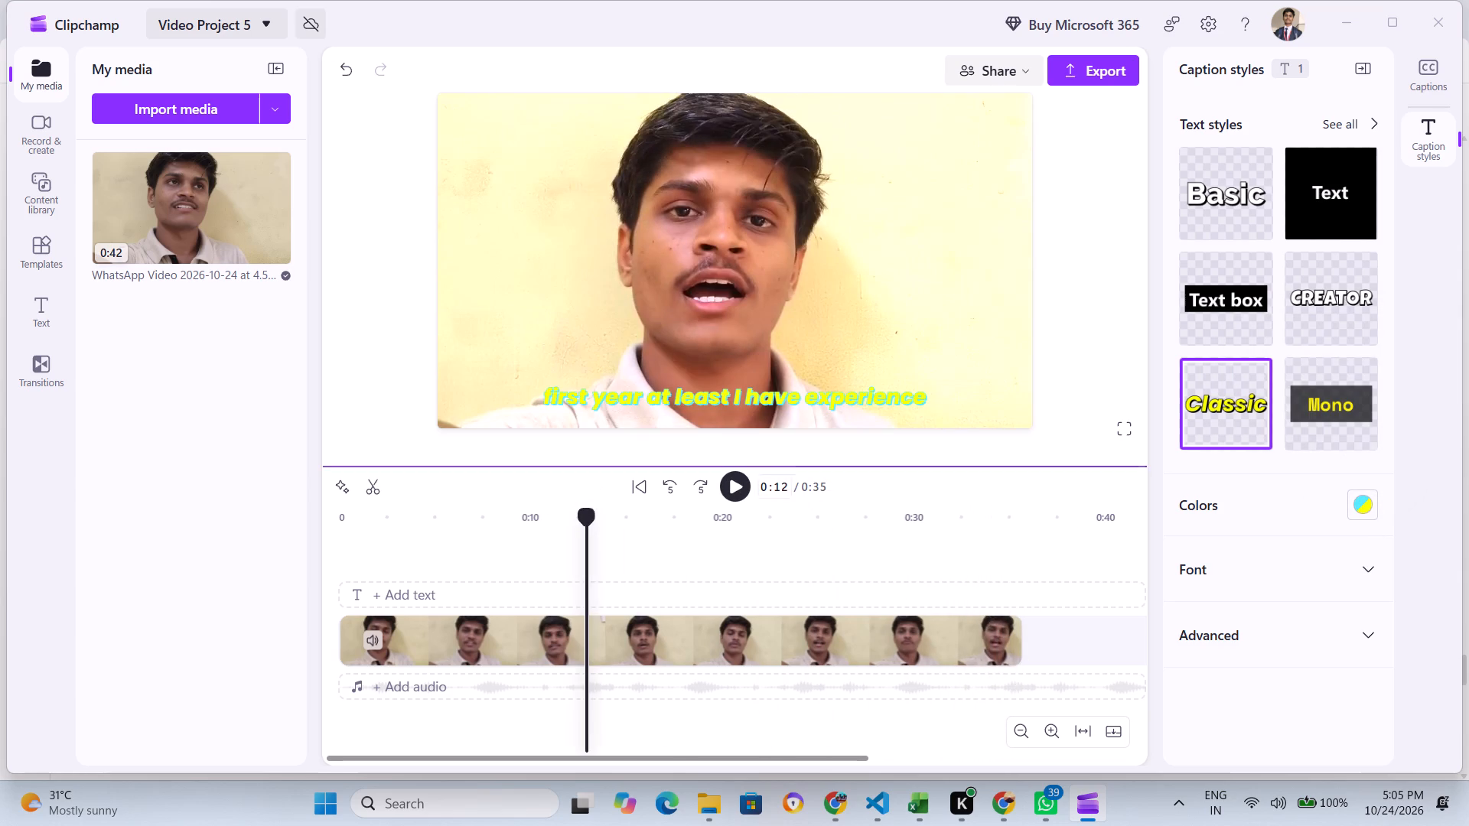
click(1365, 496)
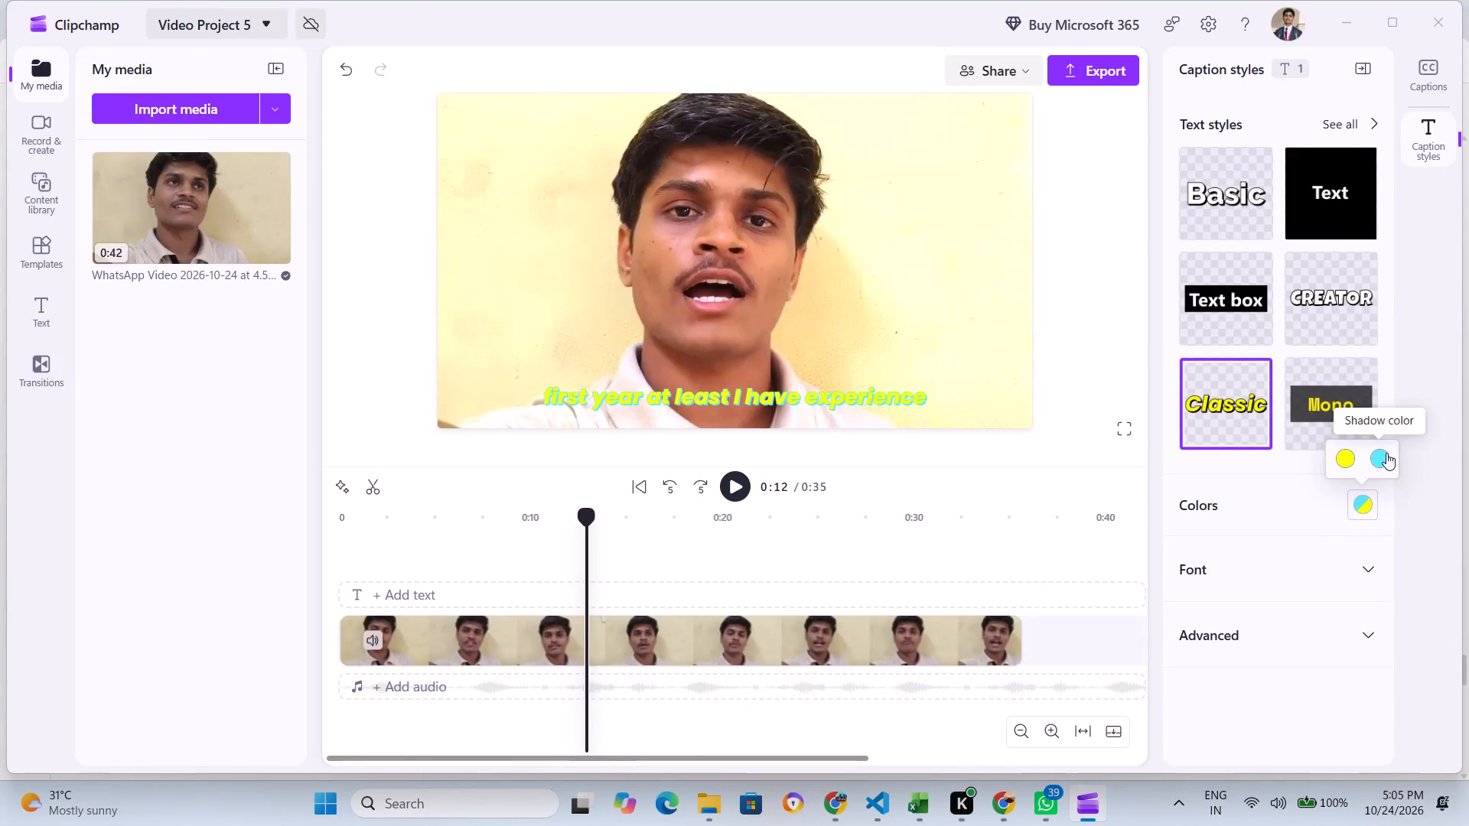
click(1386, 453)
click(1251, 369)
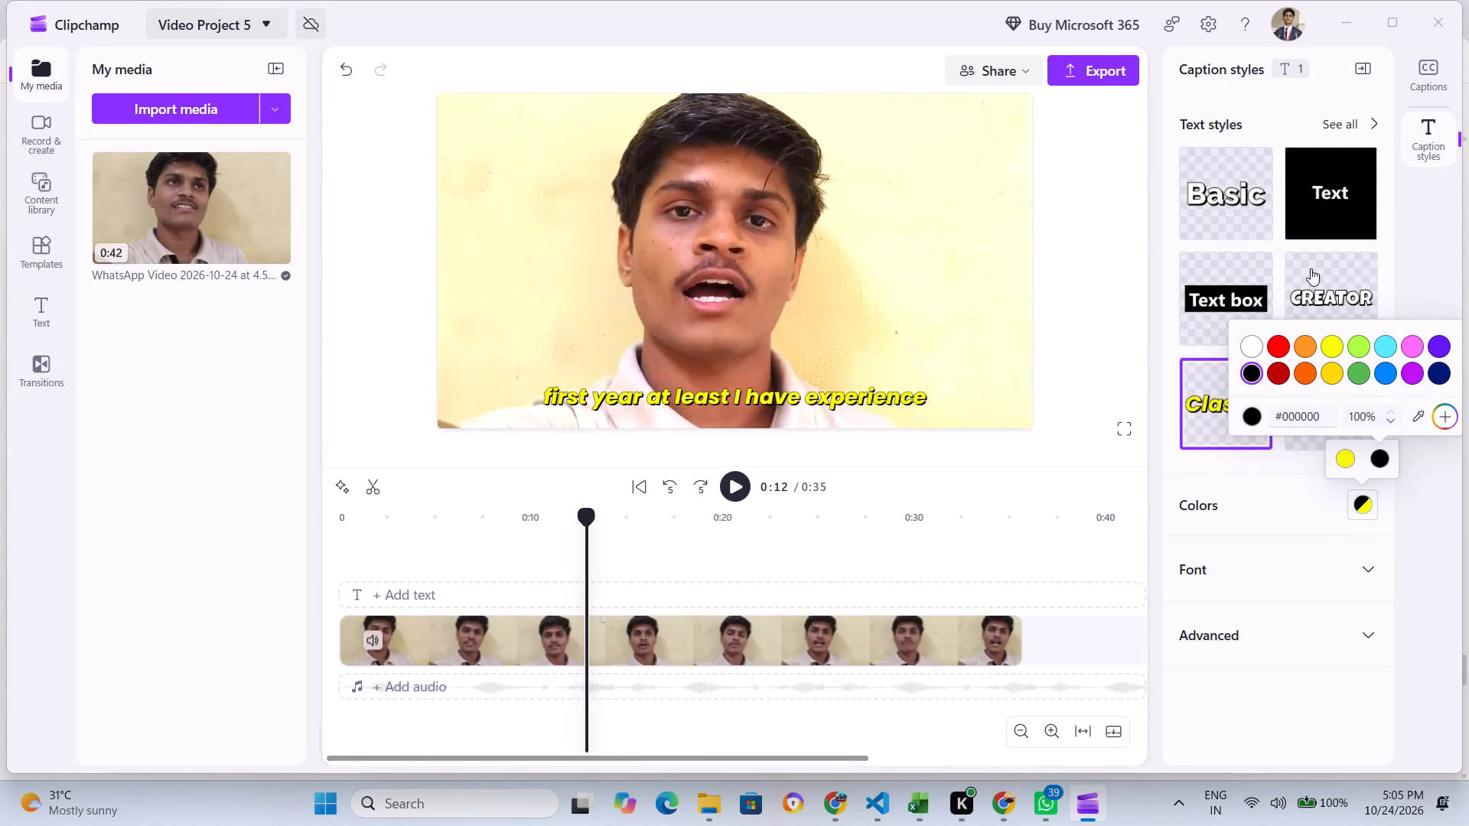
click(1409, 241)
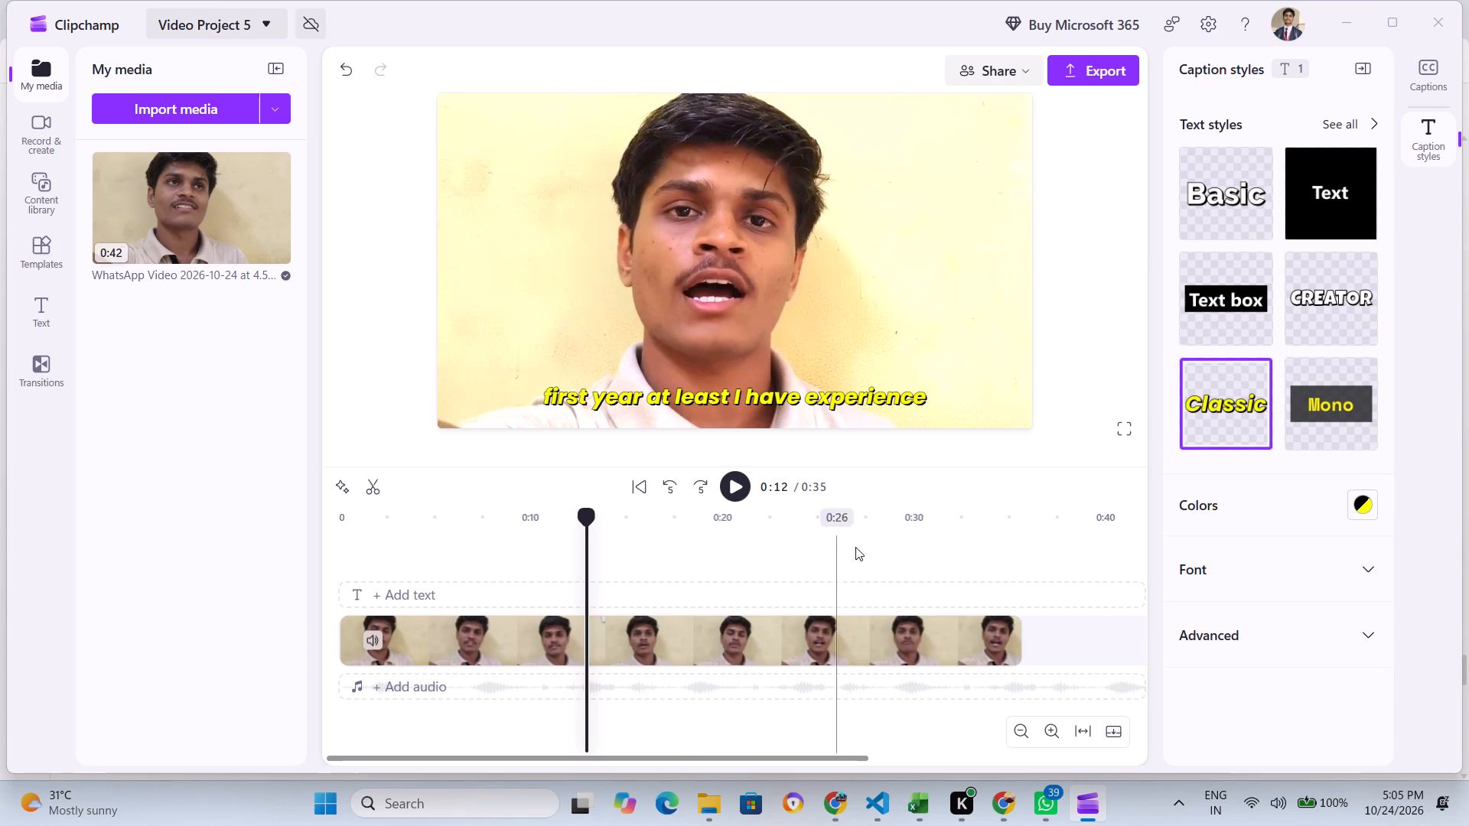
Check the restyled captions in full-screen view, look over the font settings and transcript, and play the opening of the video.
key(Return)
click(1121, 413)
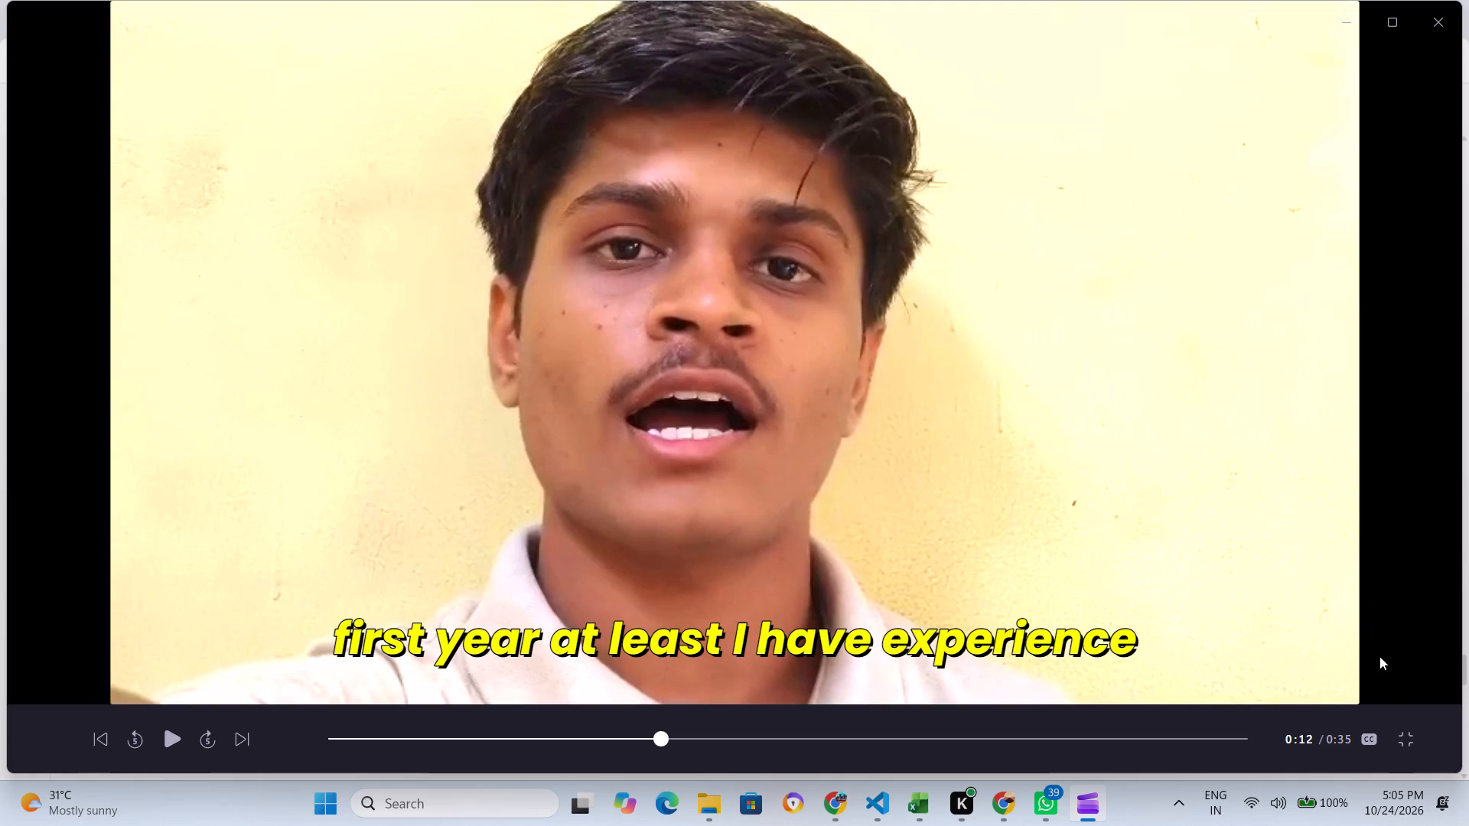
click(1394, 745)
key(Return)
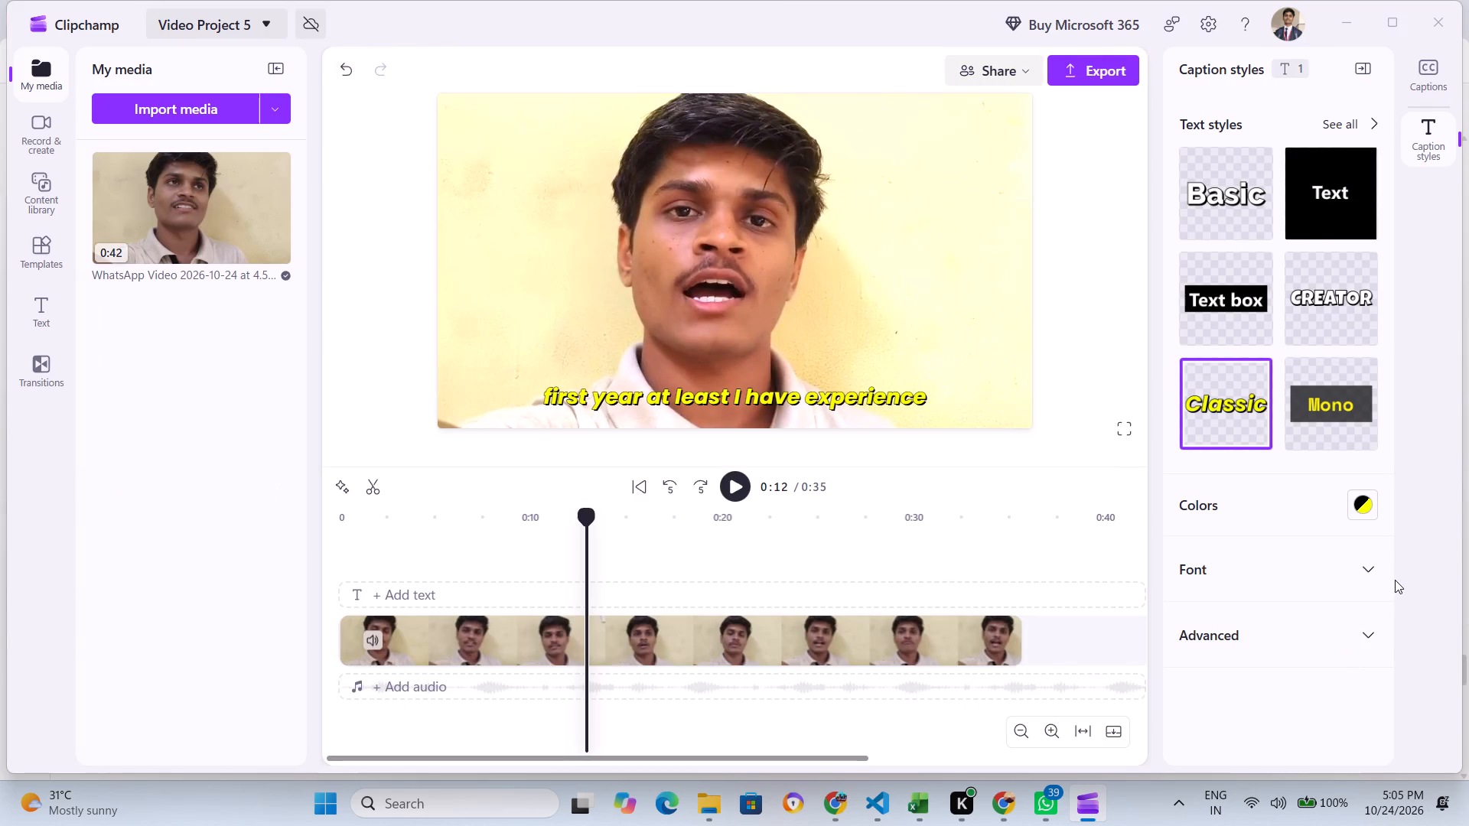
click(1373, 565)
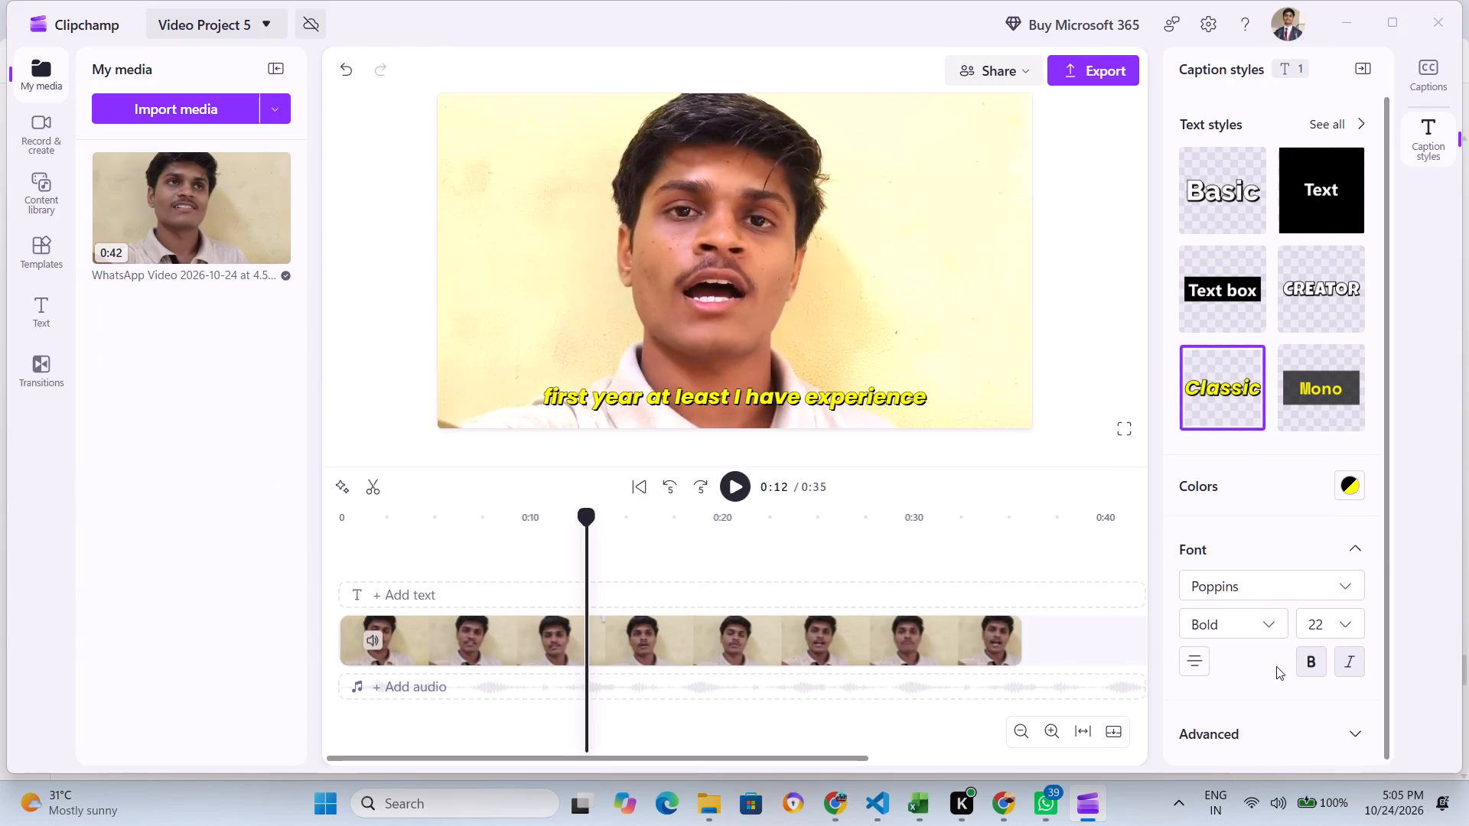
click(1351, 541)
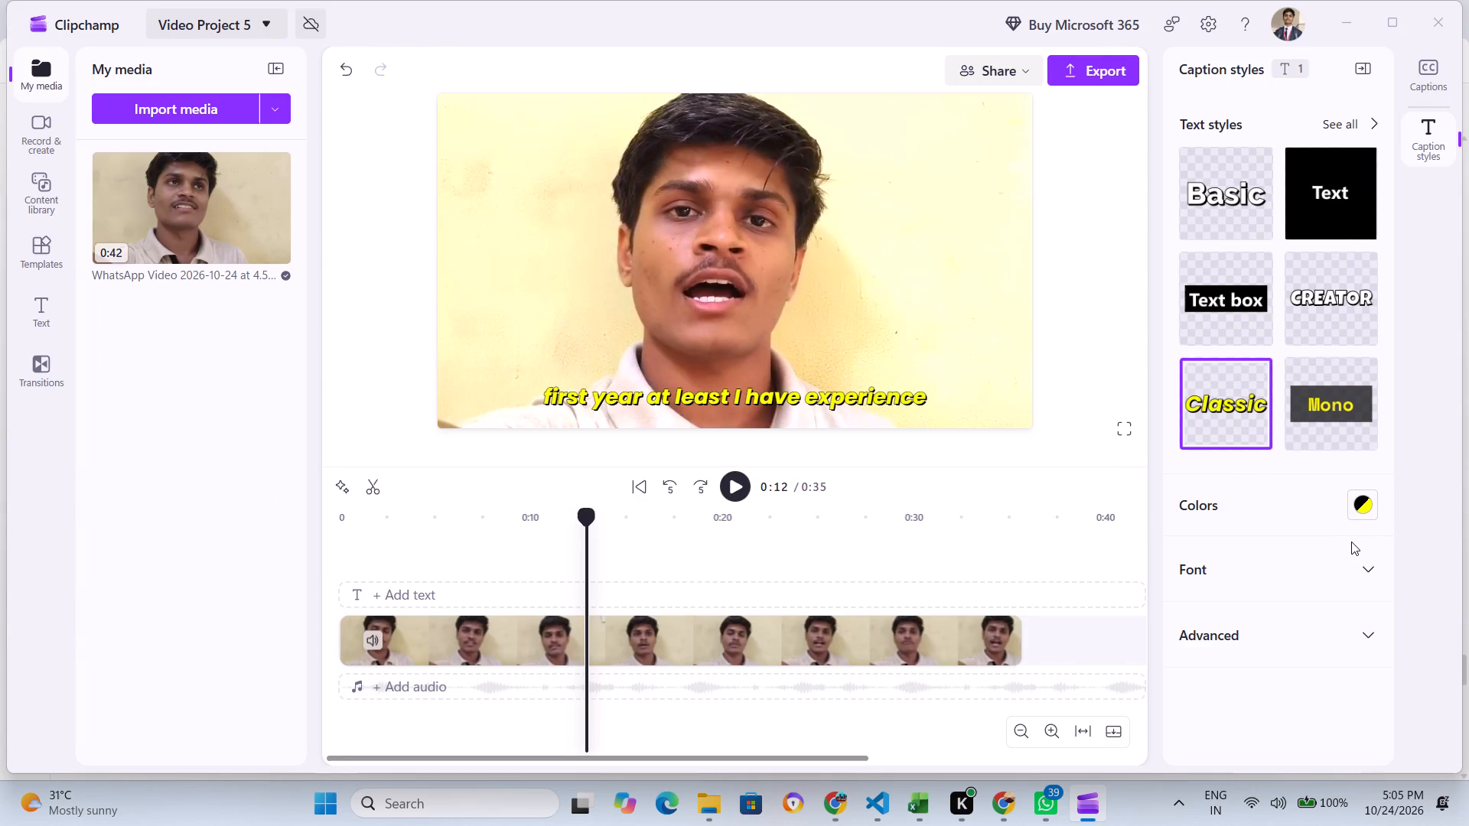
click(1416, 72)
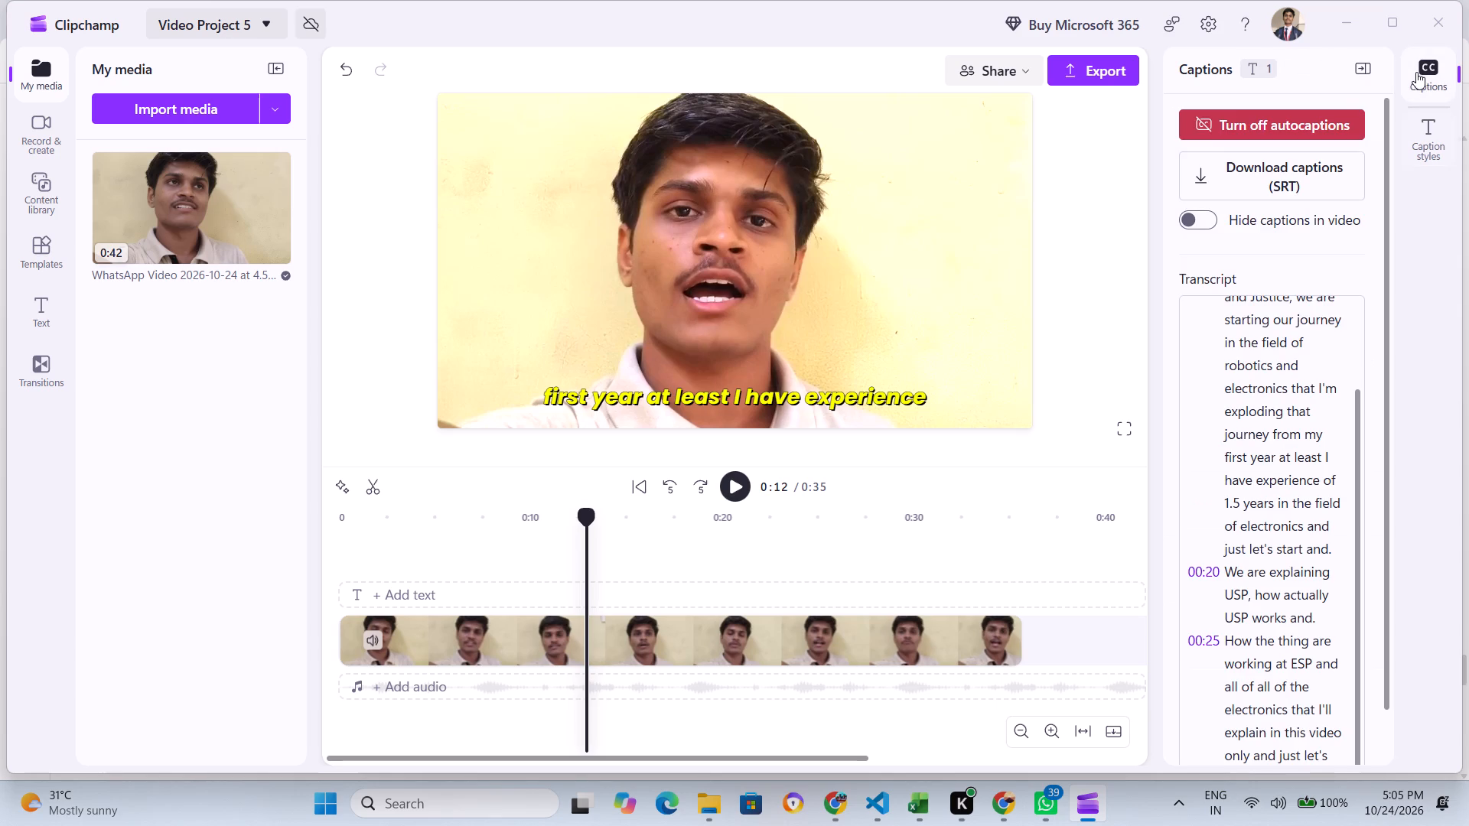
click(1424, 222)
drag(590, 511, 340, 548)
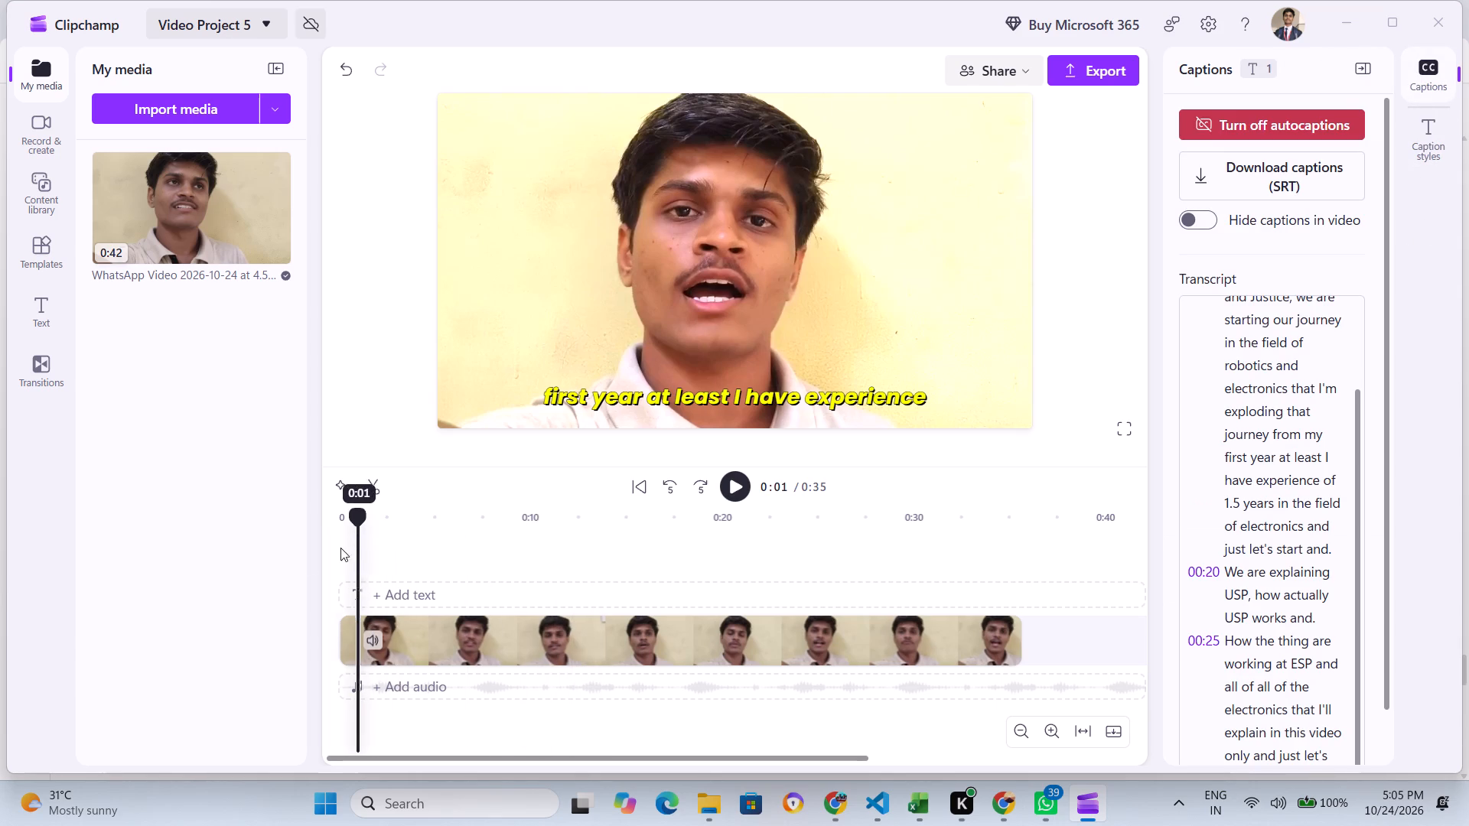
drag(340, 548, 308, 557)
click(732, 493)
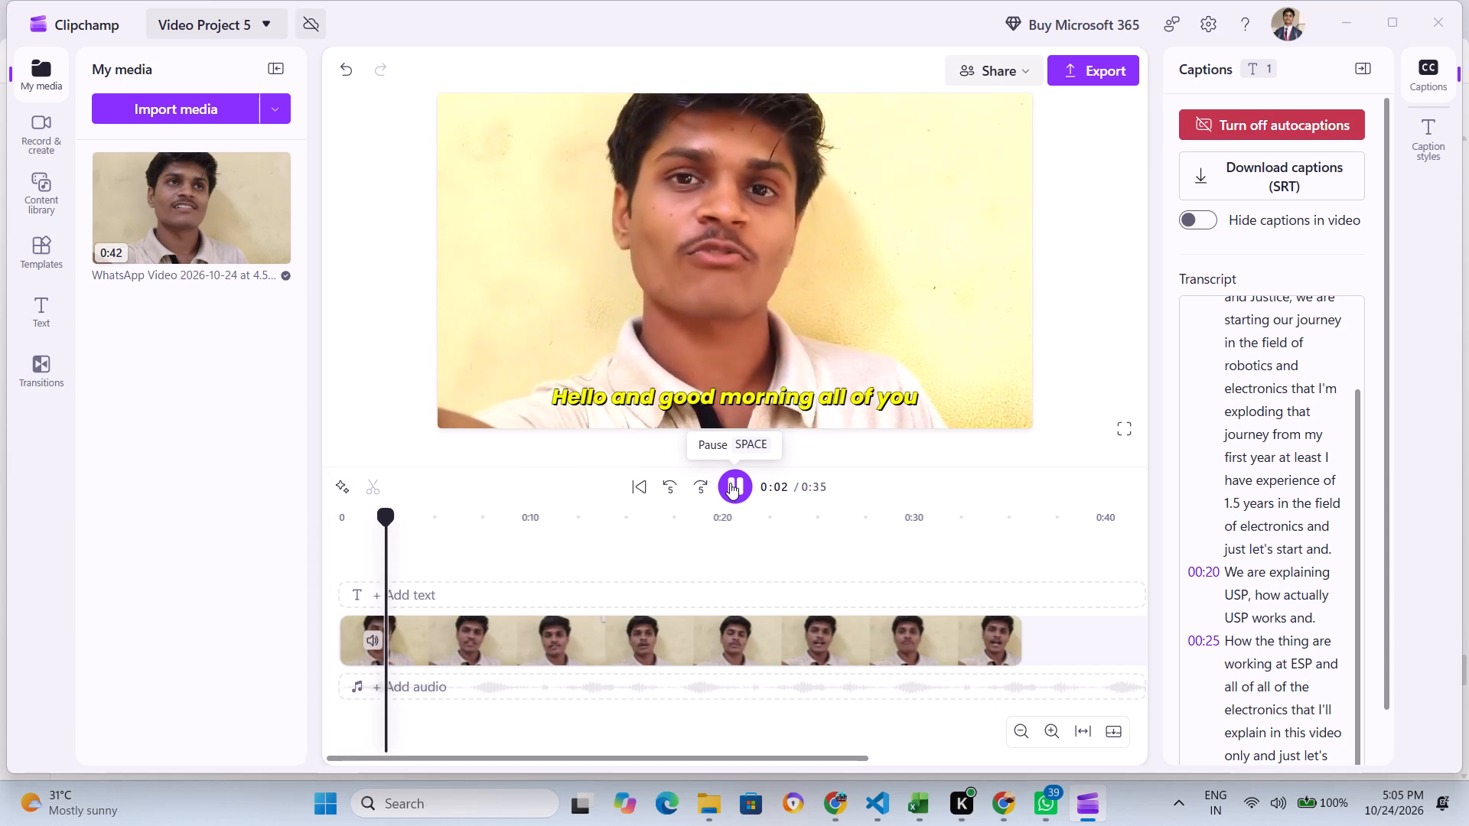
click(730, 483)
Set the video clip's speed to 1.3 and play a few seconds of the result.
click(644, 662)
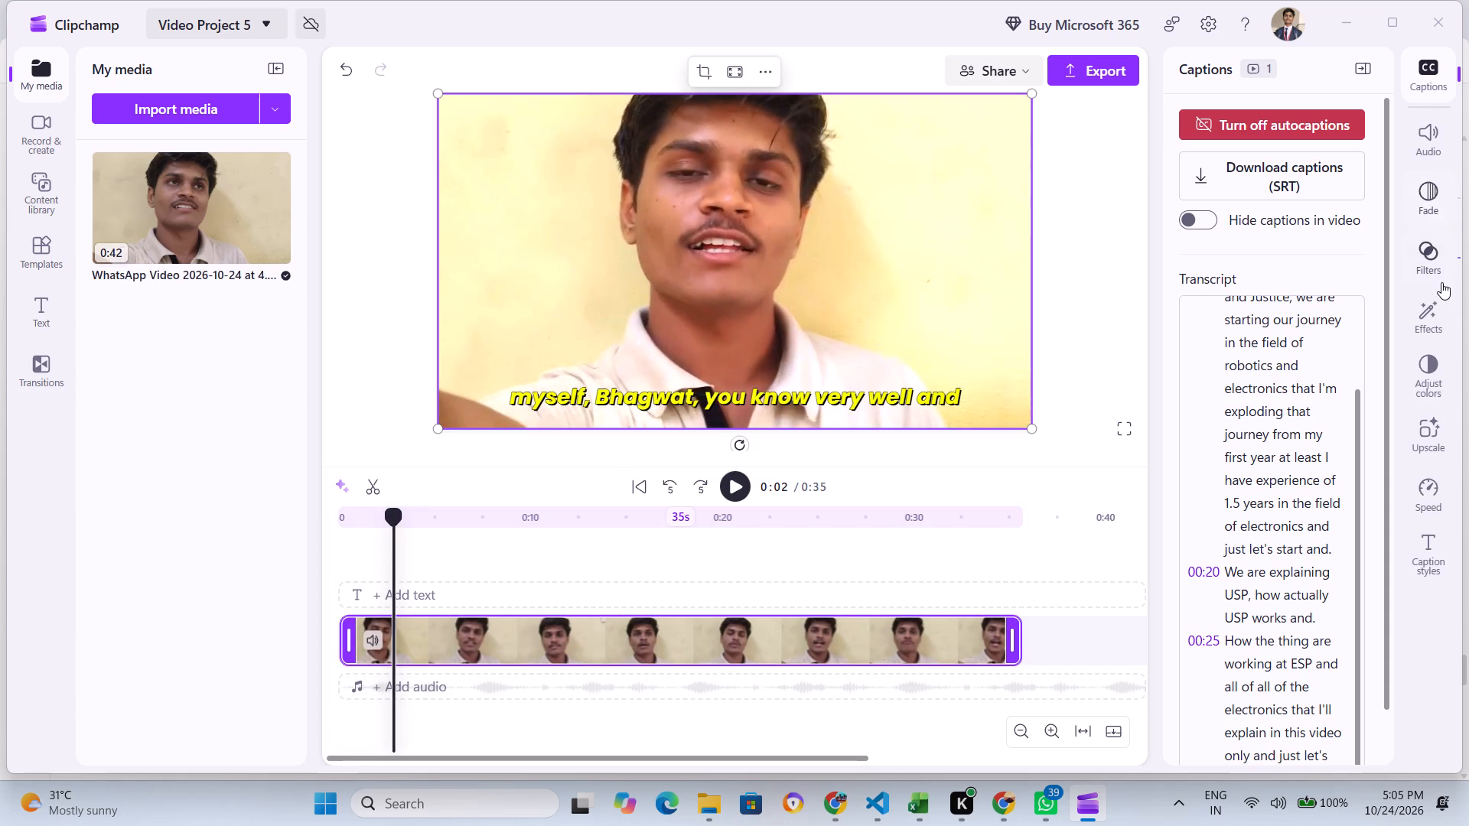
click(1433, 491)
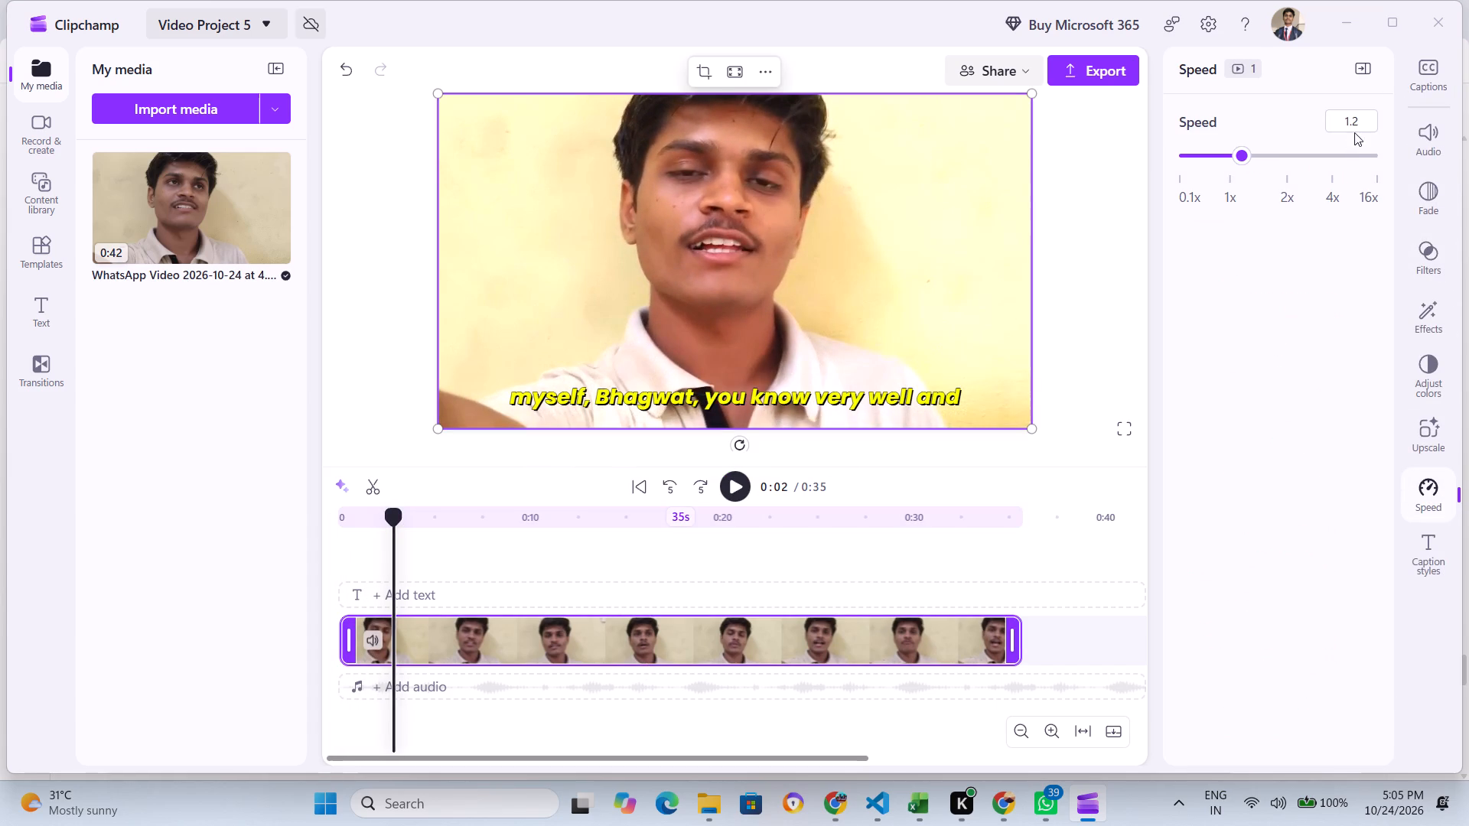
click(1363, 118)
click(1363, 118)
click(1363, 118)
key(BackSpace)
key(3)
key(Return)
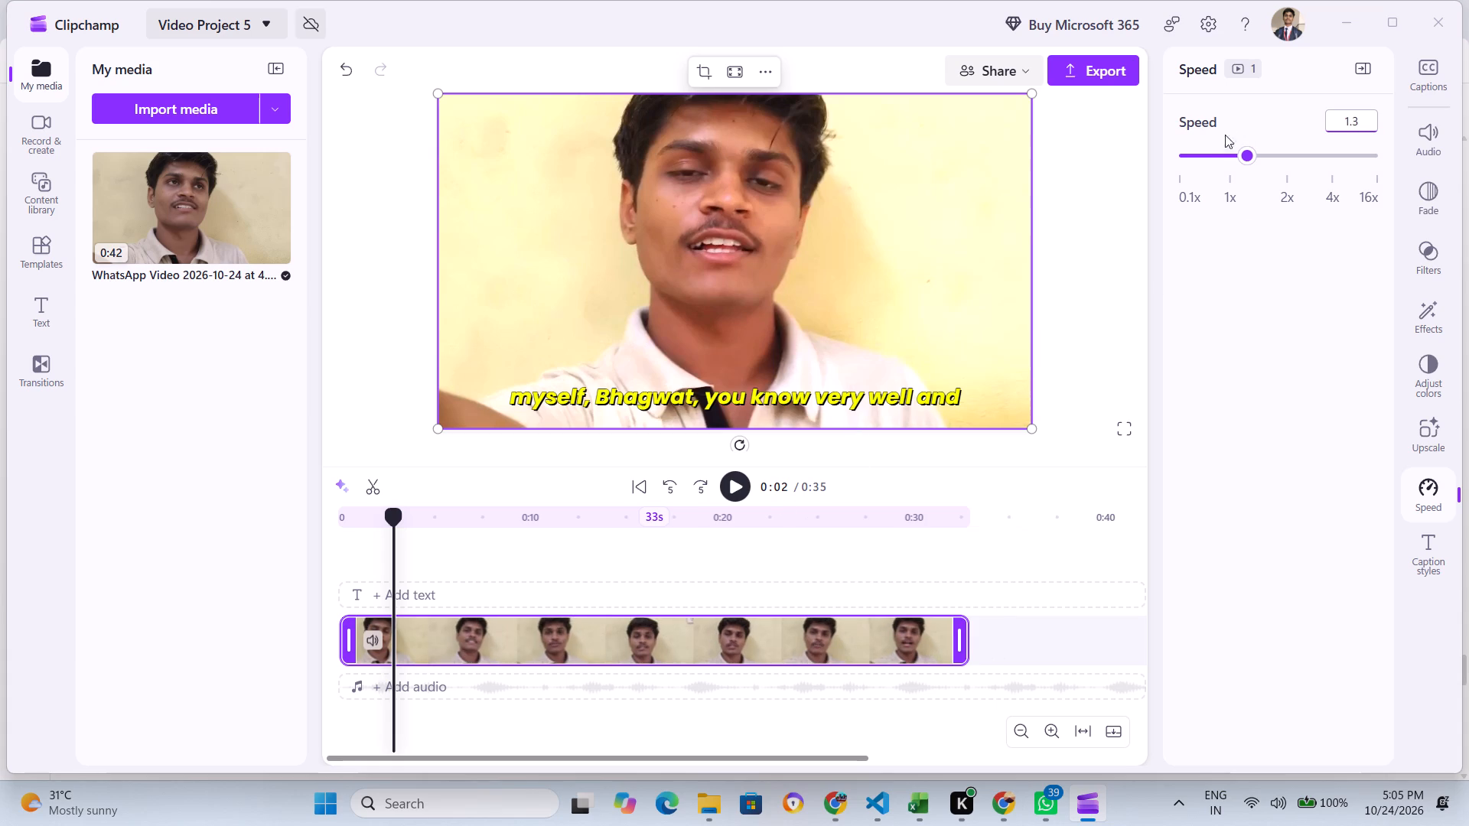
click(738, 489)
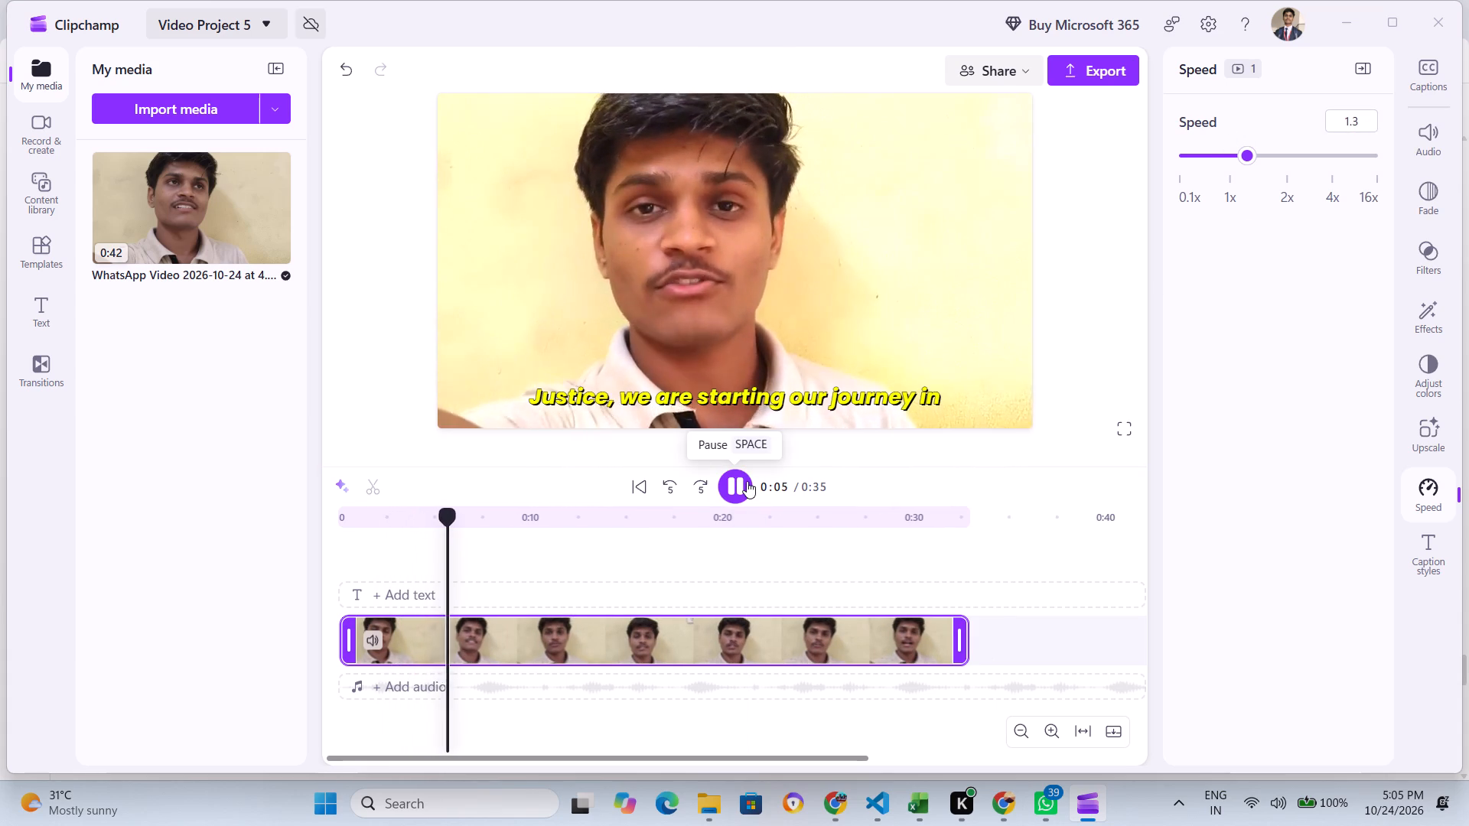
click(739, 480)
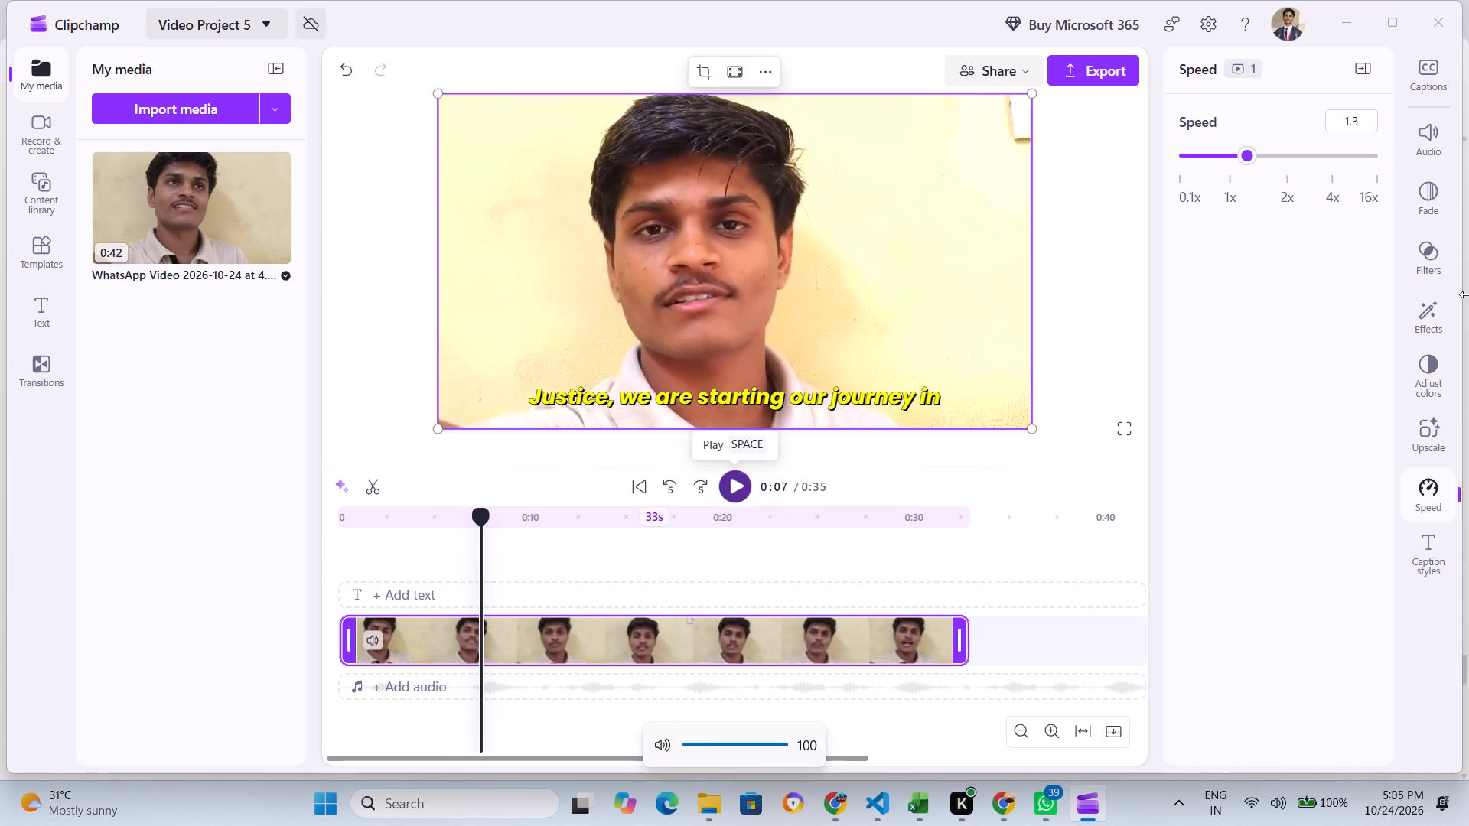
Look at the clip's audio settings and start Auto cut on the video clip.
click(1432, 152)
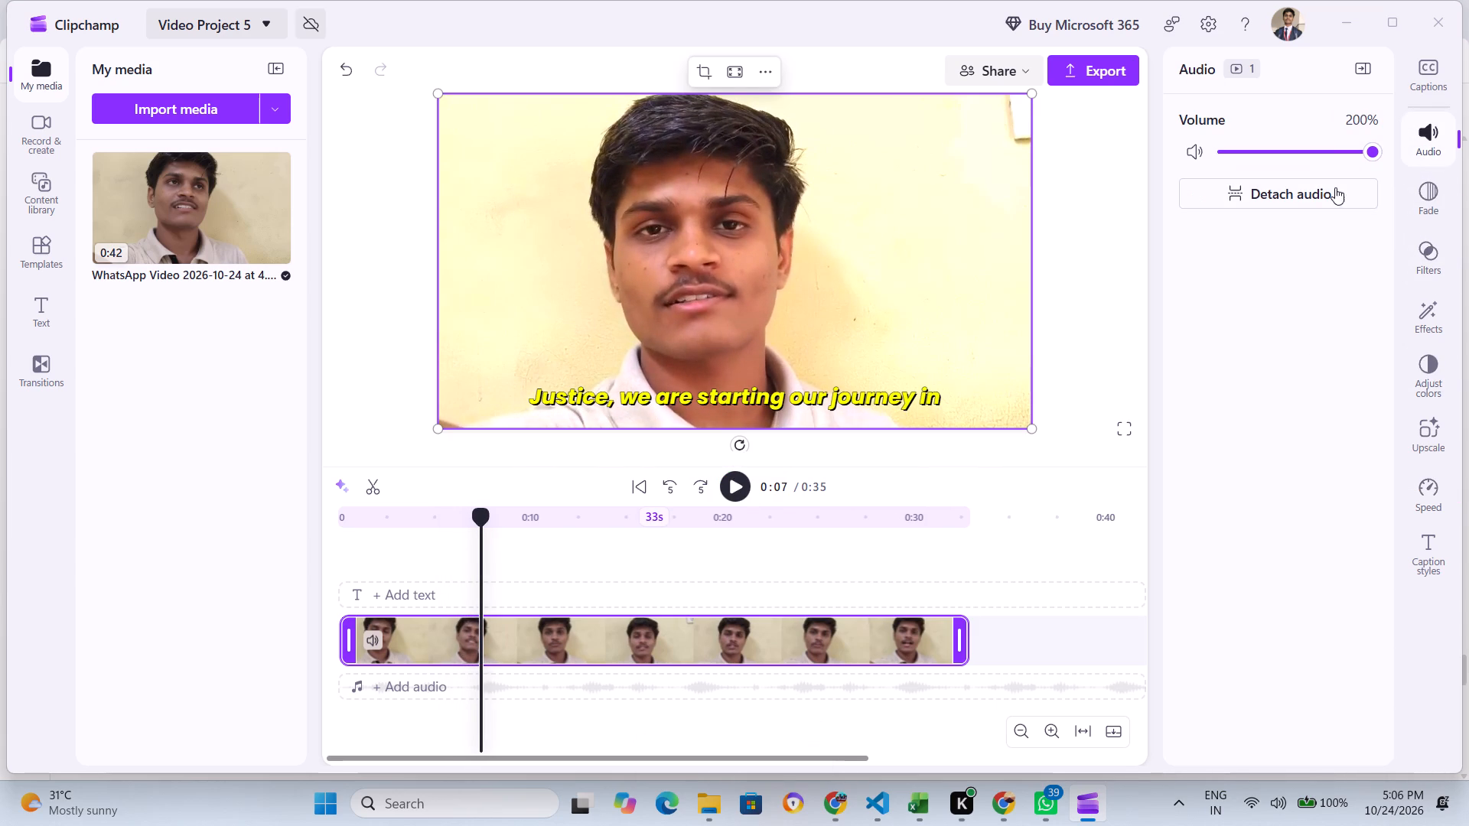
click(718, 653)
right_click(718, 654)
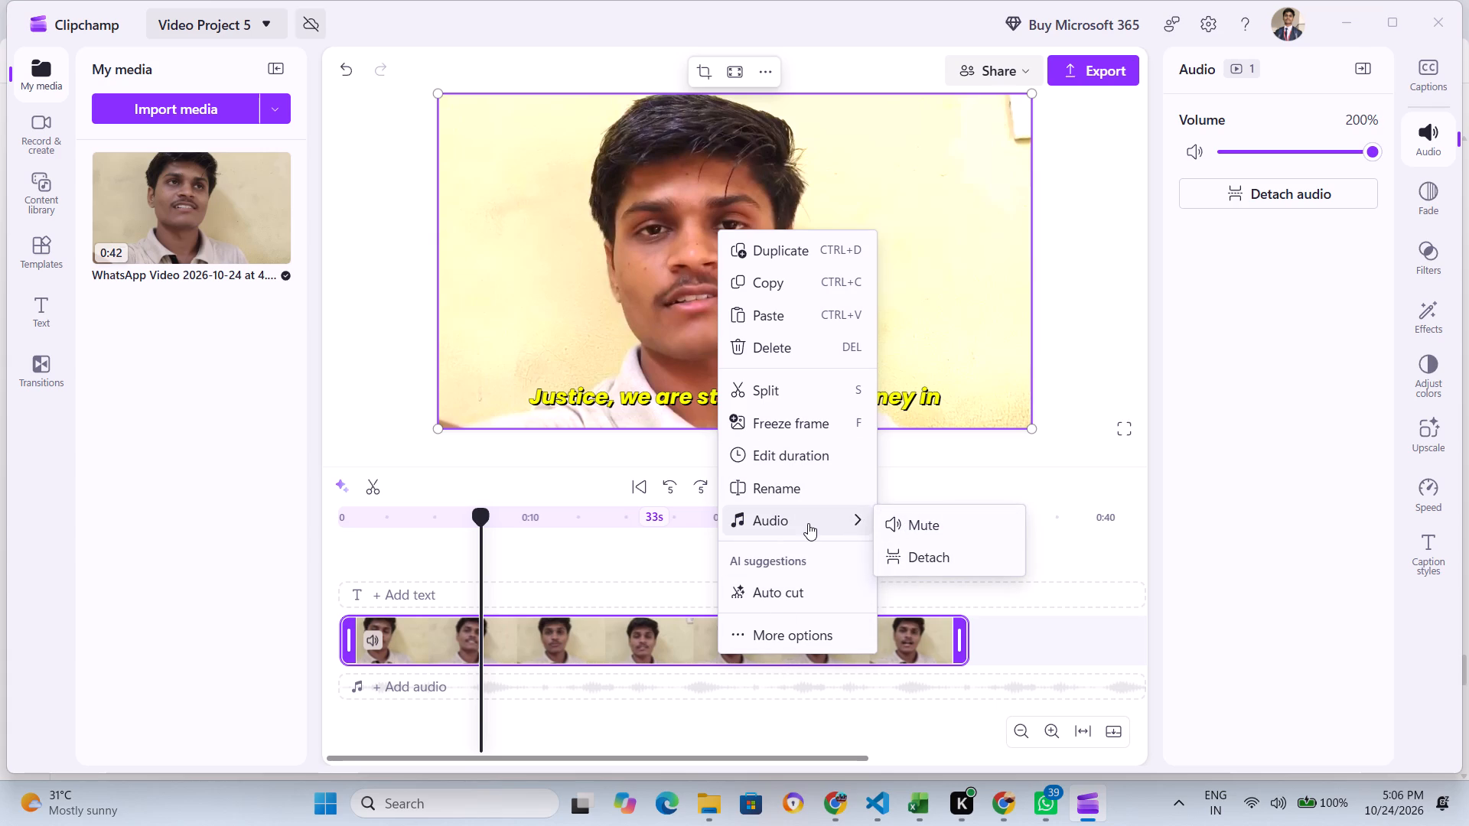
click(783, 601)
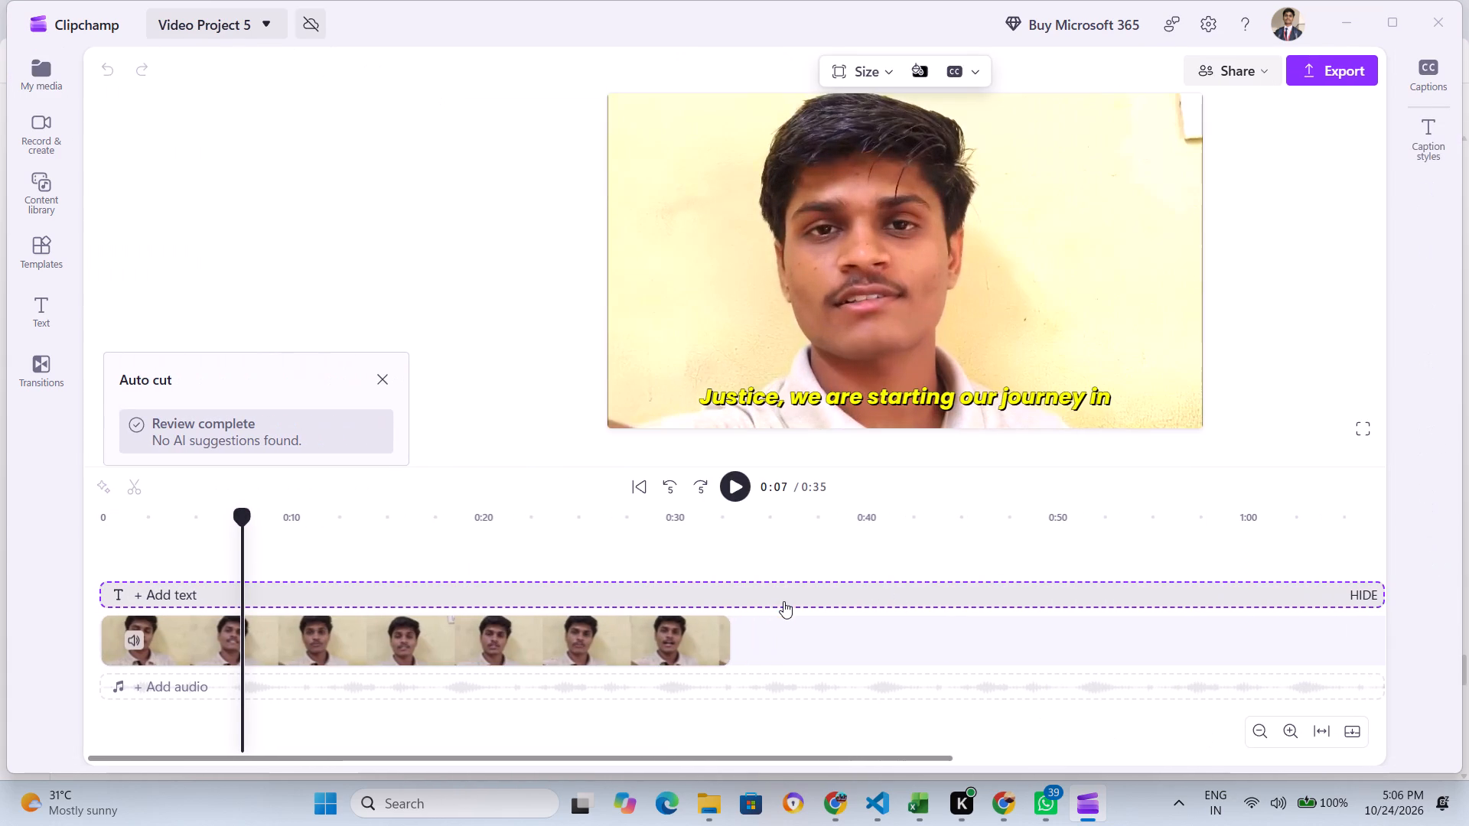
Play the captioned video from 0:07 and close the Auto cut review.
click(739, 484)
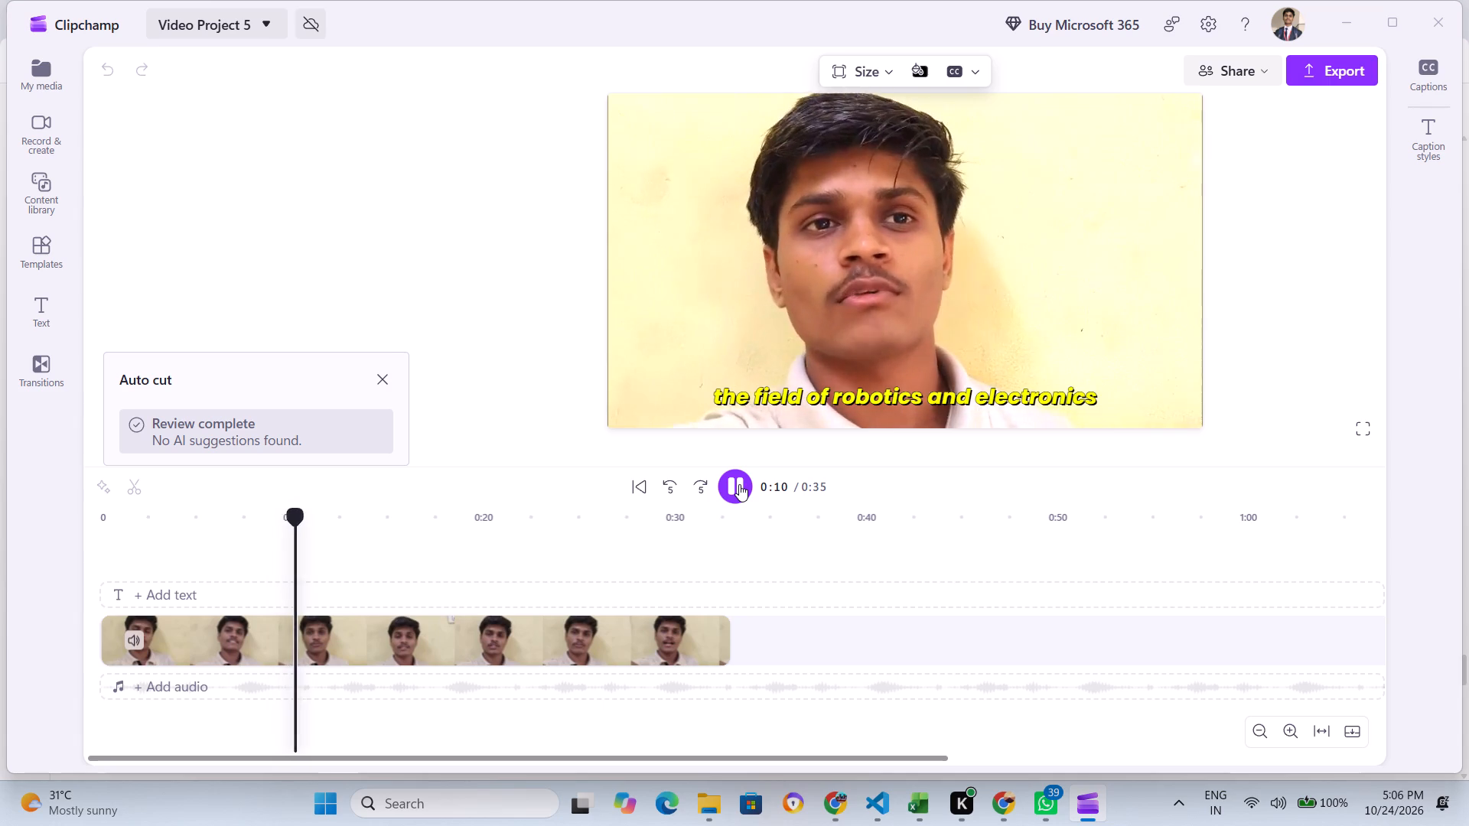
click(269, 444)
click(387, 384)
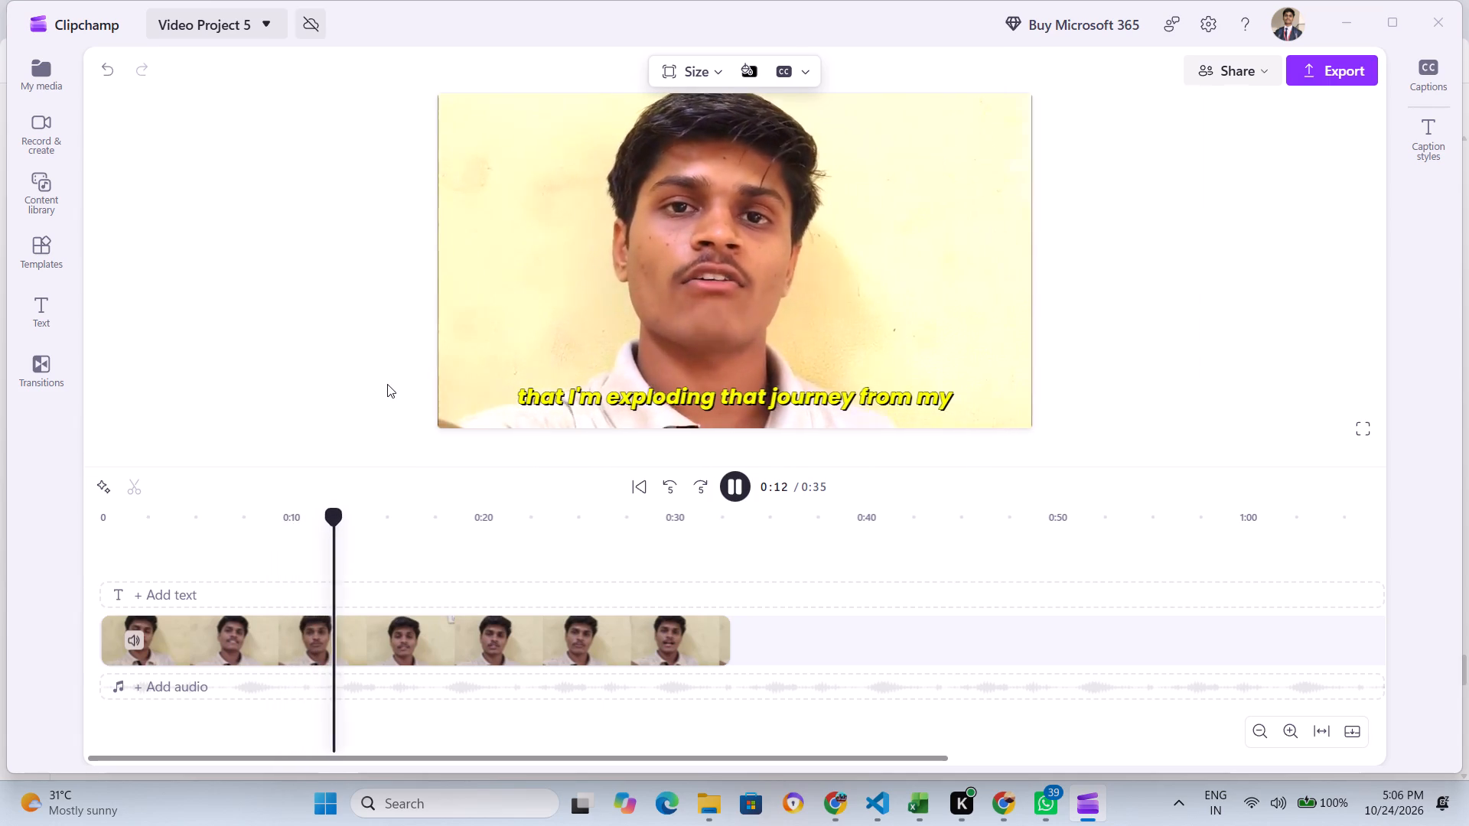
scroll(544, 361, up, 1)
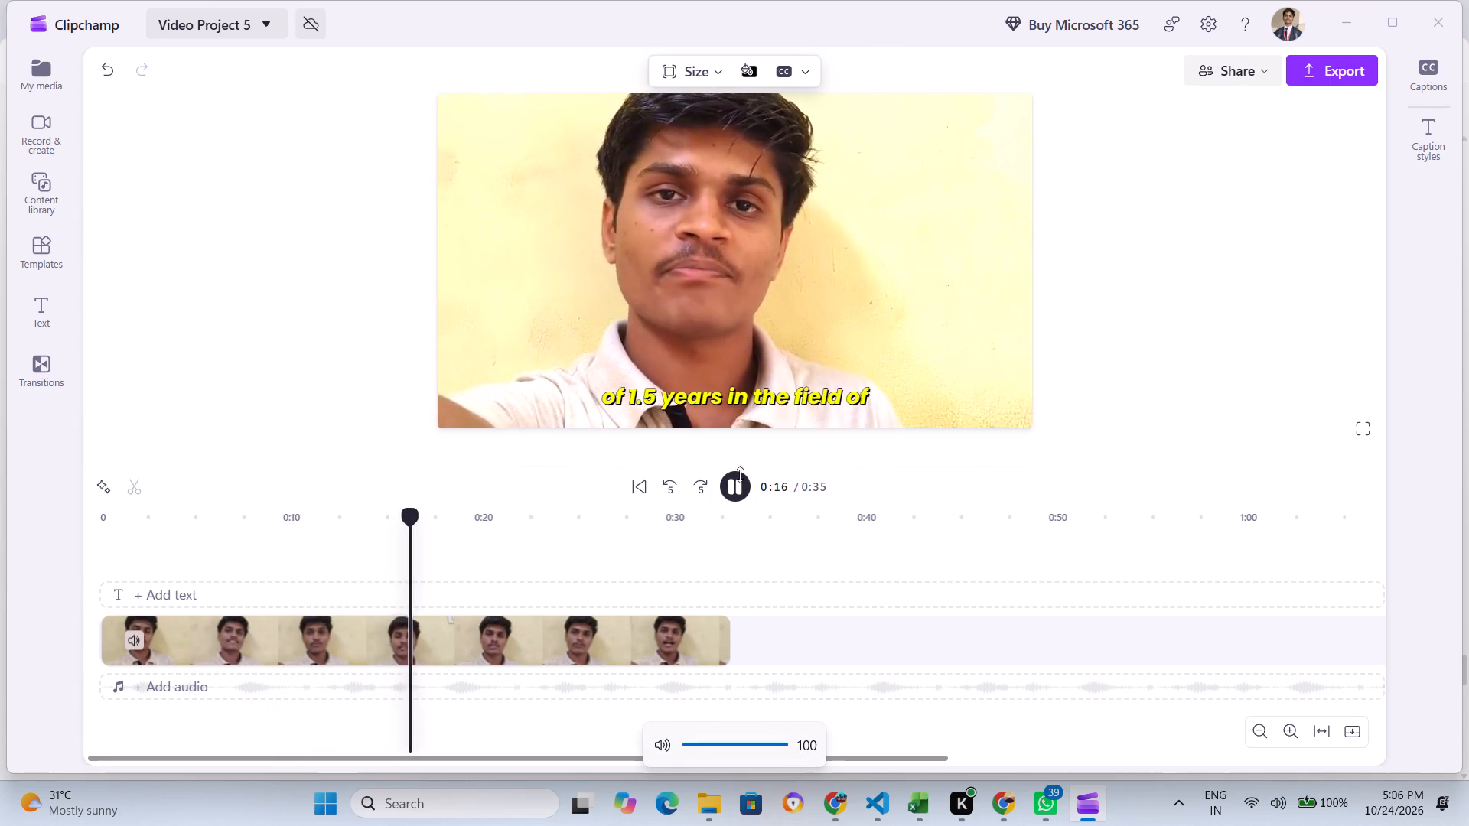
Detach the video clip's audio onto its own timeline track and dismiss the downloads pop-up.
click(502, 633)
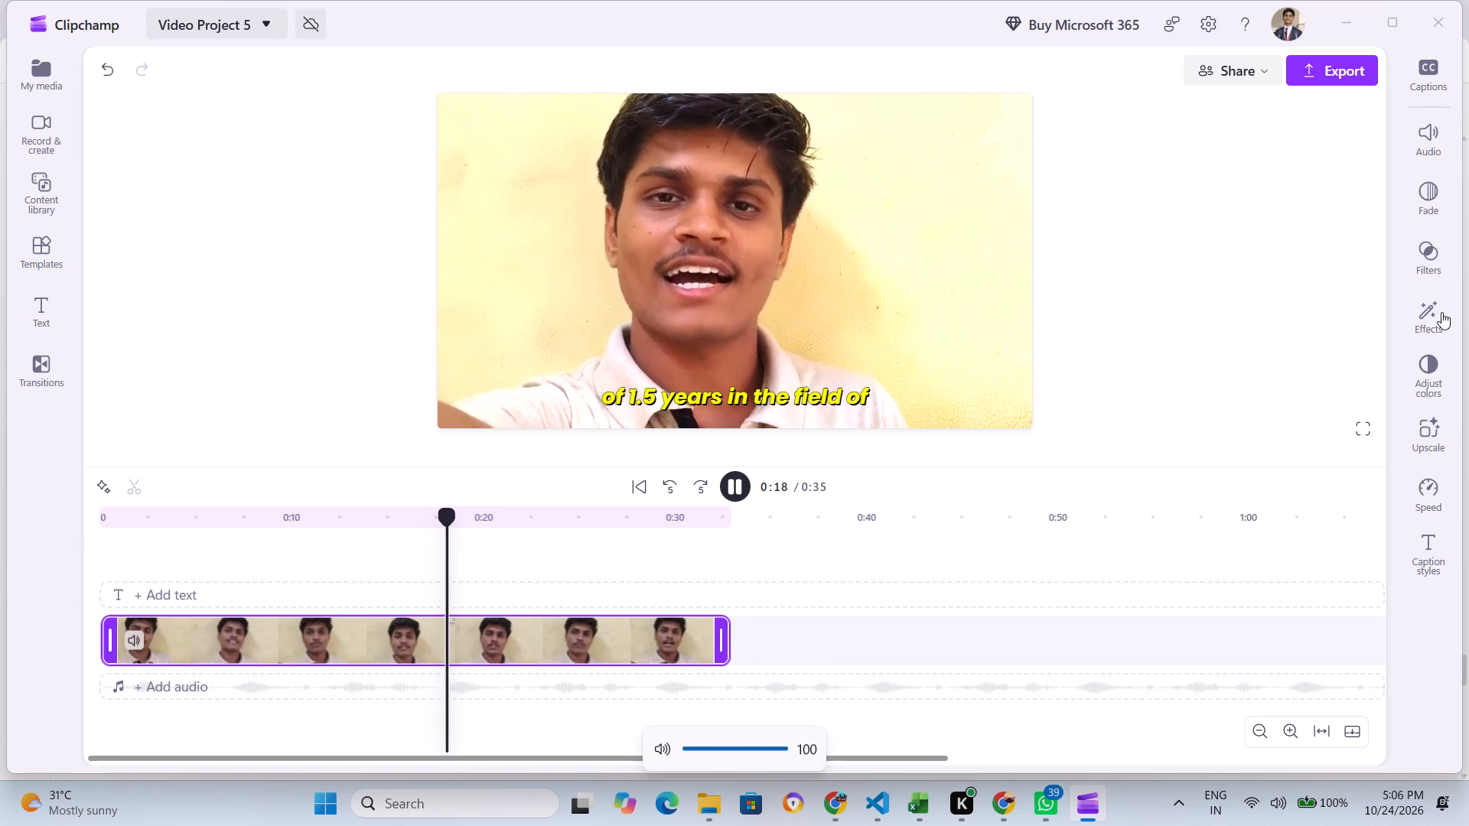
click(1429, 135)
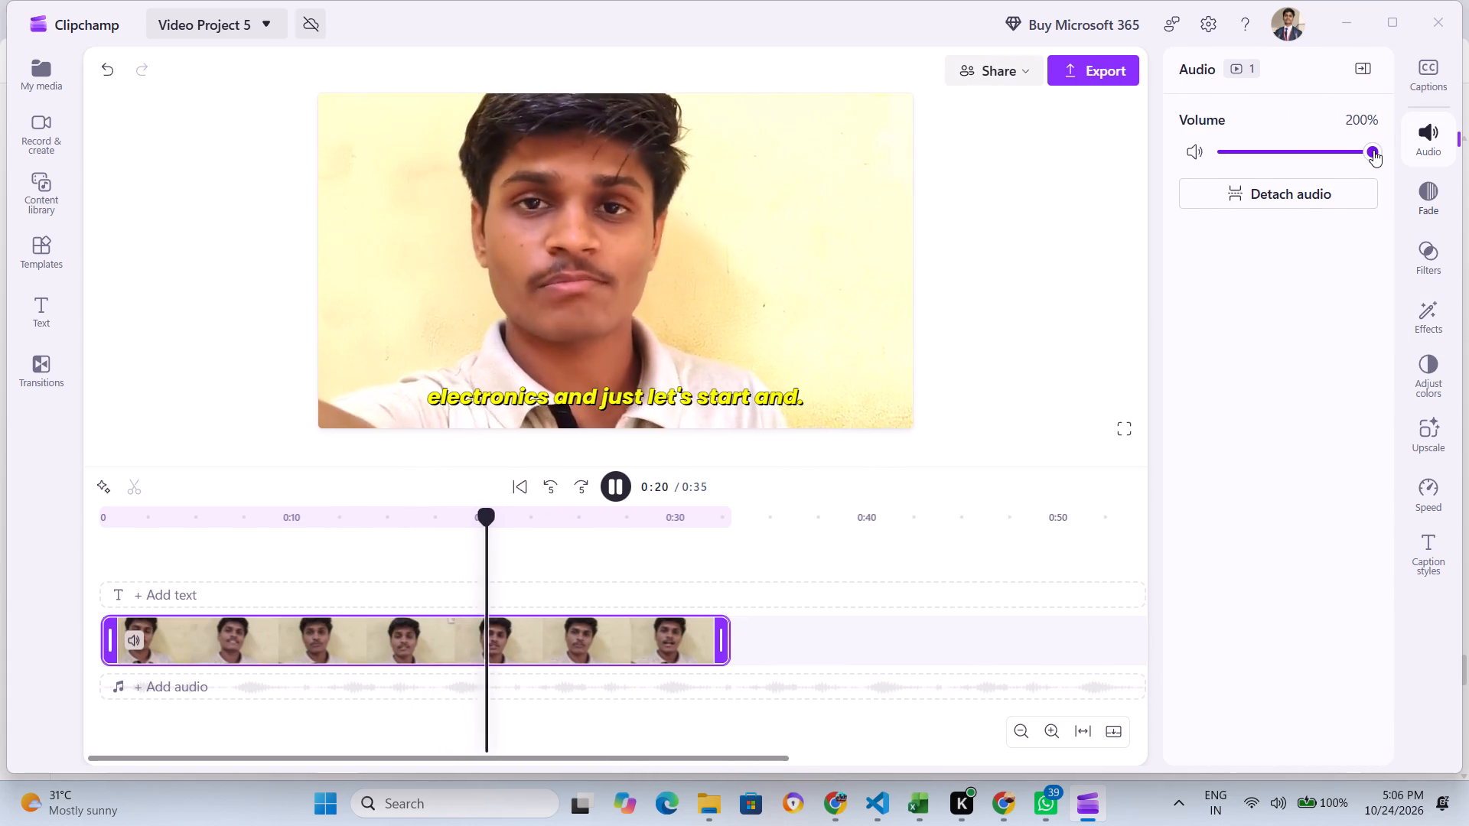
click(1373, 150)
click(1303, 184)
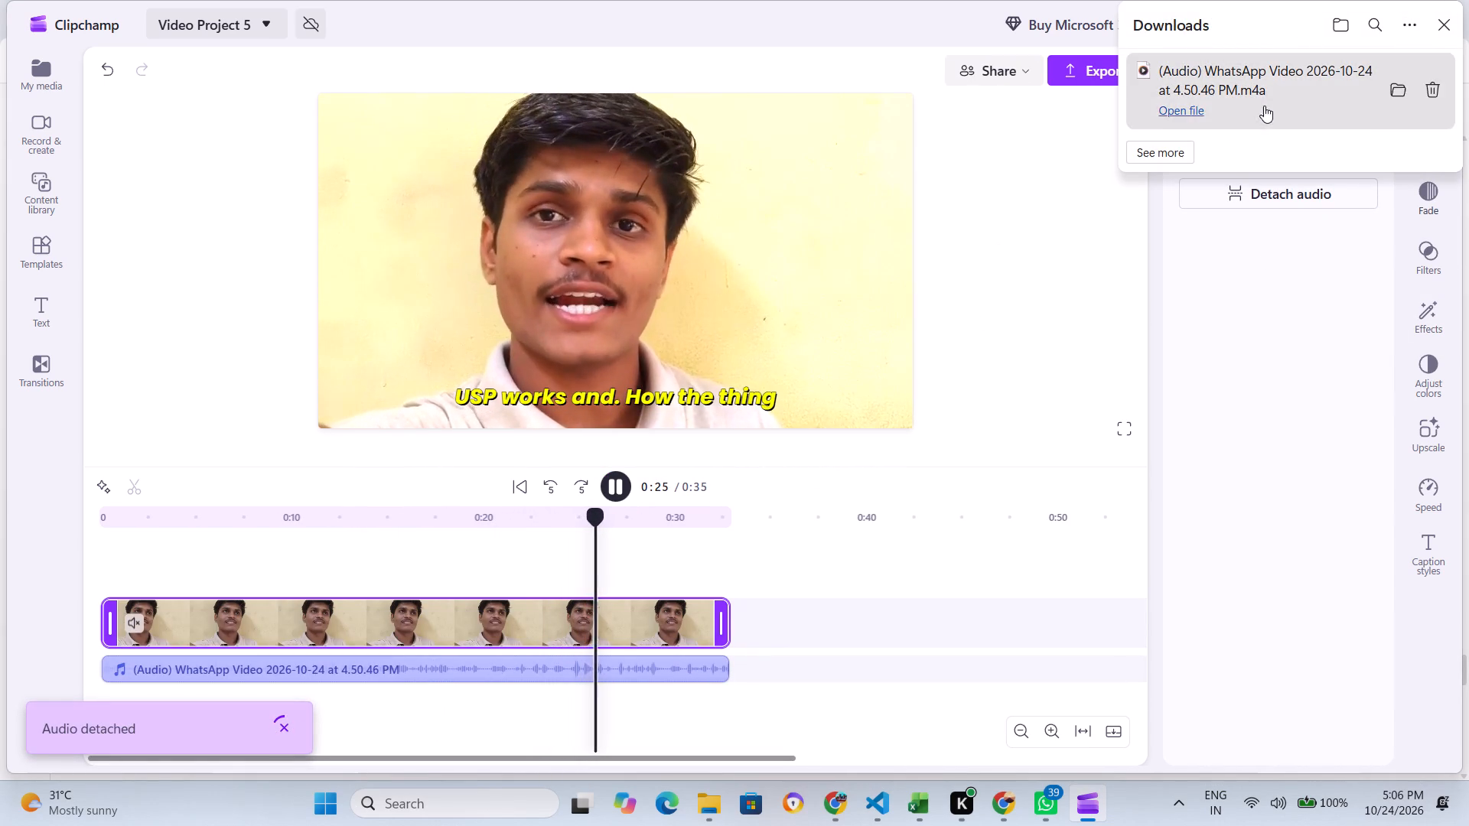
click(1434, 18)
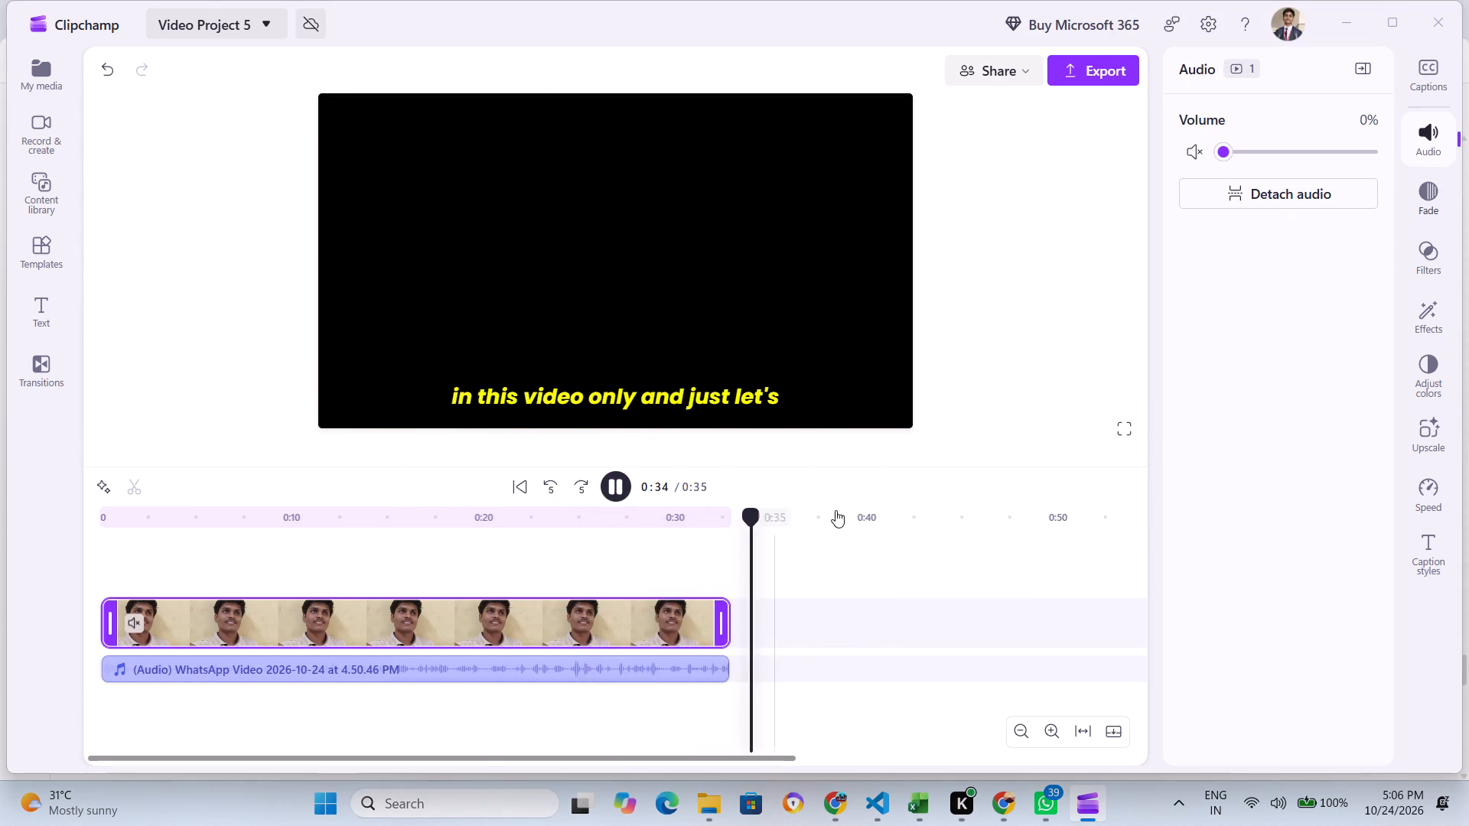
Replay the end of the video from about 0:31 and pause it before the clip ends.
drag(763, 512, 697, 536)
click(616, 472)
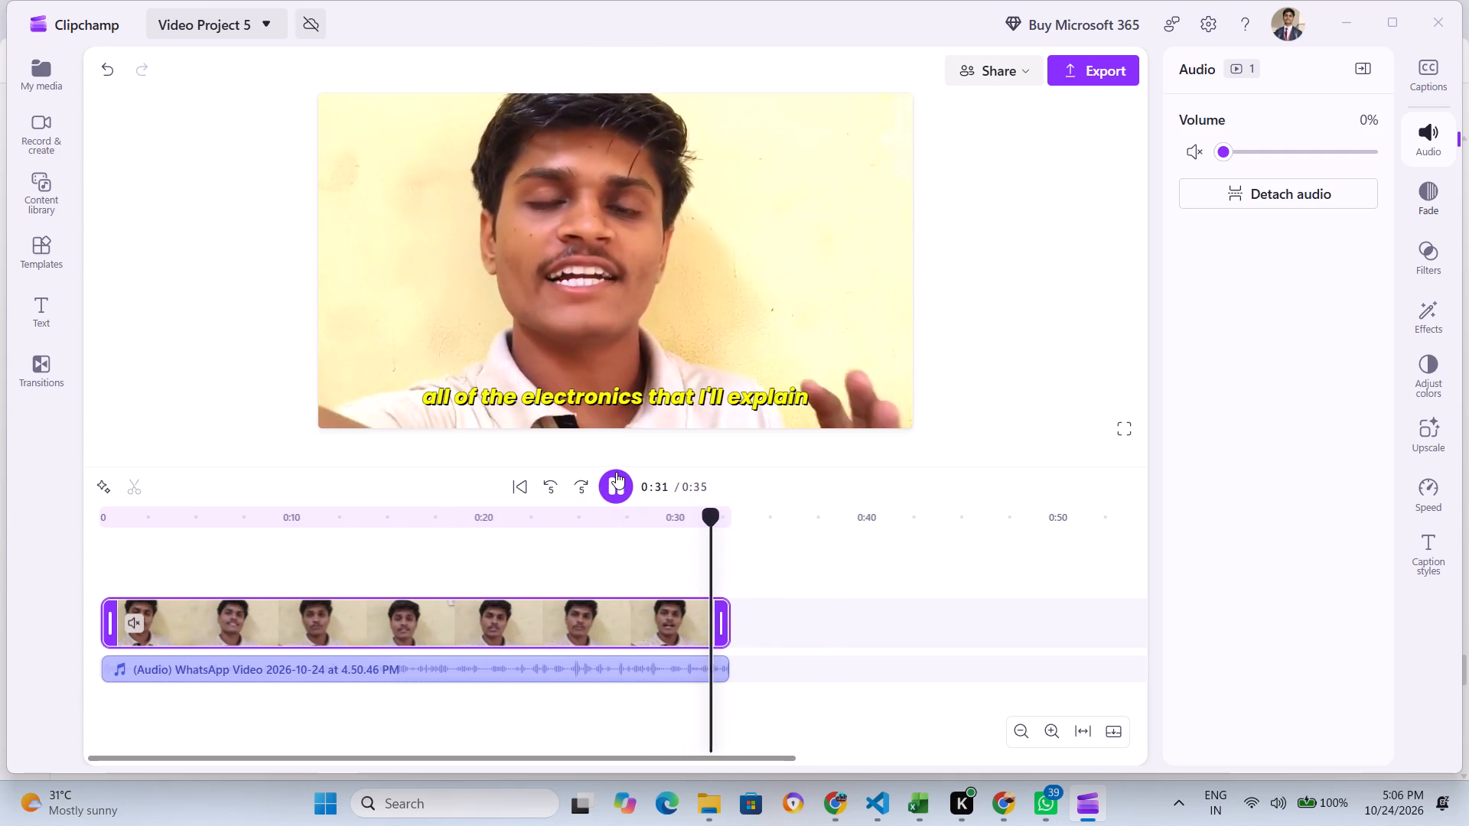
scroll(1103, 288, up, 2)
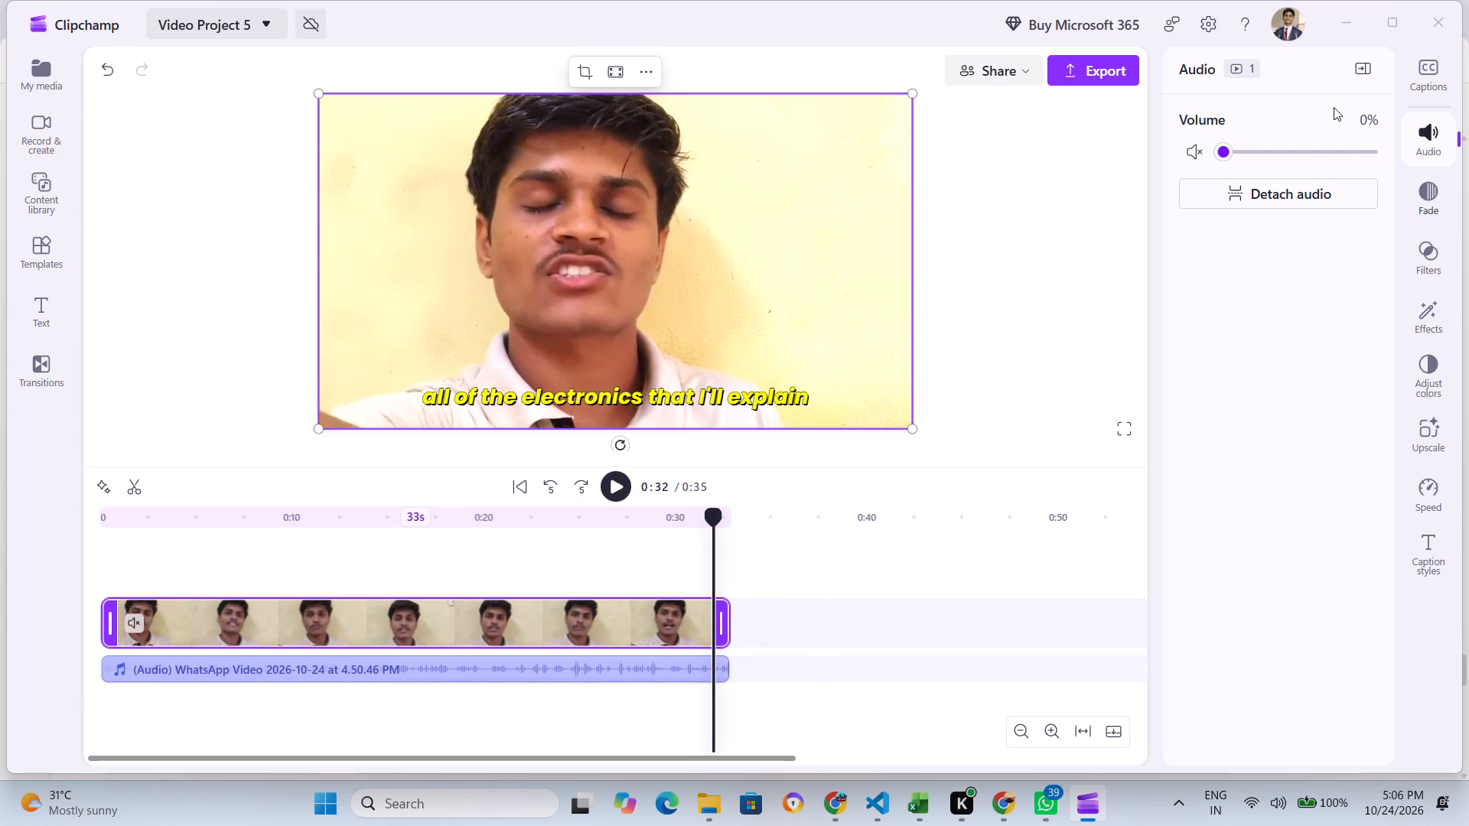
Set the video clip's volume to 200% and move the playhead back to about 0:06.
drag(1223, 148, 1402, 159)
drag(714, 509, 217, 519)
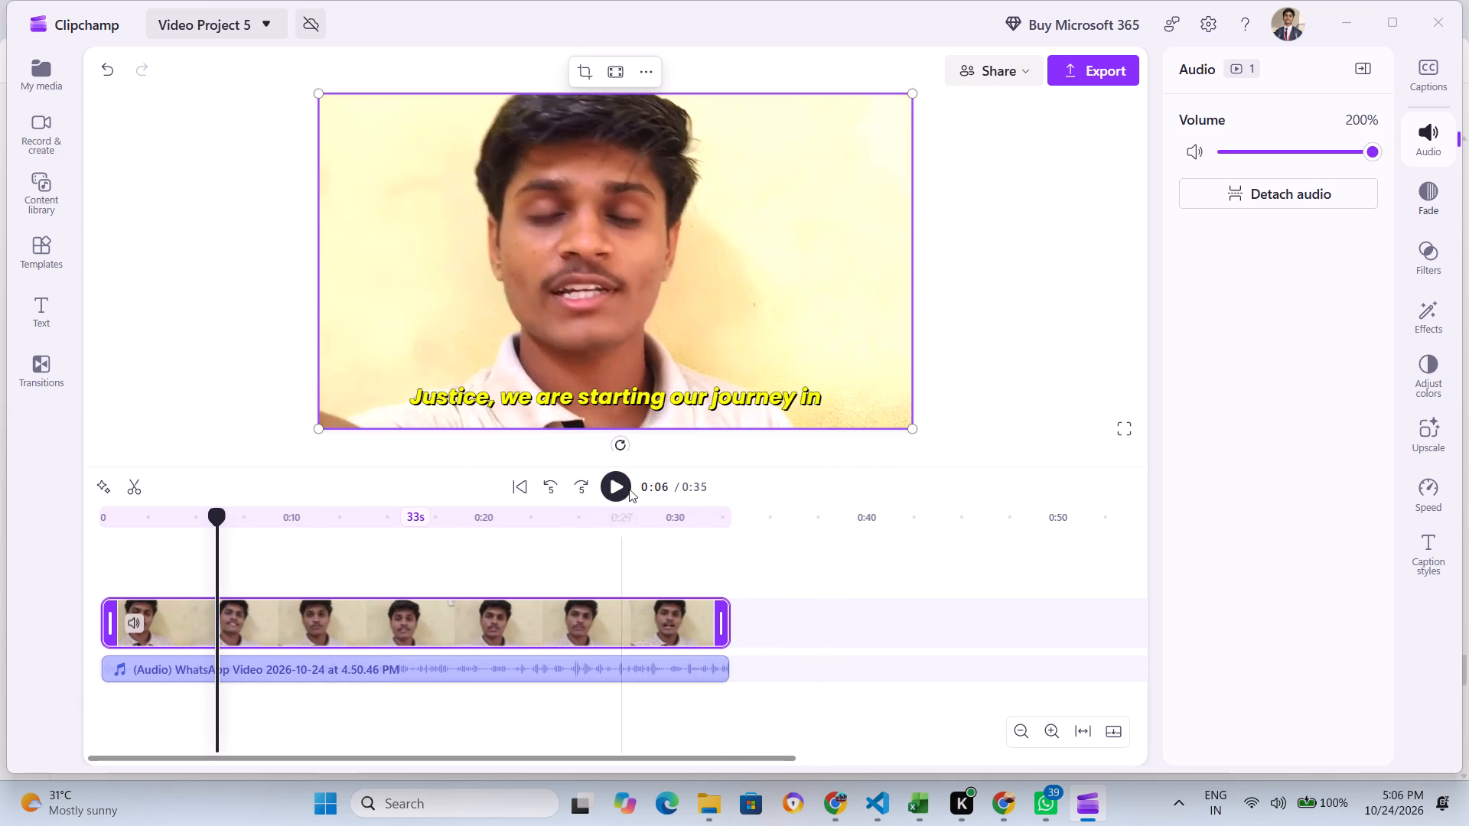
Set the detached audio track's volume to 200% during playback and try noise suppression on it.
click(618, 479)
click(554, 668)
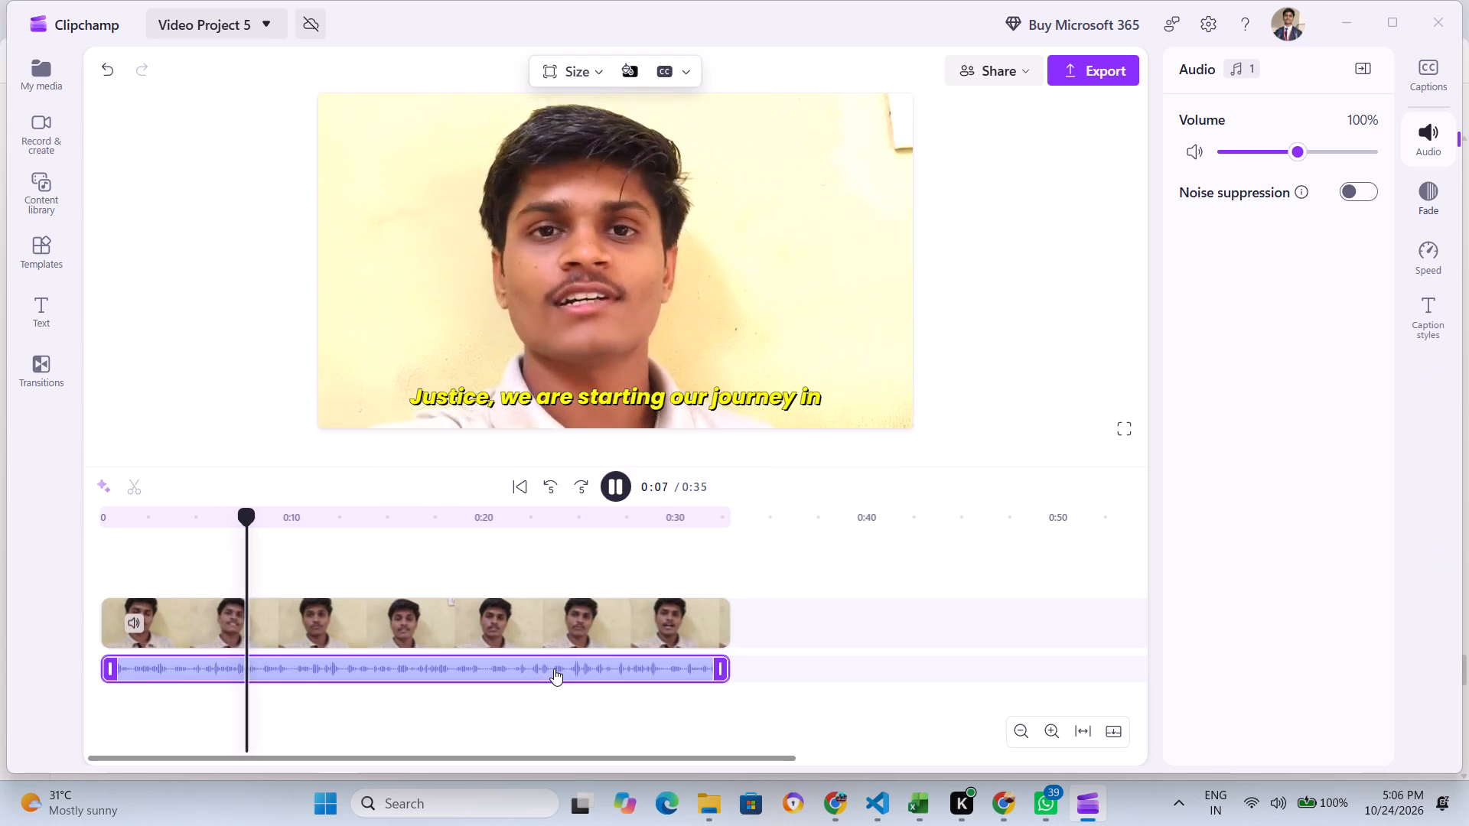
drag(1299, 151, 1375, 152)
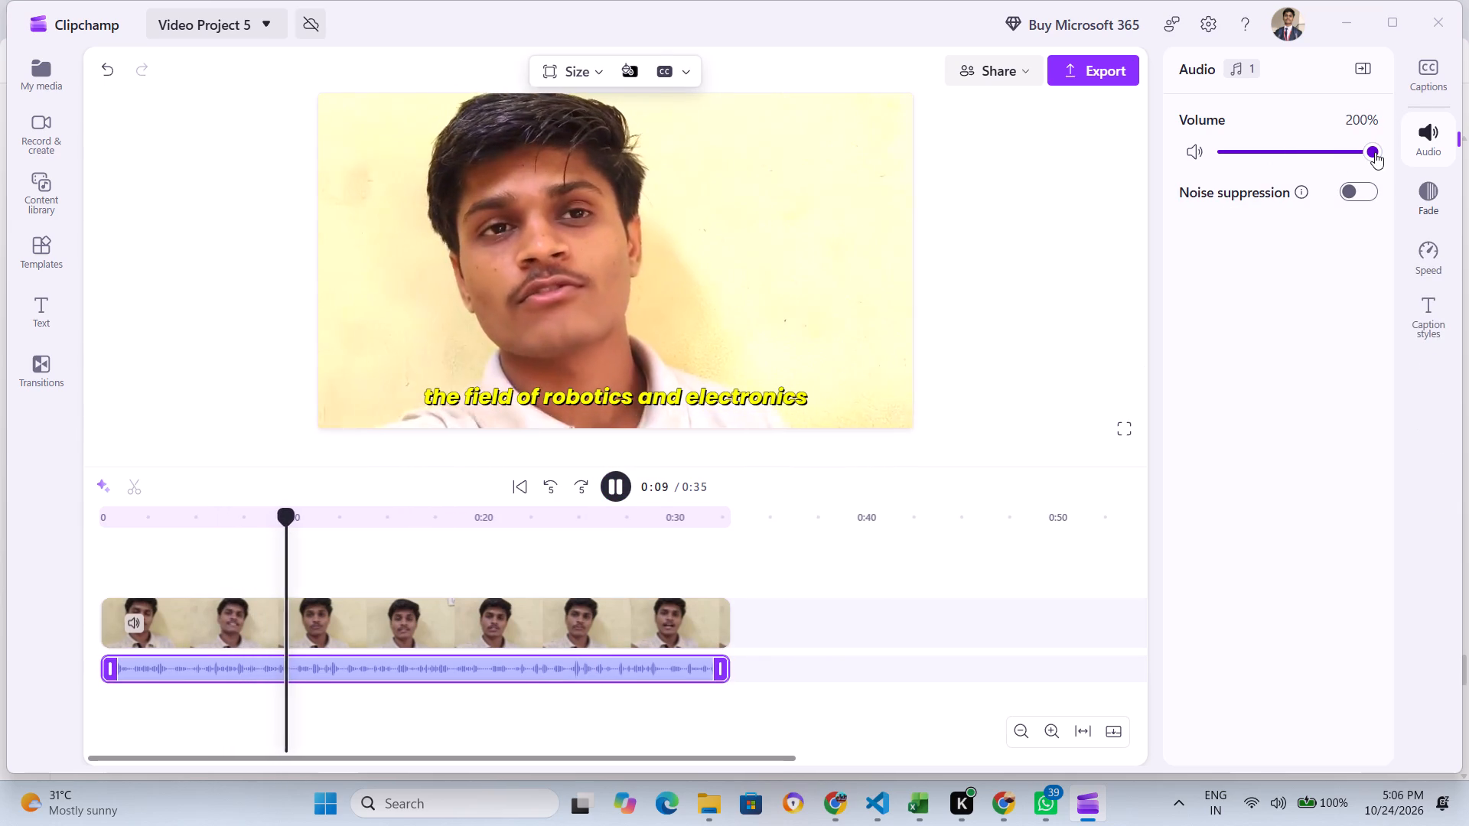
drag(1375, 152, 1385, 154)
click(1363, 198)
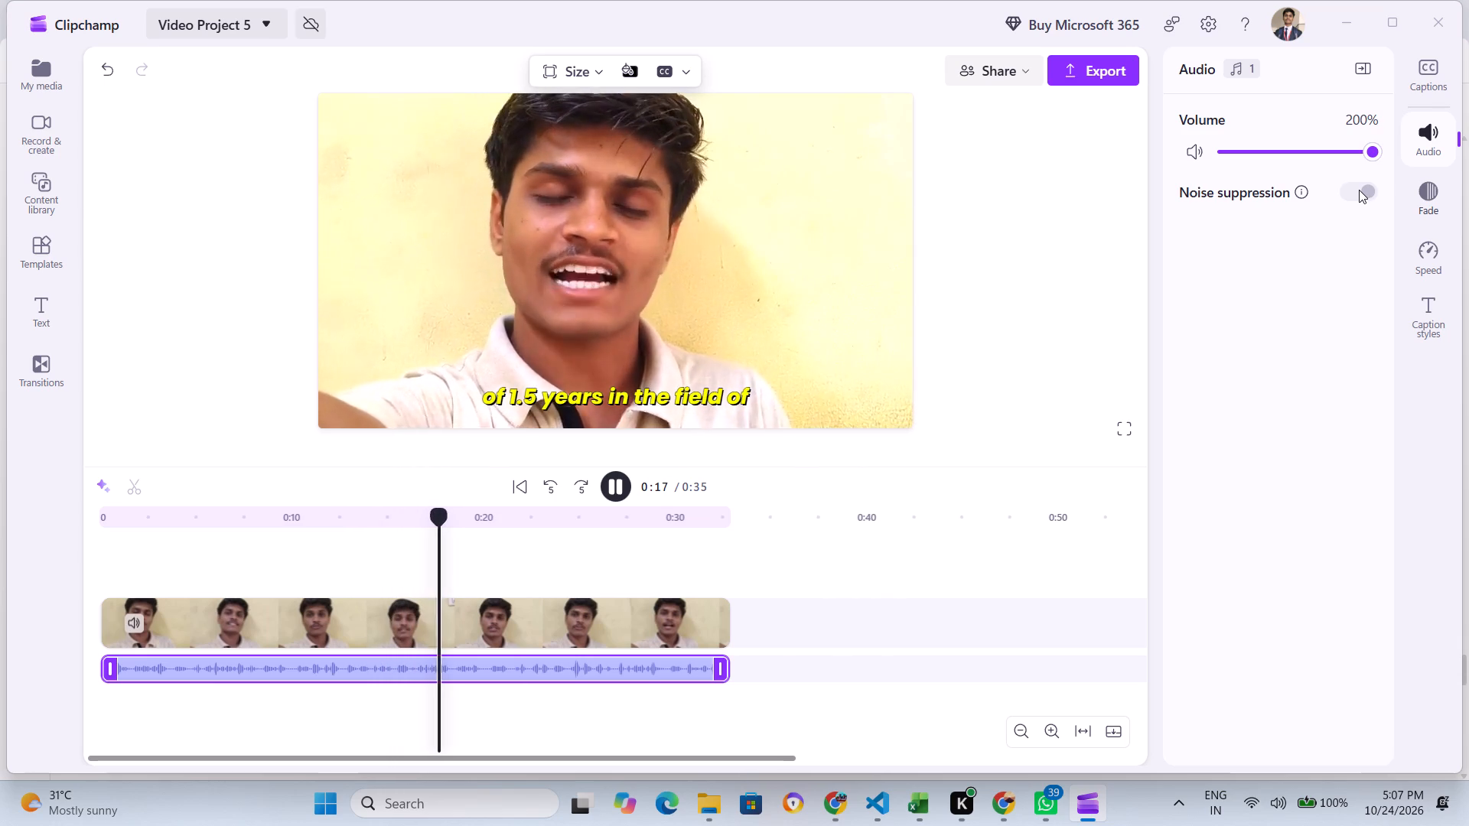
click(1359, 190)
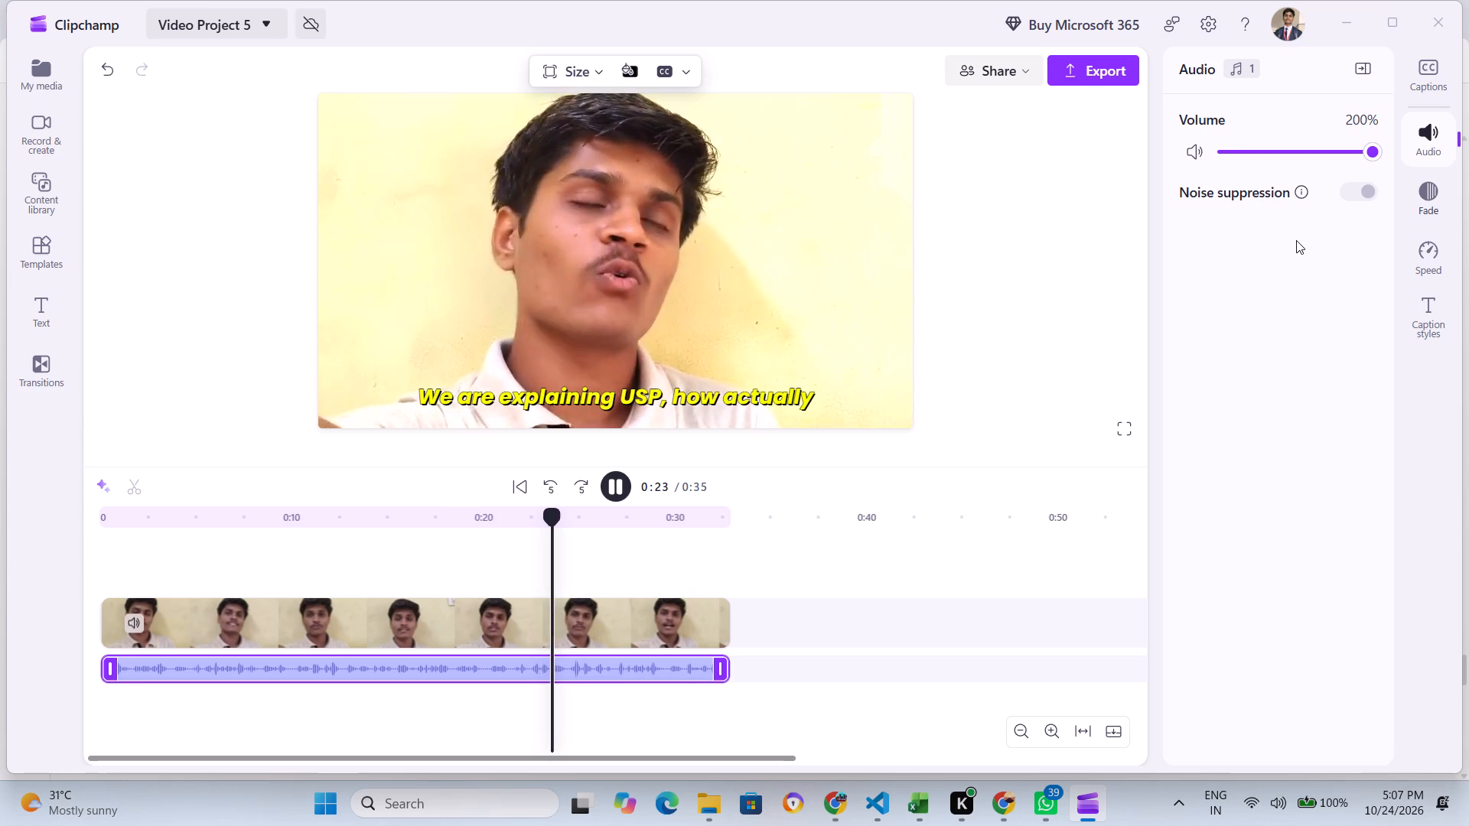
Undo the volume changes and the detaching of the audio so the sound is back in the video clip.
key(ctrl+z)
key(ctrl+z)
key(ctrl+z)
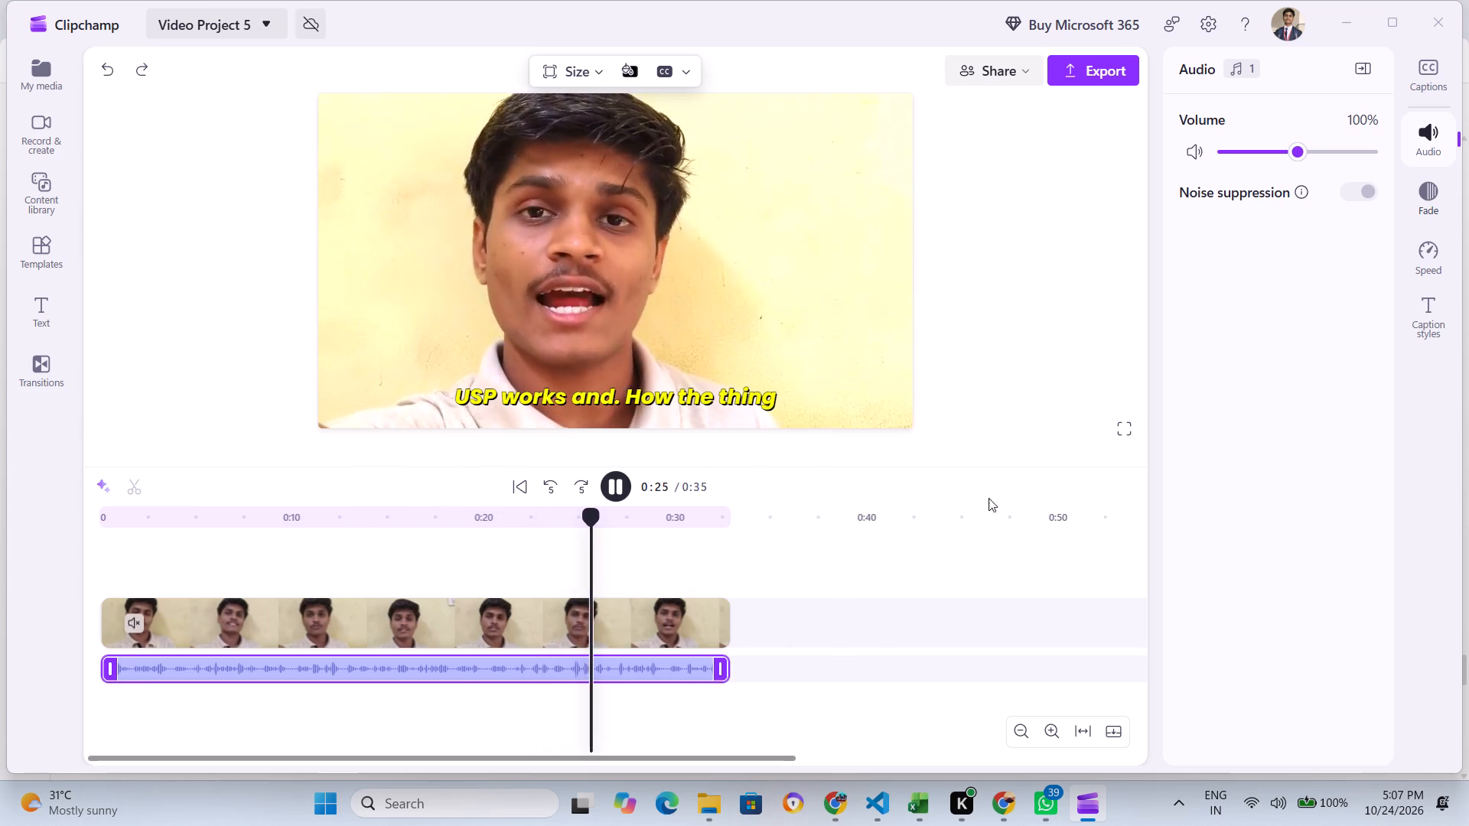
key(ctrl+z)
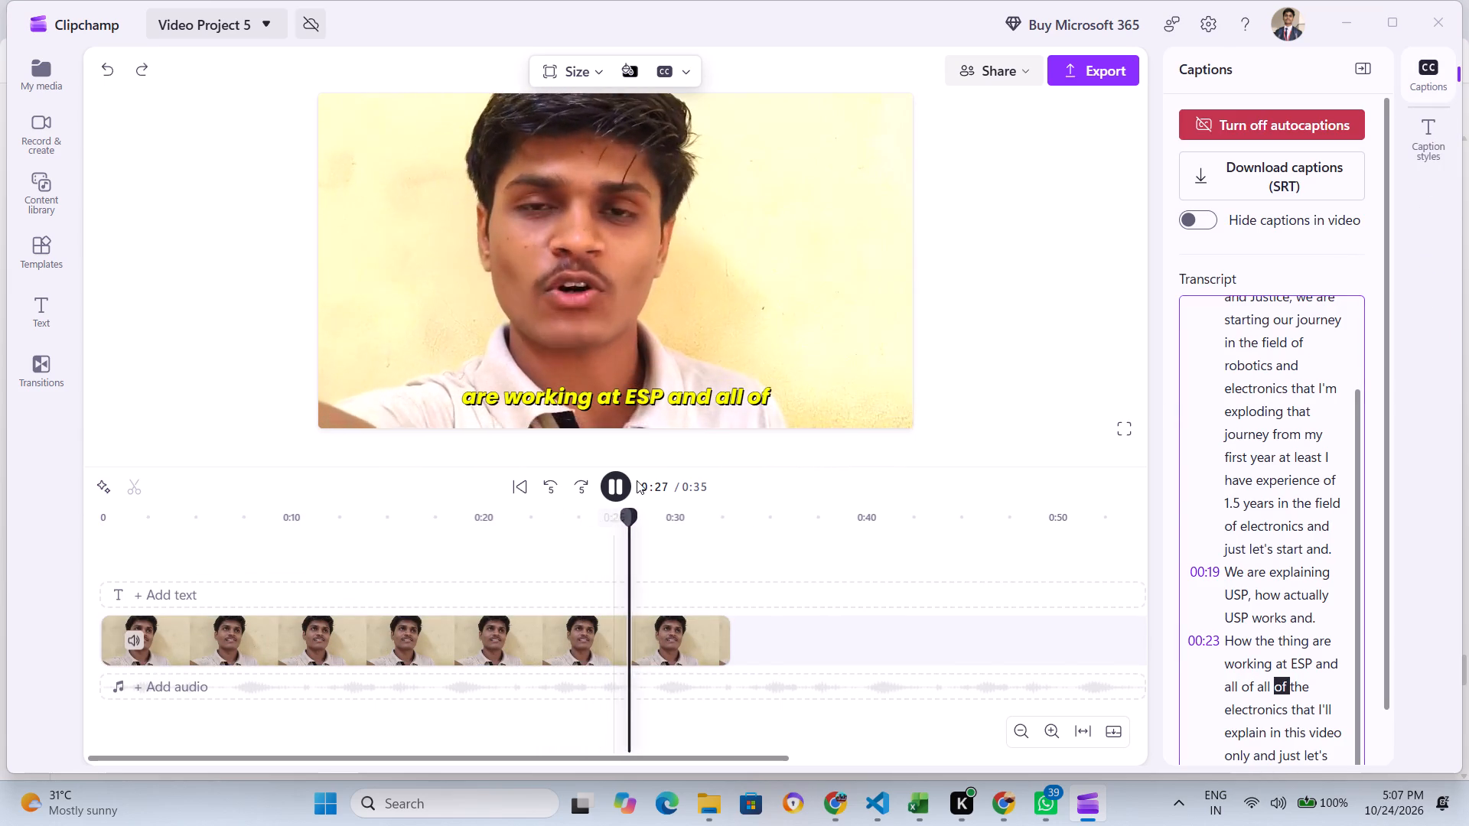
Play back a short stretch near the video's start and the ending from about 0:26.
drag(637, 520, 187, 574)
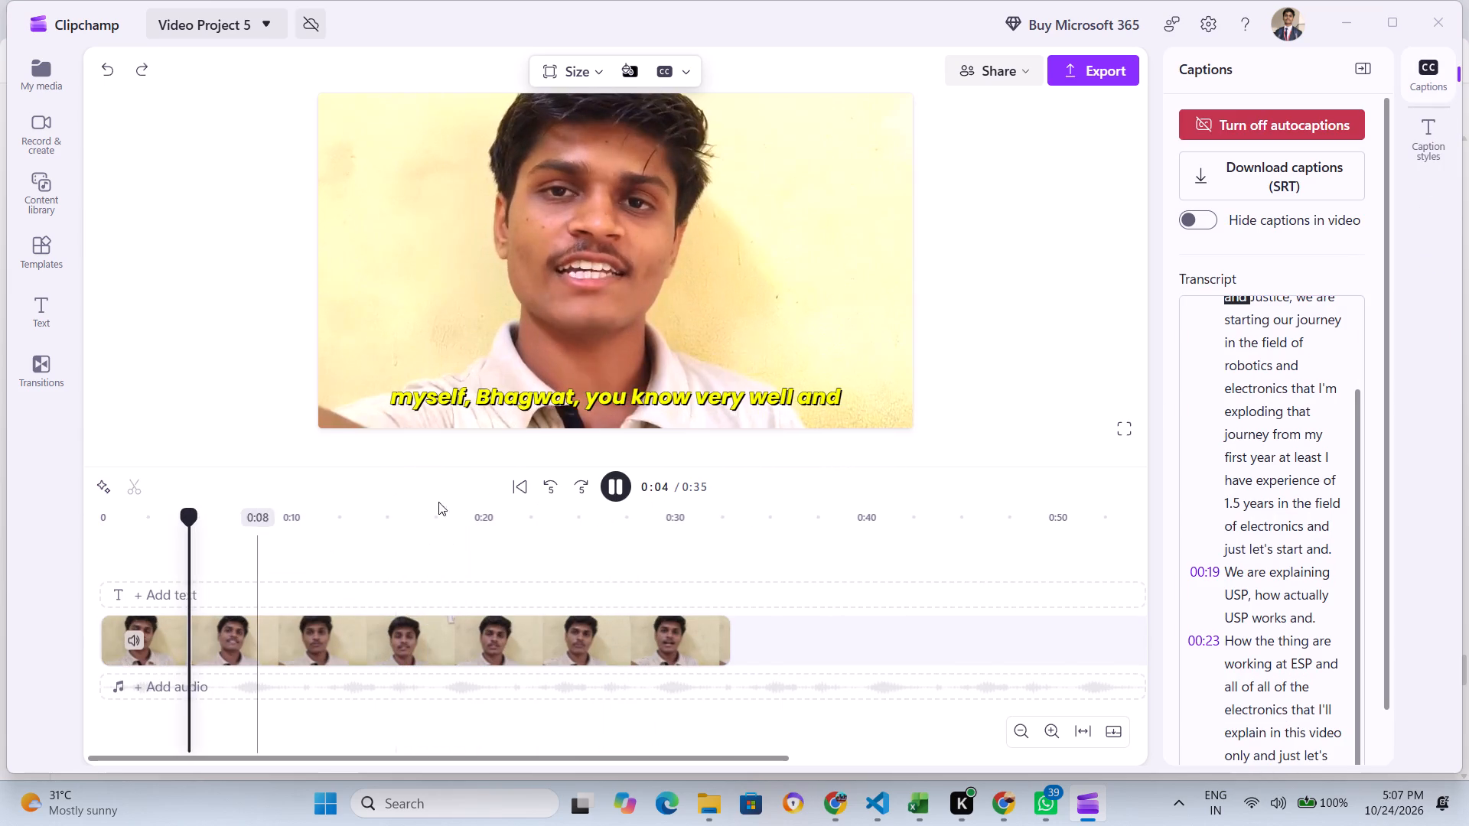
click(605, 482)
drag(236, 509, 621, 541)
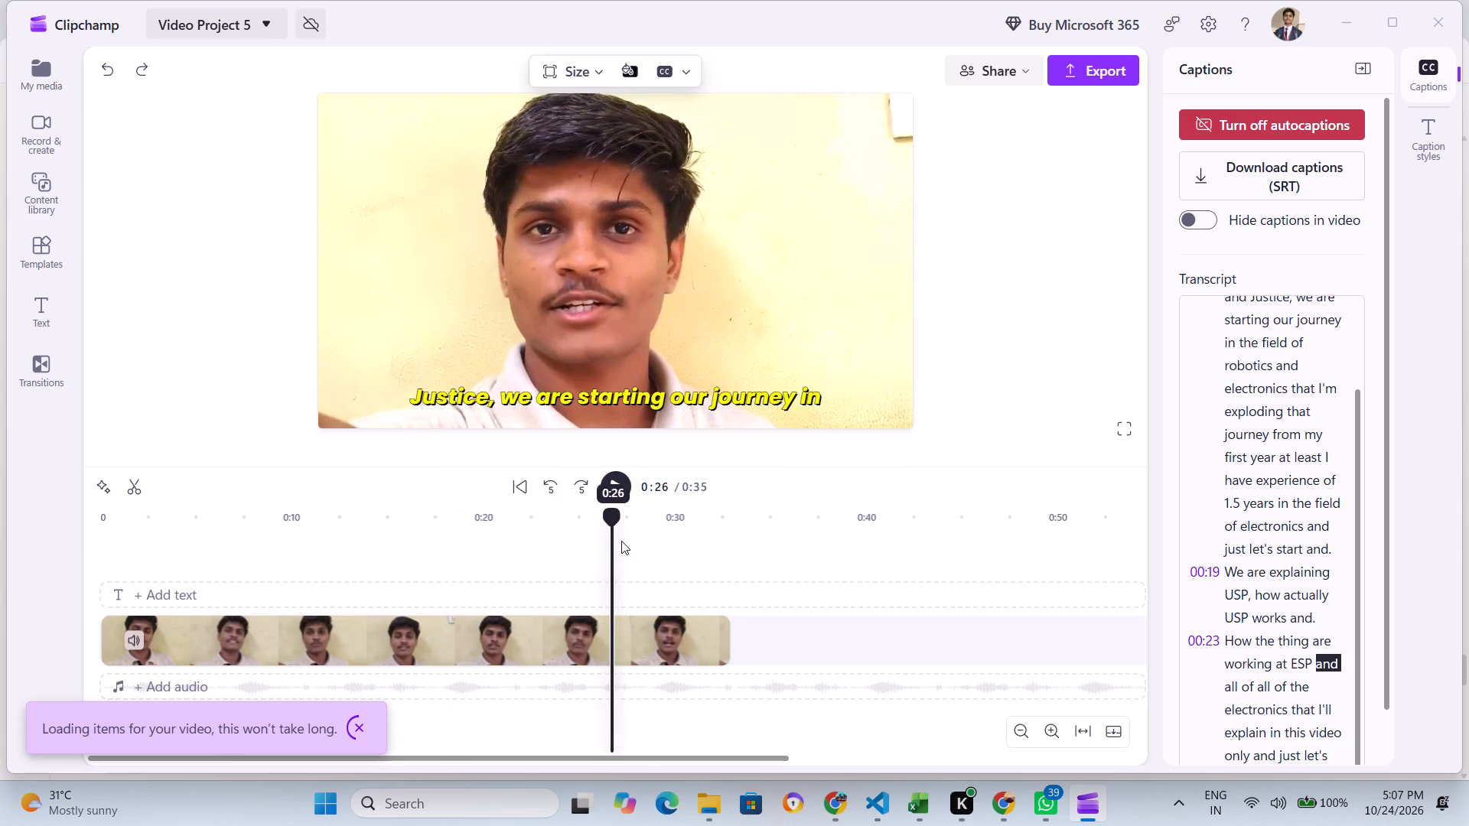
drag(621, 541, 639, 541)
click(622, 486)
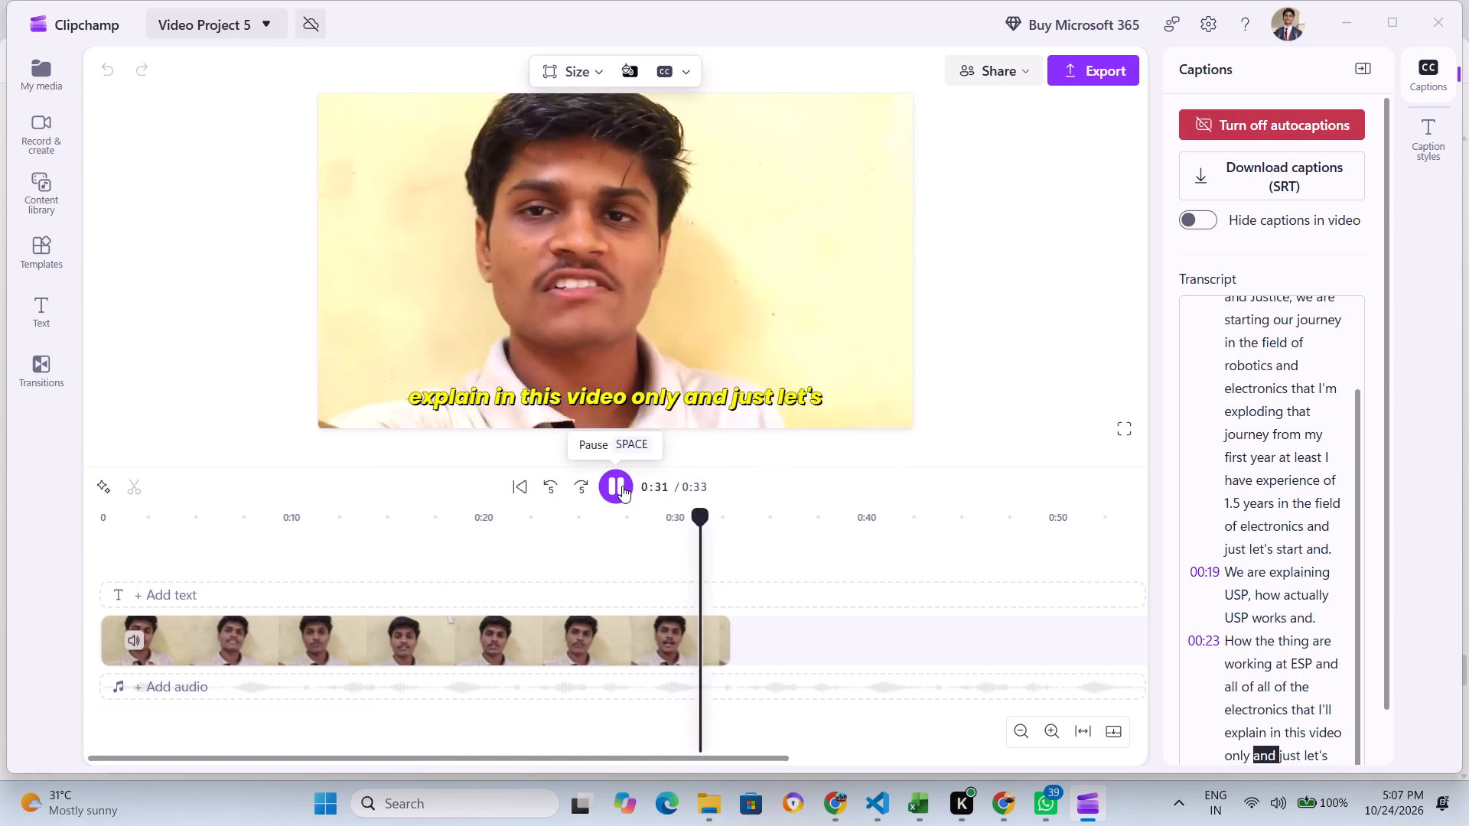
click(622, 486)
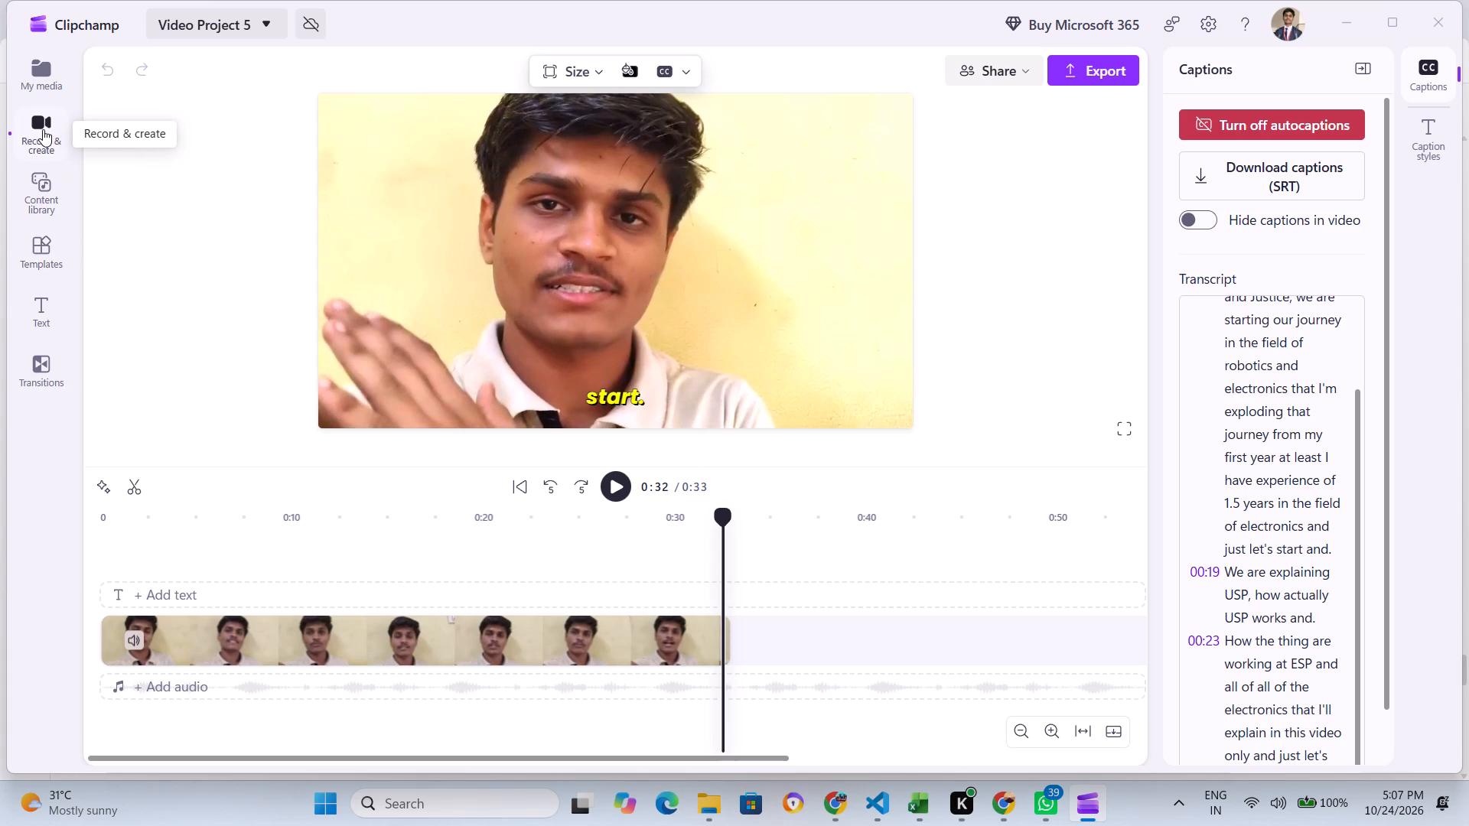
Look at the YouTube templates and search them for "electonic".
click(41, 239)
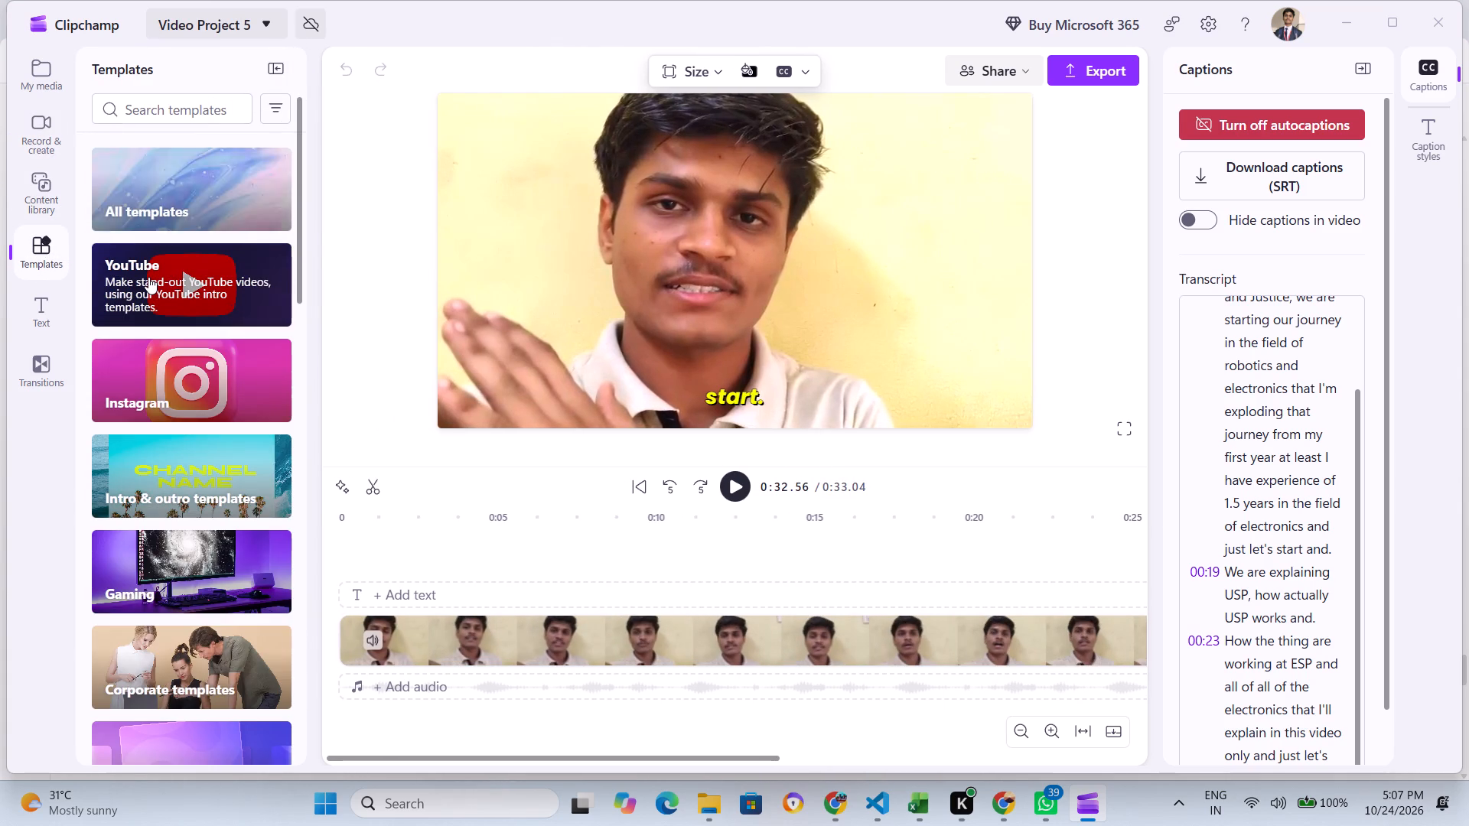
click(148, 277)
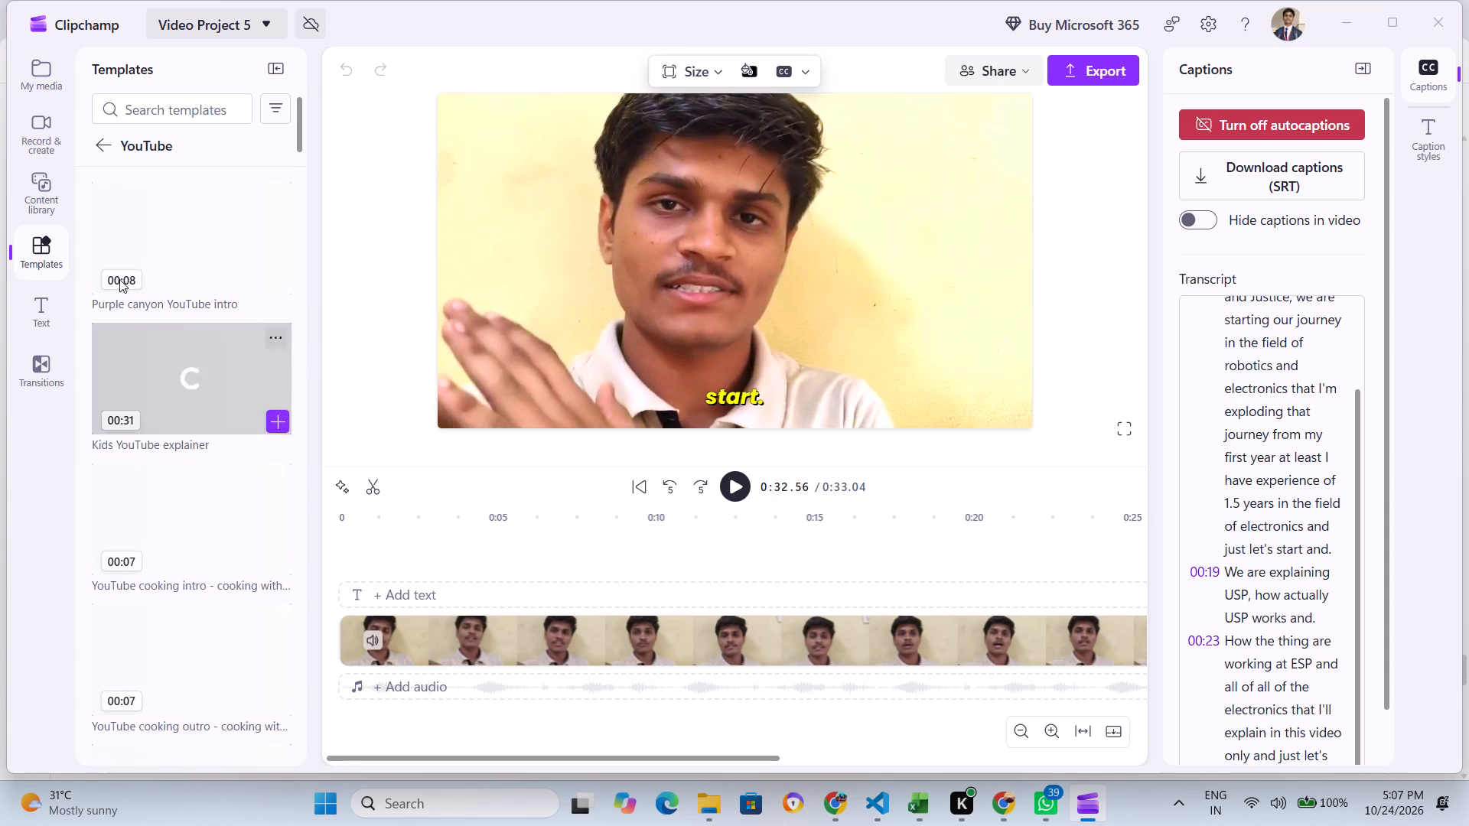
scroll(199, 262, down, 1)
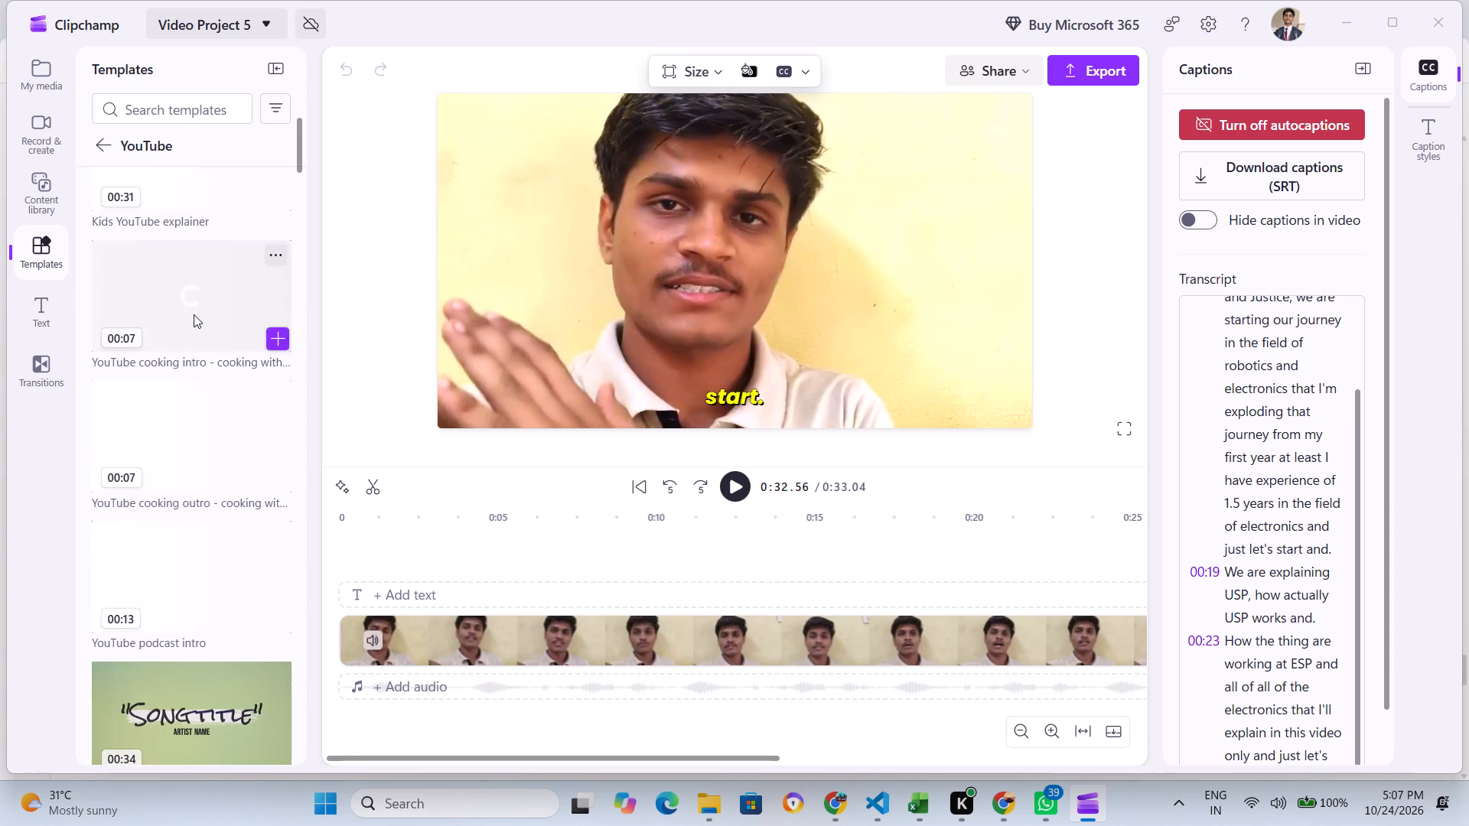
scroll(184, 456, down, 1)
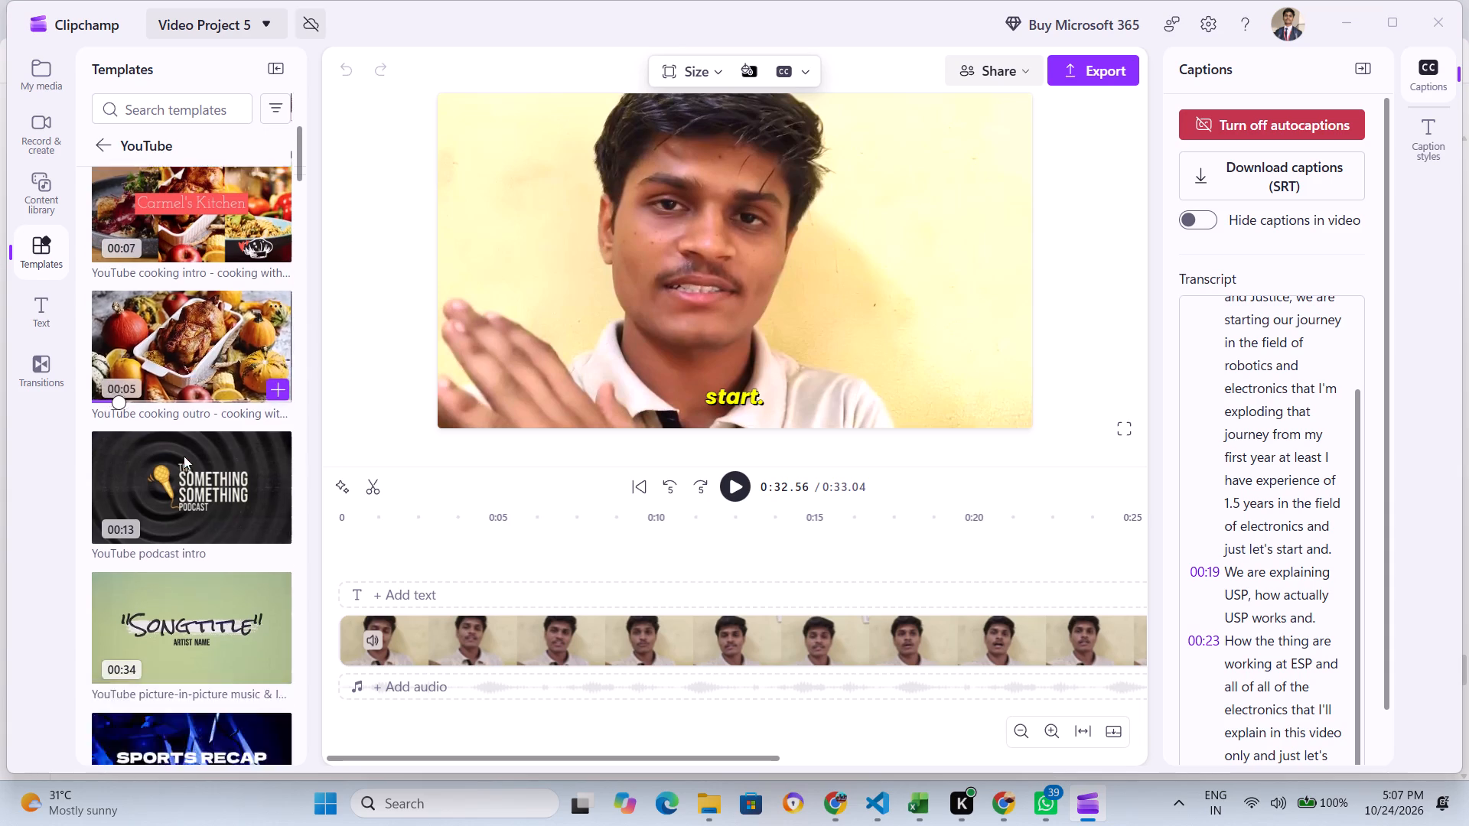
click(168, 116)
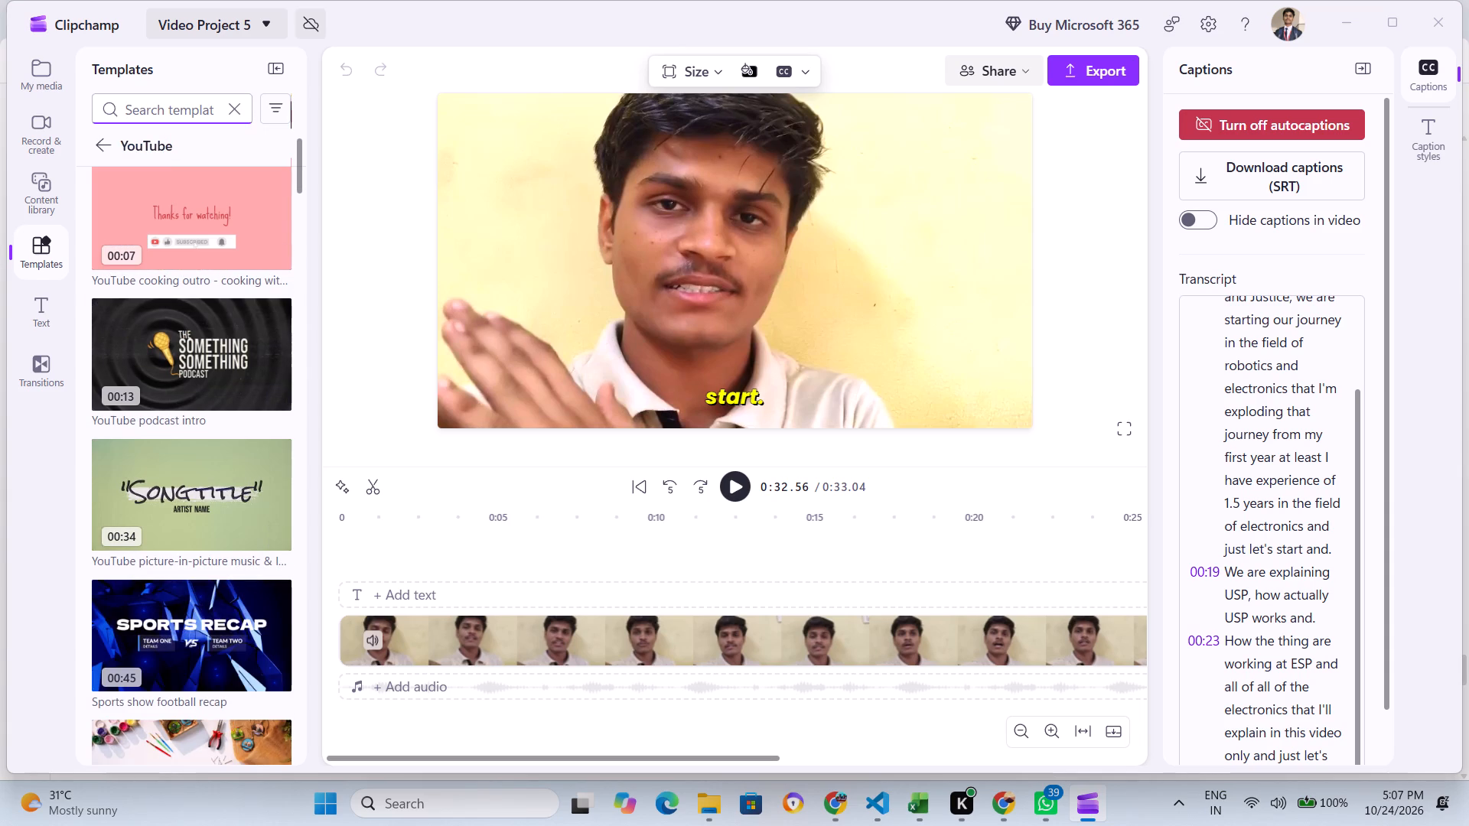
text(elec)
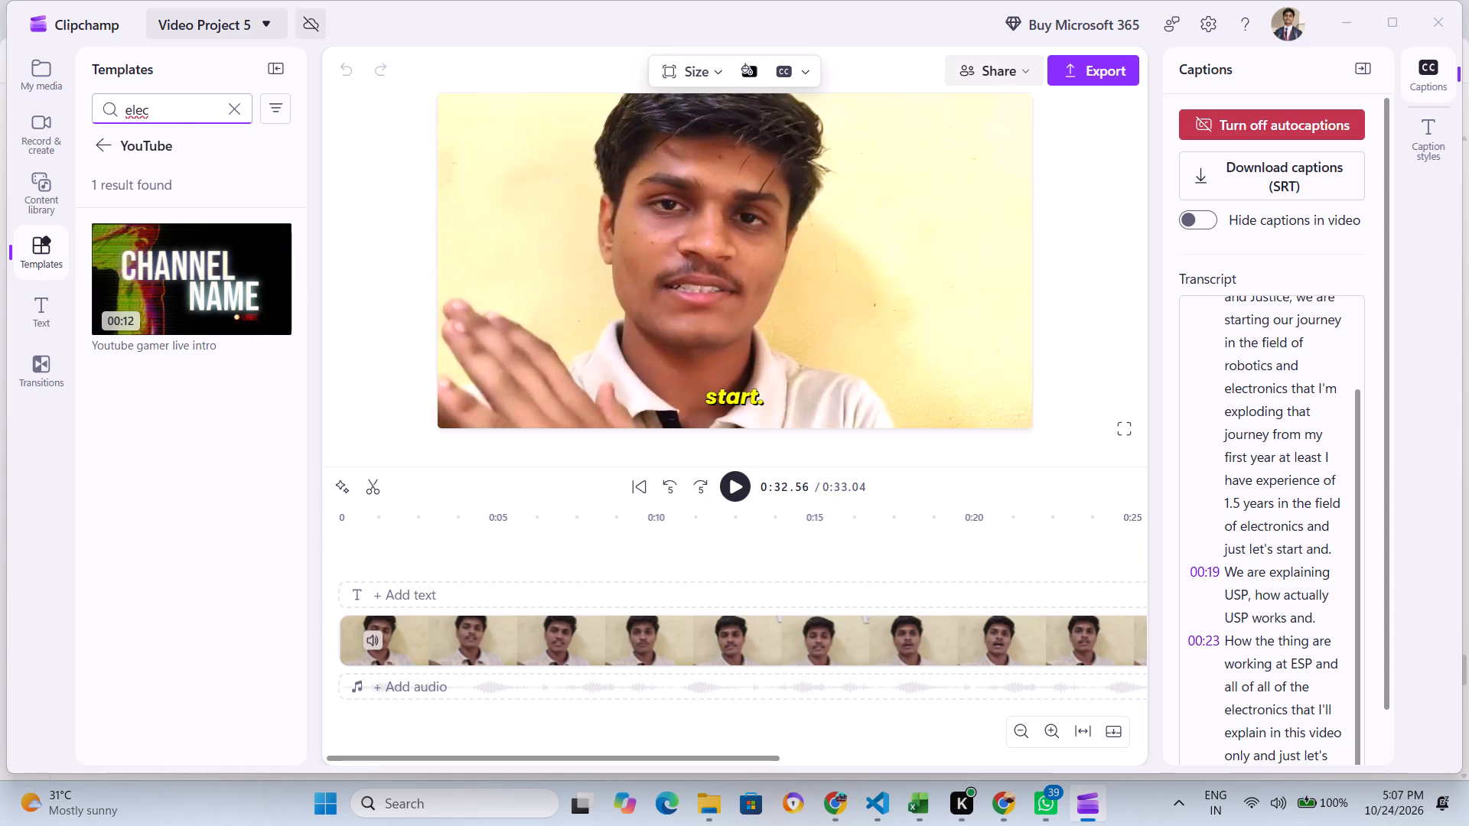
text(to)
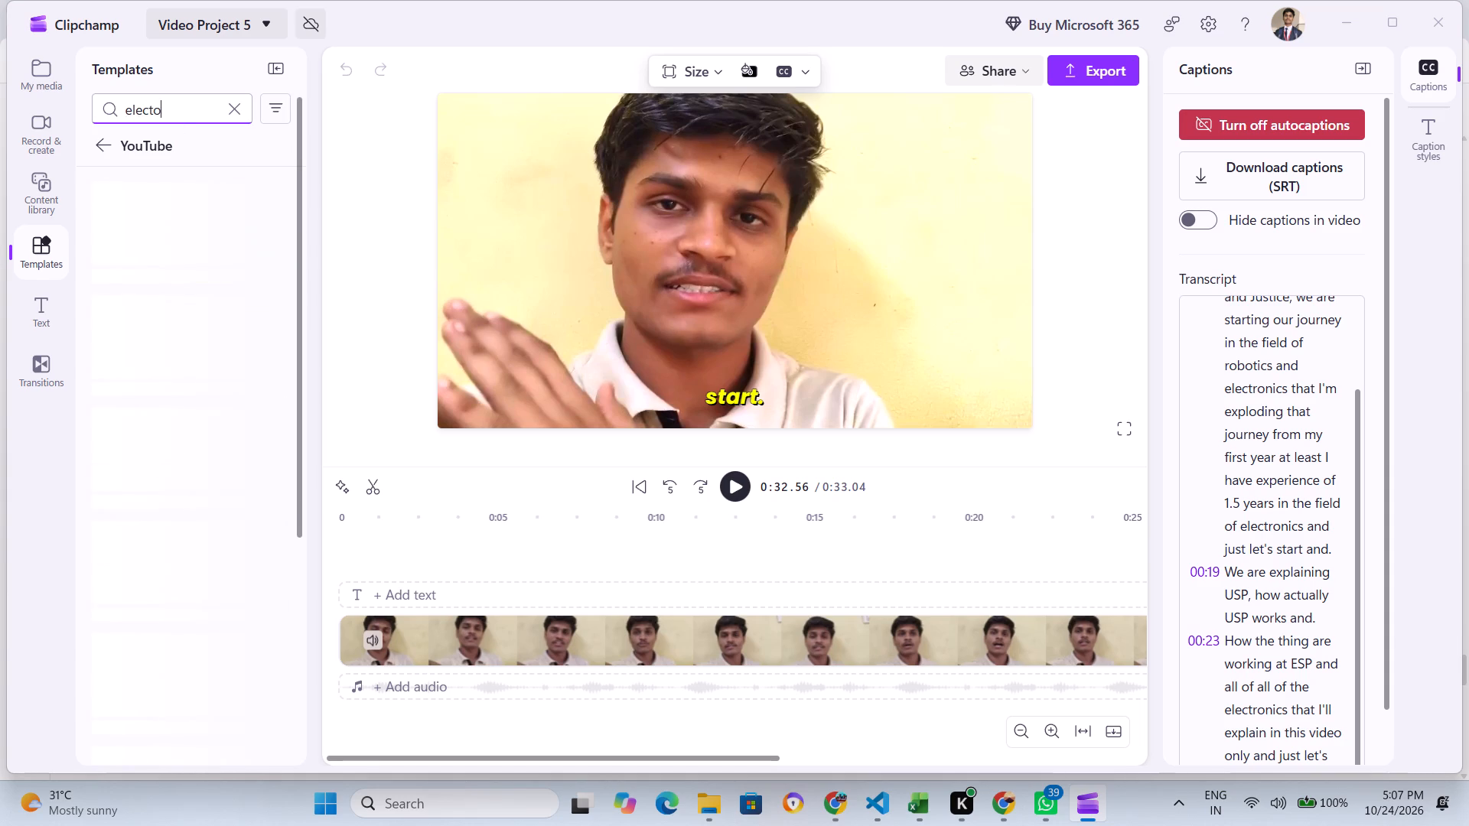
text(nic)
key(Return)
Clear the template search and look through the YouTube templates for a suitable tech-style intro.
key(BackSpace)
key(BackSpace)
key(BackSpace)
key(BackSpace)
key(BackSpace)
key(BackSpace)
key(BackSpace)
key(BackSpace)
key(BackSpace)
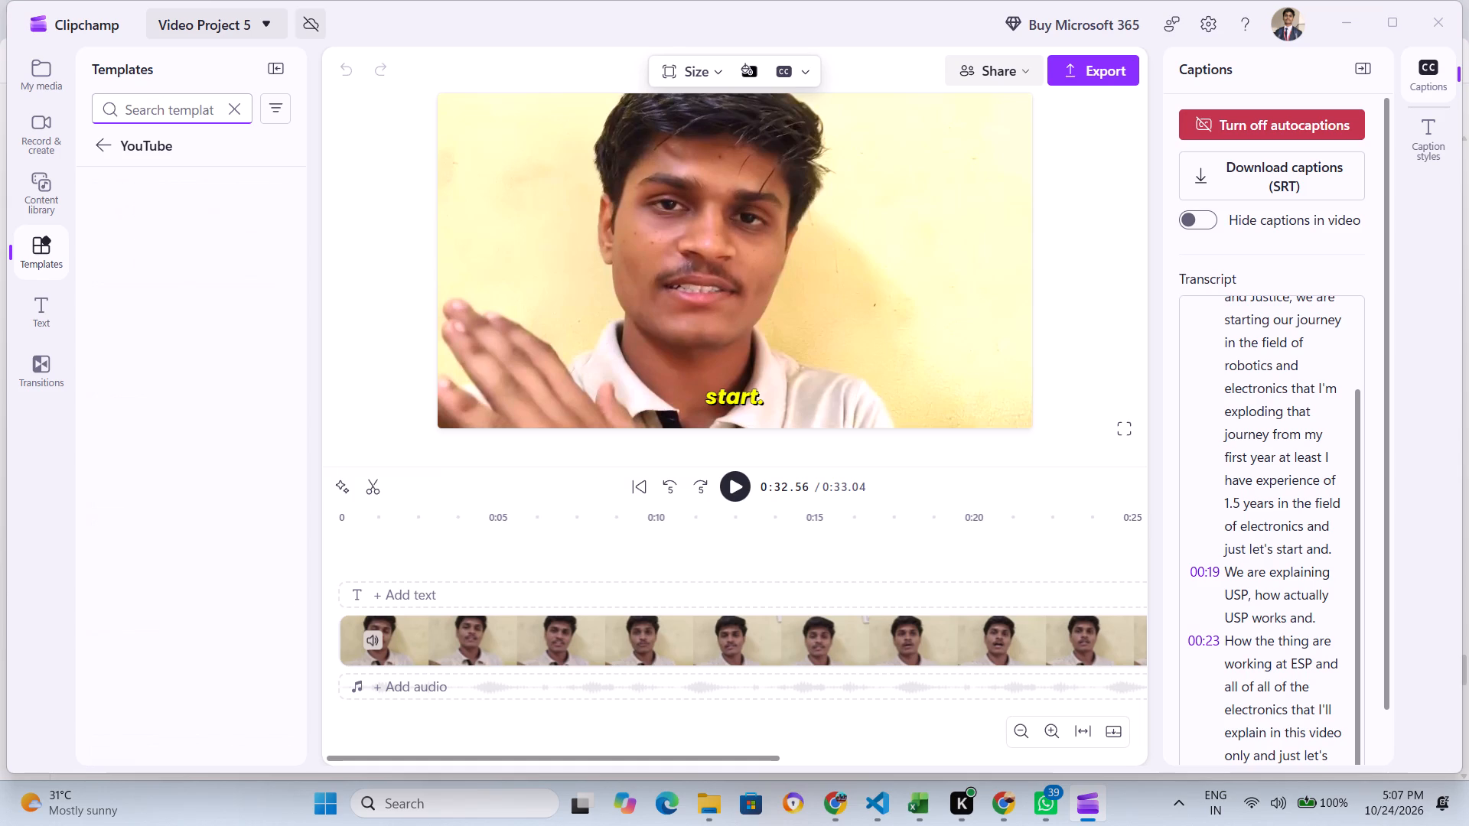
key(BackSpace)
scroll(181, 447, down, 1)
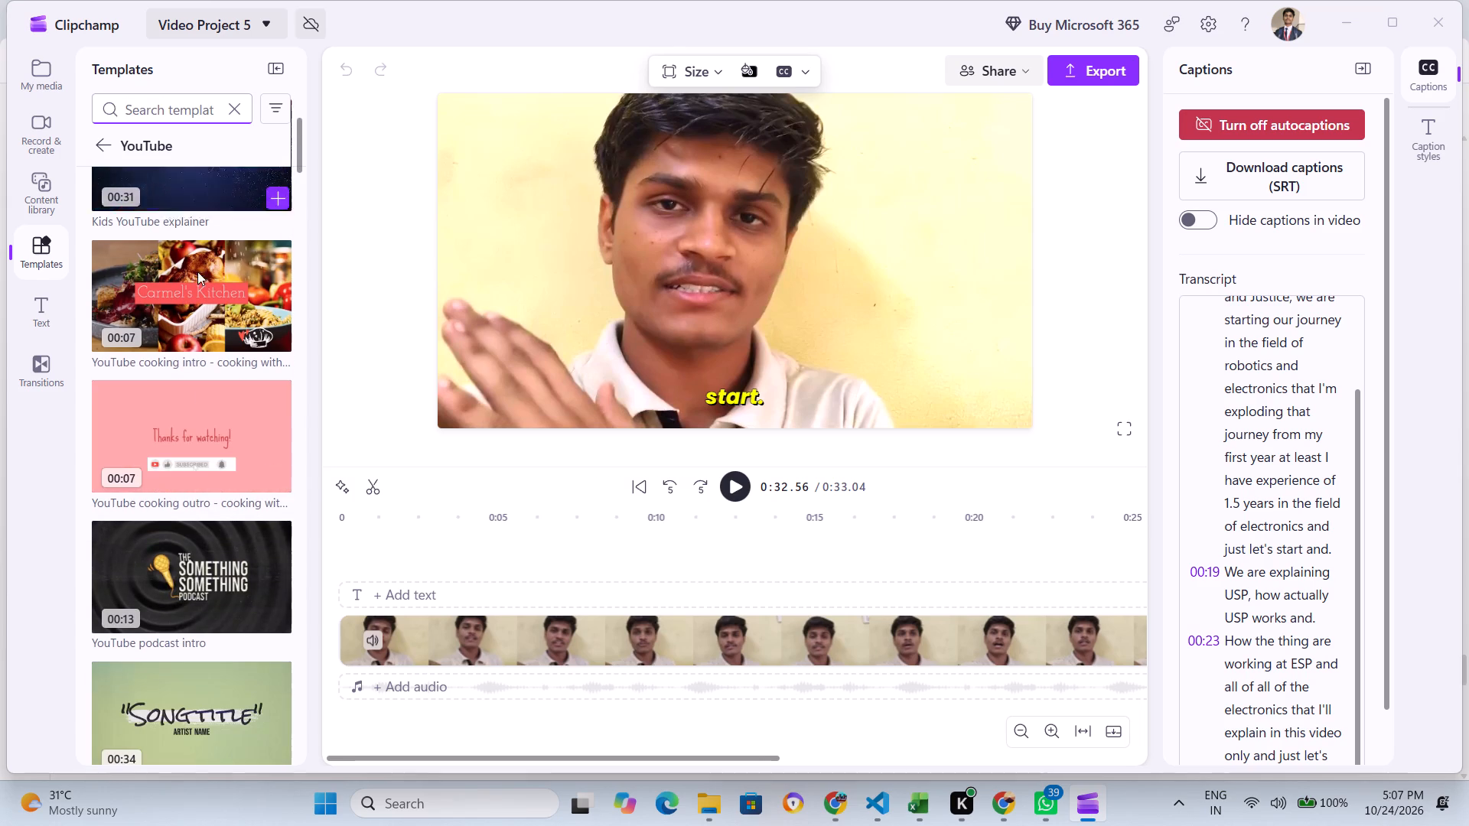
scroll(196, 504, down, 1)
scroll(164, 638, down, 1)
scroll(191, 405, down, 1)
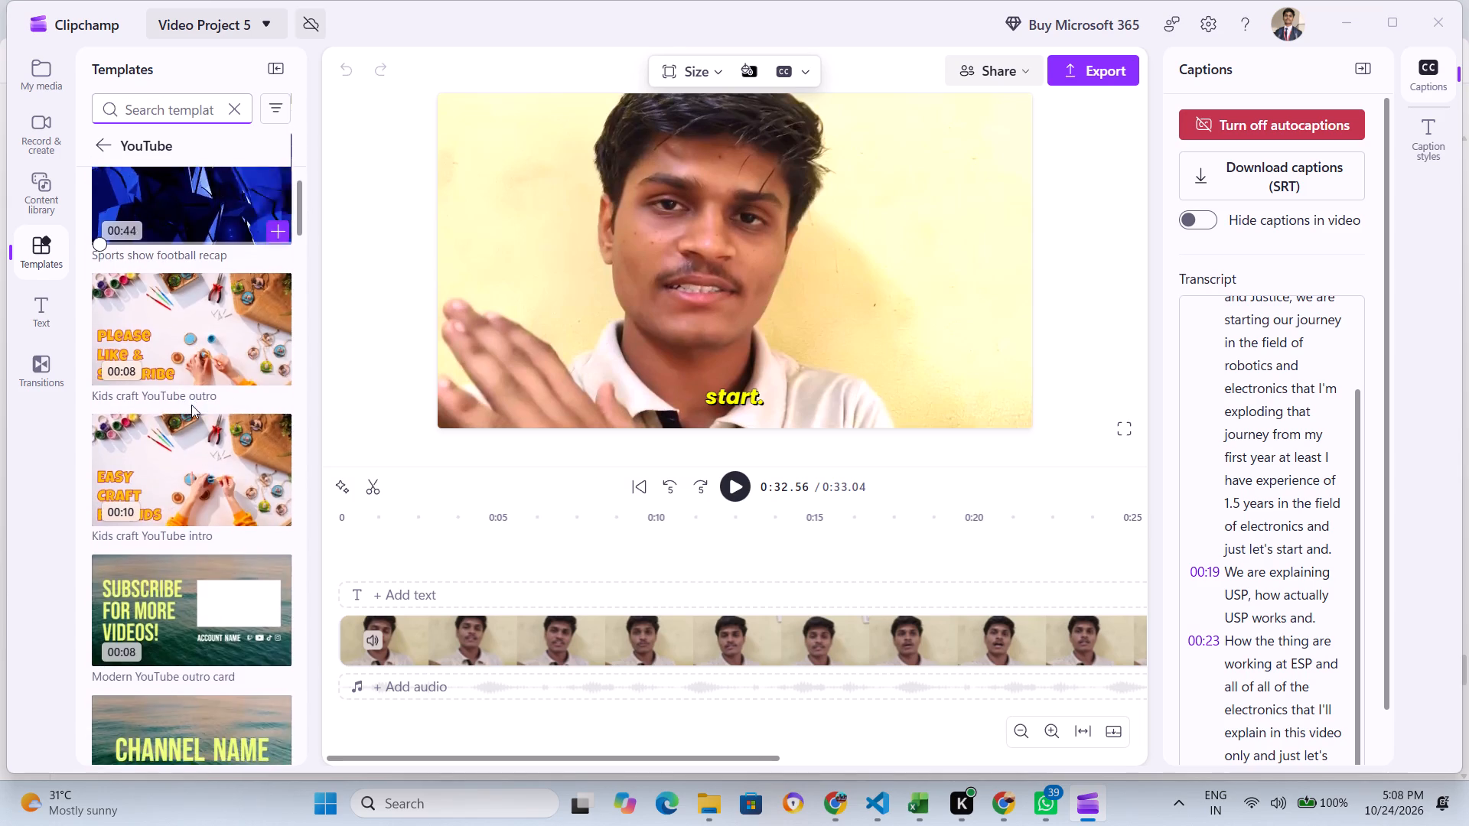
scroll(191, 405, down, 4)
scroll(212, 579, down, 2)
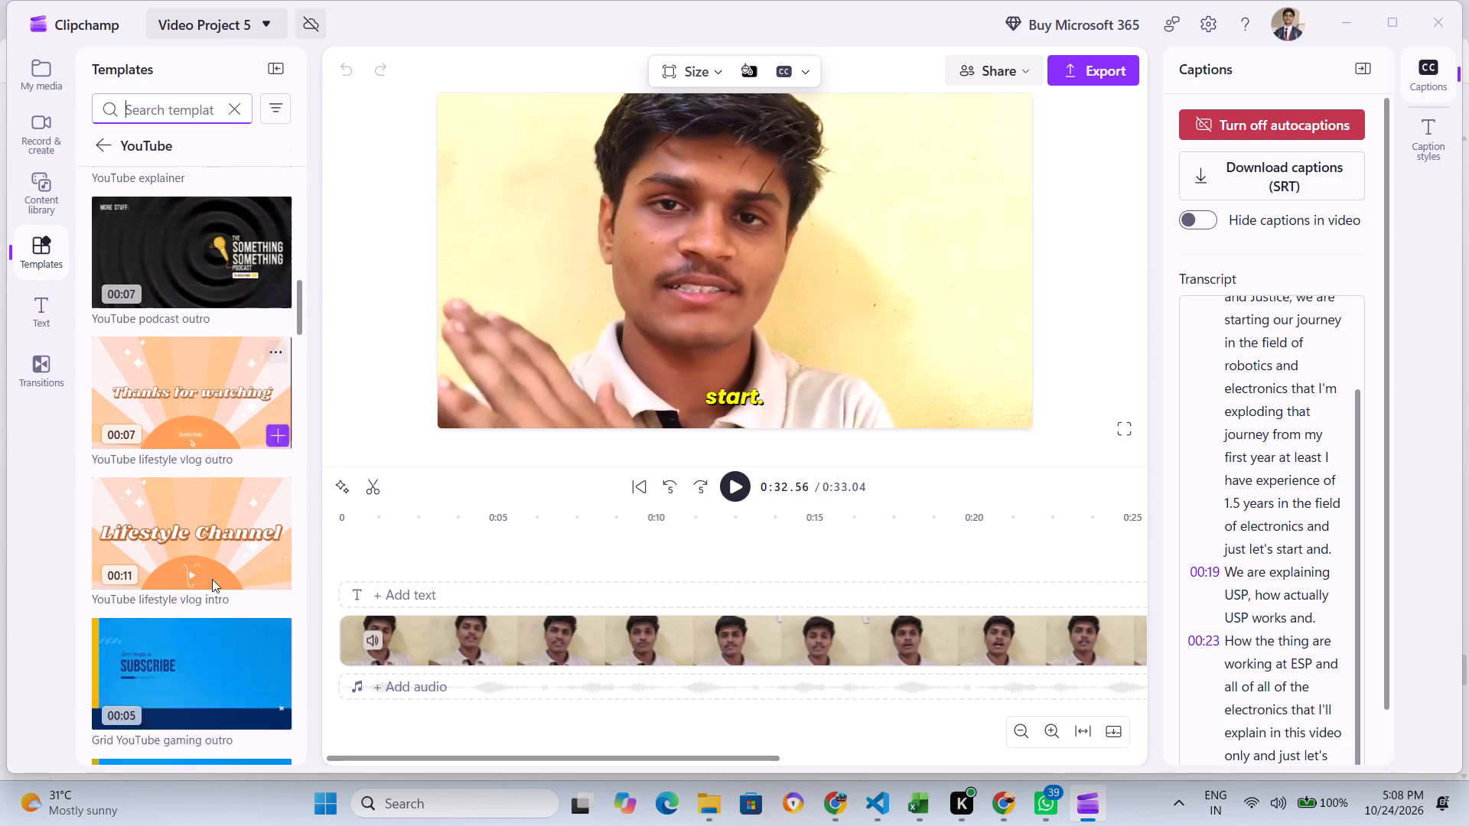
scroll(206, 501, down, 3)
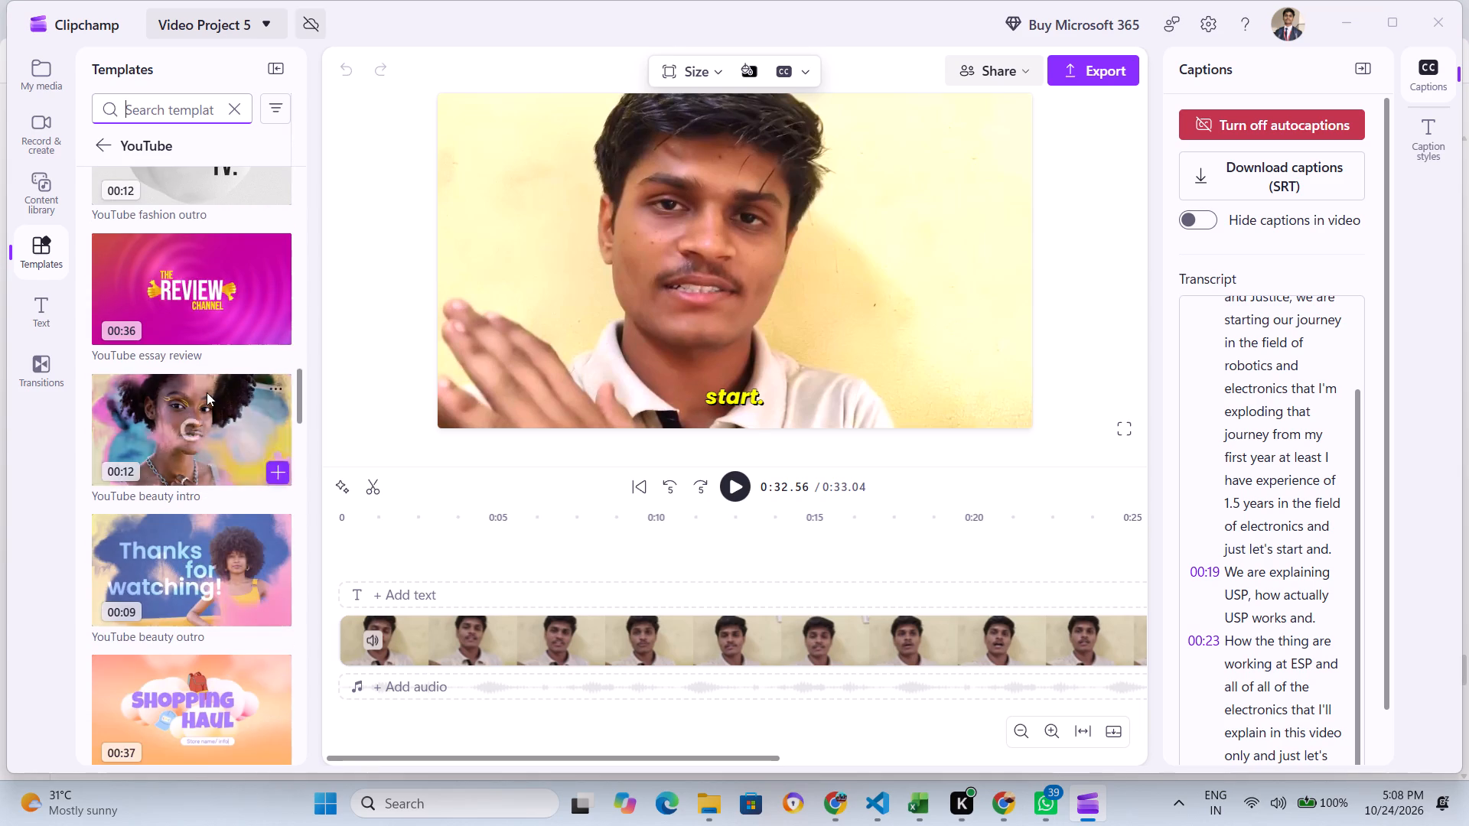
scroll(207, 454, down, 3)
scroll(213, 574, down, 1)
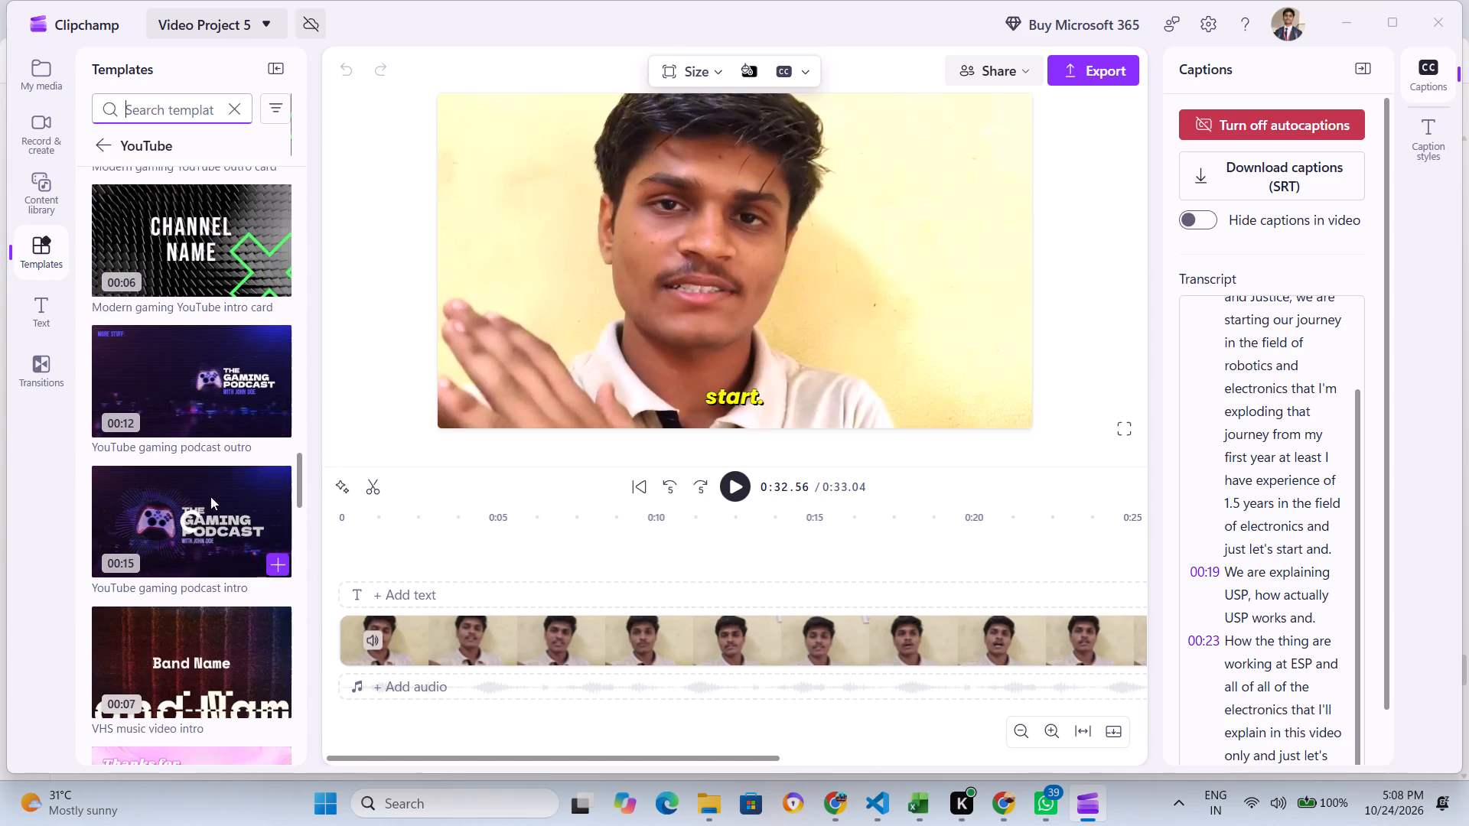
scroll(210, 640, down, 1)
scroll(205, 710, down, 1)
scroll(191, 554, down, 1)
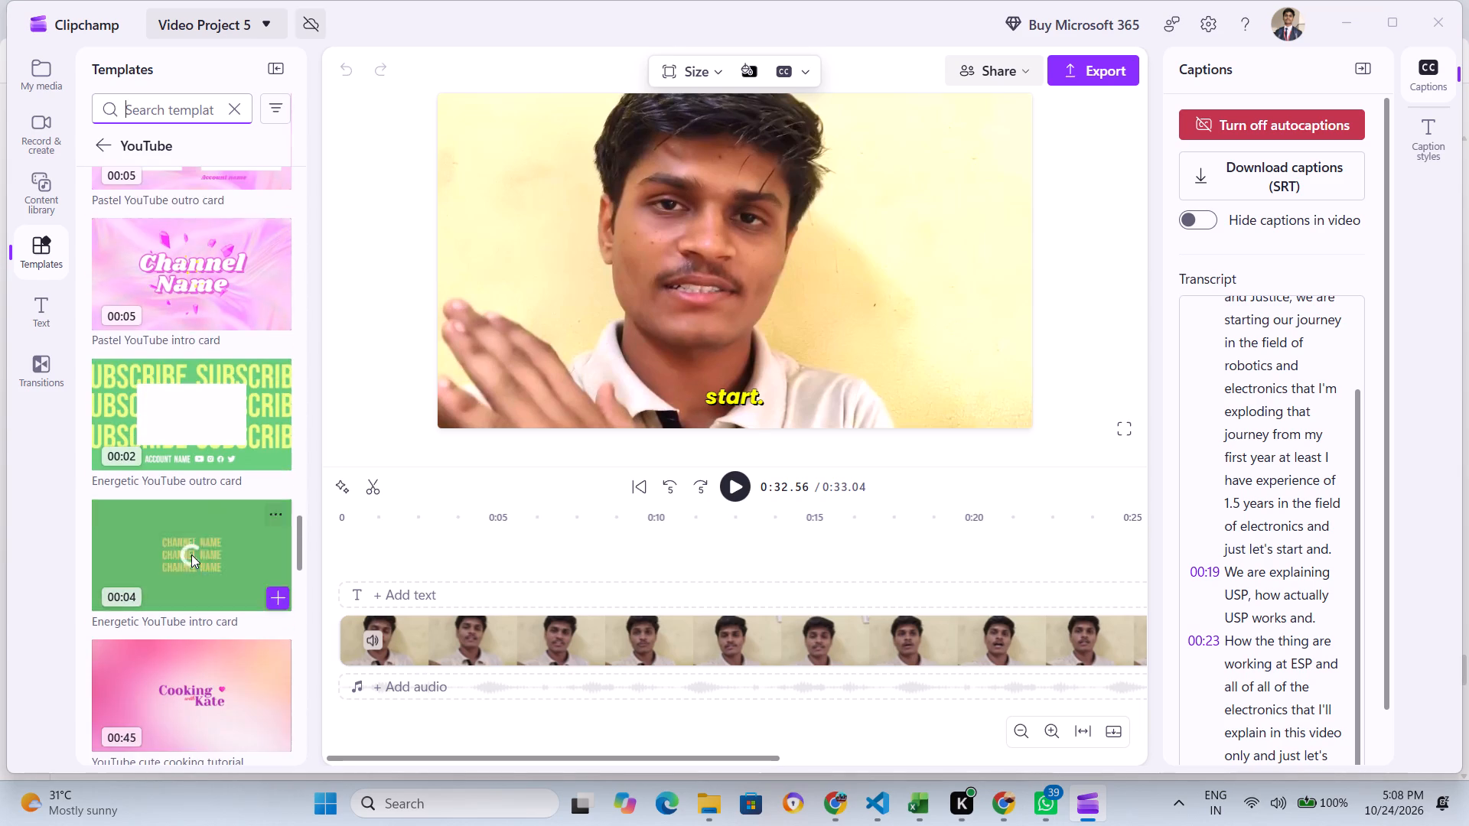
scroll(191, 554, down, 2)
scroll(178, 468, down, 3)
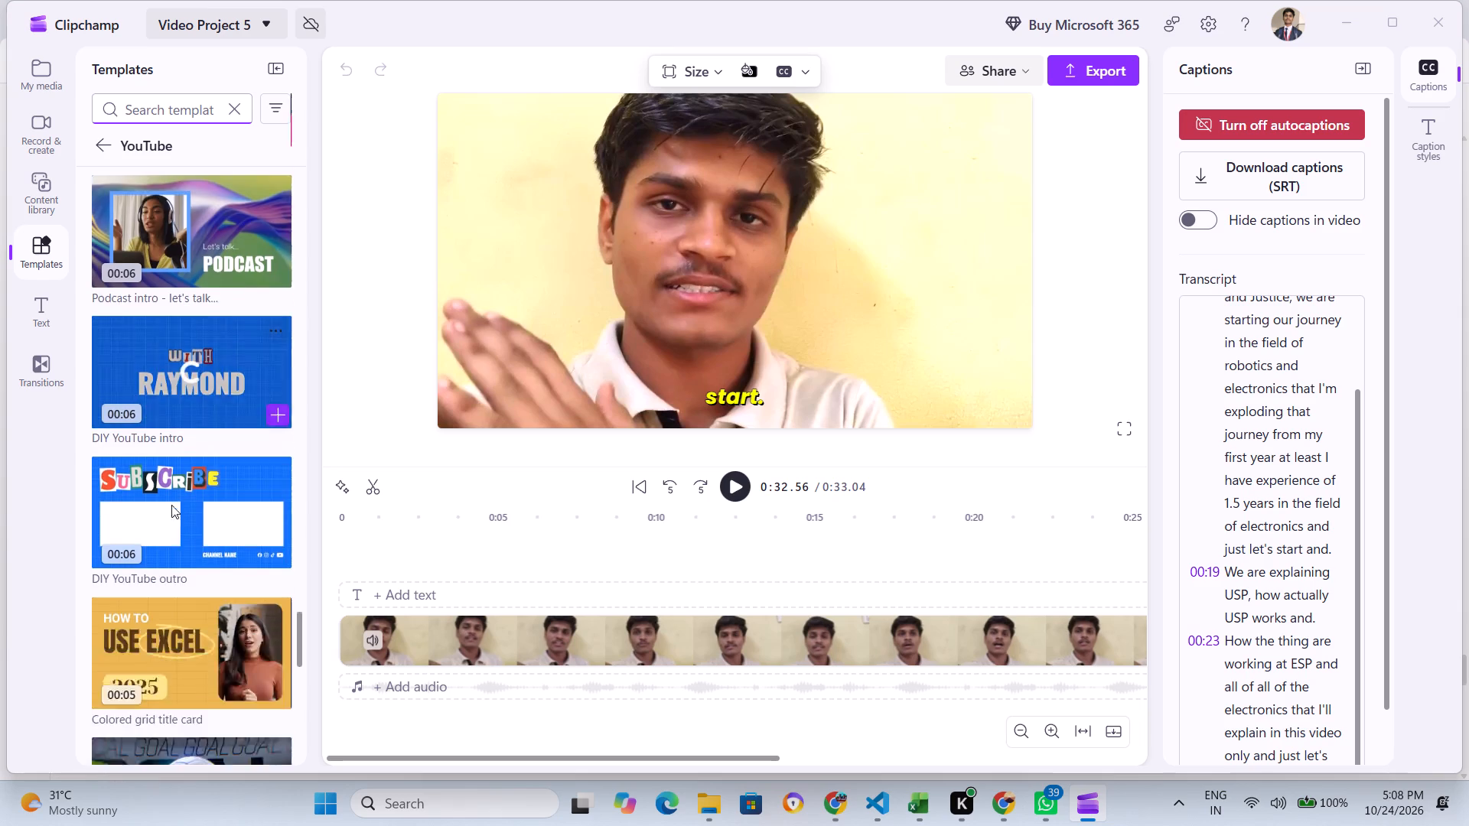
scroll(171, 505, down, 6)
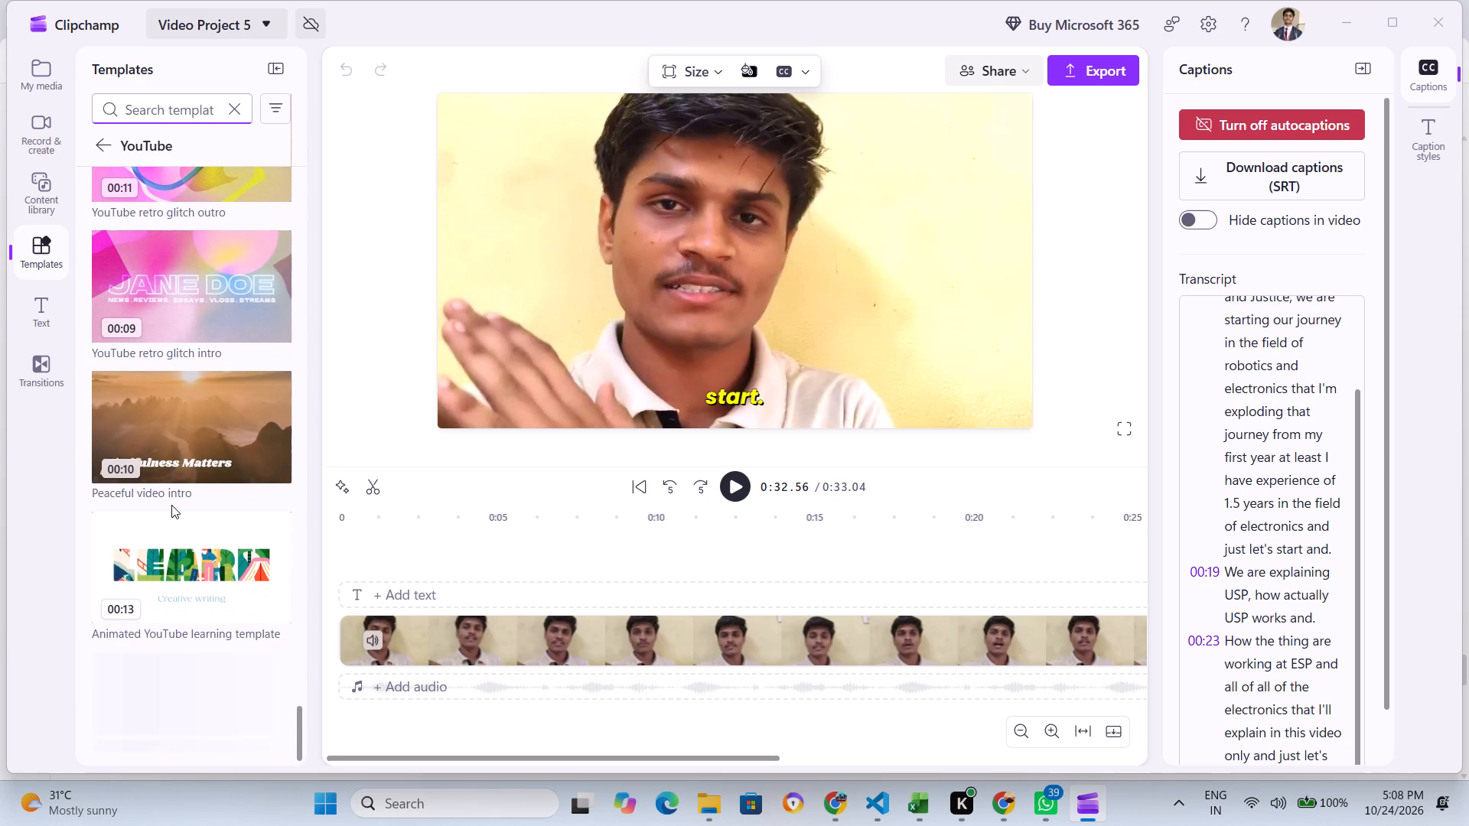
scroll(172, 506, down, 3)
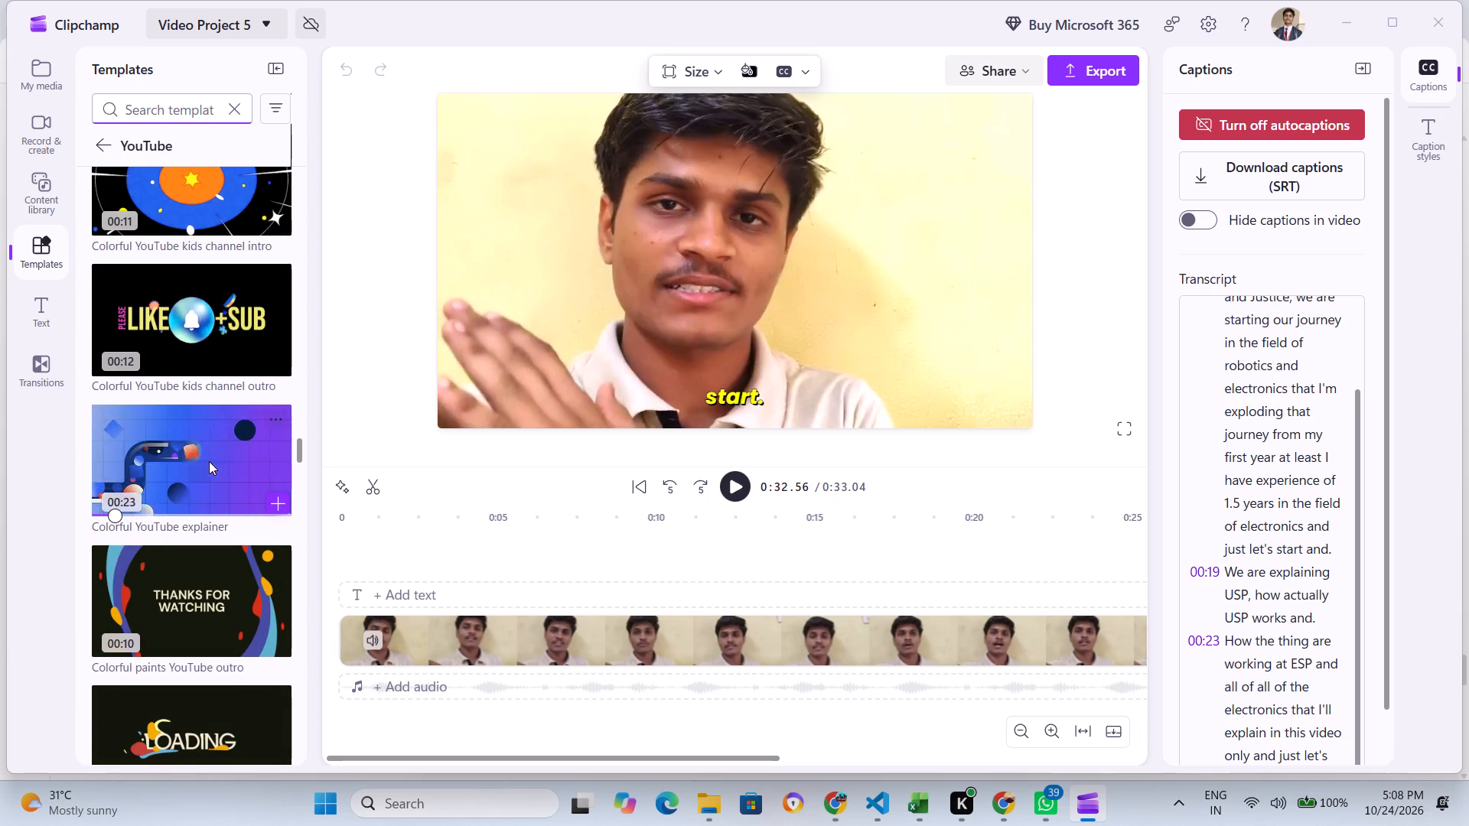
scroll(197, 567, down, 2)
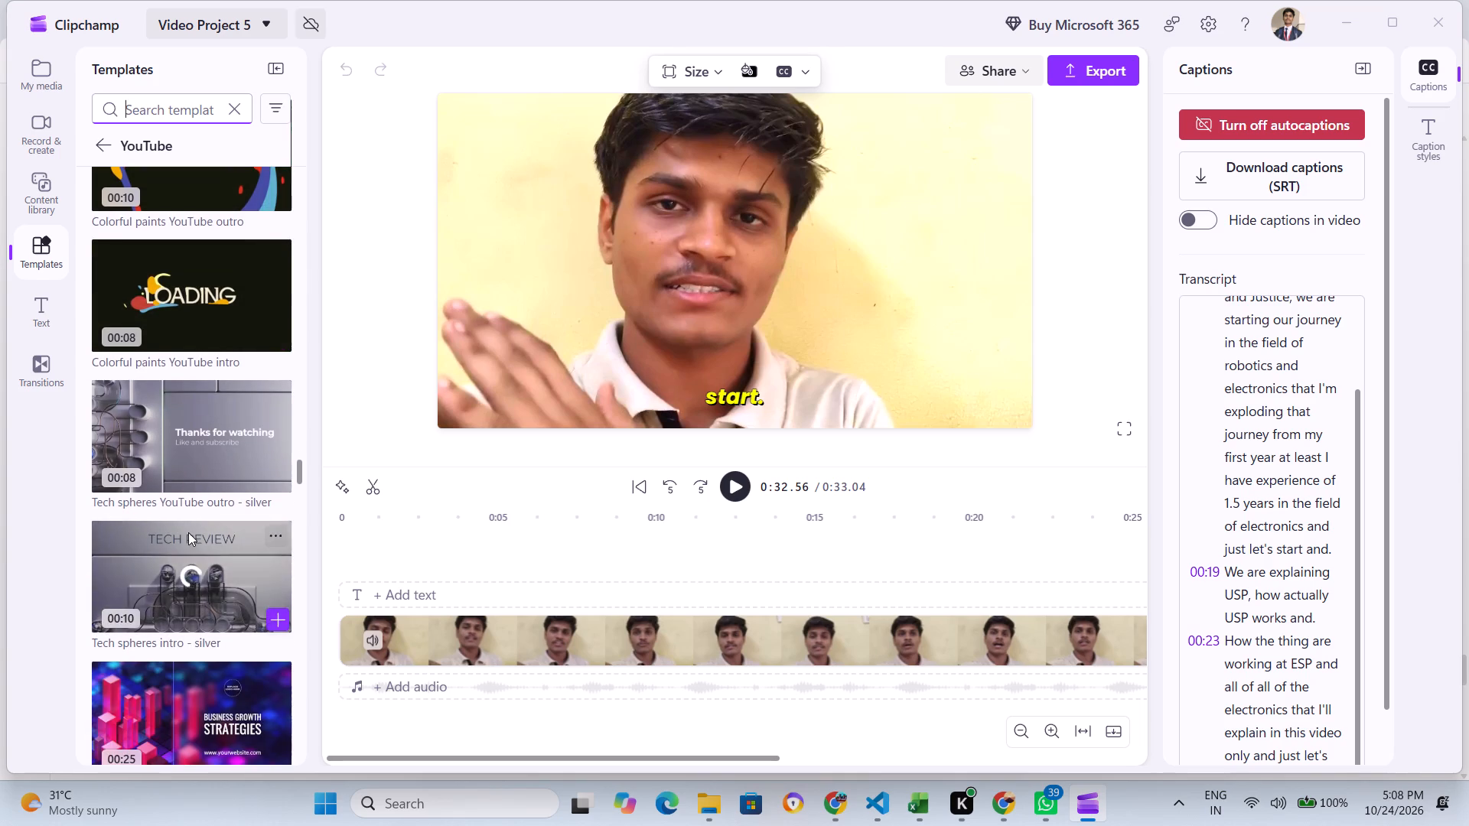
scroll(188, 554, down, 4)
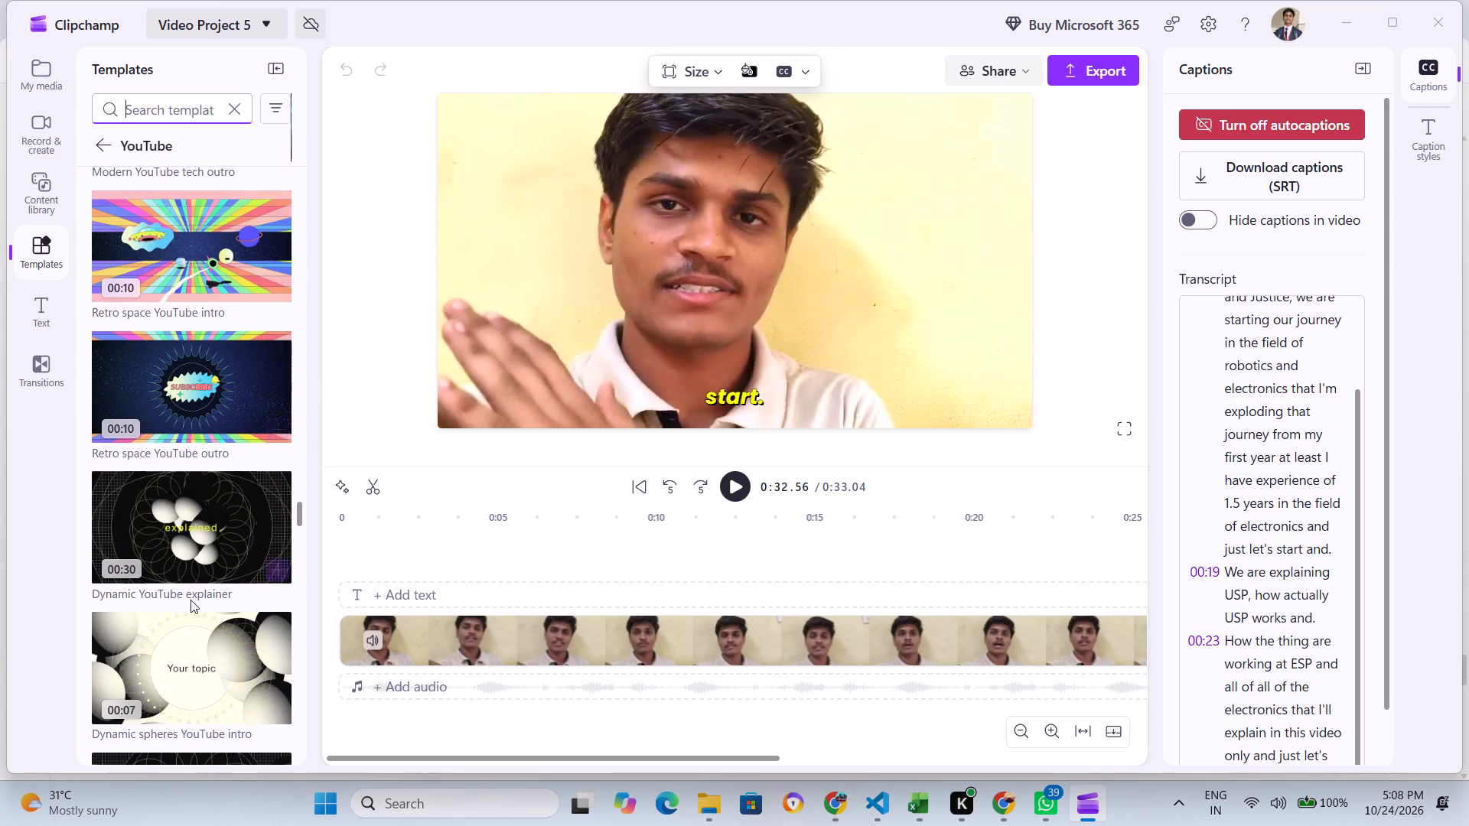
scroll(188, 653, down, 1)
scroll(182, 574, down, 2)
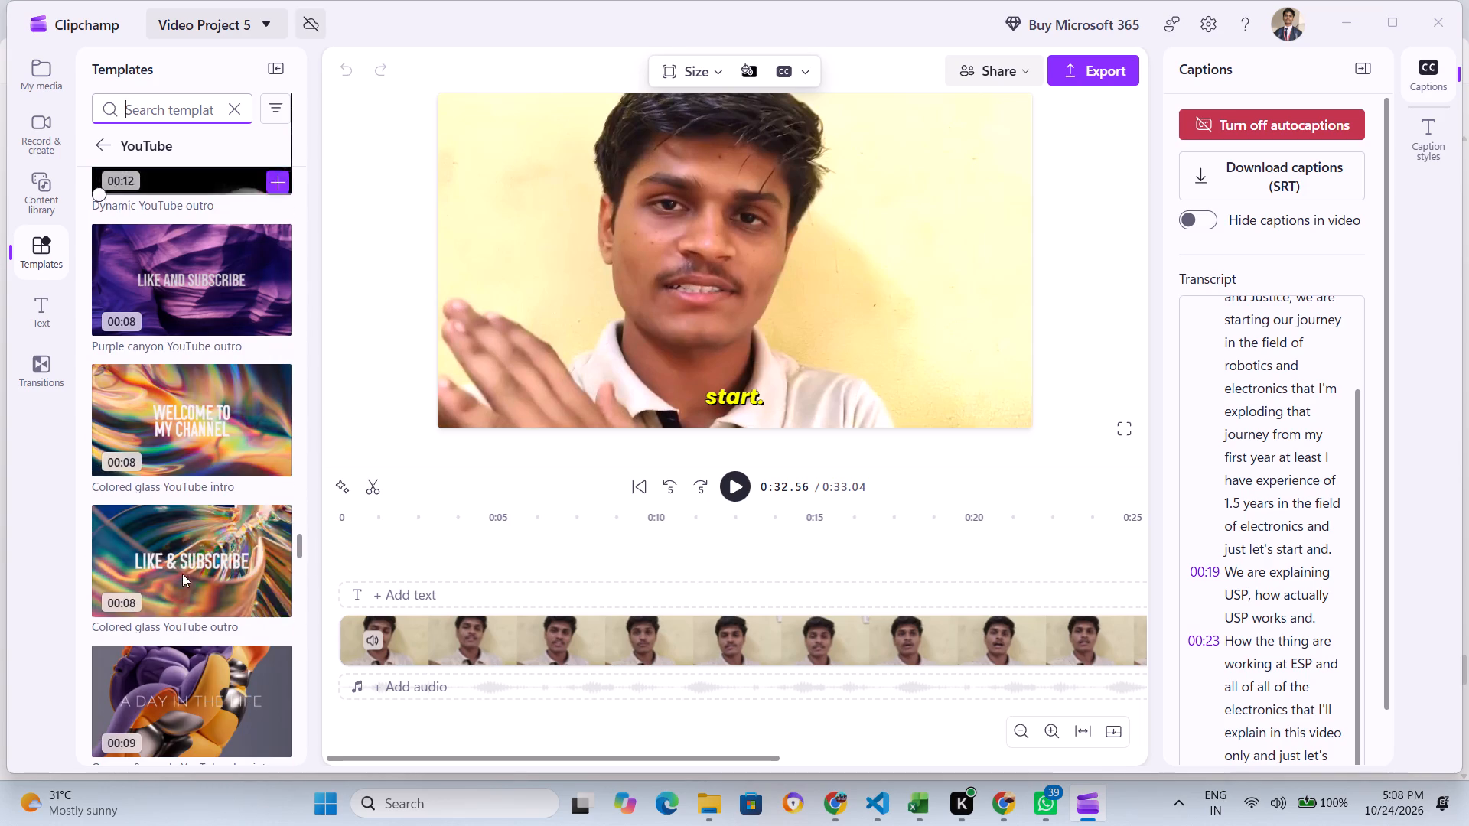
scroll(197, 646, down, 1)
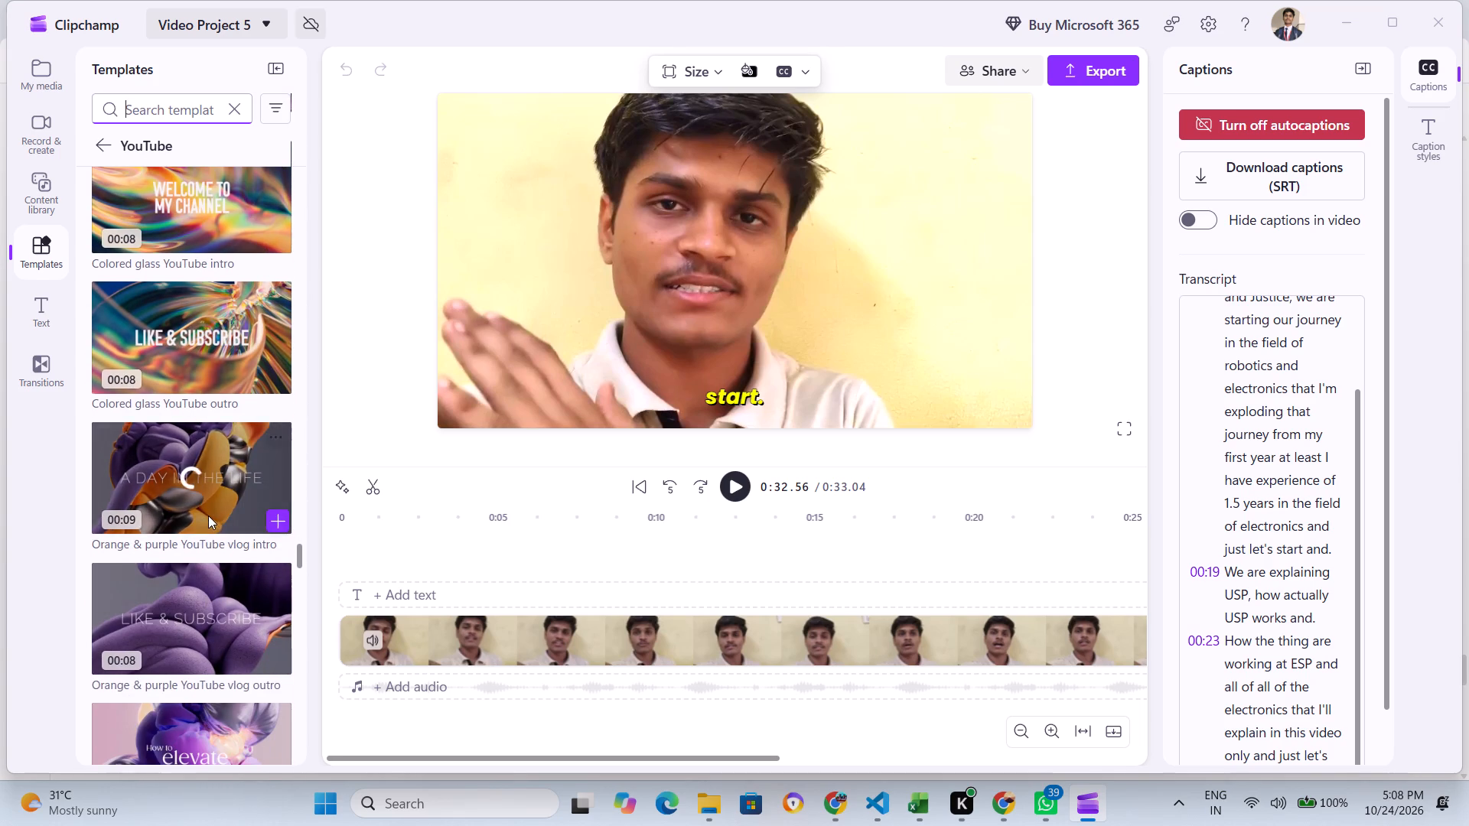
scroll(208, 515, down, 3)
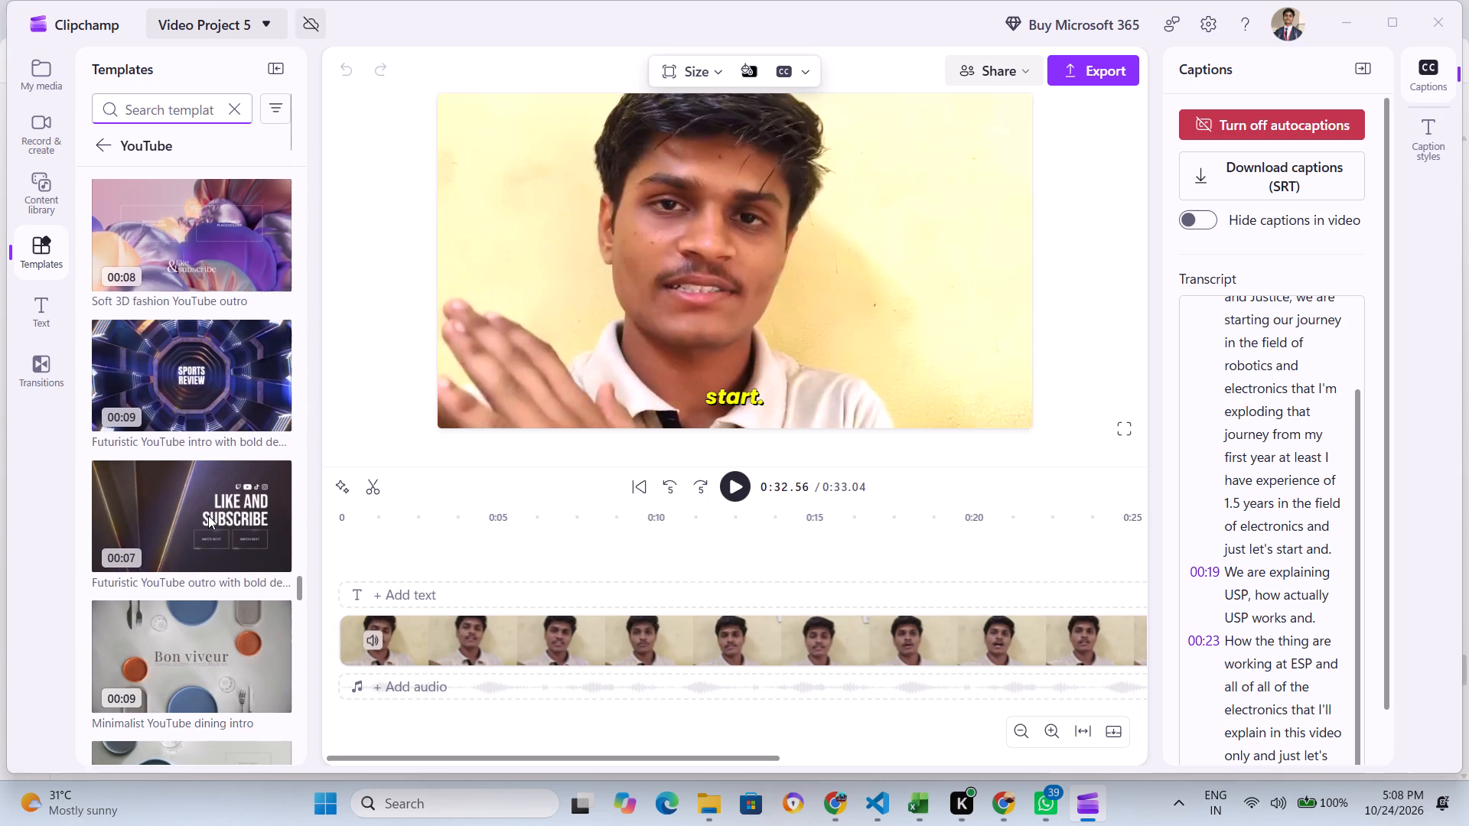
Add the "Futuristic YouTube intro with bold design" template to the timeline.
click(187, 368)
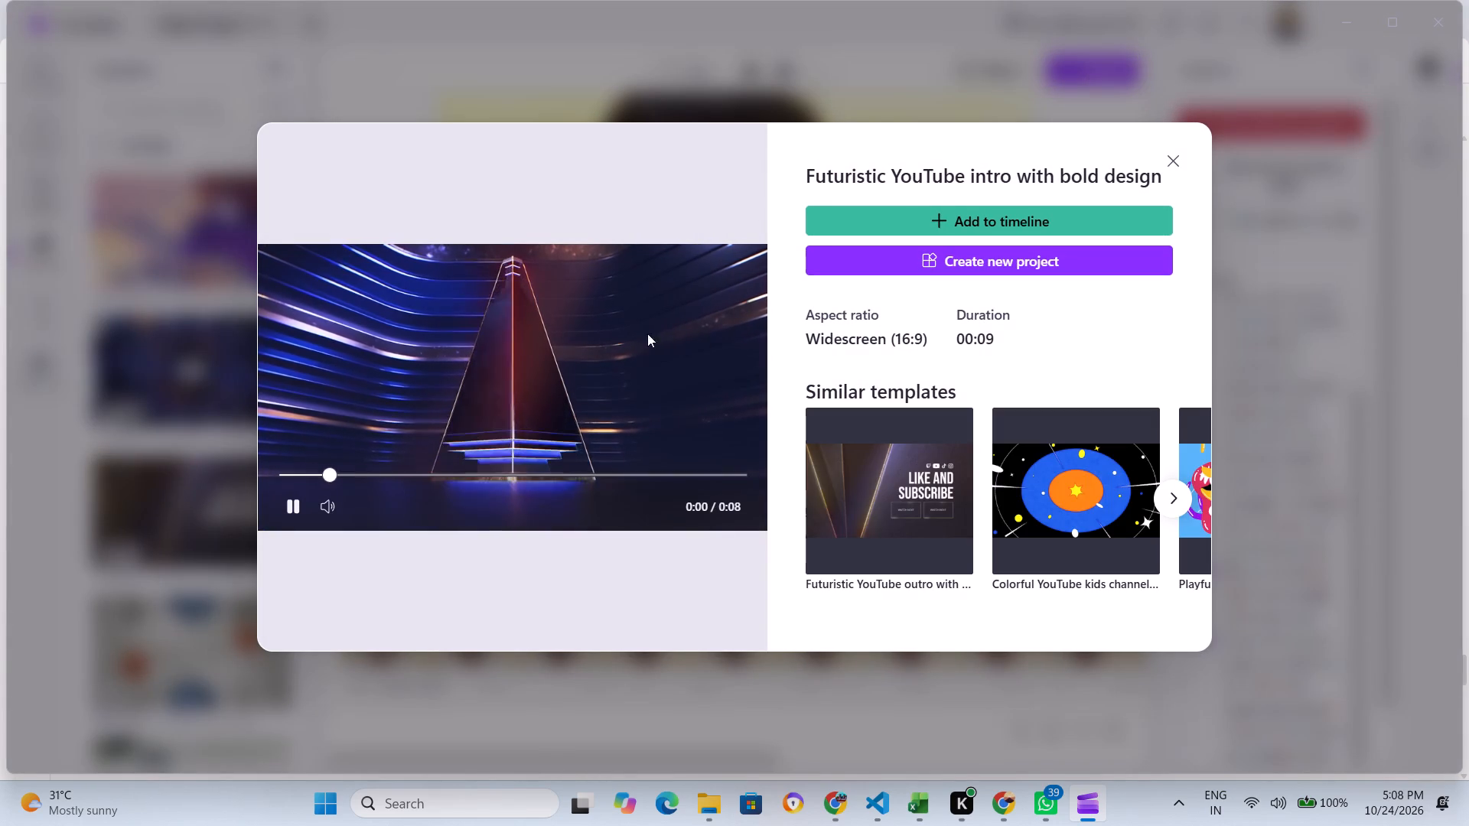
click(926, 229)
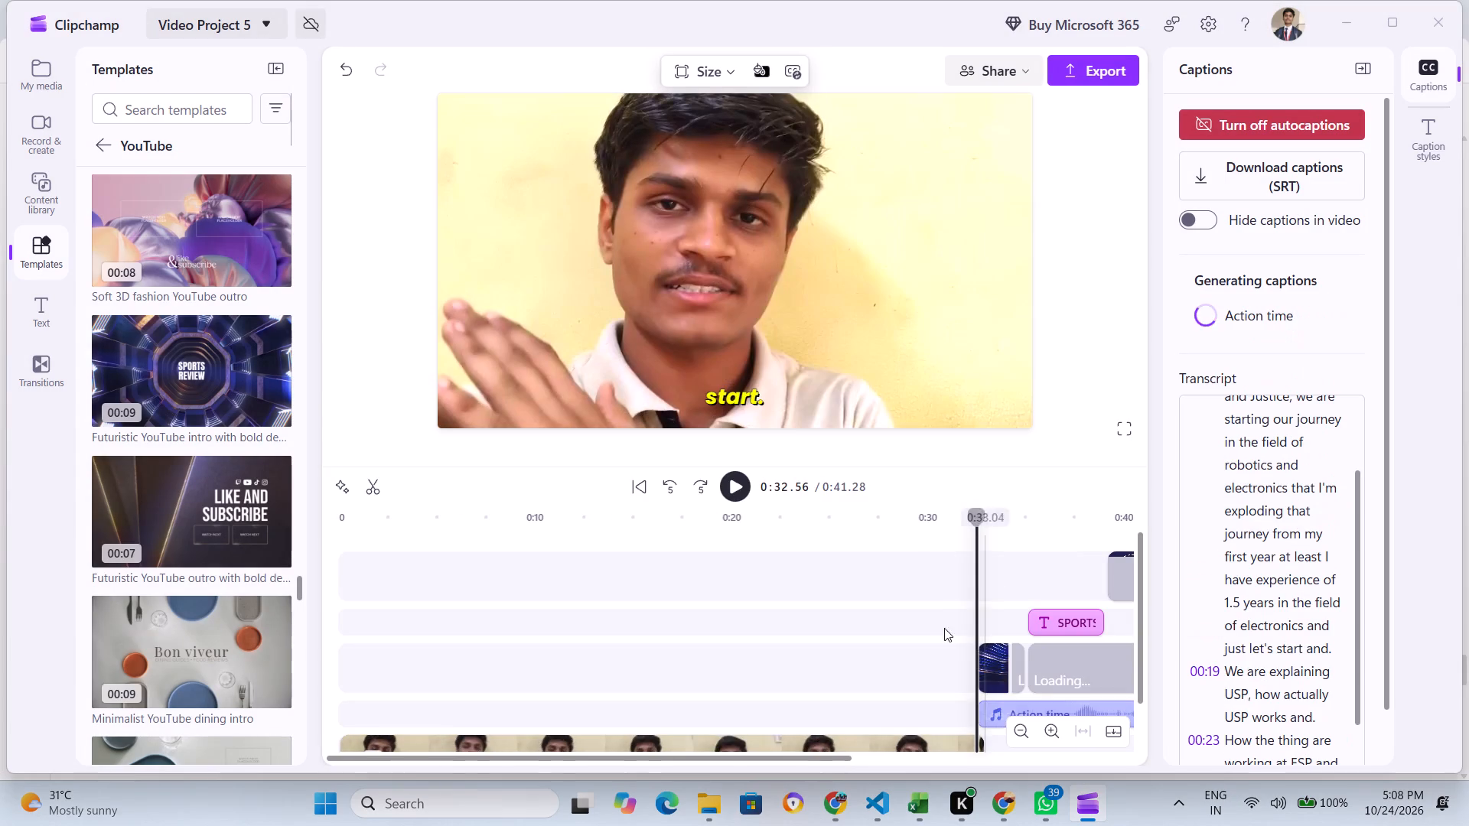
Play back the video from about 0:21 to check how it leads into the added futuristic template.
middle_drag(867, 595, 757, 596)
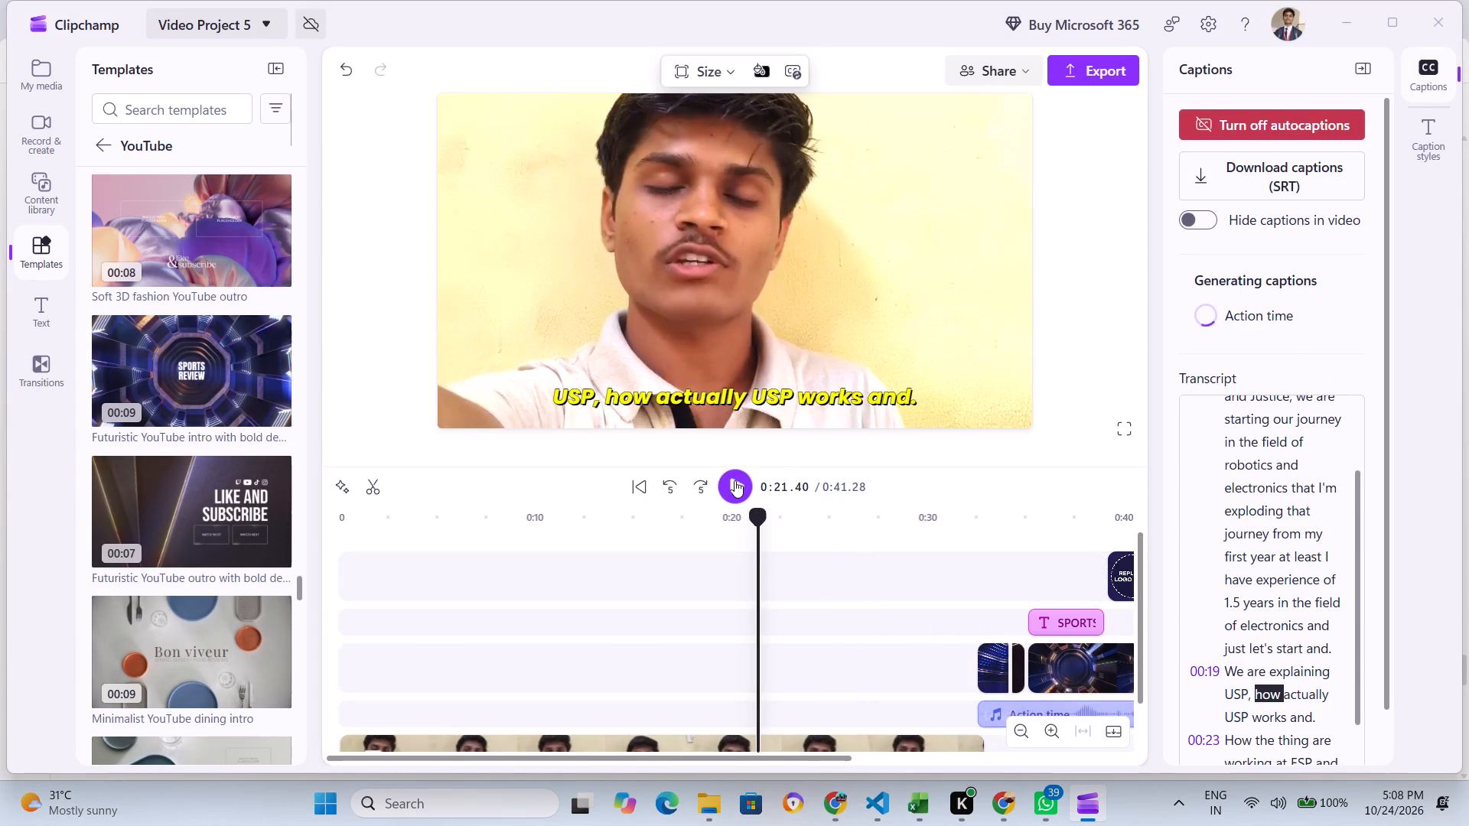
click(734, 480)
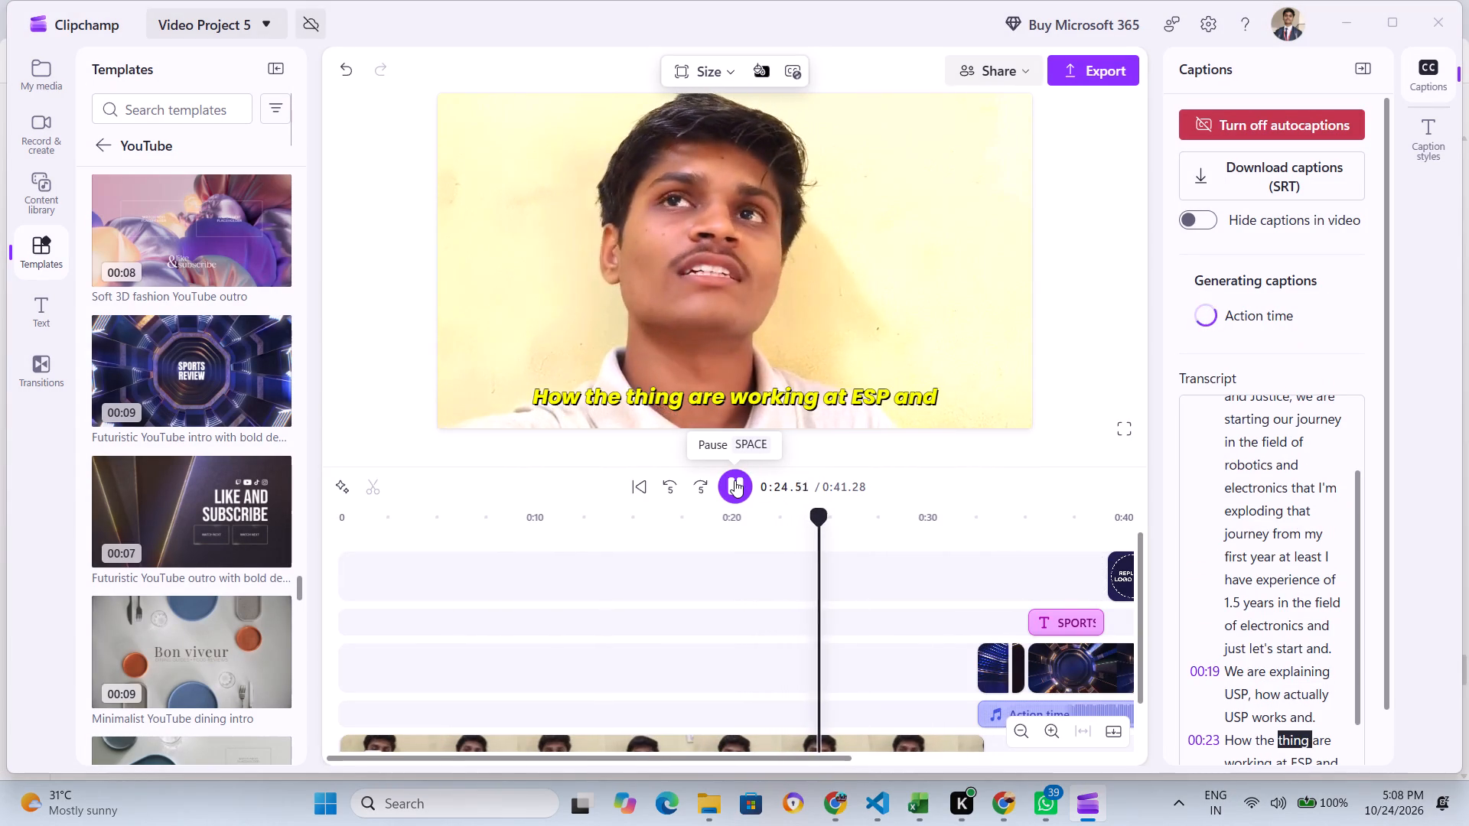
scroll(839, 635, down, 1)
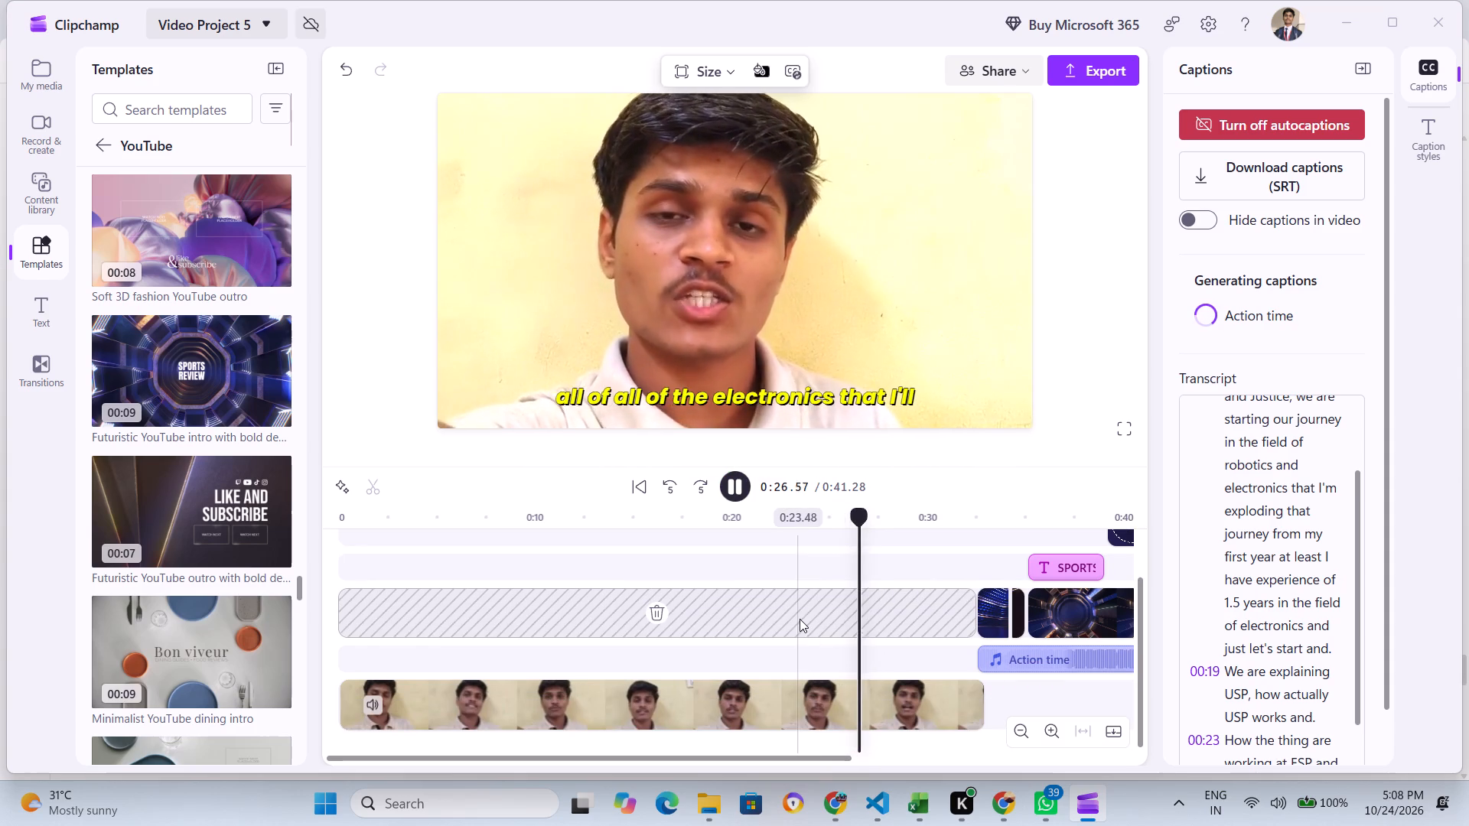
click(688, 688)
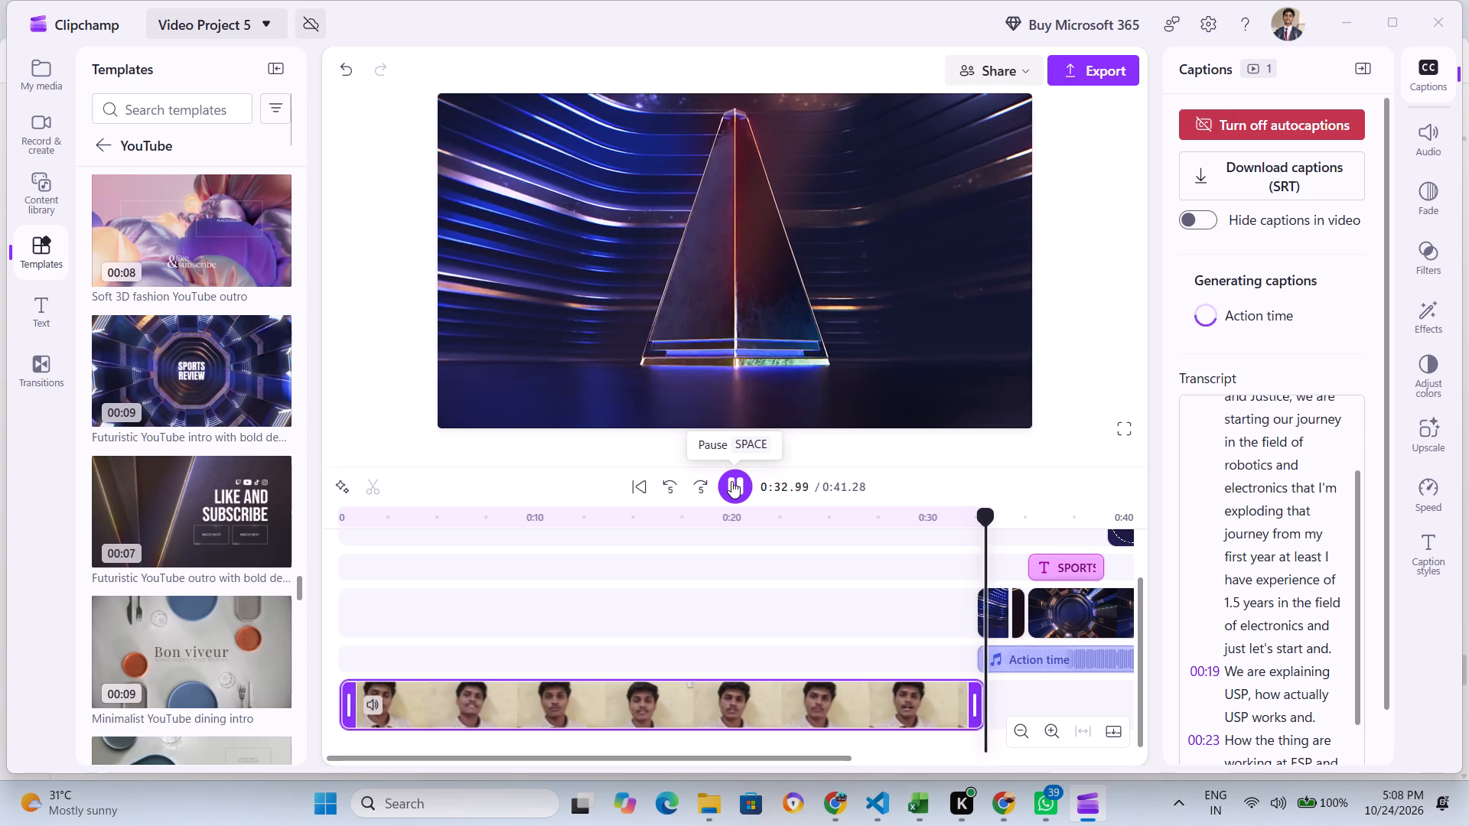
click(731, 481)
Undo the addition of the futuristic YouTube intro template and keep the recorded video clip selected.
key(ctrl+z)
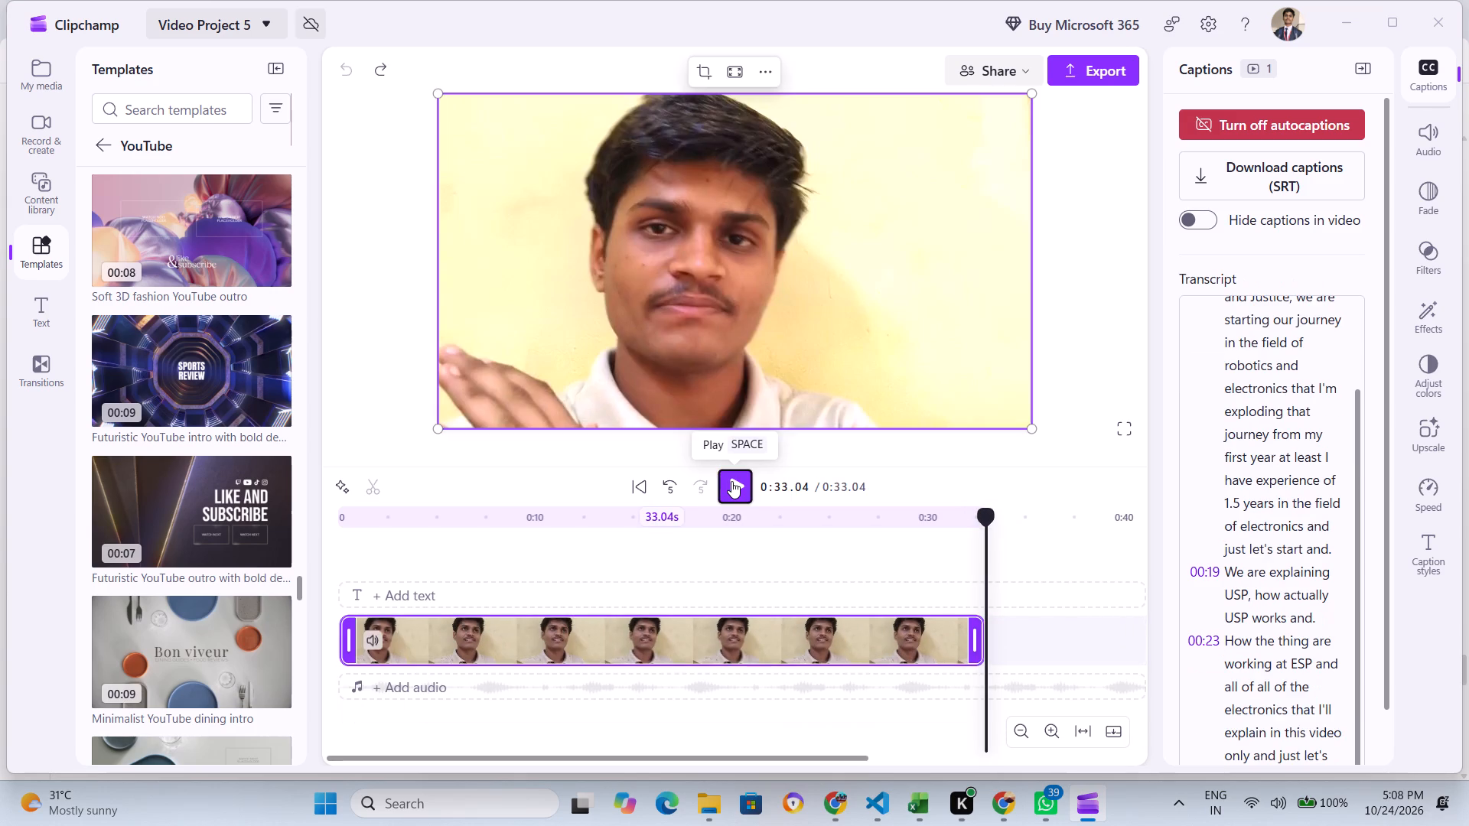
click(788, 638)
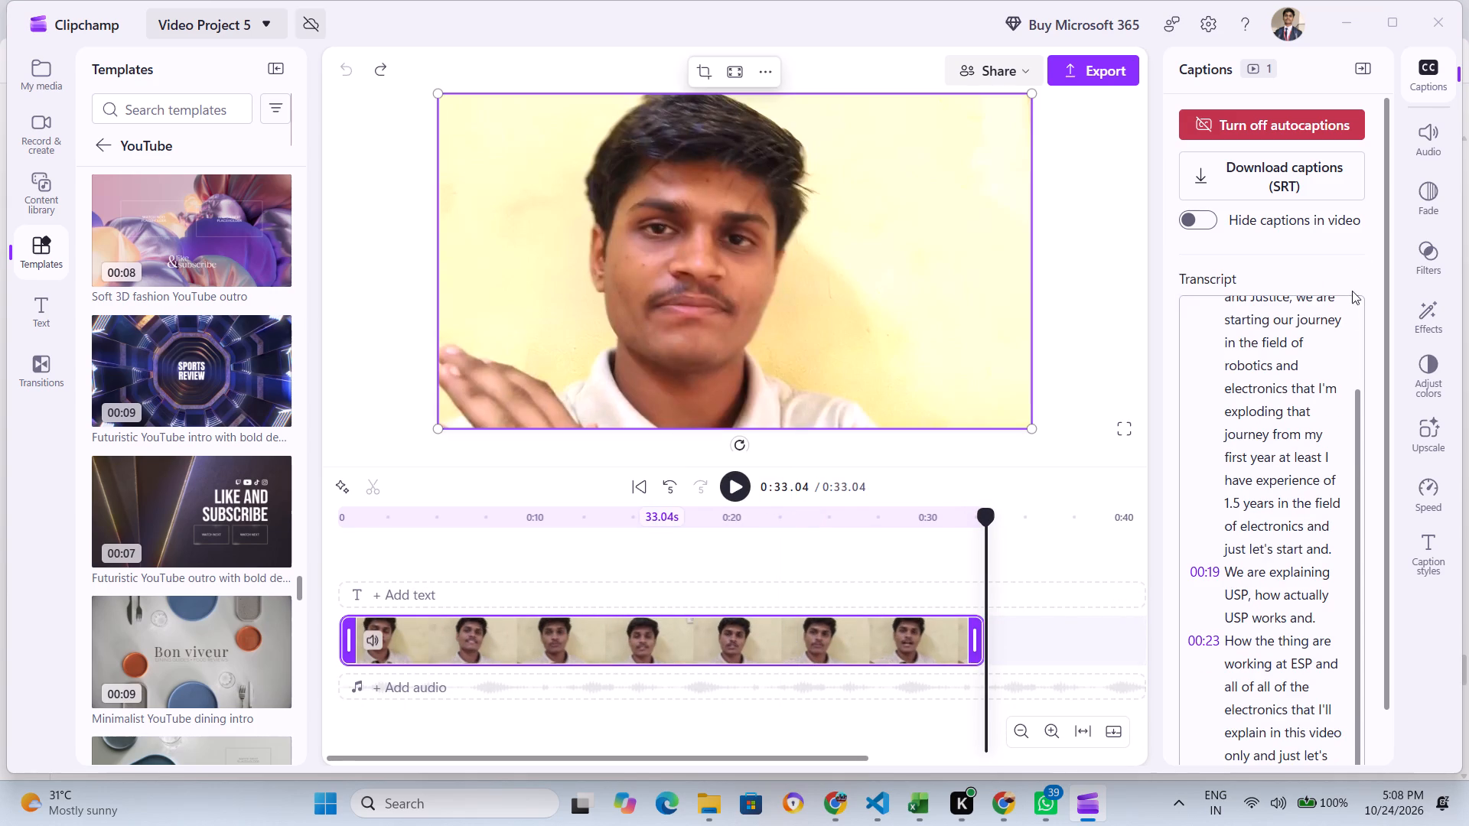
Play the video from its start and split the recorded clip at about 0:03.70.
drag(979, 516, 846, 516)
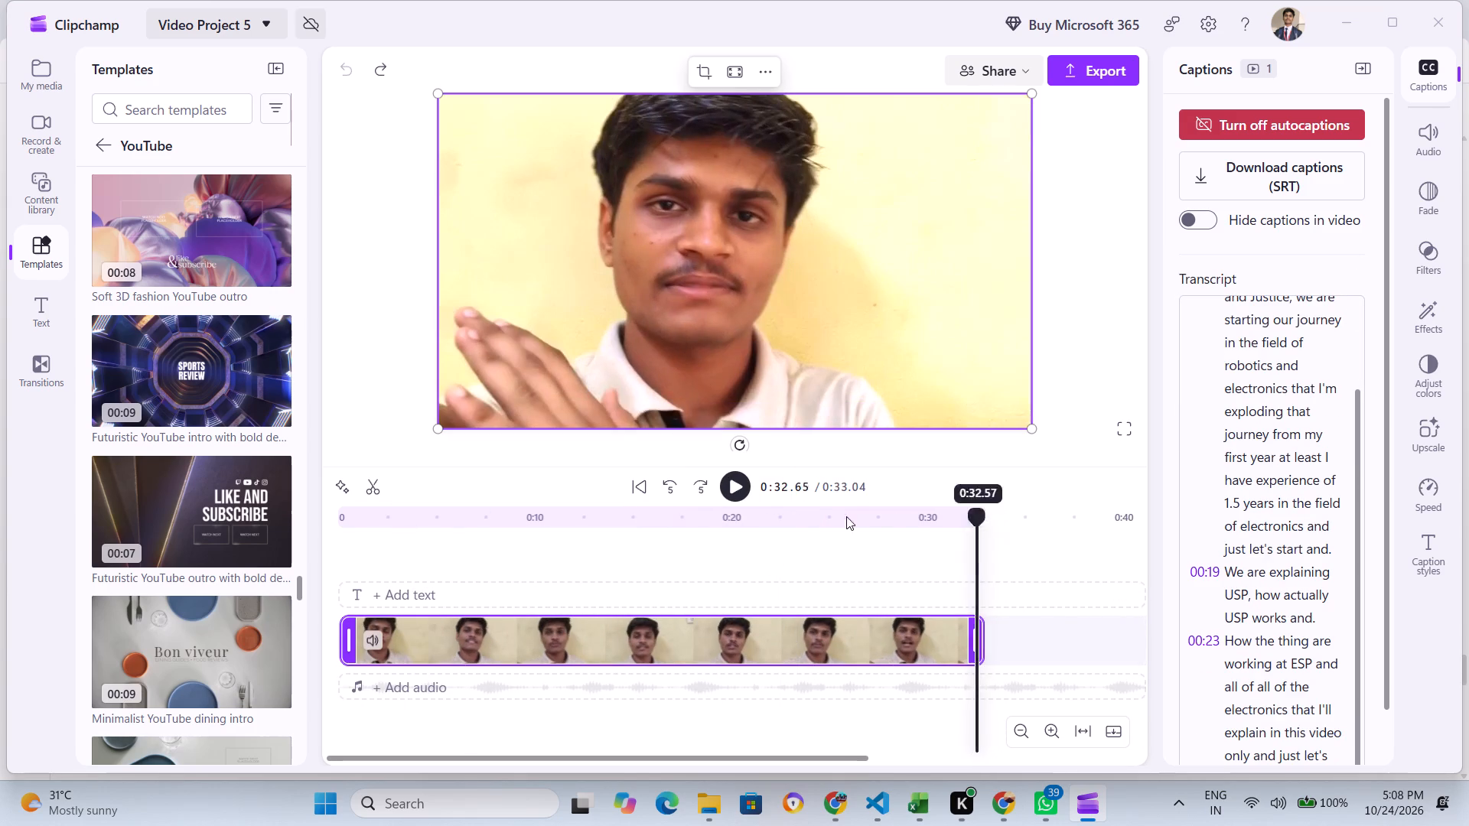
drag(846, 516, 321, 538)
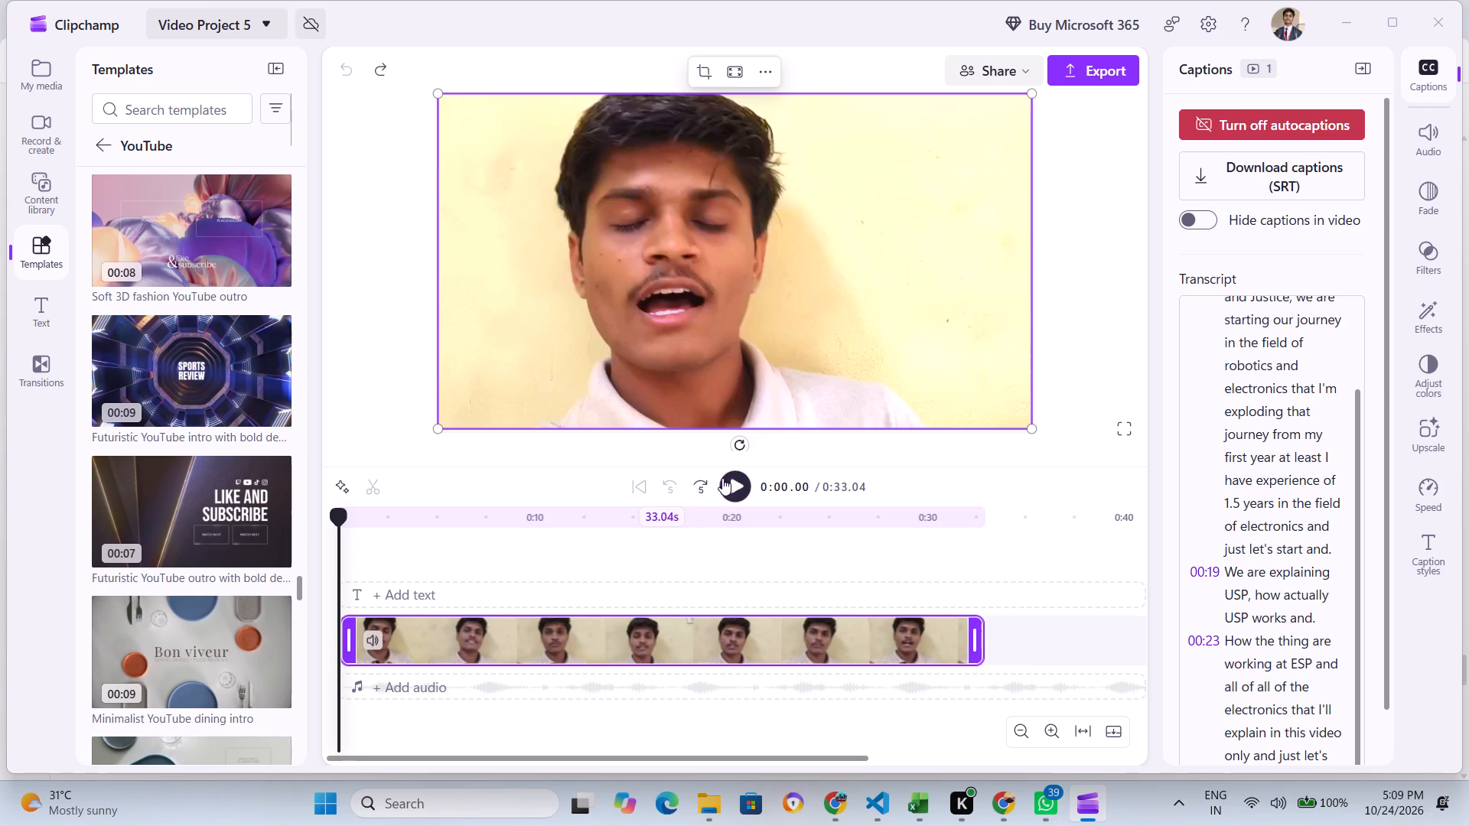
click(726, 483)
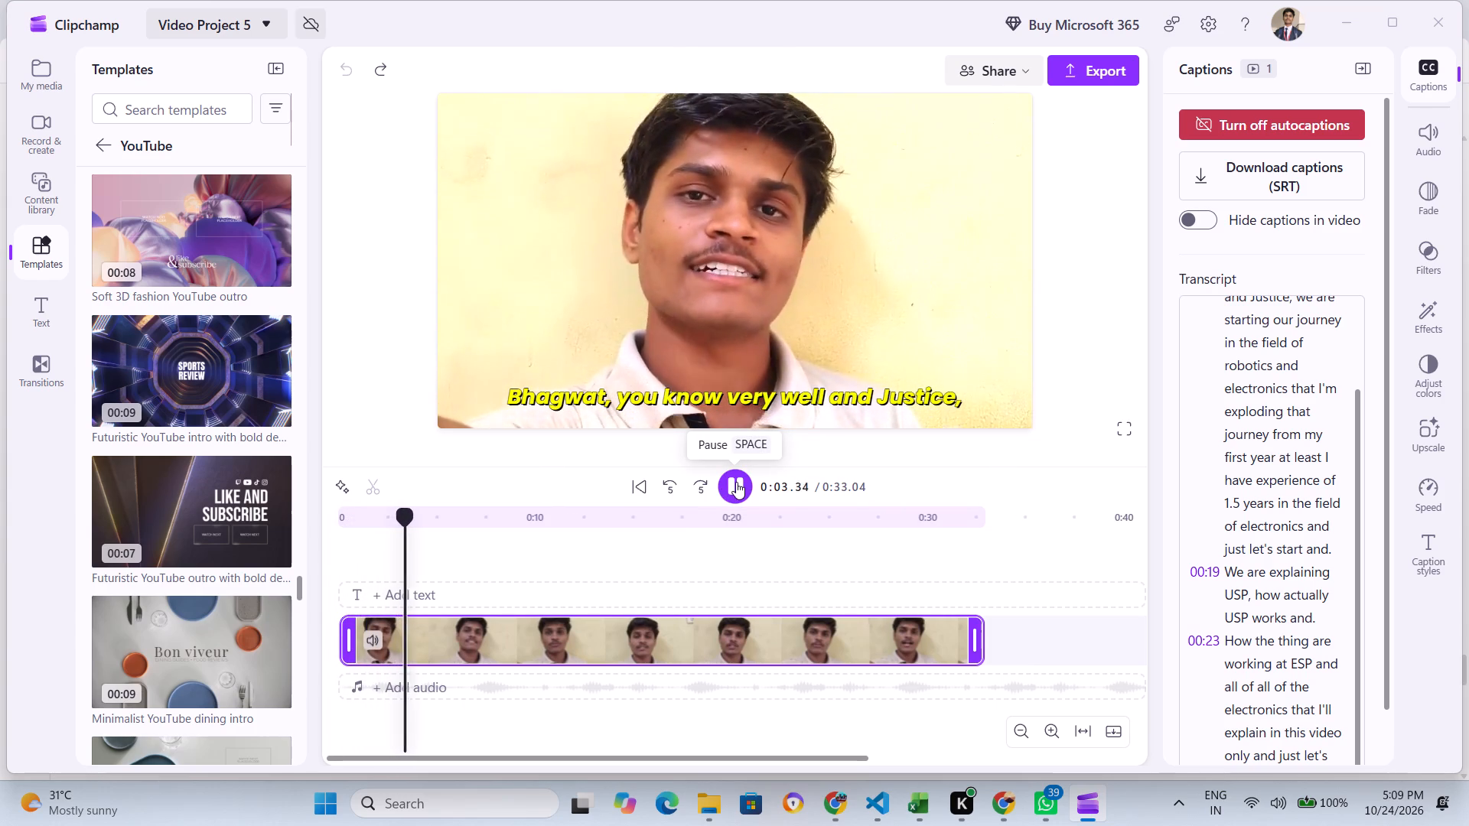
click(736, 482)
click(470, 649)
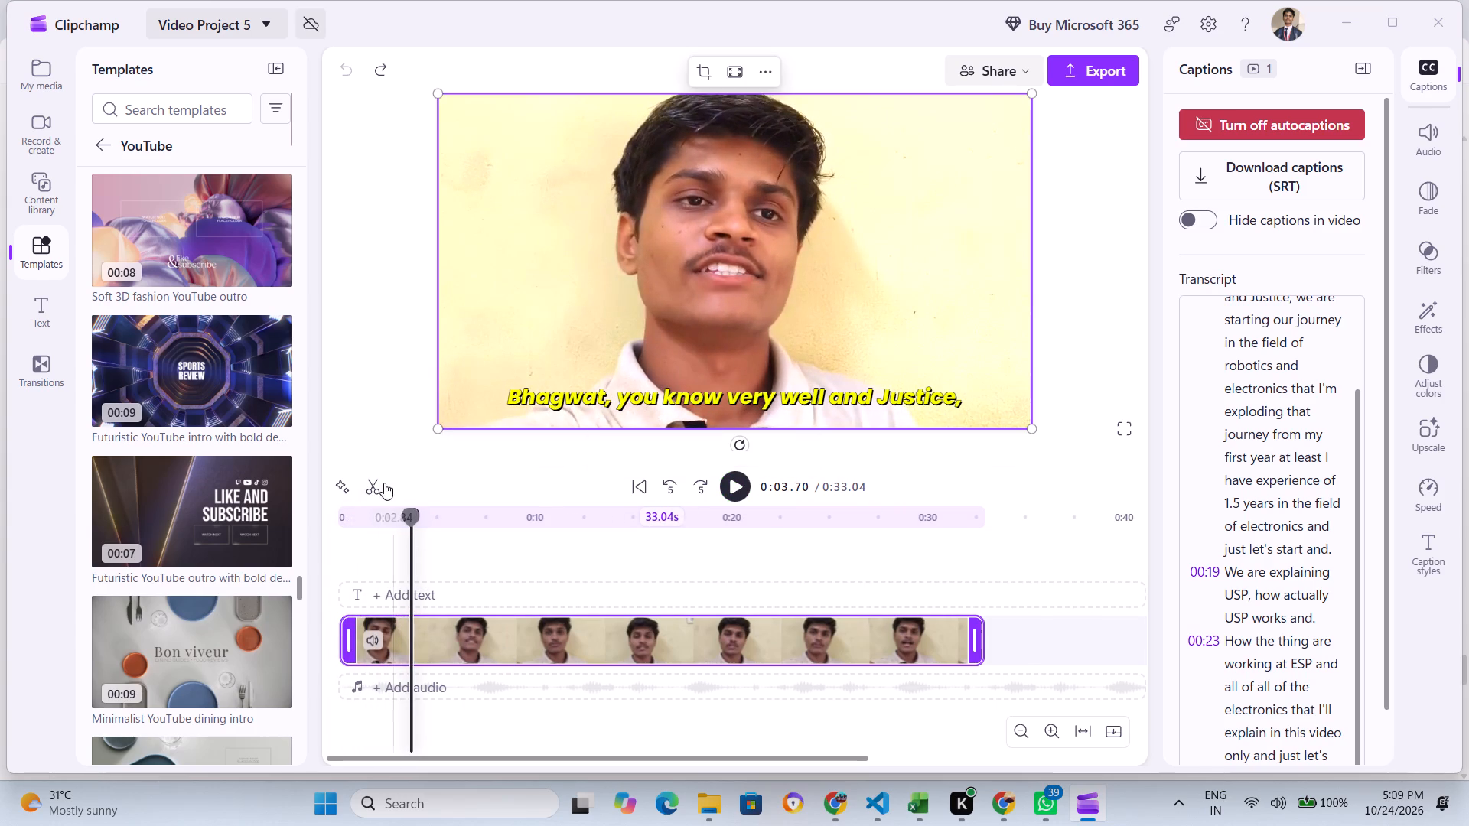
click(375, 478)
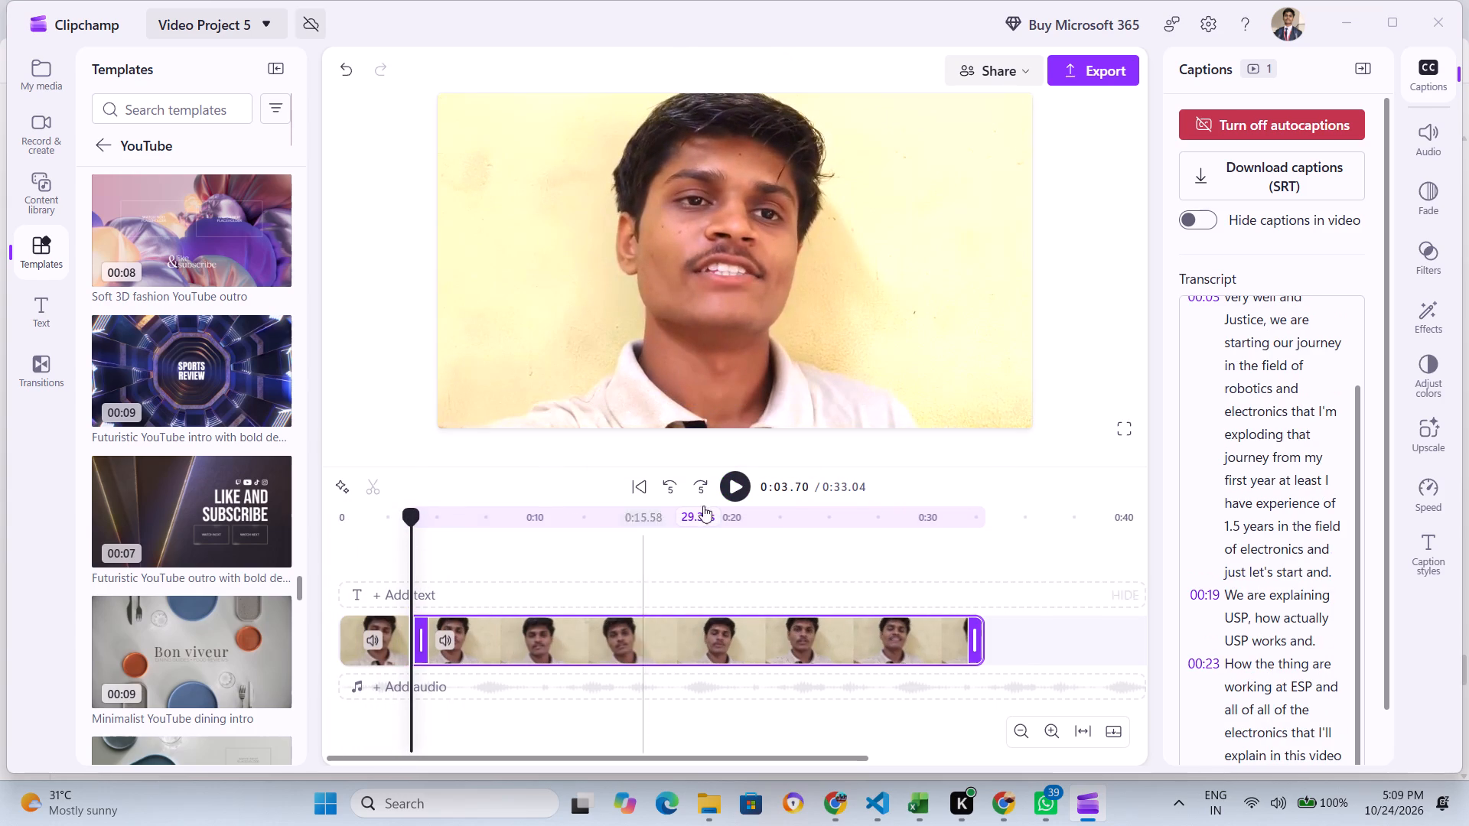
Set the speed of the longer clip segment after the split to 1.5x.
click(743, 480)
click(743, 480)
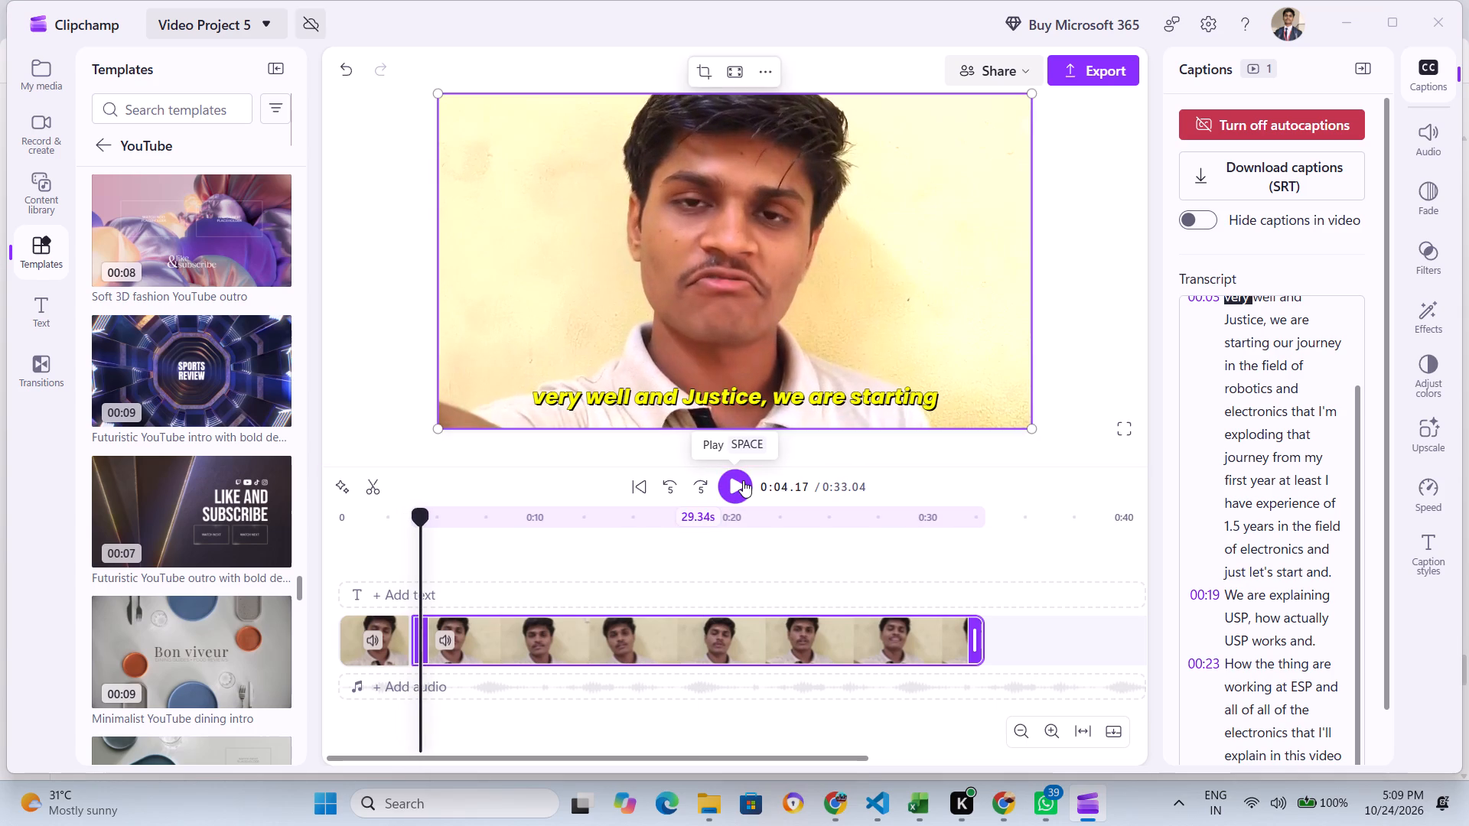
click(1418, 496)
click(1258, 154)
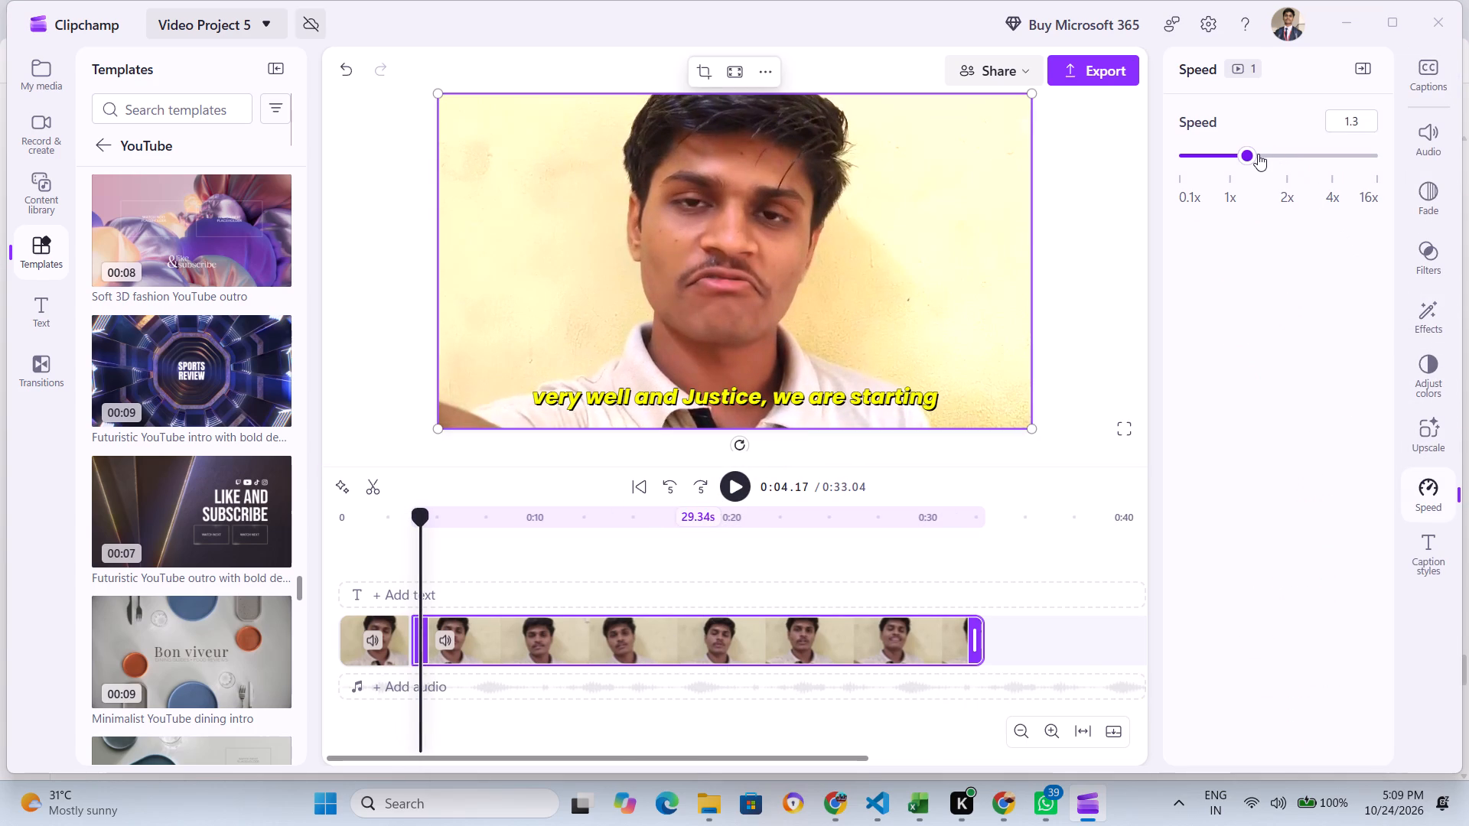
Play back the sped-up segment to the end to check the caption timing, and look at the caption styles.
click(732, 486)
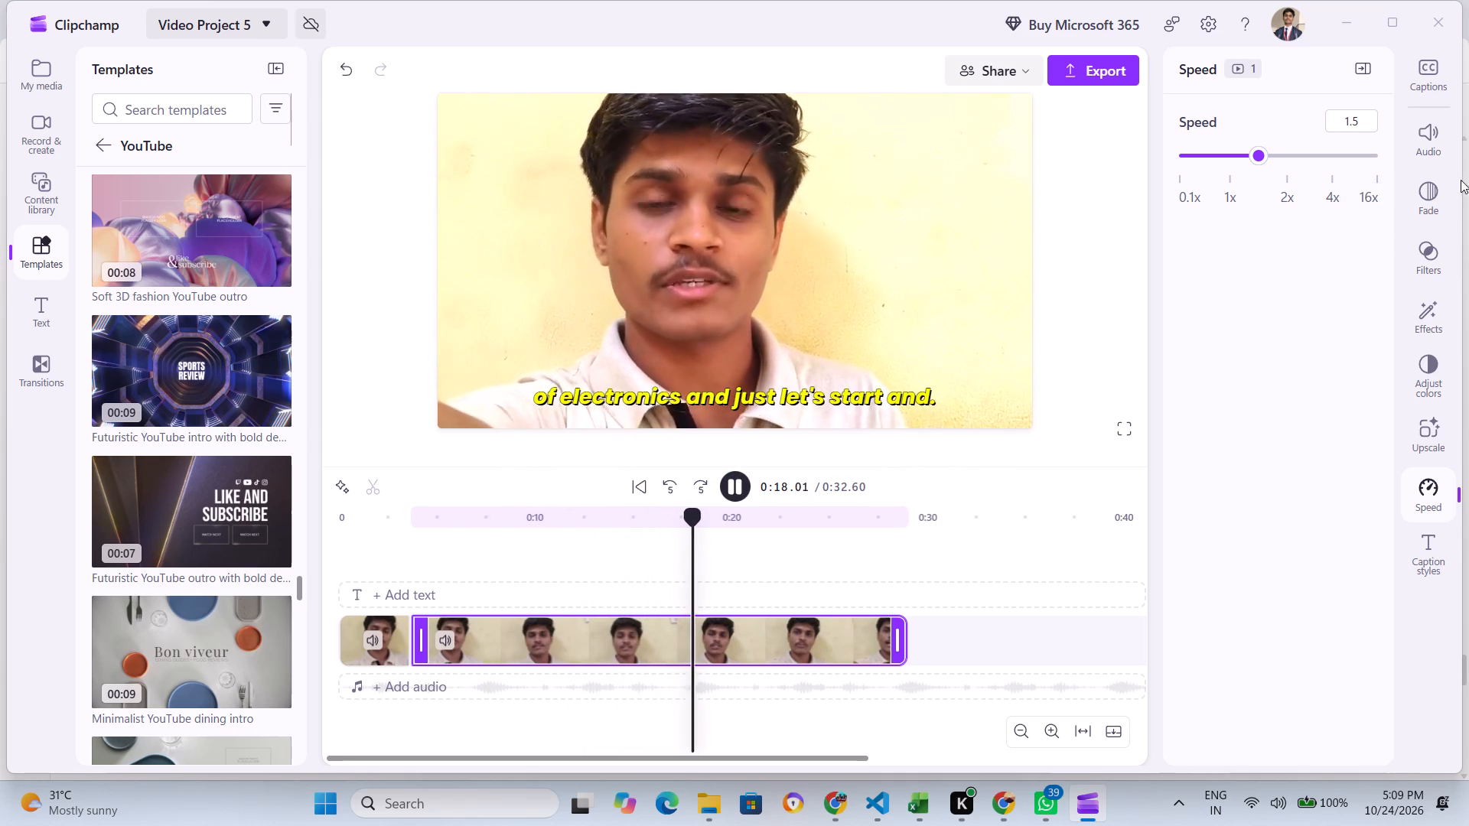
click(792, 390)
click(755, 375)
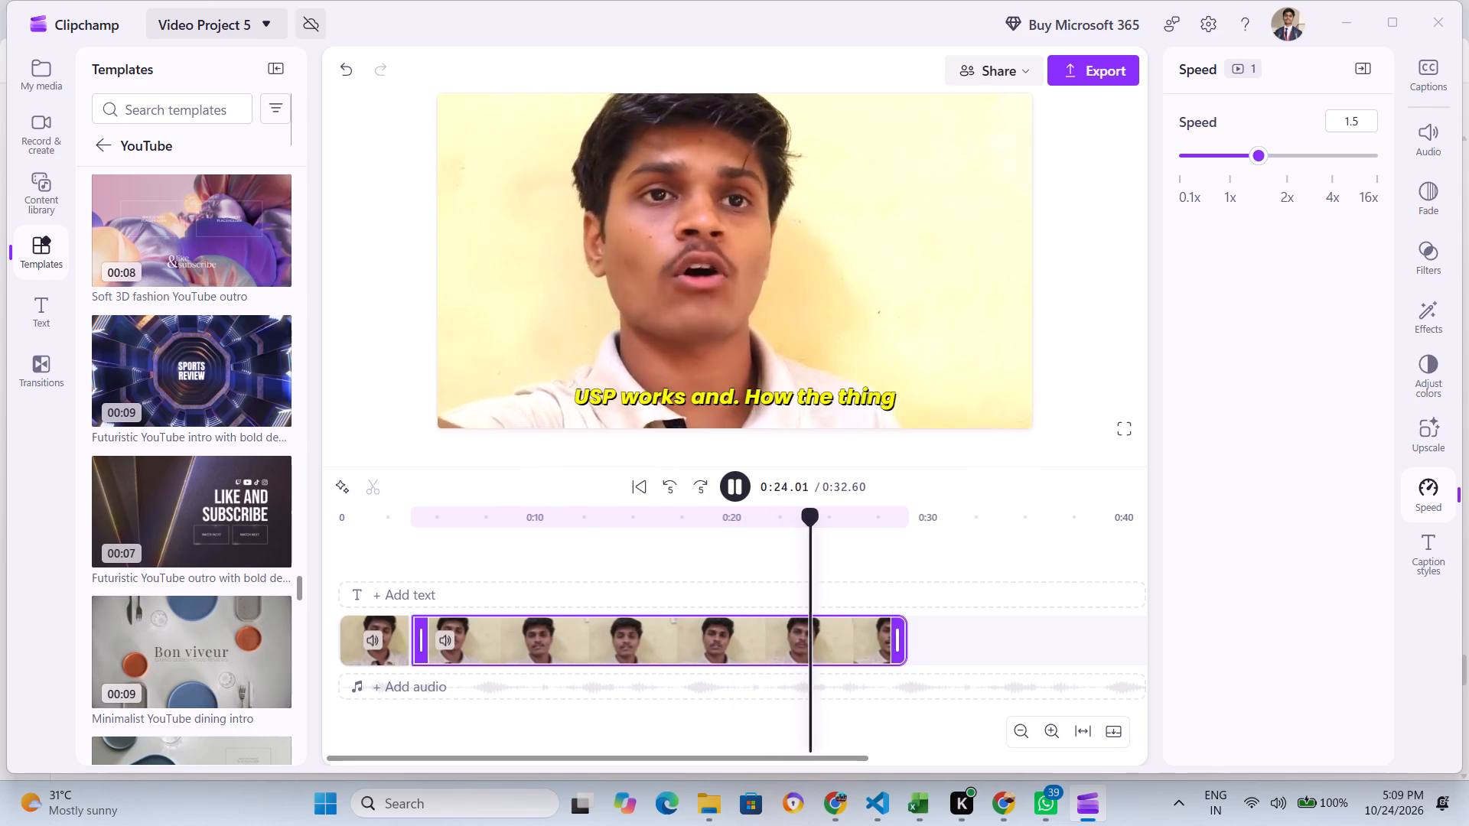
scroll(748, 407, down, 1)
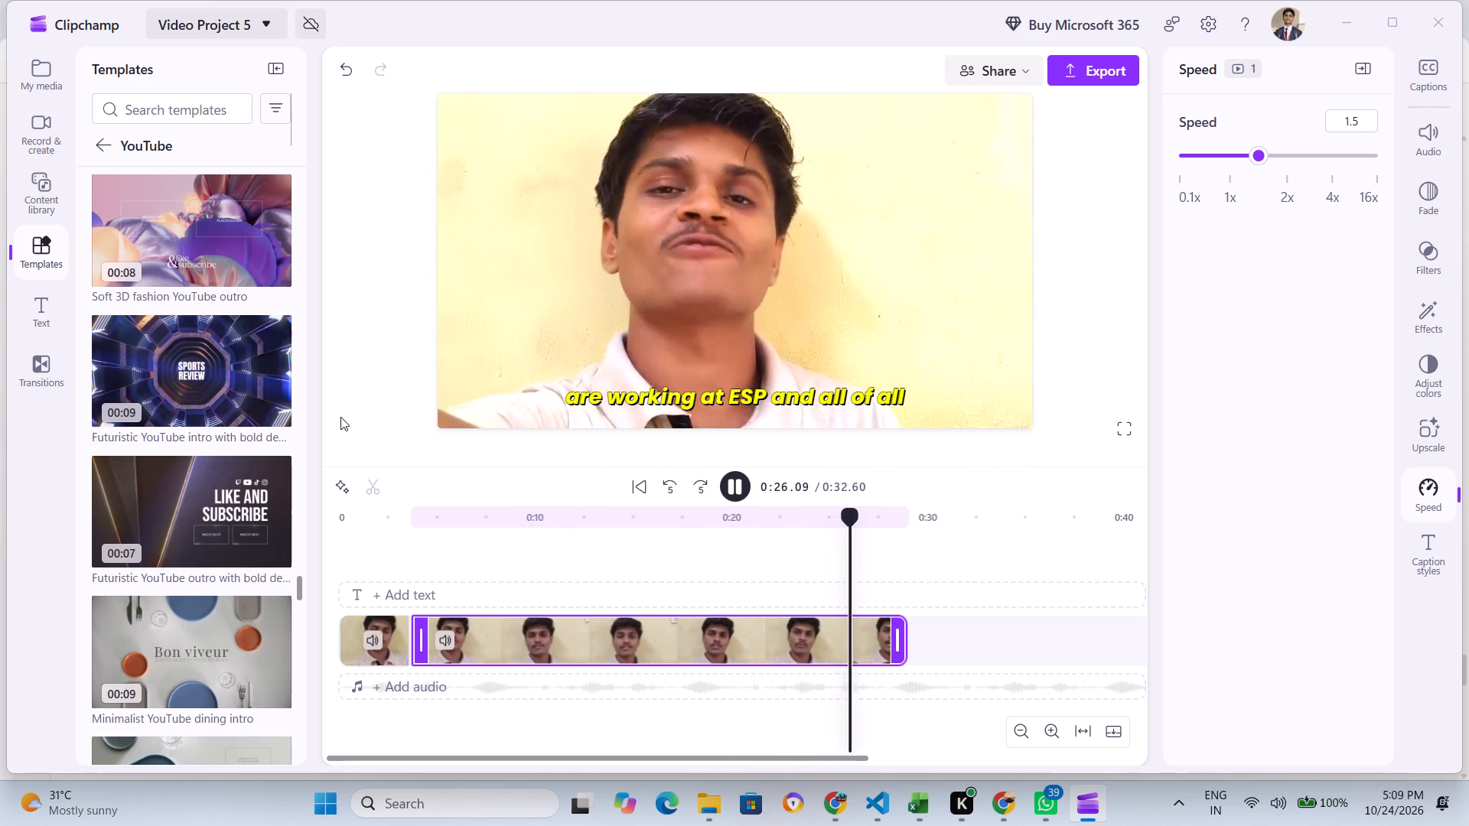
click(1437, 544)
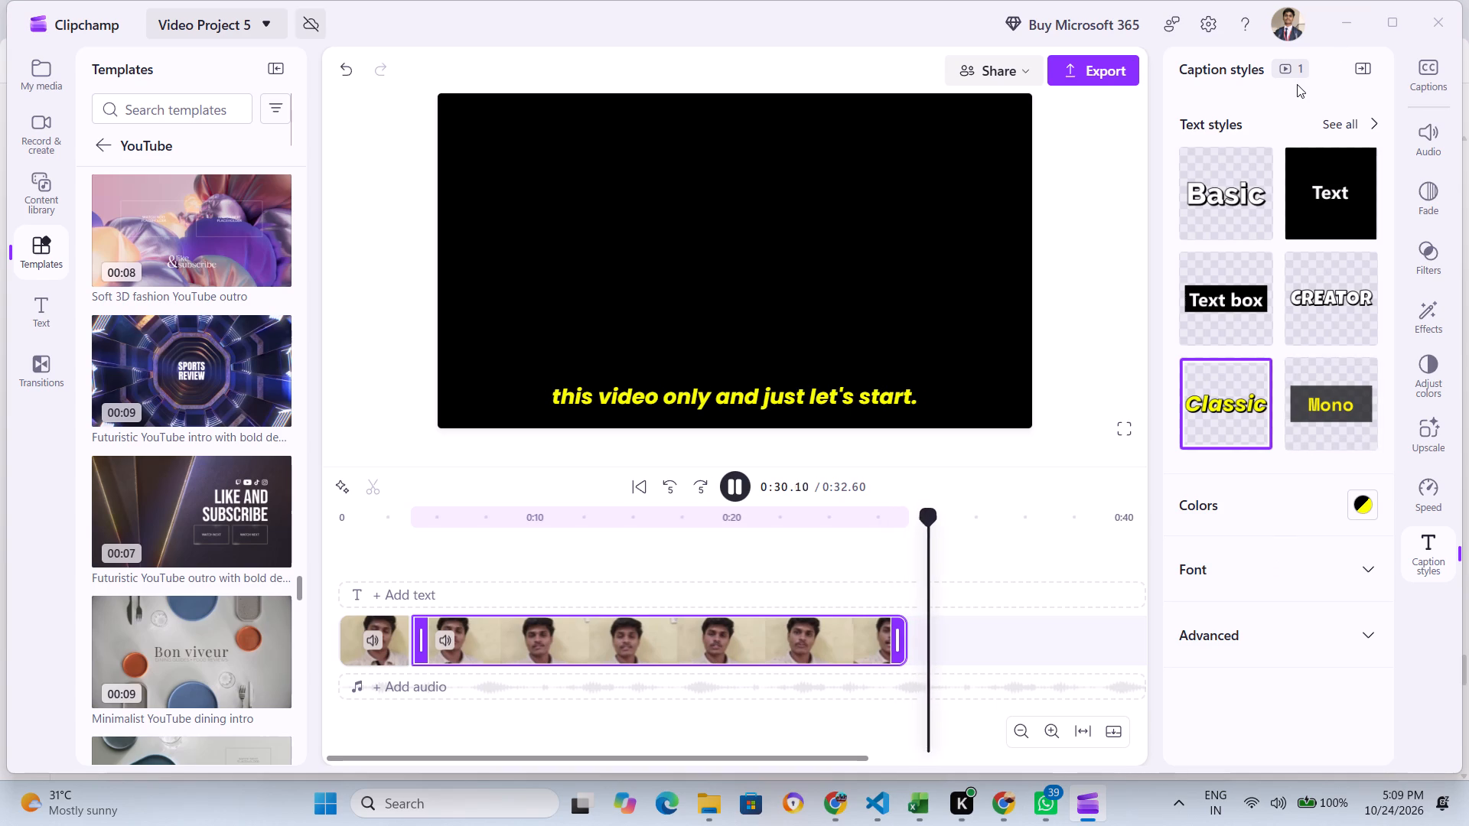
click(1289, 64)
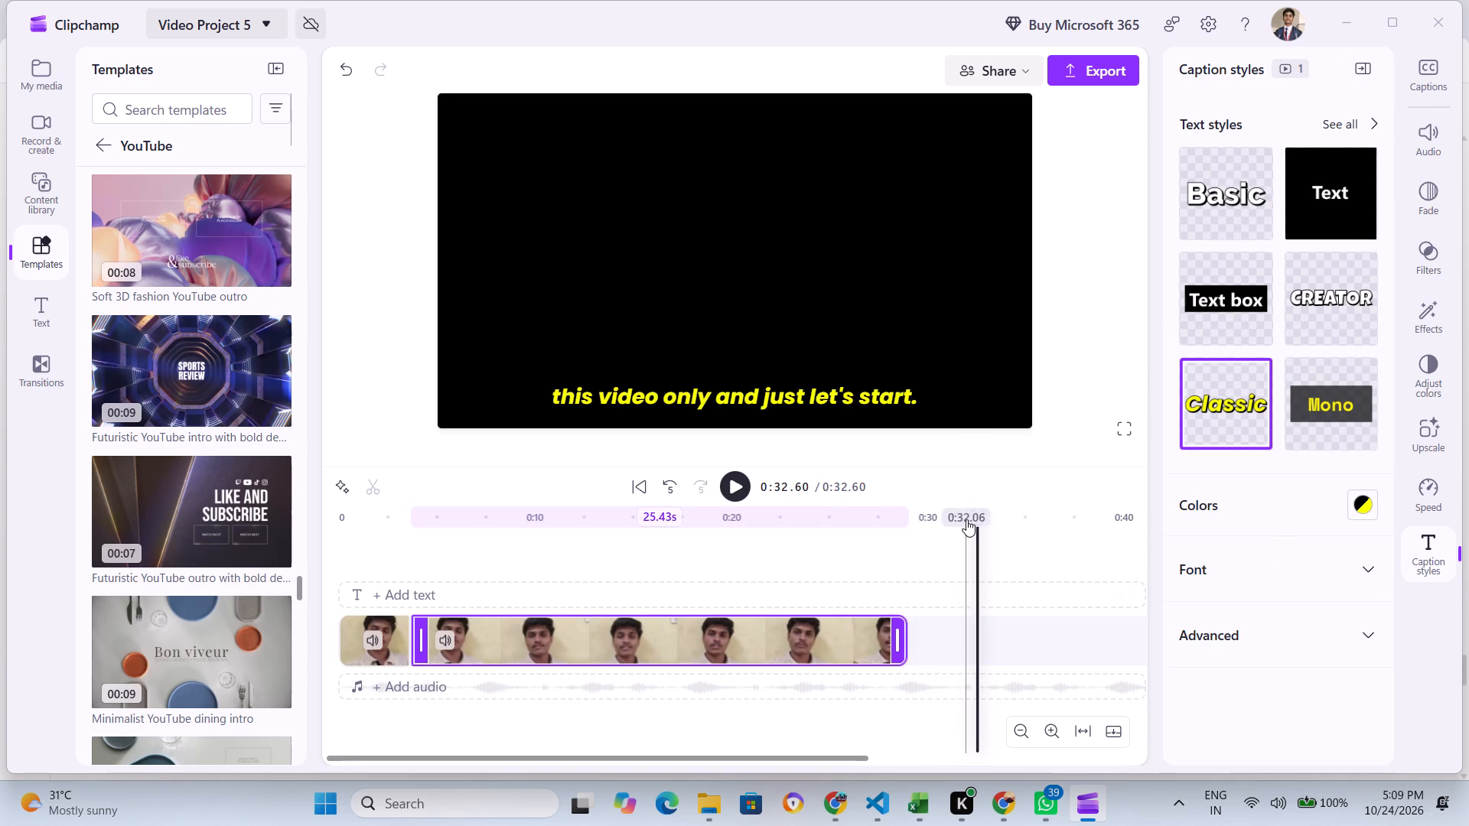
drag(973, 509, 809, 525)
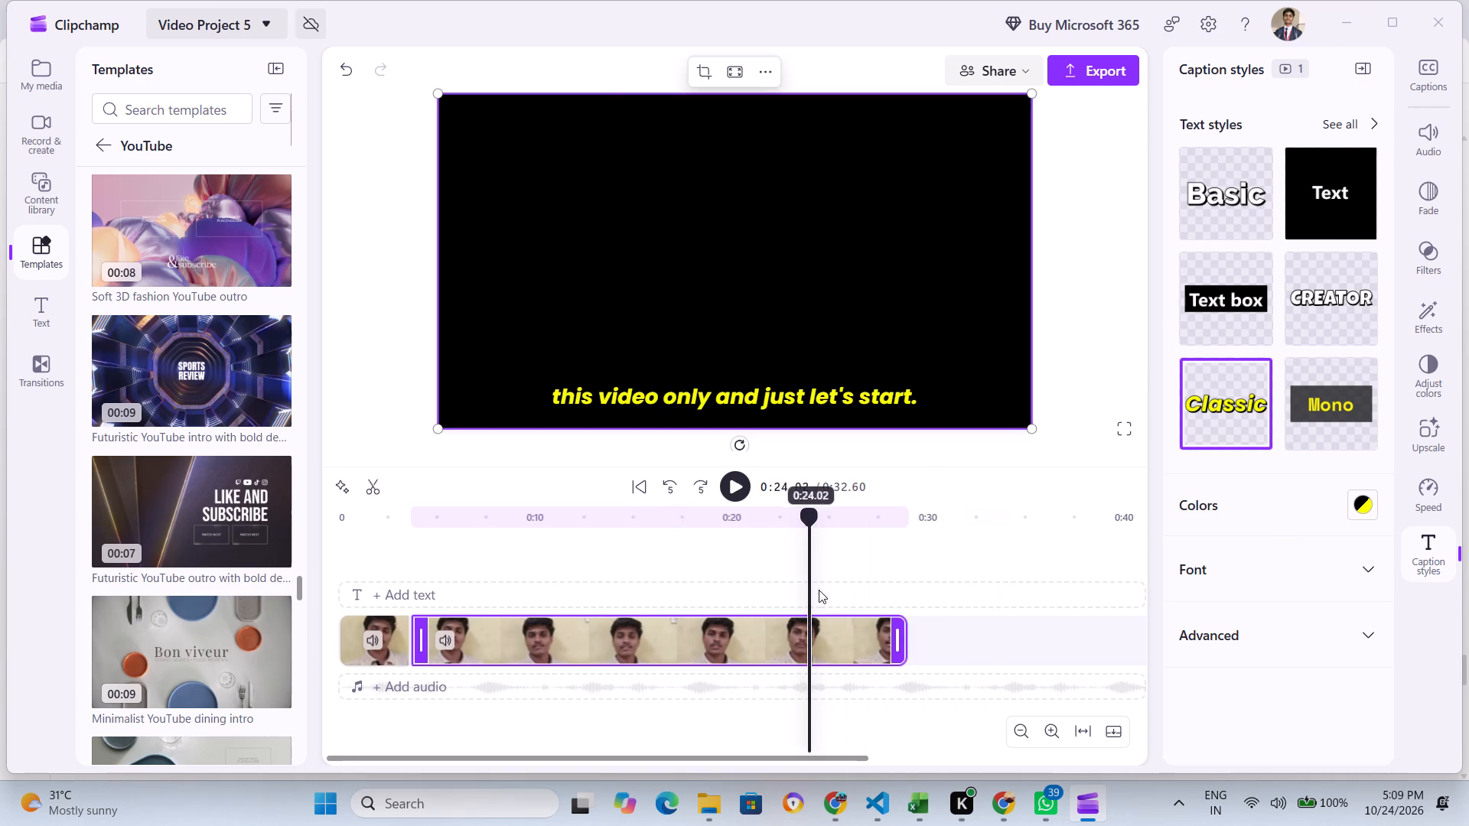
Hide the empty text track above the video clips in the timeline.
click(906, 603)
click(1005, 597)
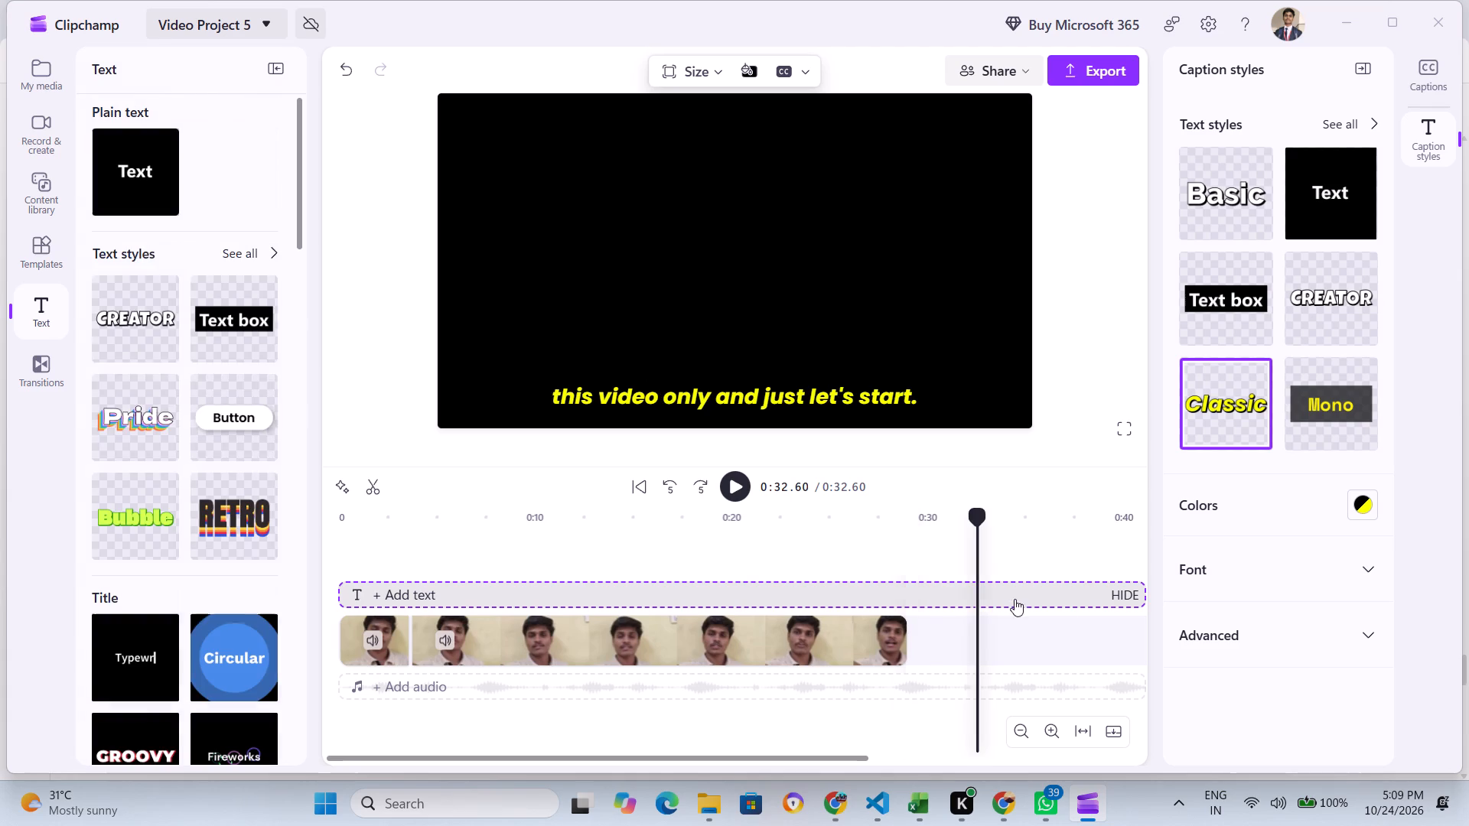
drag(1137, 592, 1093, 590)
click(1130, 590)
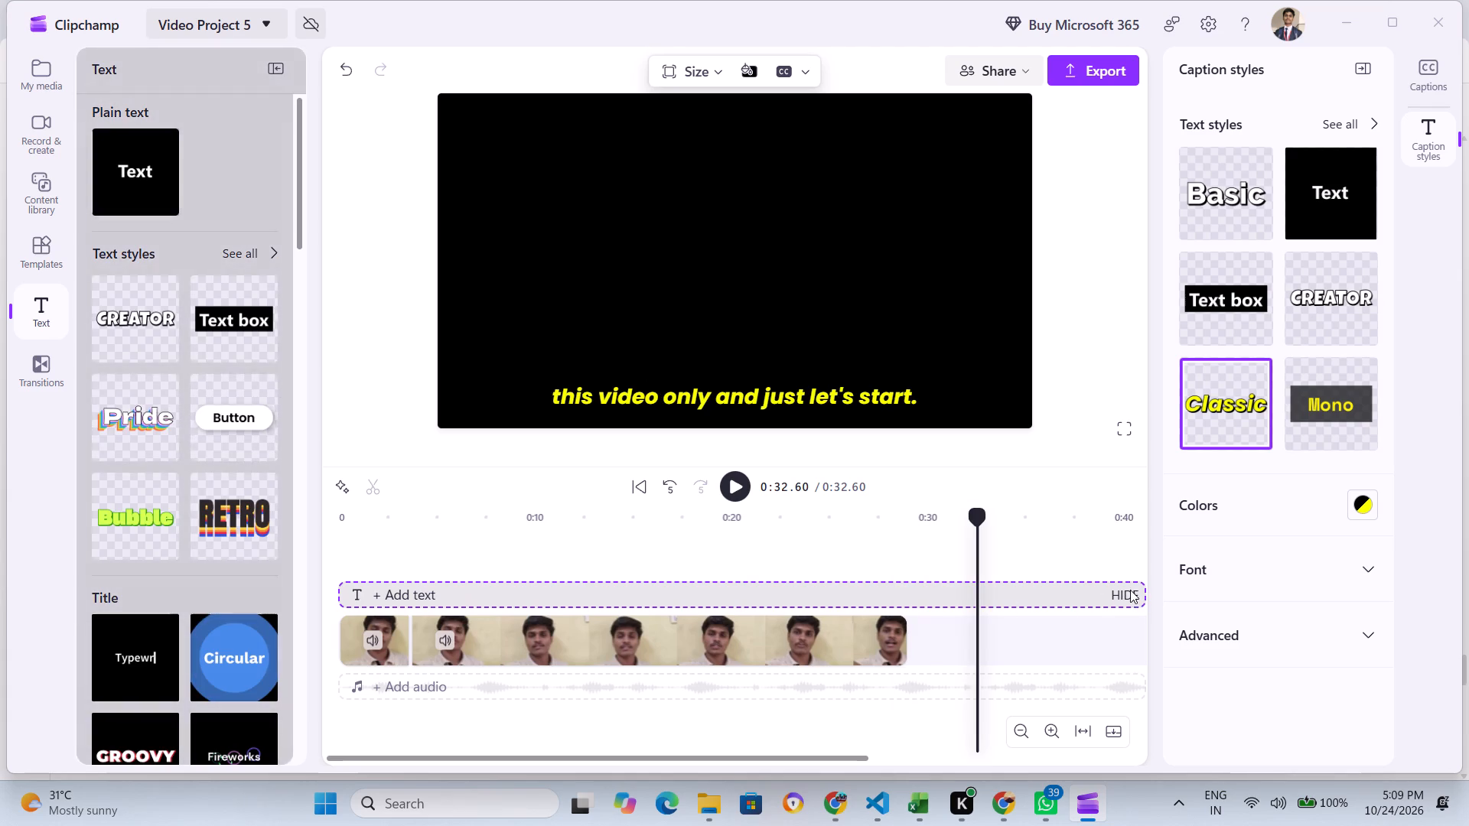
click(1062, 590)
scroll(977, 583, down, 2)
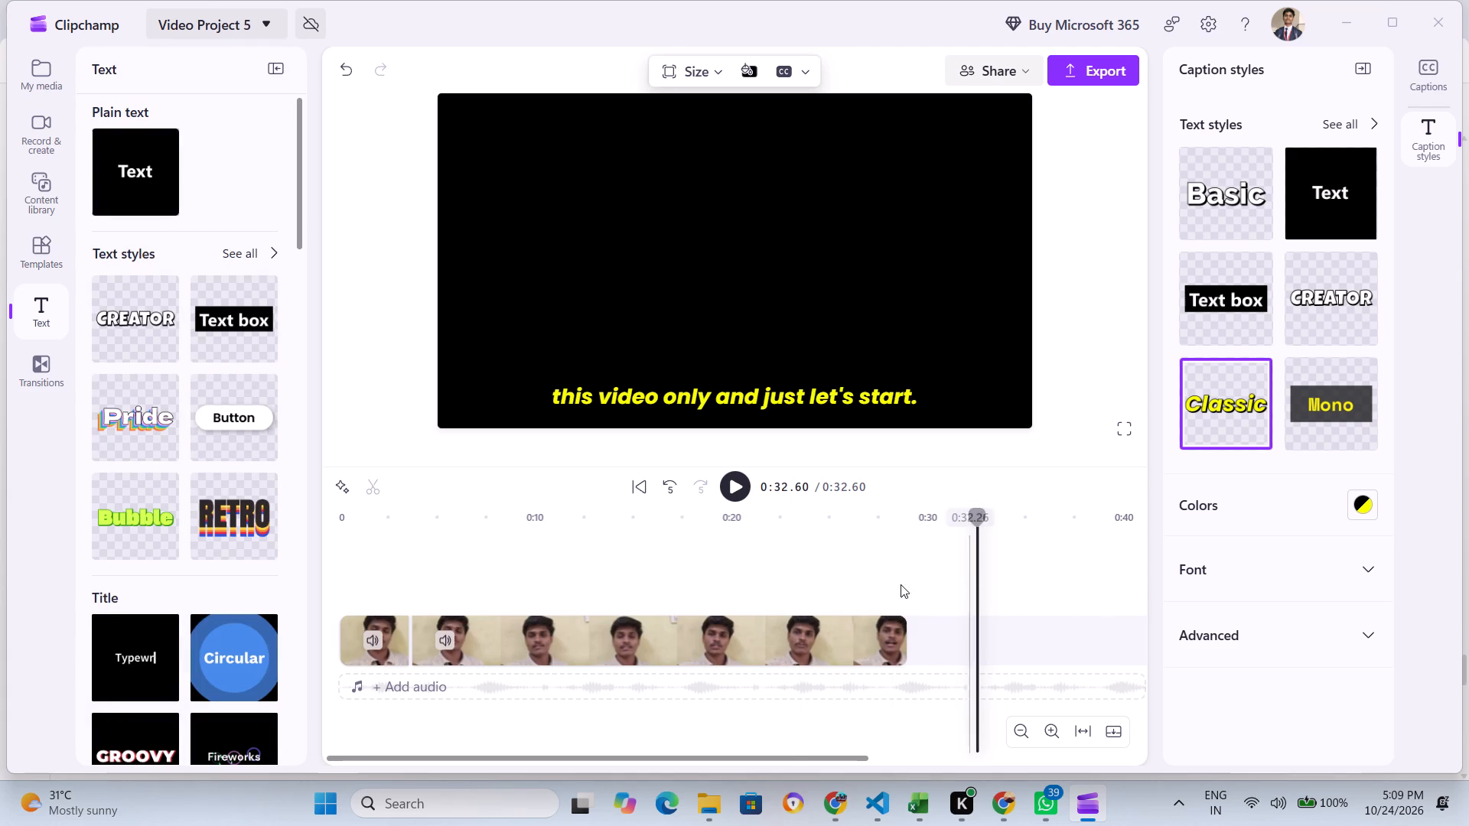
scroll(901, 584, up, 1)
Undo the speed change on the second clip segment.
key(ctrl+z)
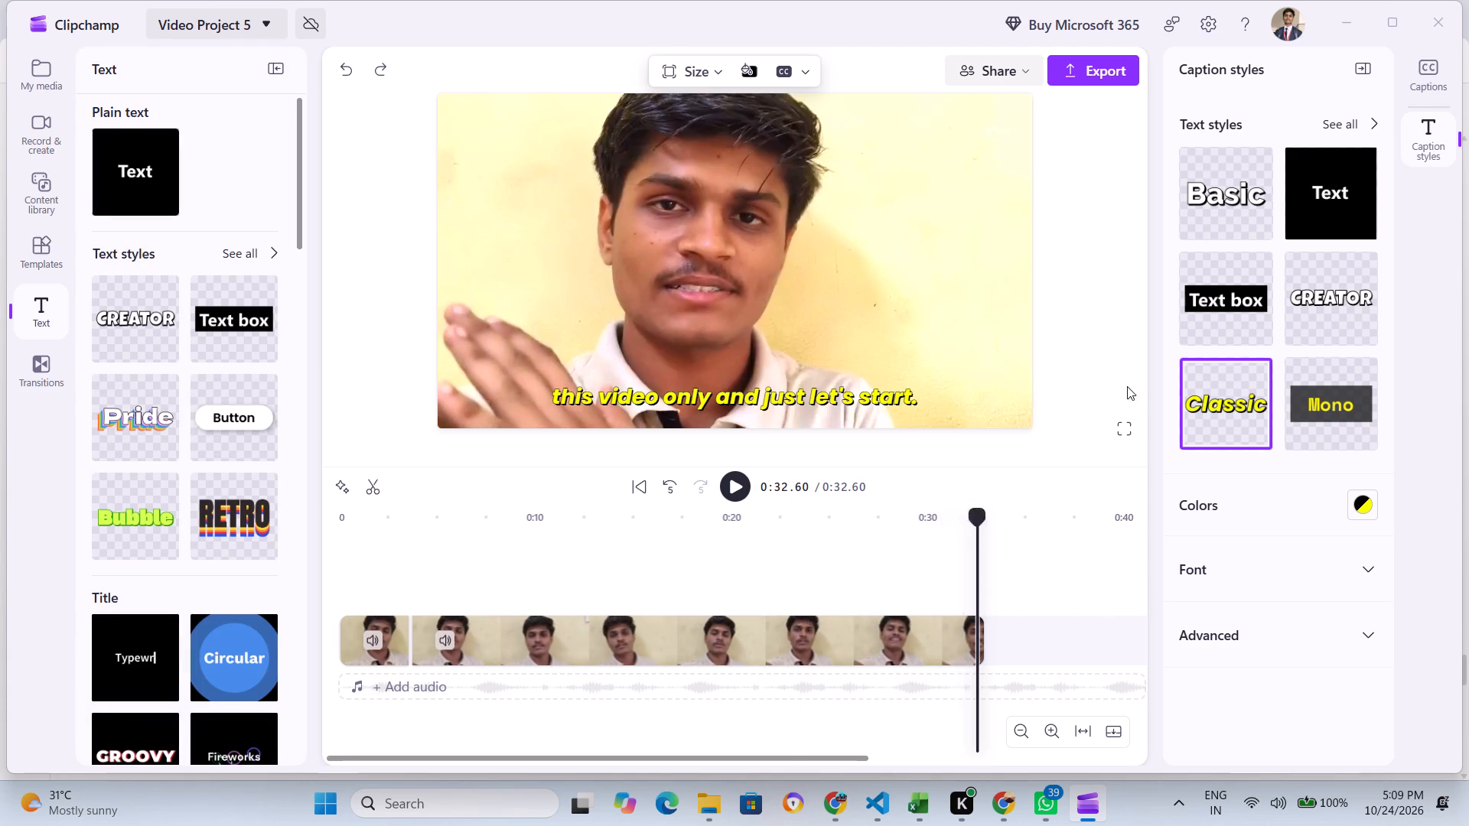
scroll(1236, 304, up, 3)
Turn off the autocaptions for the video.
click(1353, 71)
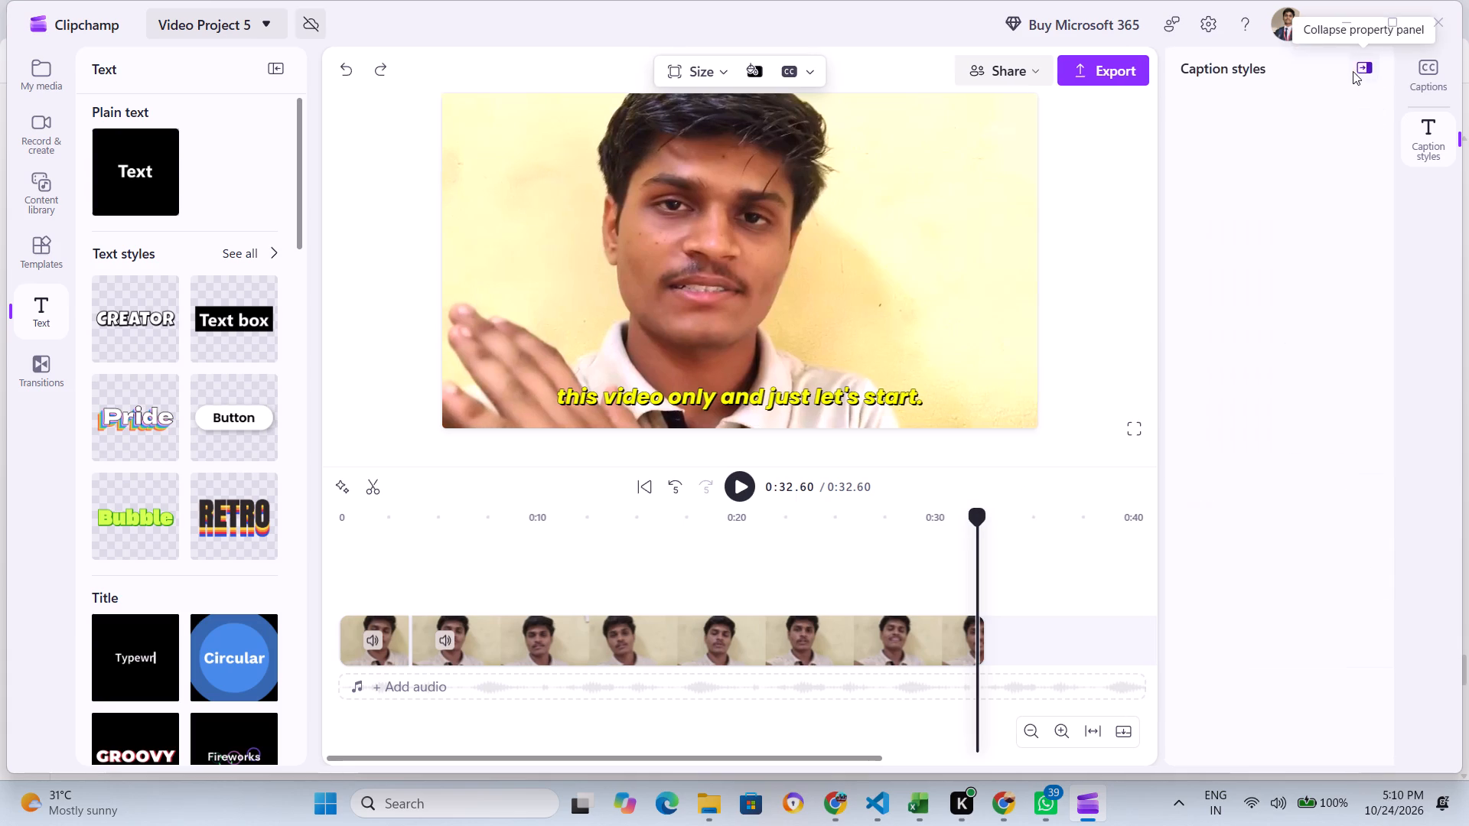
click(1434, 169)
click(1425, 128)
click(1422, 69)
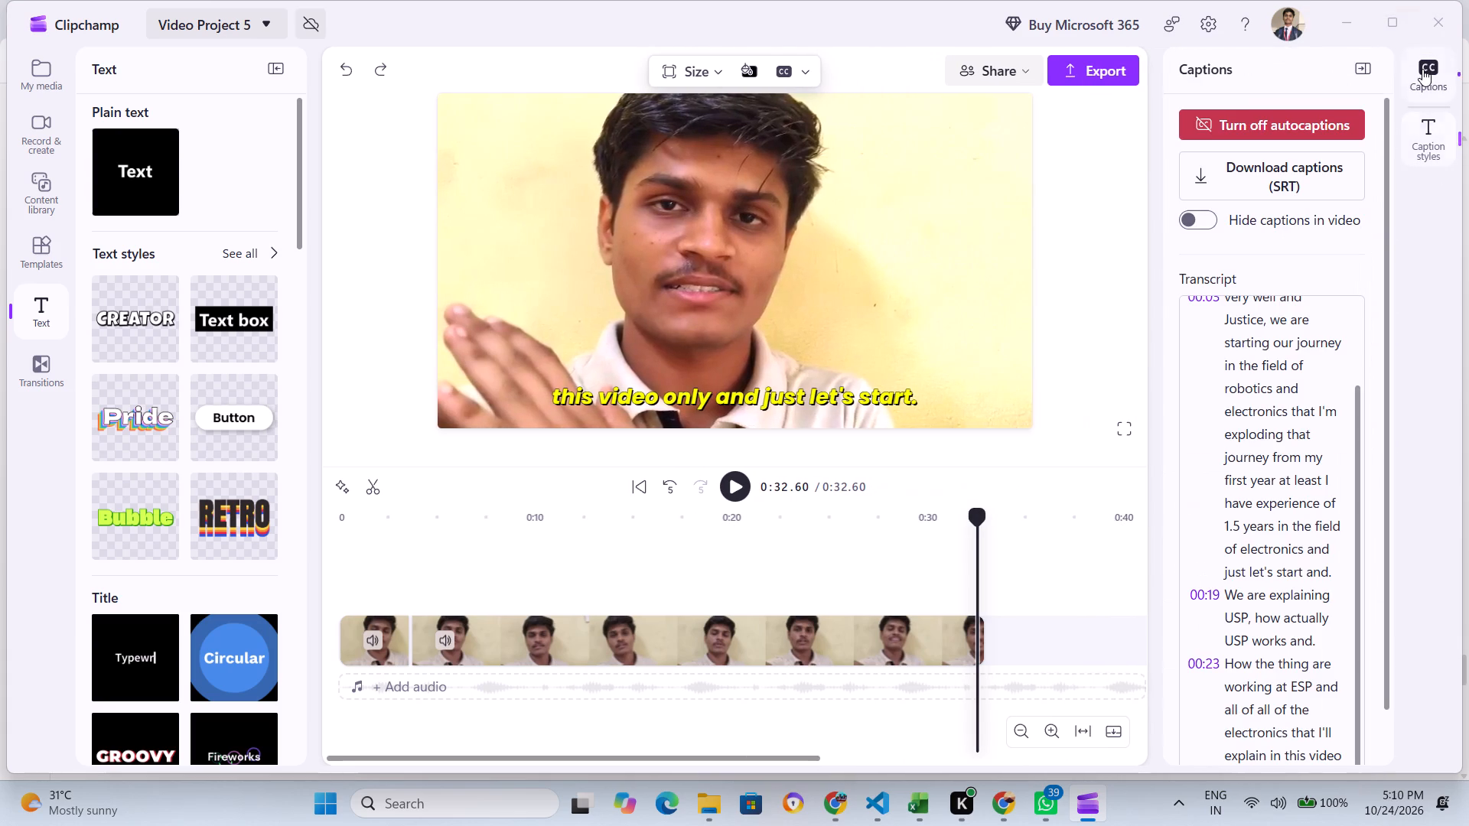
click(1207, 120)
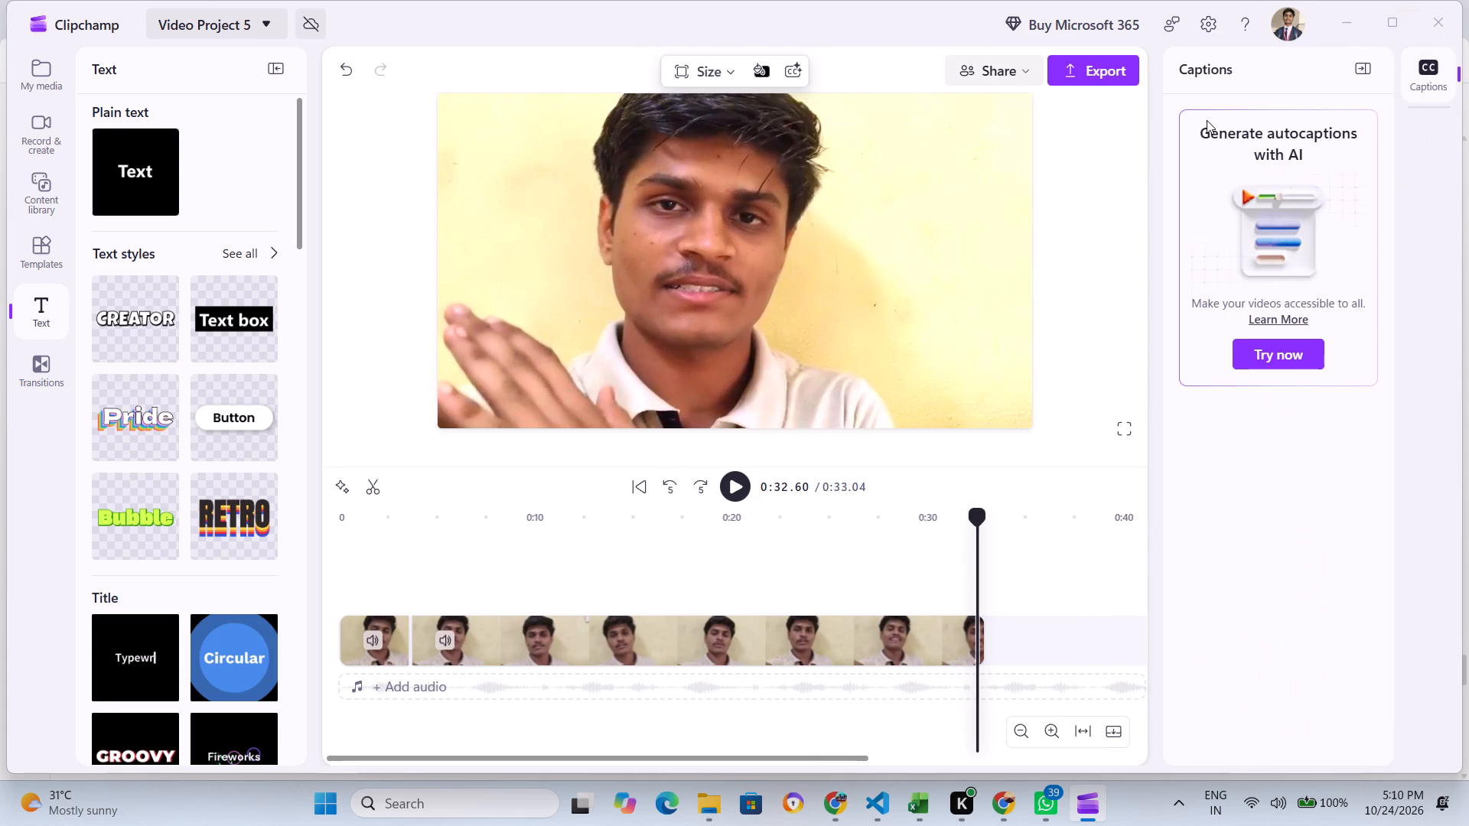
Set the speed of the longer clip segment after the split to 1.5x.
drag(980, 515, 816, 517)
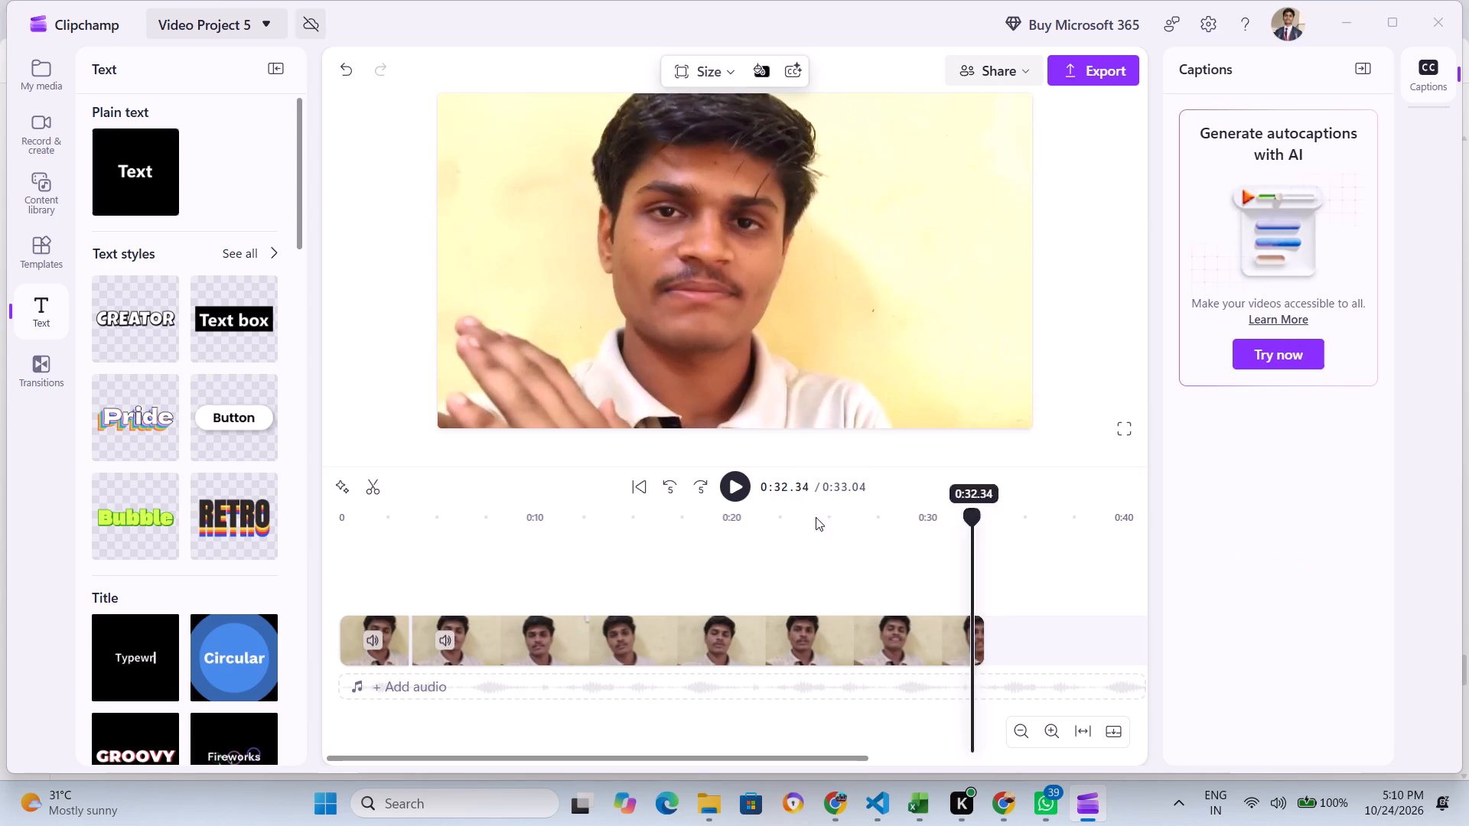
drag(816, 517, 601, 534)
click(635, 648)
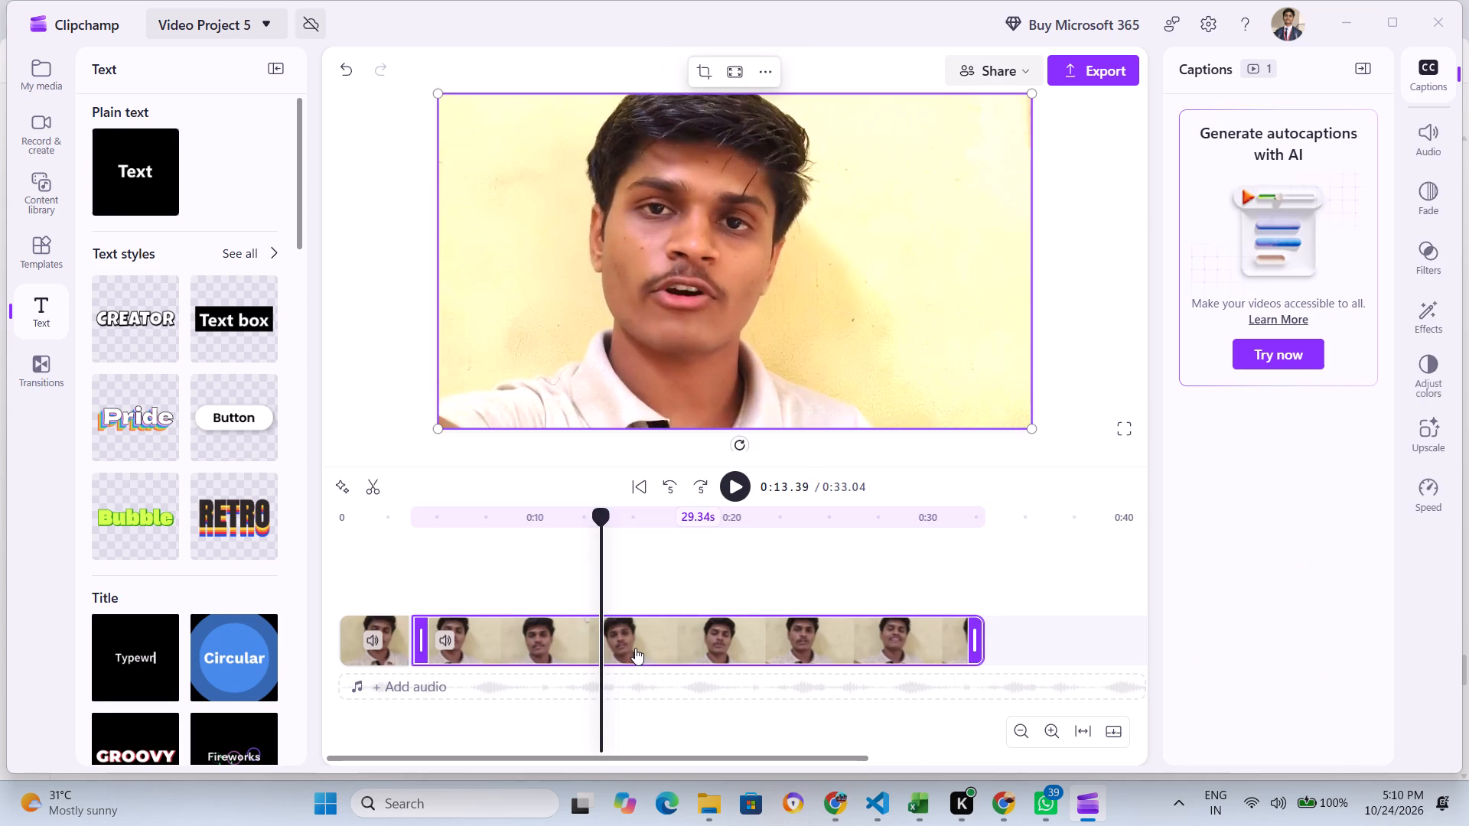
click(1415, 483)
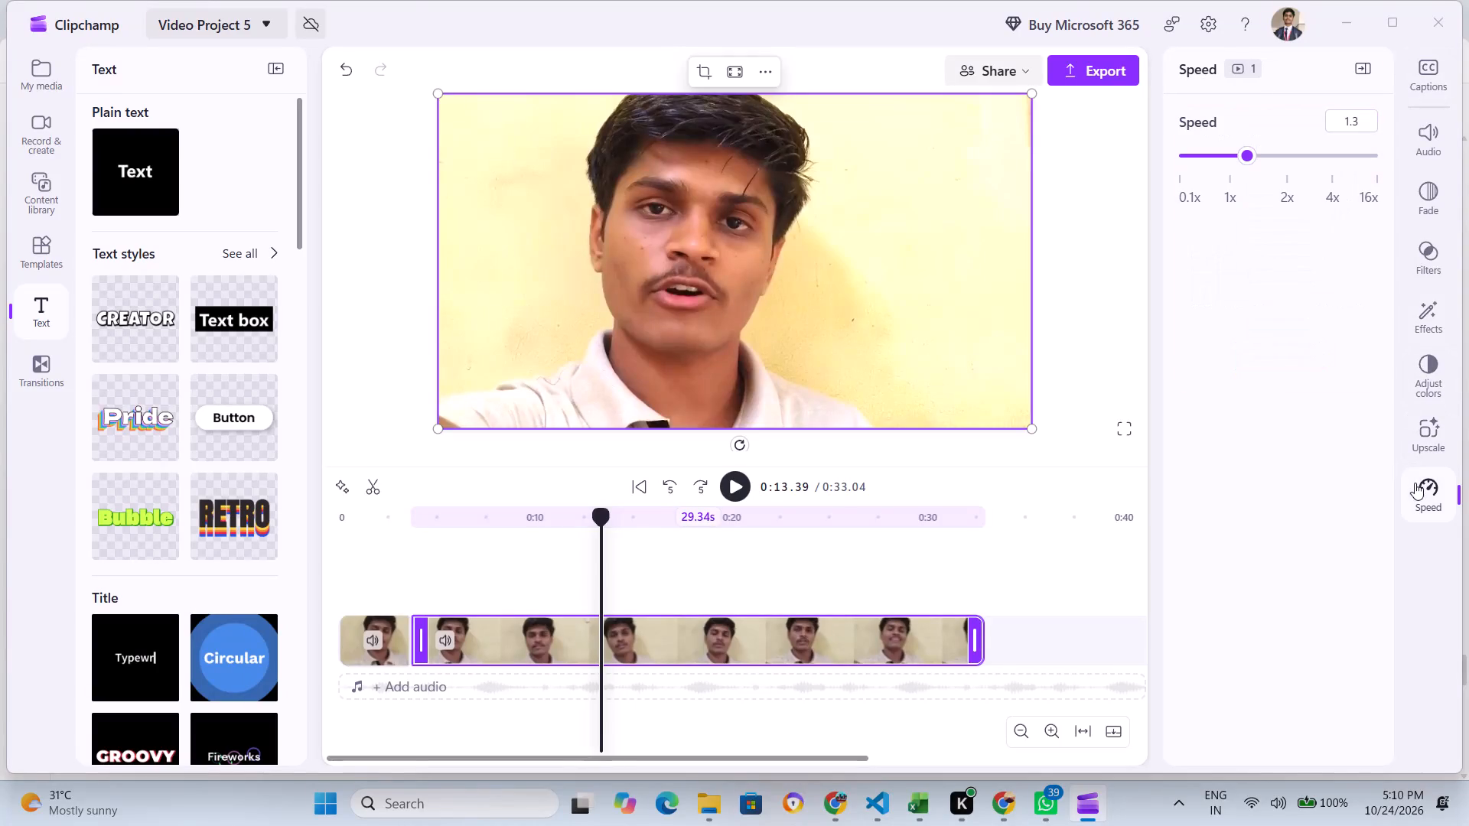
click(1347, 128)
click(1360, 118)
key(BackSpace)
key(5)
key(Return)
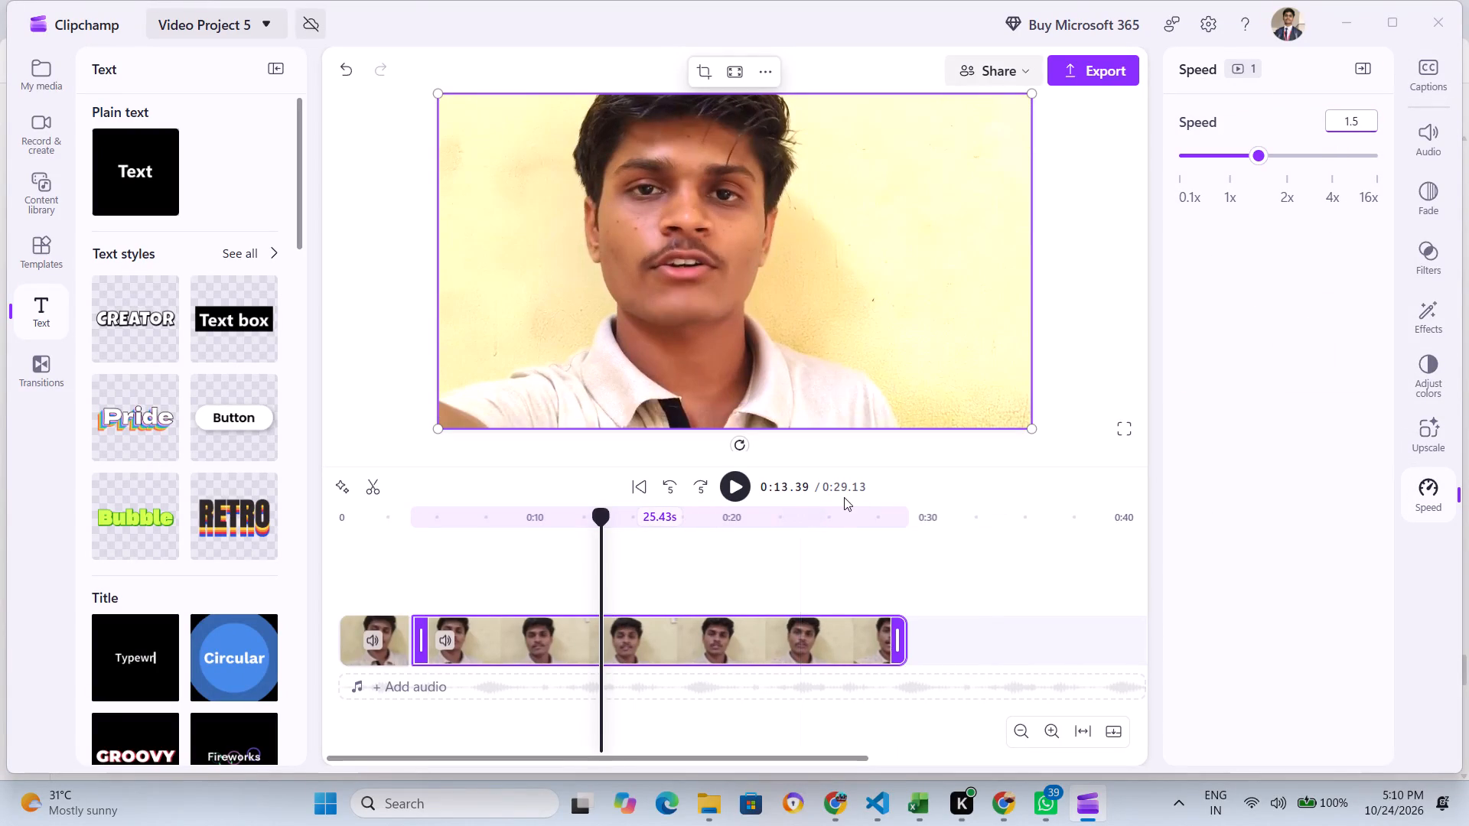
Play back the sped-up segment from about 0:13, and return the playhead to about 0:01.
click(735, 498)
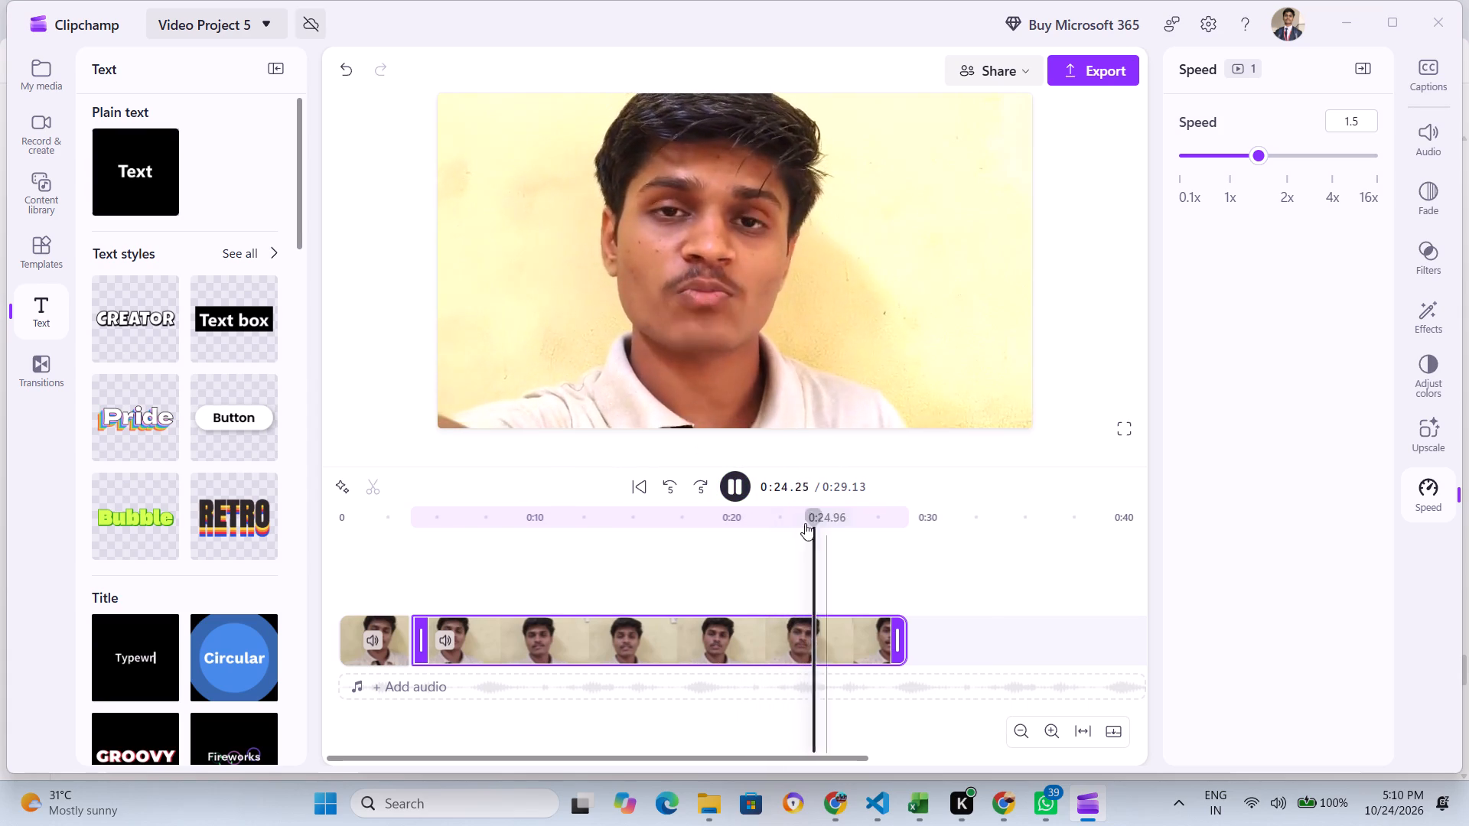
click(729, 489)
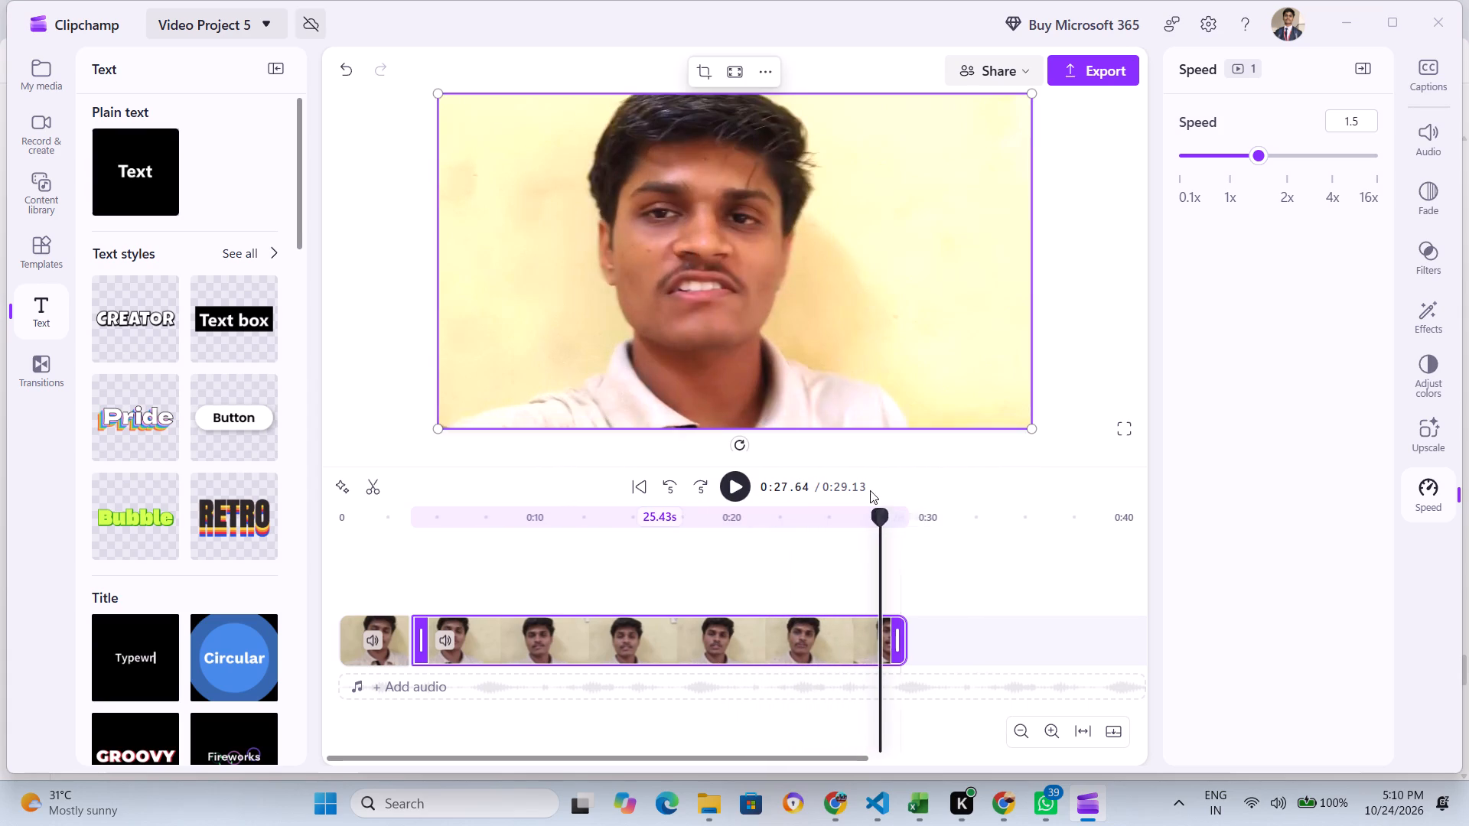
drag(872, 506, 357, 519)
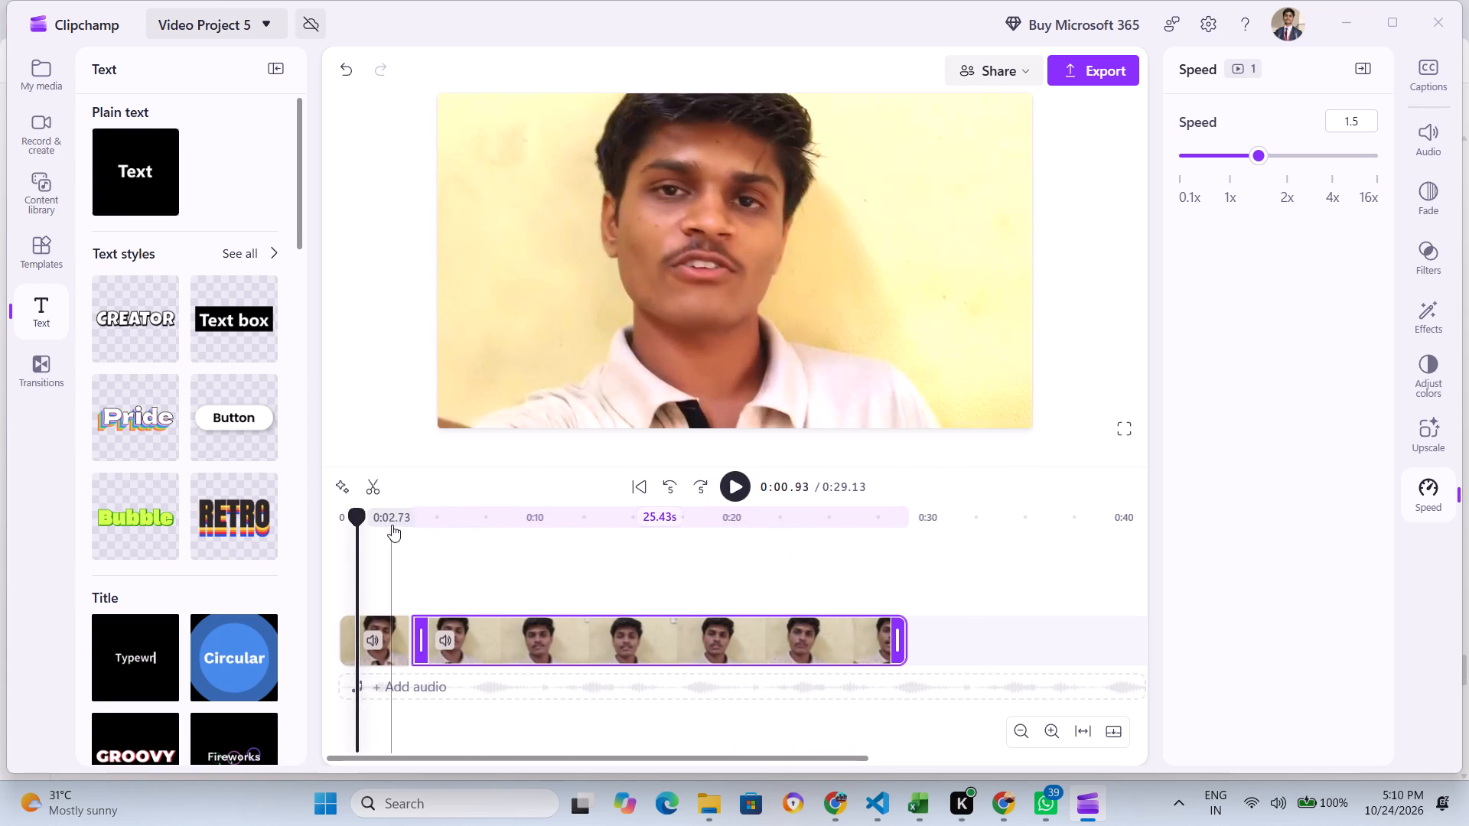
Play back the edited video from its beginning to review the 1.5x segment.
click(356, 506)
click(356, 506)
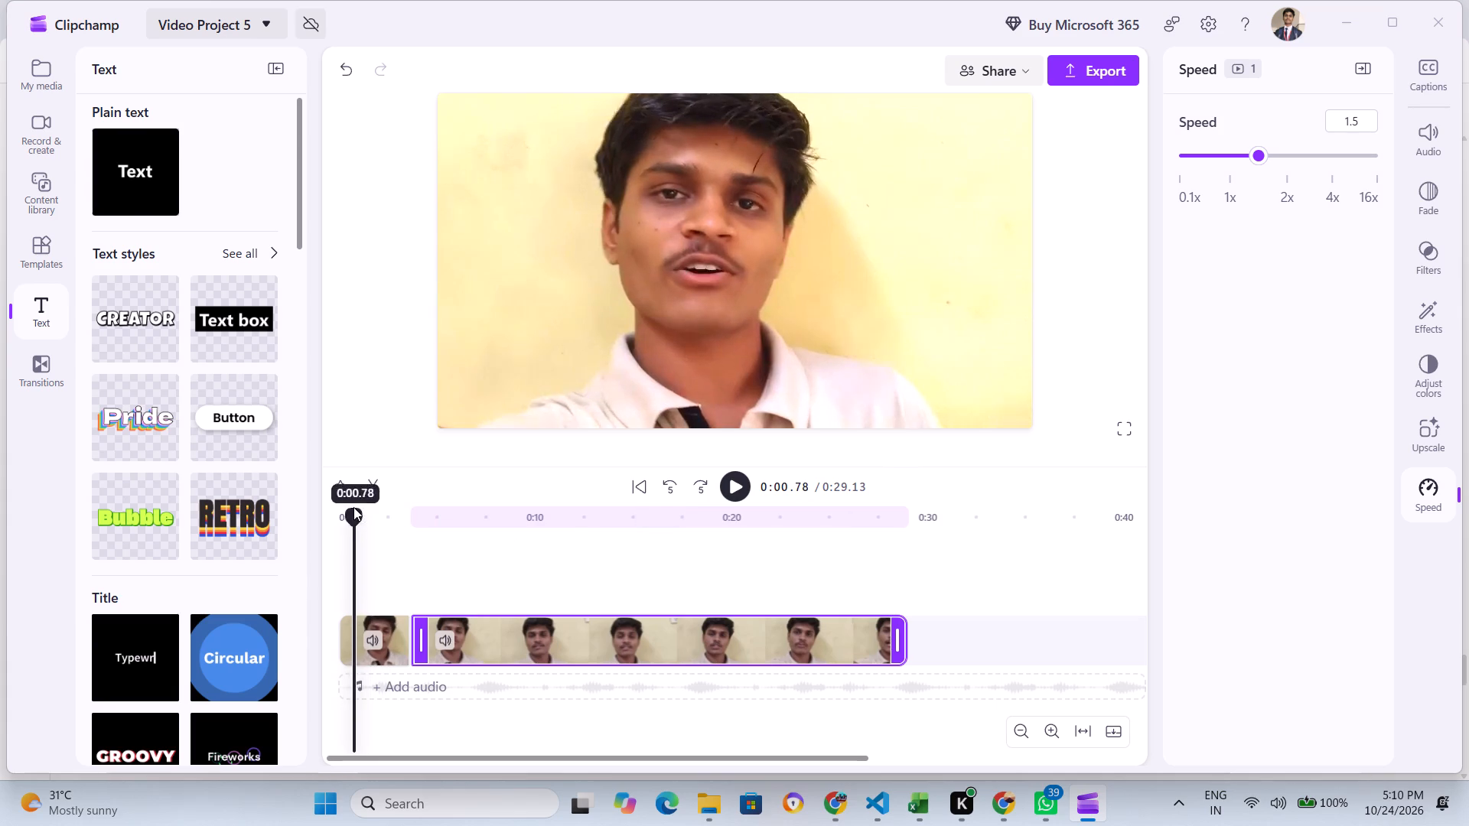
drag(350, 509, 344, 512)
click(734, 490)
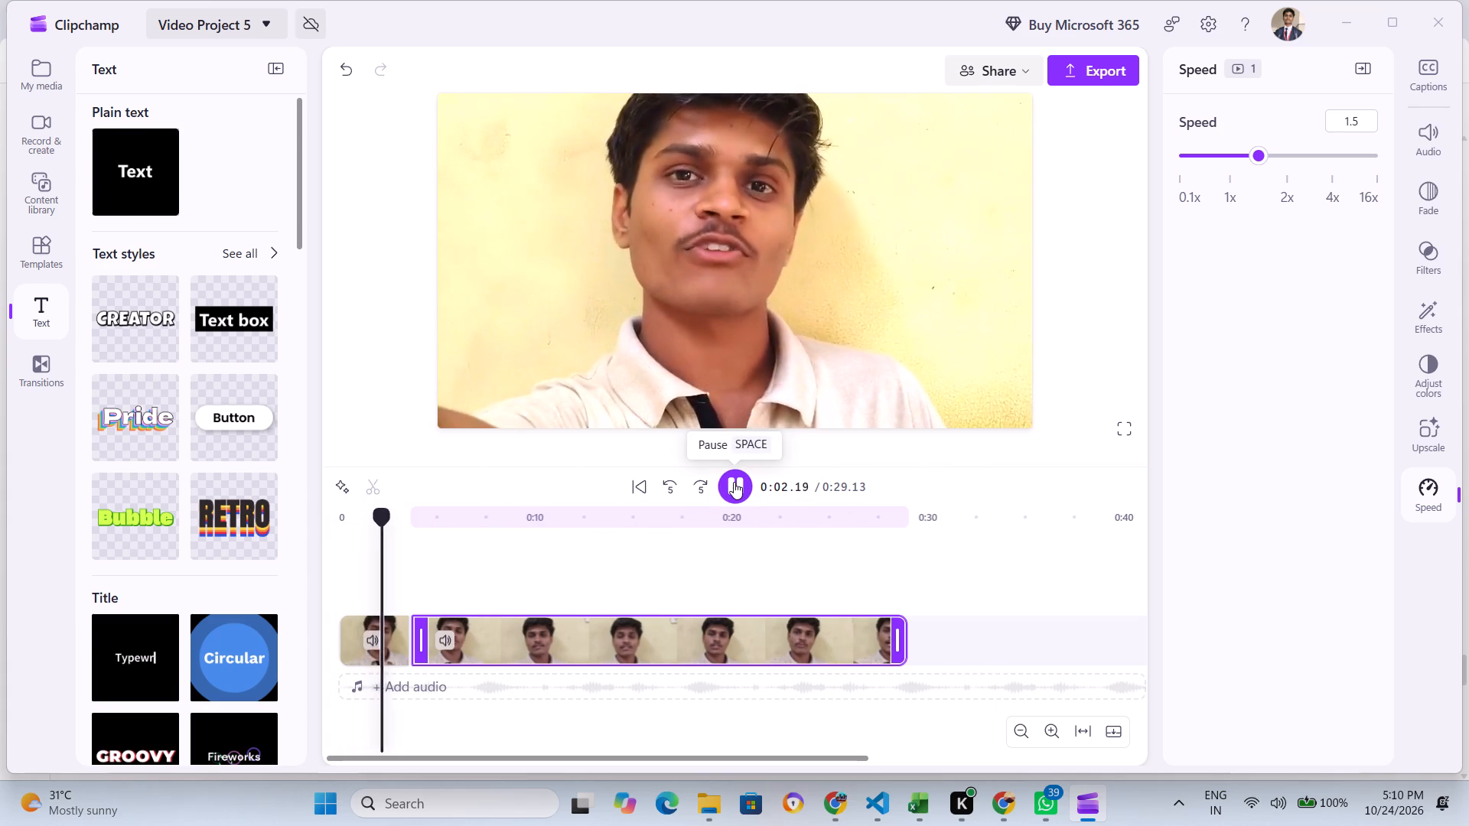
click(734, 482)
click(734, 482)
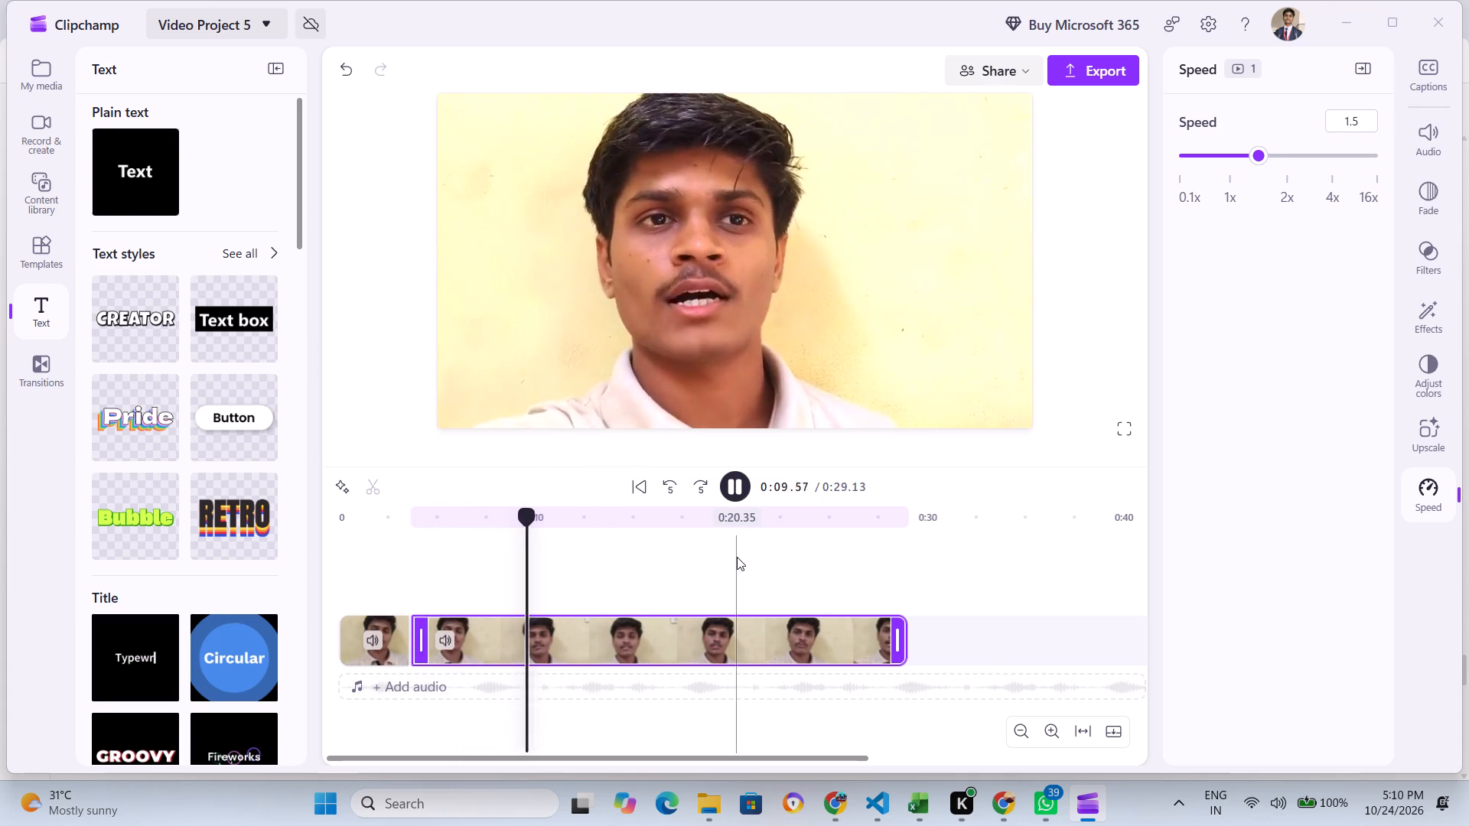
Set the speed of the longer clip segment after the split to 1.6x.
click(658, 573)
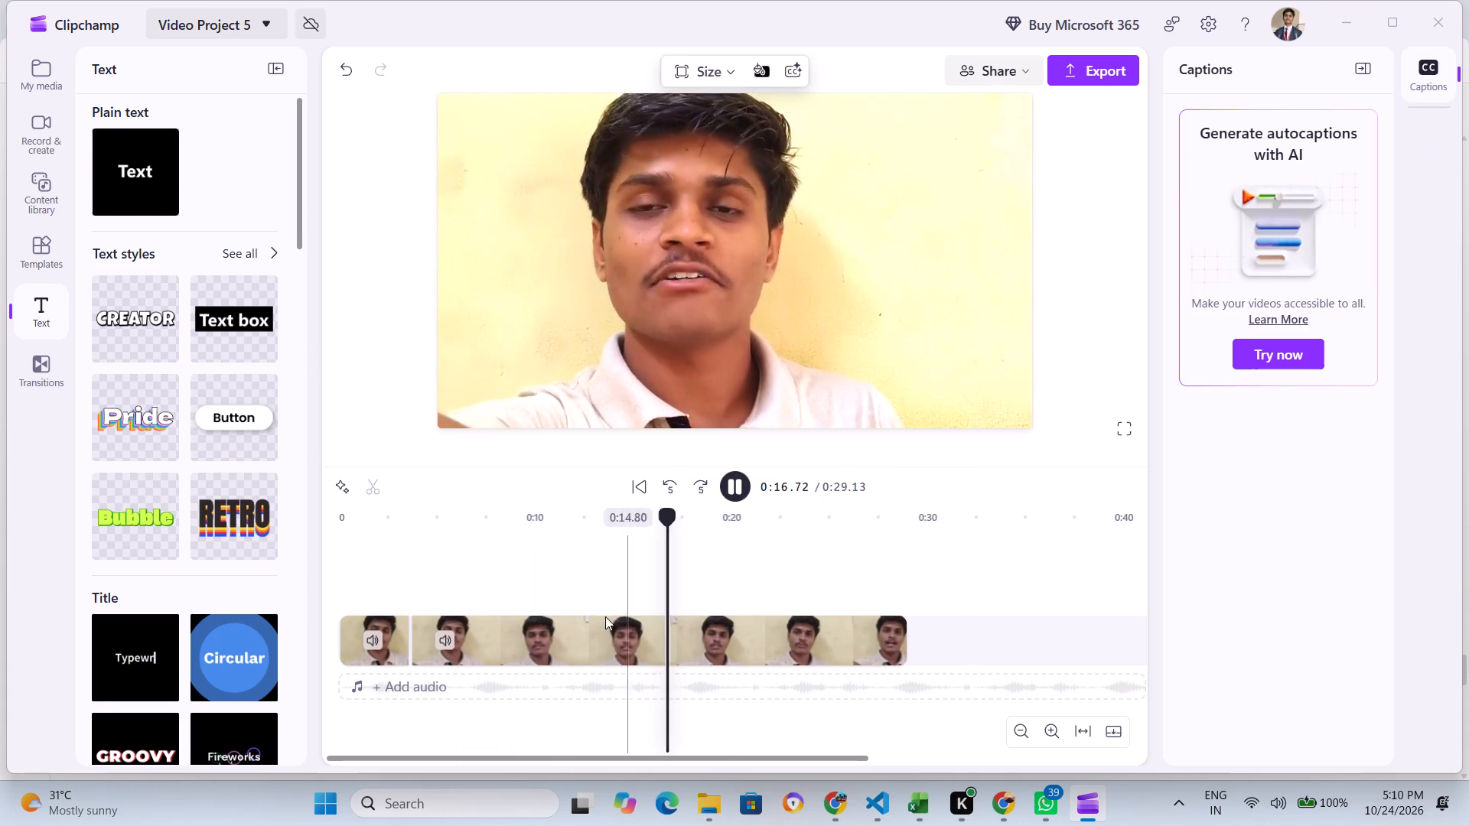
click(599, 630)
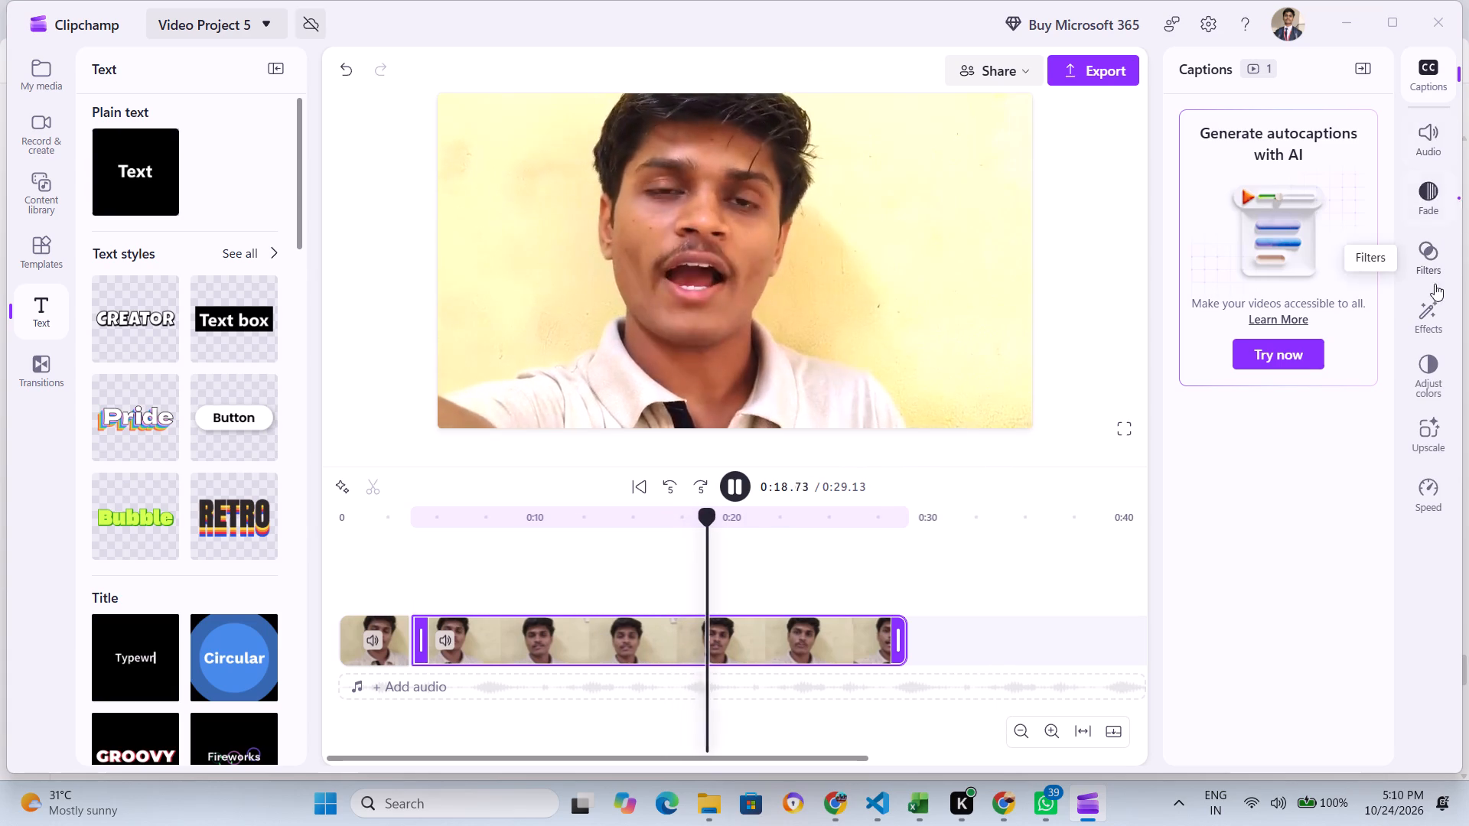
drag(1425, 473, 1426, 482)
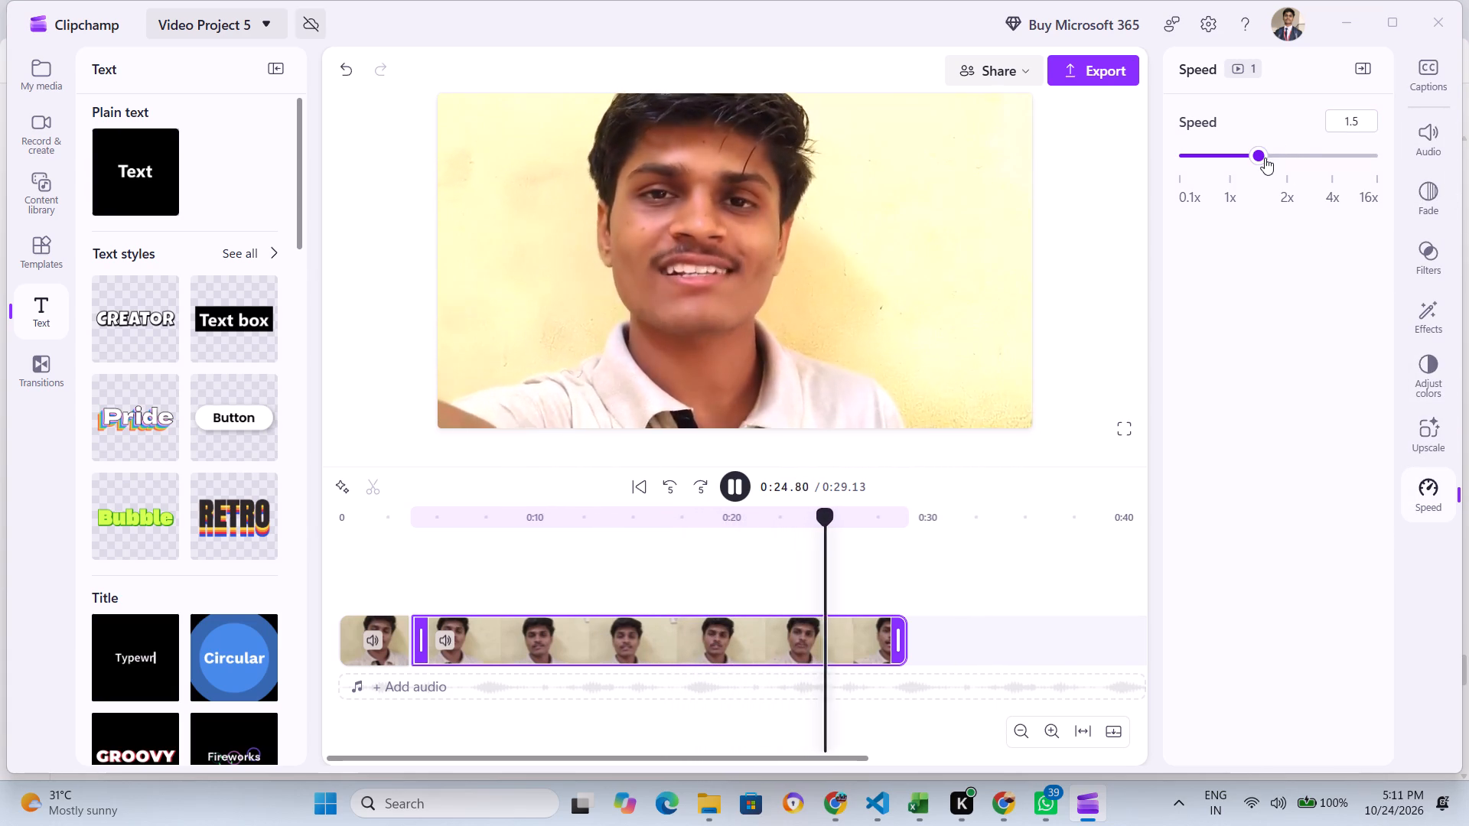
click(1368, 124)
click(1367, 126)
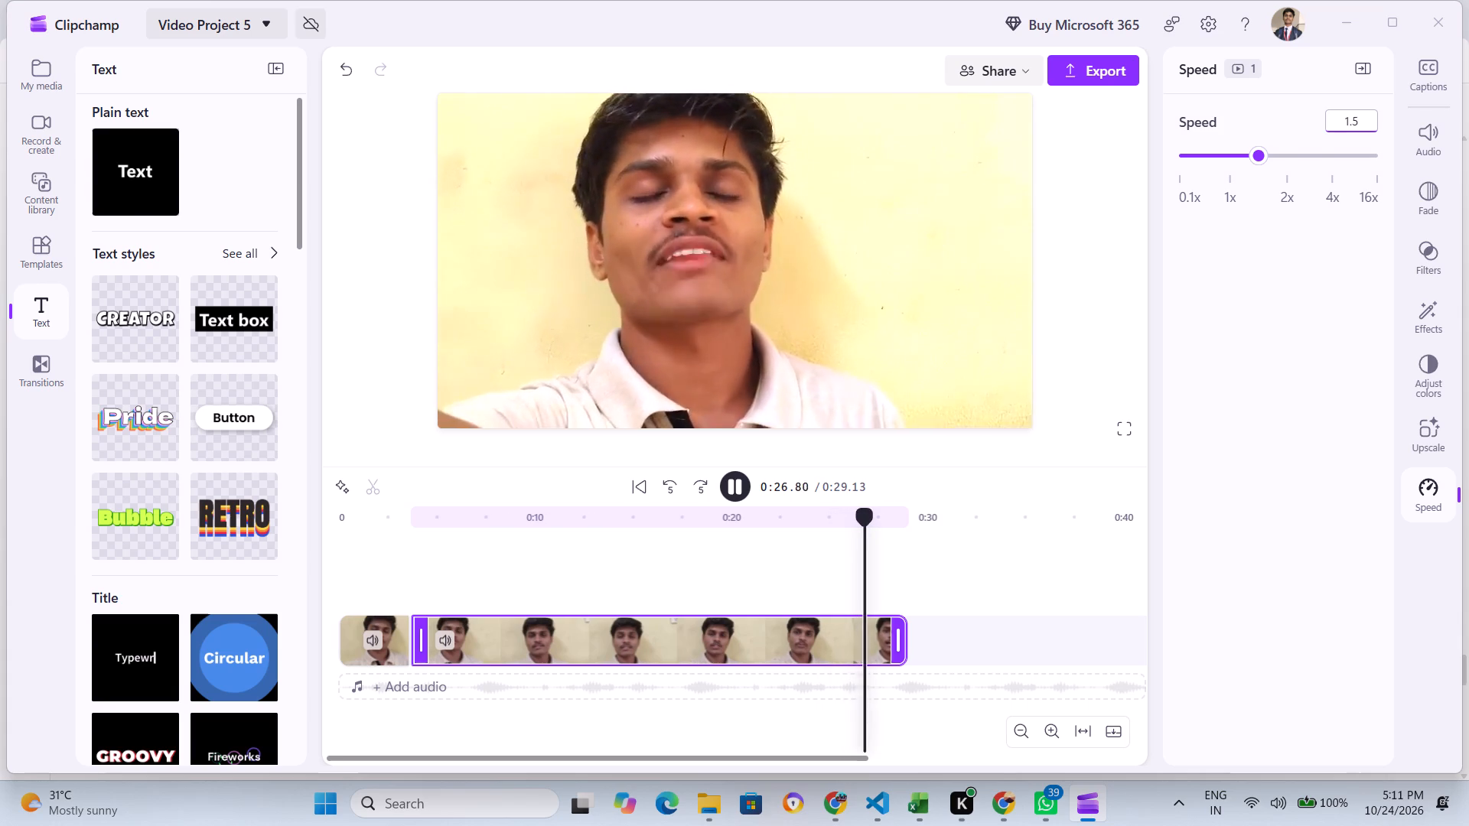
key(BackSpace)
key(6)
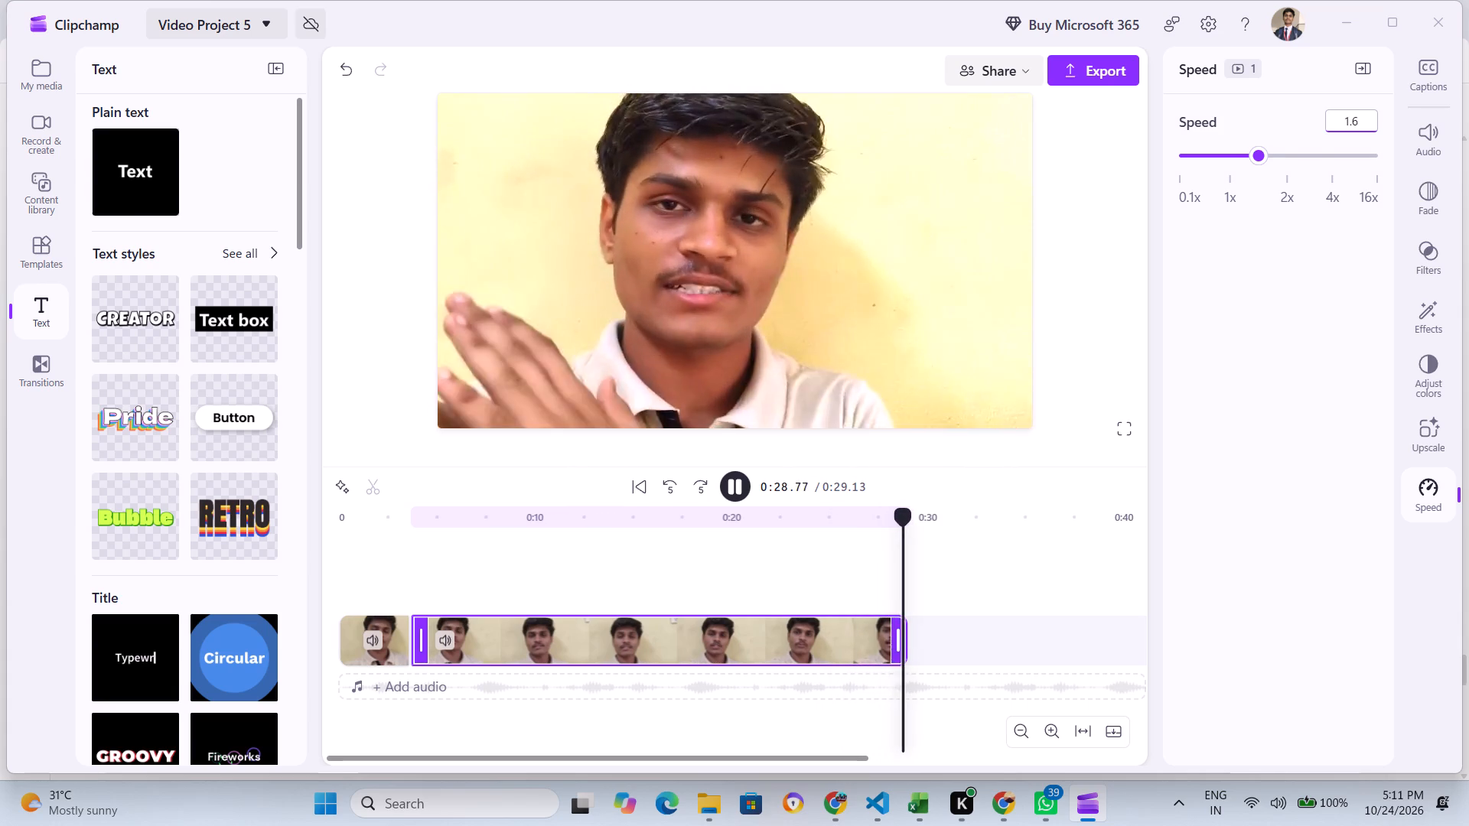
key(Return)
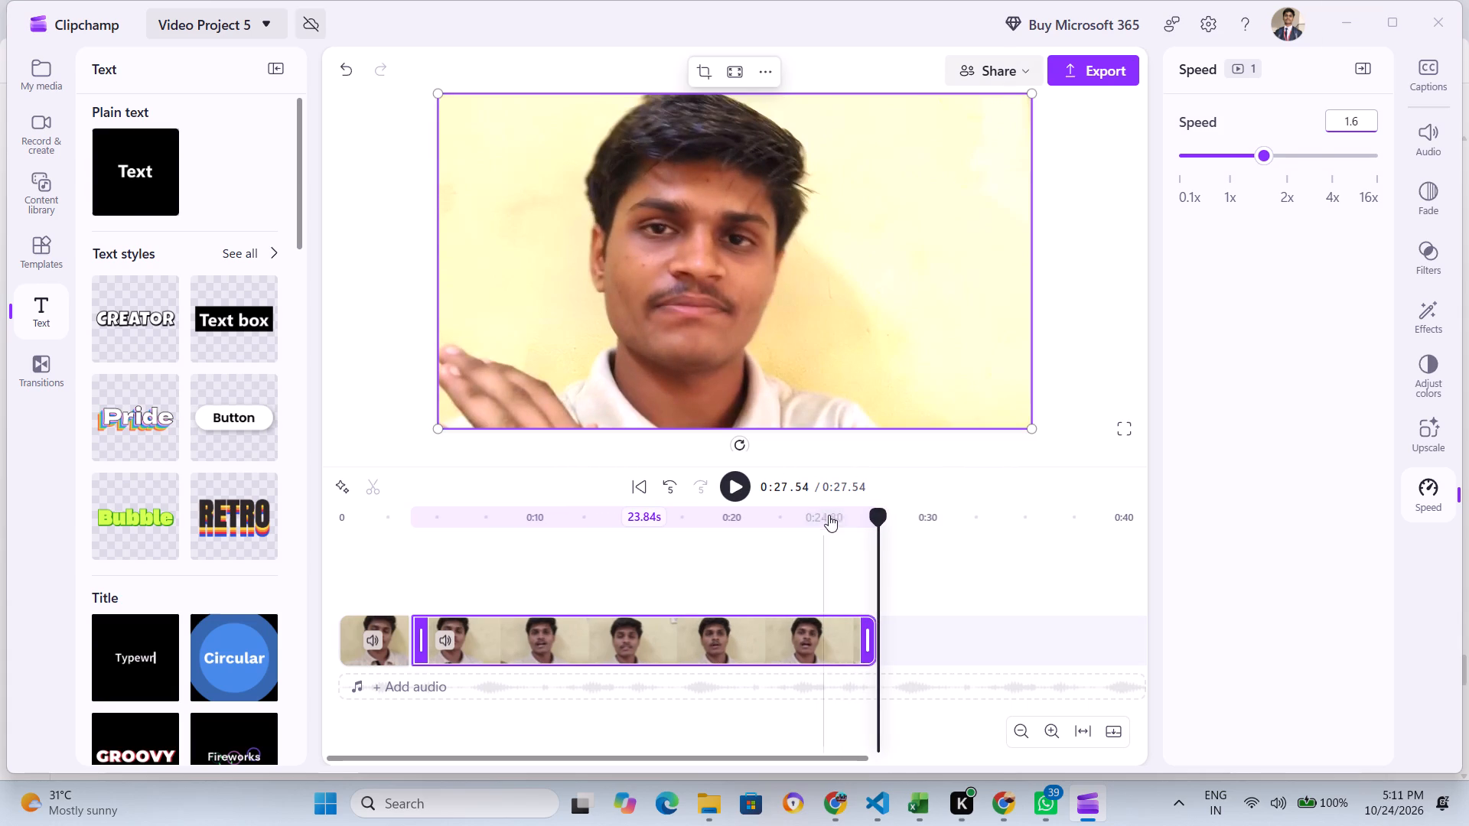
Play back the video from the start to check the 1.6x speed.
drag(878, 512, 132, 490)
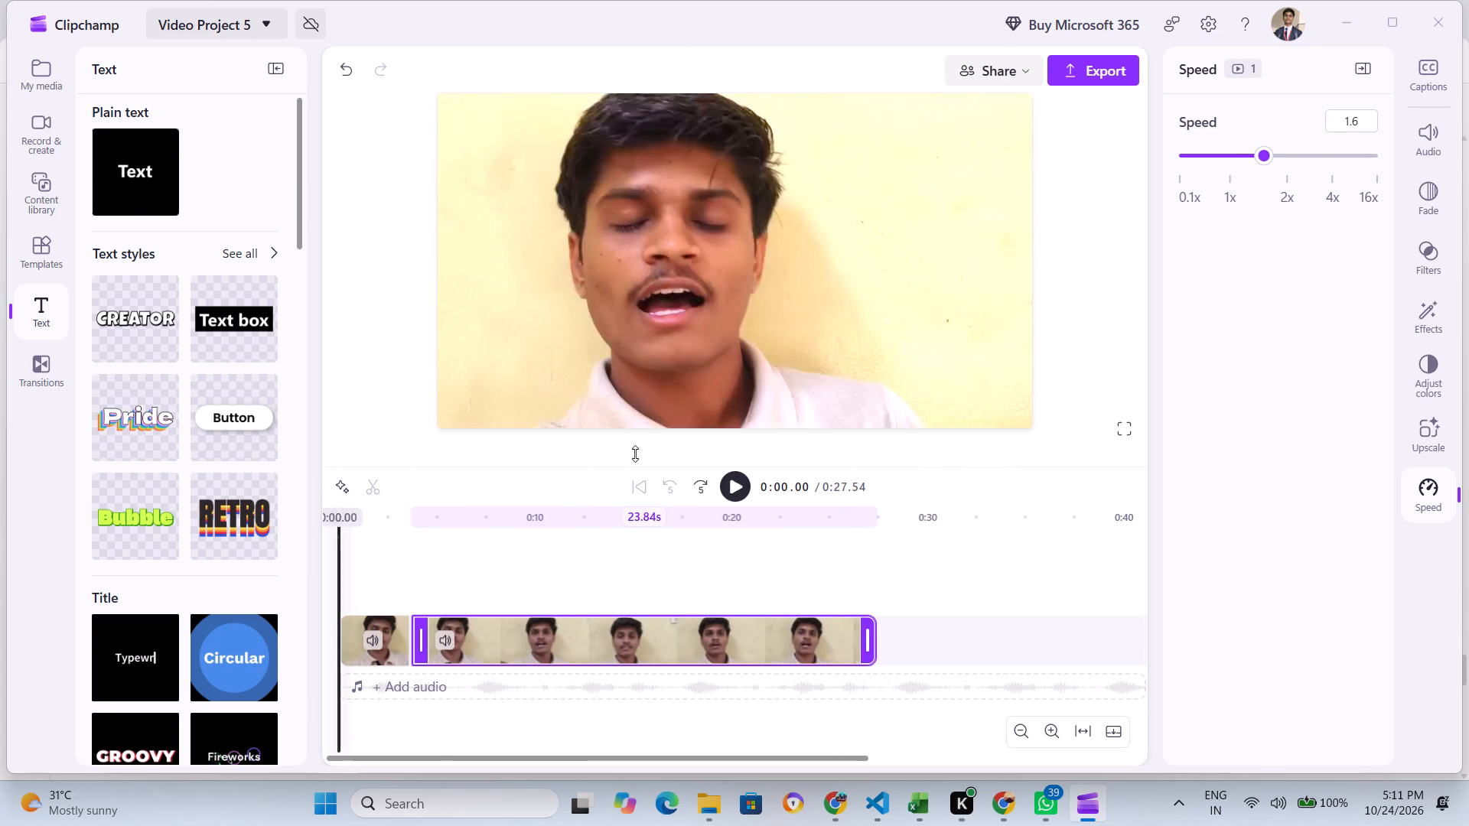
click(734, 483)
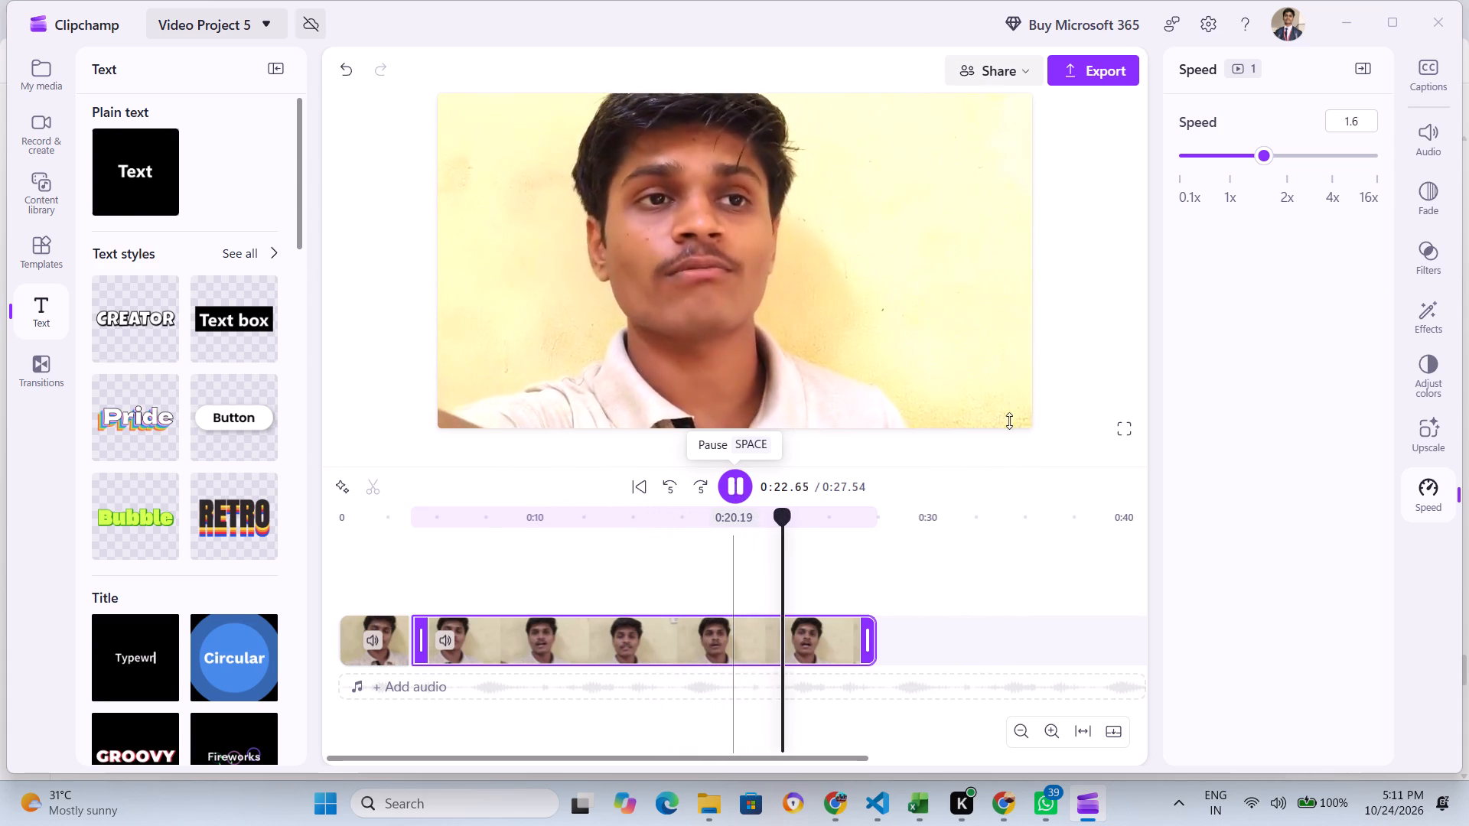
Set the speed of the longer clip segment to 1.56x and move the playhead to the video's end.
click(1366, 124)
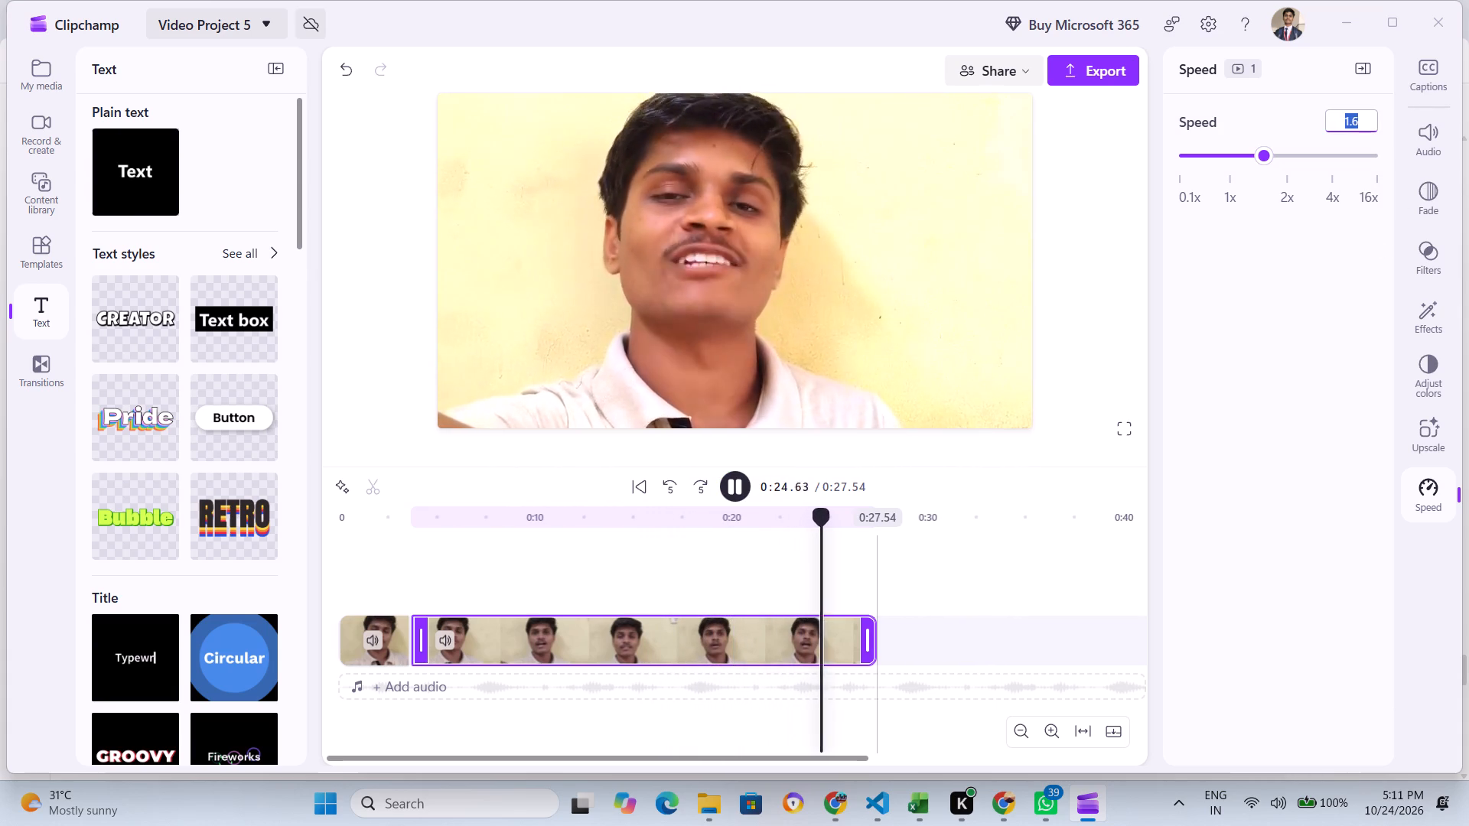
click(1366, 124)
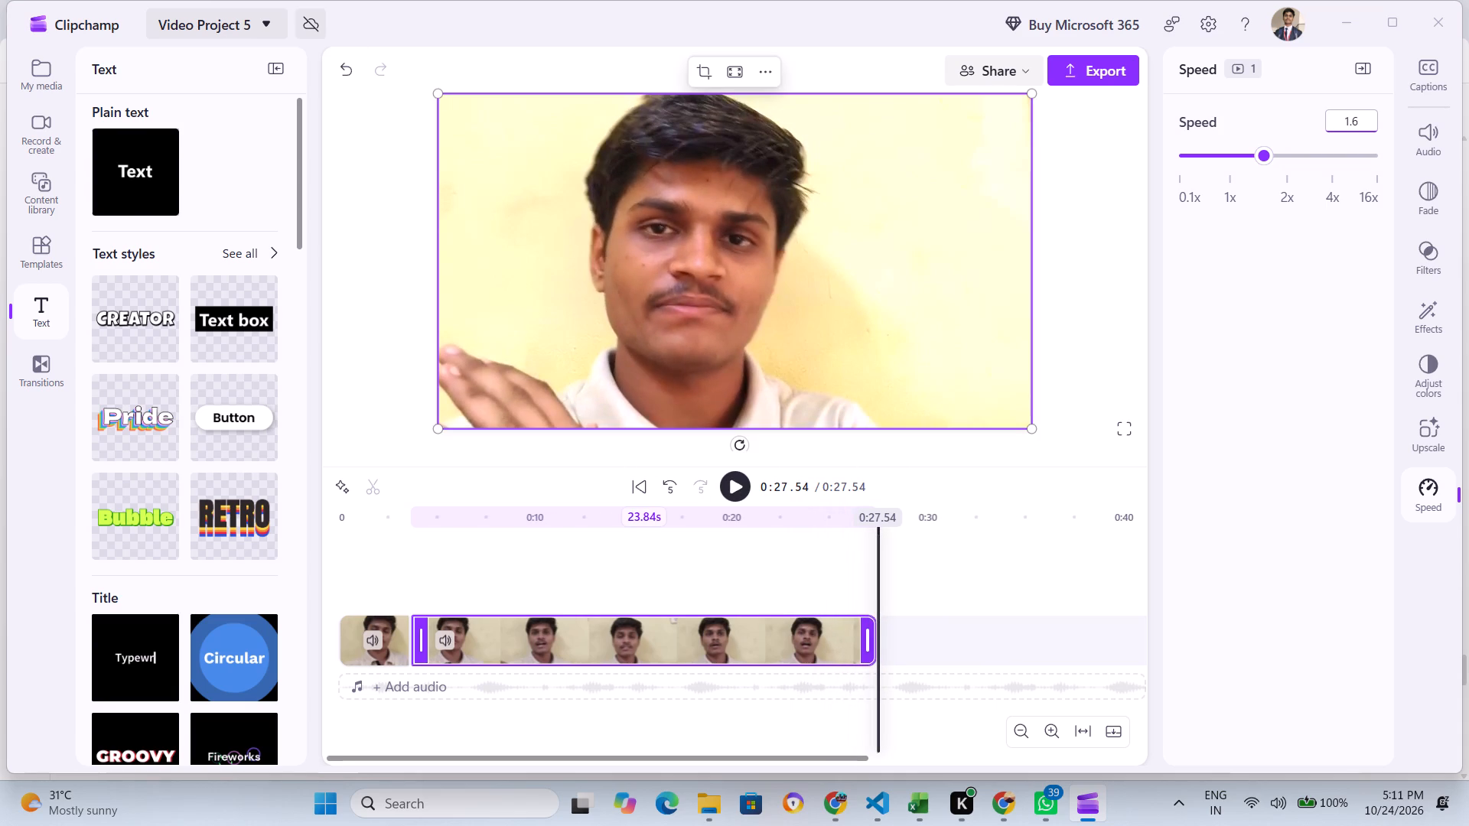
key(BackSpace)
key(7)
key(Delete)
key(BackSpace)
text(56)
text(000)
key(Return)
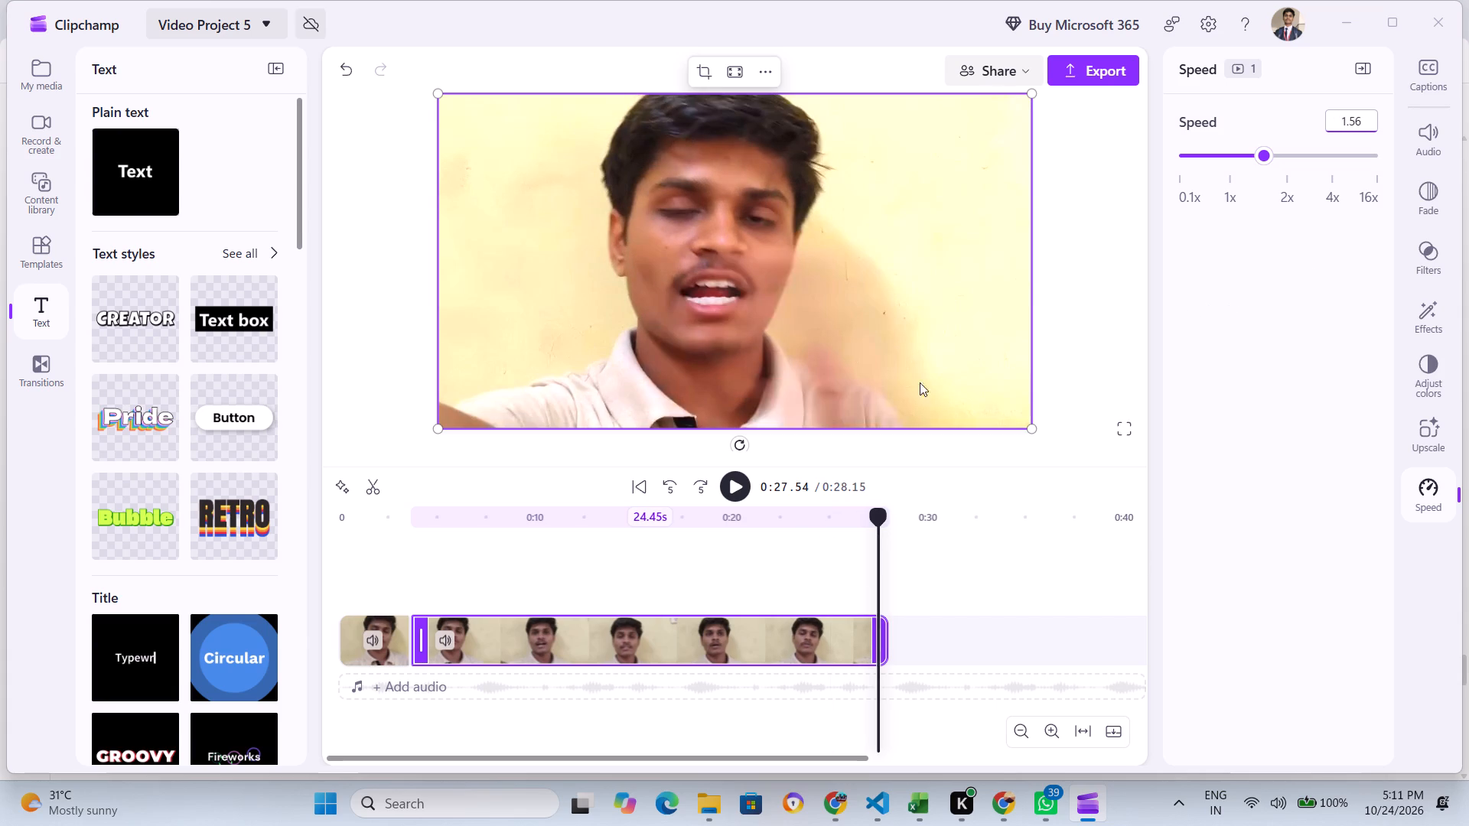
drag(880, 513, 897, 529)
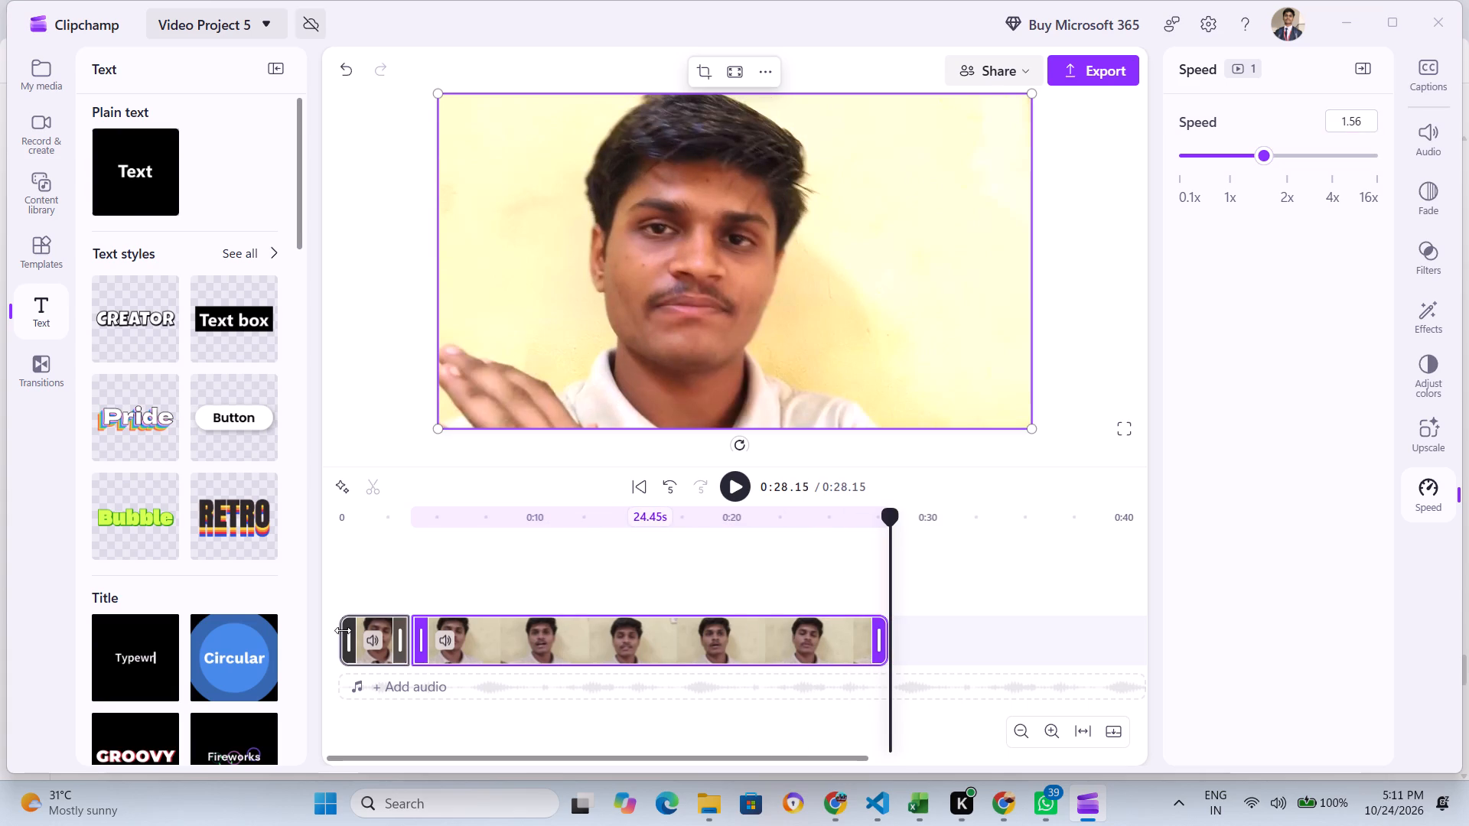
Generate autocaptions for both clip segments in English (United States), with profanity filtering and captions shown in the video.
ctrl+click(358, 656)
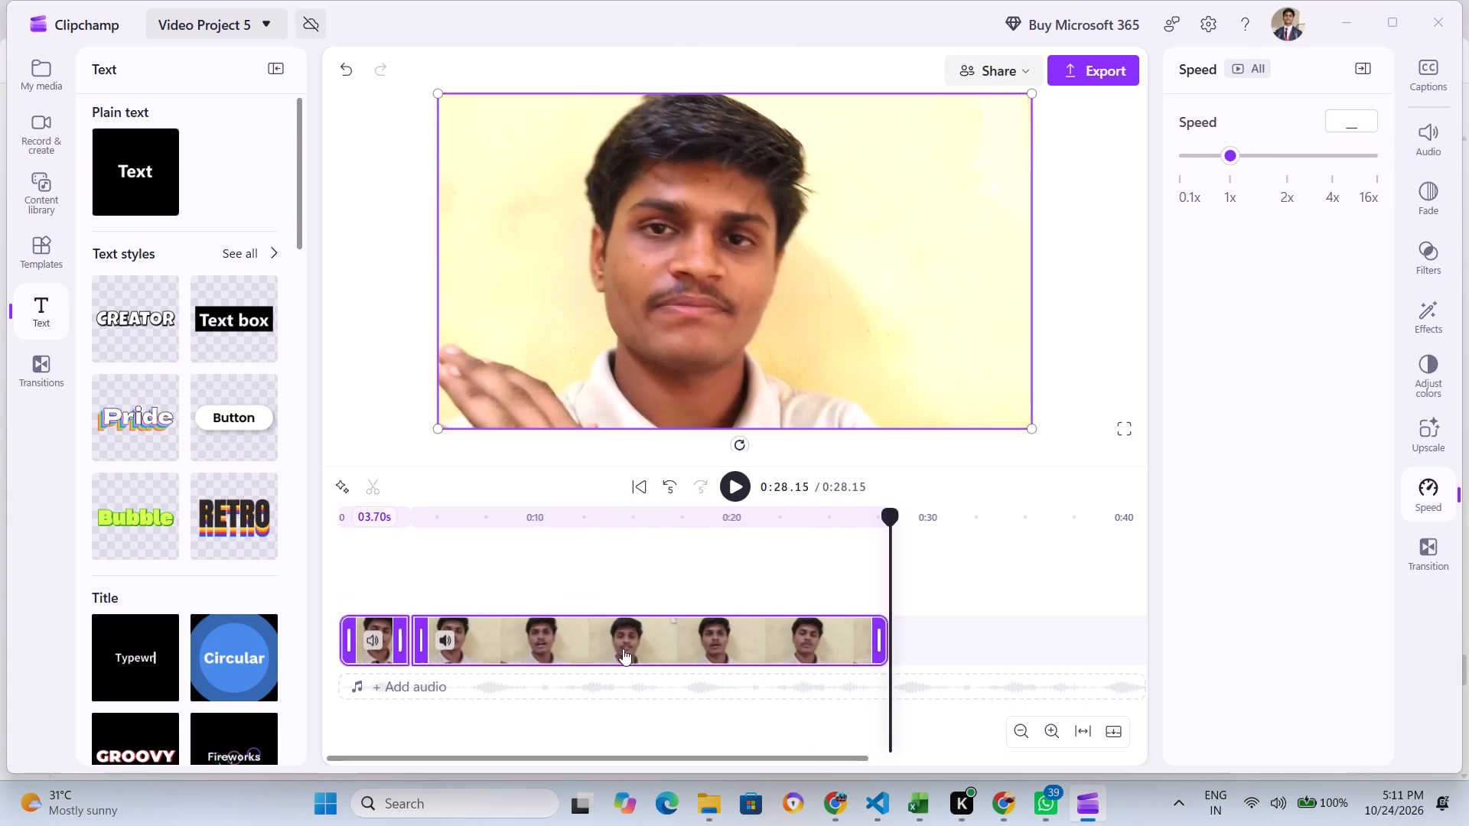
click(1428, 63)
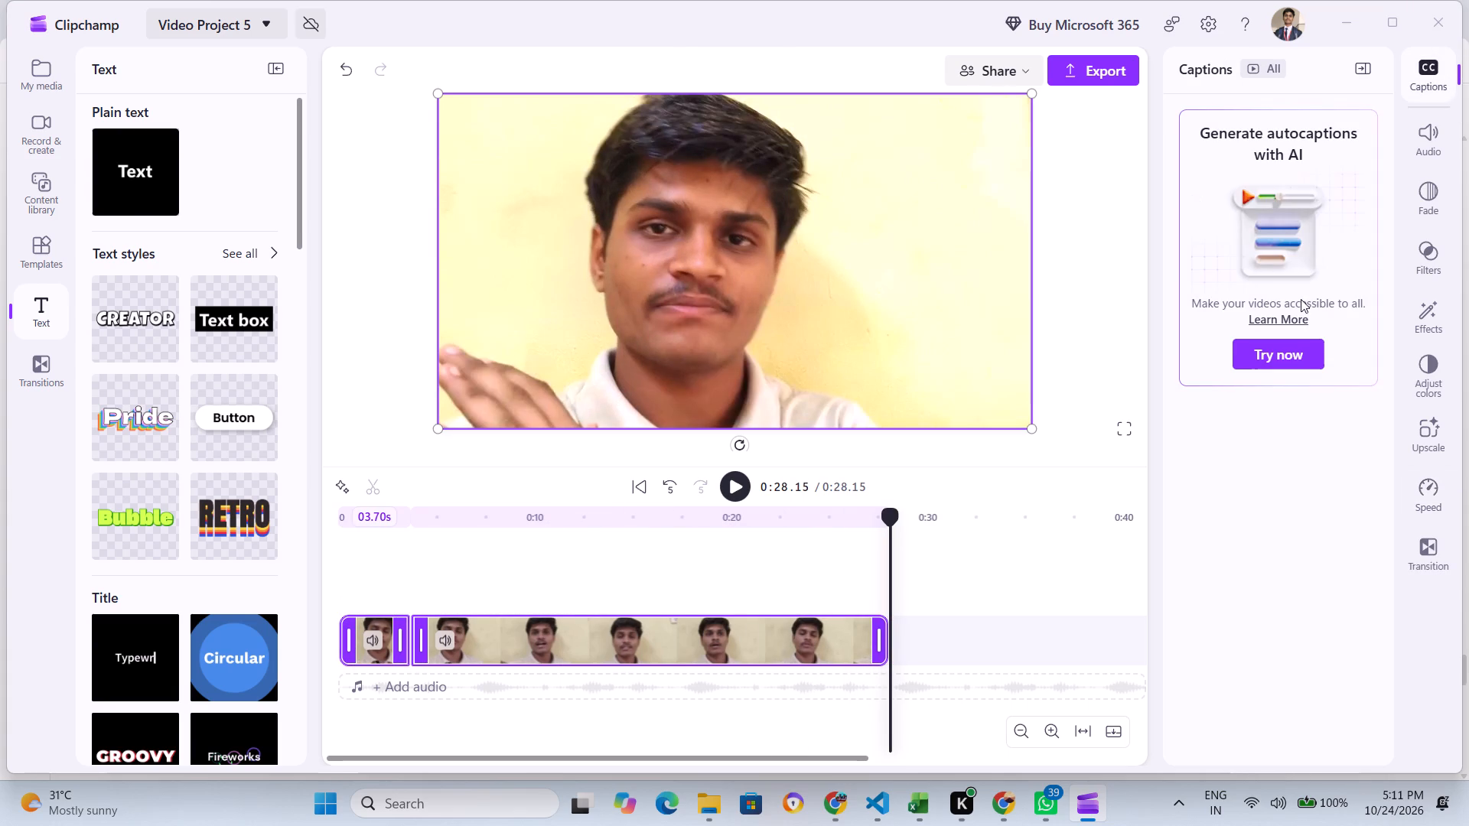
click(1278, 357)
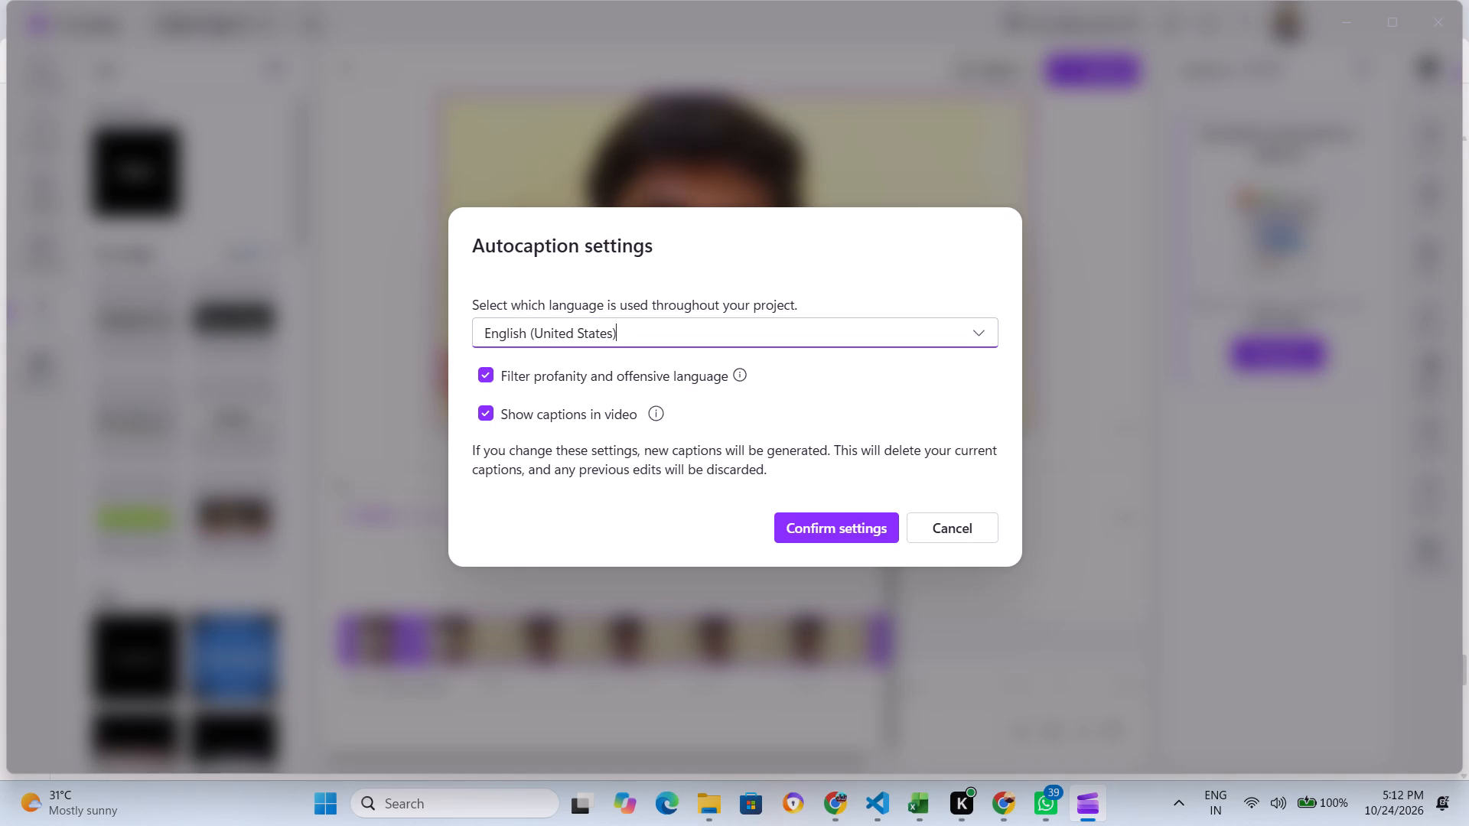
click(812, 522)
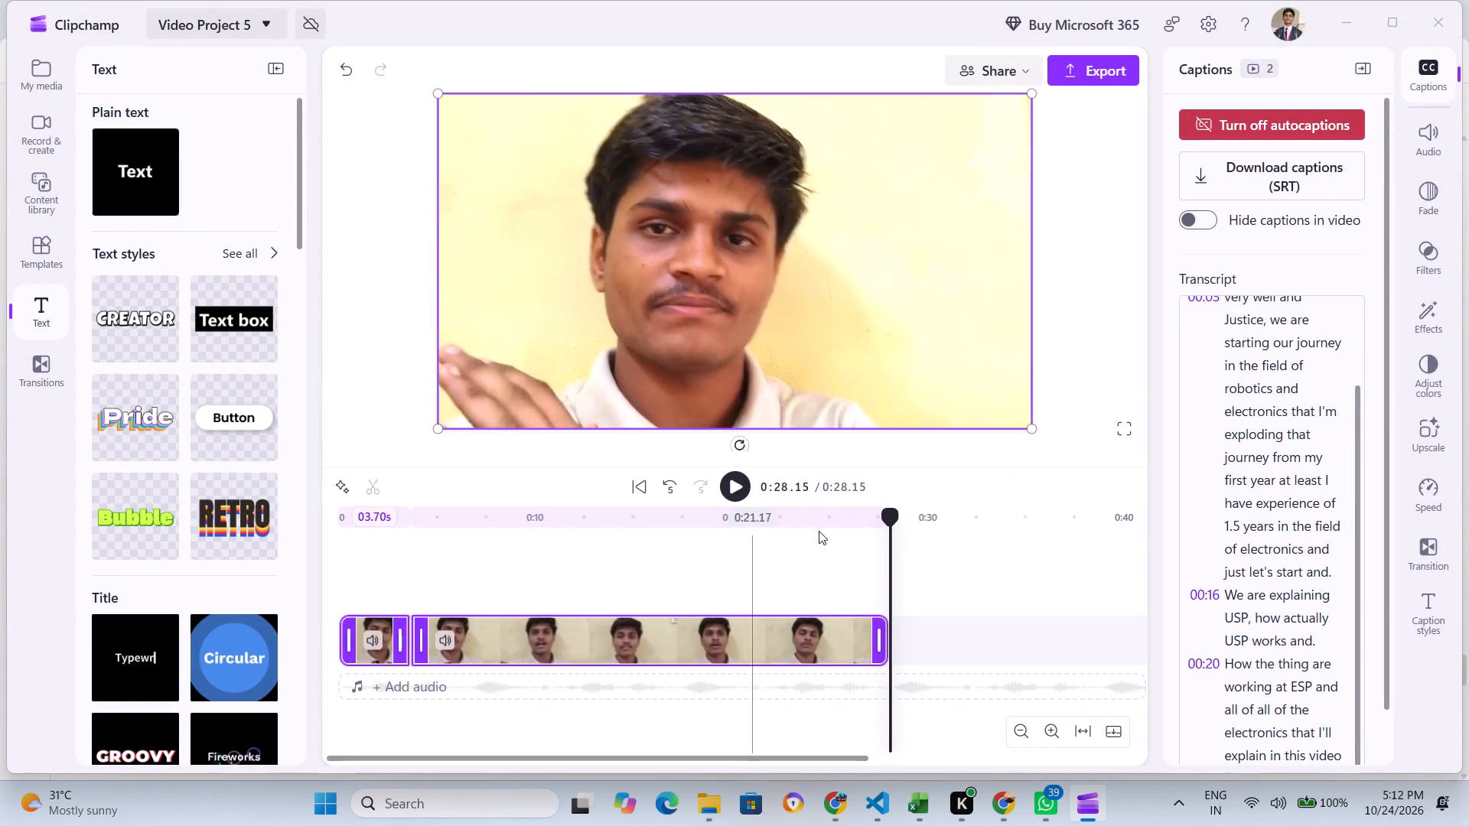
Play the captioned video from the start and read through the generated transcript.
drag(886, 509, 287, 517)
click(736, 489)
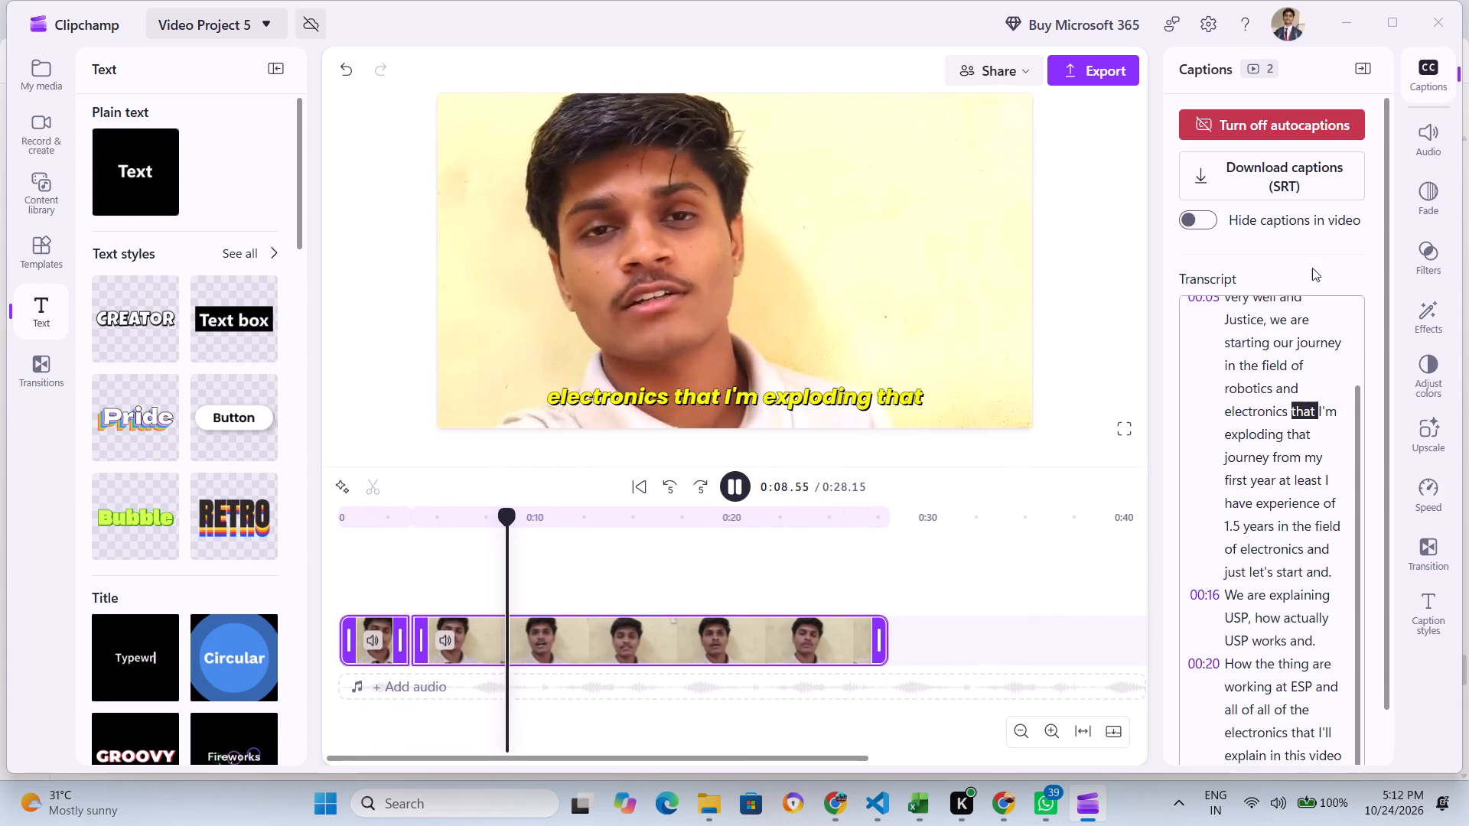
scroll(1323, 367, down, 3)
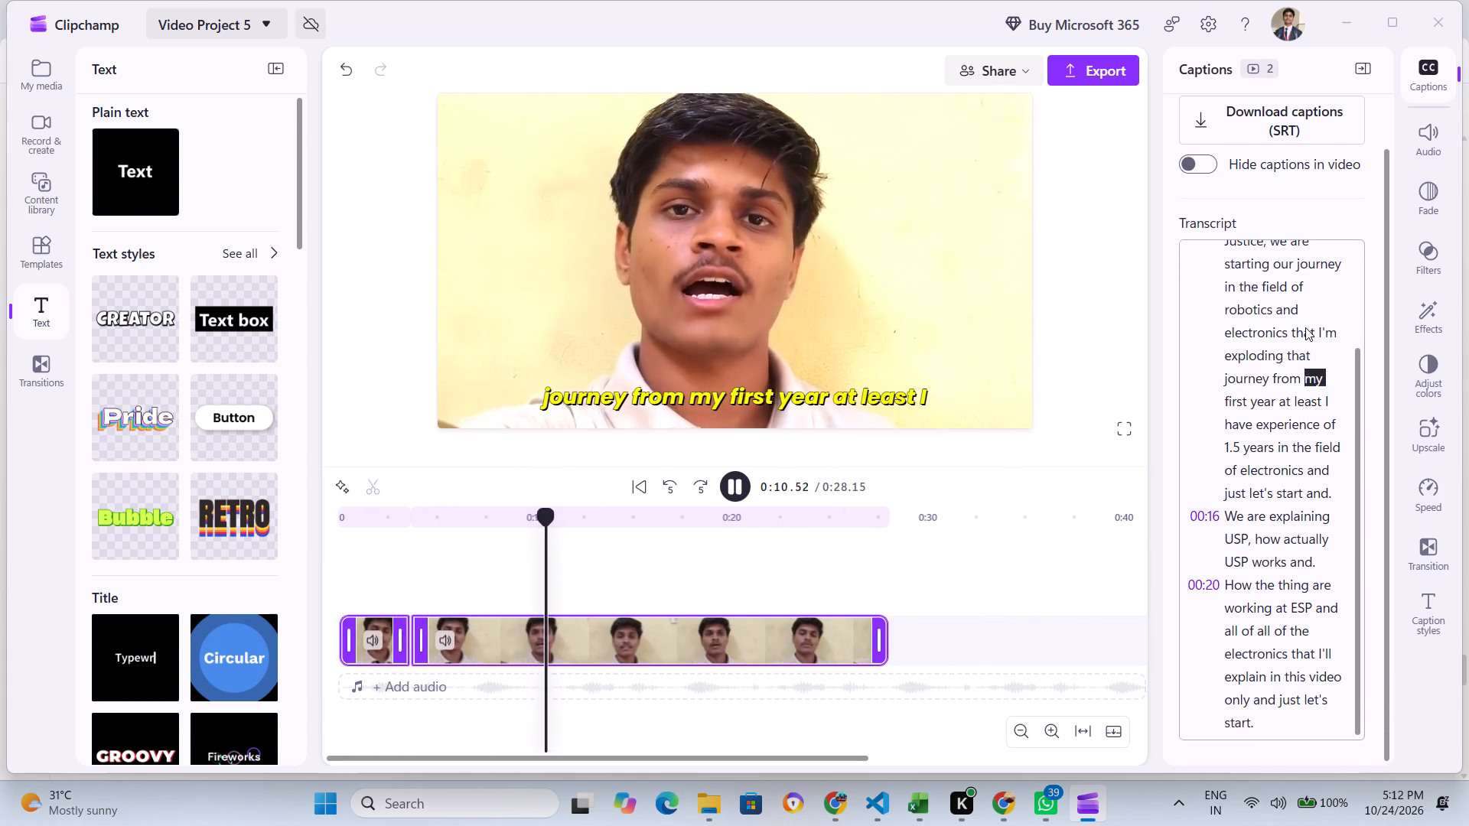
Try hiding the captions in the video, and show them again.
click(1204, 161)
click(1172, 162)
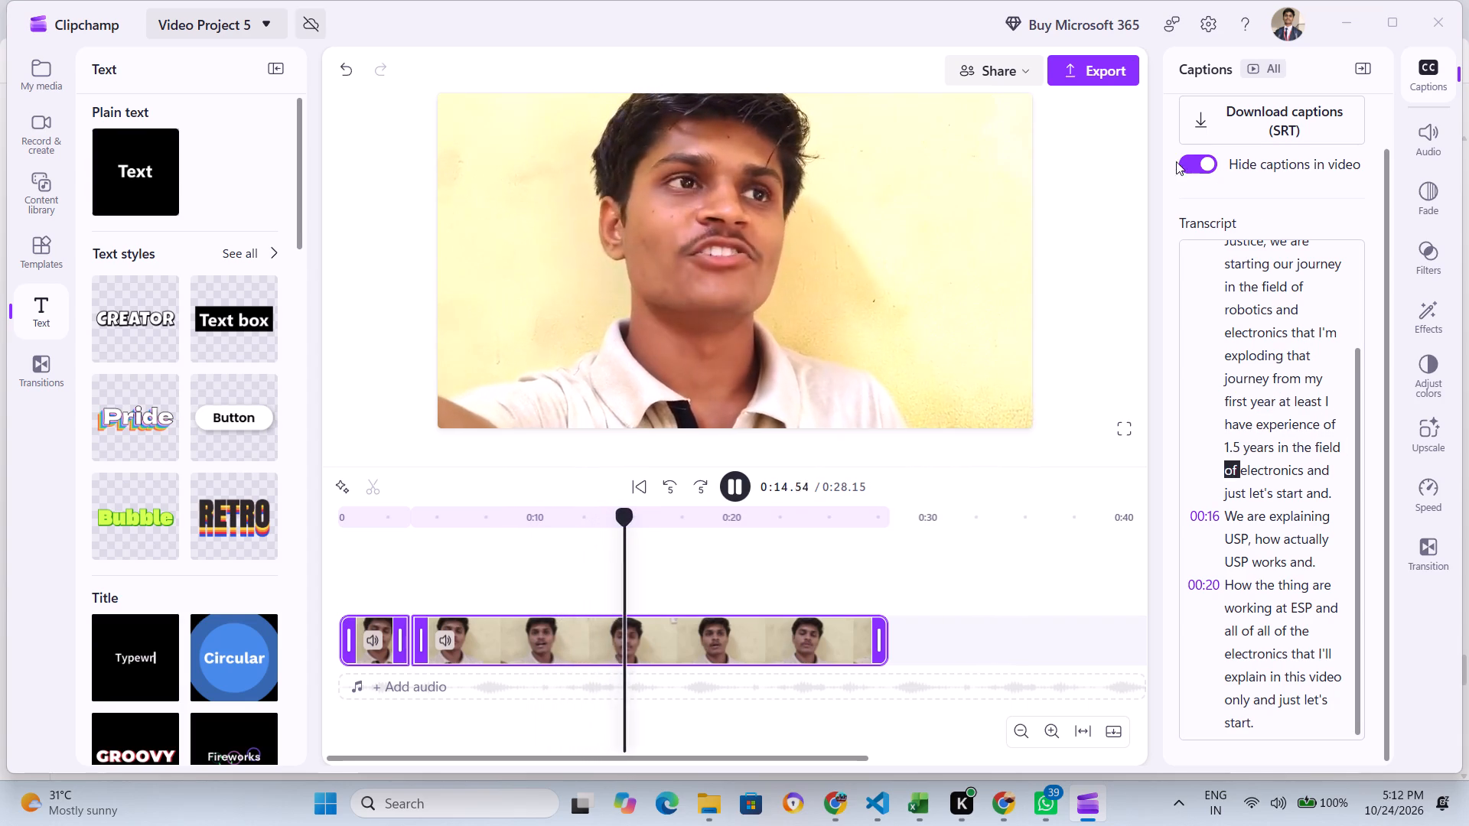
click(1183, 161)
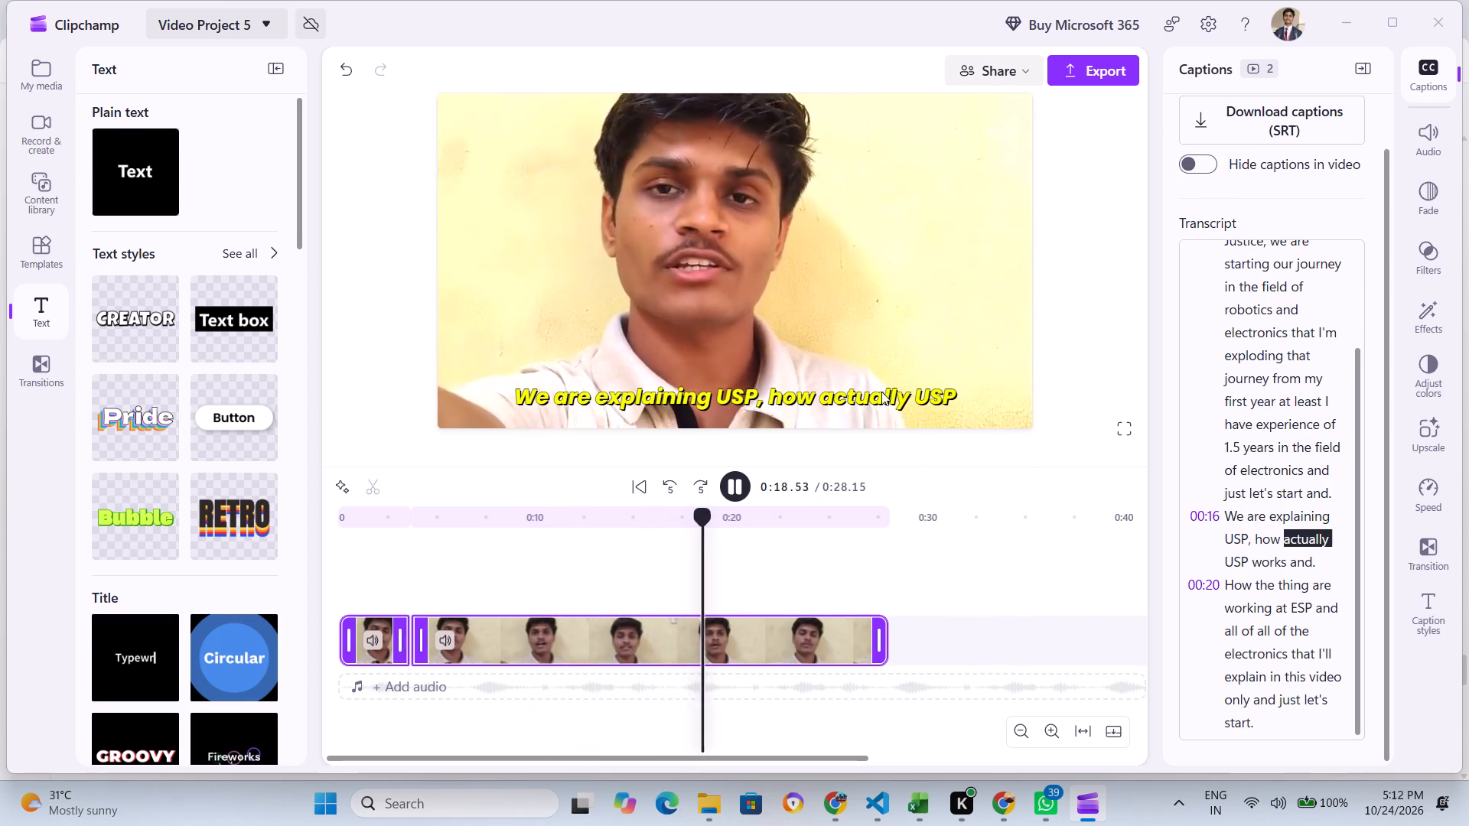
Pause playback and correct both occurrences of "USP" to "ESP" in the transcript's 00:16 caption.
click(739, 481)
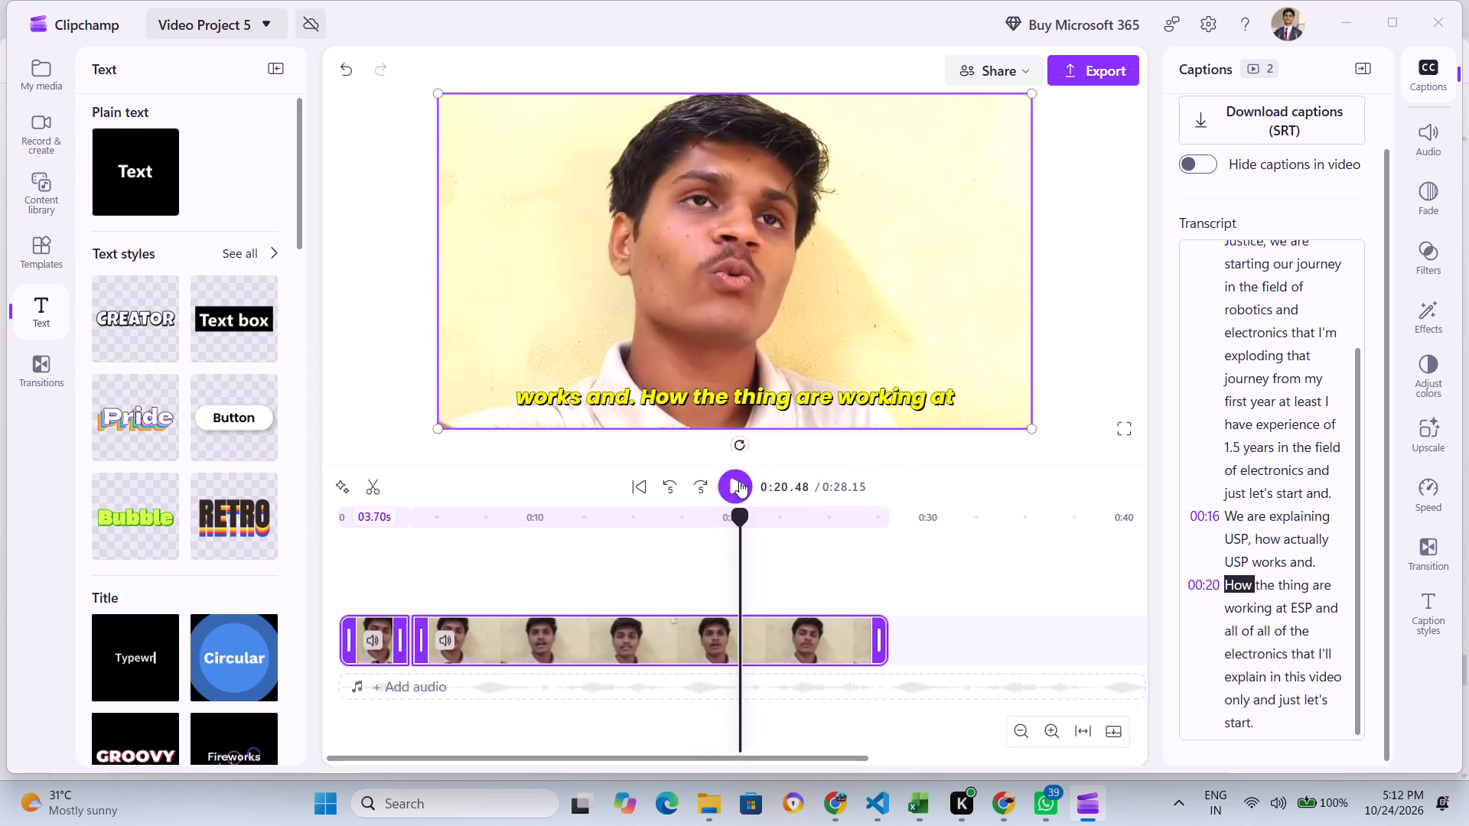
click(1245, 535)
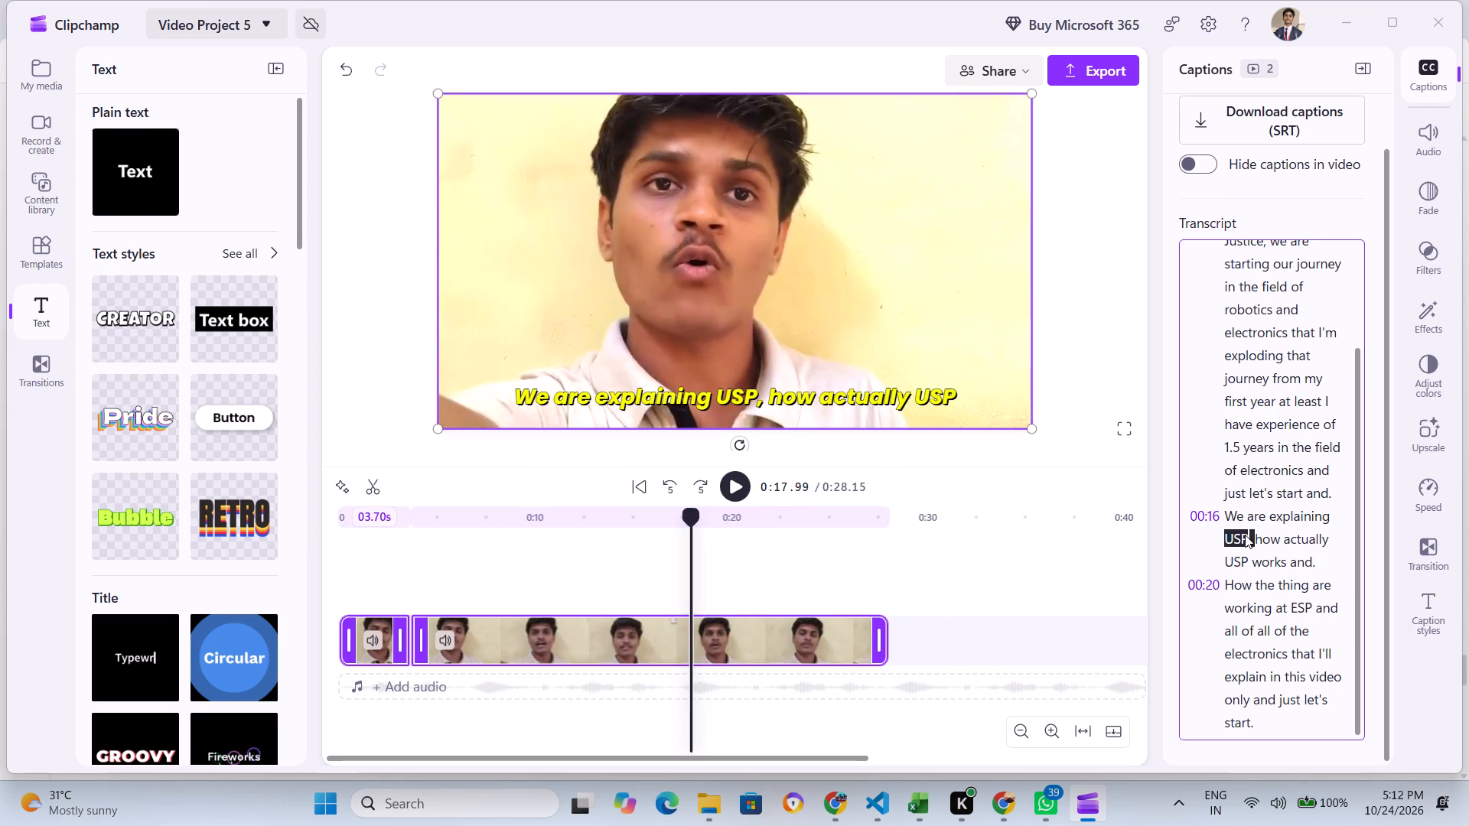
click(1245, 535)
click(1242, 535)
key(Left)
key(BackSpace)
key(shift+e)
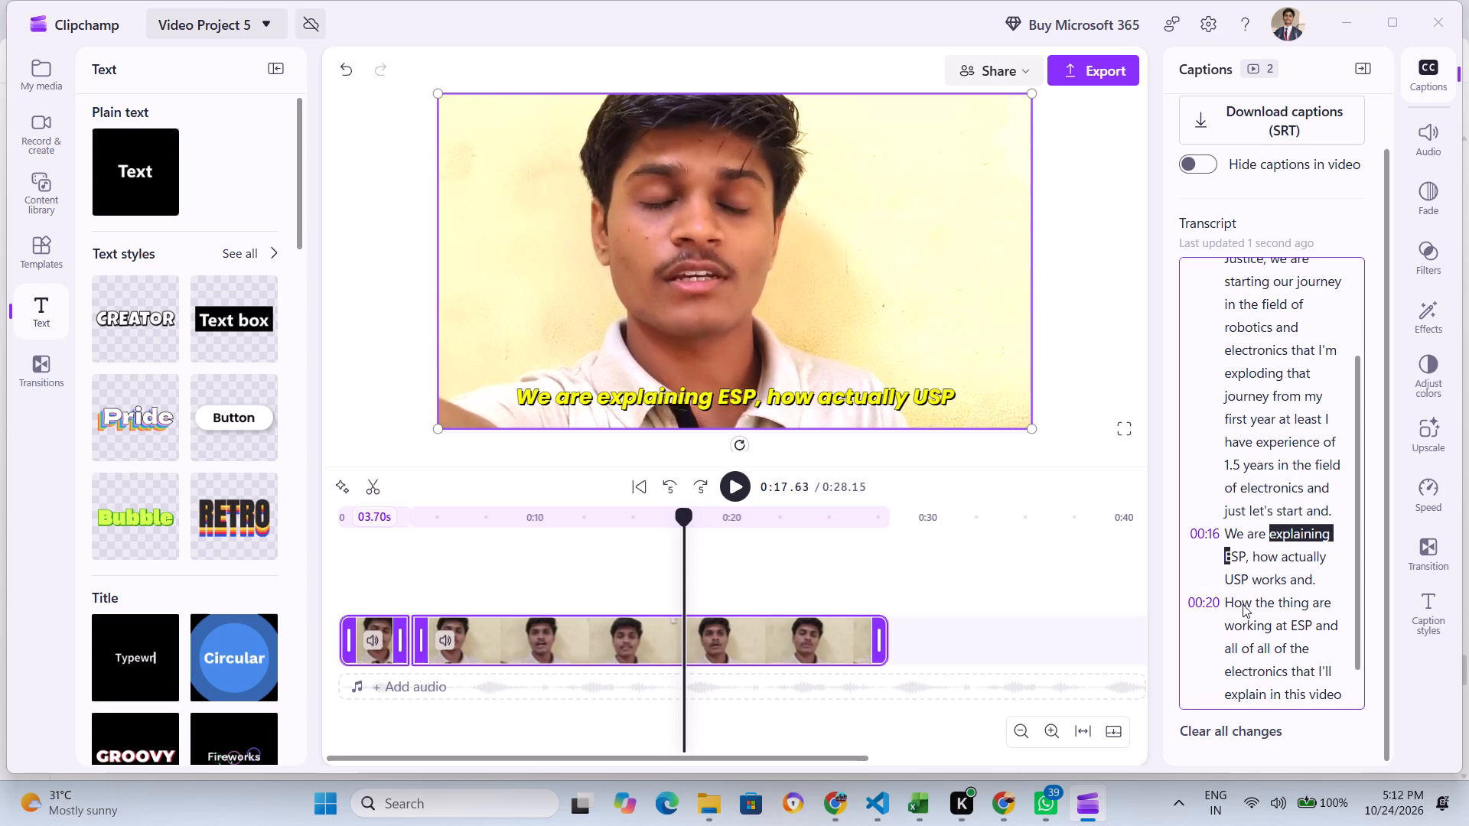
click(1233, 578)
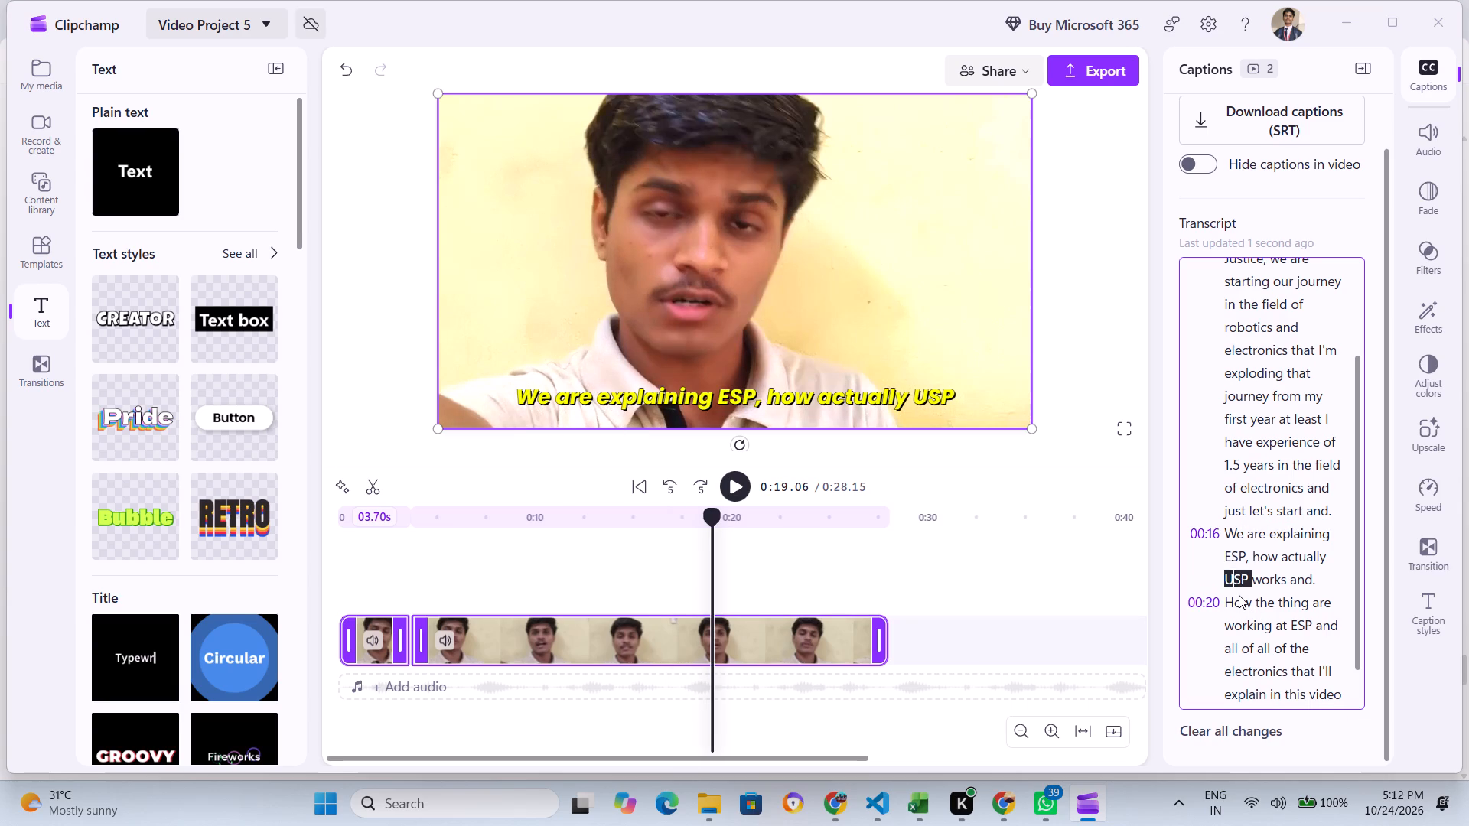
key(BackSpace)
key(shift+e)
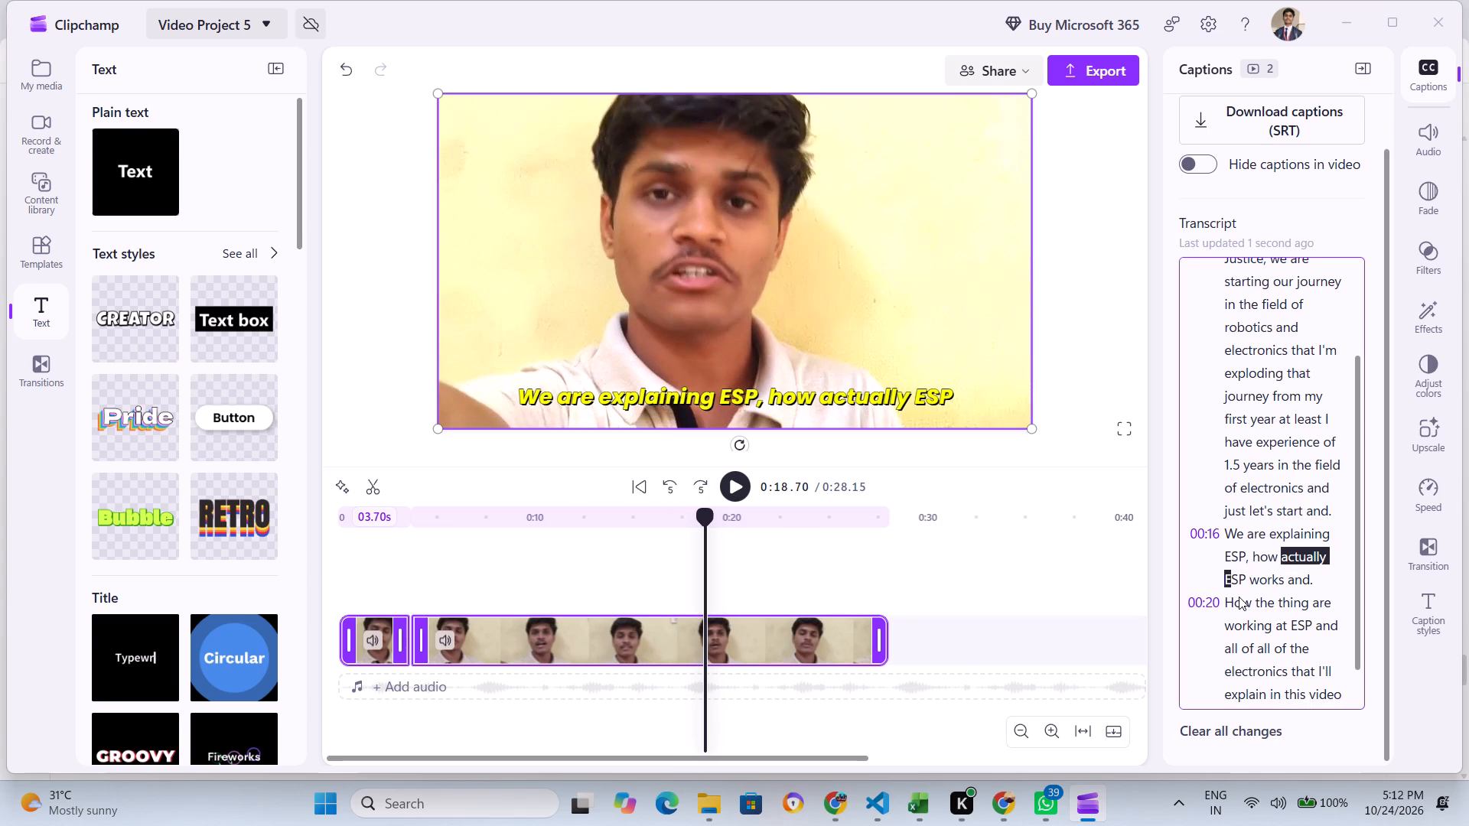
Play the video from the corrected caption at about 0:18 through to near the end.
click(735, 486)
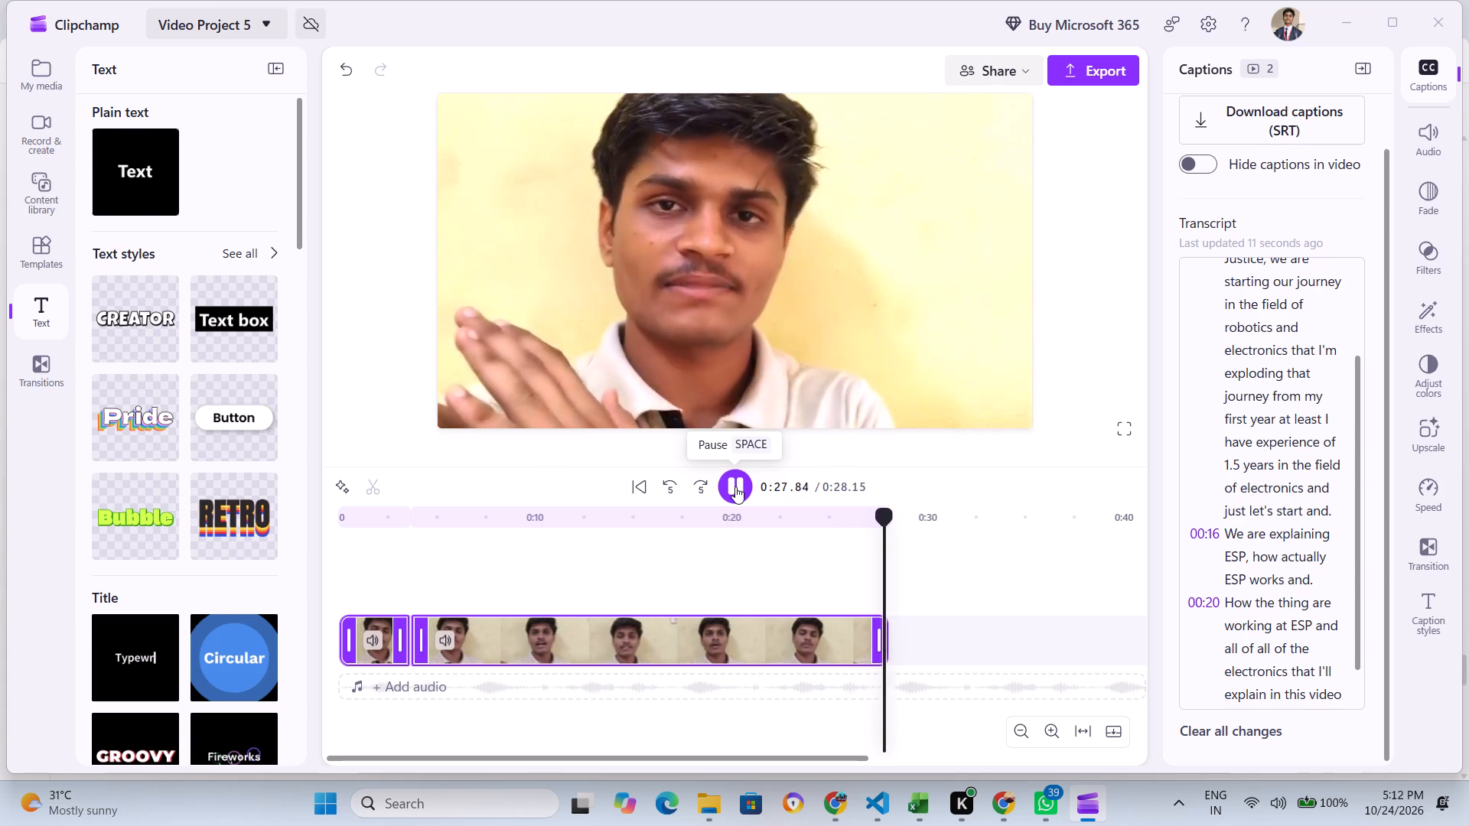
click(735, 486)
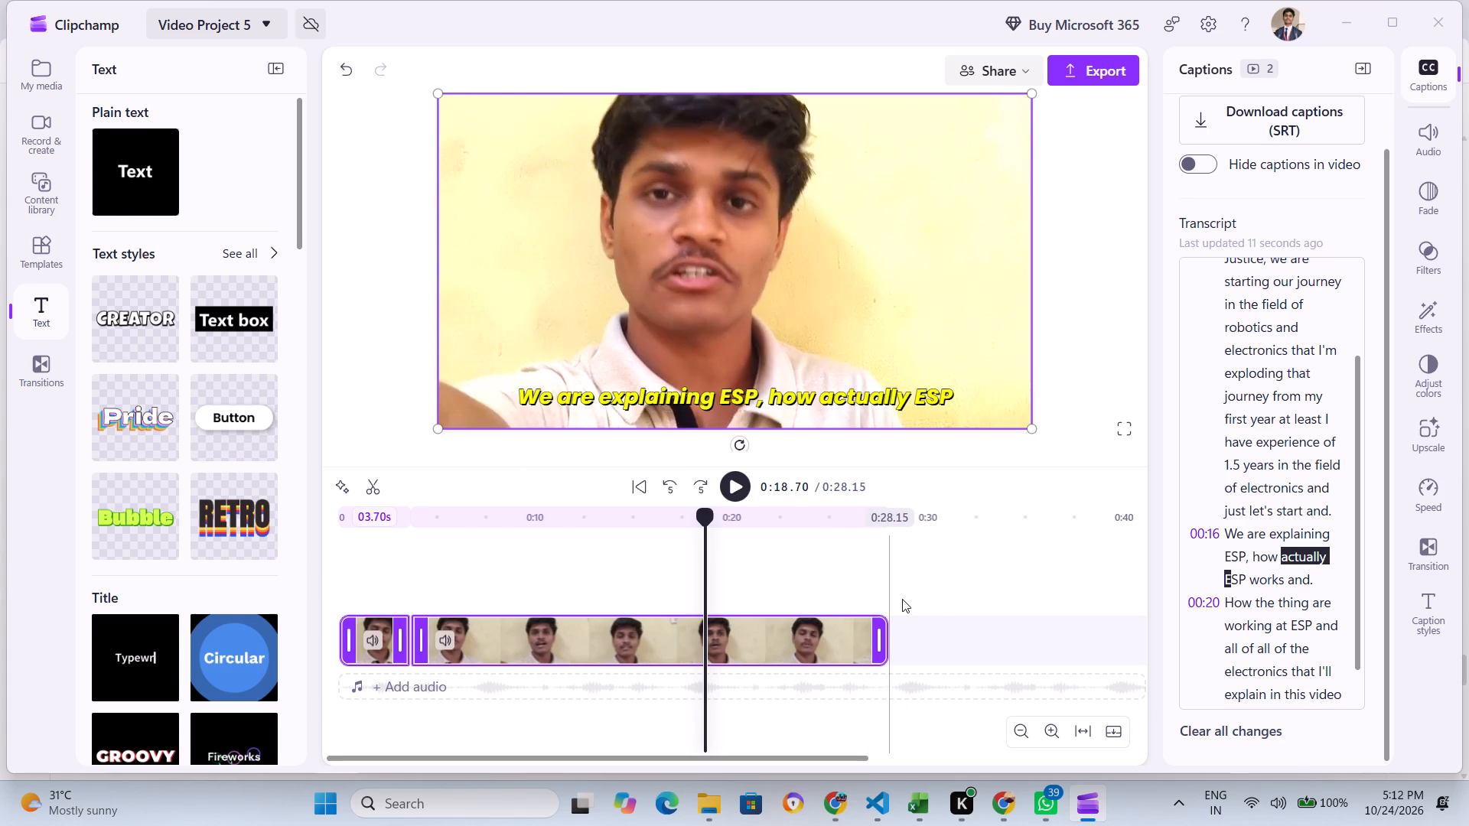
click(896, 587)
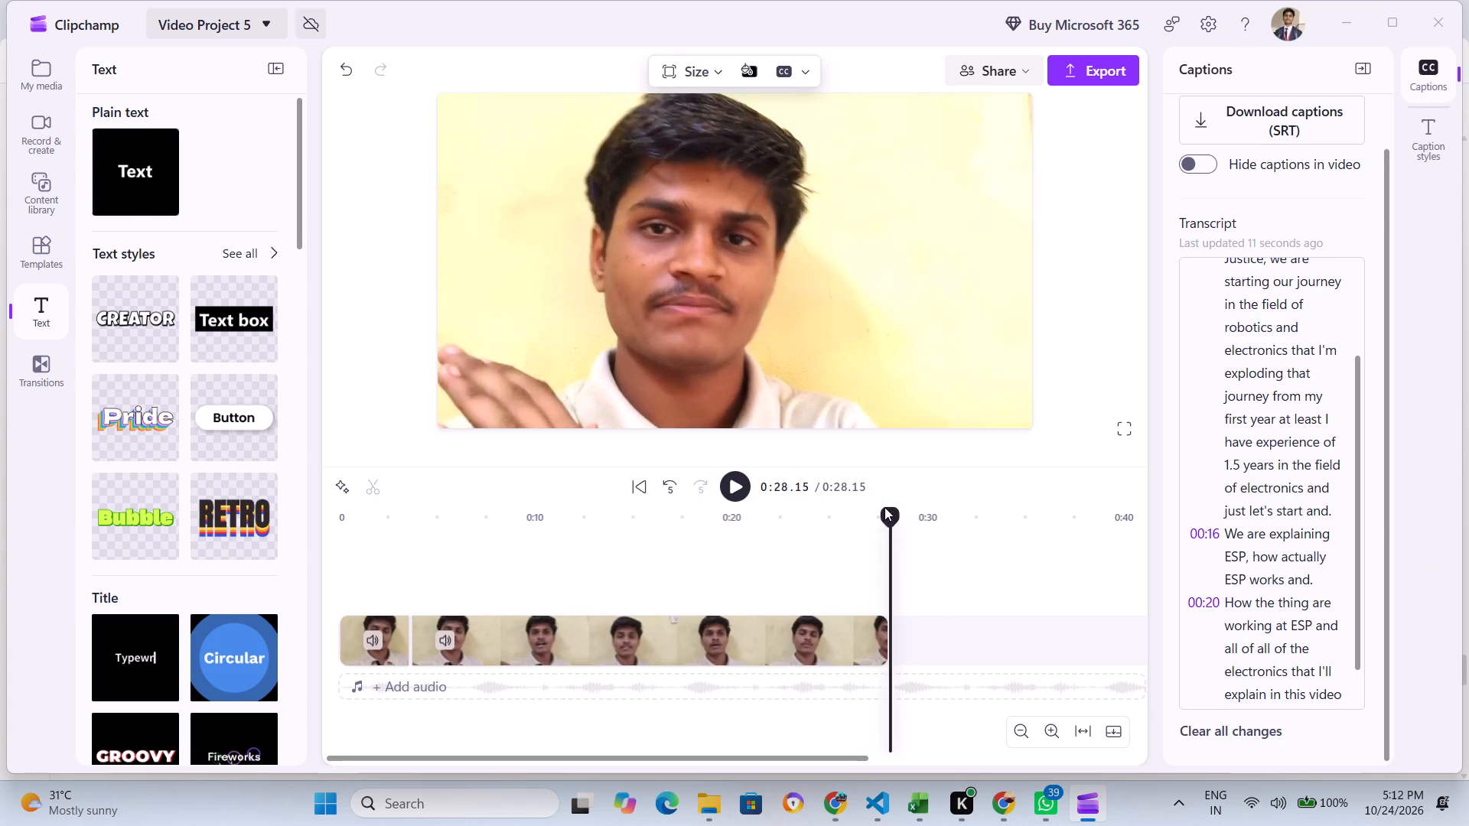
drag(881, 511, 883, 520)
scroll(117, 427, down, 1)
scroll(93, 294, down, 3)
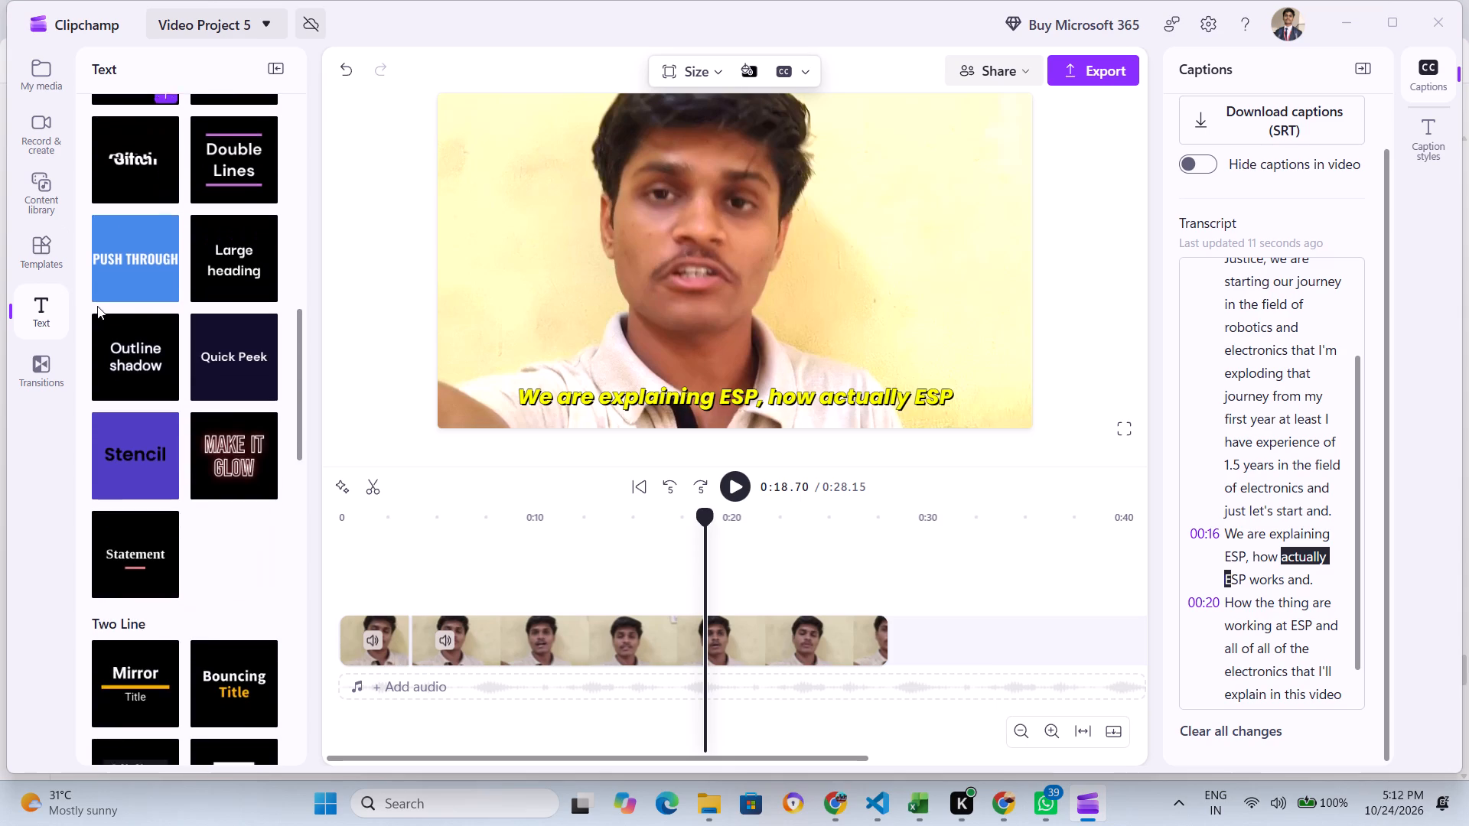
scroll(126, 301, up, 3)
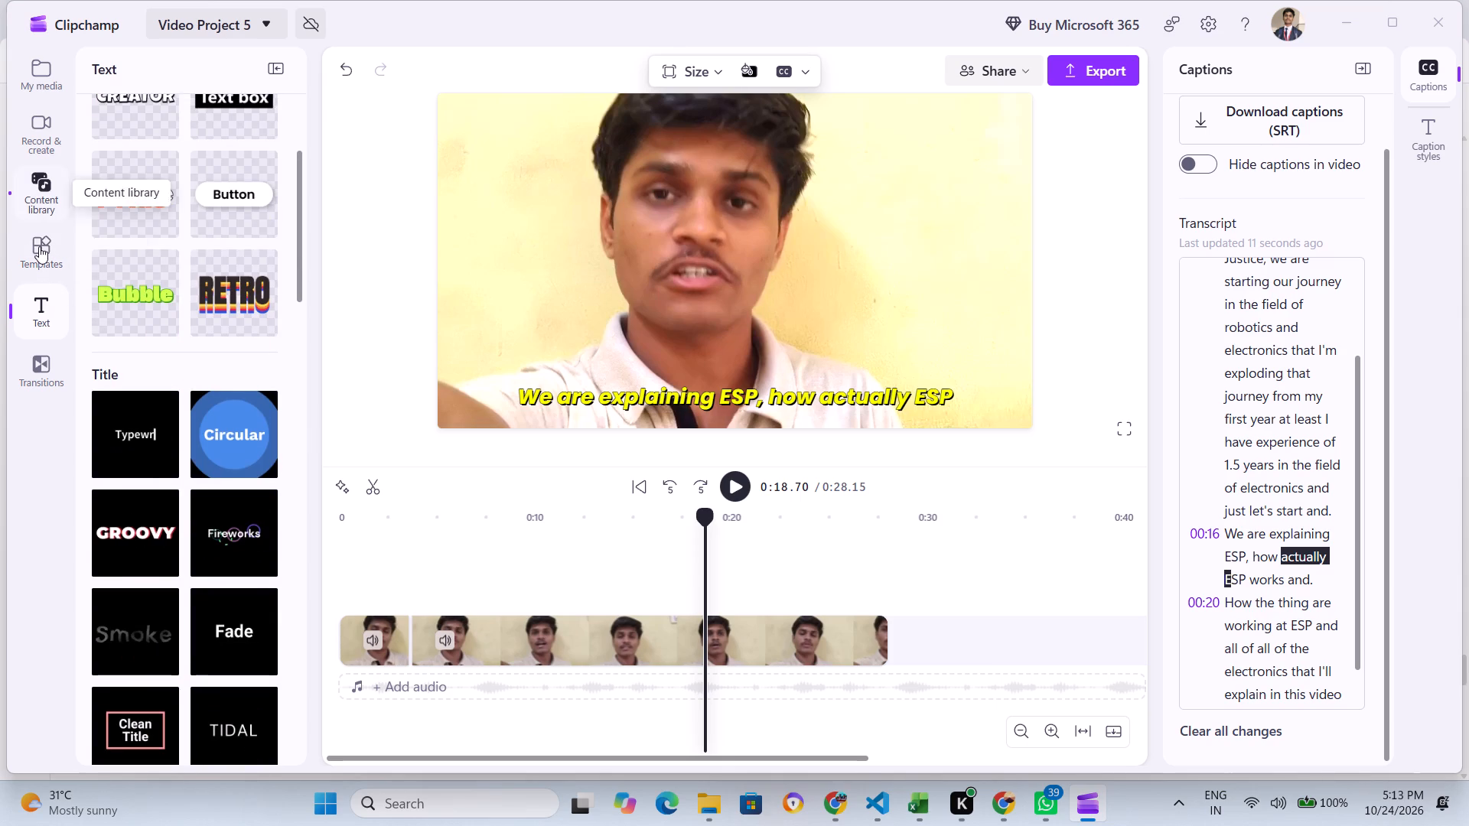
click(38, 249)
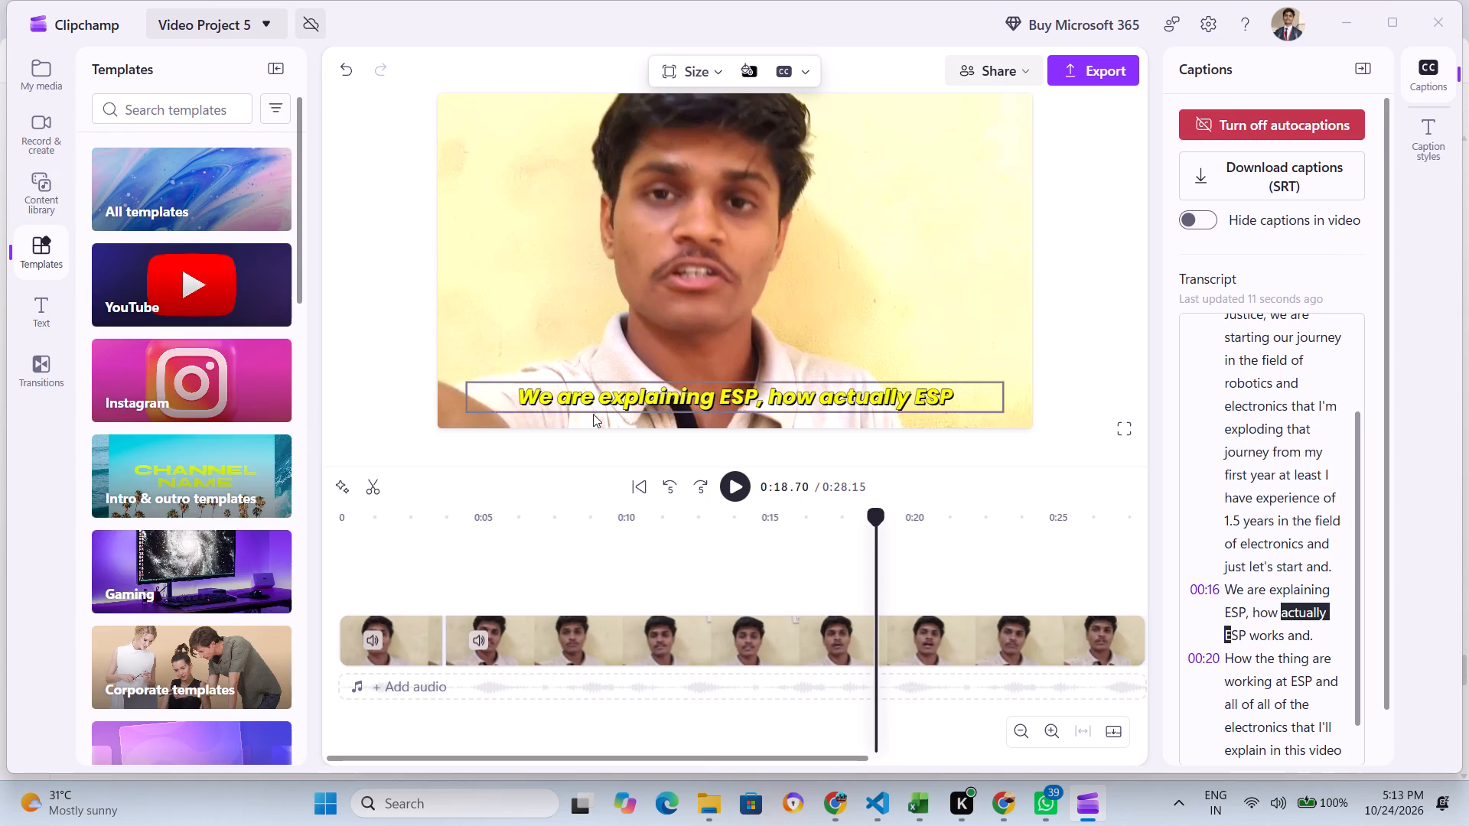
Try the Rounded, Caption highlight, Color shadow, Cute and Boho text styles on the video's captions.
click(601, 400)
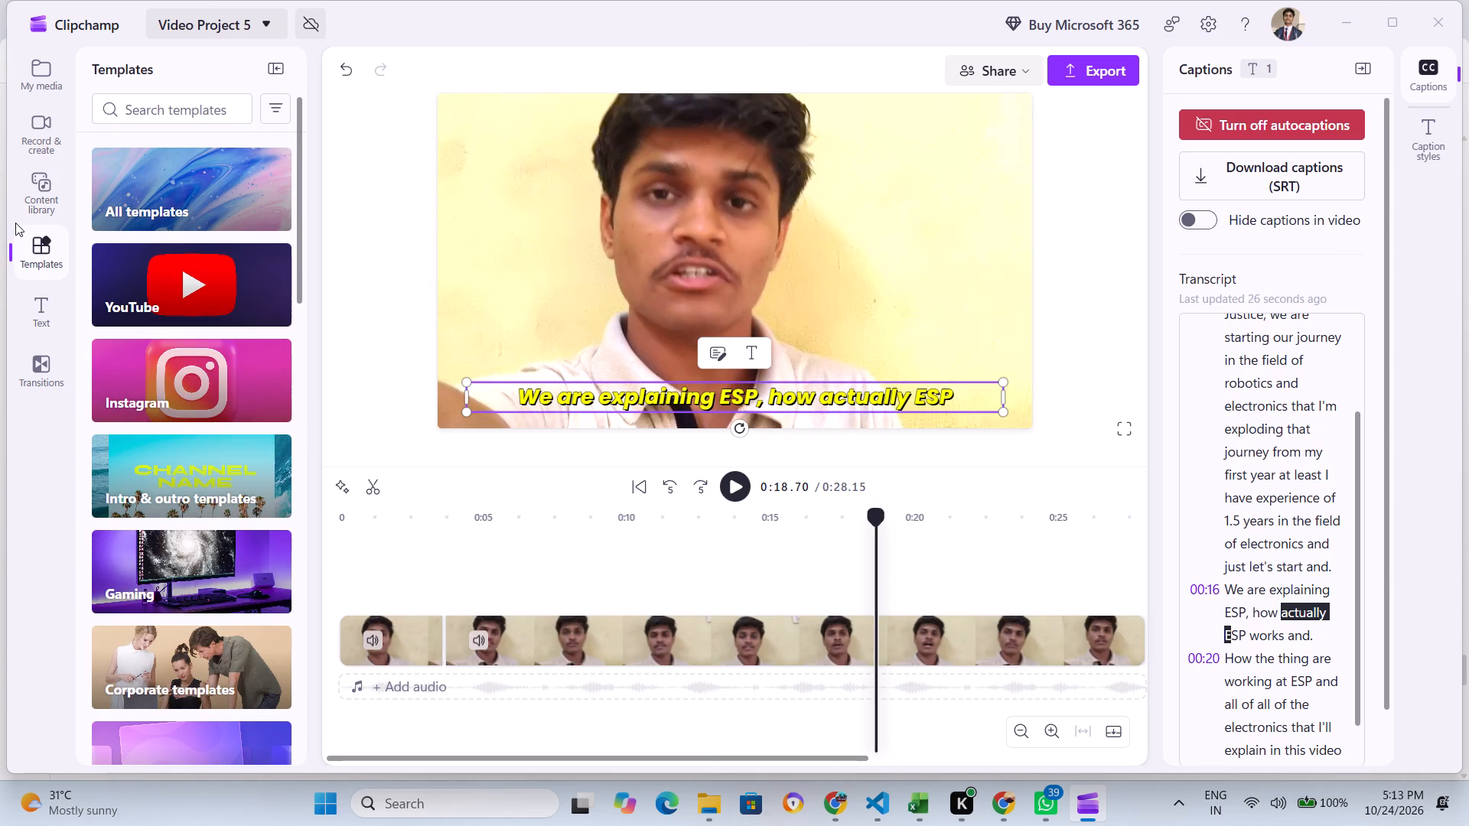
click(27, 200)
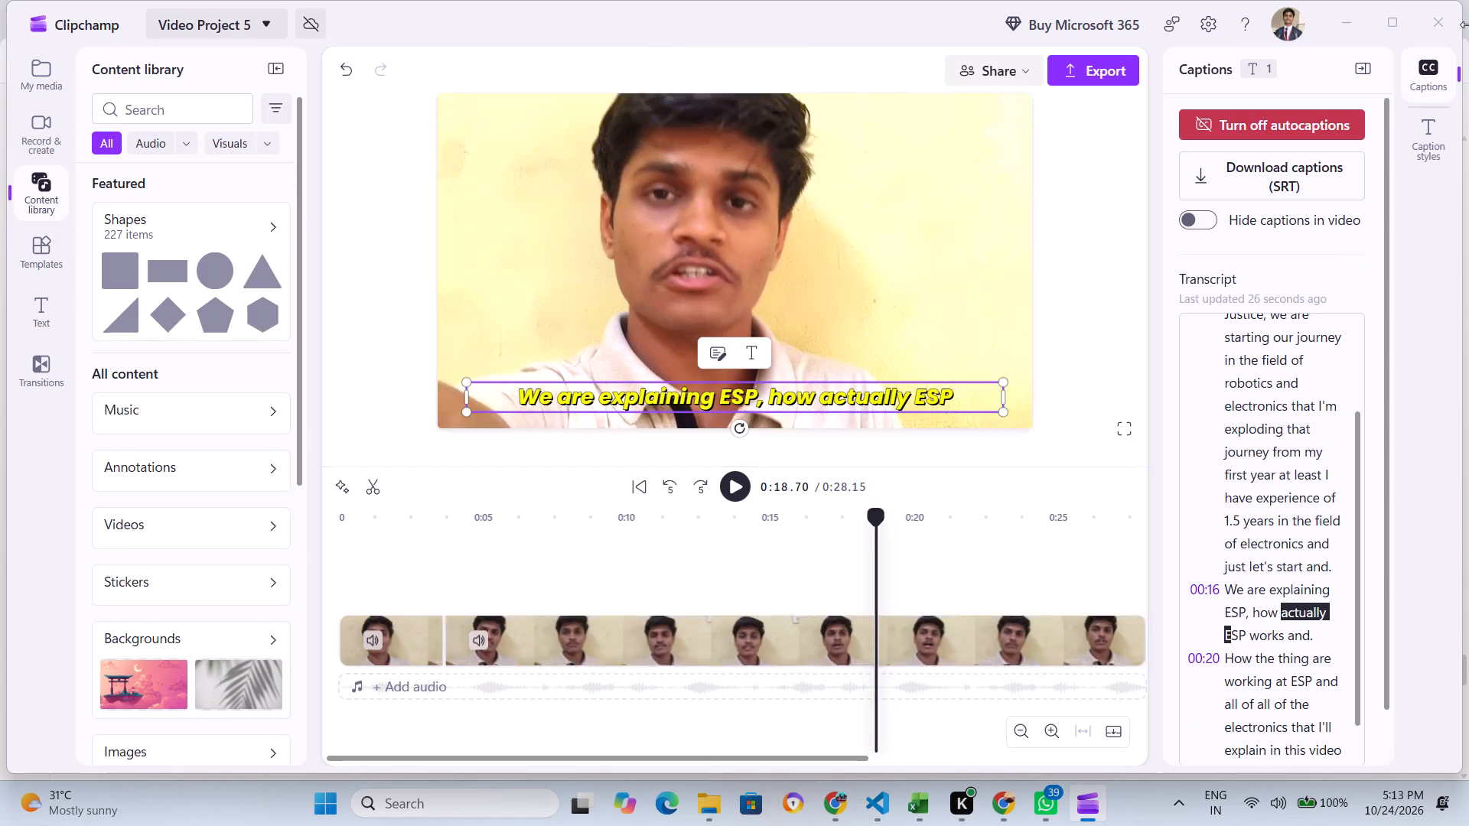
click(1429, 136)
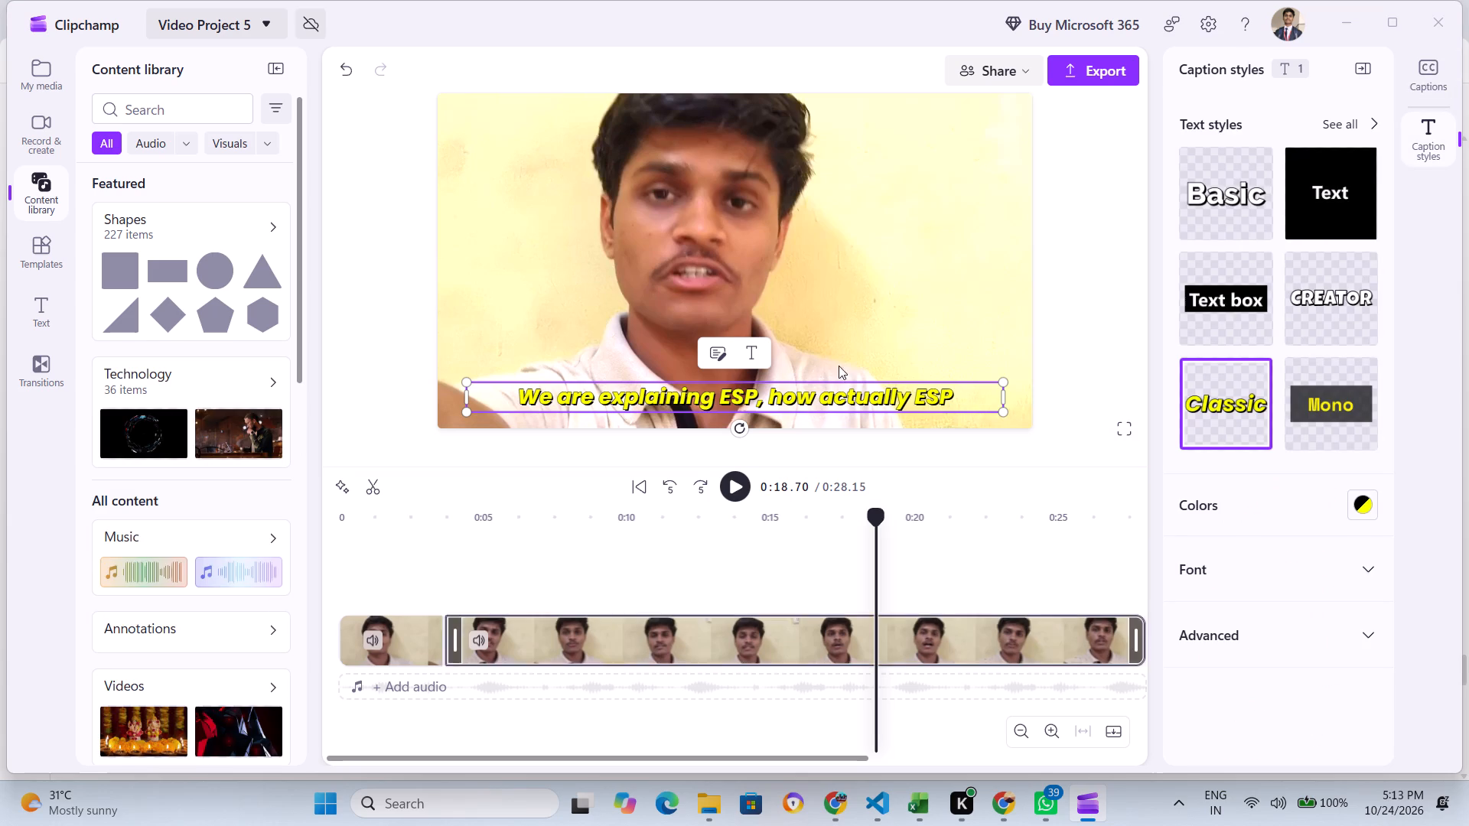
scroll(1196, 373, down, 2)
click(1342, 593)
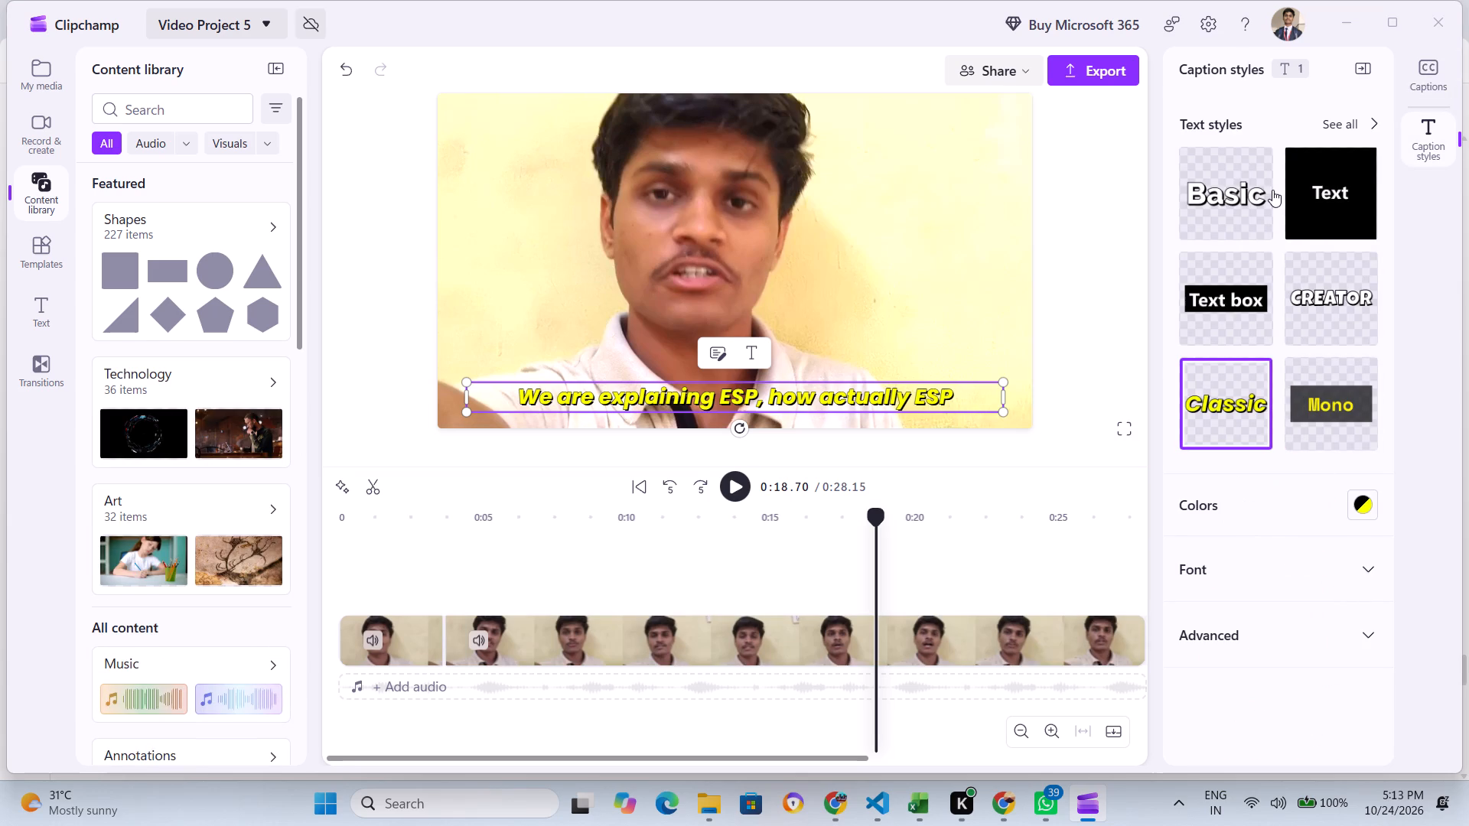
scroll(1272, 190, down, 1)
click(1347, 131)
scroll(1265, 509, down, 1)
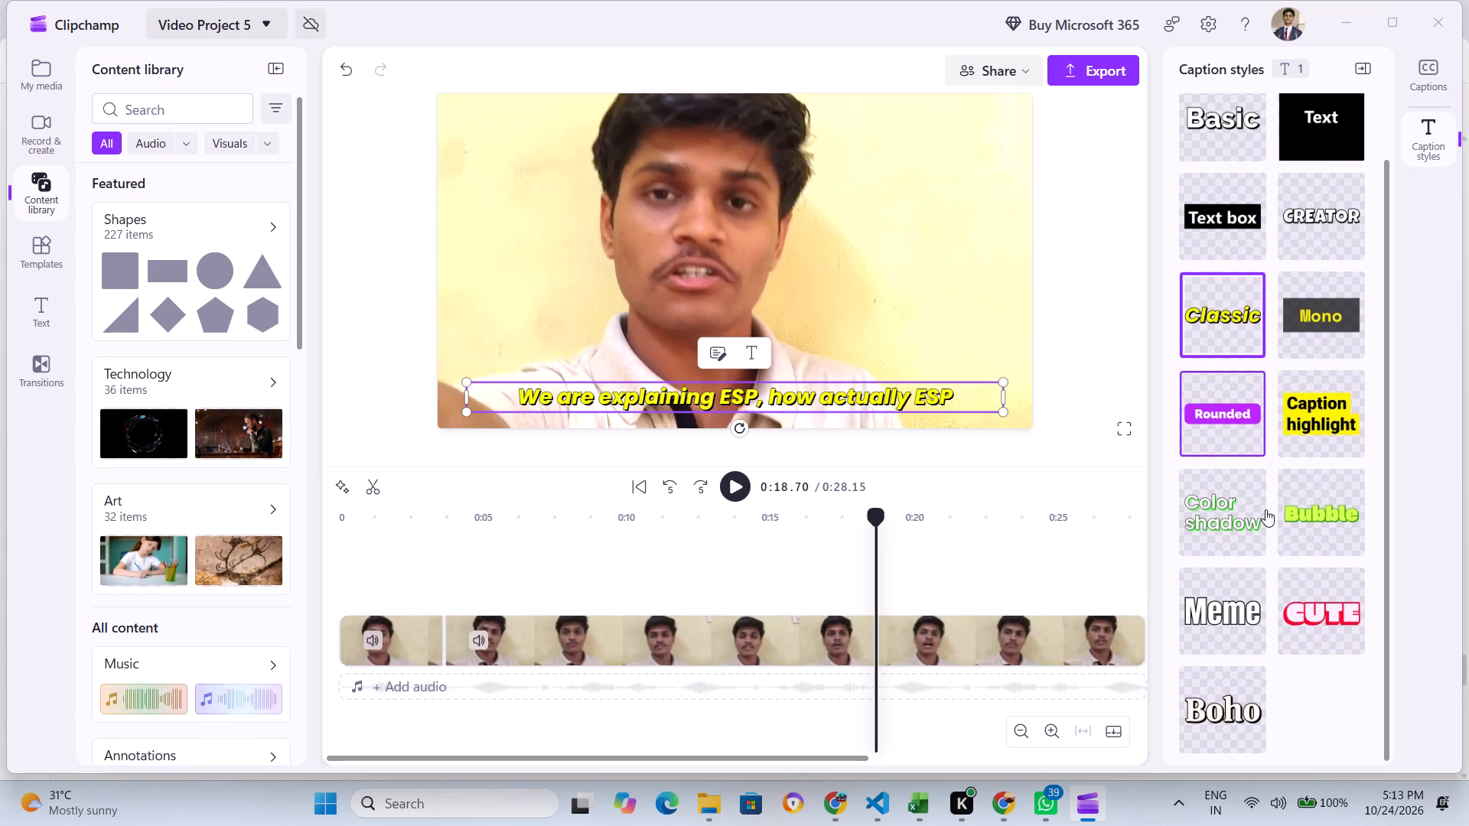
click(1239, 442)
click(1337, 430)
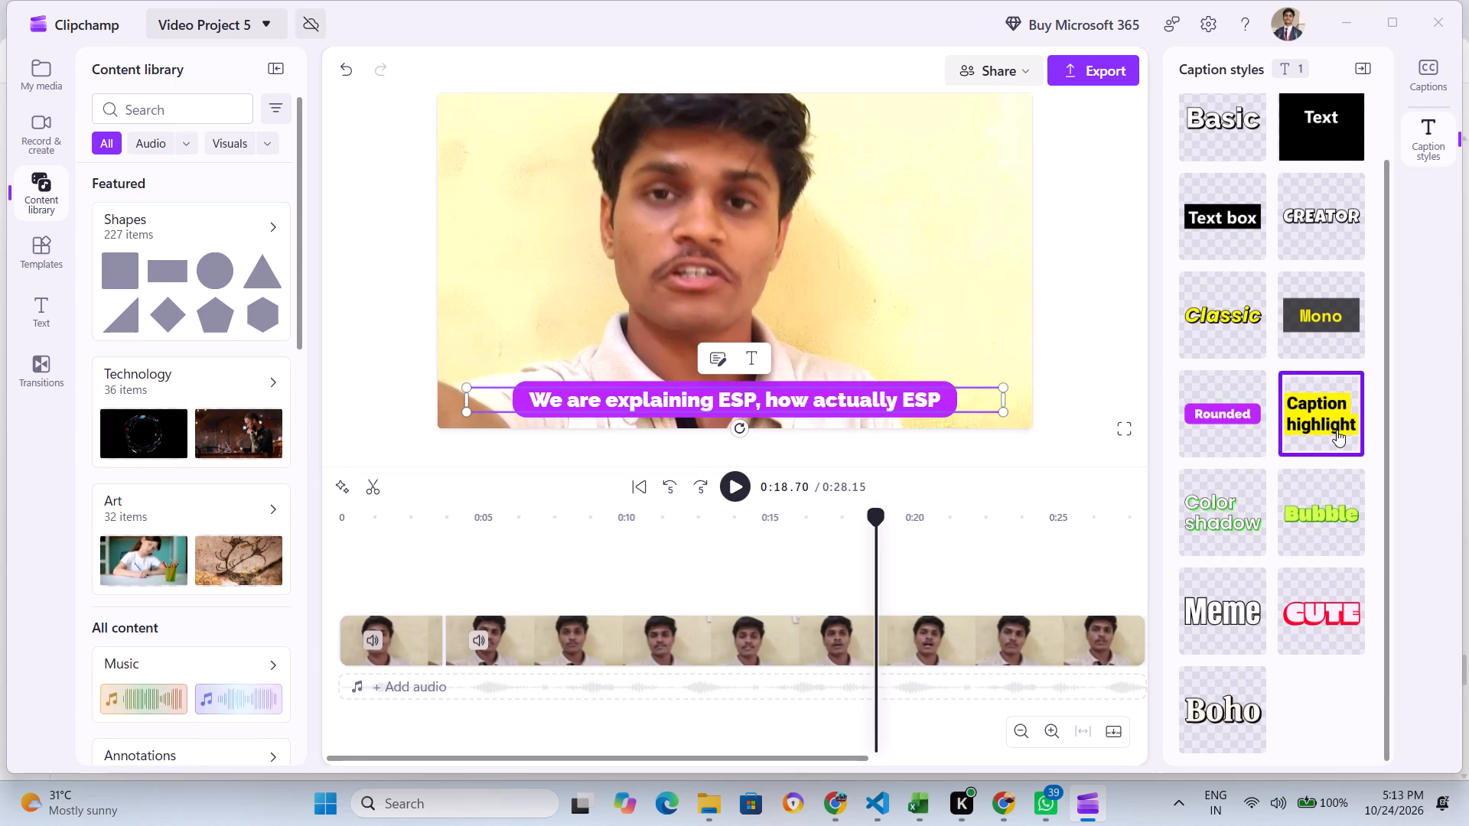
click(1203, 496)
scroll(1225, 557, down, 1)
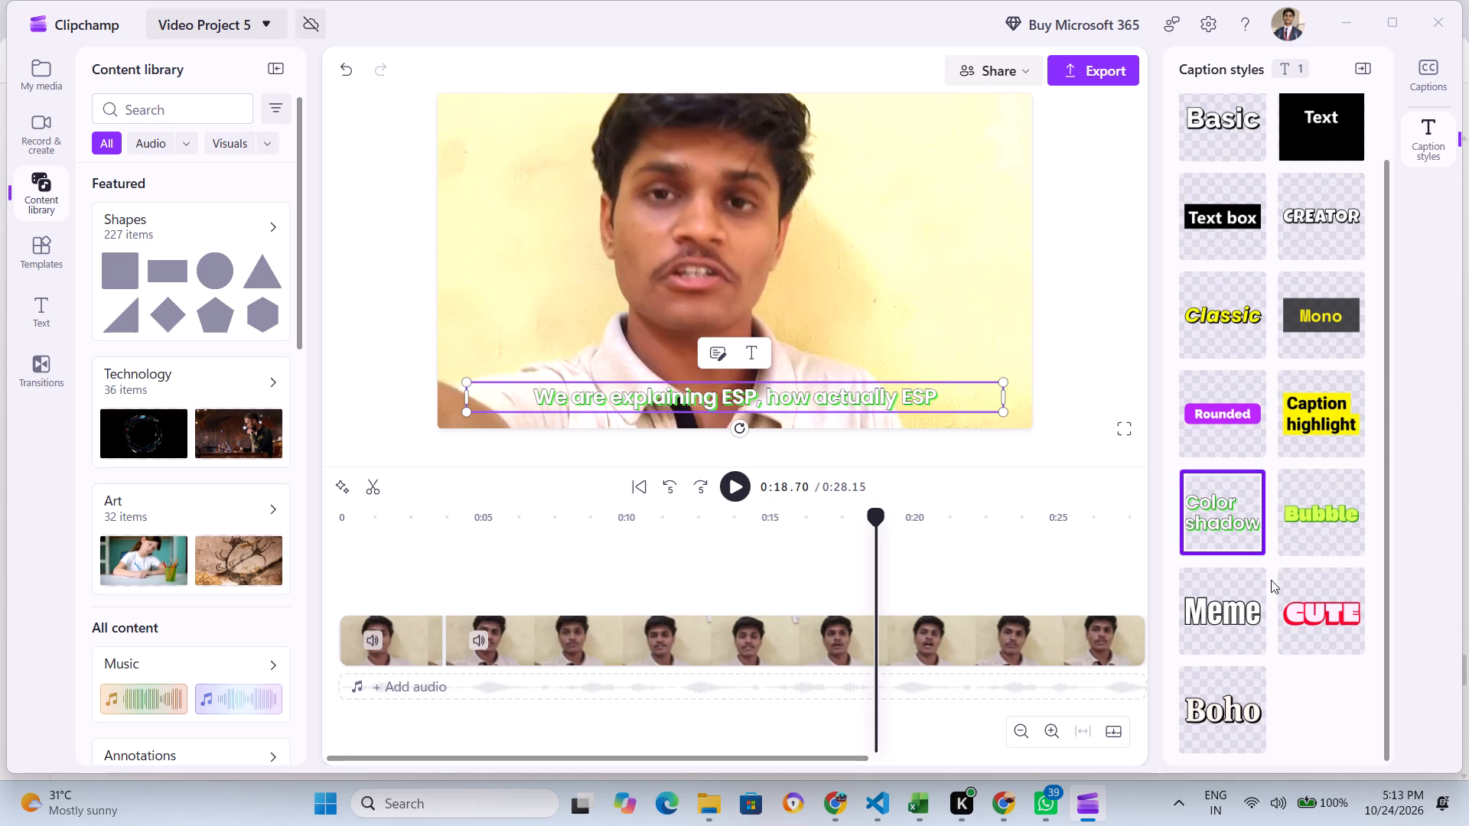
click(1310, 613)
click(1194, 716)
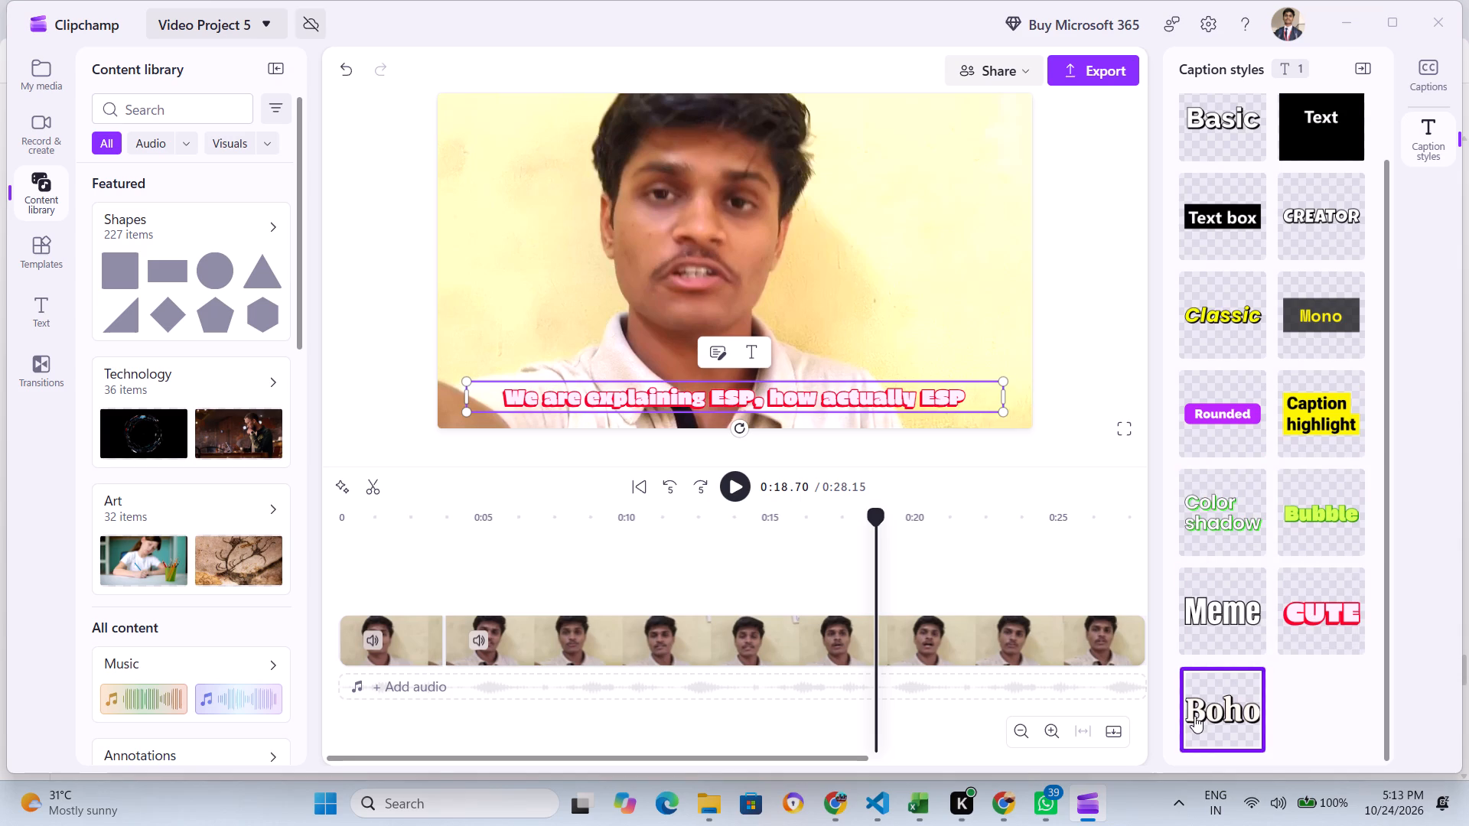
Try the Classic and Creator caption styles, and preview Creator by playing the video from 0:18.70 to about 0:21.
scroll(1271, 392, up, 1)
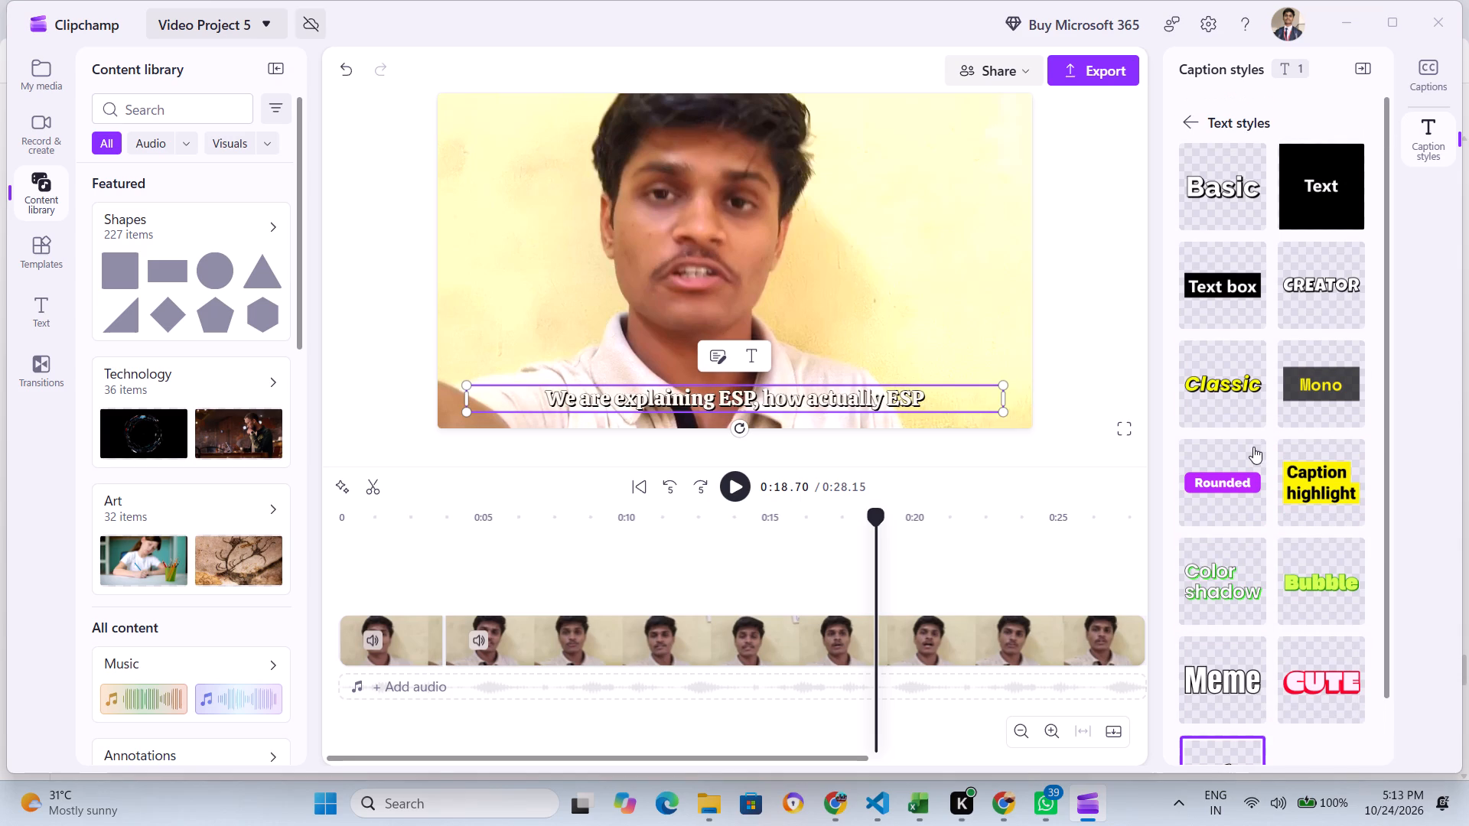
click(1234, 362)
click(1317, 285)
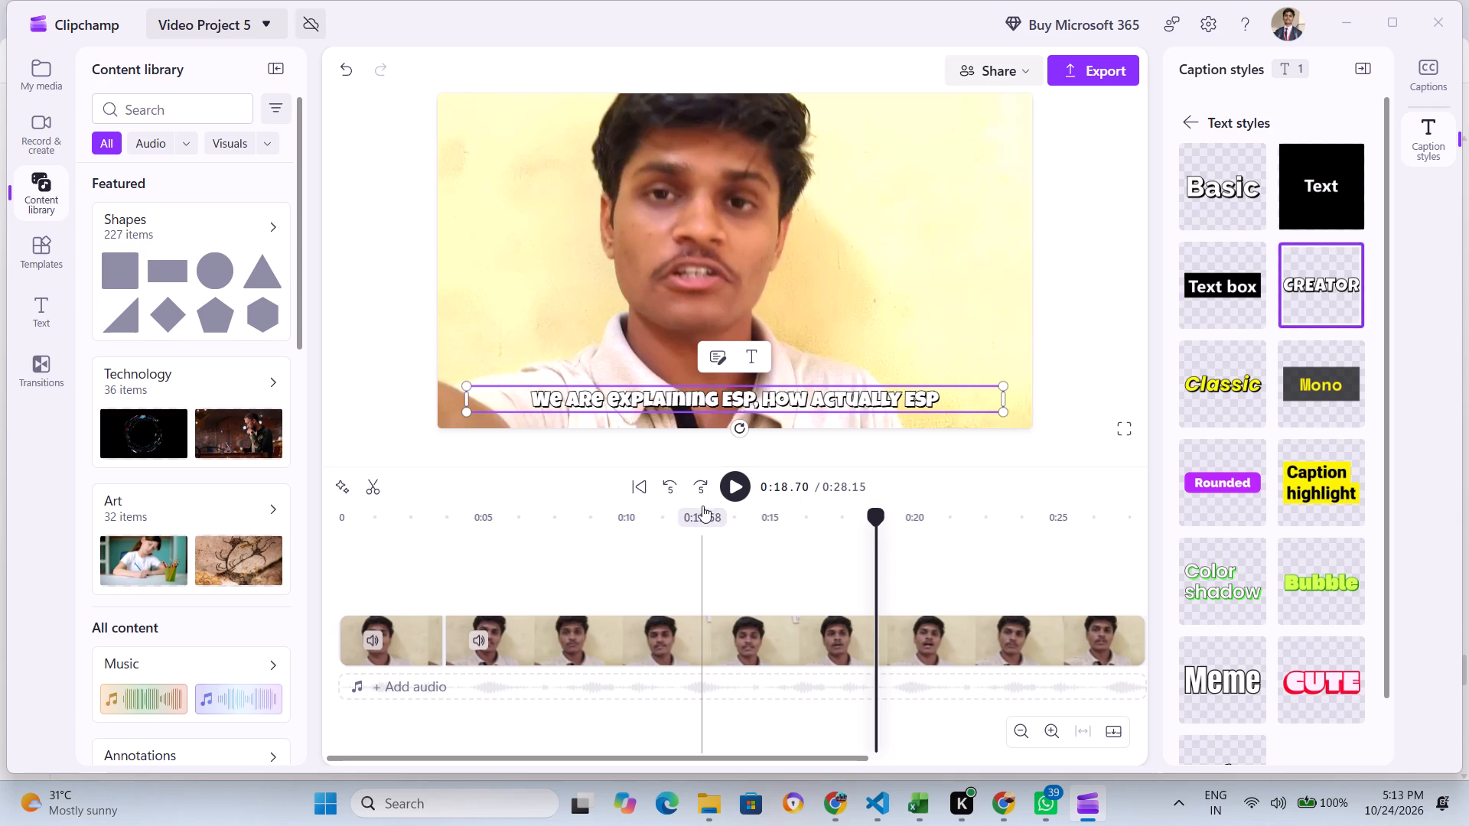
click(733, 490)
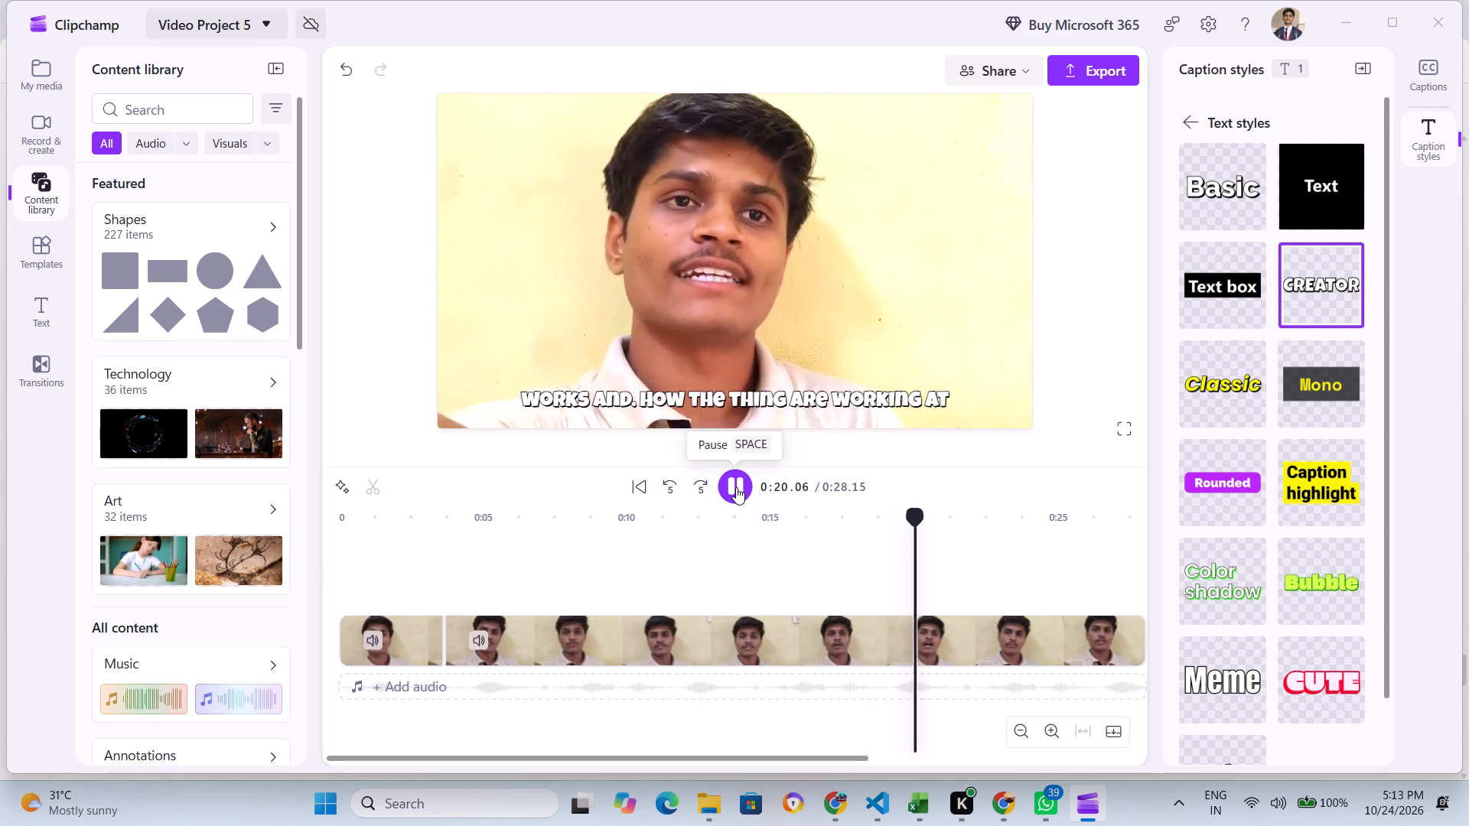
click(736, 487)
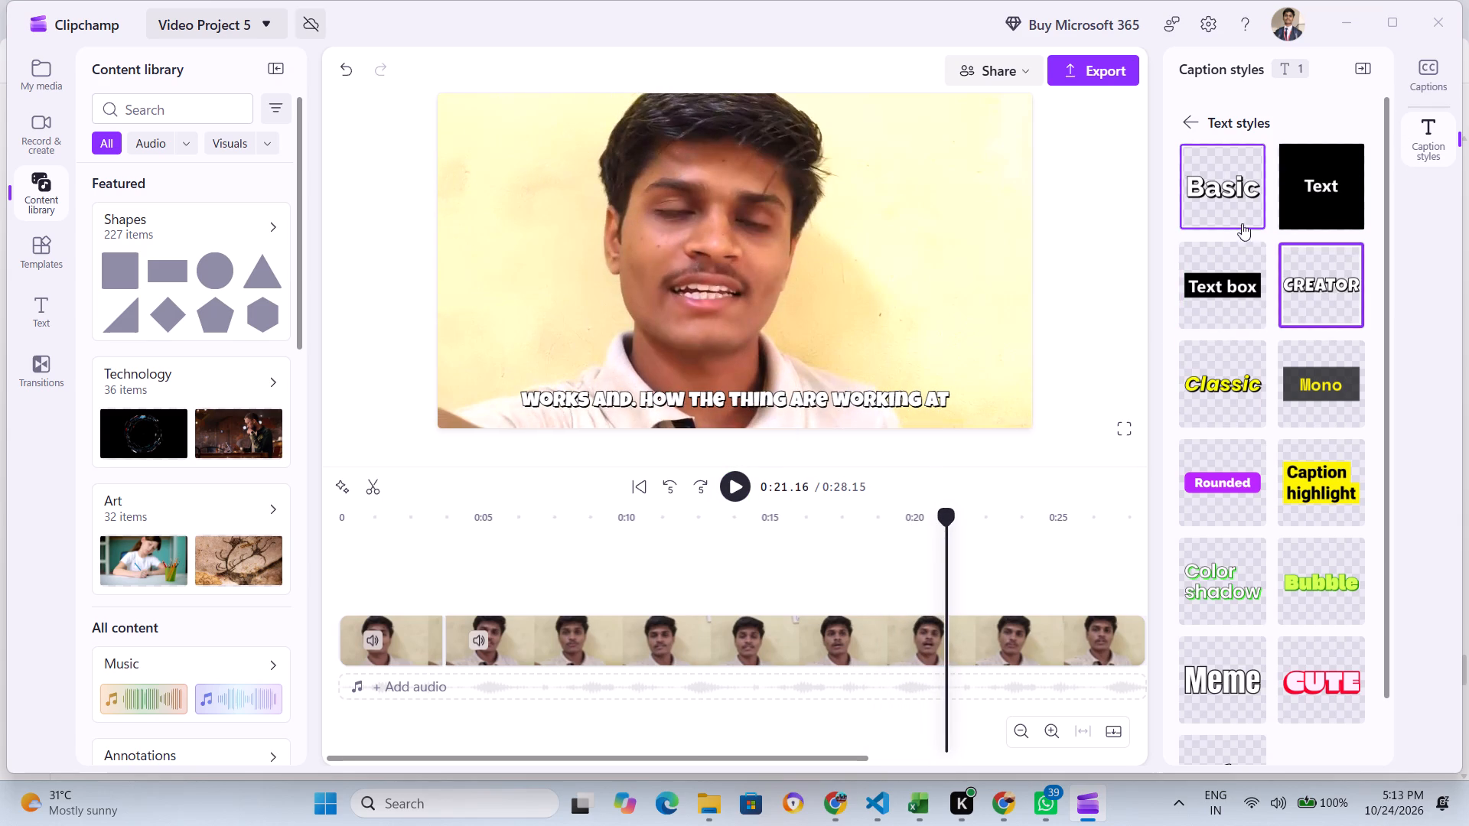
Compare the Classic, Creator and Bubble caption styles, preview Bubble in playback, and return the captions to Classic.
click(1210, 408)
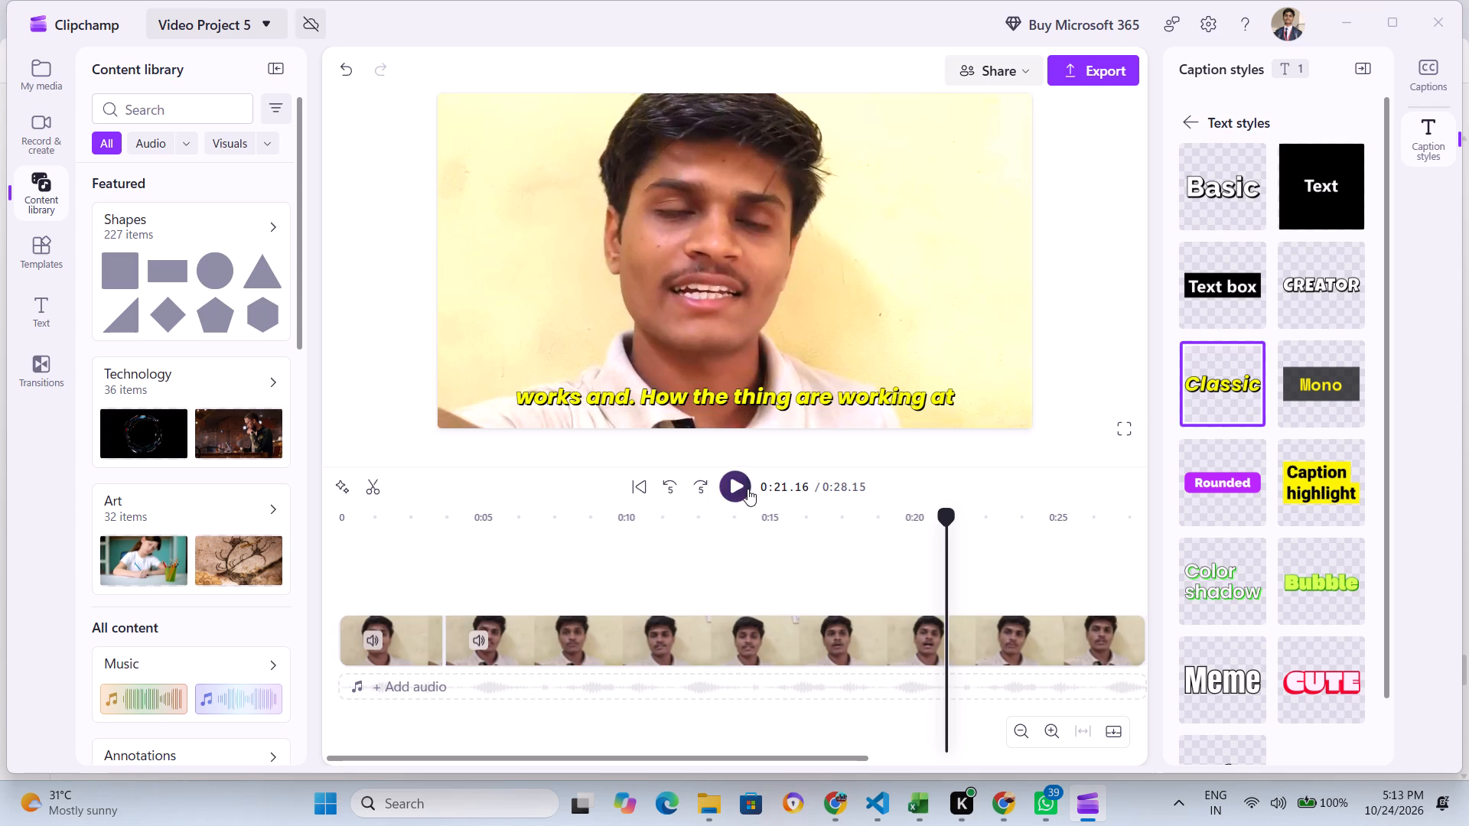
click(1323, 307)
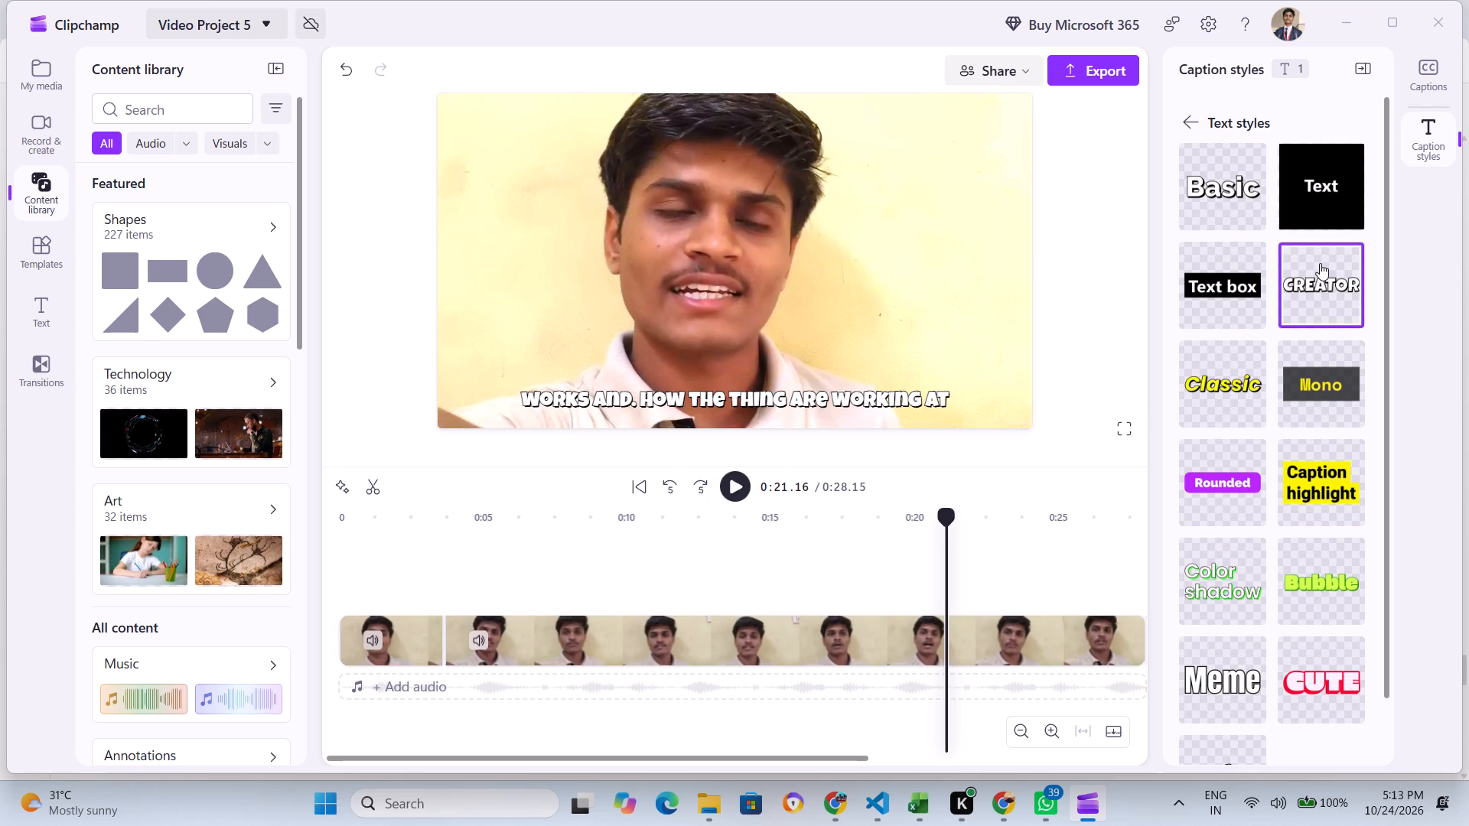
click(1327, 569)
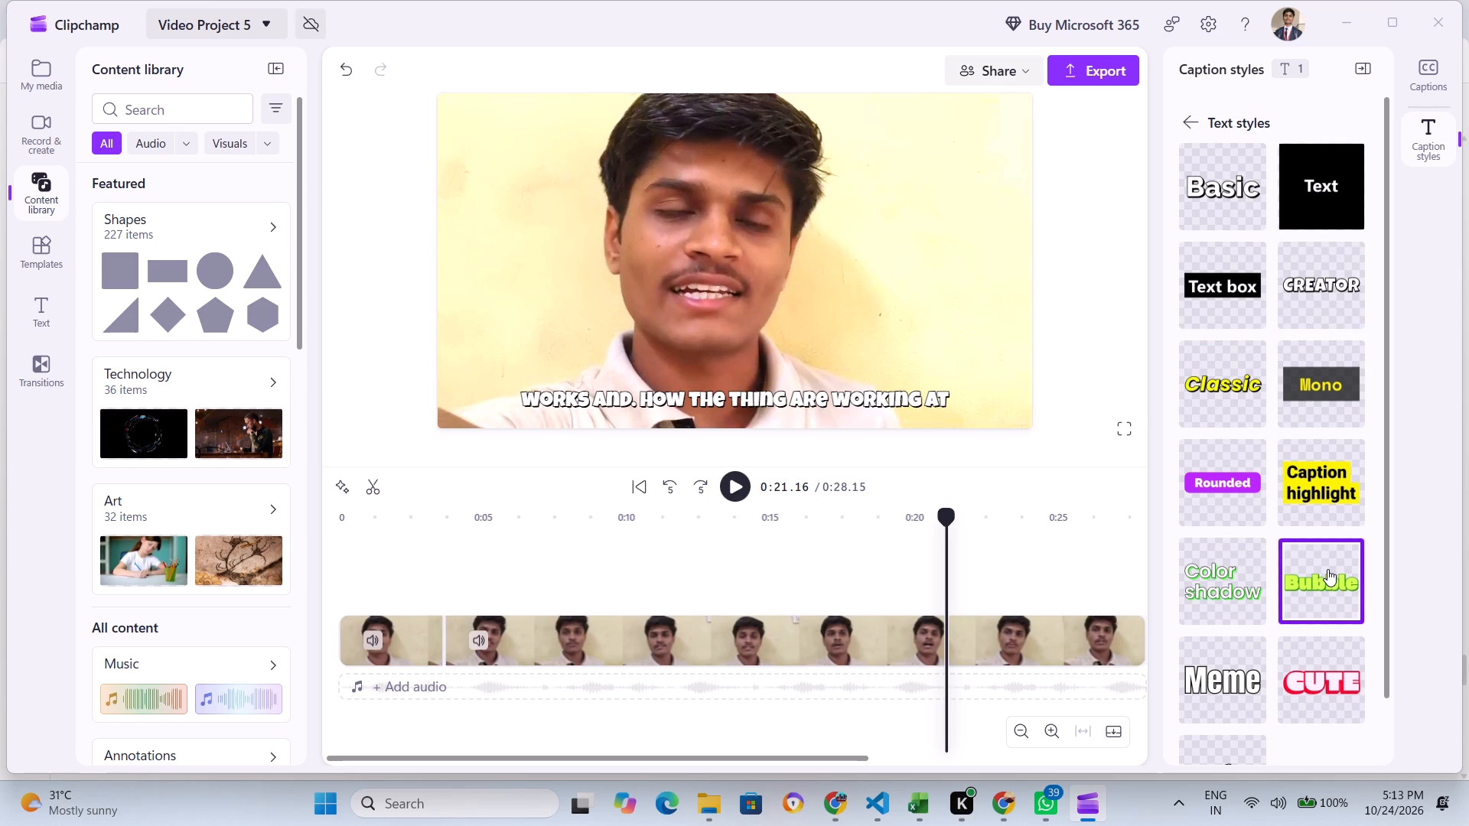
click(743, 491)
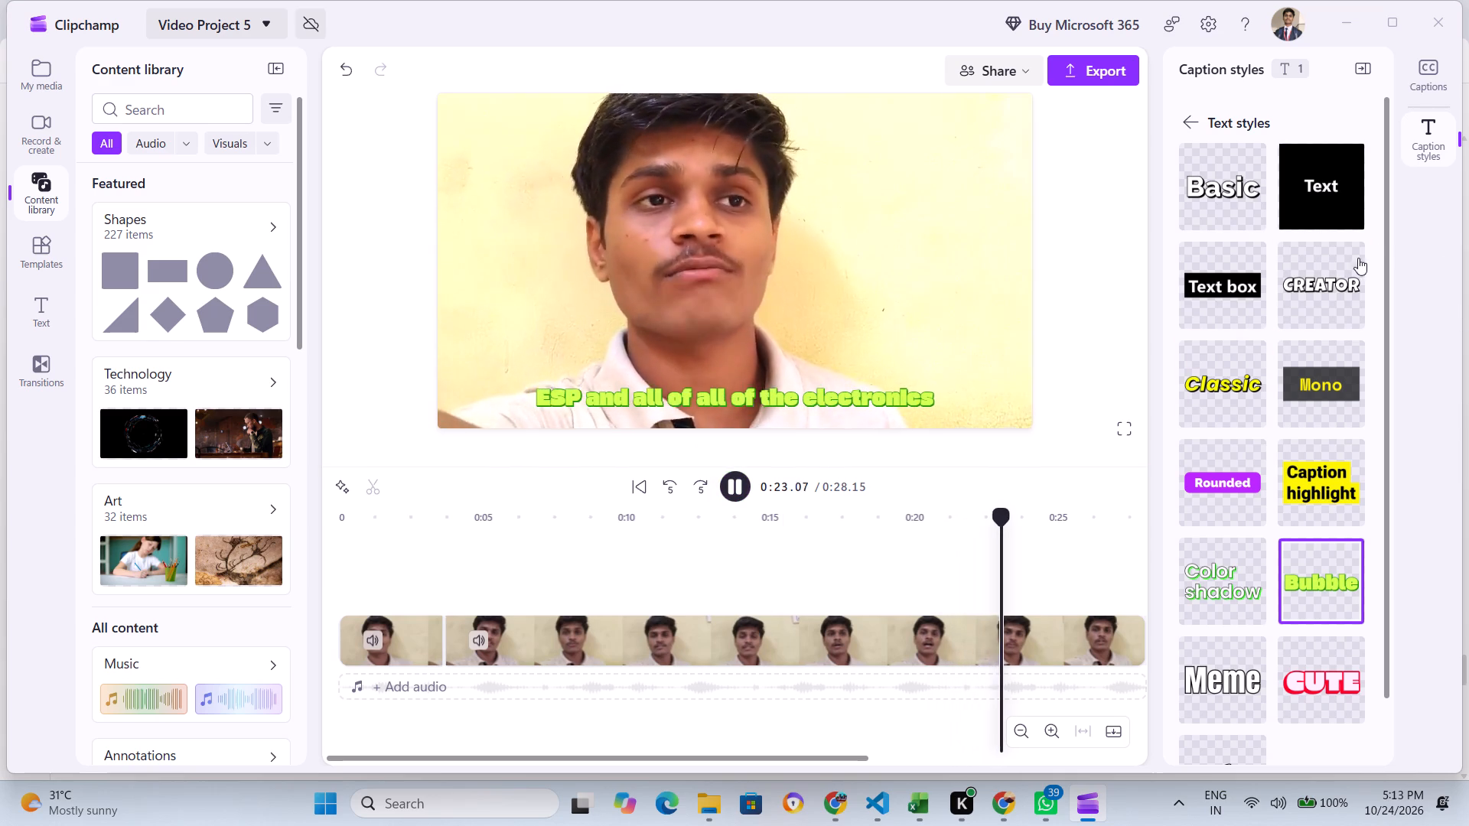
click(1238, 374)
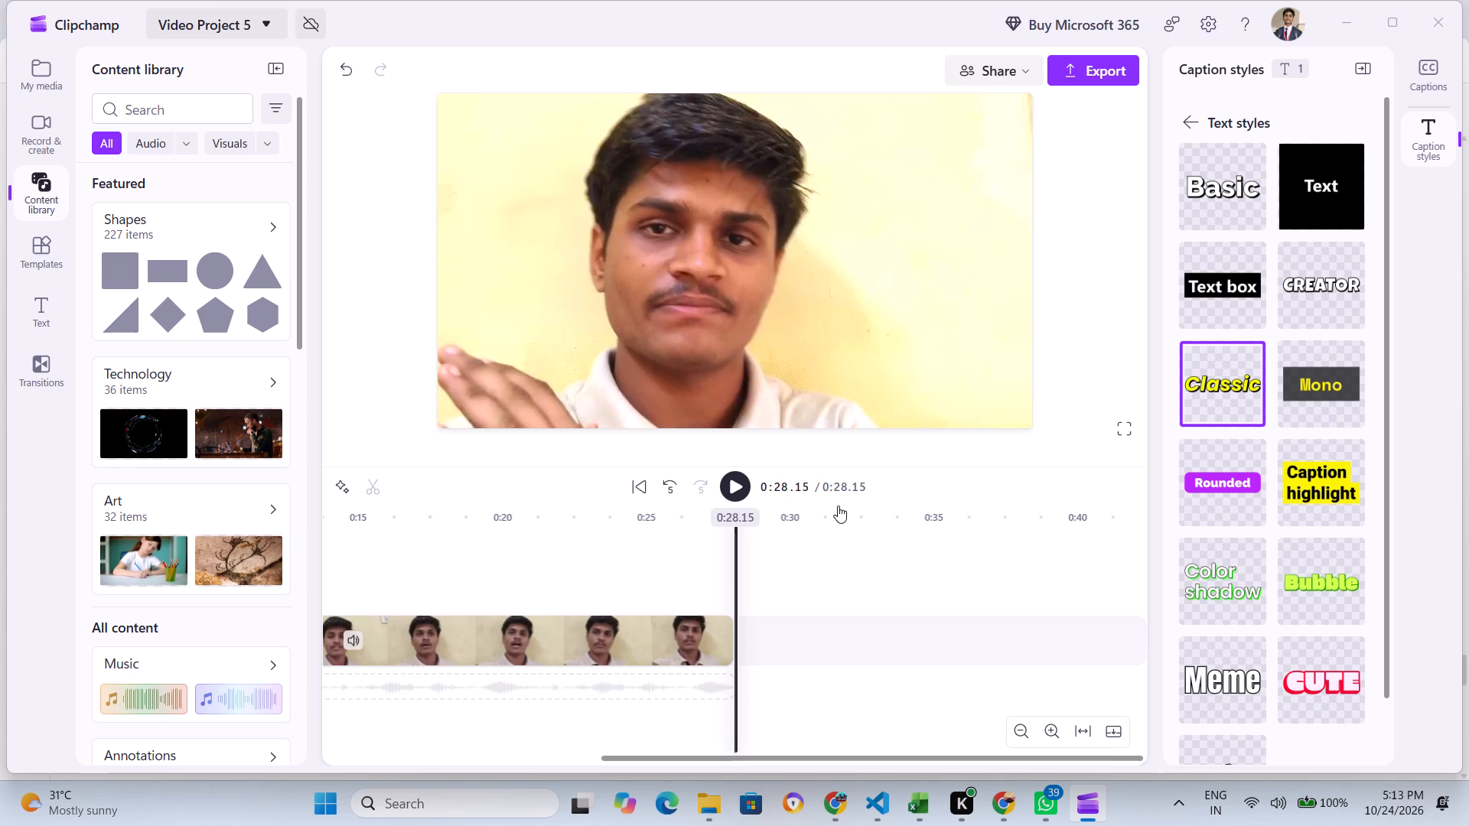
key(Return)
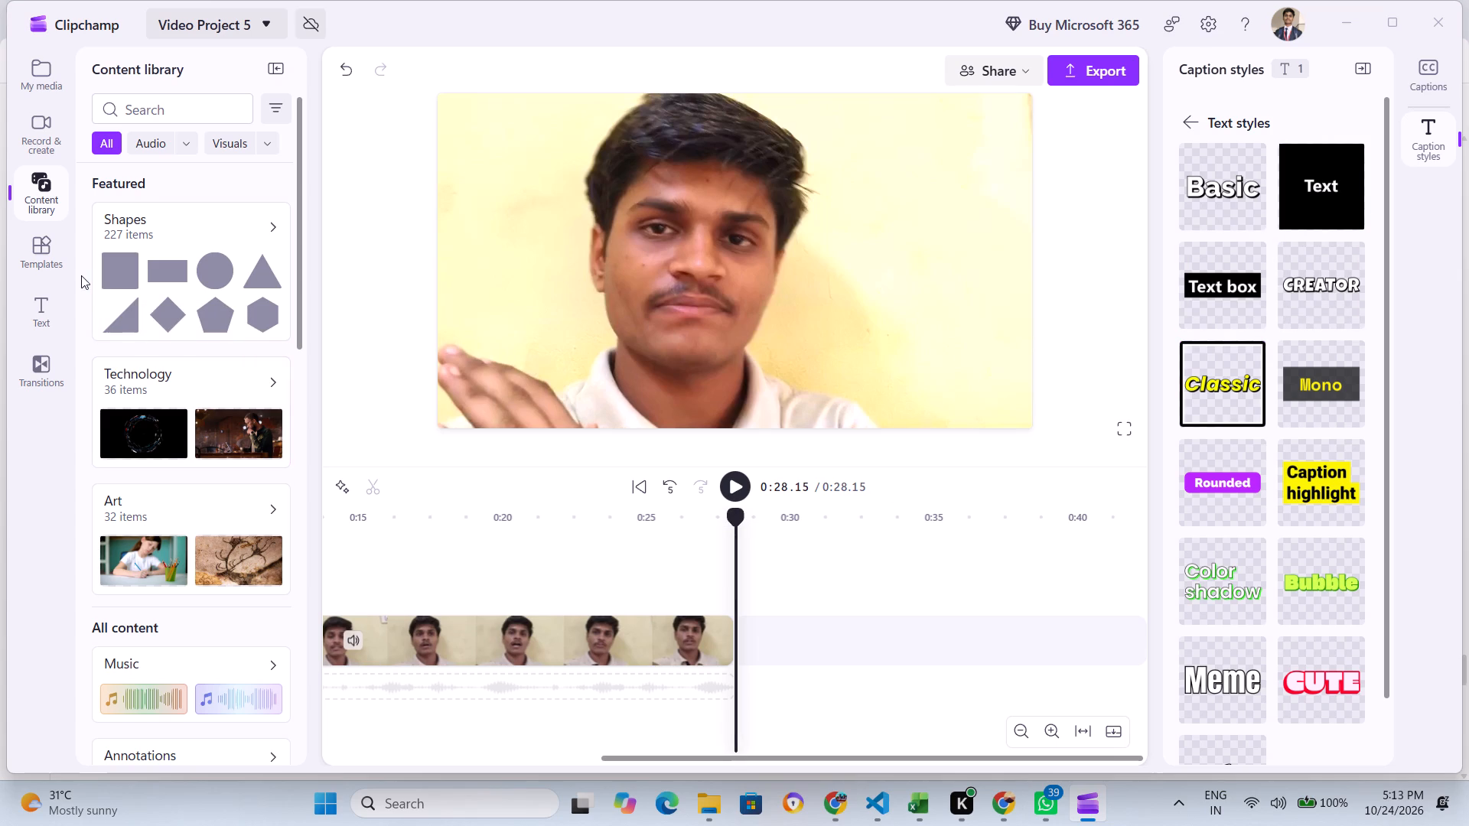
Browse the YouTube templates and add the 9-second futuristic "SPORTS REVIEW" YouTube intro at the end of the video.
click(43, 268)
click(157, 275)
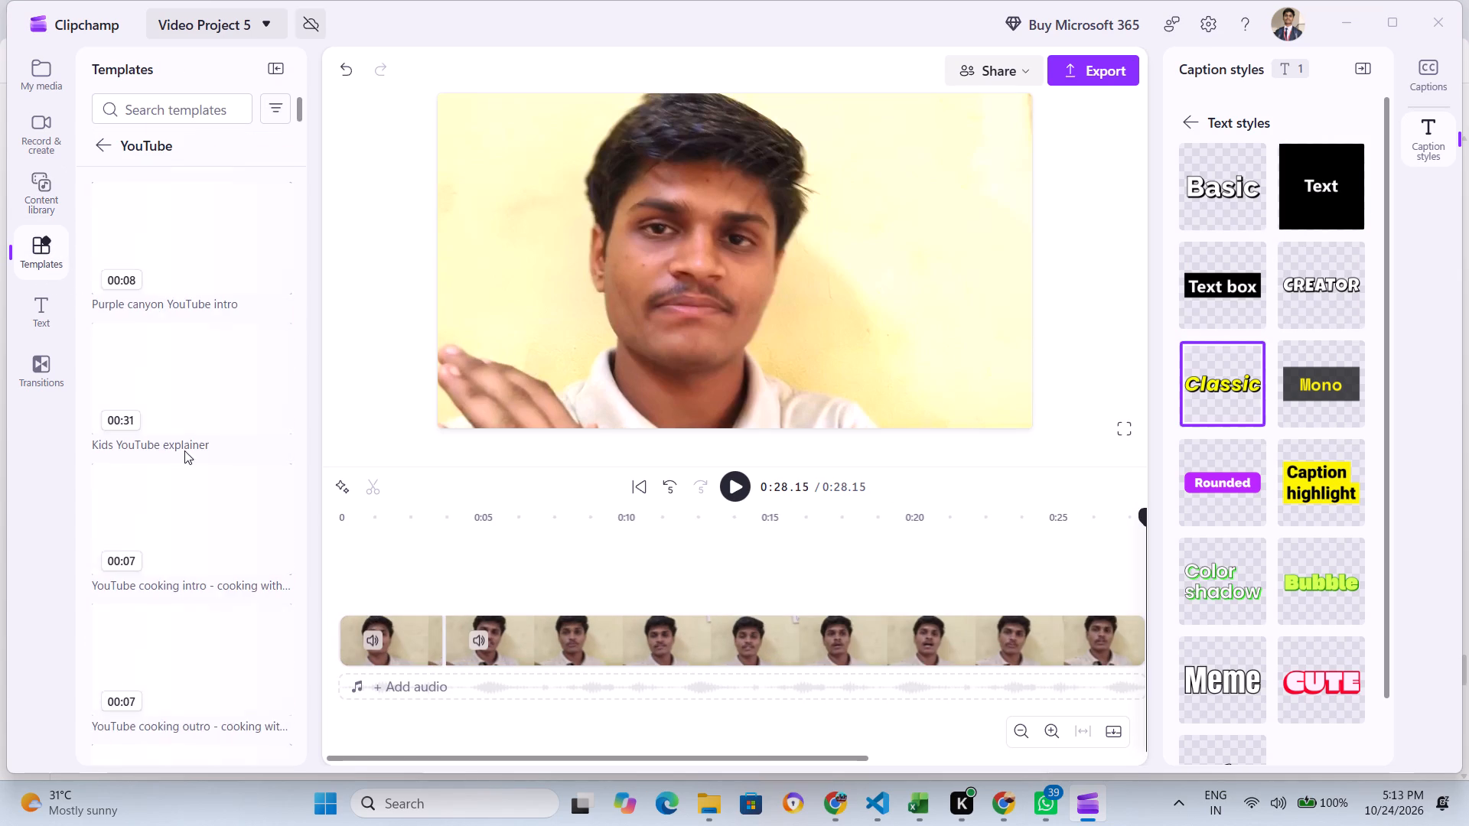
scroll(185, 468, down, 11)
scroll(185, 470, up, 15)
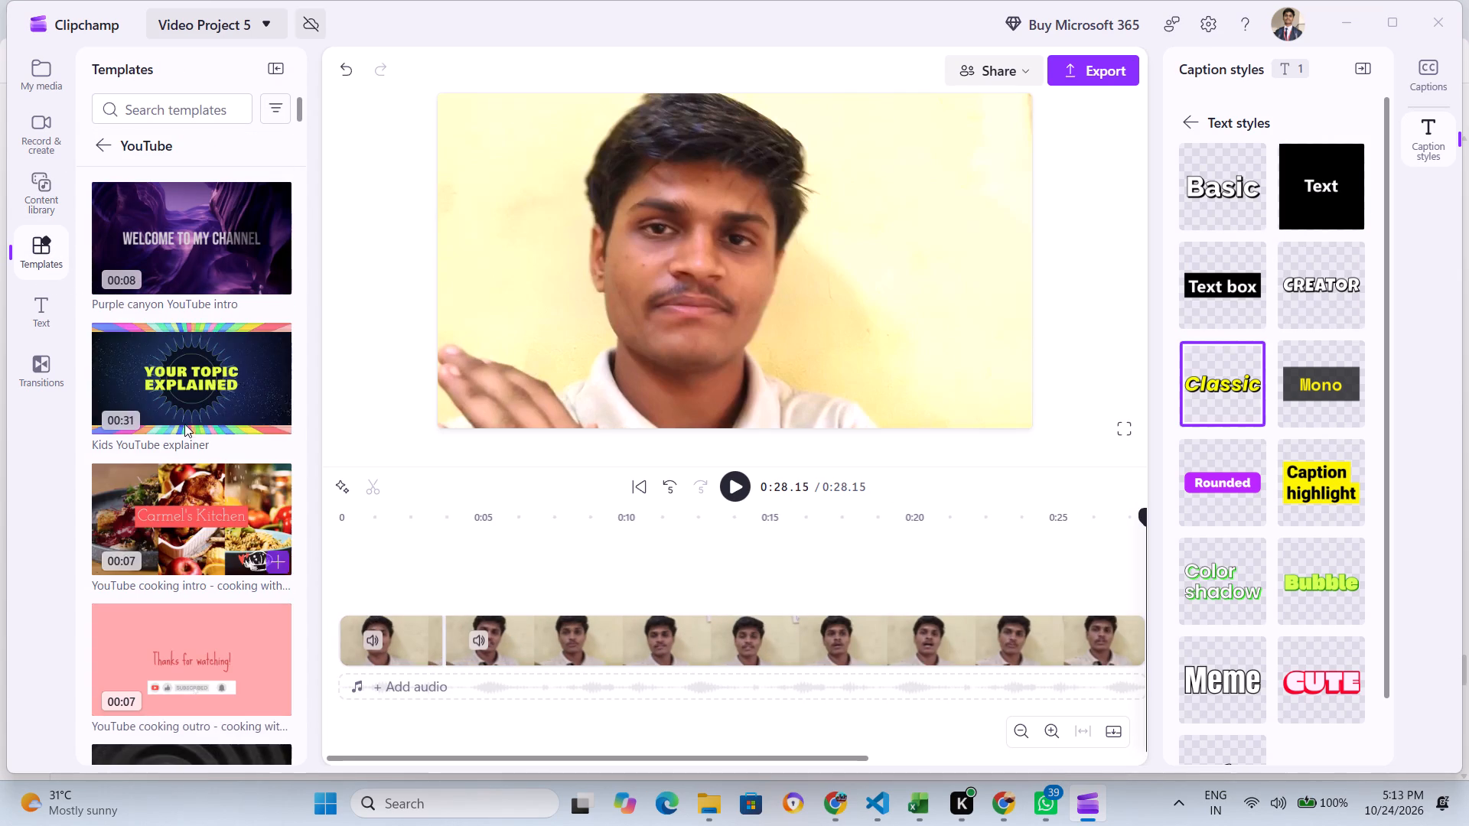
scroll(113, 344, down, 20)
scroll(113, 344, down, 11)
scroll(151, 478, down, 2)
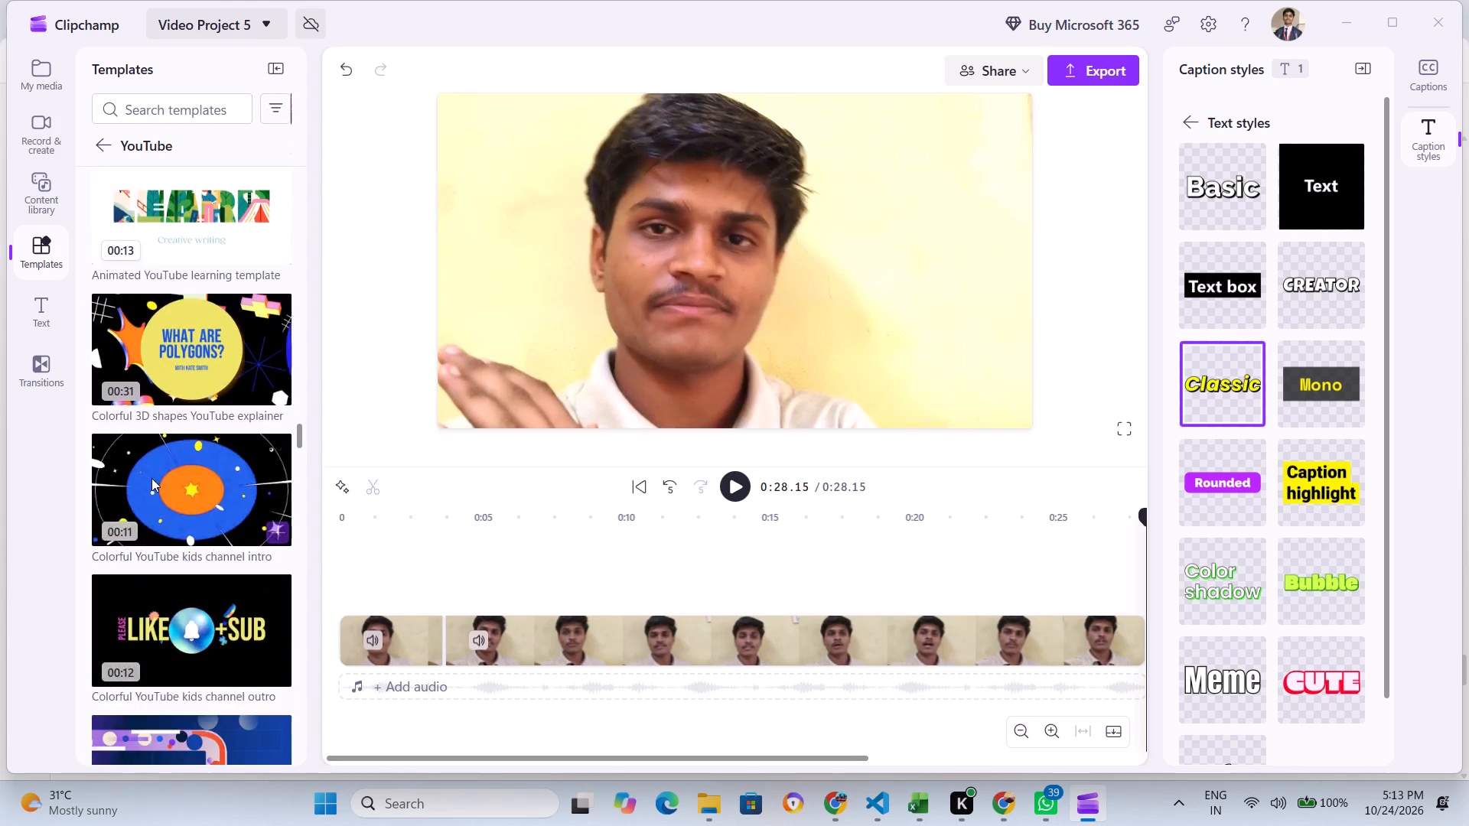
scroll(151, 478, down, 18)
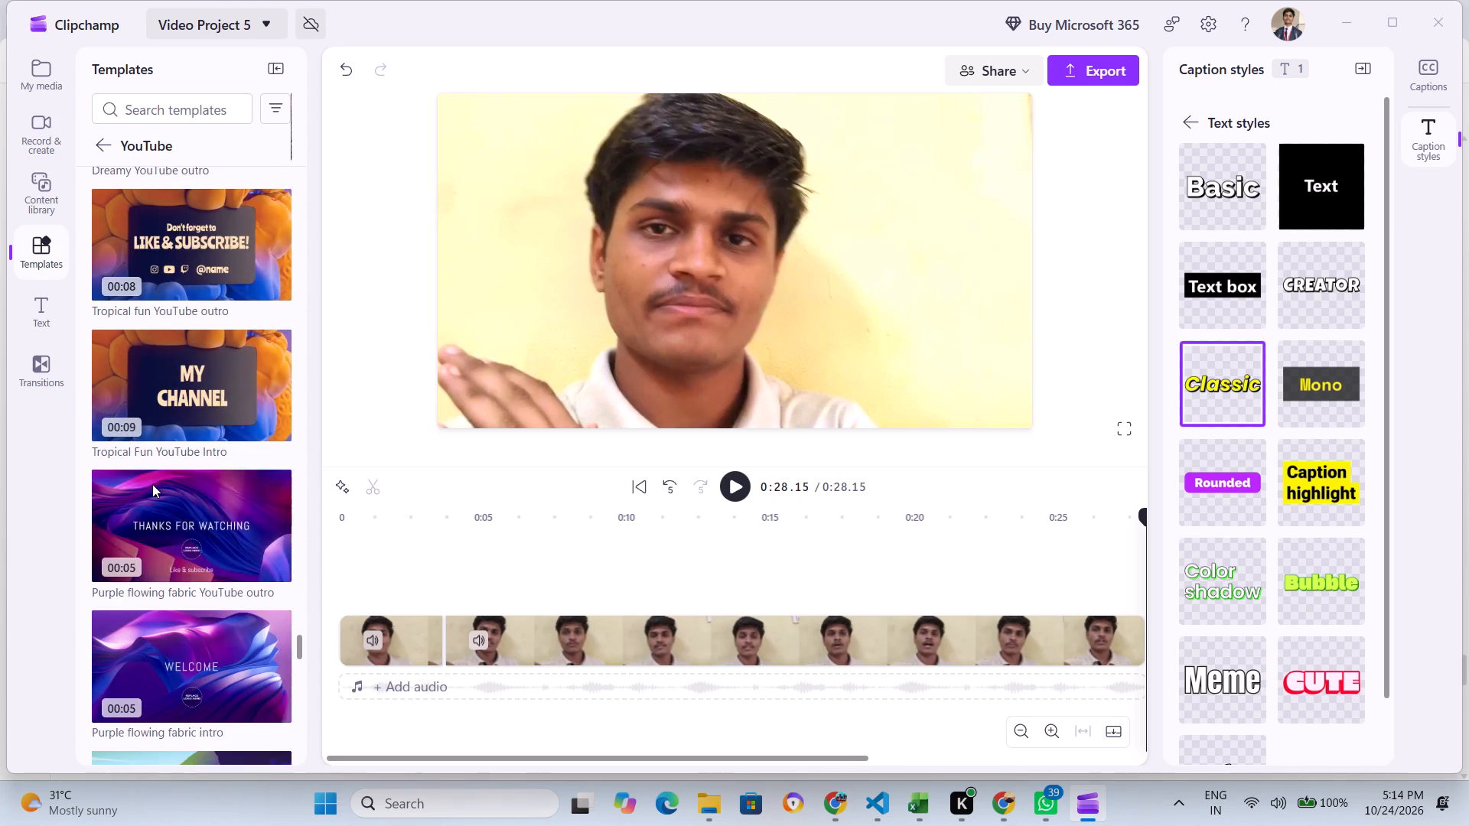
scroll(152, 484, down, 10)
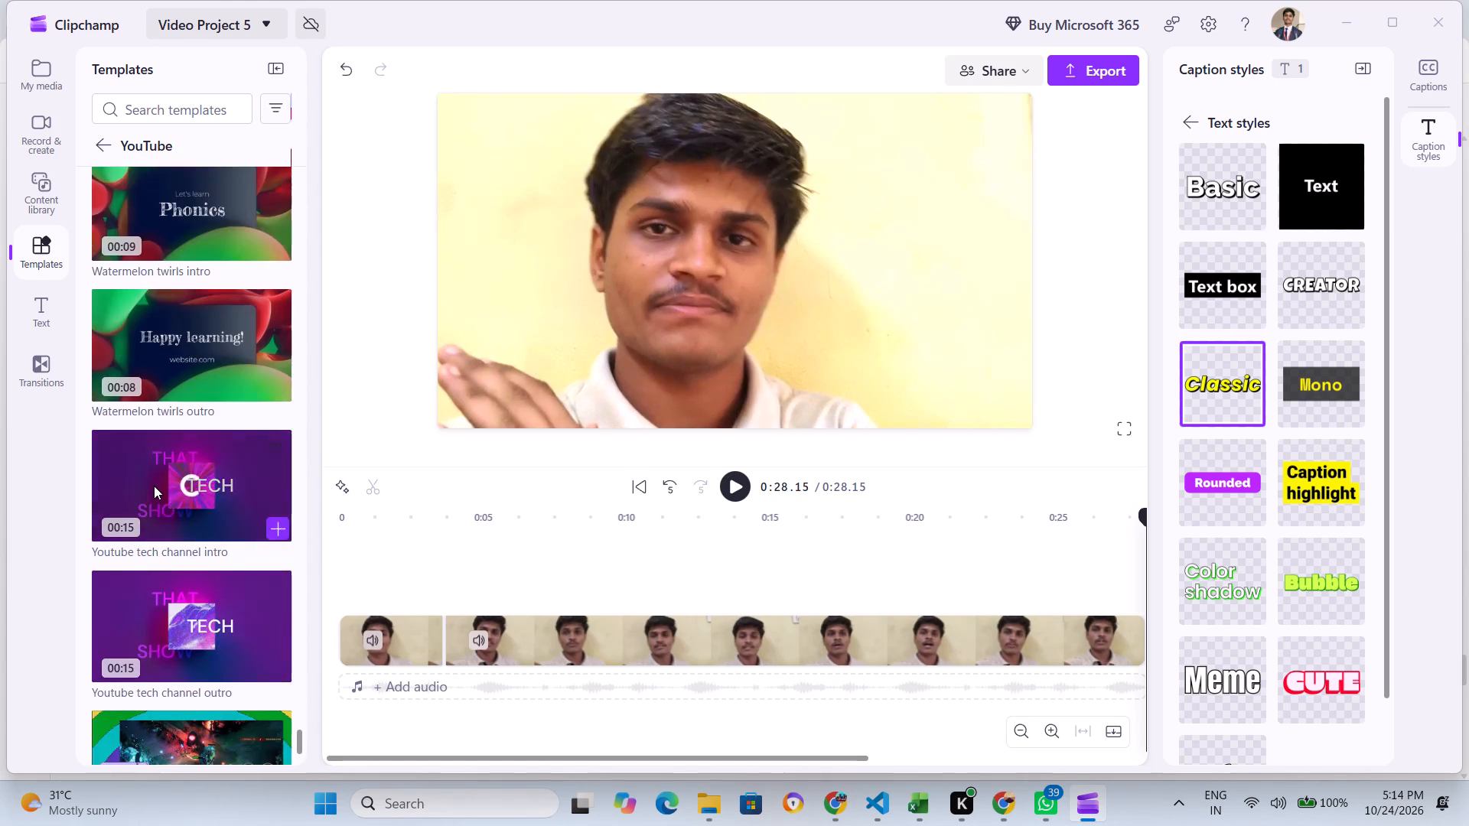
scroll(154, 486, down, 10)
scroll(164, 524, up, 4)
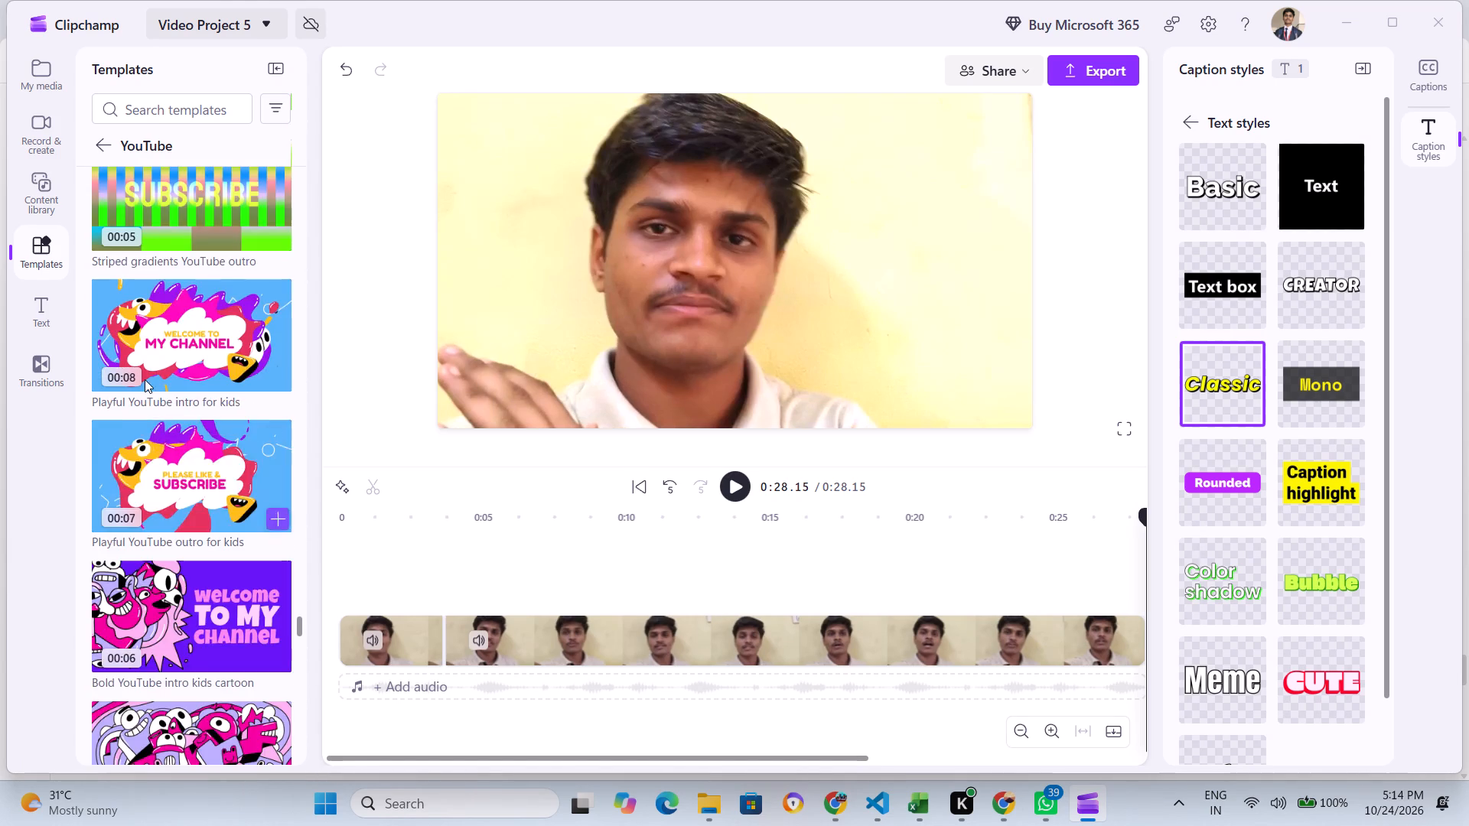
scroll(145, 379, up, 7)
scroll(153, 372, down, 1)
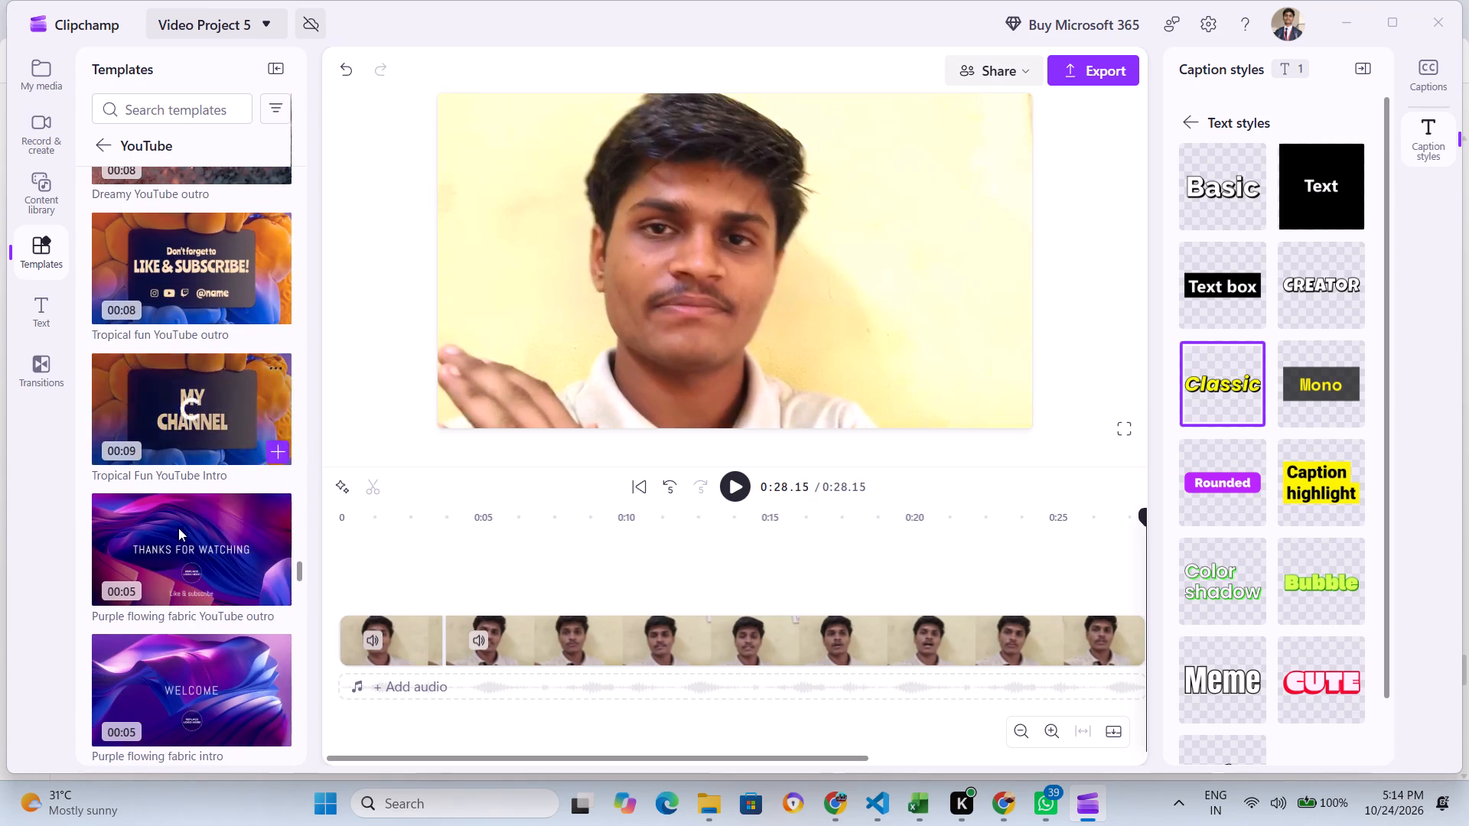
scroll(174, 541, up, 5)
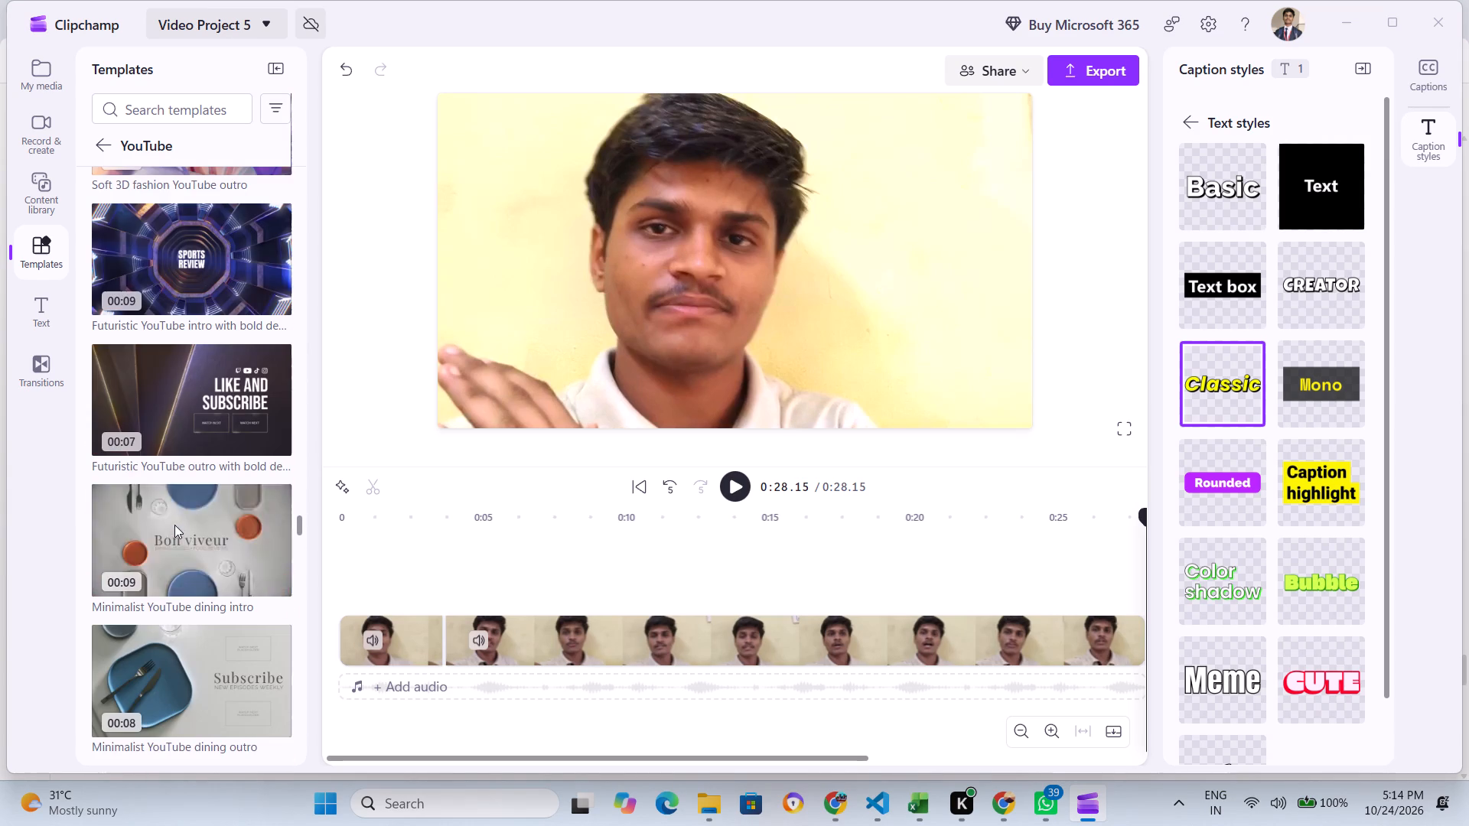
click(281, 298)
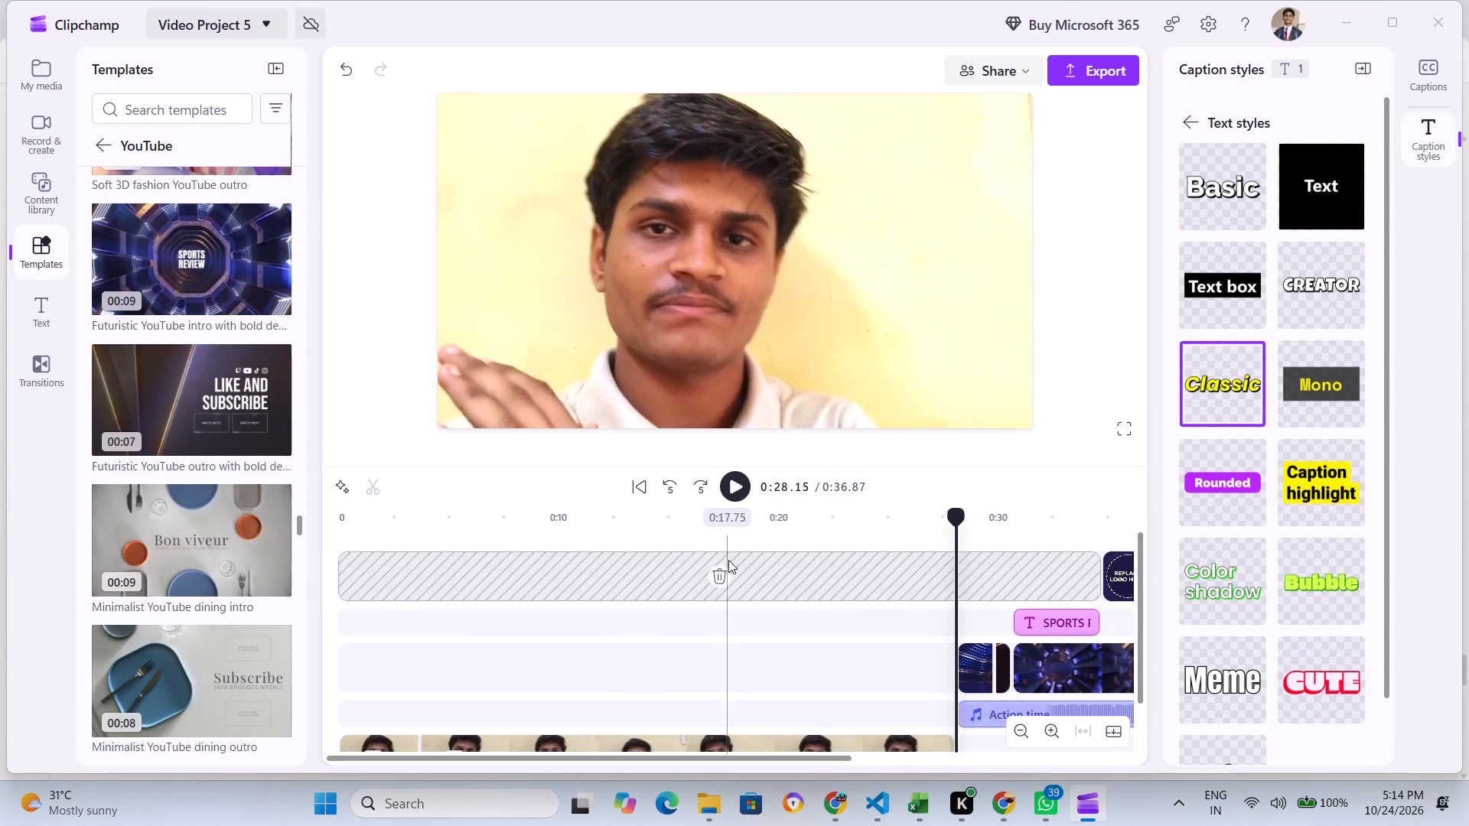
Play the inserted intro template from 0:28.15 and pause at its title, at about 0:32.
click(750, 484)
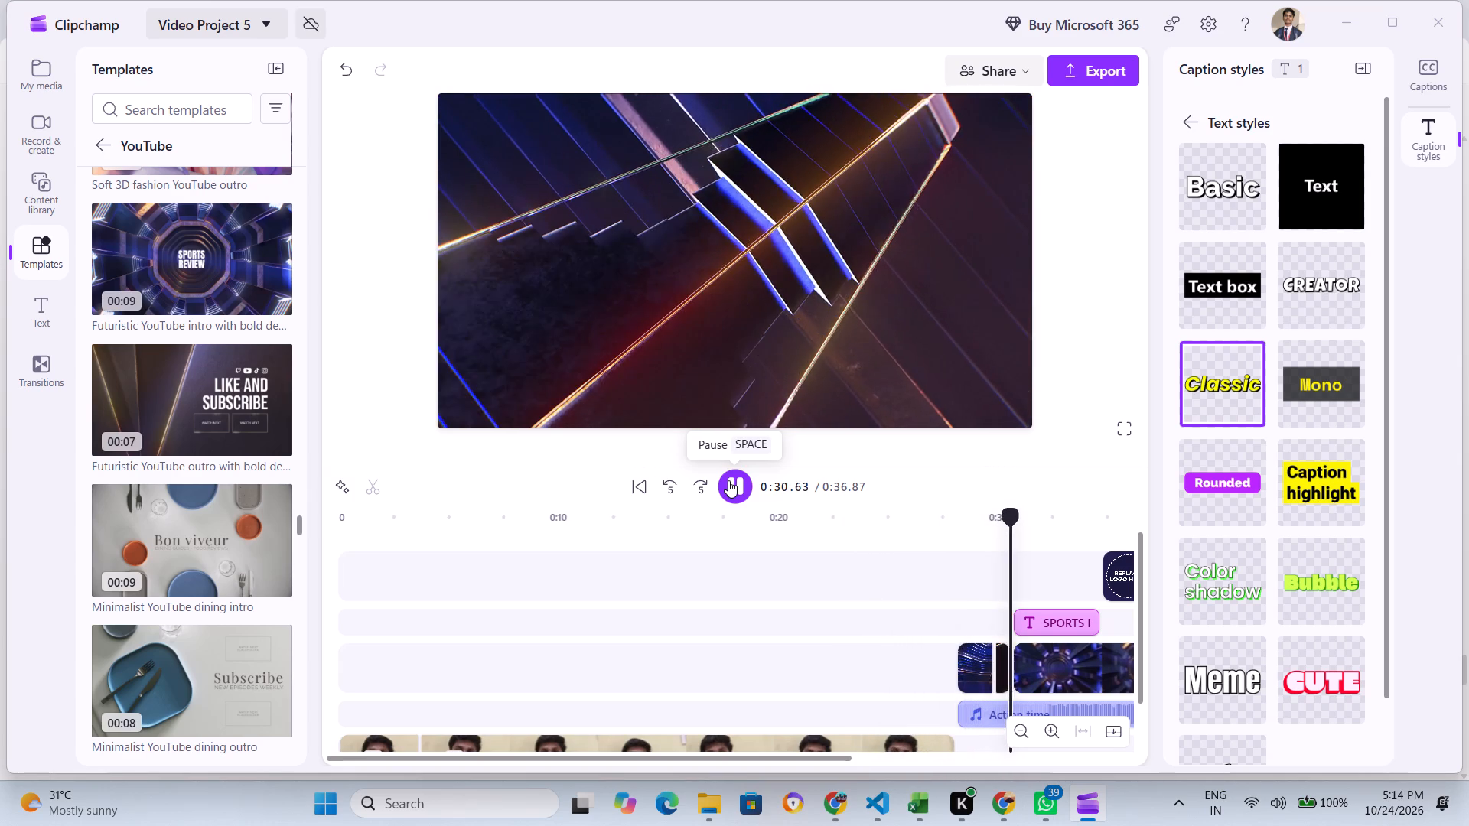
click(728, 480)
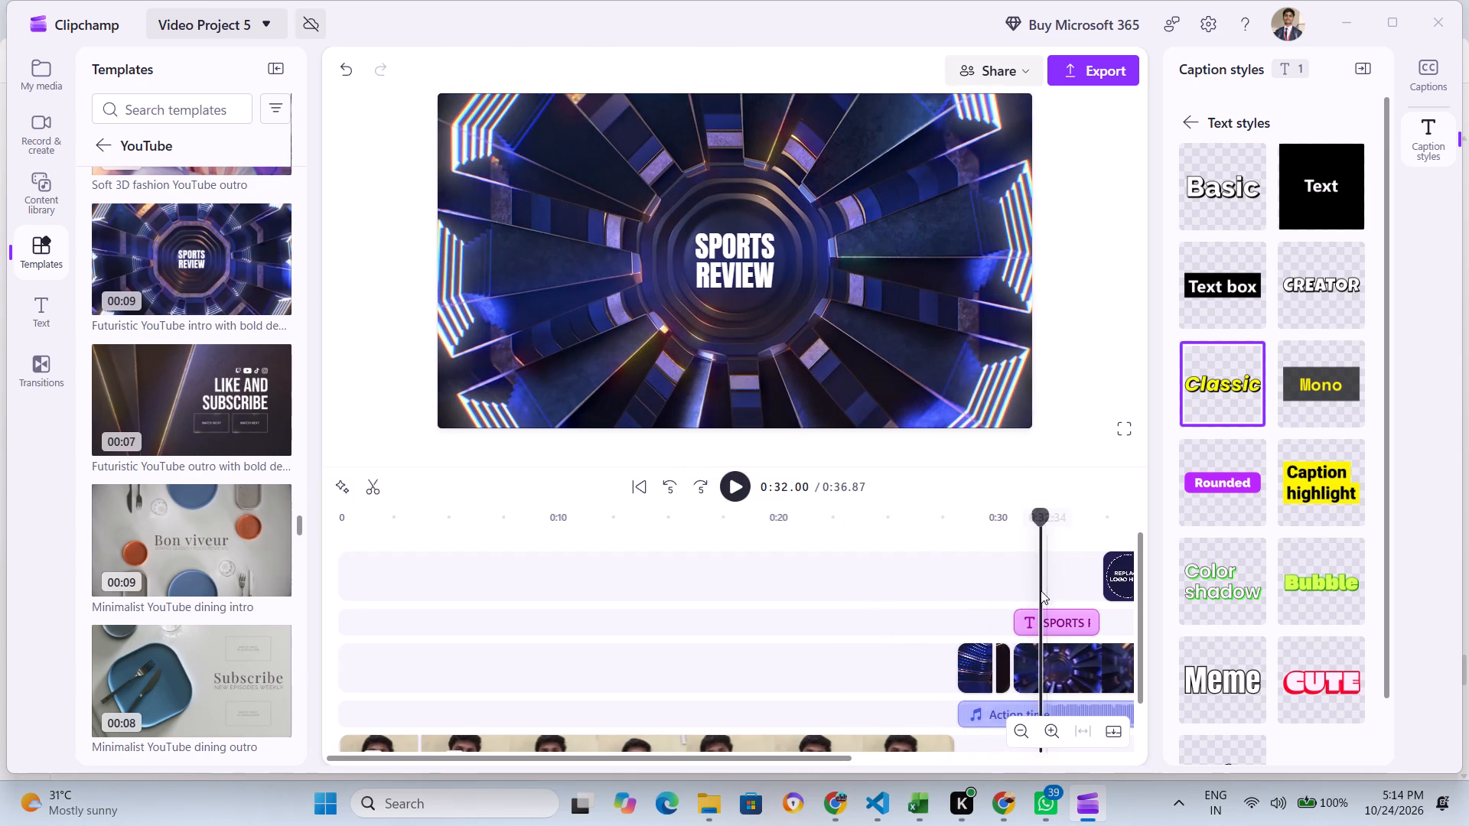
Replace the intro template's "SPORTS REVIEW" title with "ESP32" on the first line and "Introduction" below it.
click(1053, 614)
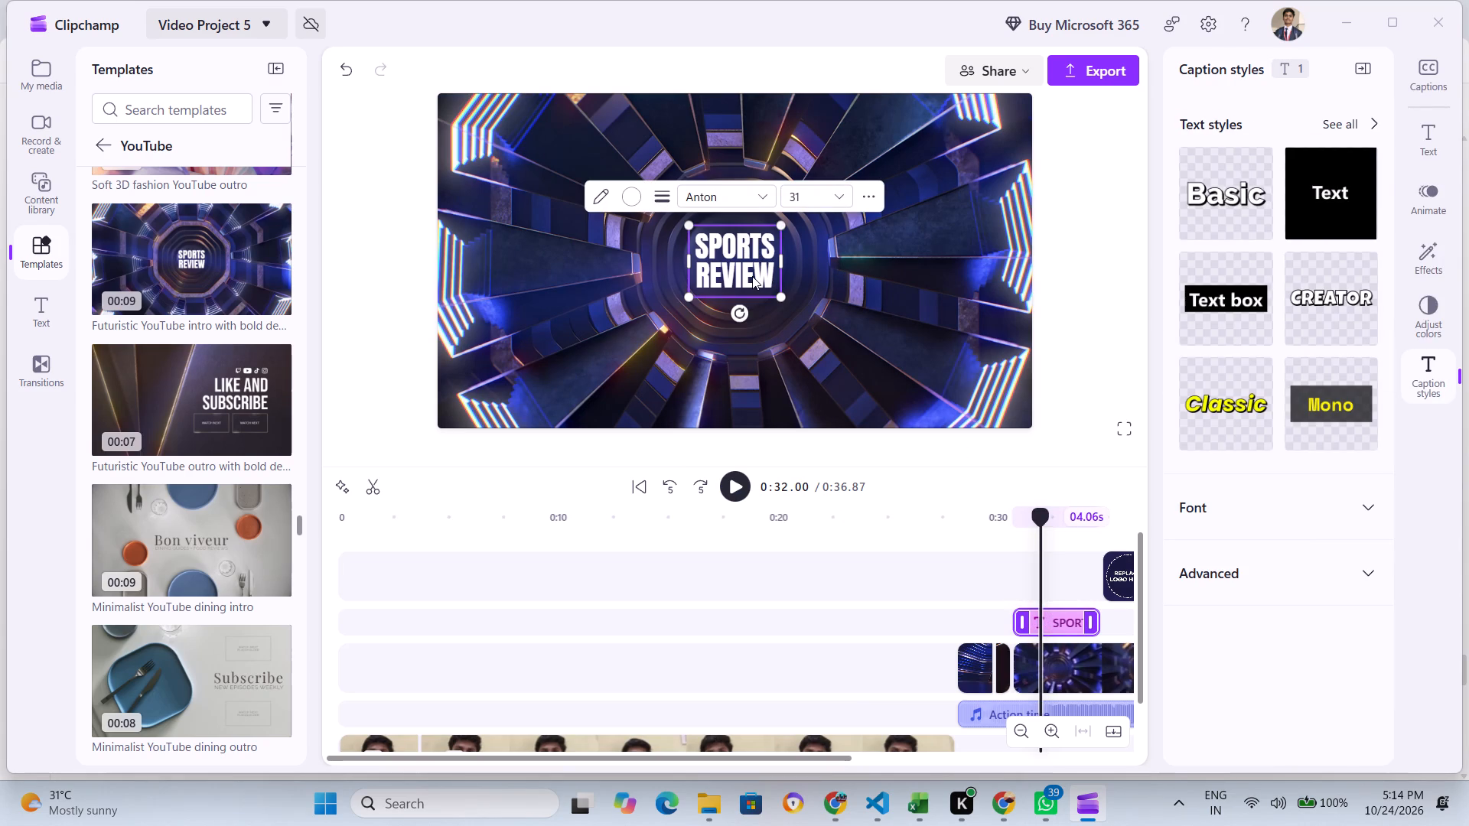
click(759, 285)
click(770, 267)
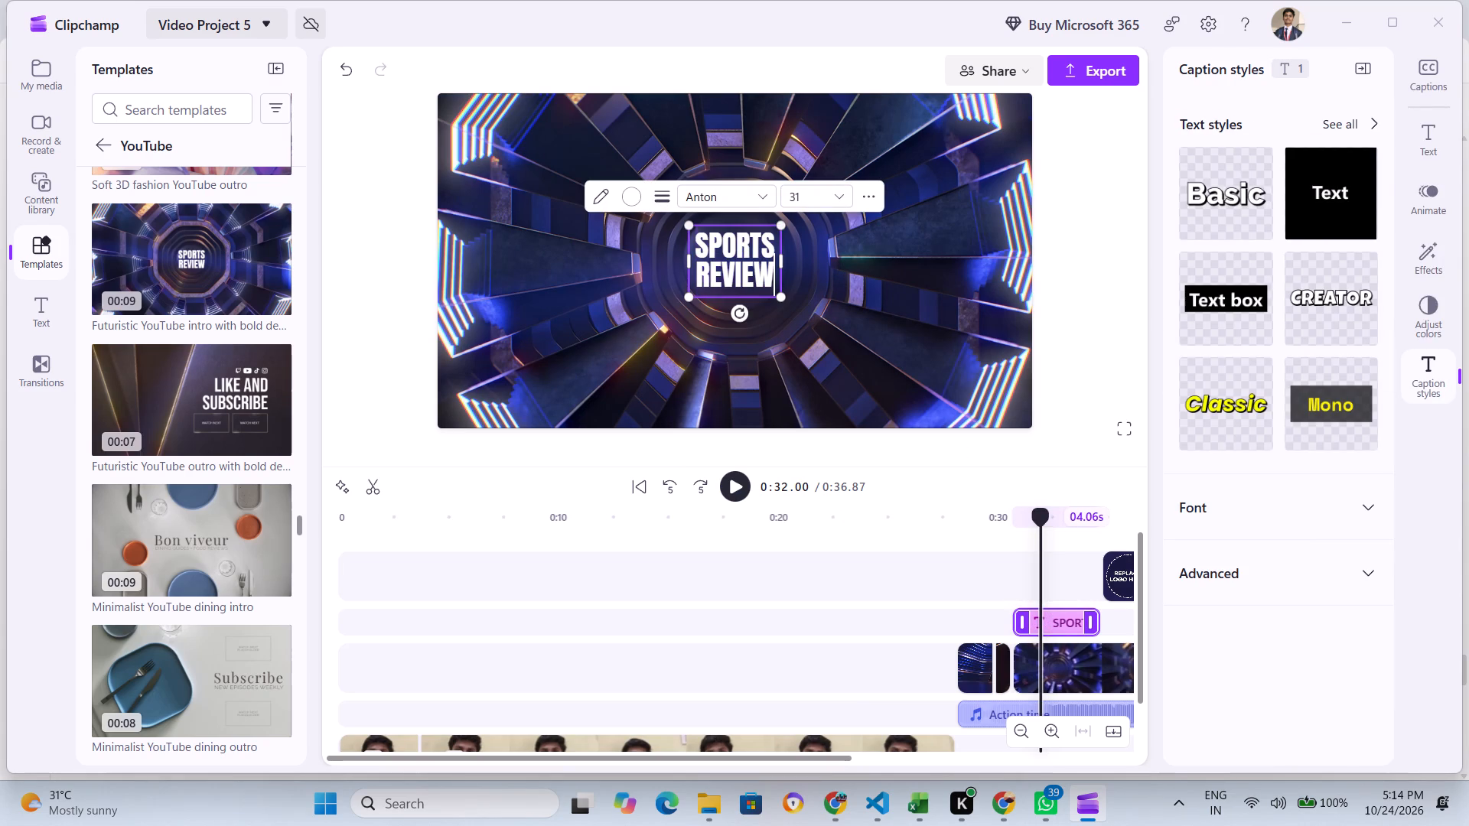
key(BackSpace)
key(BackSpace)
key(BackSpace)
key(BackSpace)
key(BackSpace)
key(BackSpace)
key(BackSpace)
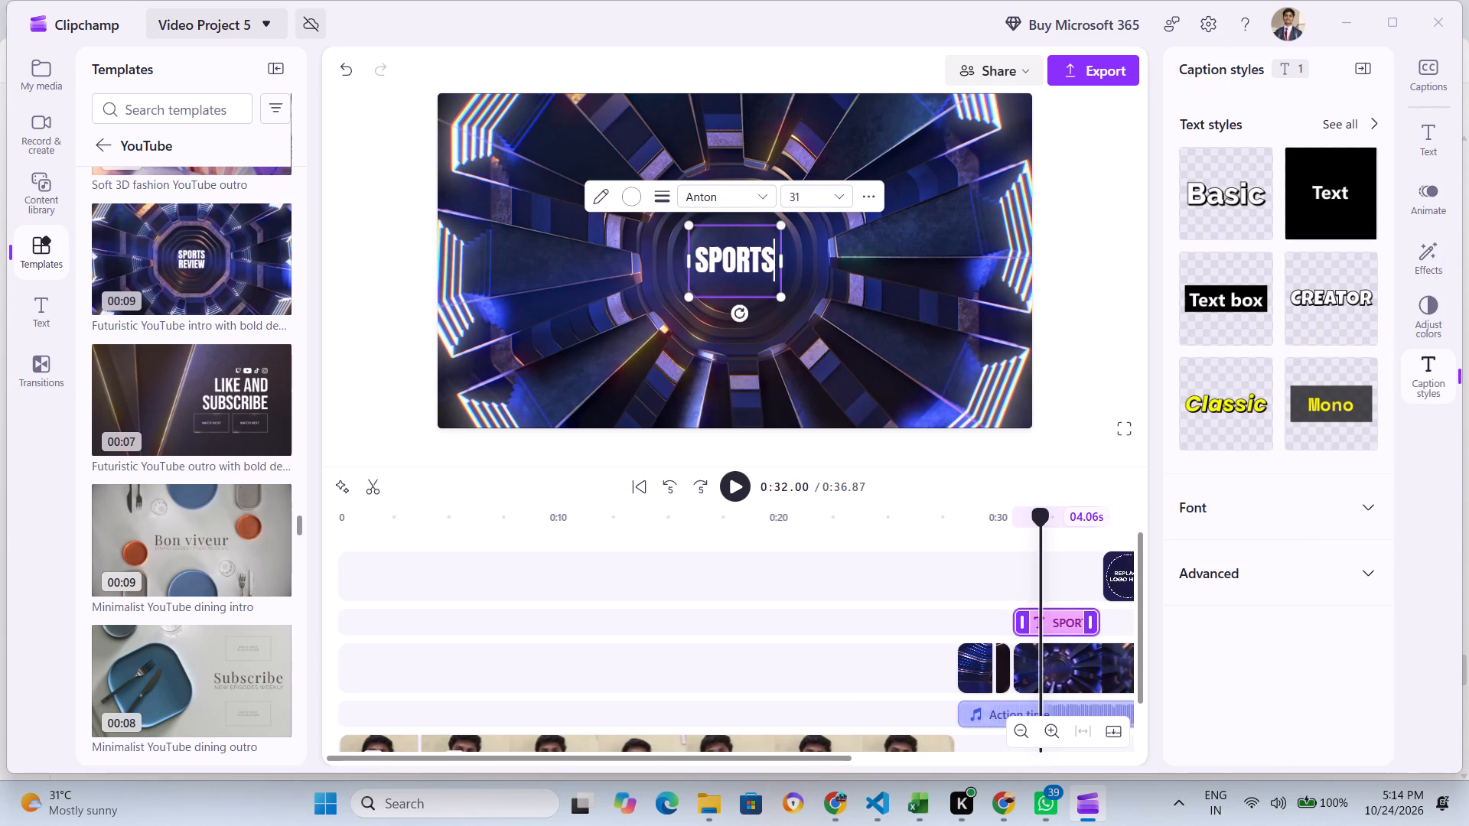
key(BackSpace)
key(BackSpace)
key(BackSpace)
key(BackSpace)
key(BackSpace)
key(BackSpace)
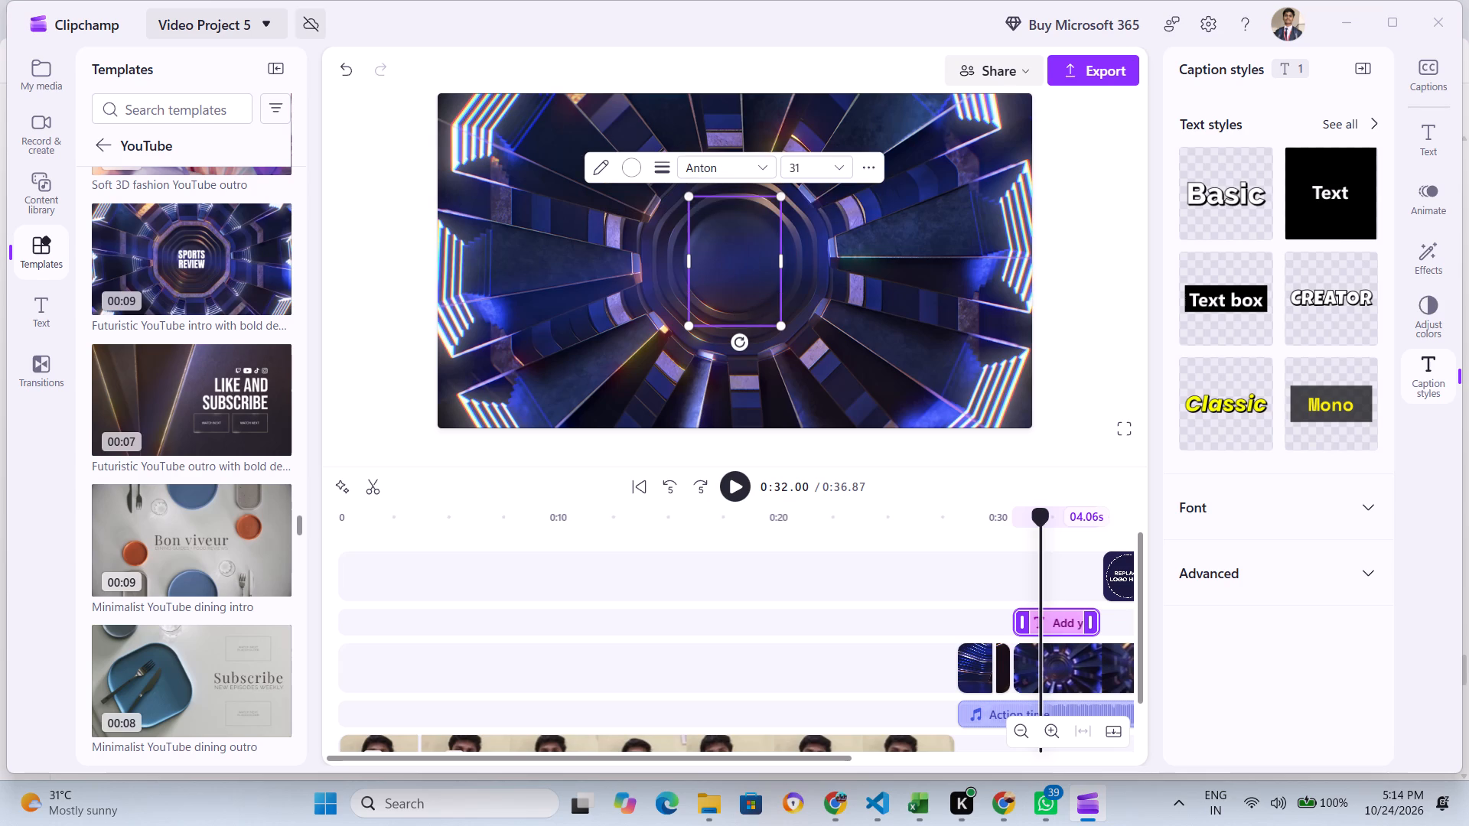
text(ESP@!)
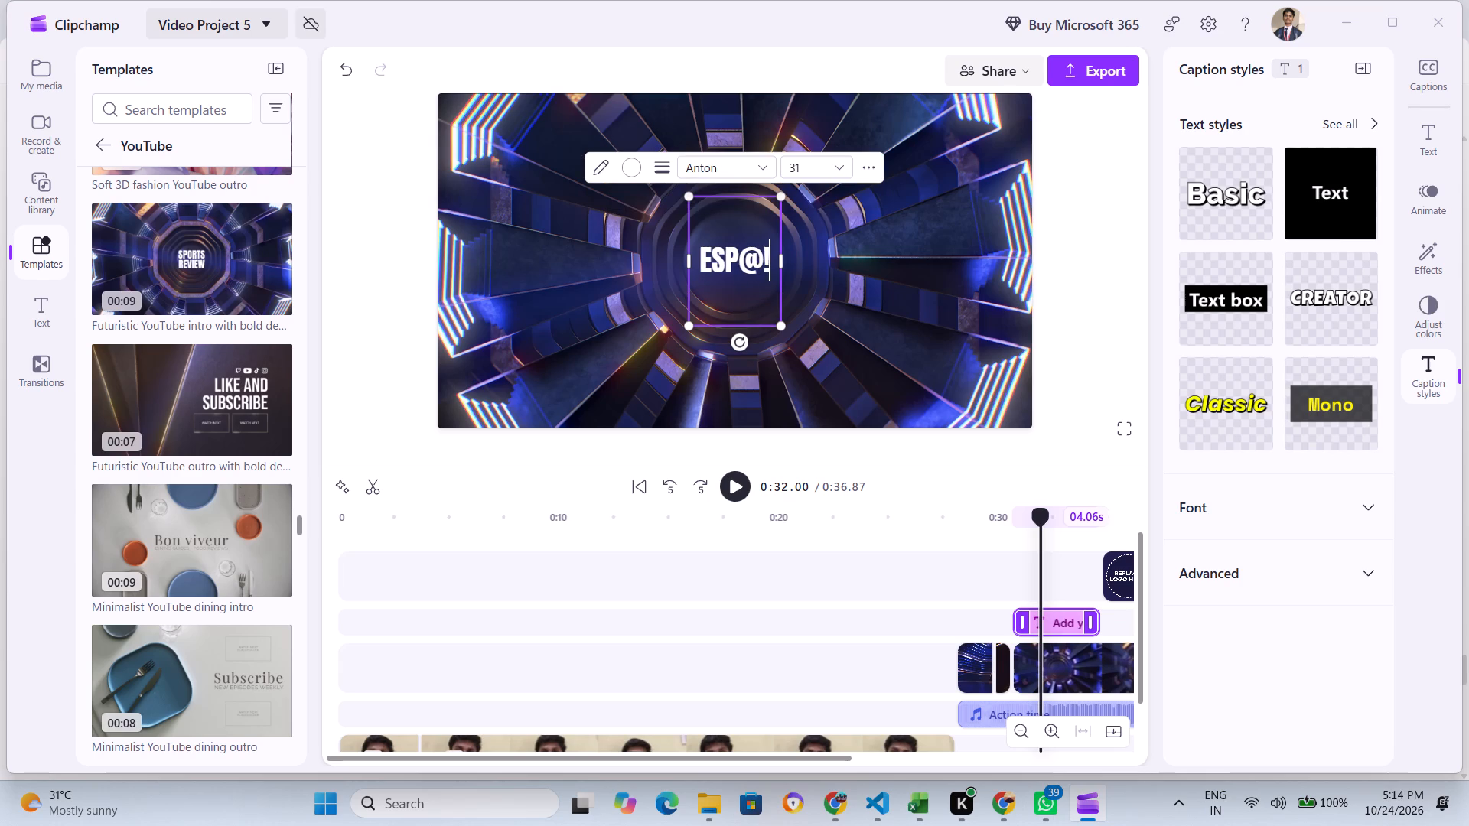
key(BackSpace)
key(BackSpace)
text(32)
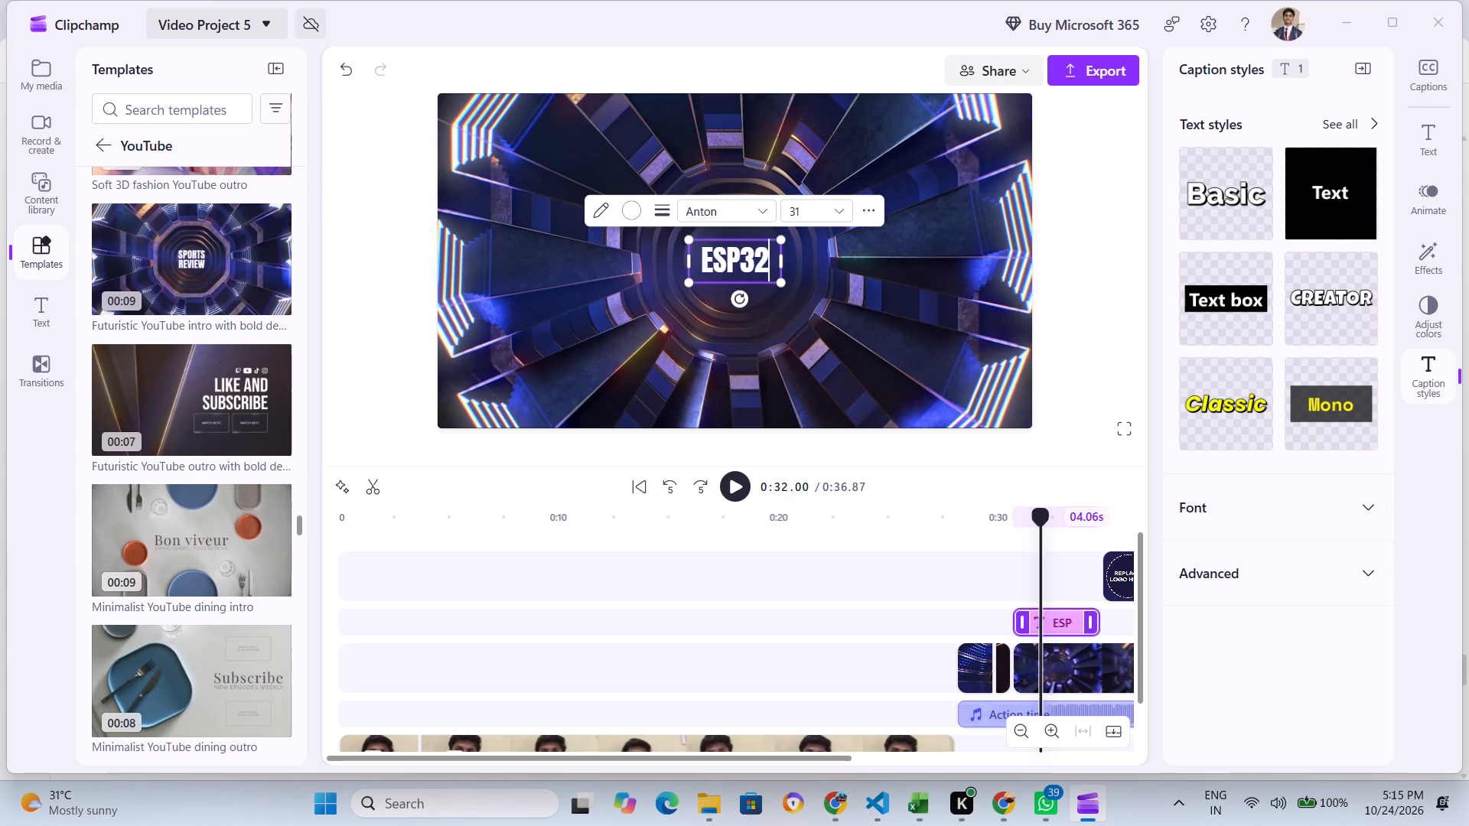
key(space)
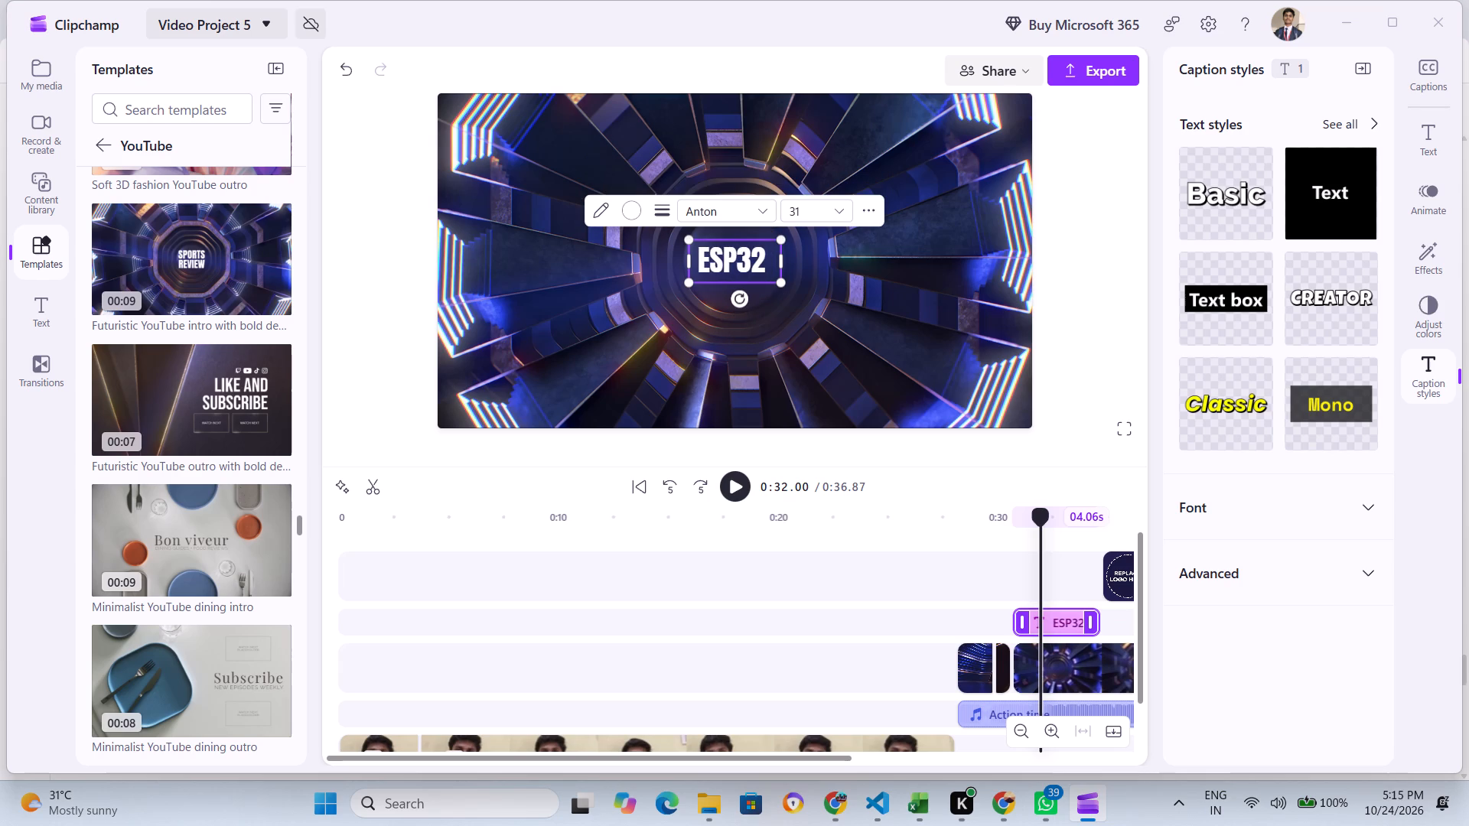
key(Return)
text(In)
text(troduction)
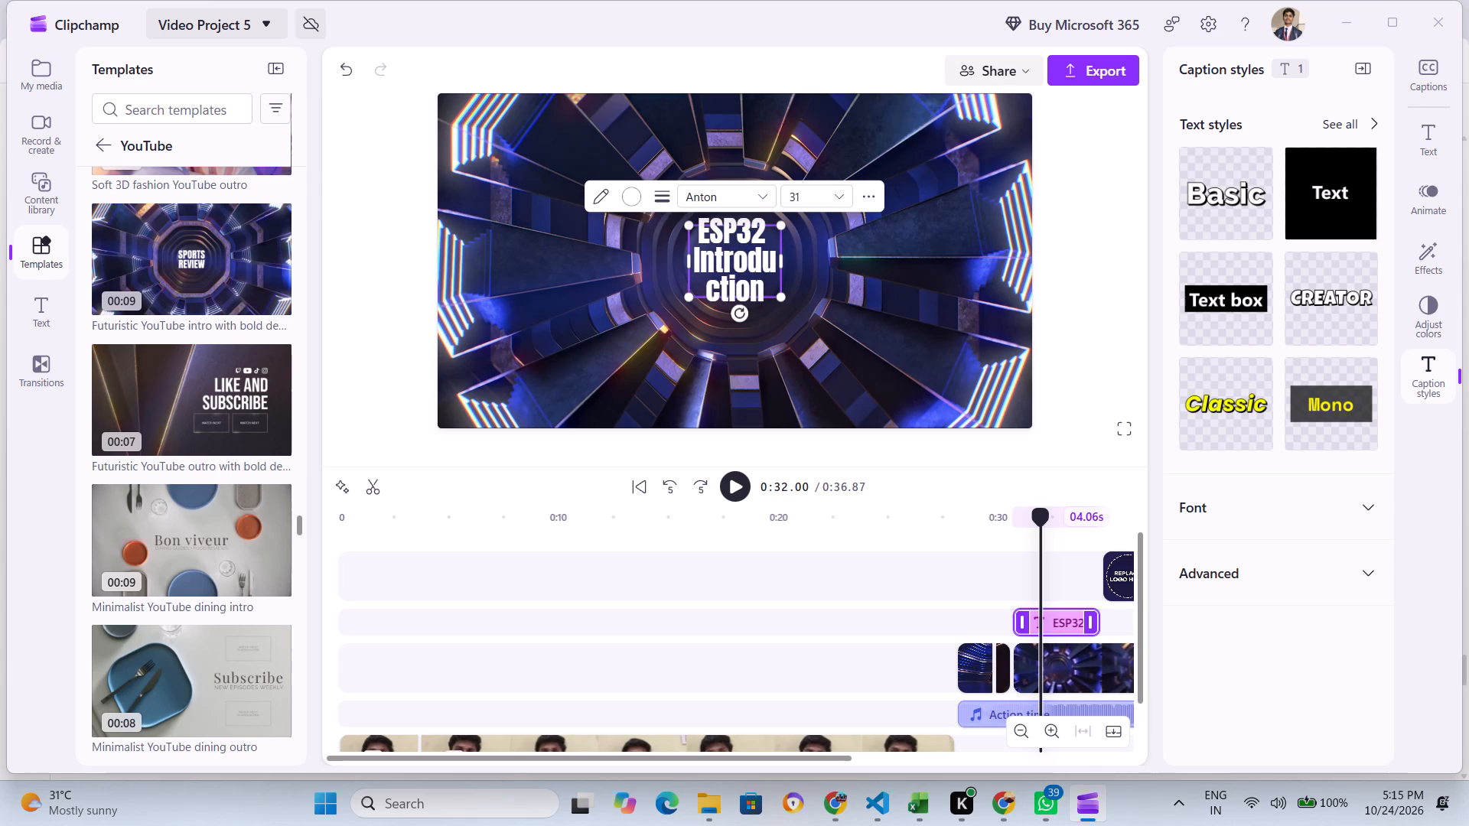
Widen the intro title's text box so that "Introduction" fits on one line.
drag(783, 260, 811, 252)
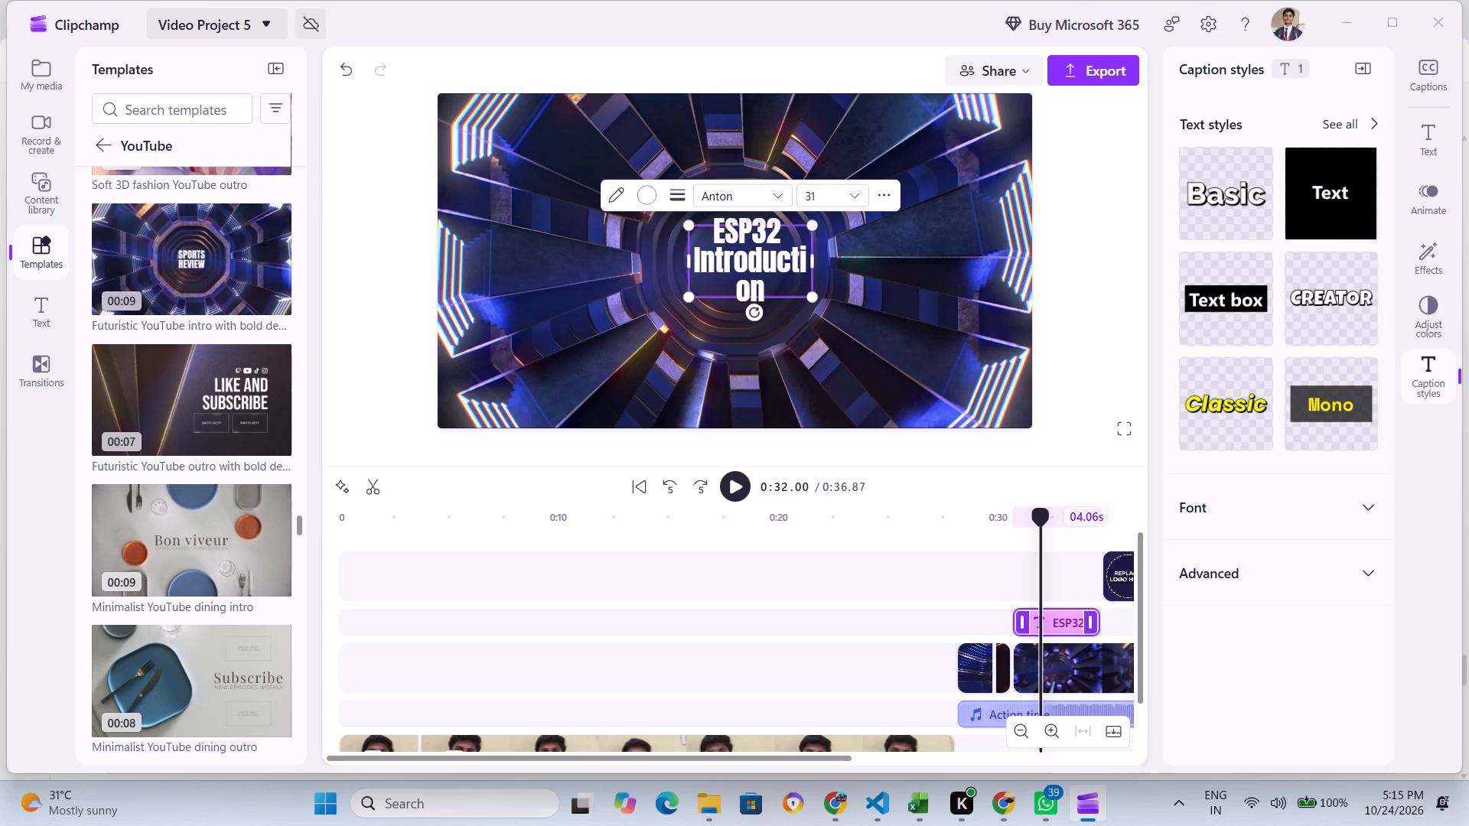
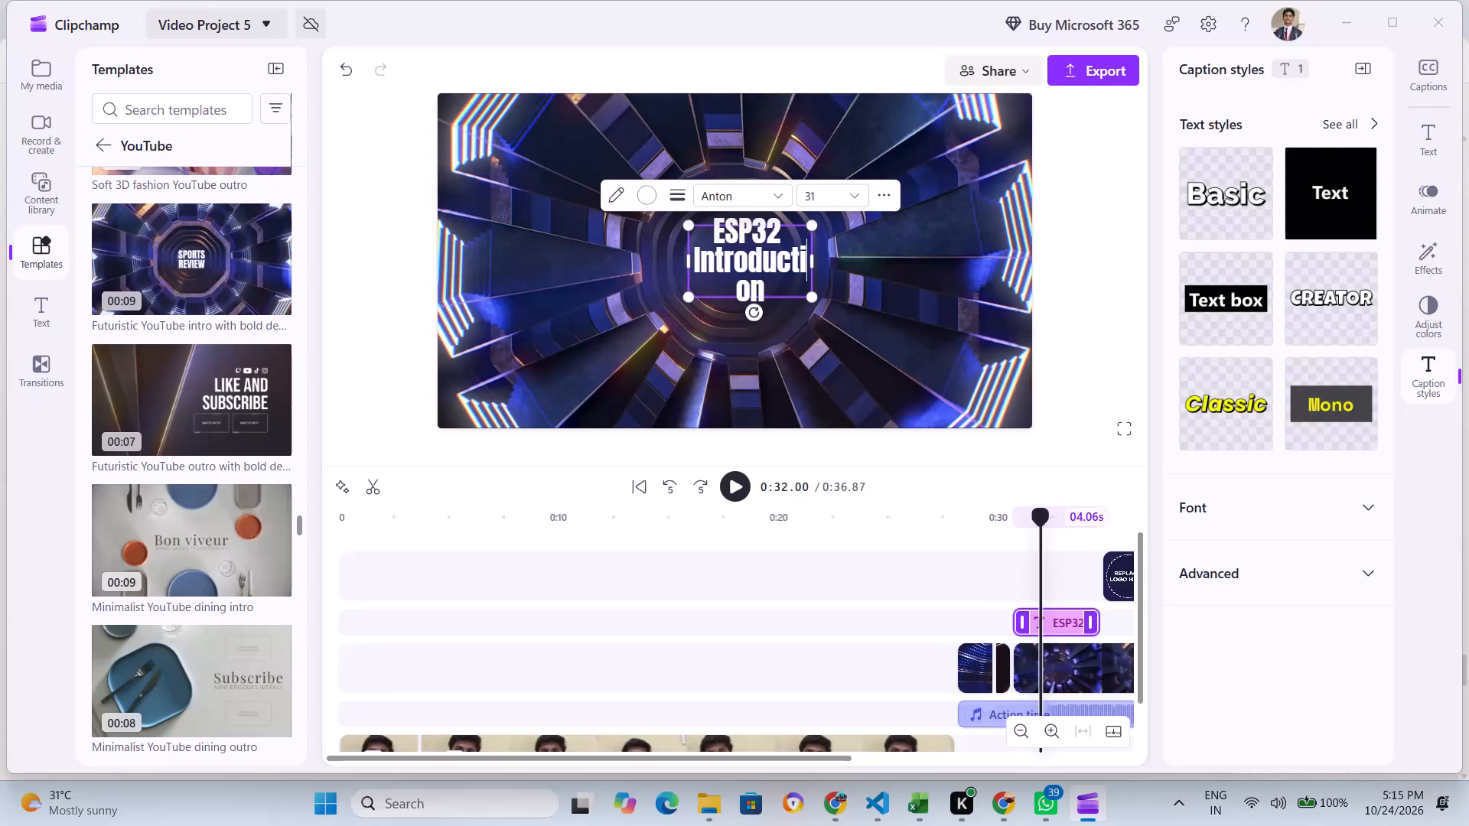
Widen the intro title's text box on both sides so that "Introduction" fits on one line with spare room.
drag(813, 256, 836, 255)
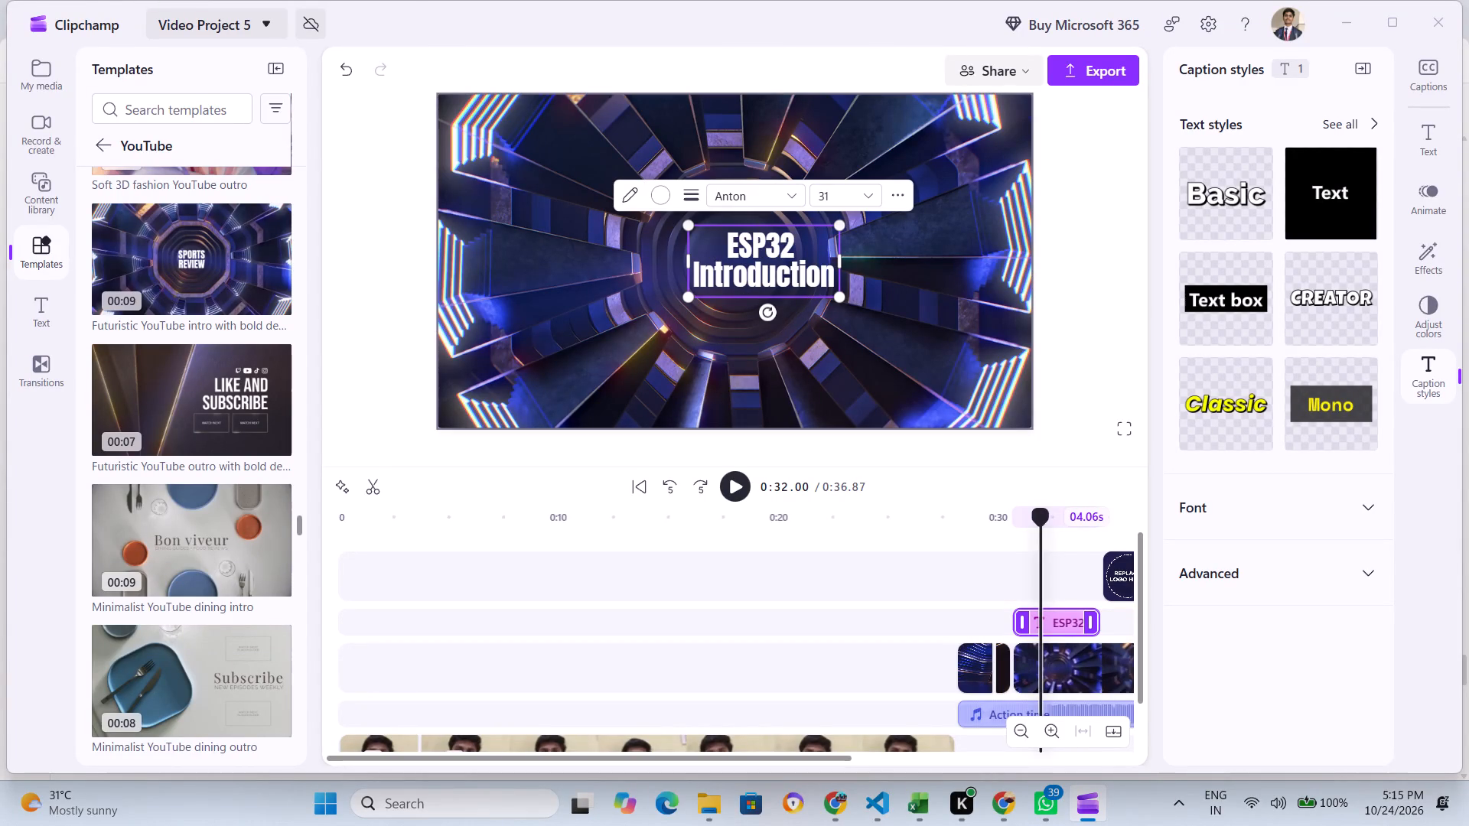
click(738, 225)
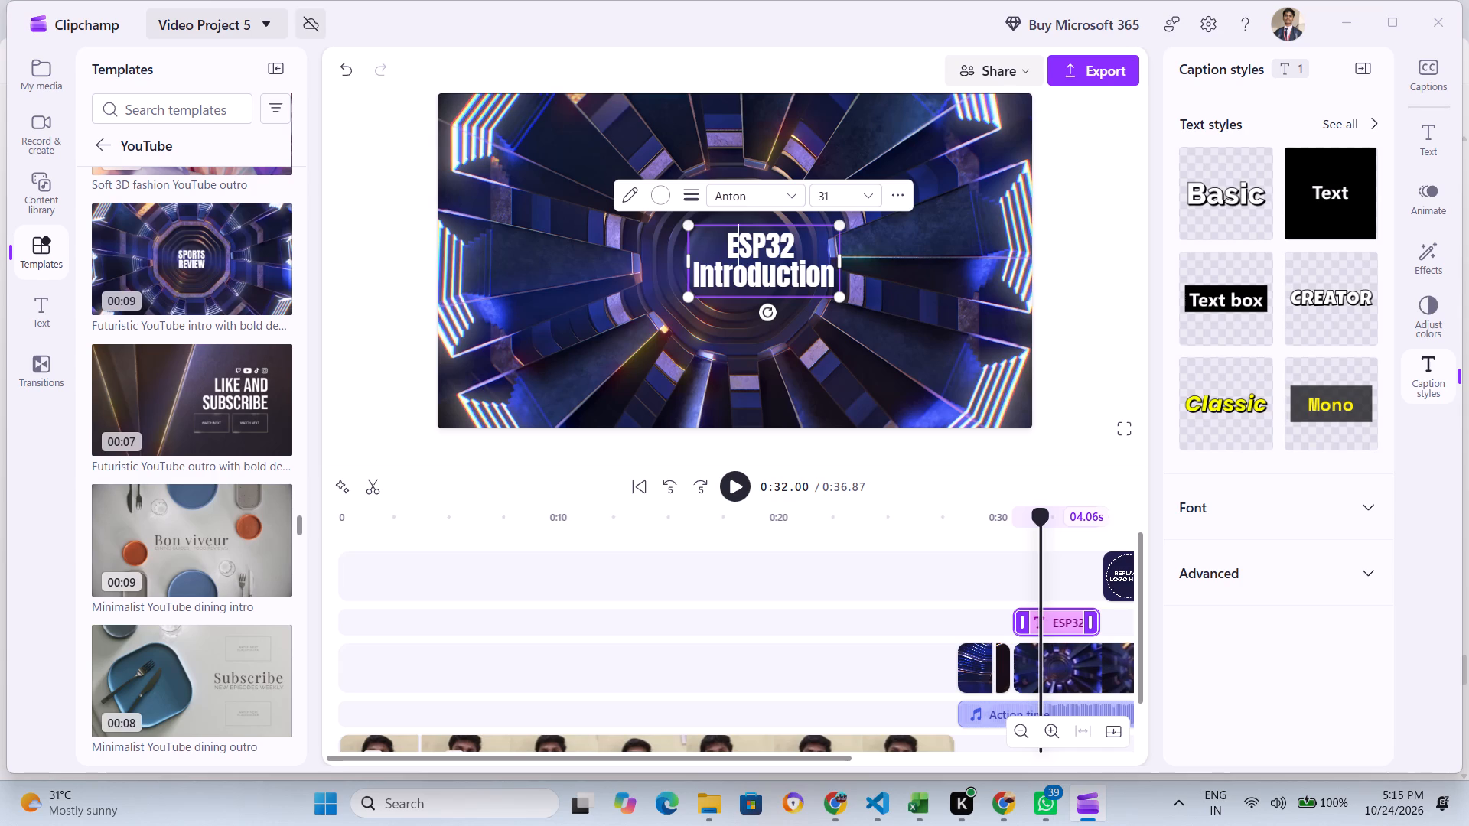
click(690, 236)
drag(687, 260, 662, 266)
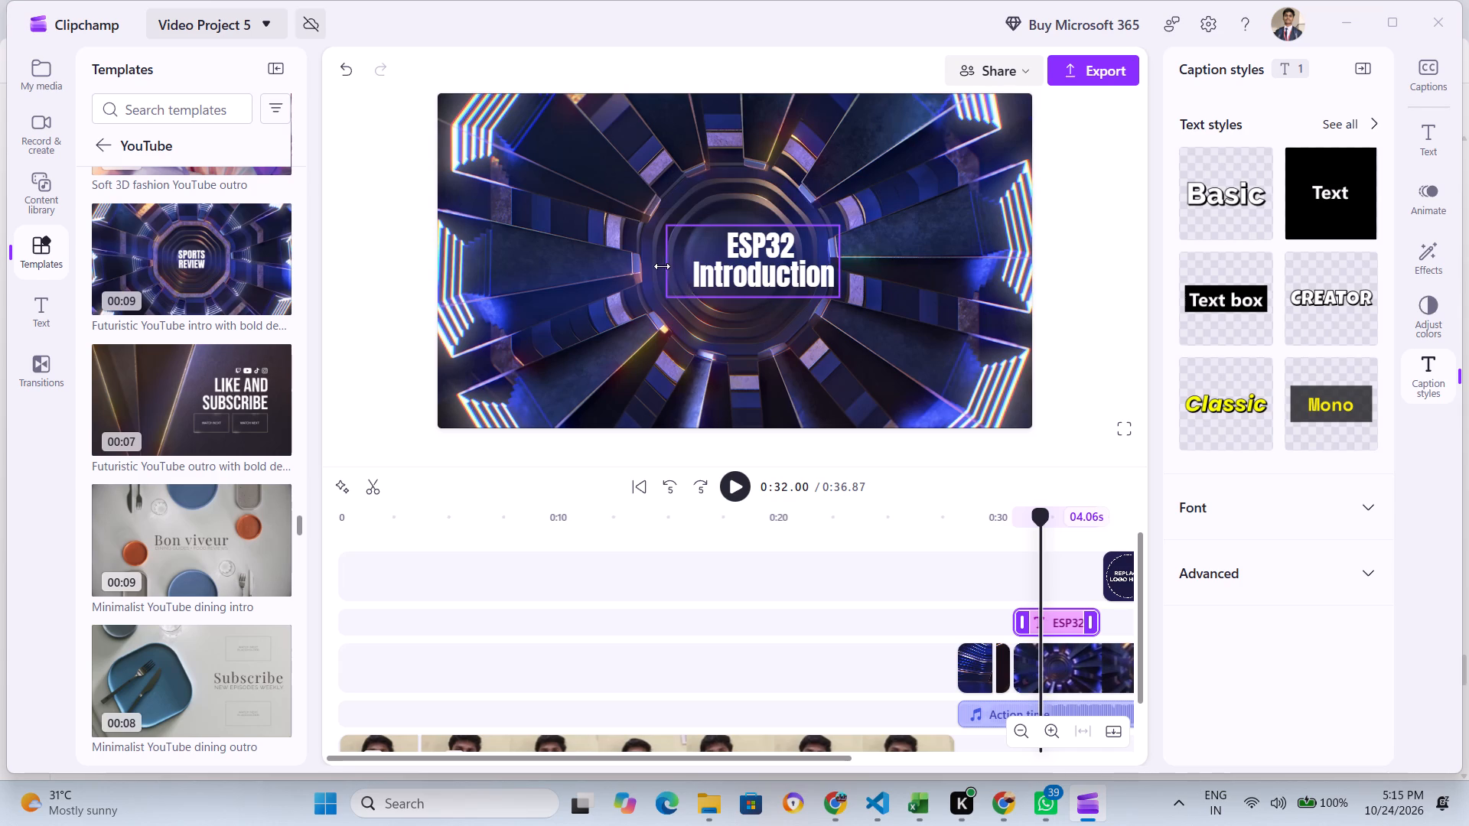
drag(662, 266, 635, 265)
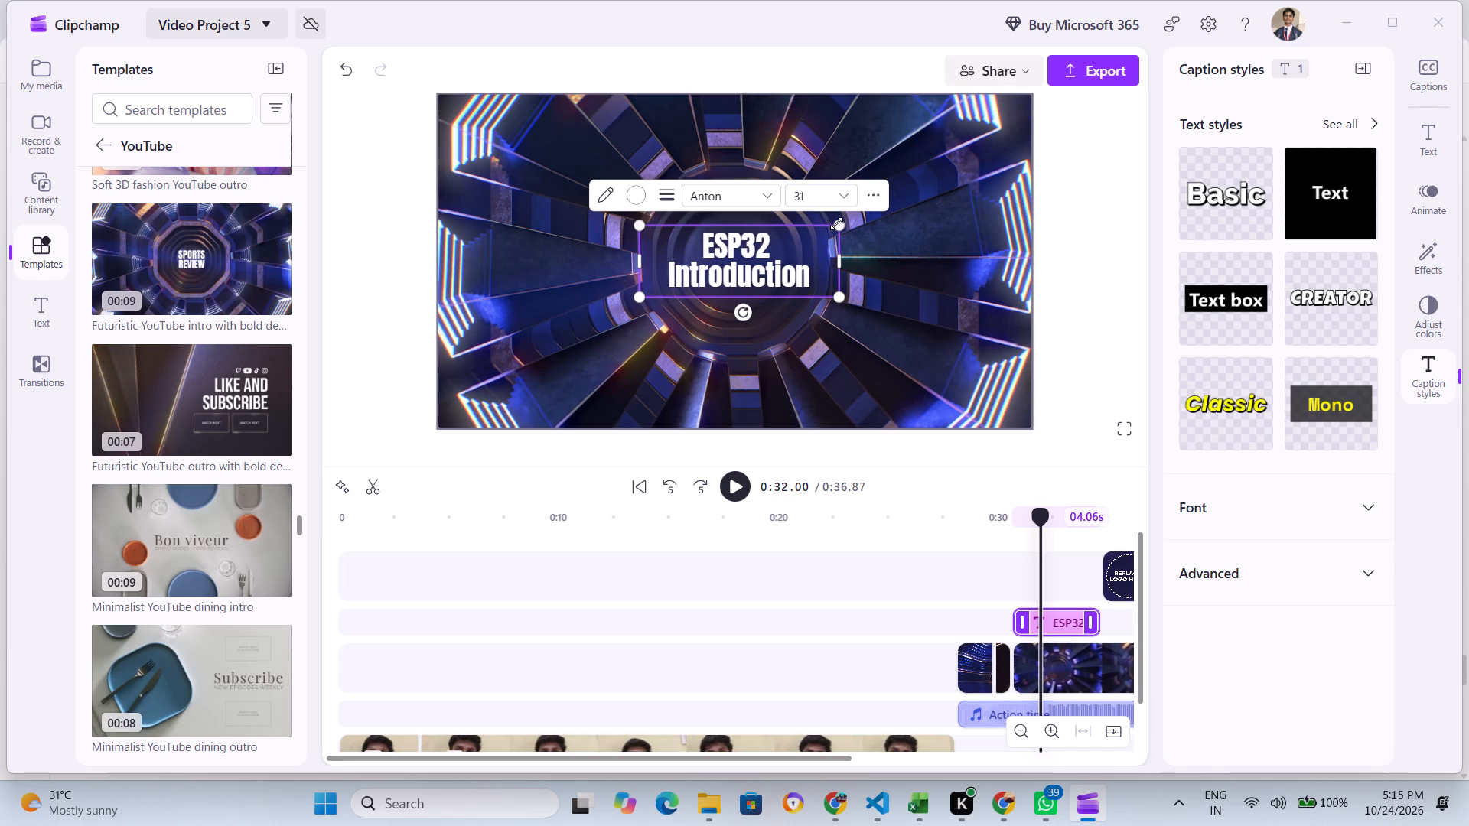
Shrink the intro title to font size 28 and place it slightly above the centre of the frame.
drag(836, 223, 822, 236)
drag(743, 262, 748, 258)
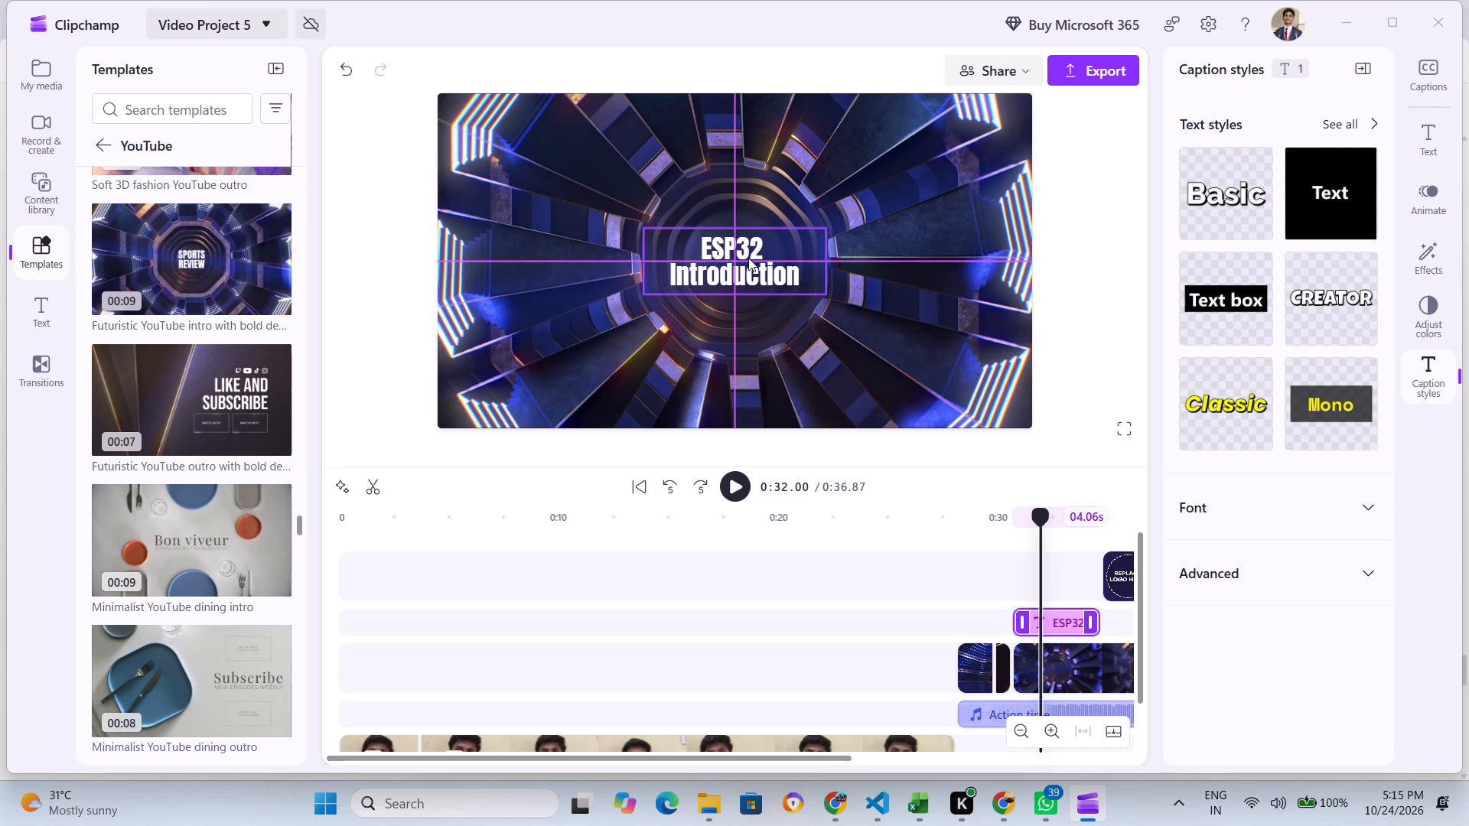
drag(748, 258, 751, 250)
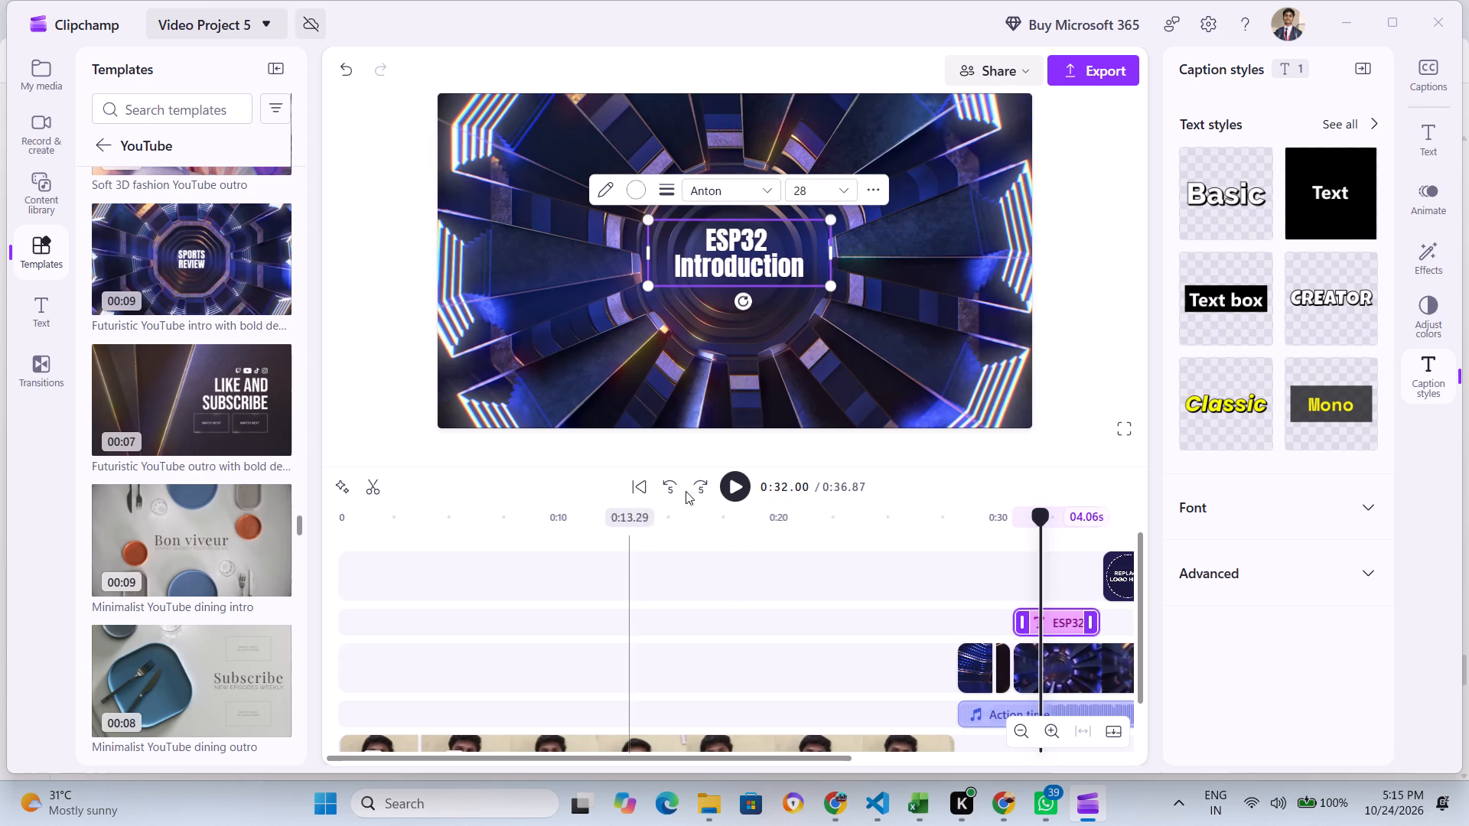
Play the intro from 0:32 onward and review how the title gives way to the logo placeholder.
click(728, 484)
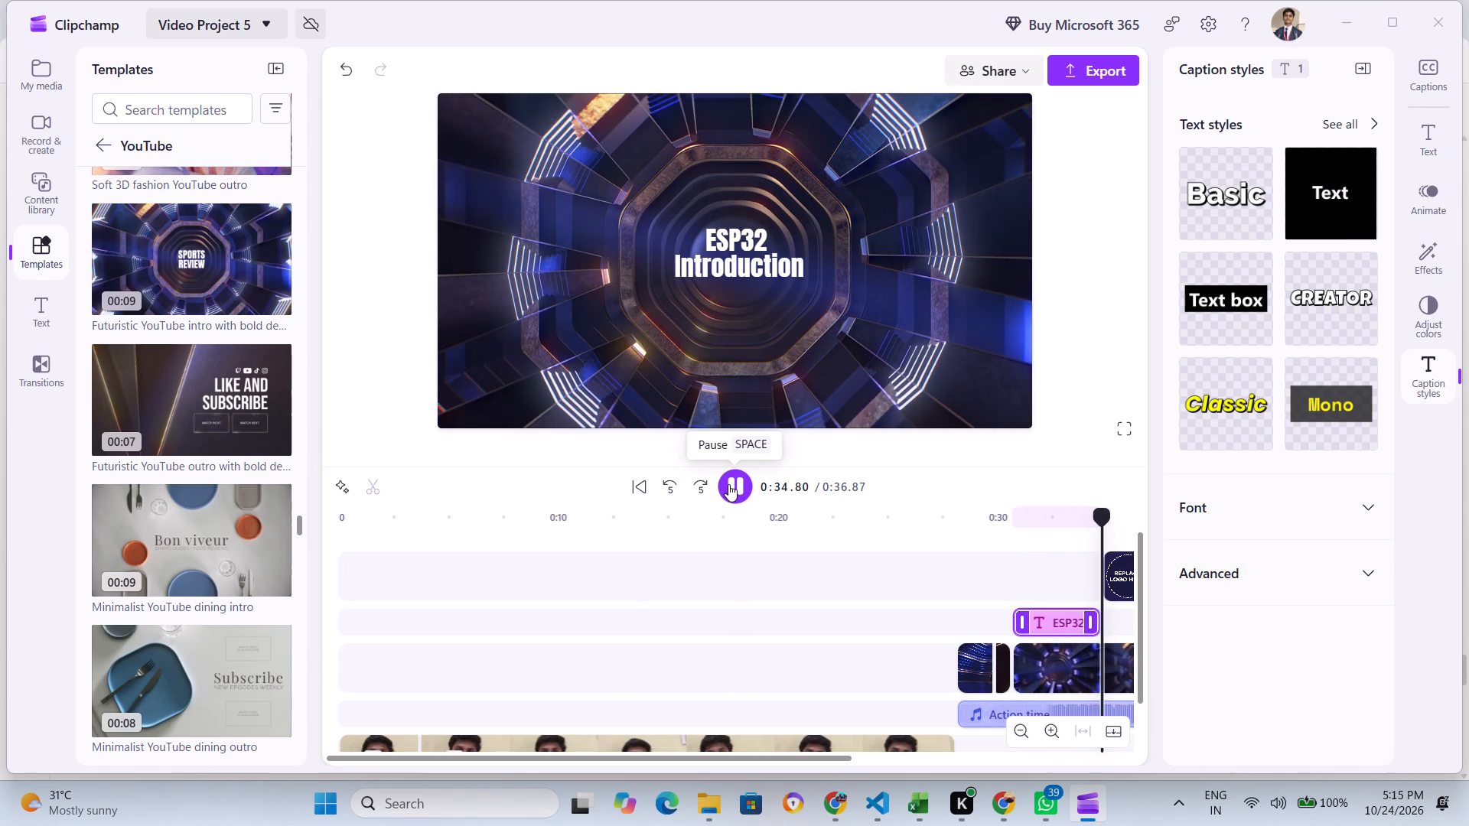
click(728, 484)
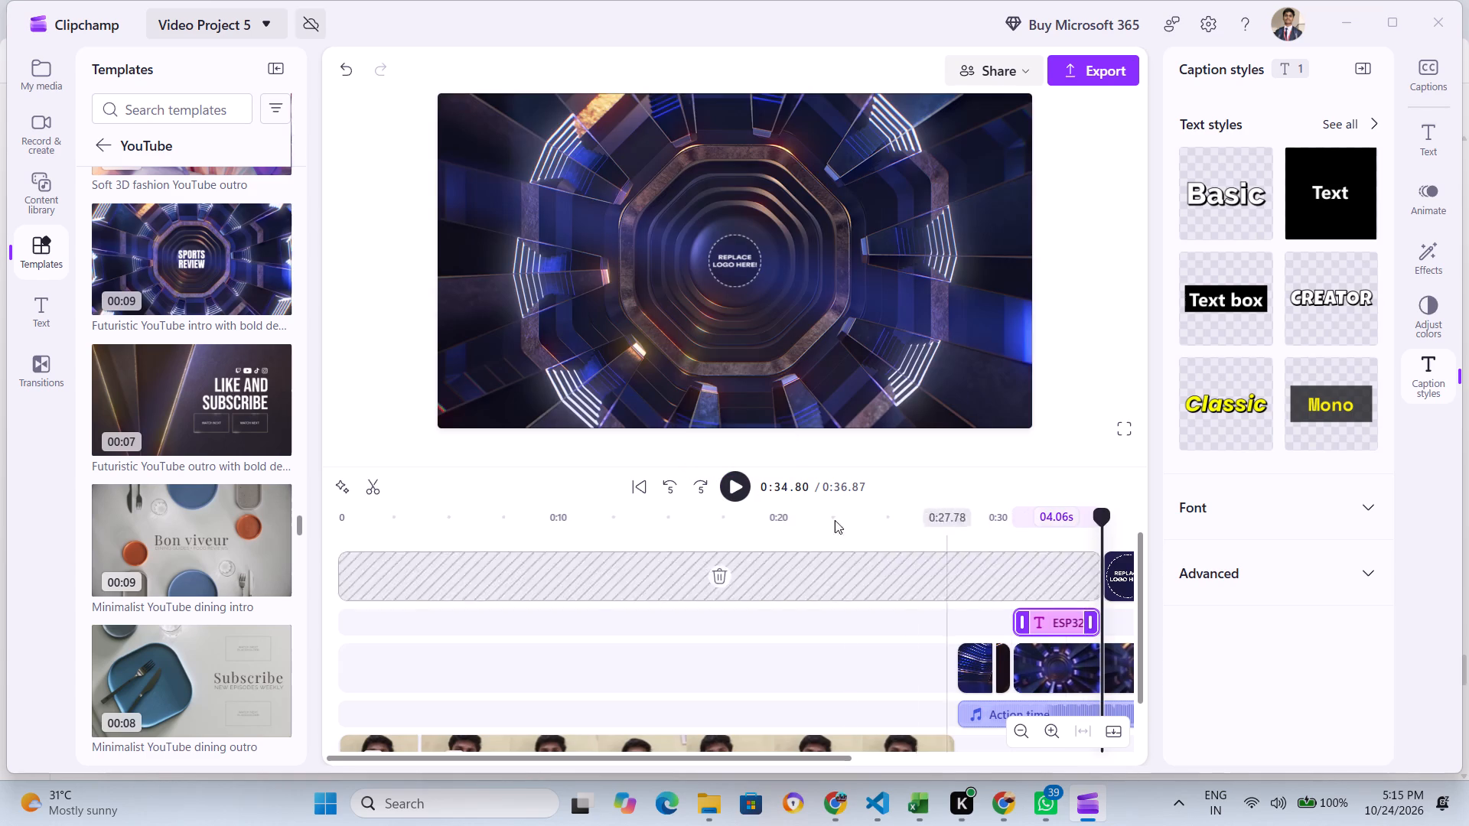
click(728, 486)
click(728, 486)
click(728, 486)
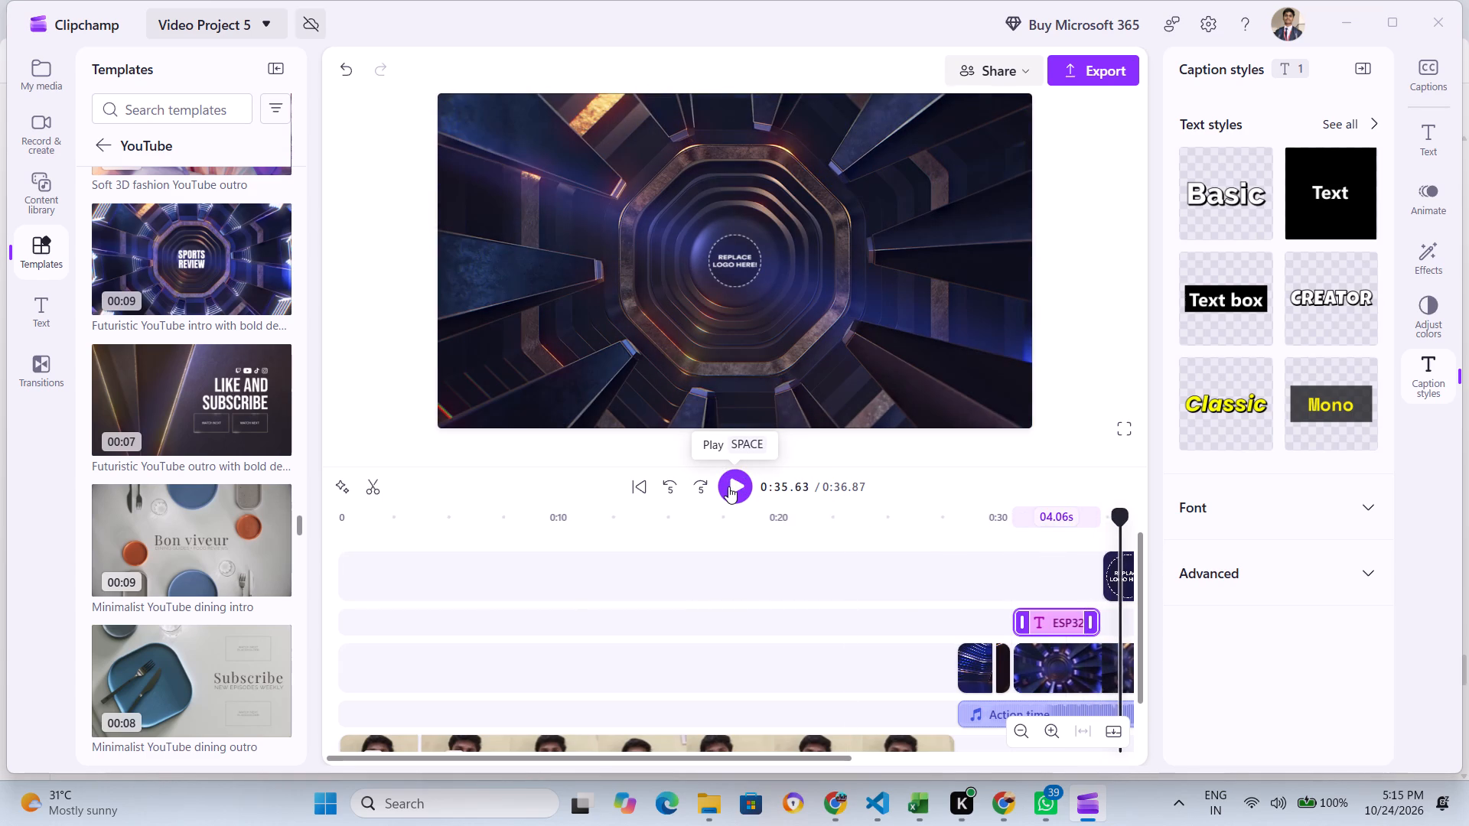
click(728, 486)
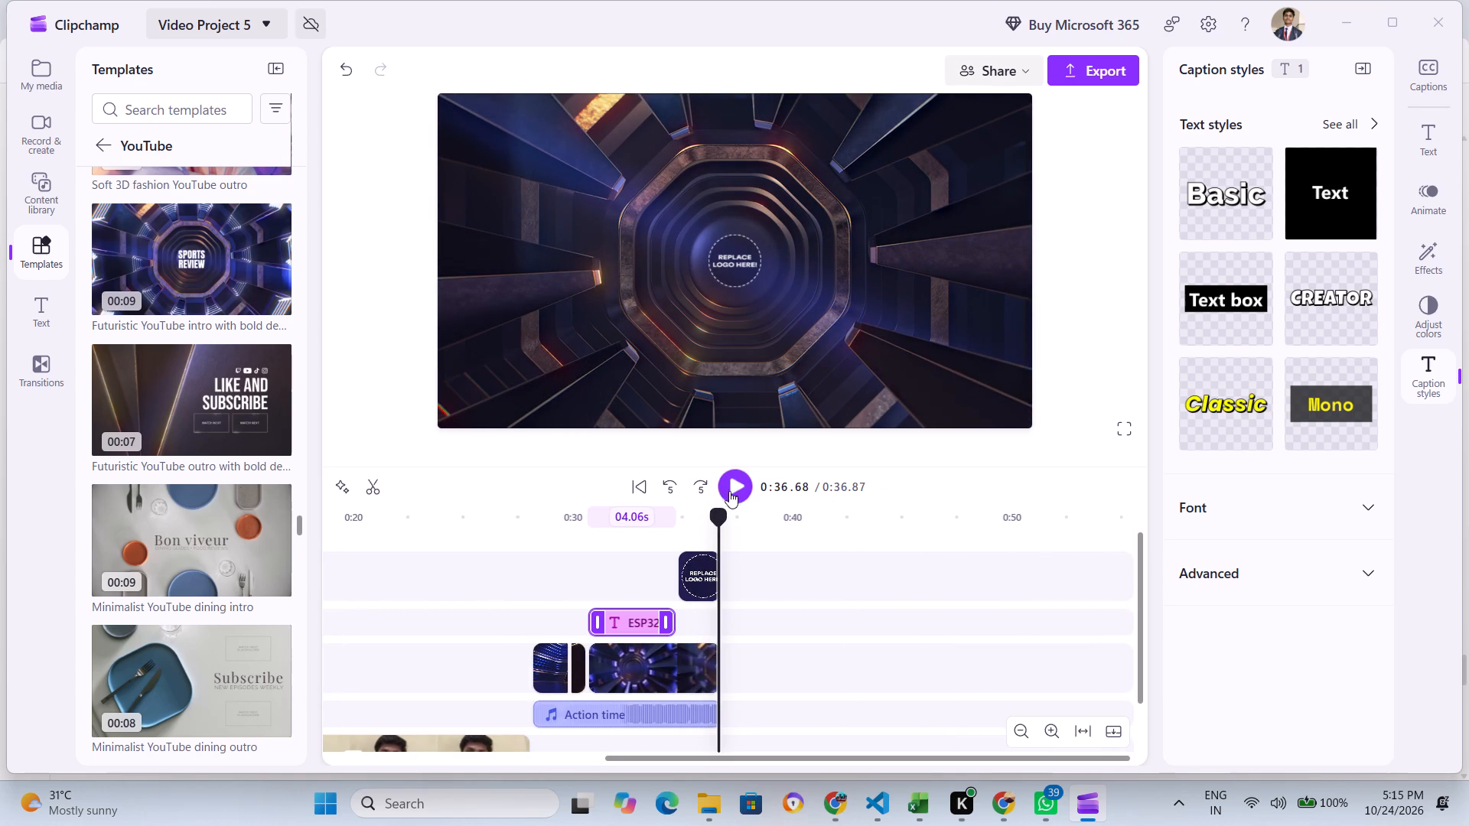
drag(716, 512, 660, 525)
click(725, 486)
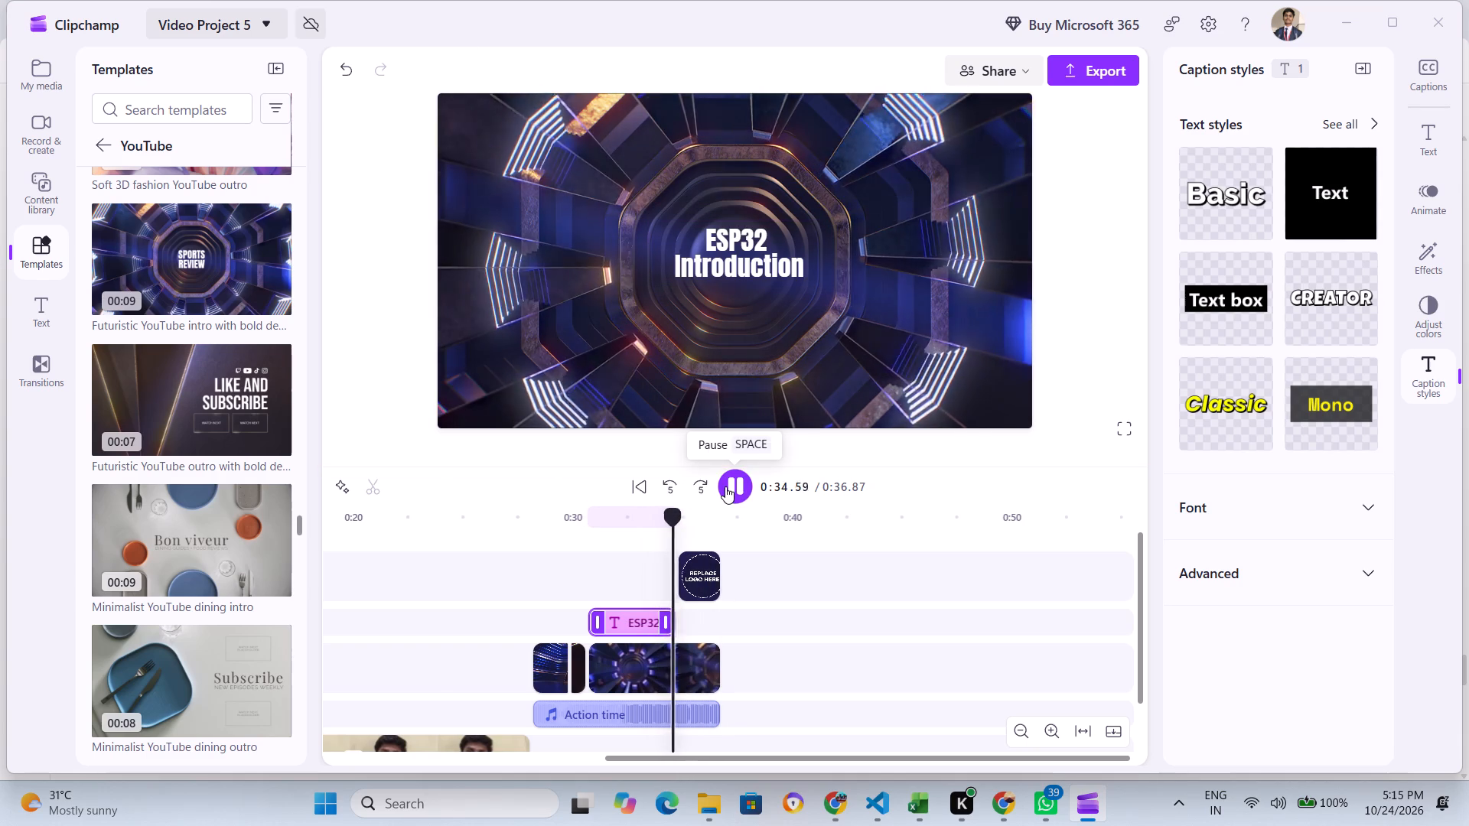
click(725, 491)
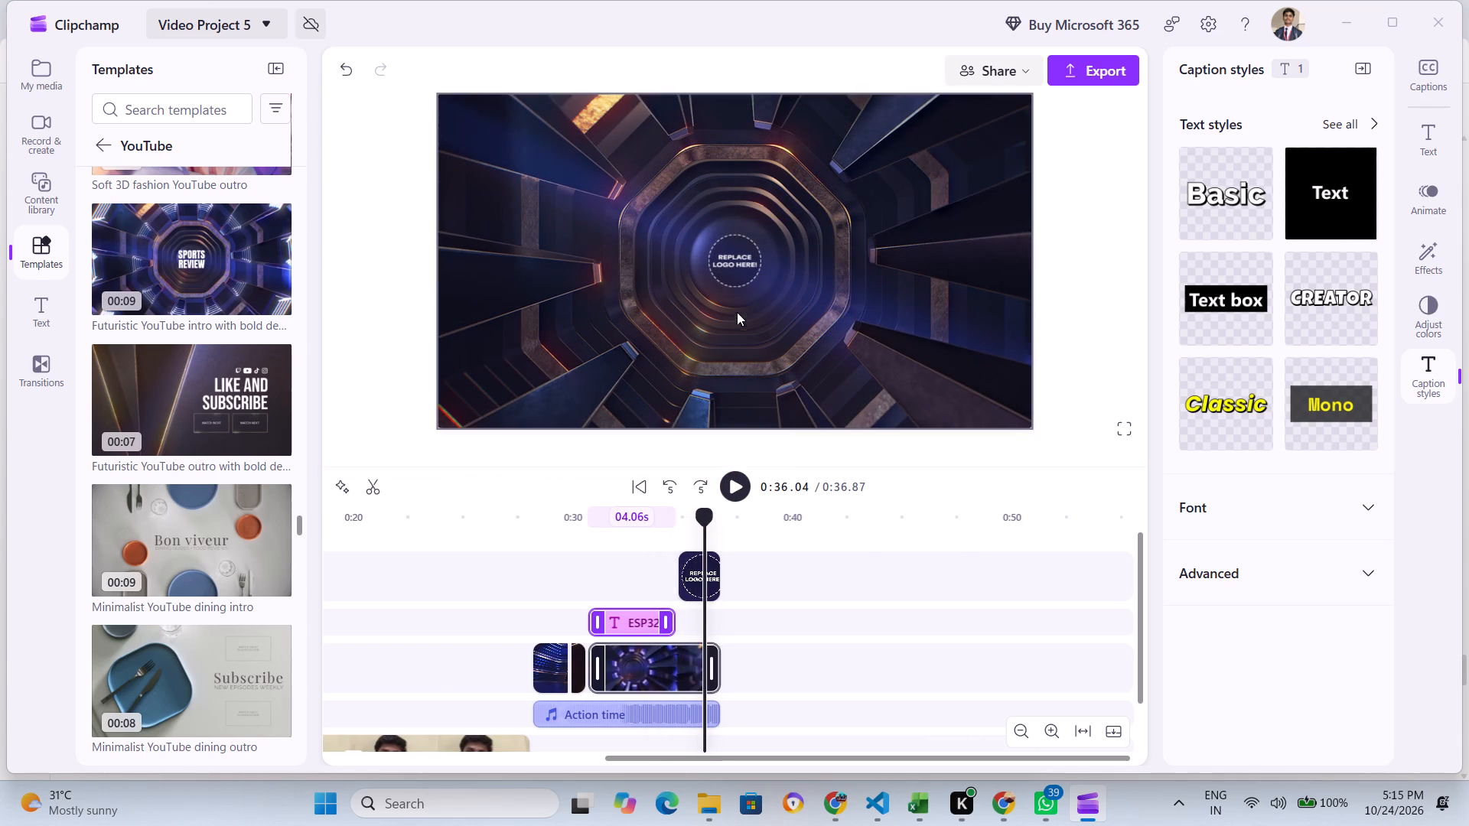
Delete the "REPLACE LOGO HERE!" placeholder that follows the title in the intro.
click(731, 252)
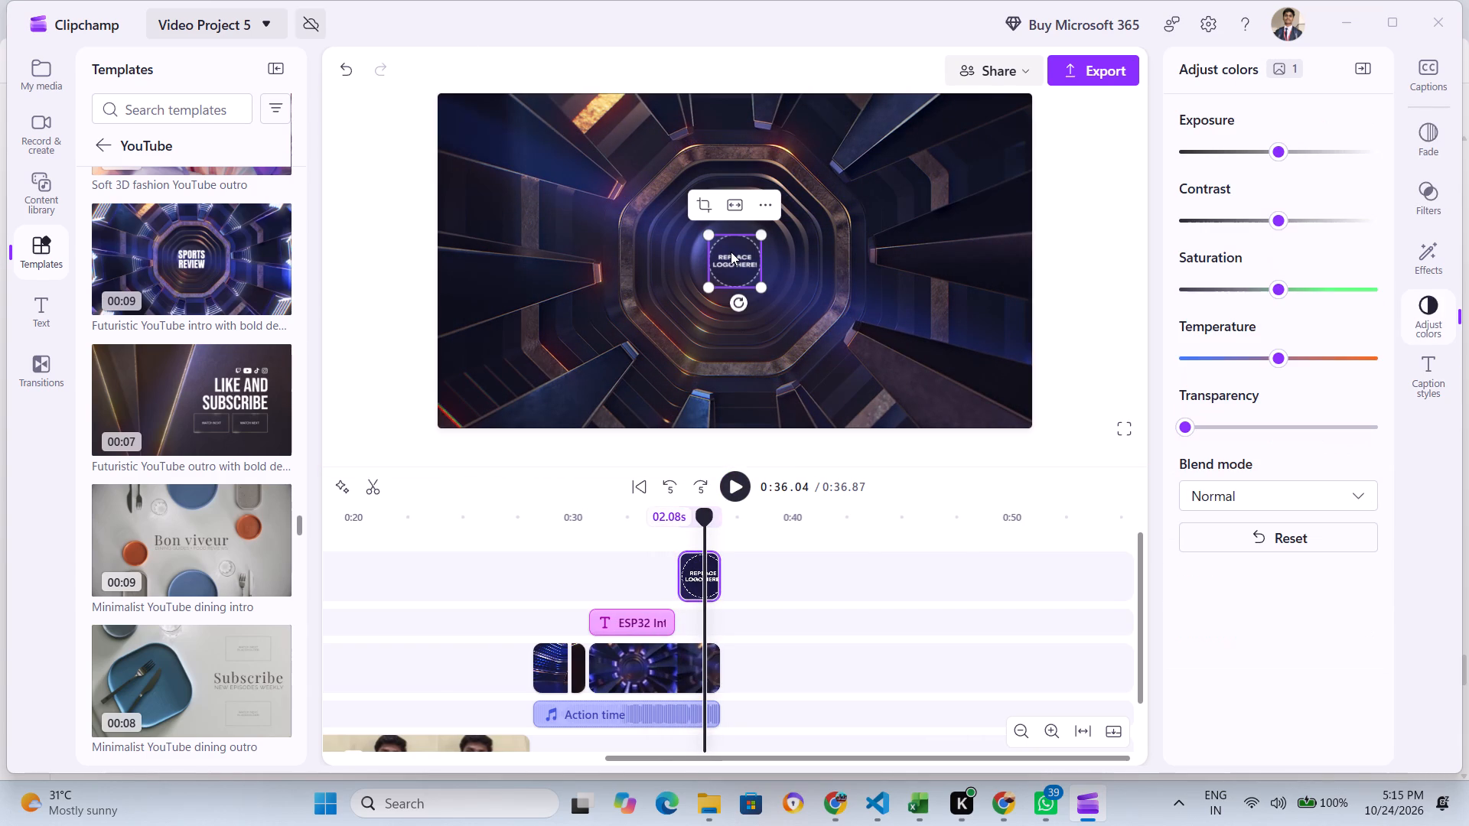
drag(706, 511, 699, 512)
drag(699, 512, 672, 523)
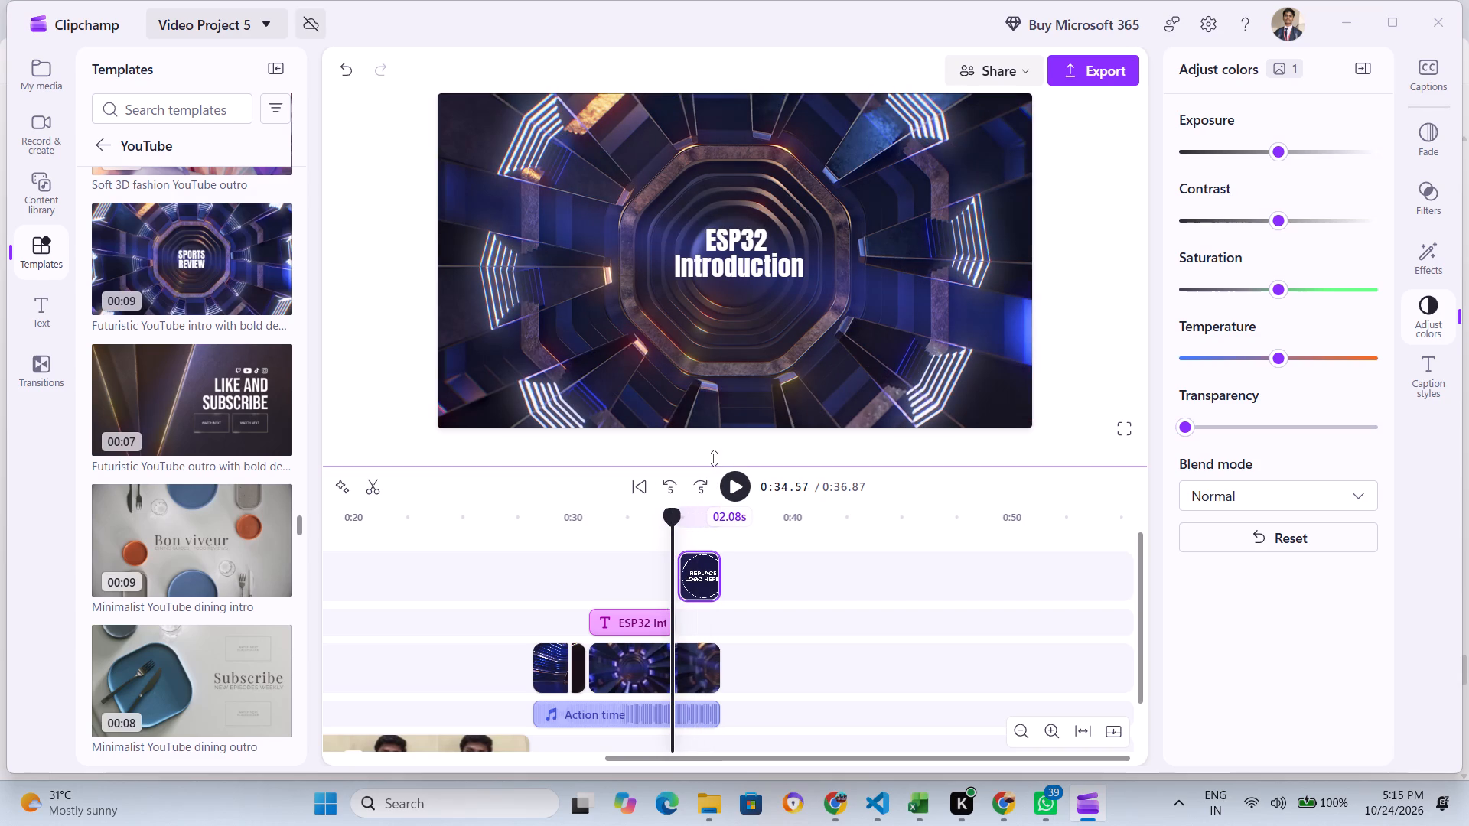
click(735, 492)
click(735, 492)
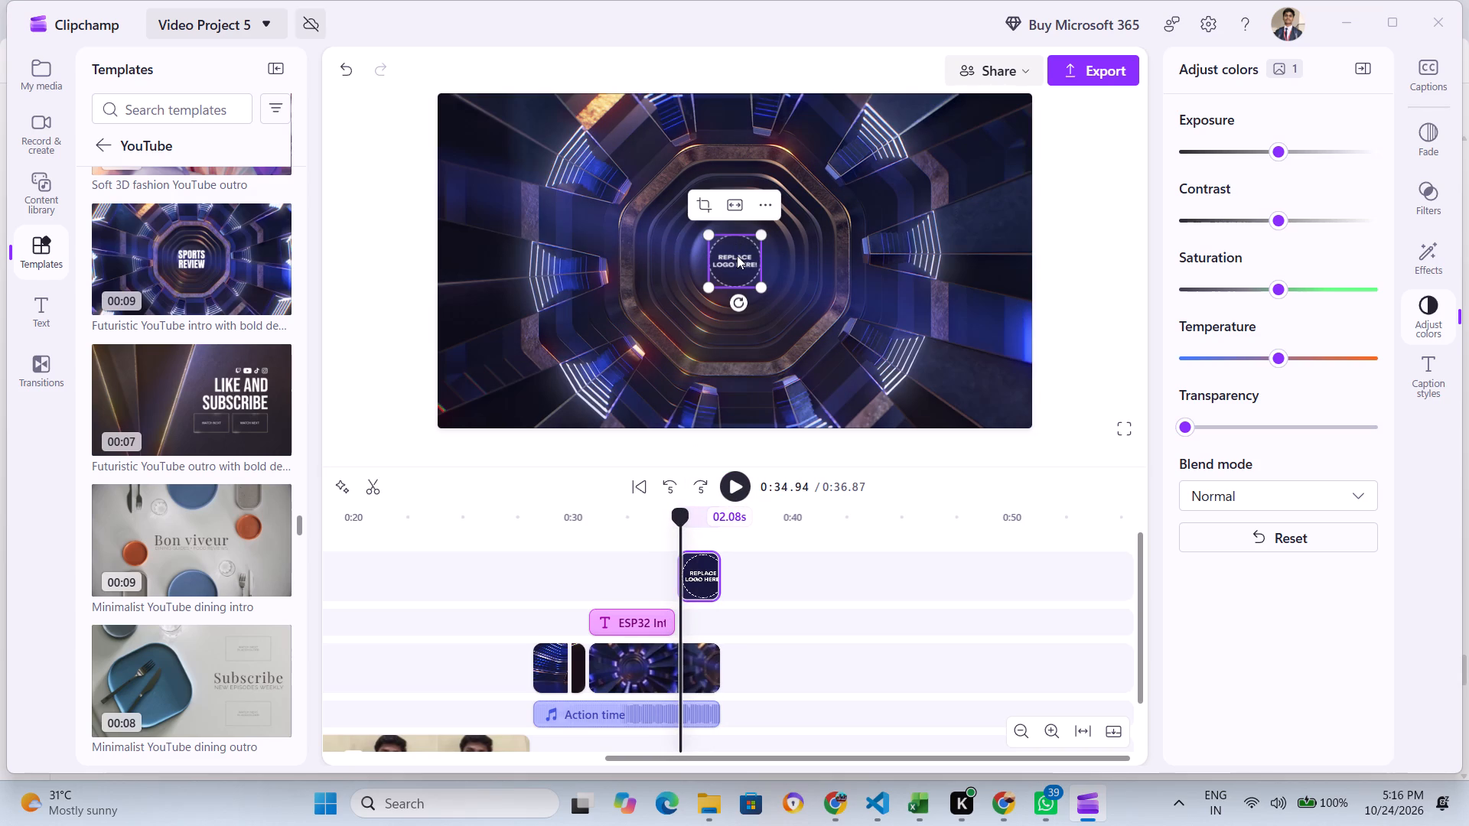
key(Delete)
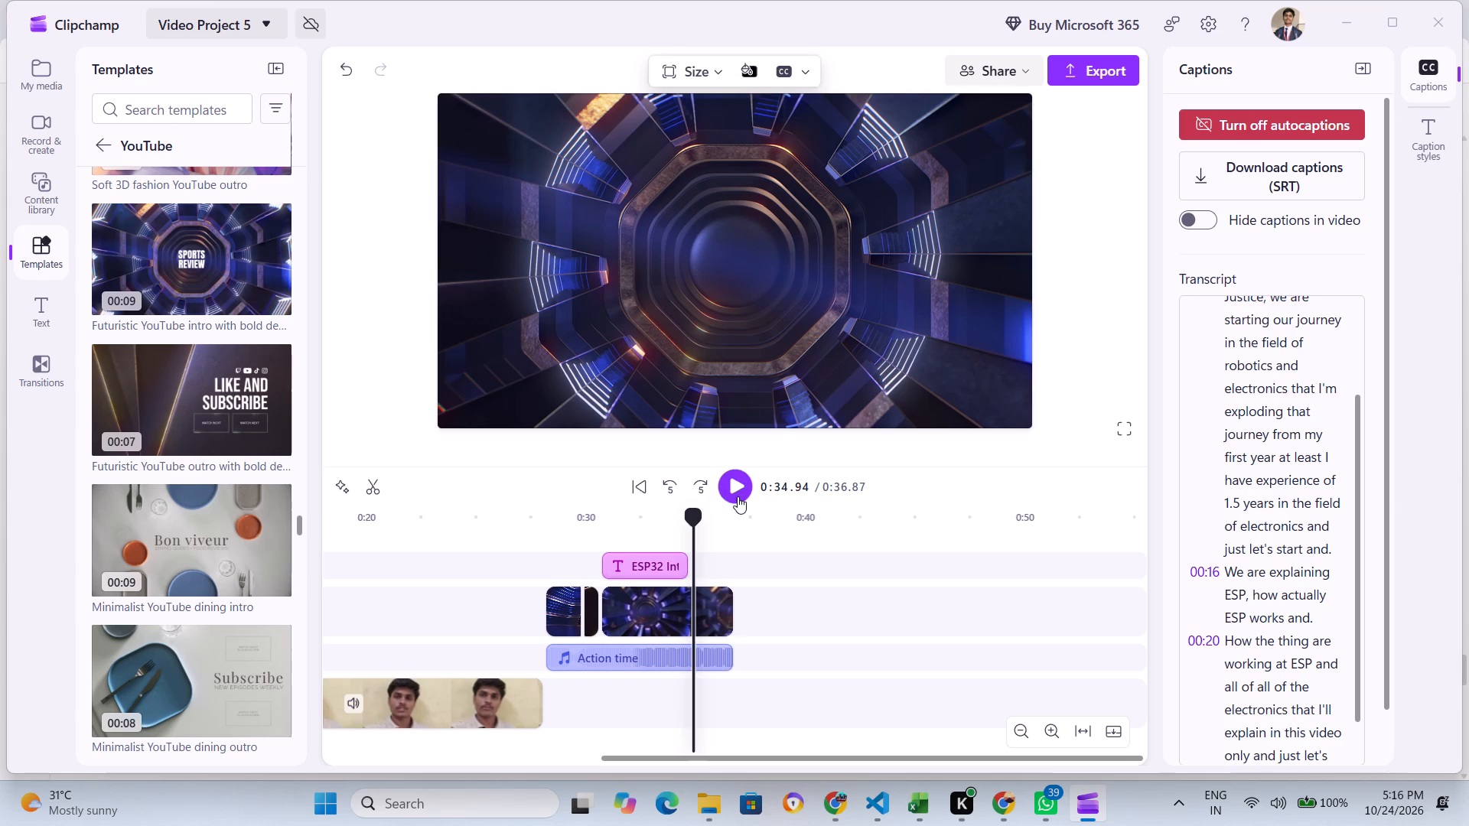
Replay the intro's ending and the intro from 0:28.12, leaving the playhead just after the title ends, at about 0:34.82.
click(738, 490)
click(738, 483)
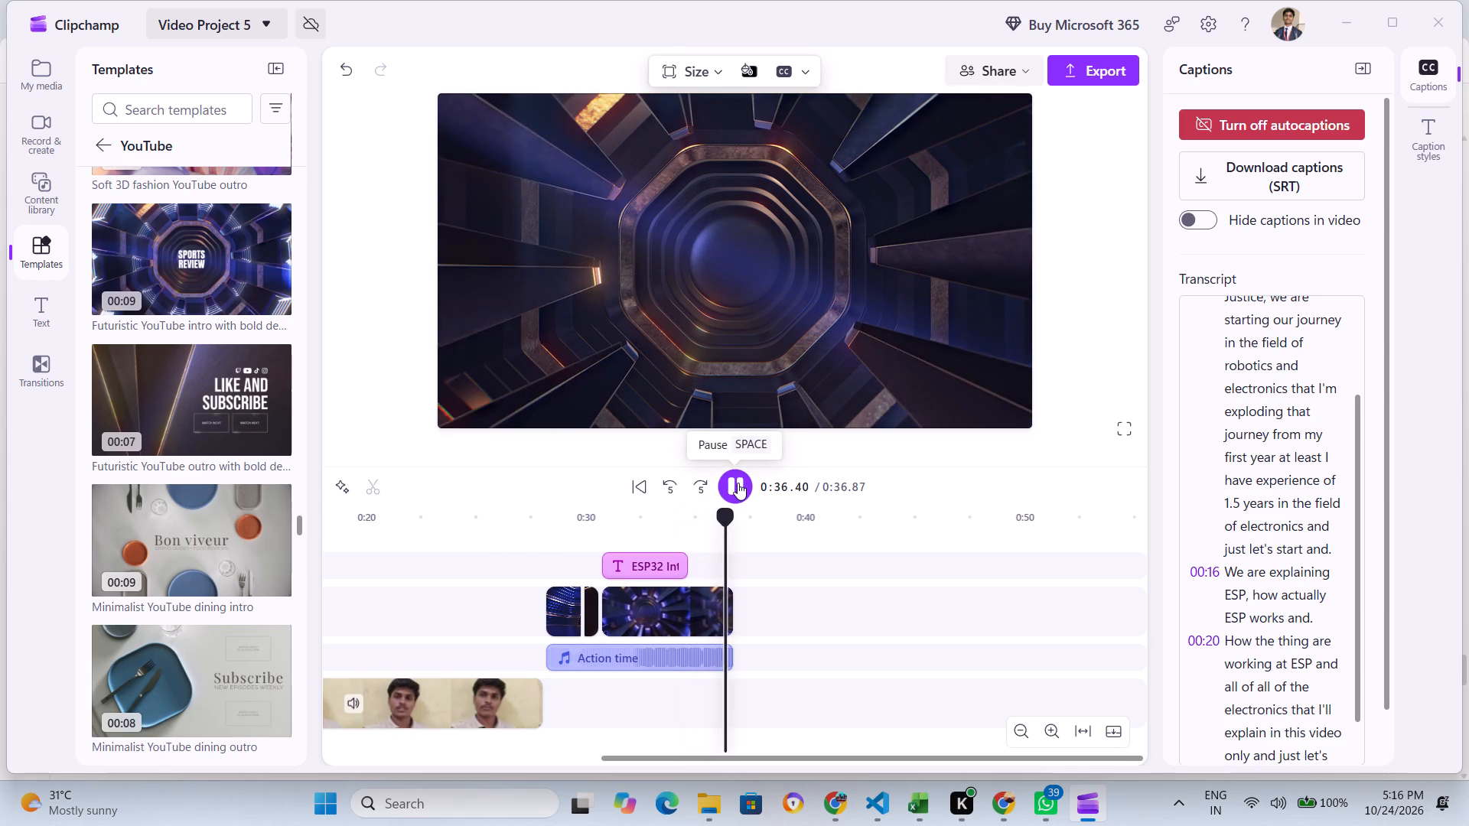
drag(725, 511, 687, 523)
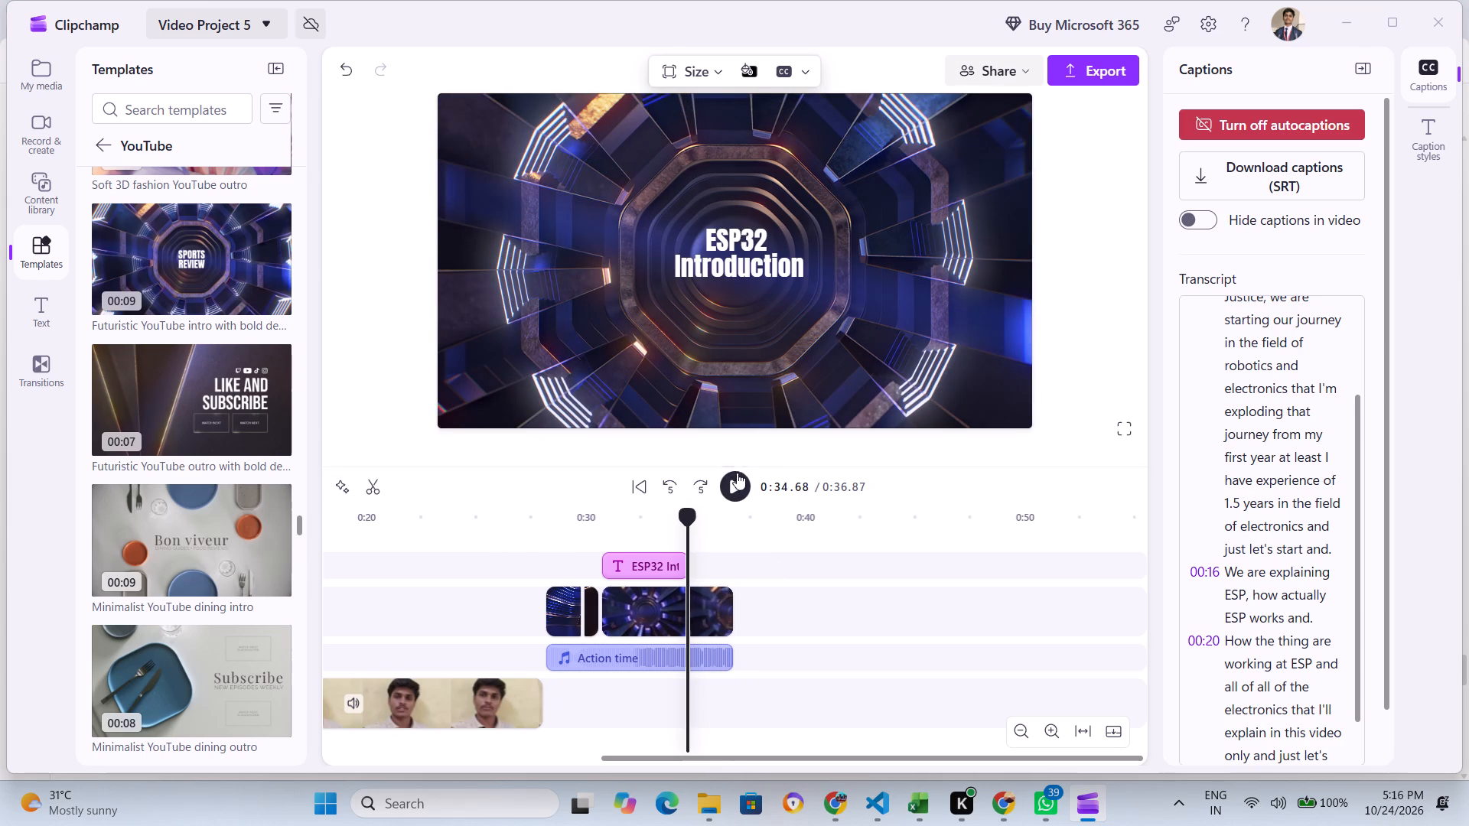
click(737, 479)
click(737, 479)
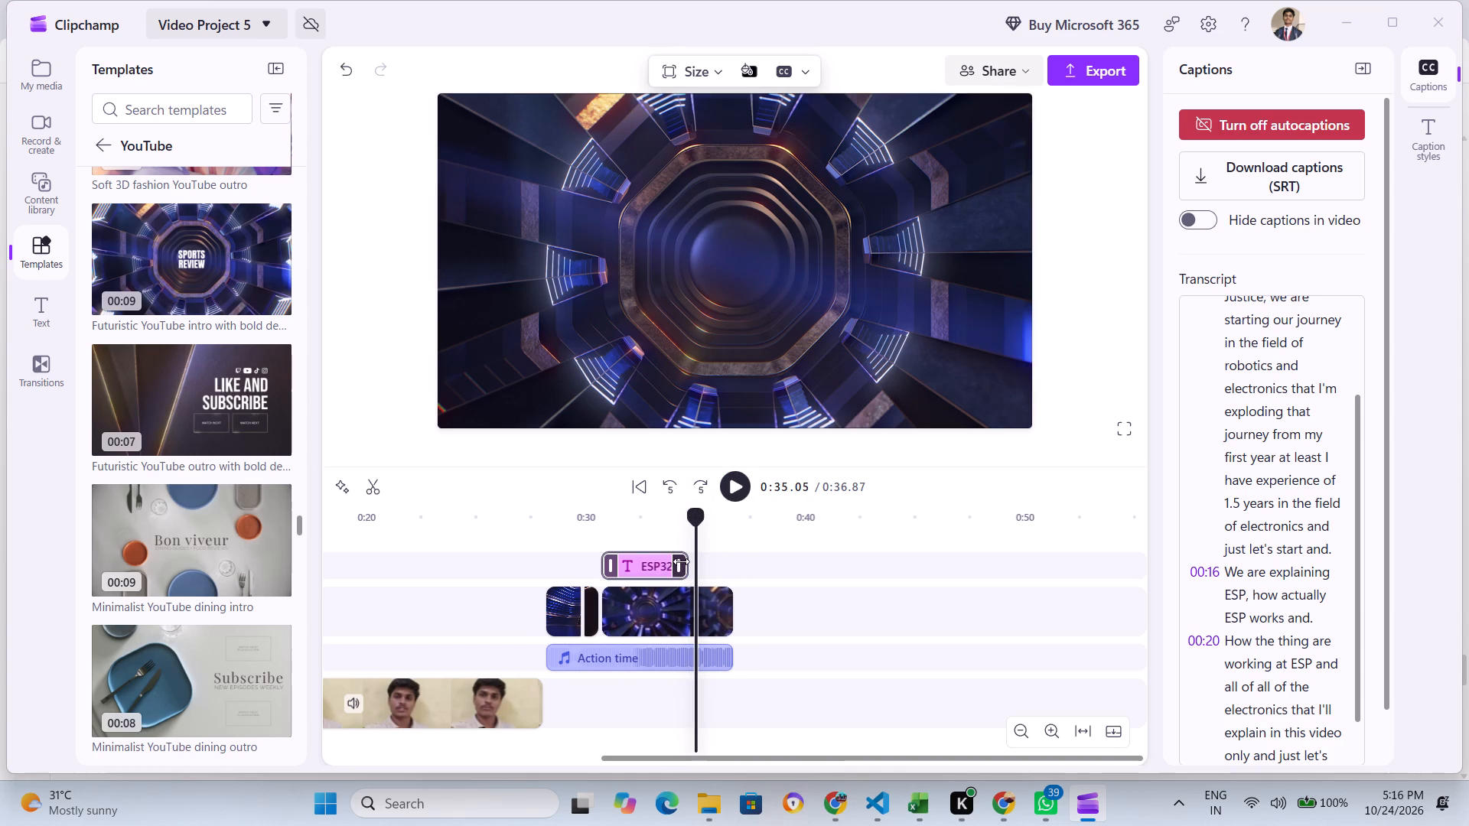
drag(697, 518, 543, 522)
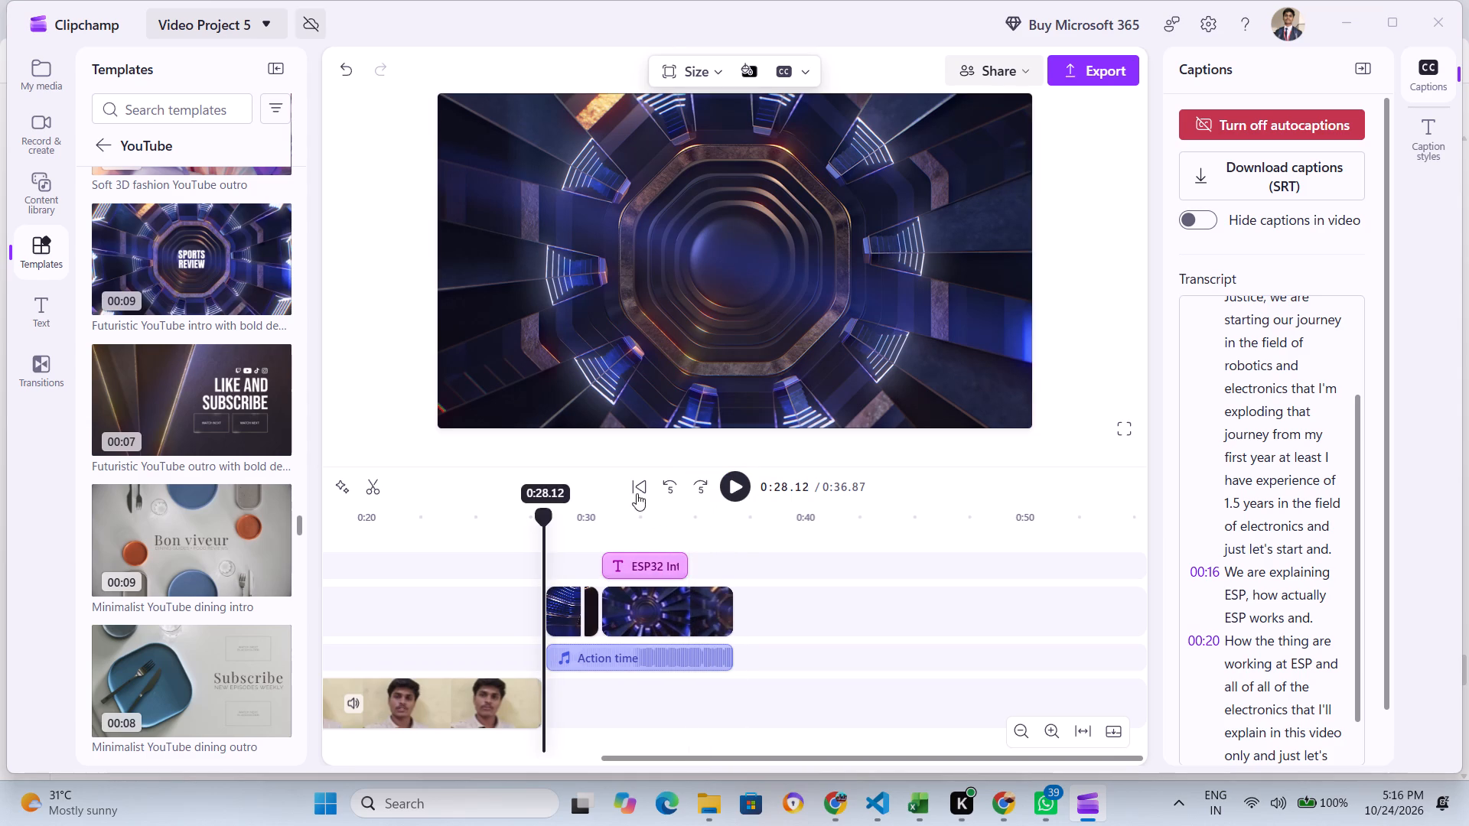
click(739, 487)
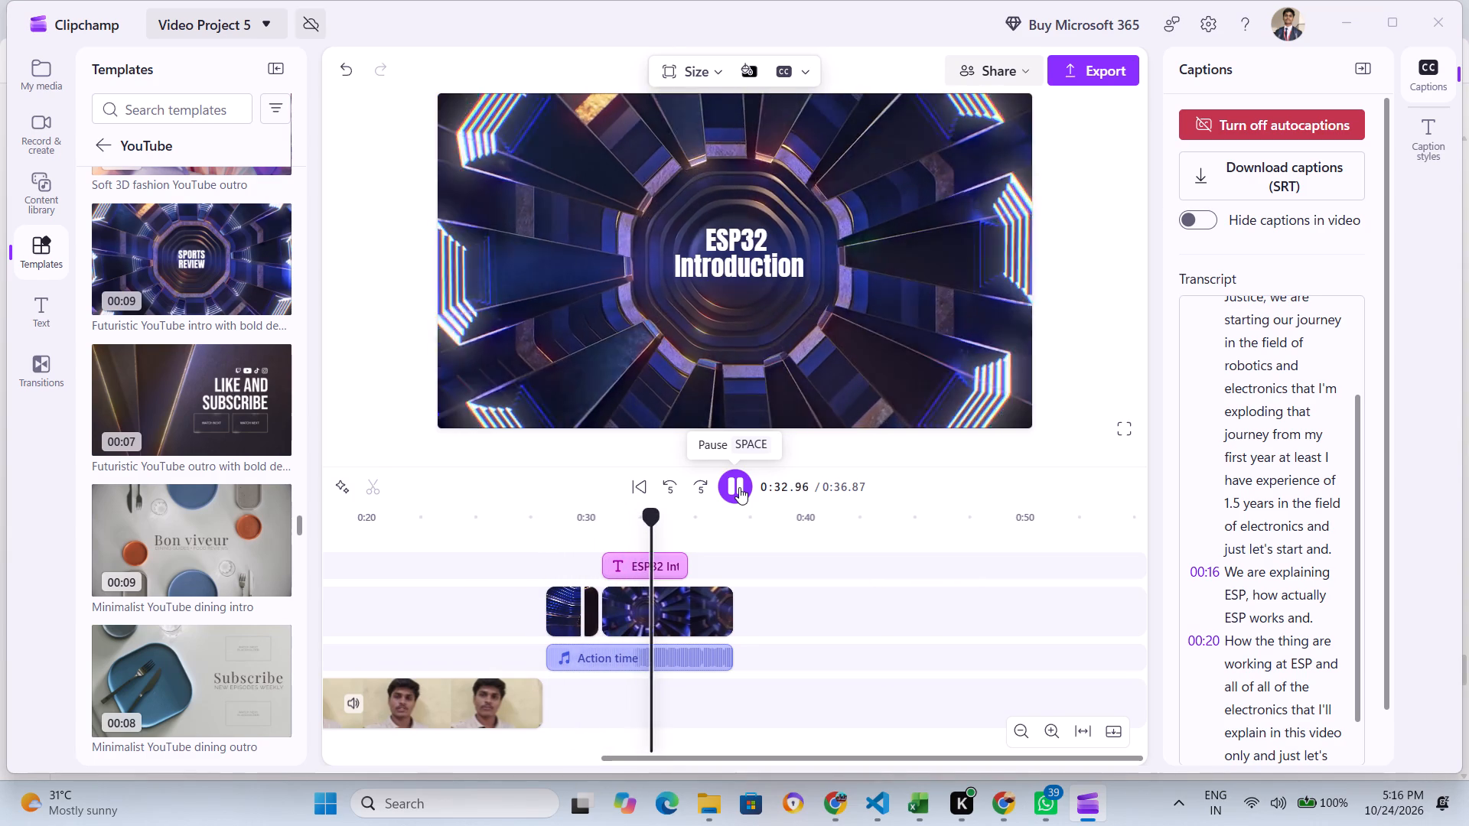
click(739, 487)
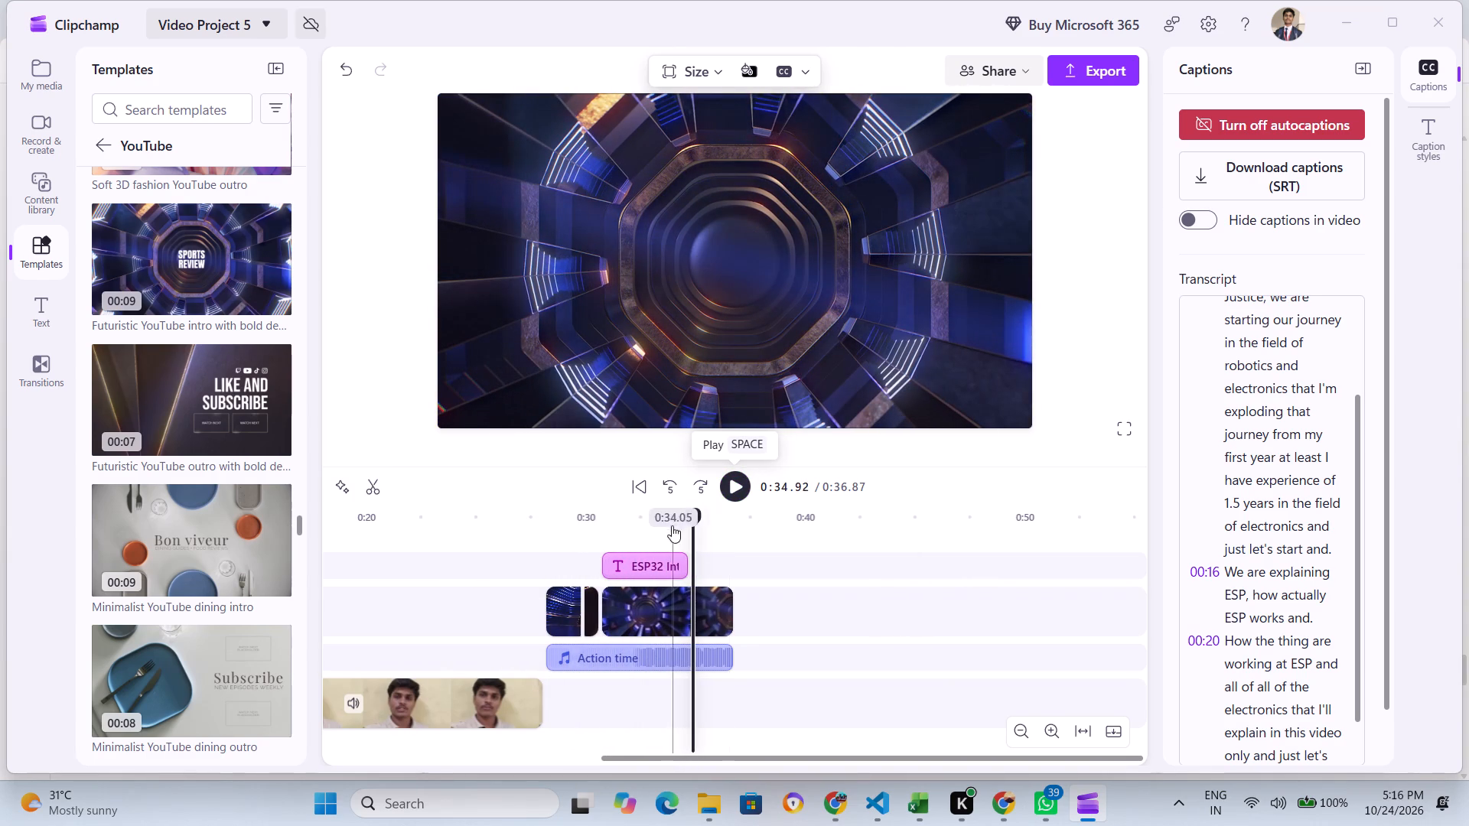
click(693, 512)
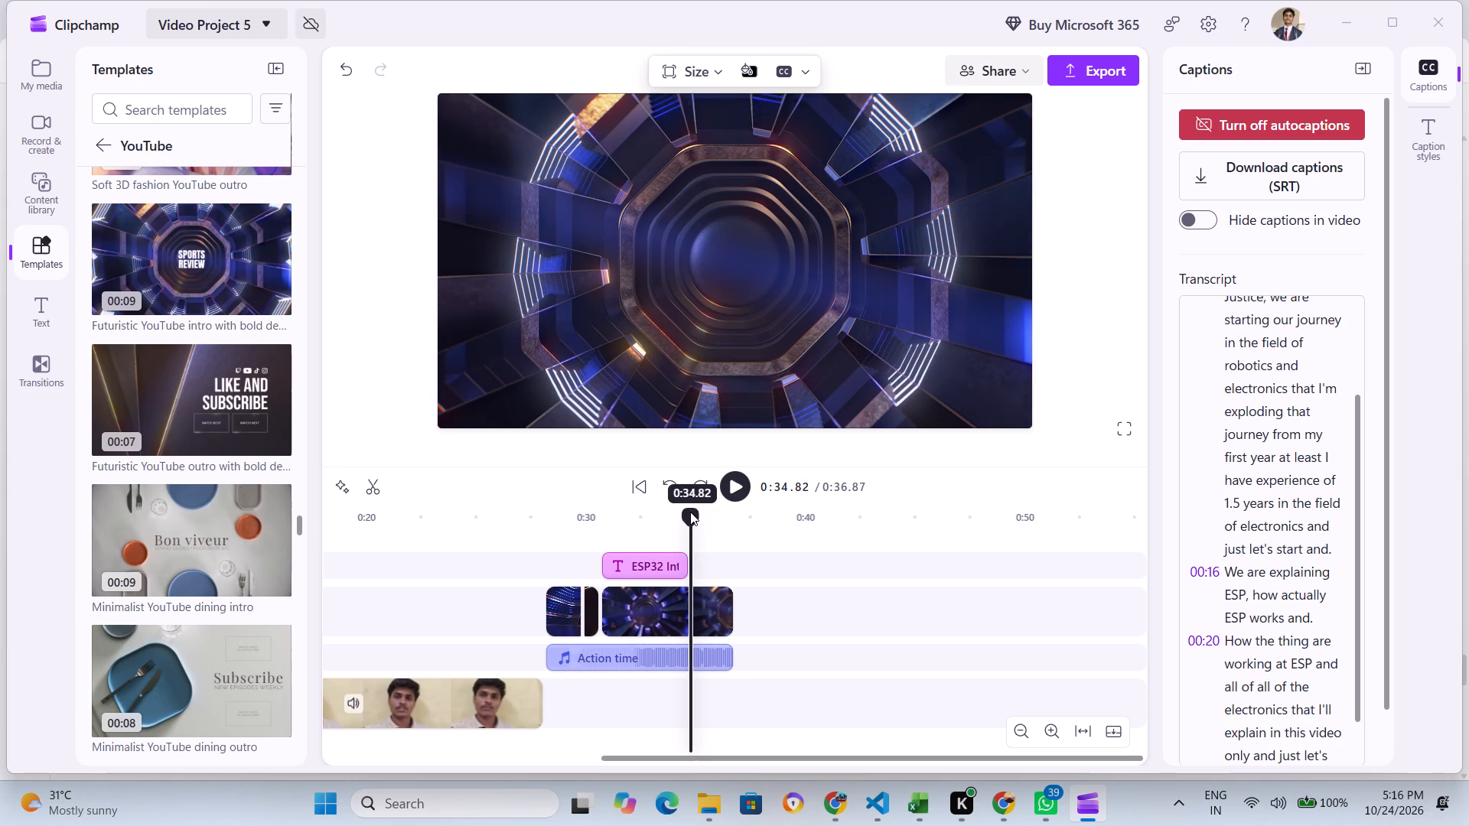
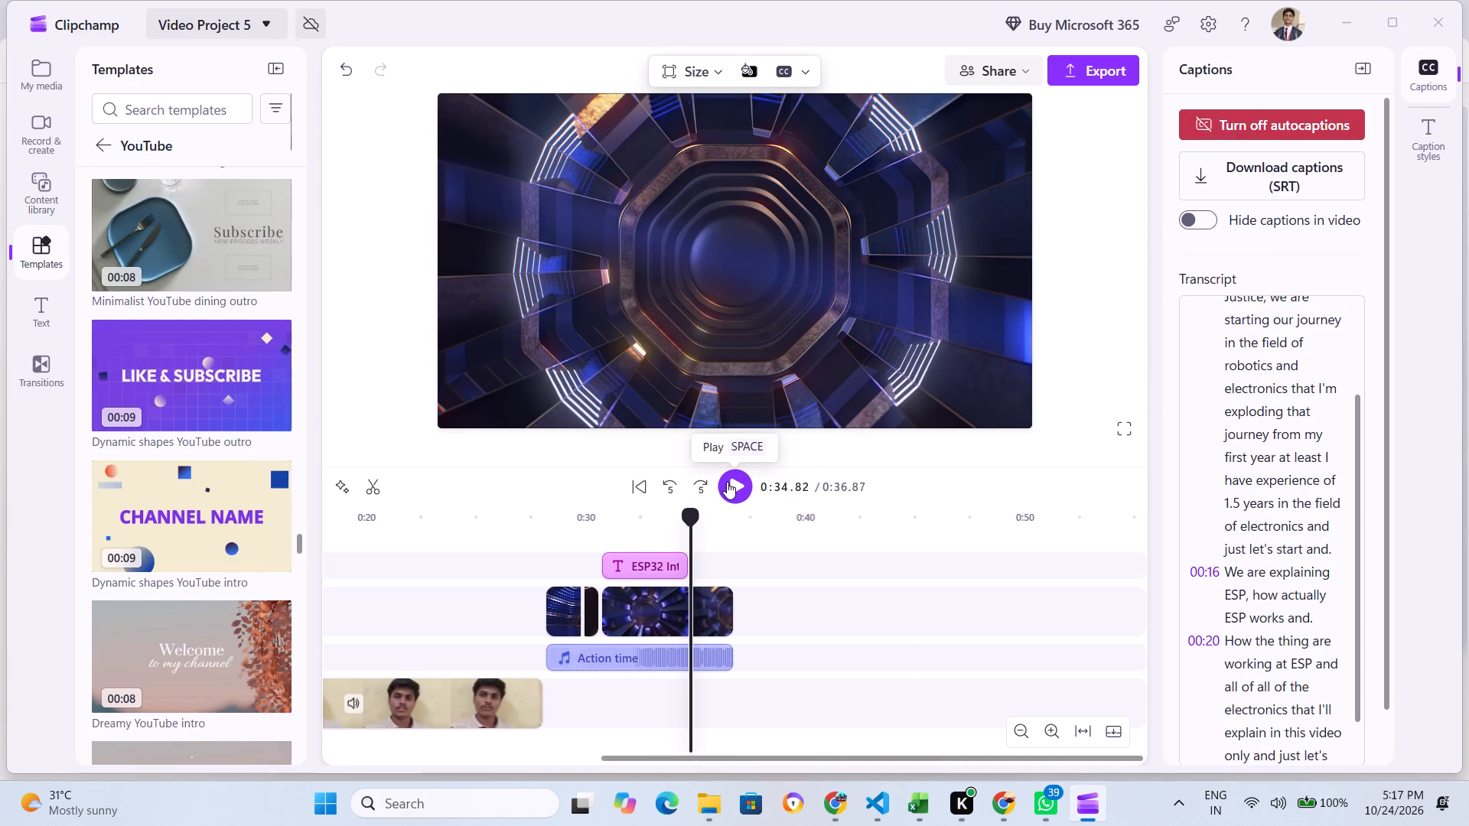
Switch to Chrome and open YouTube in a new tab.
click(835, 821)
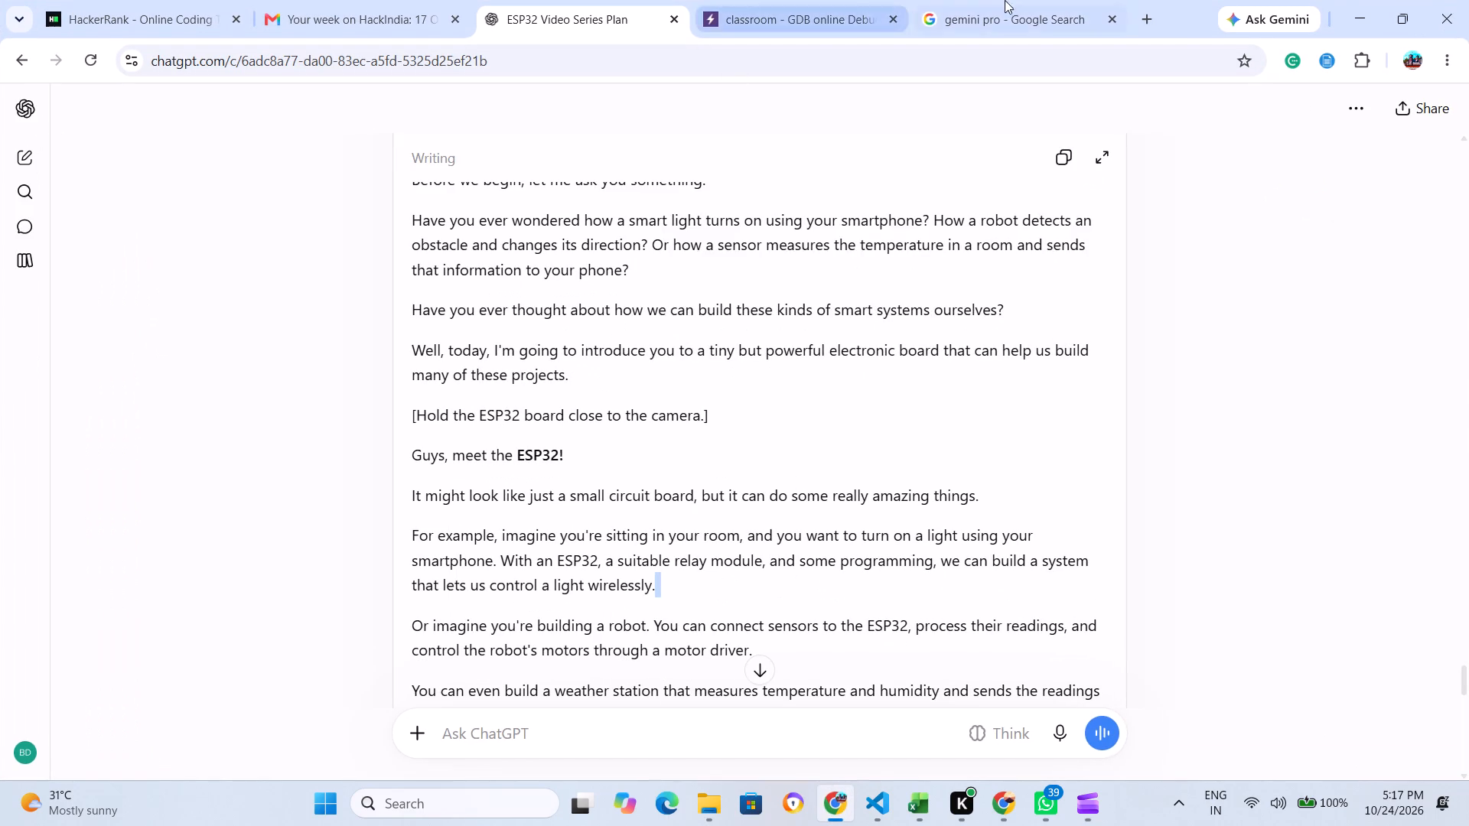
click(1142, 18)
click(683, 419)
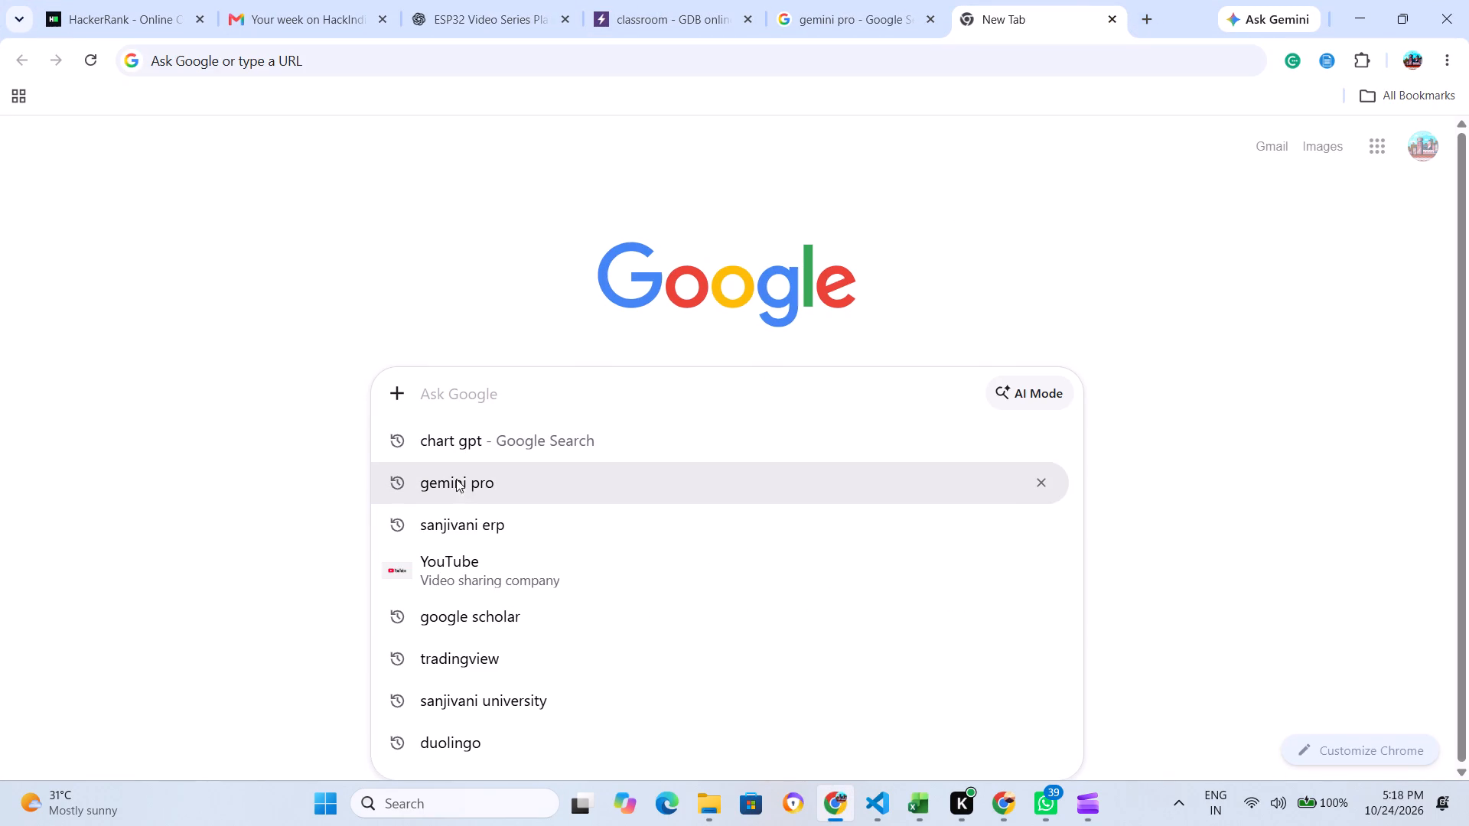
click(440, 569)
click(287, 274)
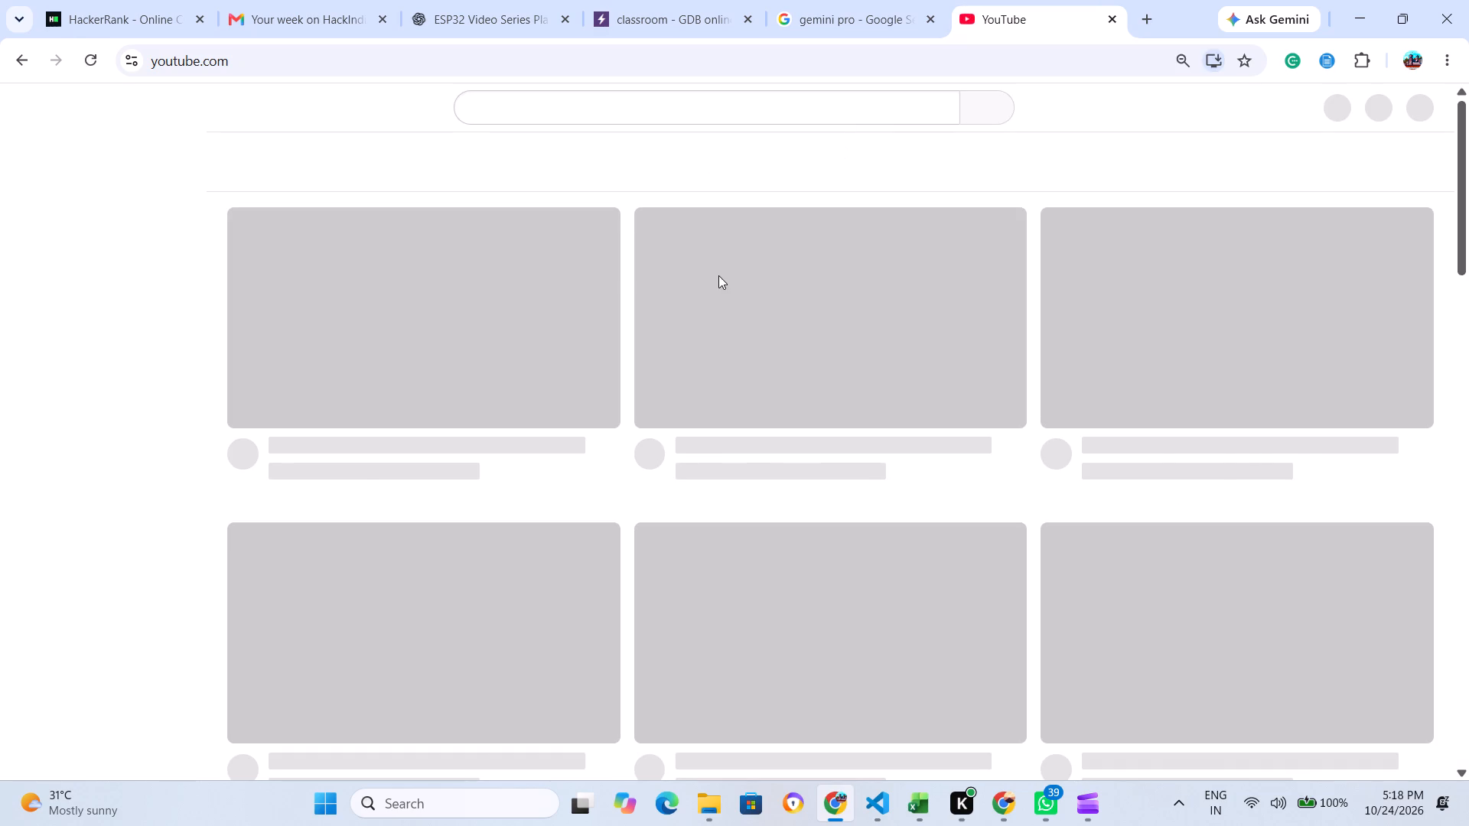
Search YouTube for the creator's own channel by the channel owner's name.
click(727, 102)
click(727, 102)
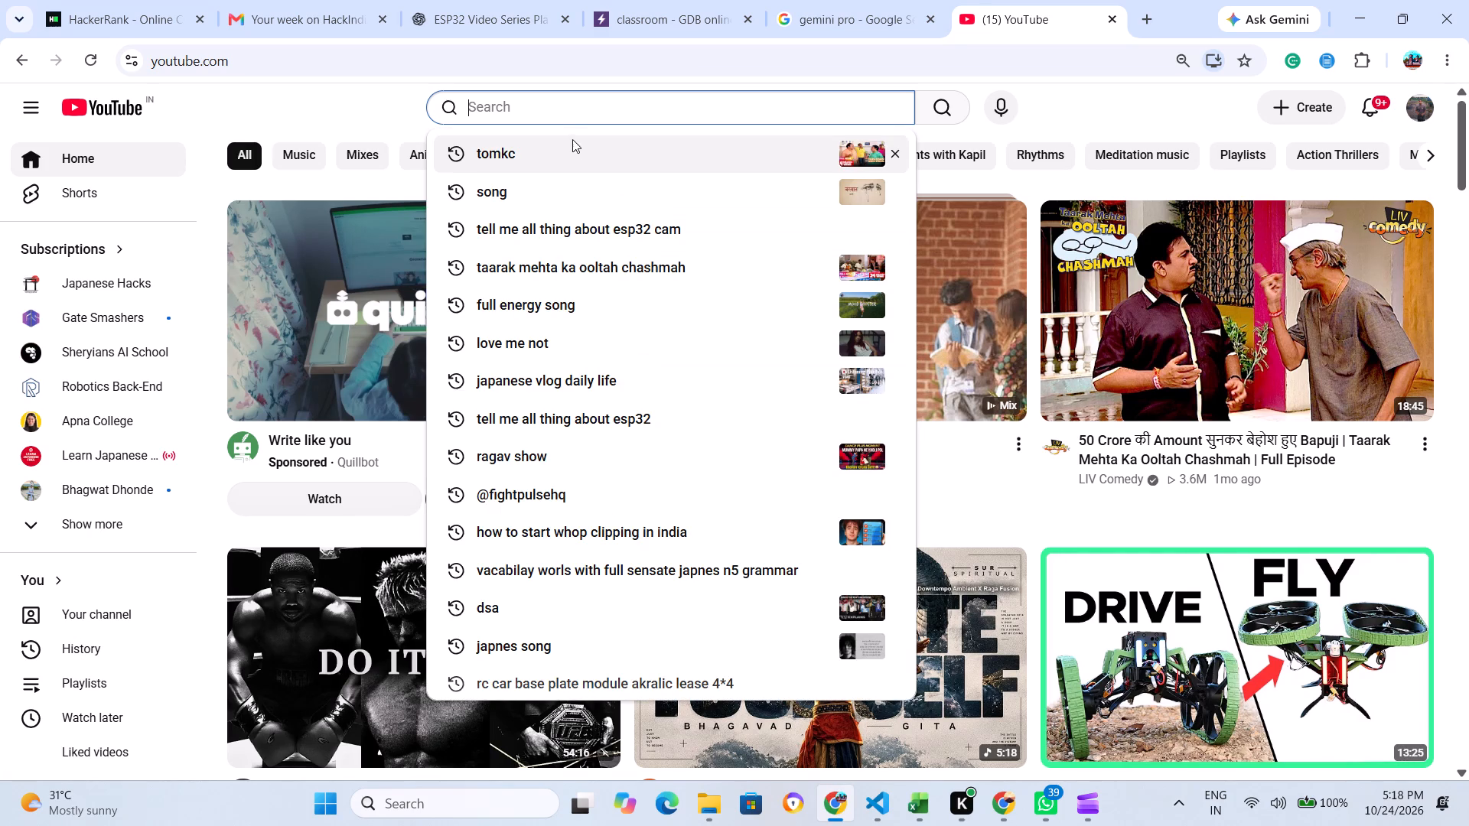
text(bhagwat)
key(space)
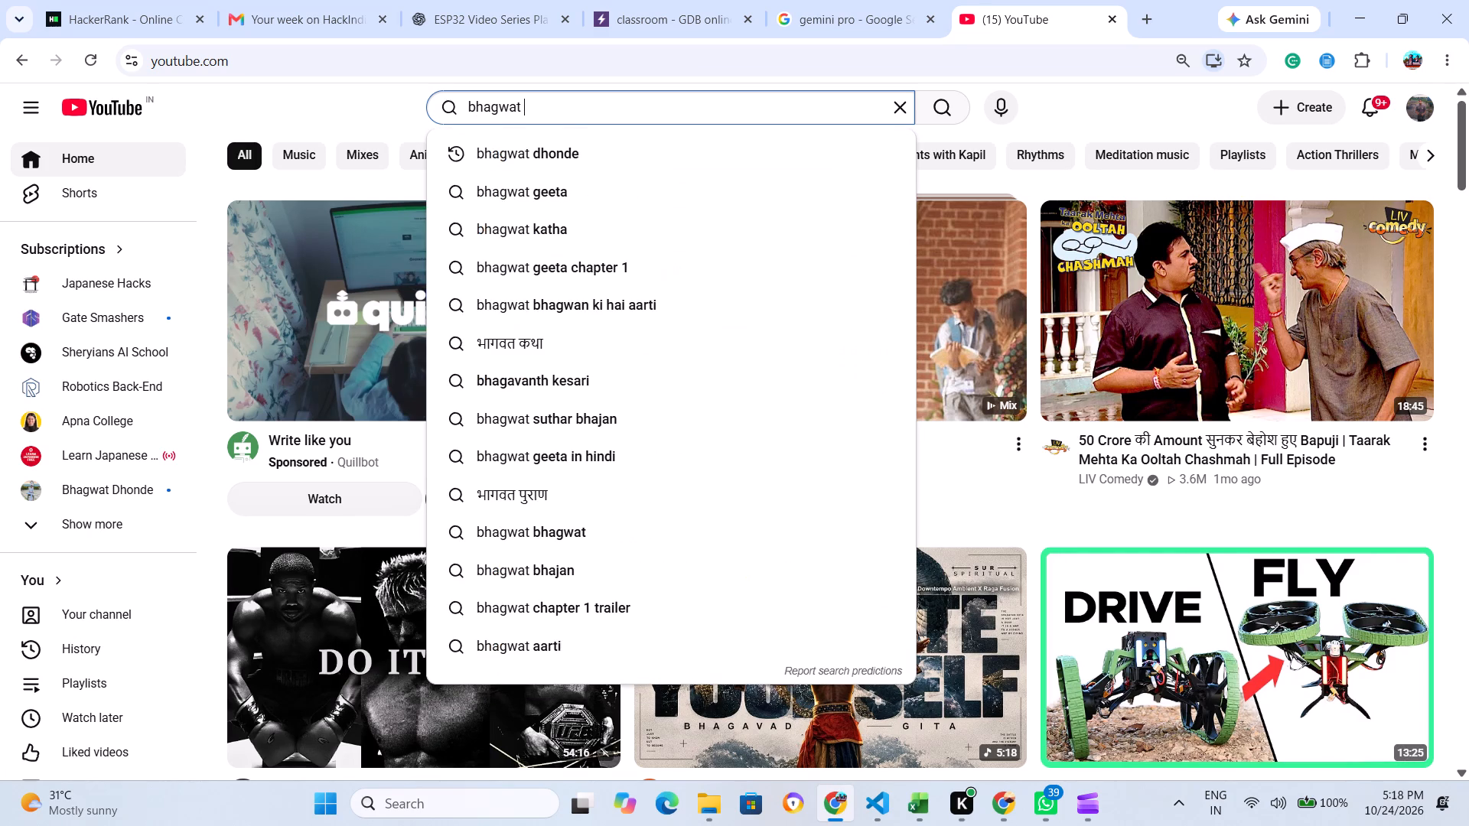
click(617, 155)
click(564, 151)
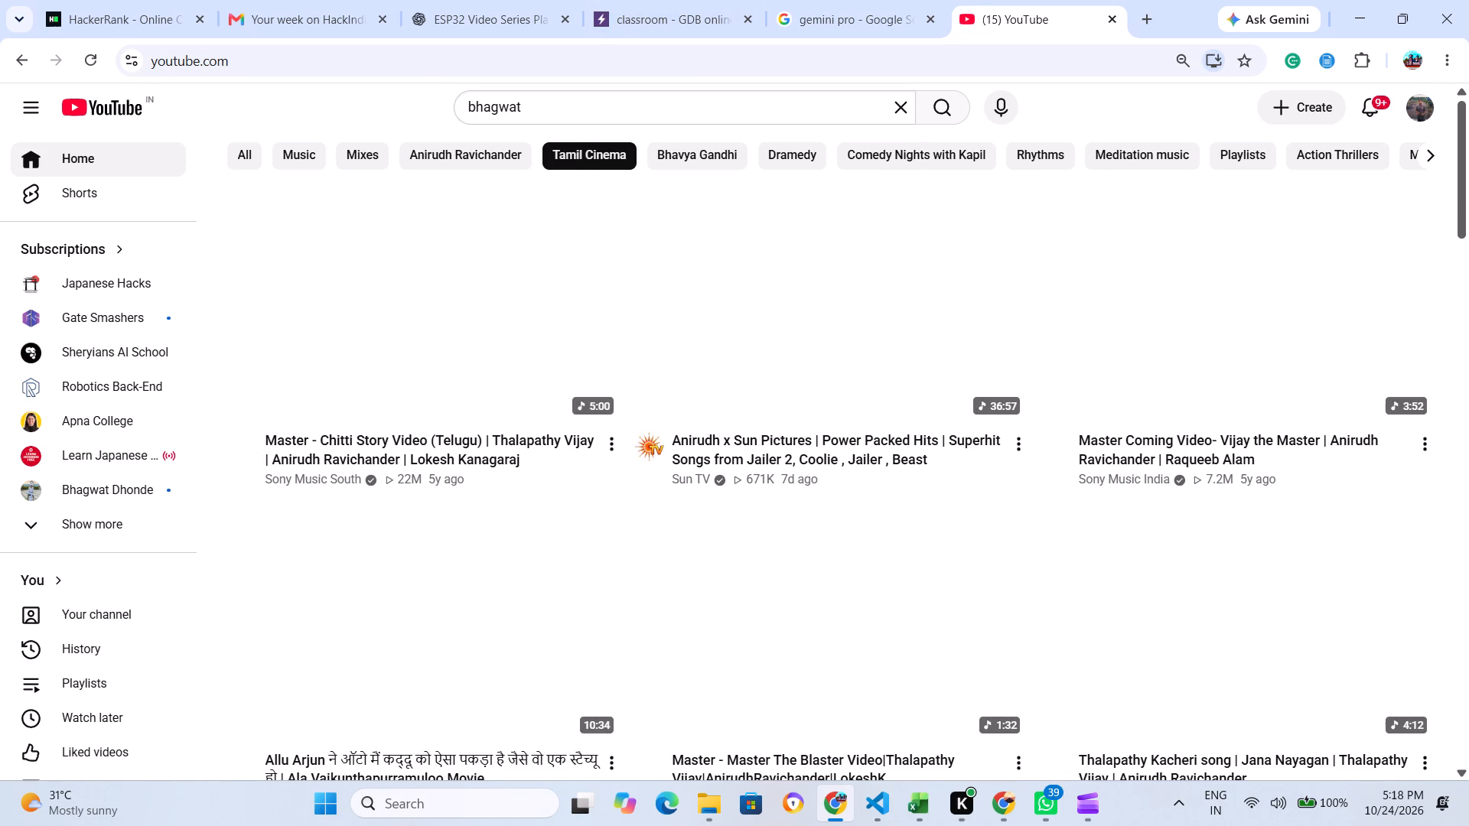
click(585, 102)
click(555, 135)
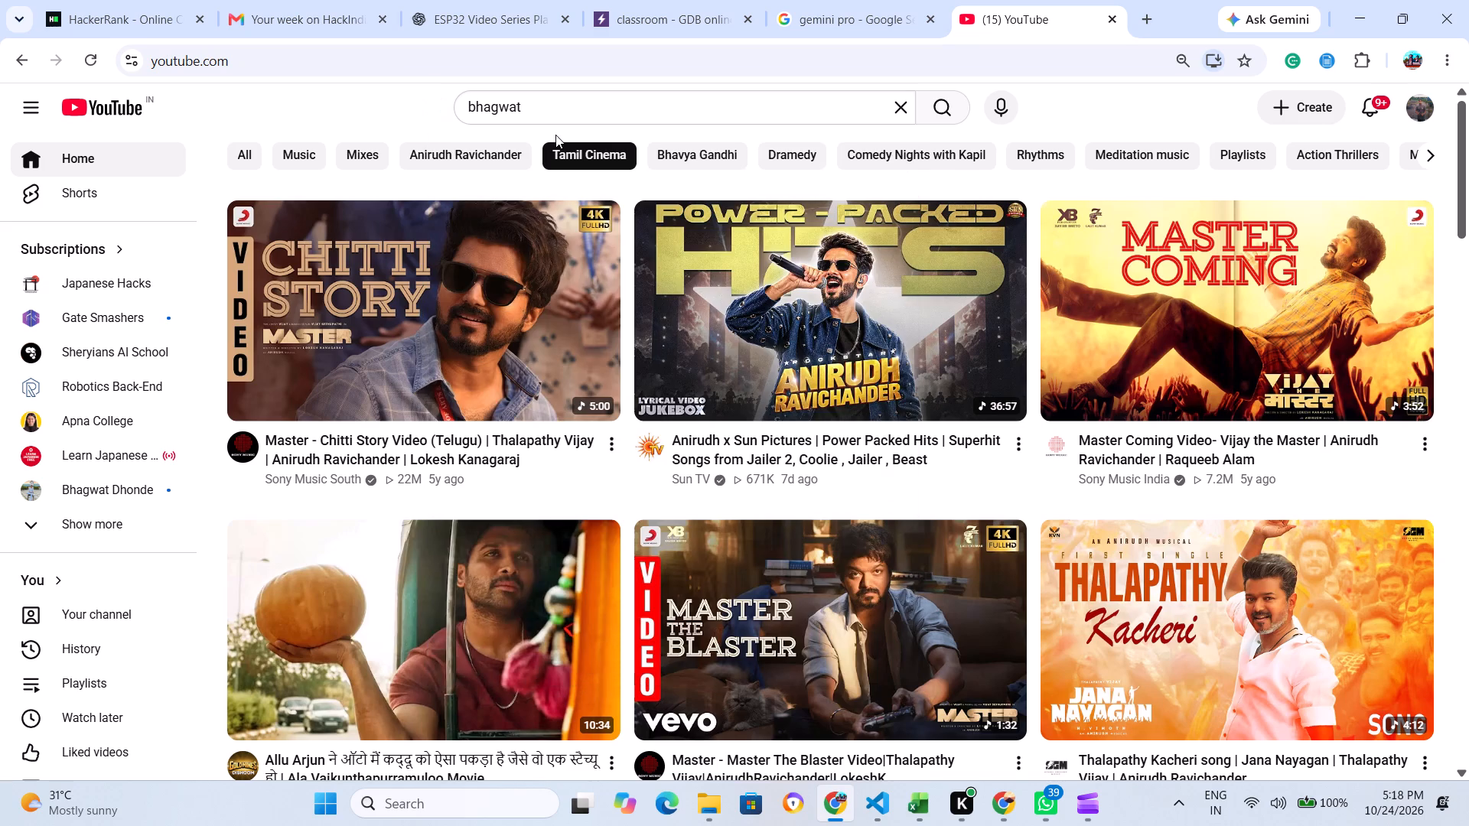
click(581, 102)
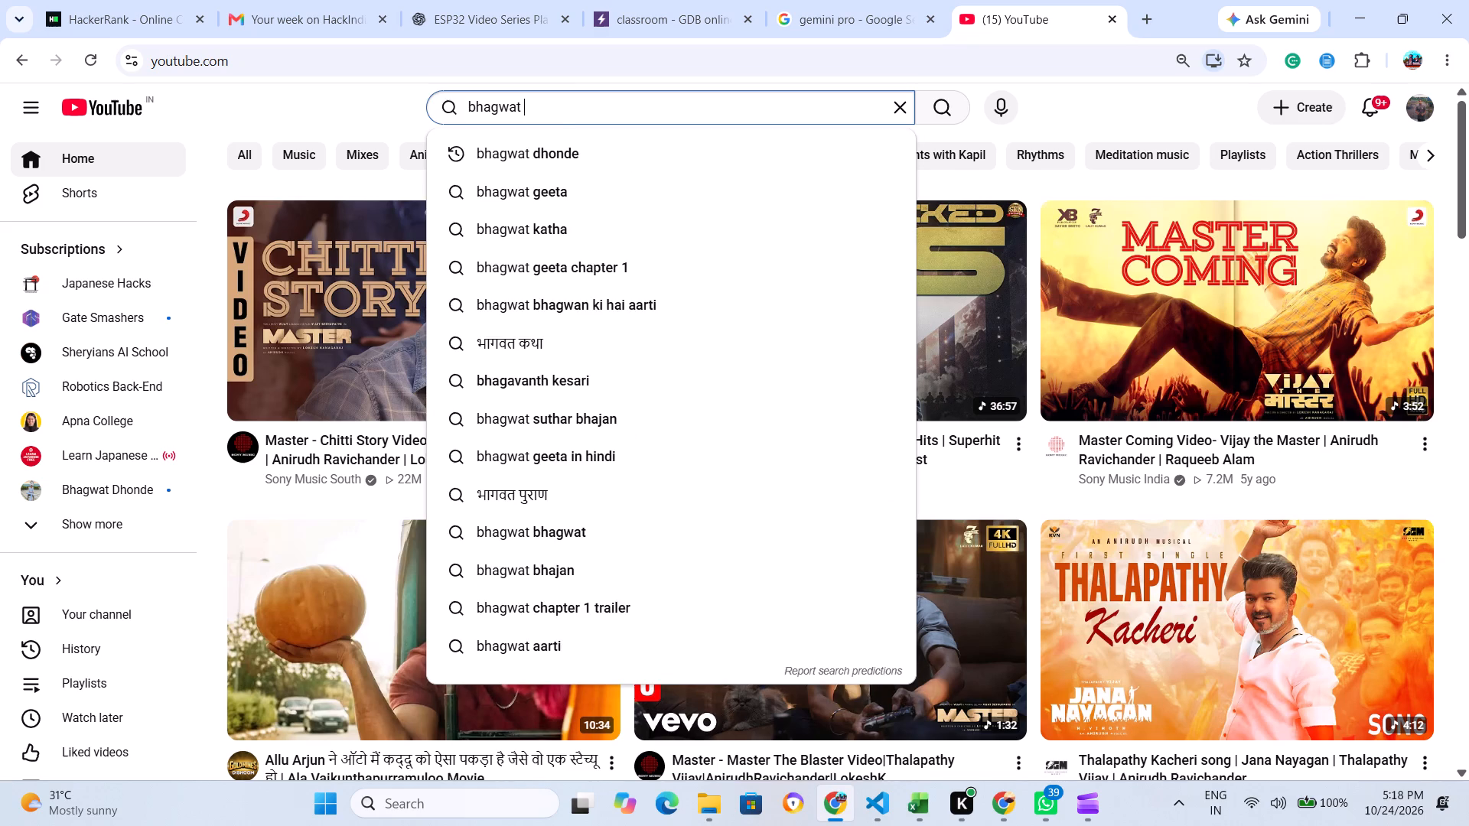
click(560, 135)
click(573, 112)
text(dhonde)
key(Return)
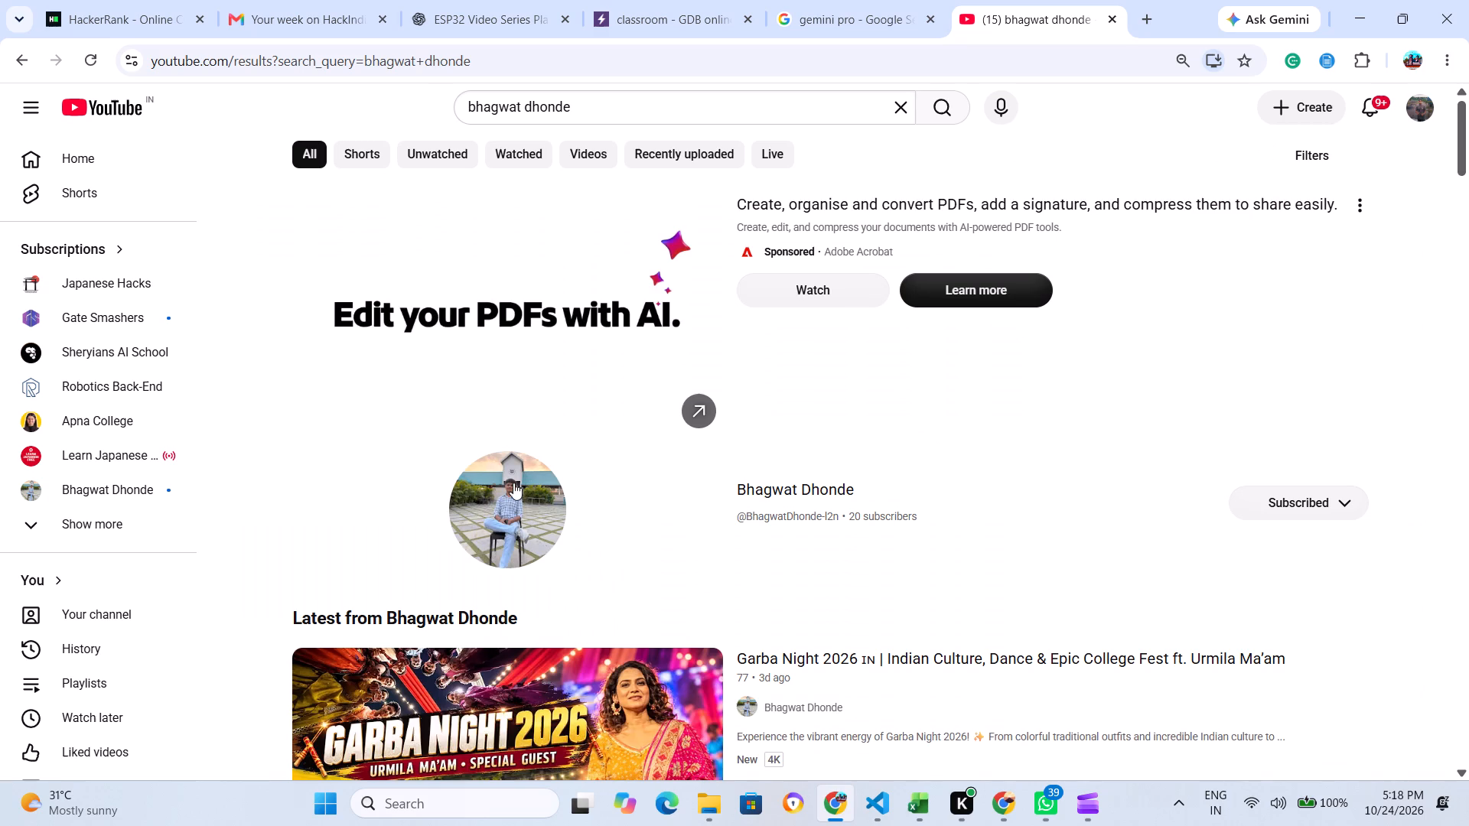
Save the channel's profile picture to the Downloads folder as the JPEG image channels4_profile.
right_click(513, 483)
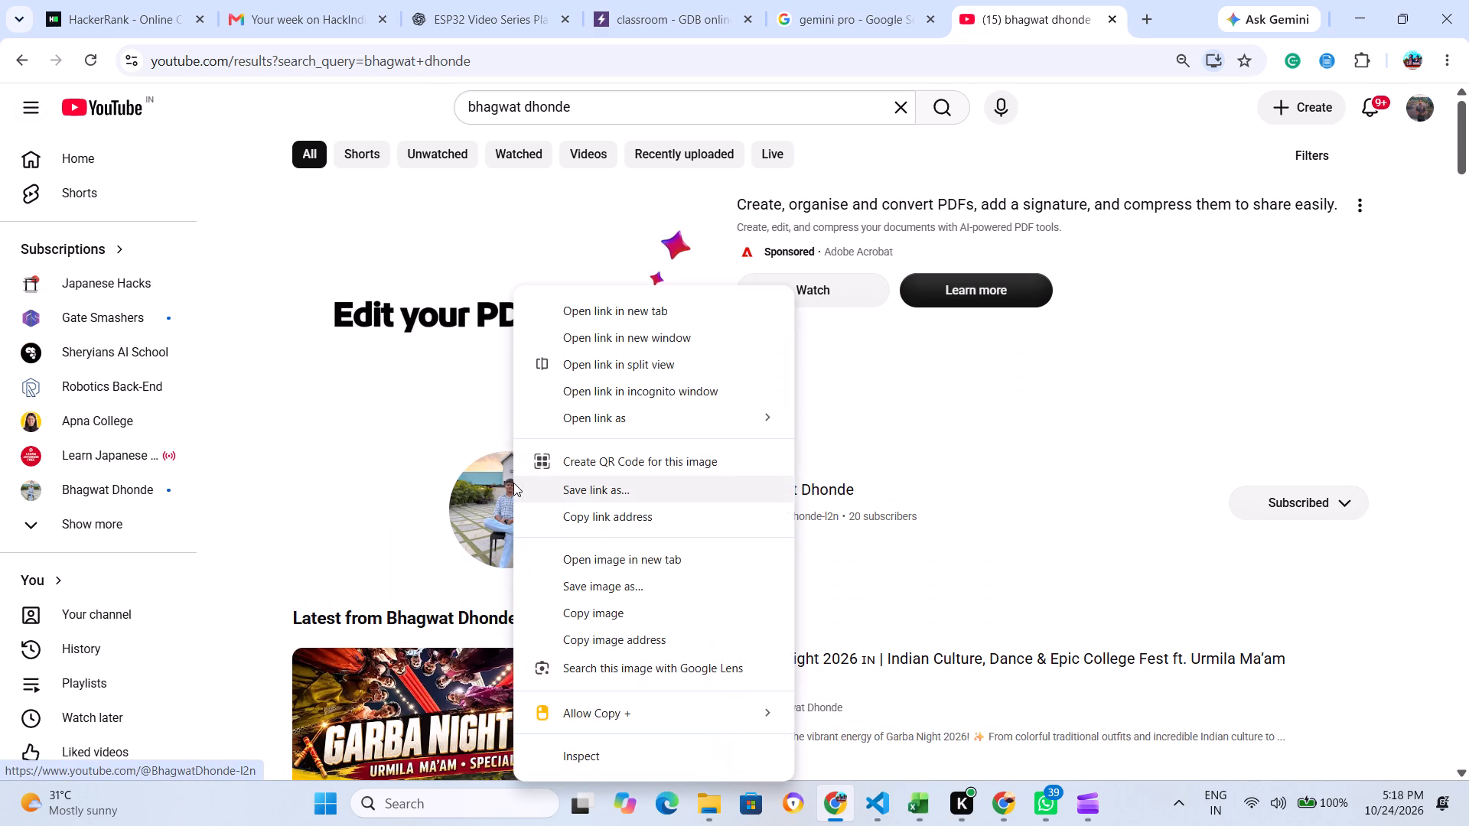
click(606, 584)
scroll(646, 551, down, 1)
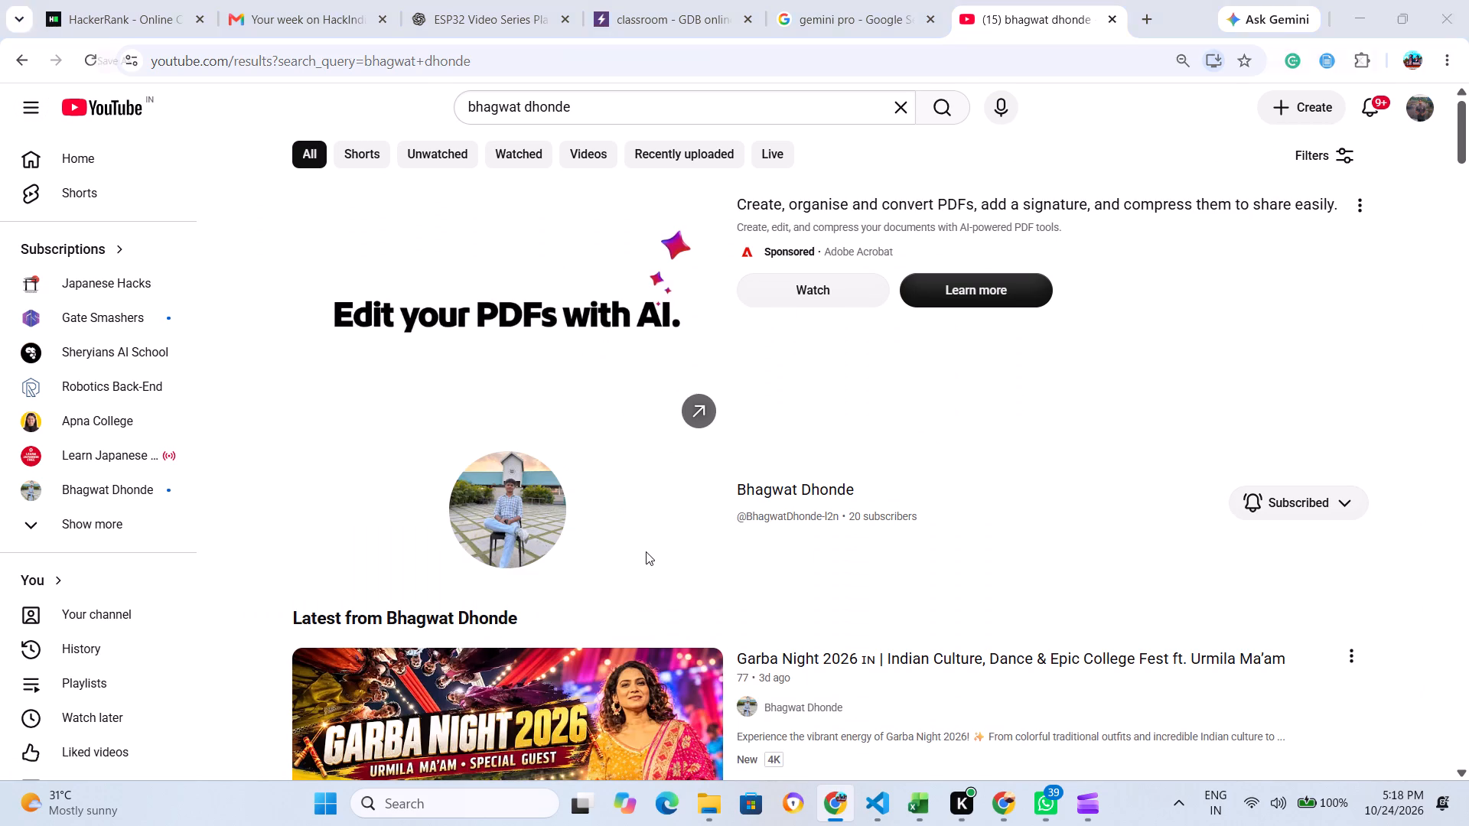
click(86, 288)
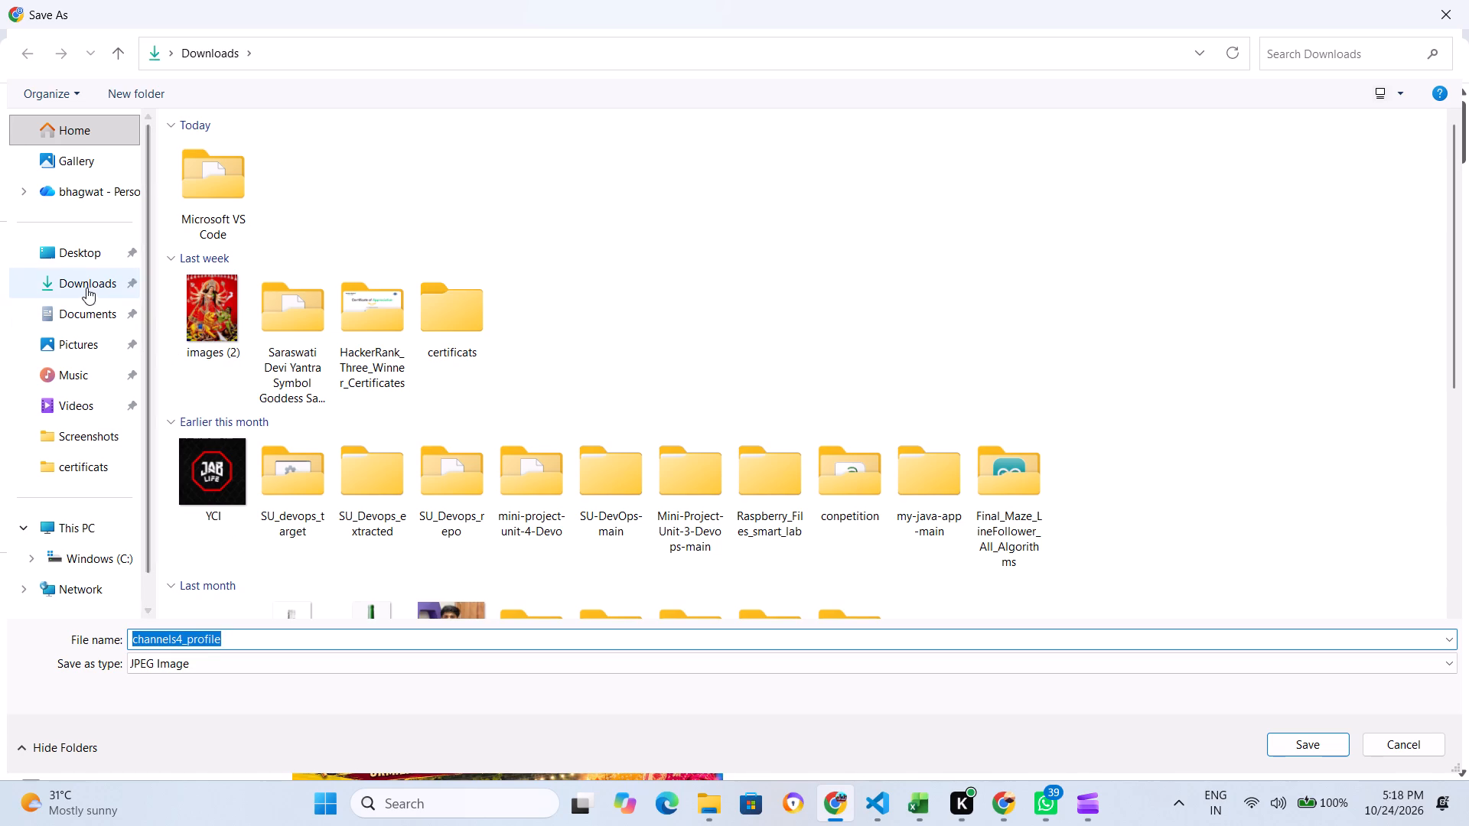
click(1303, 758)
click(1301, 745)
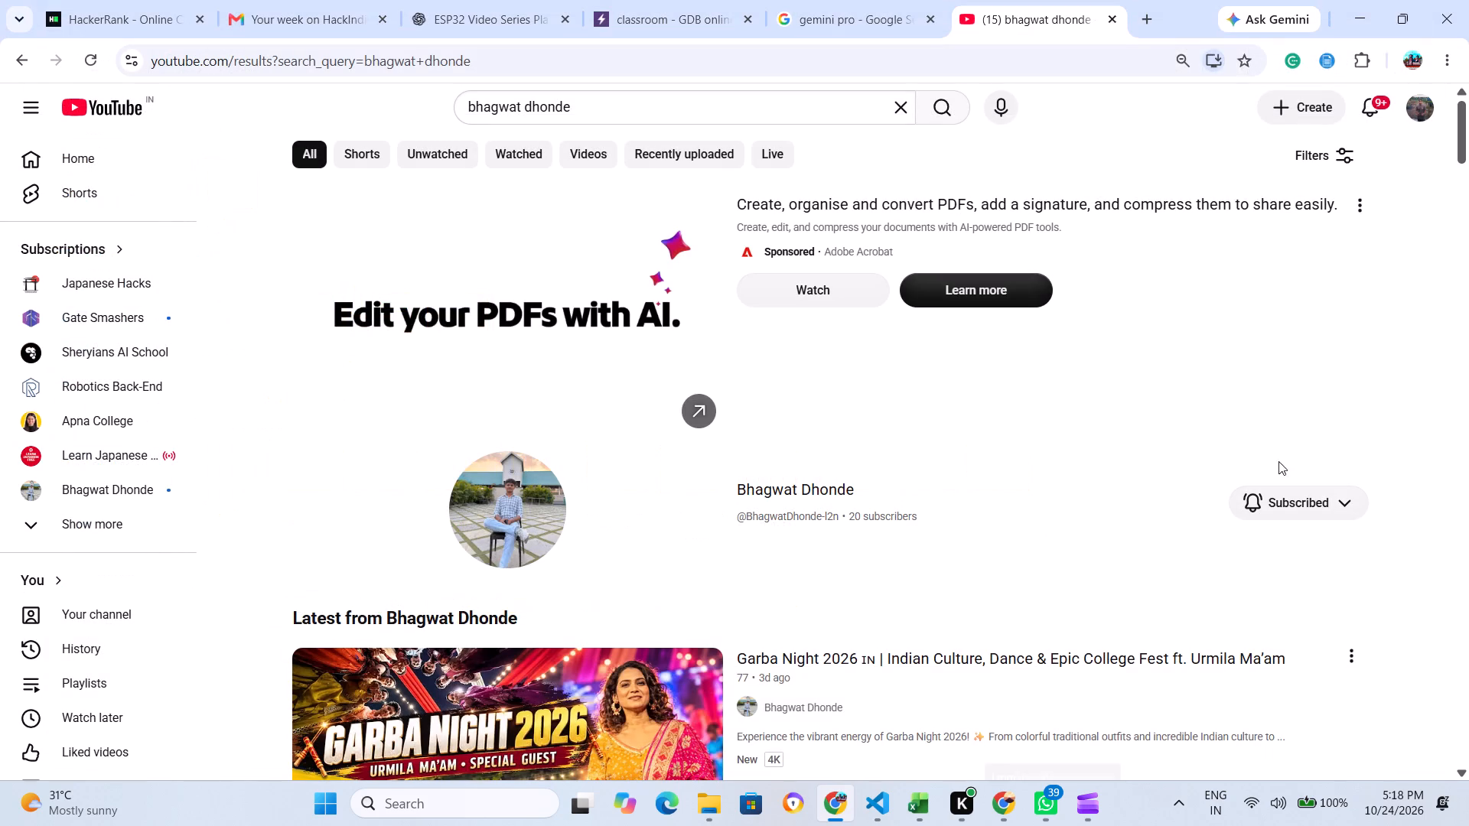
Return to Clipchamp and import the channels4_profile image from Downloads into the project's media.
click(1353, 23)
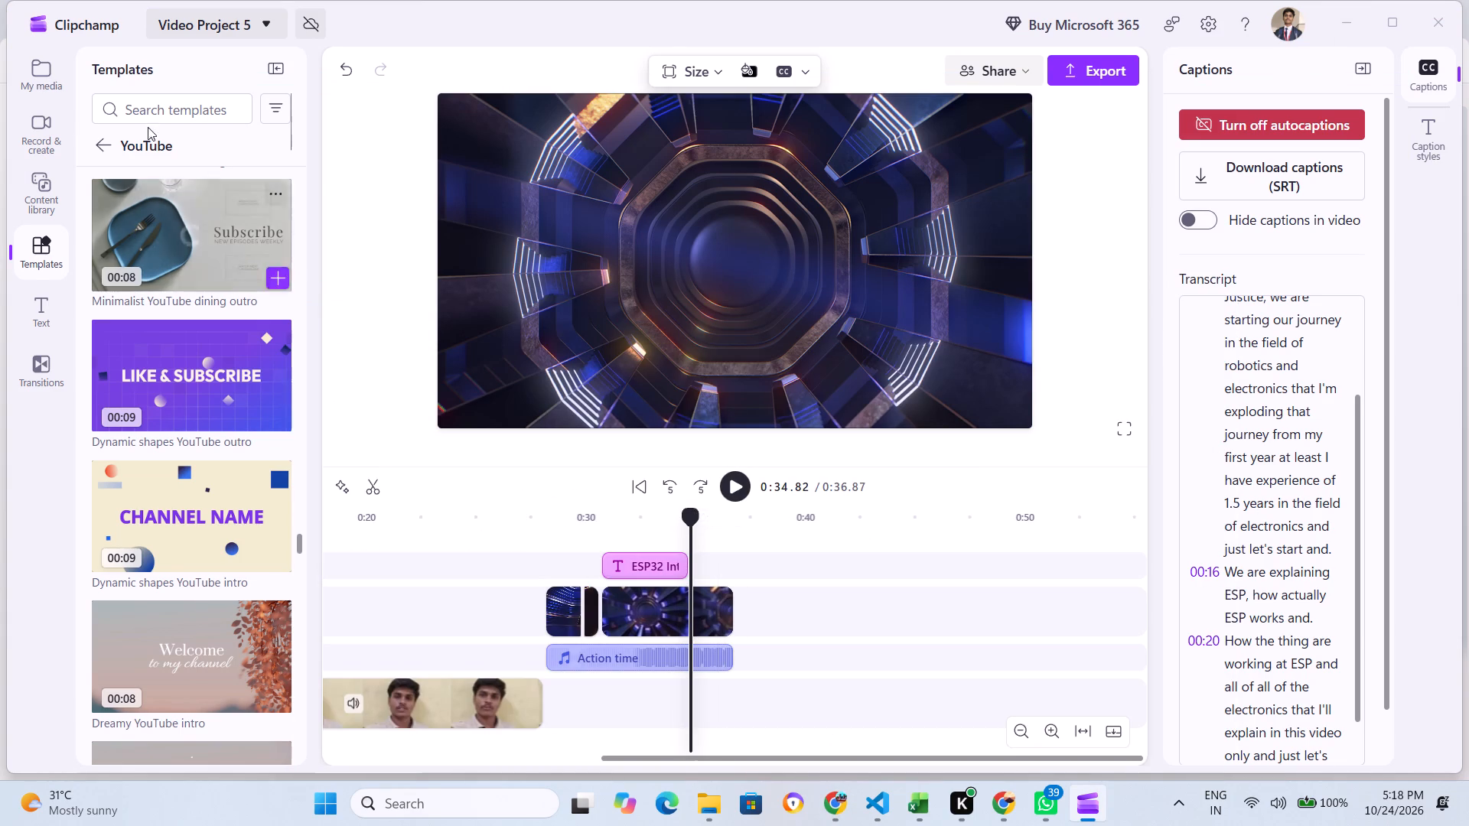
click(47, 66)
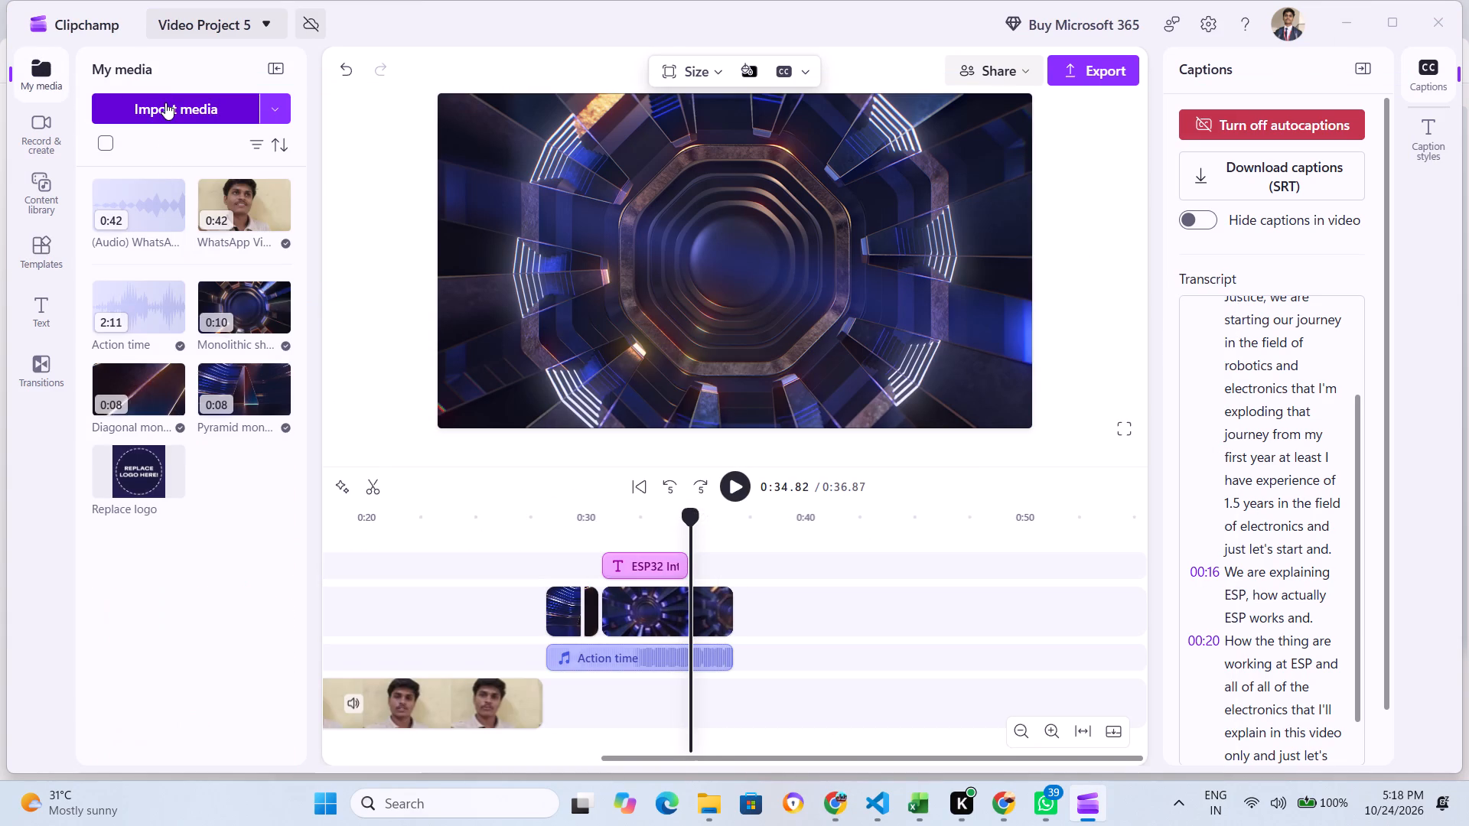
click(165, 102)
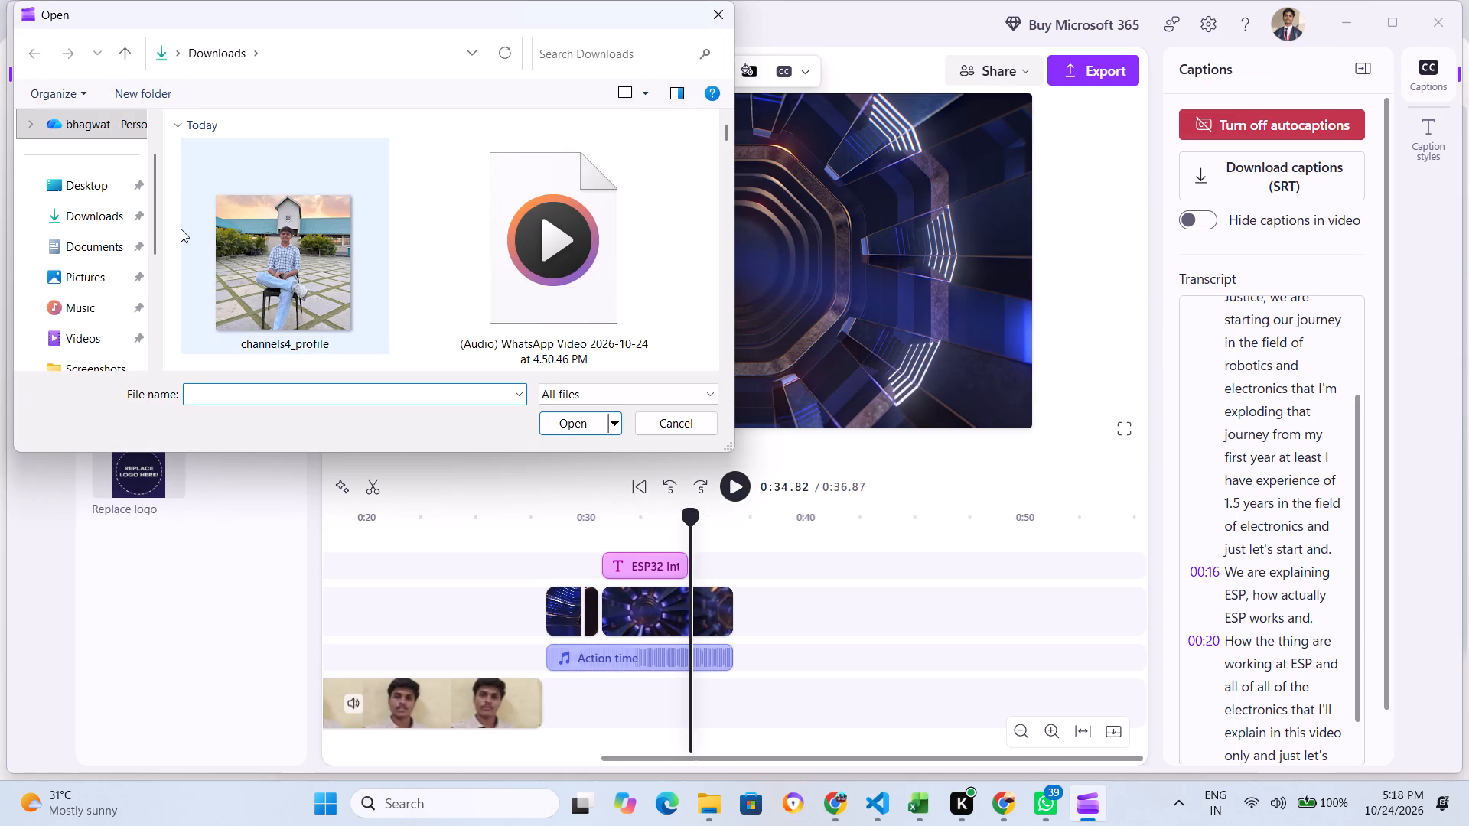
click(258, 244)
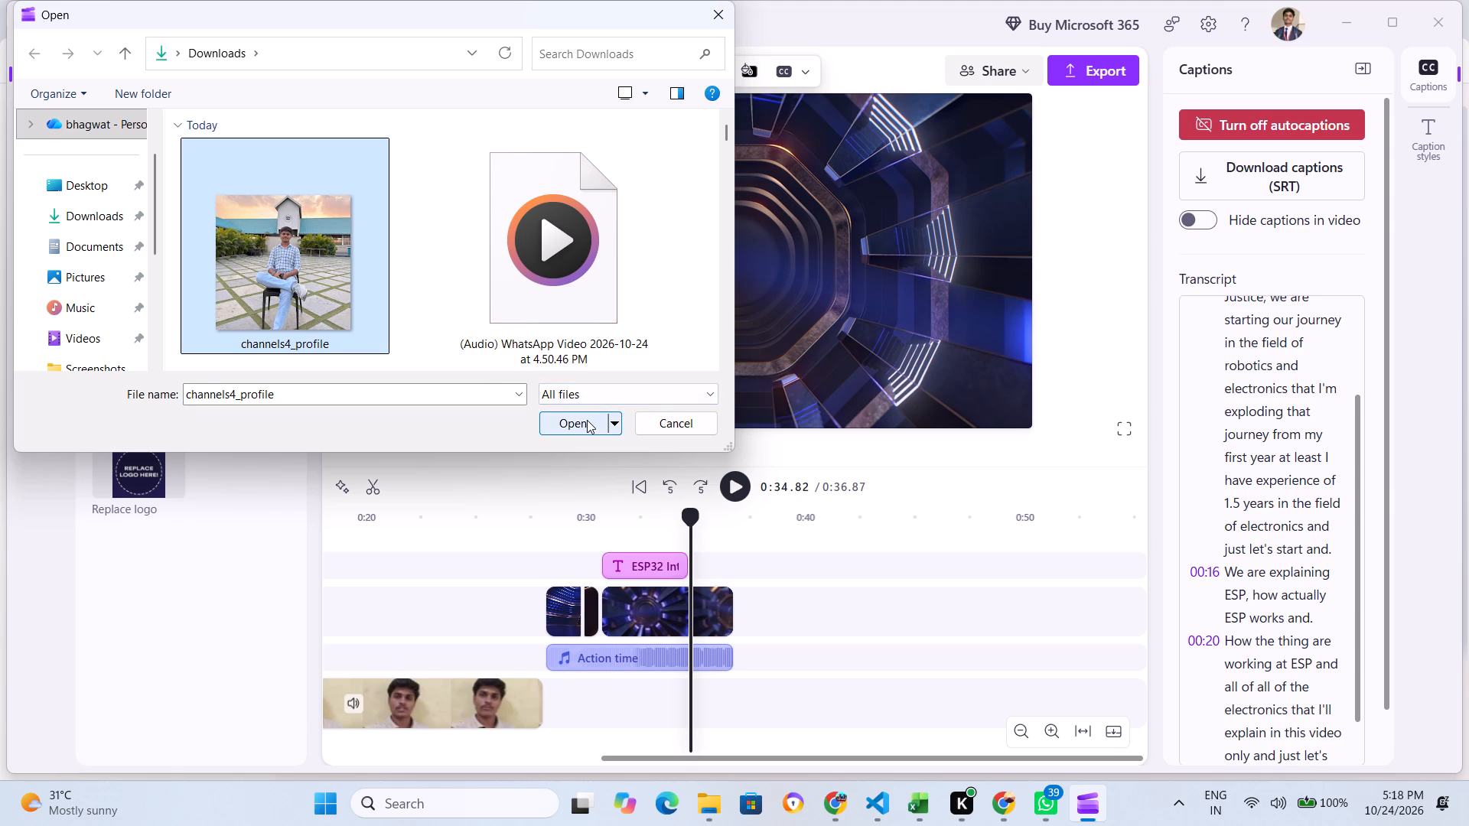
click(587, 420)
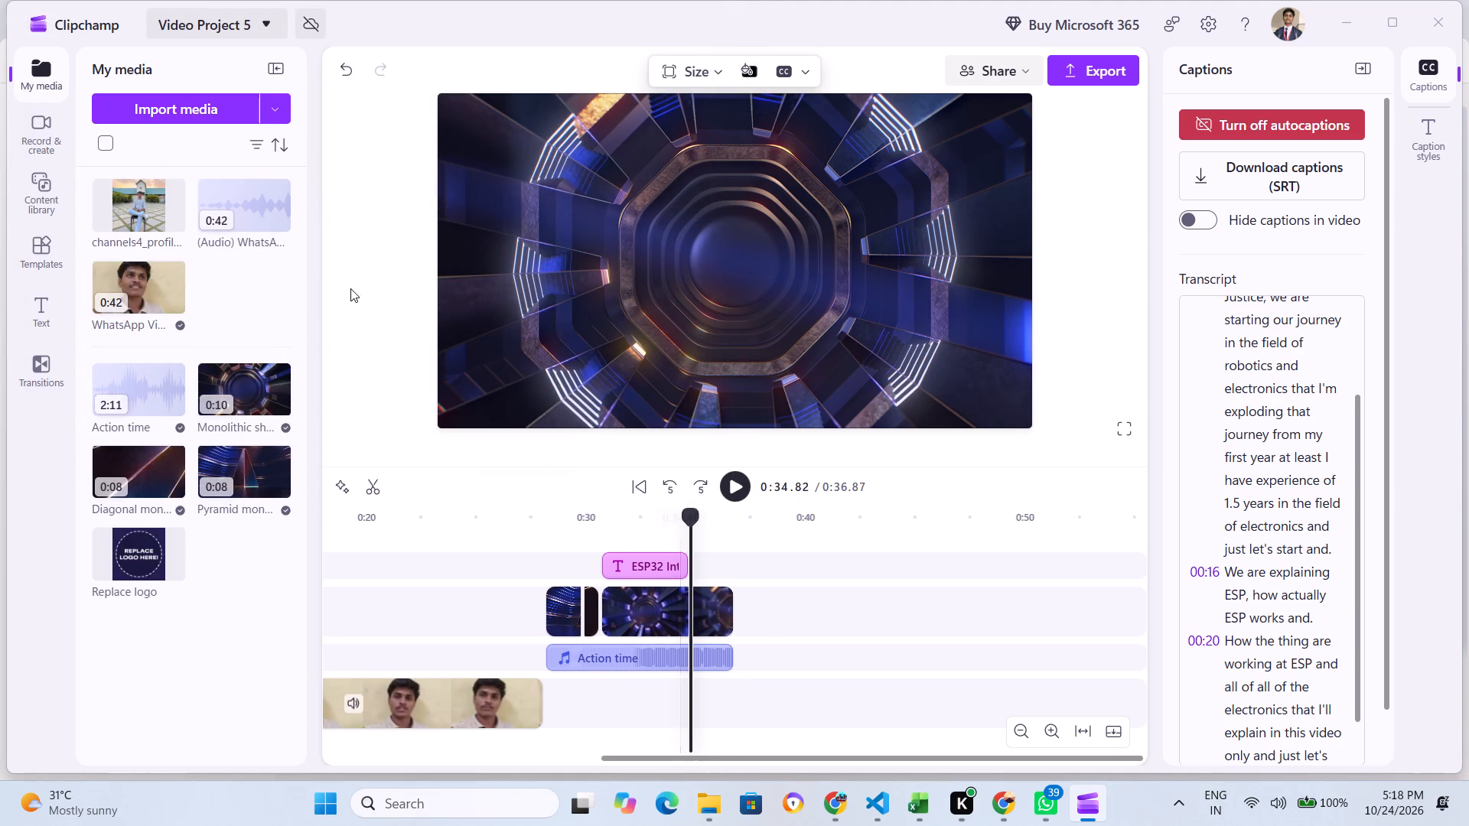
Add the channels4_profile picture to the timeline at 0:34.82 and shorten its clip to 1.24 s.
click(172, 215)
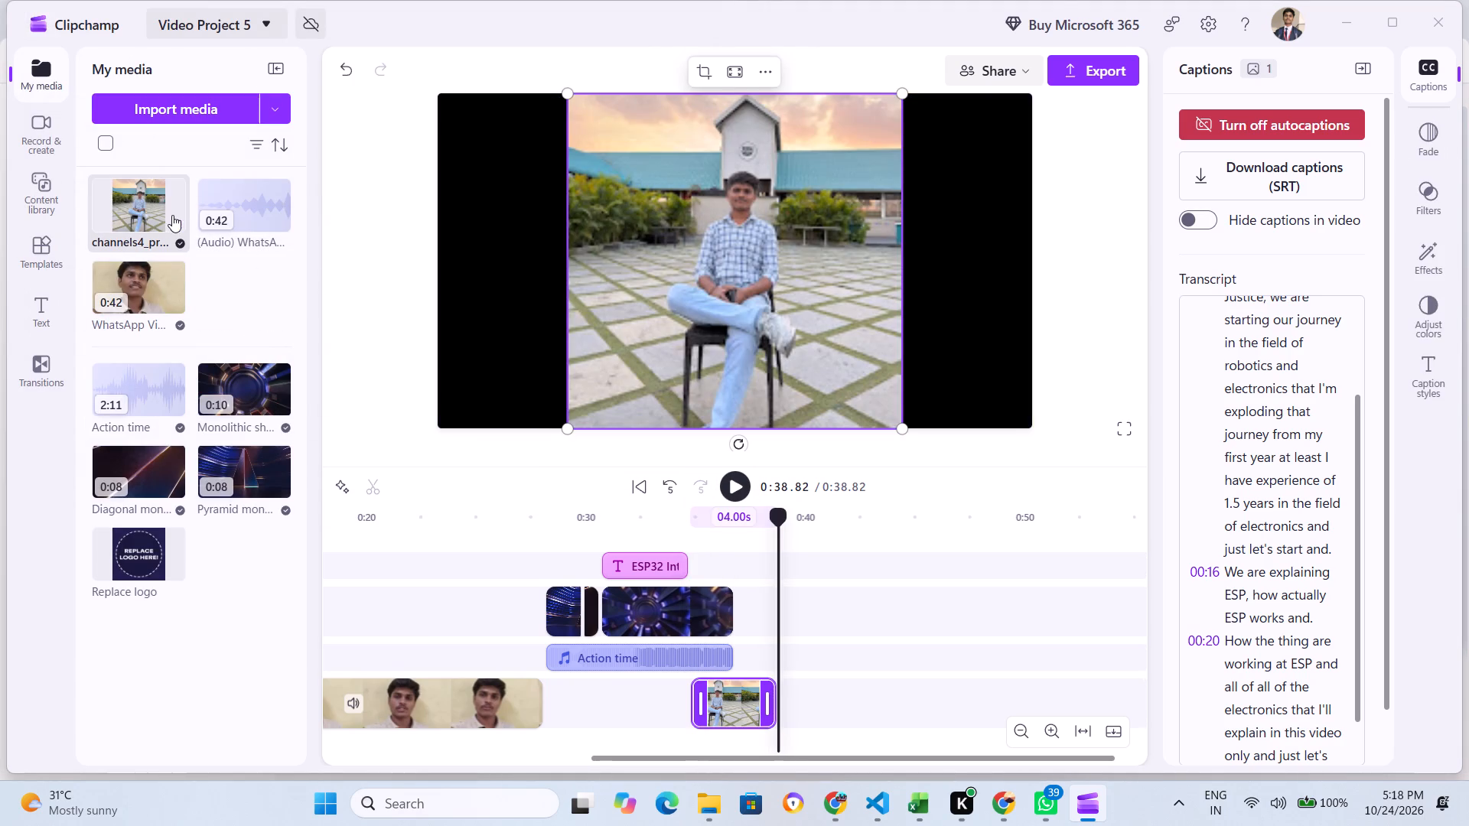
drag(763, 704, 726, 700)
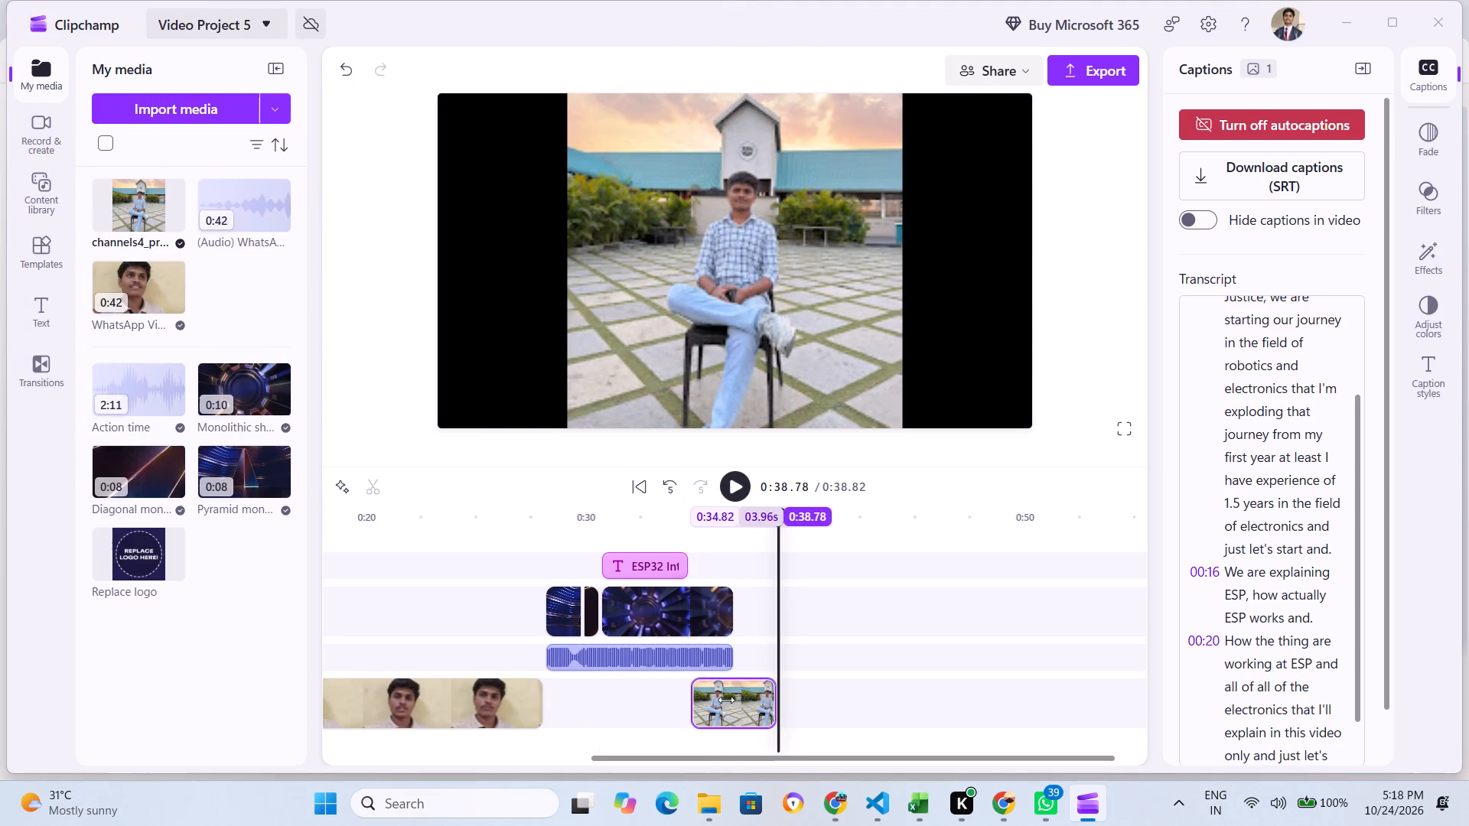
drag(726, 700, 702, 711)
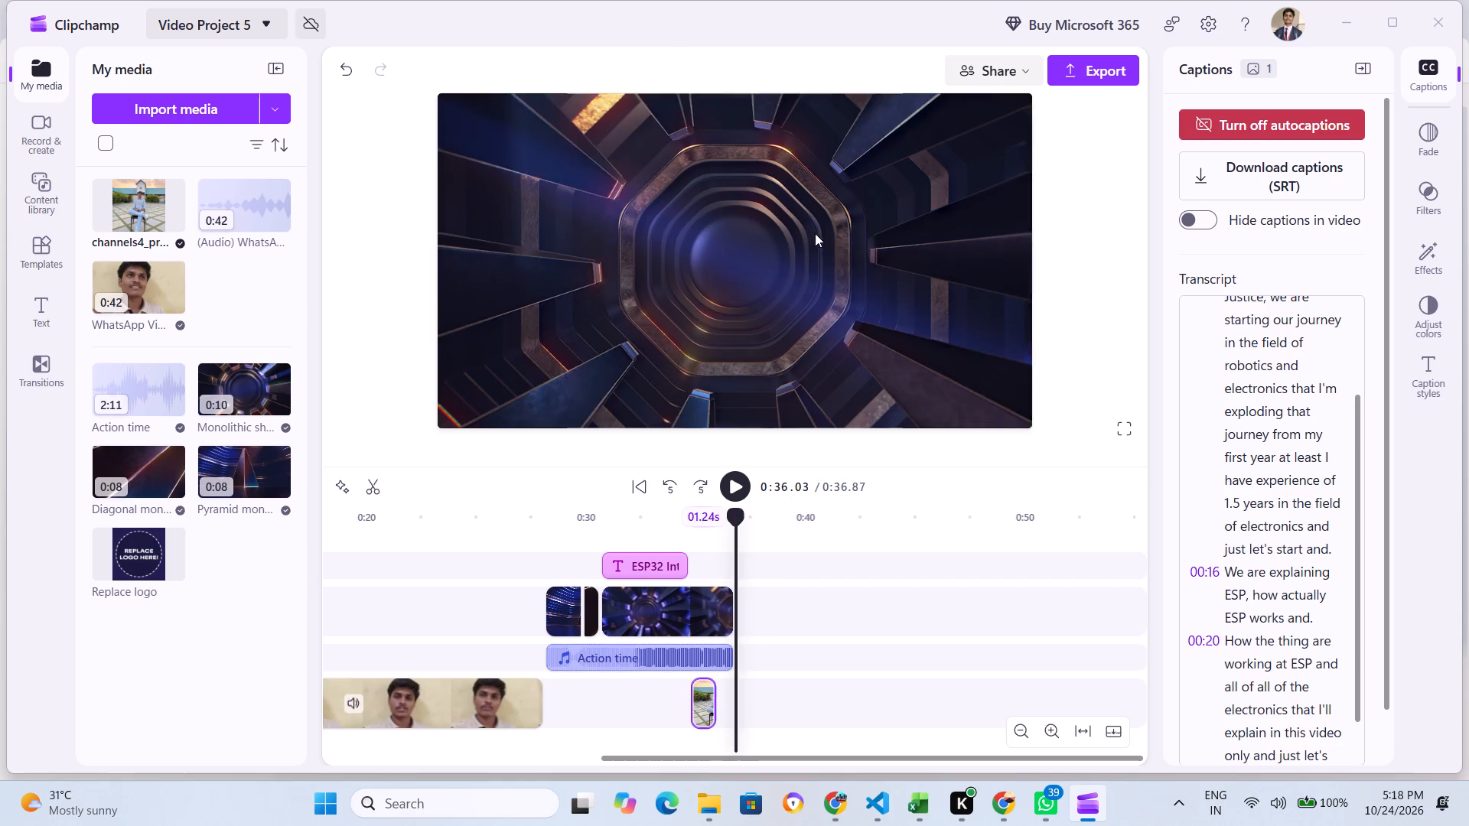
click(702, 702)
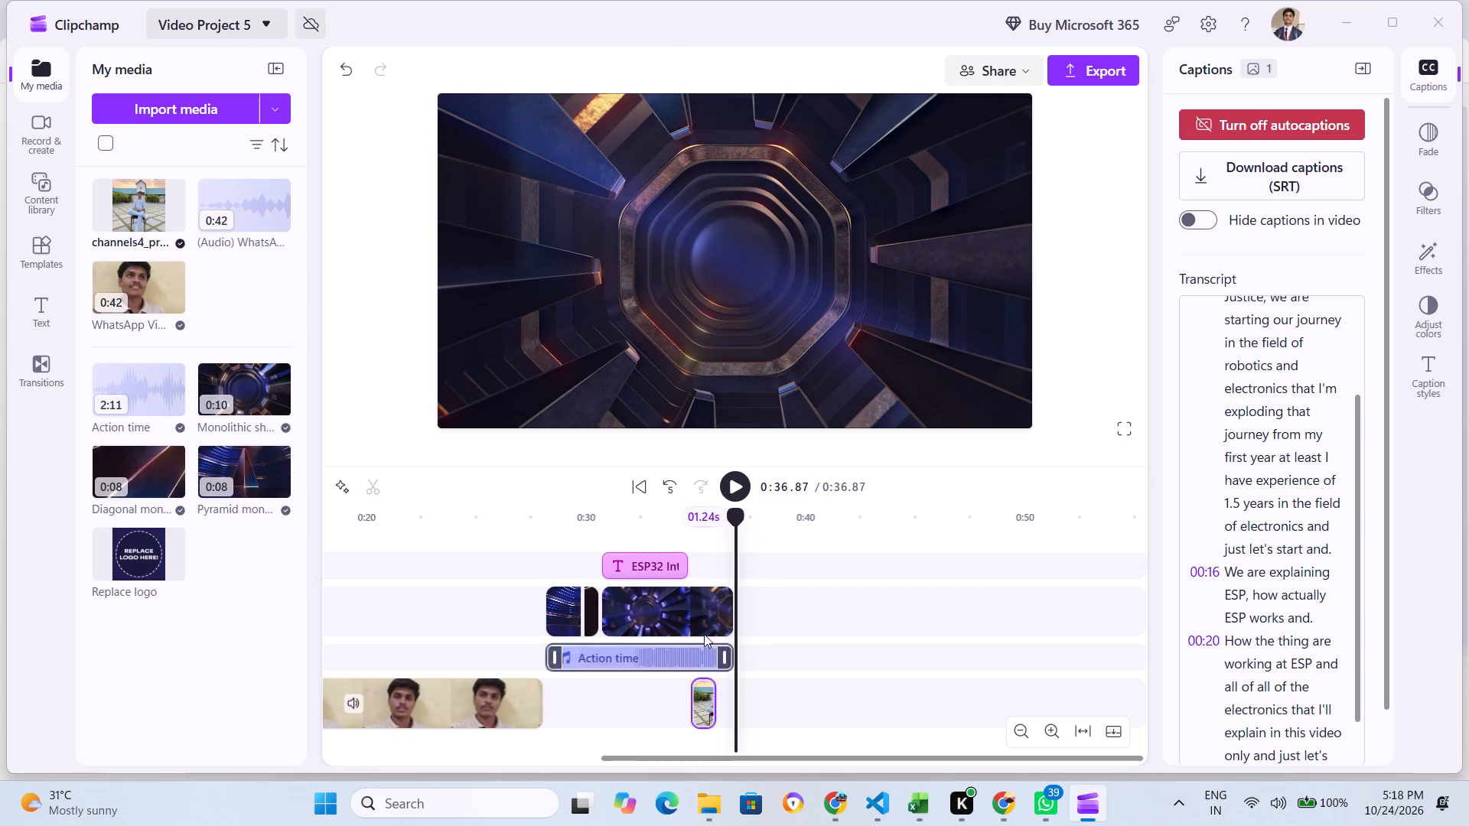
With the playhead at 0:35.13, shrink the profile picture to about one fifth of its size, keeping its lower-left corner in place.
drag(734, 519, 697, 521)
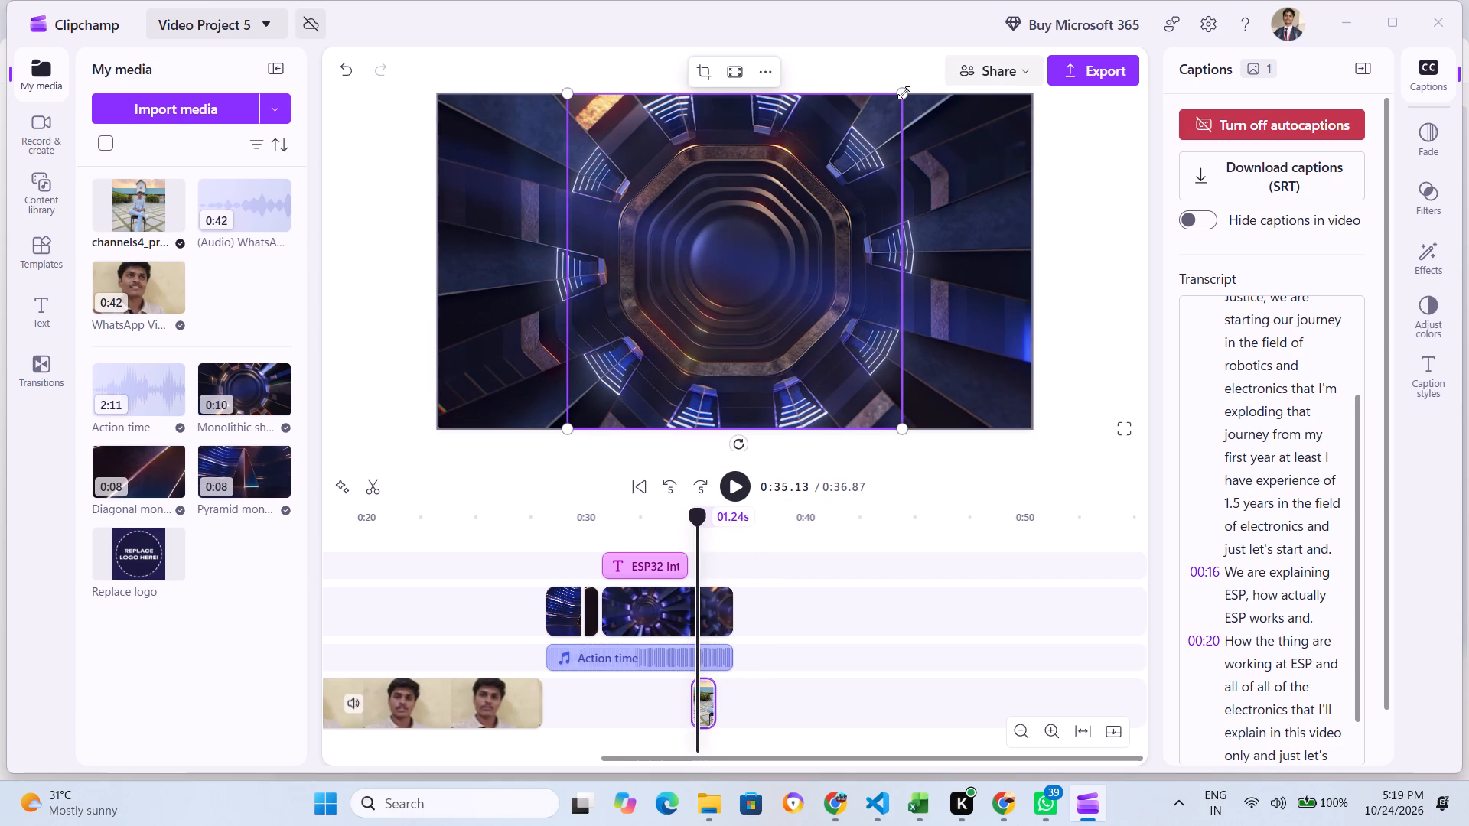
drag(904, 93, 679, 341)
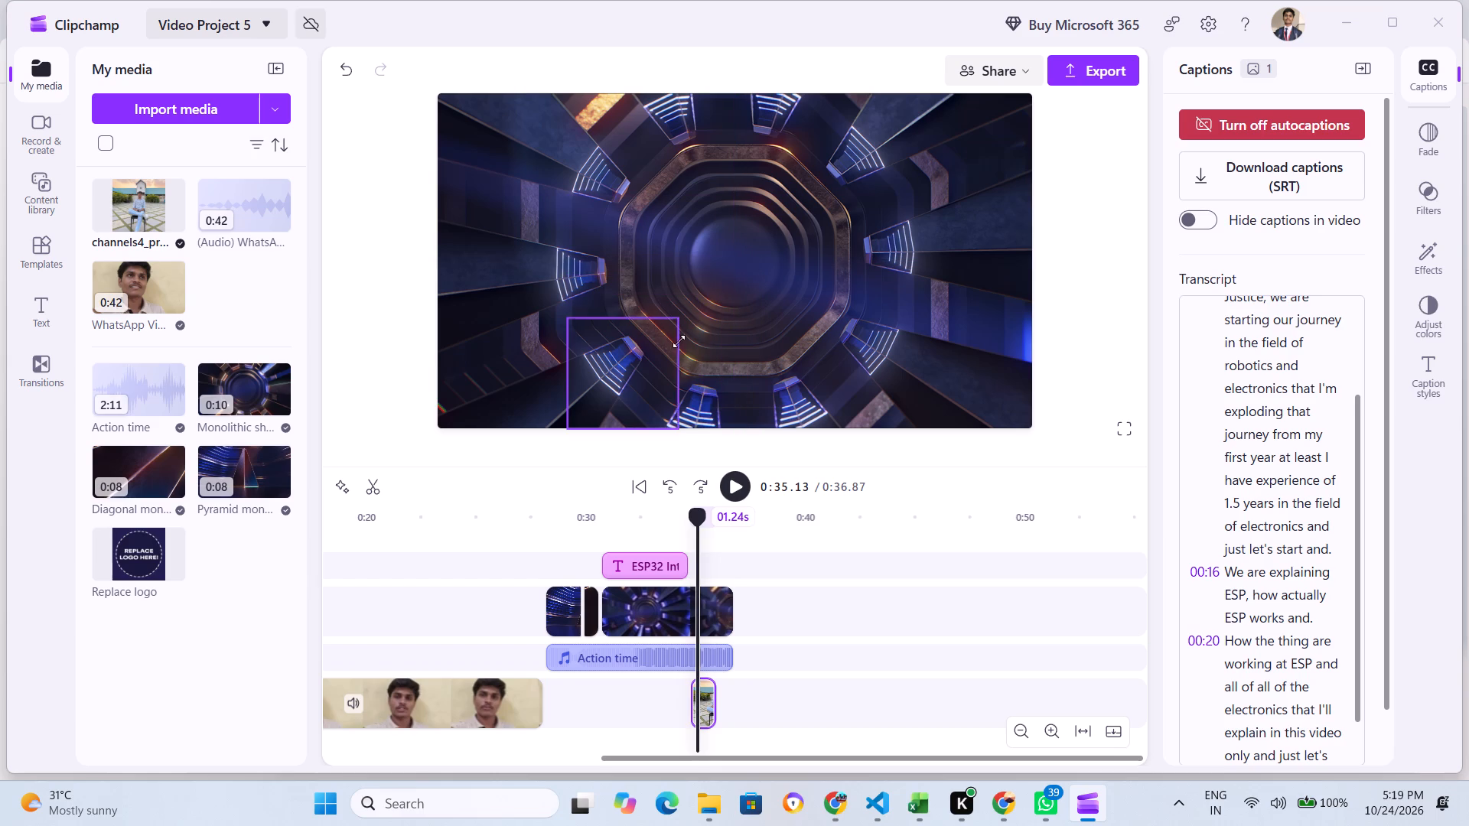
drag(679, 341, 643, 379)
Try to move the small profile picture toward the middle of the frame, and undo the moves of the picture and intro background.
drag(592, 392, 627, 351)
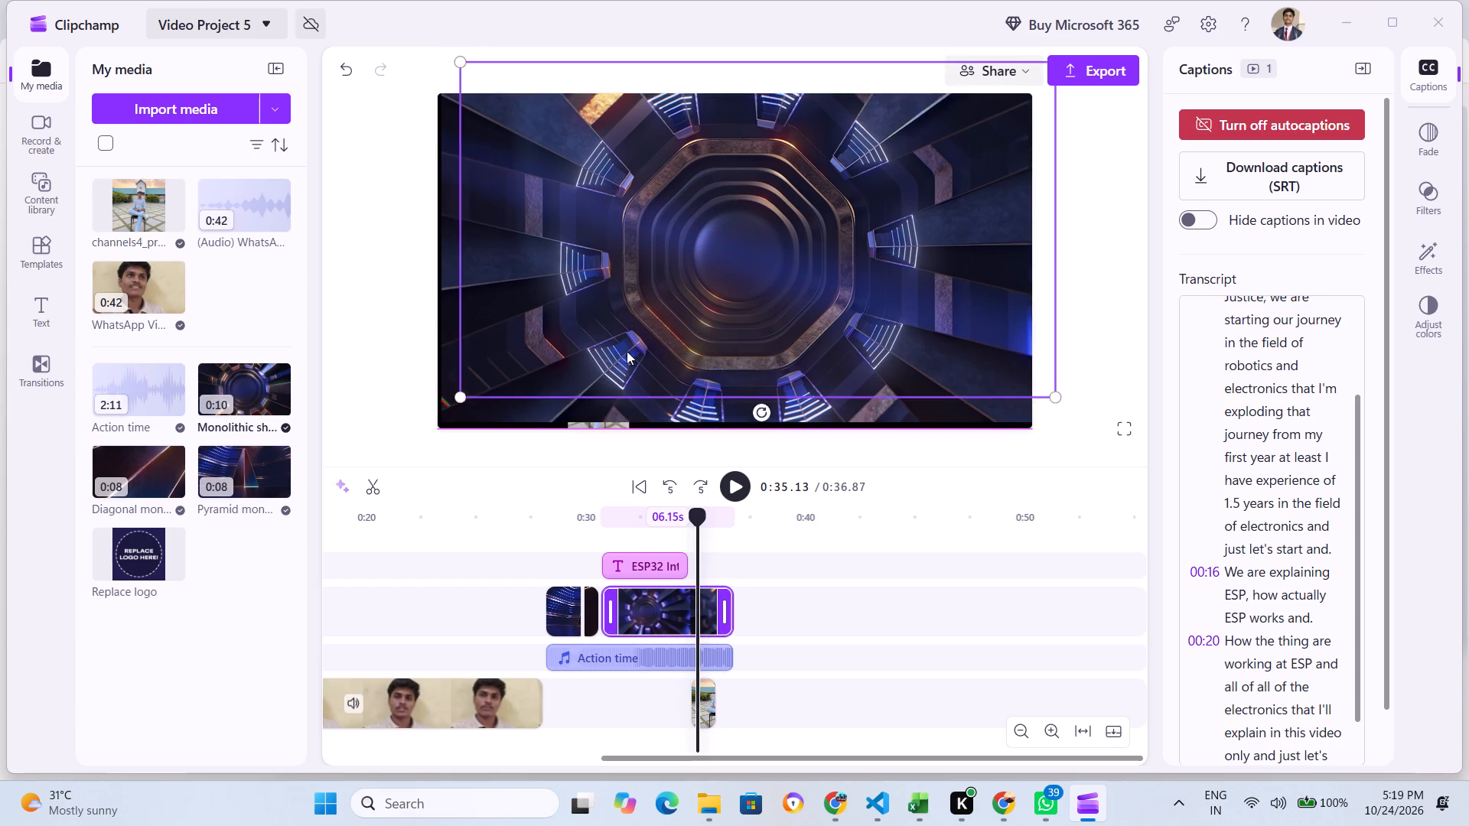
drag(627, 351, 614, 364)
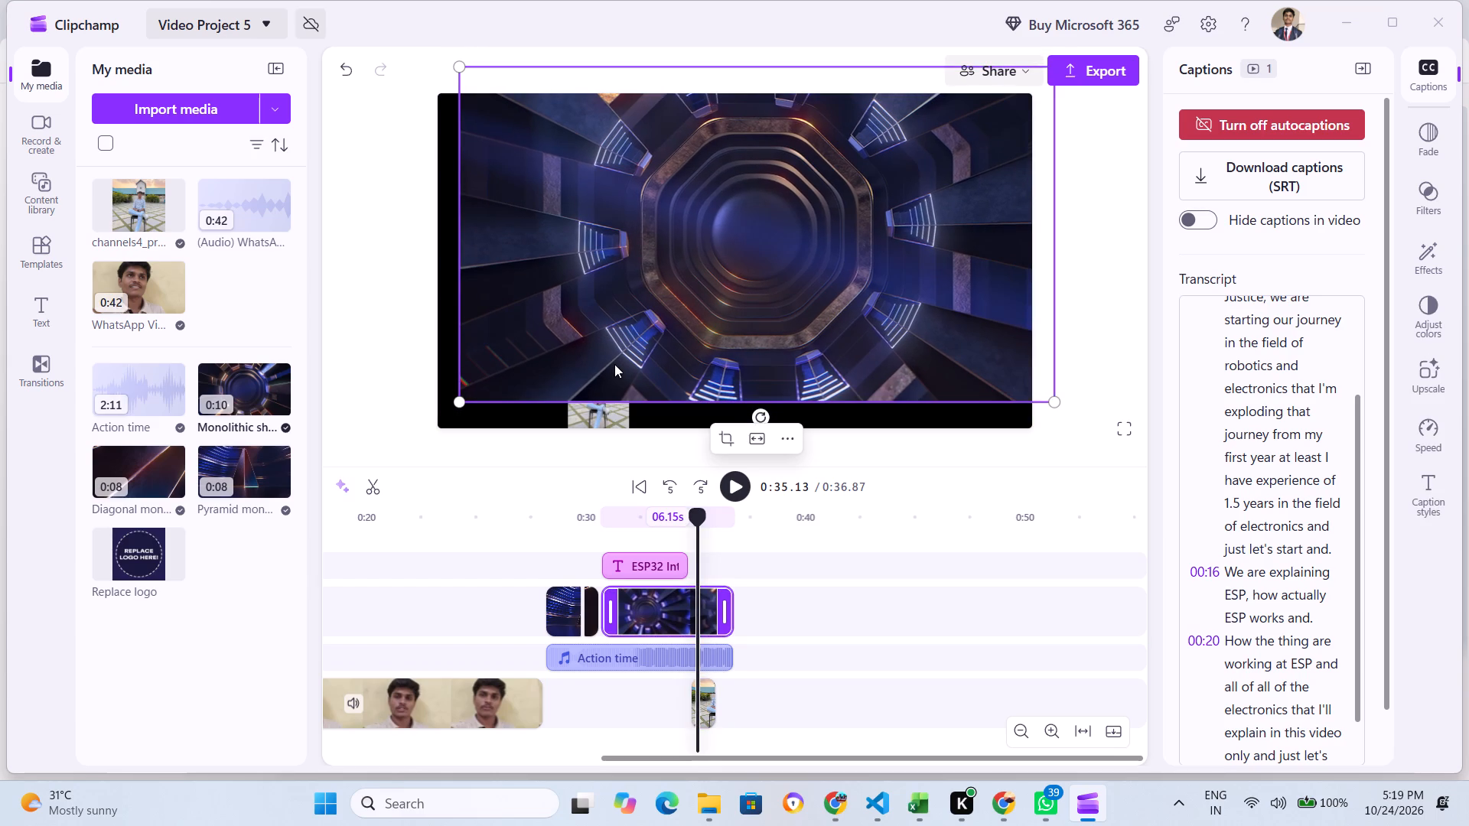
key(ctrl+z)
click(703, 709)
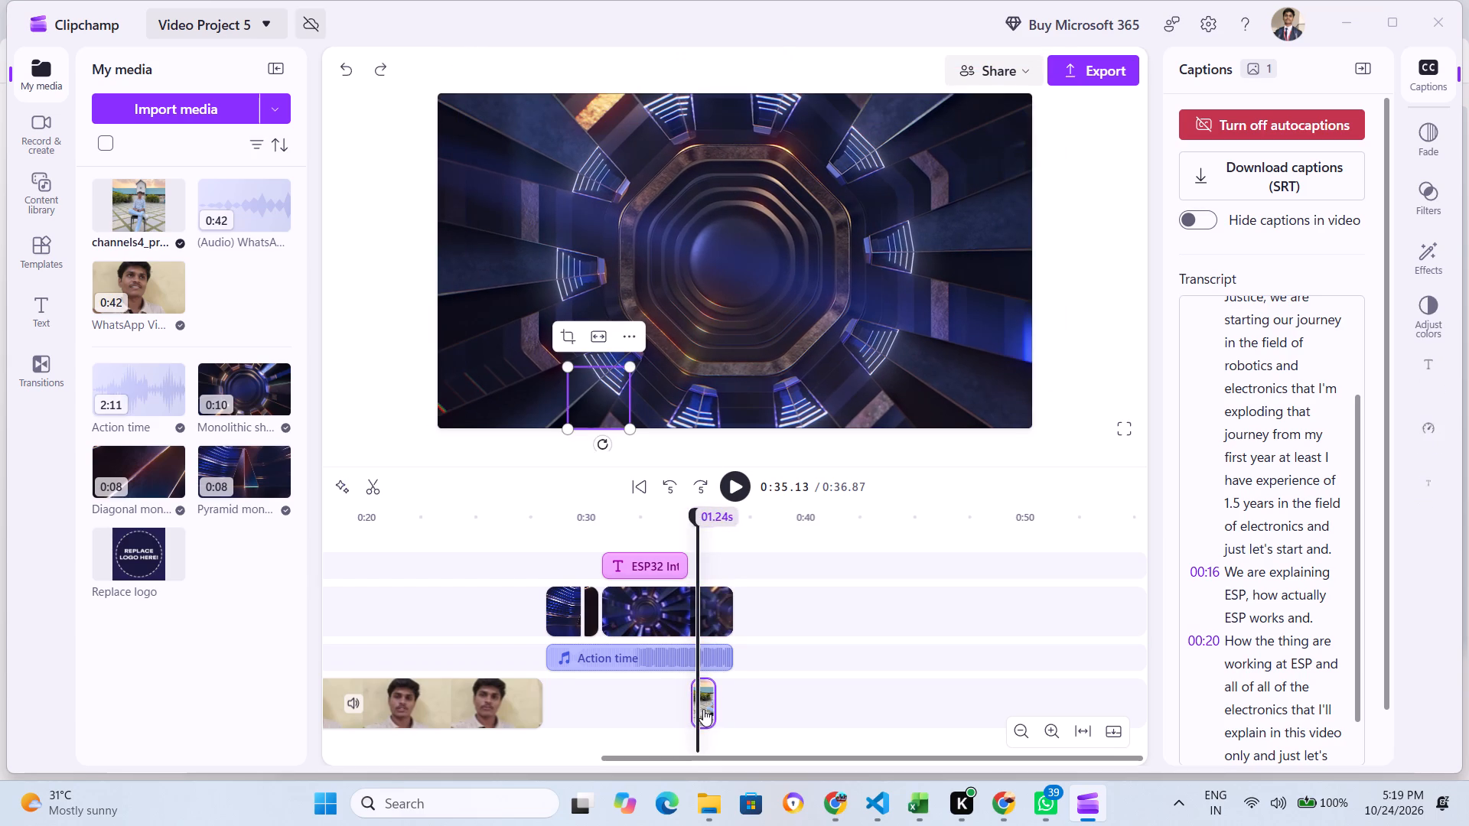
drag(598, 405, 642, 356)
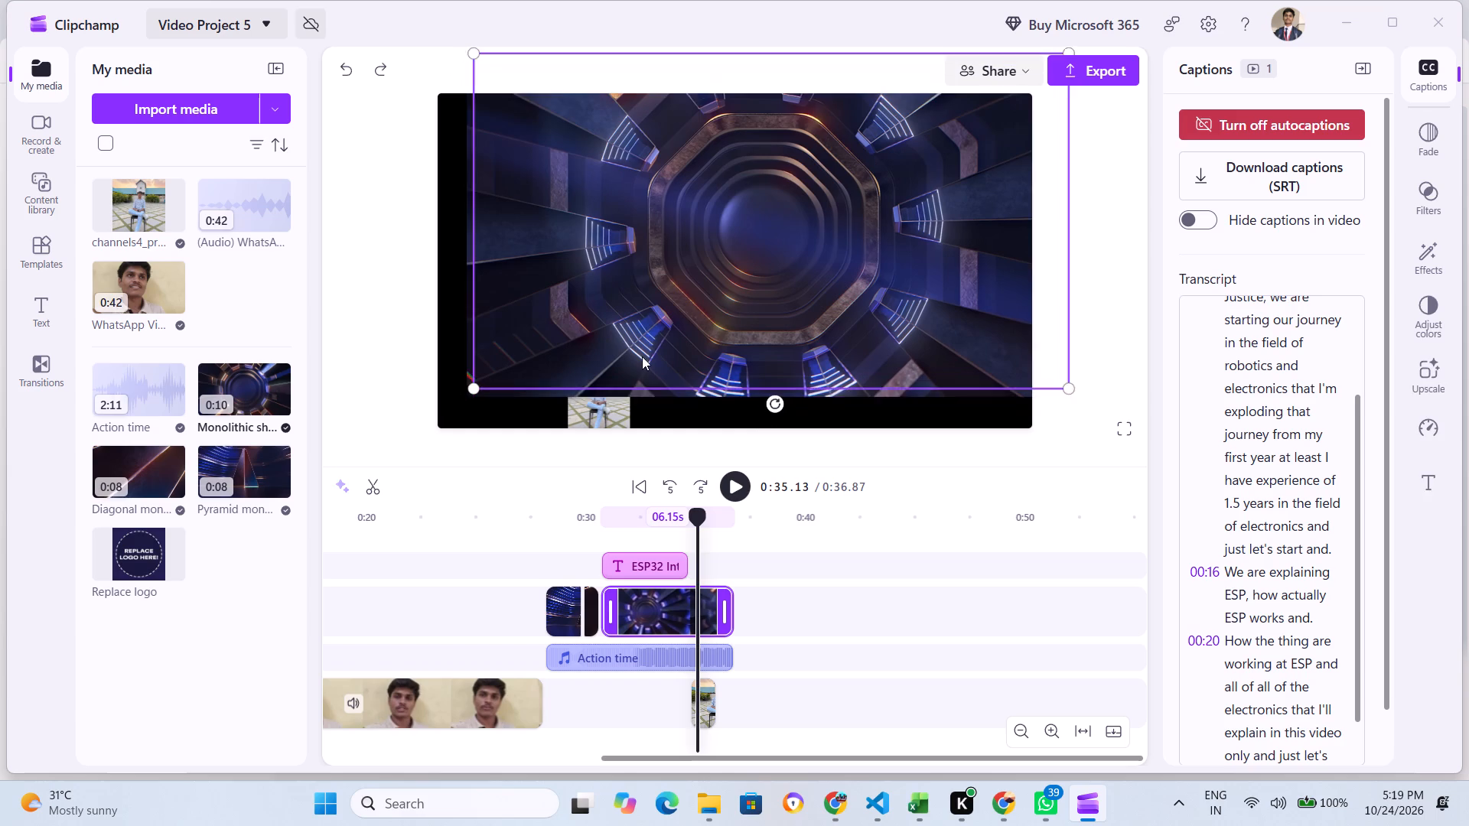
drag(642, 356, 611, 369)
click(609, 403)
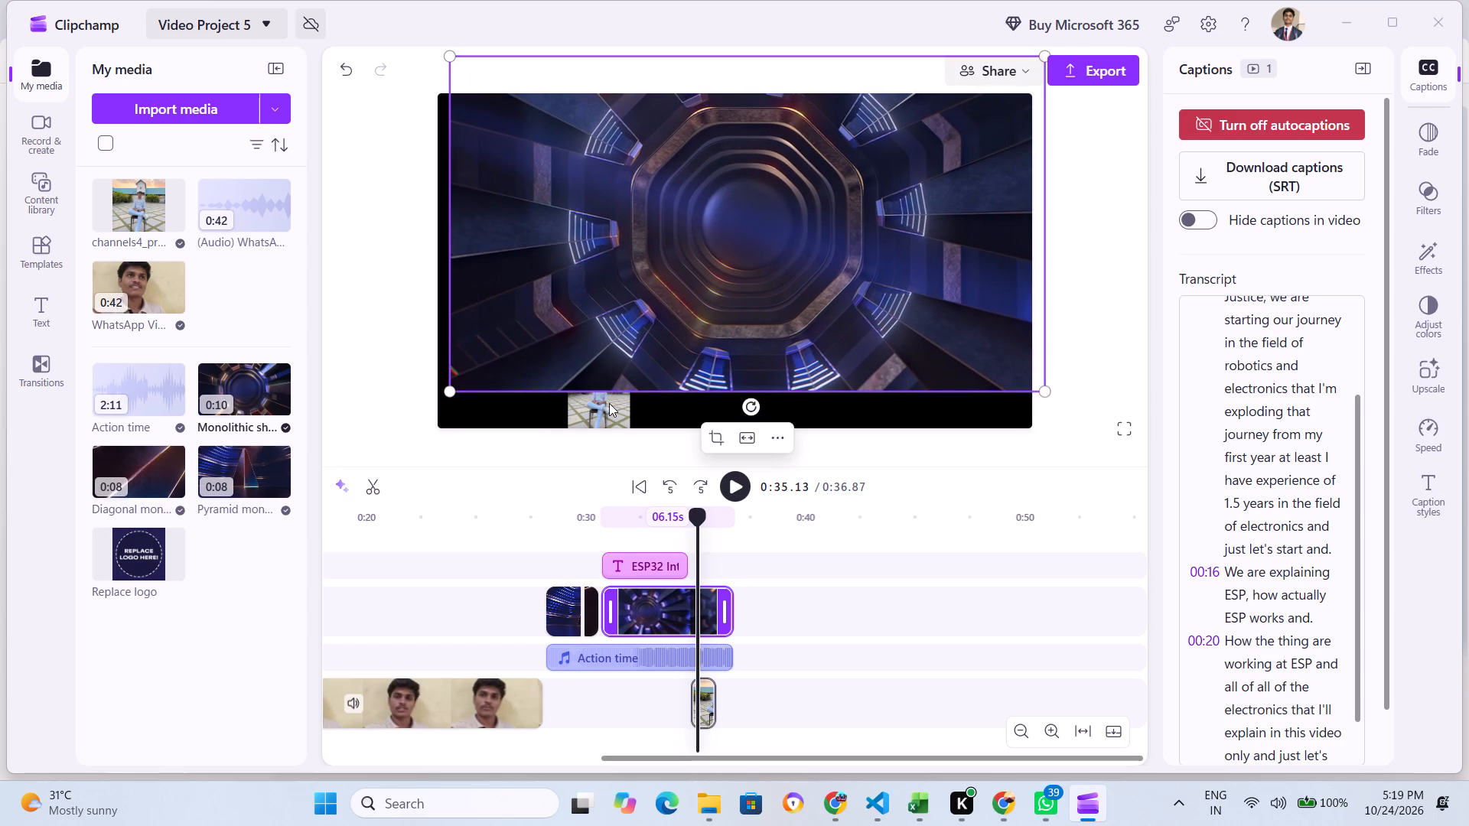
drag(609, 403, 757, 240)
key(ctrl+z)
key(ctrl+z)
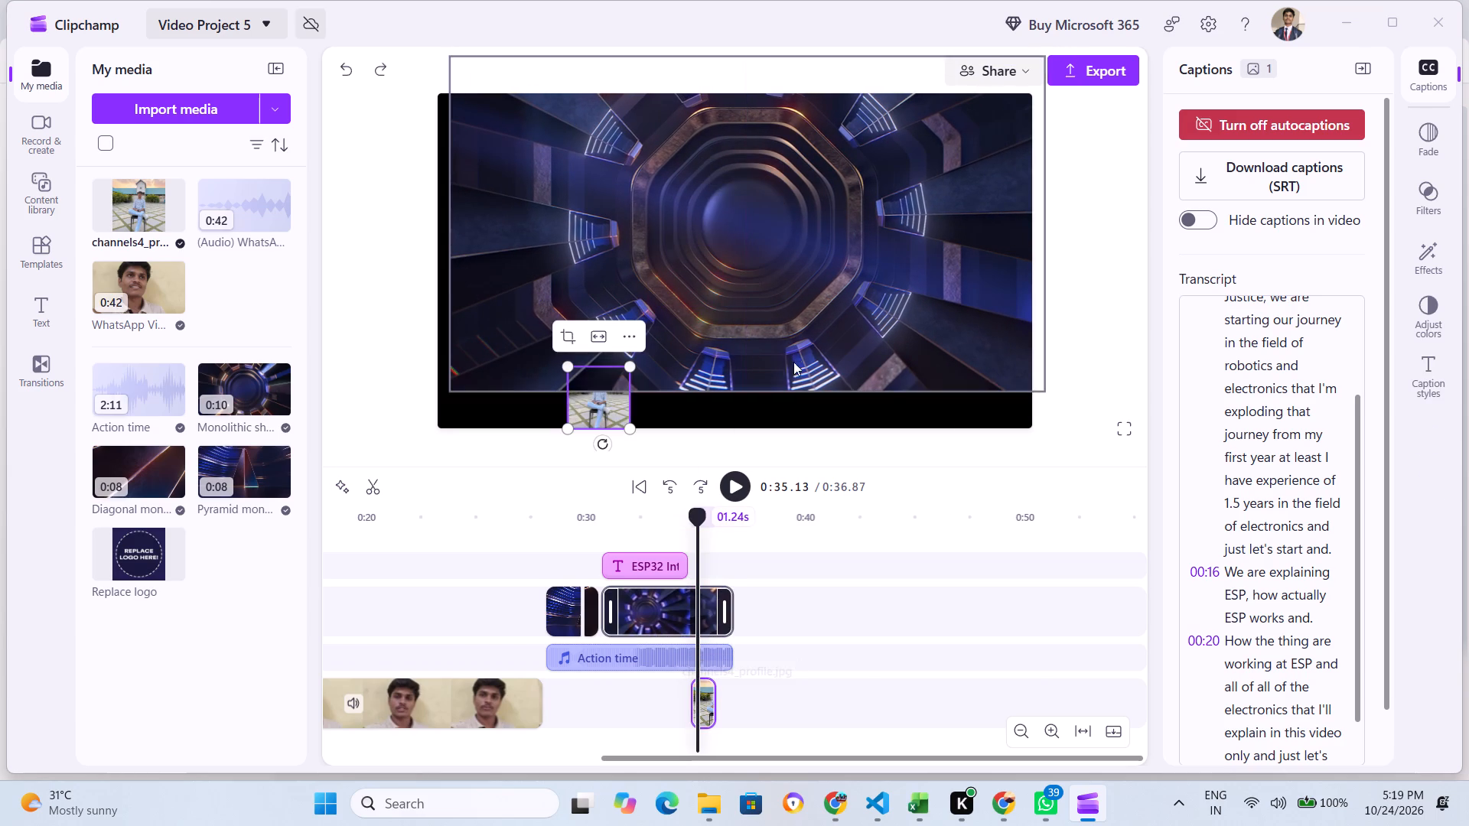
Move the channels4_profile clip onto a new track above the ESP32 title, starting at 0:34.78 where the title ends.
click(703, 691)
drag(710, 699, 729, 694)
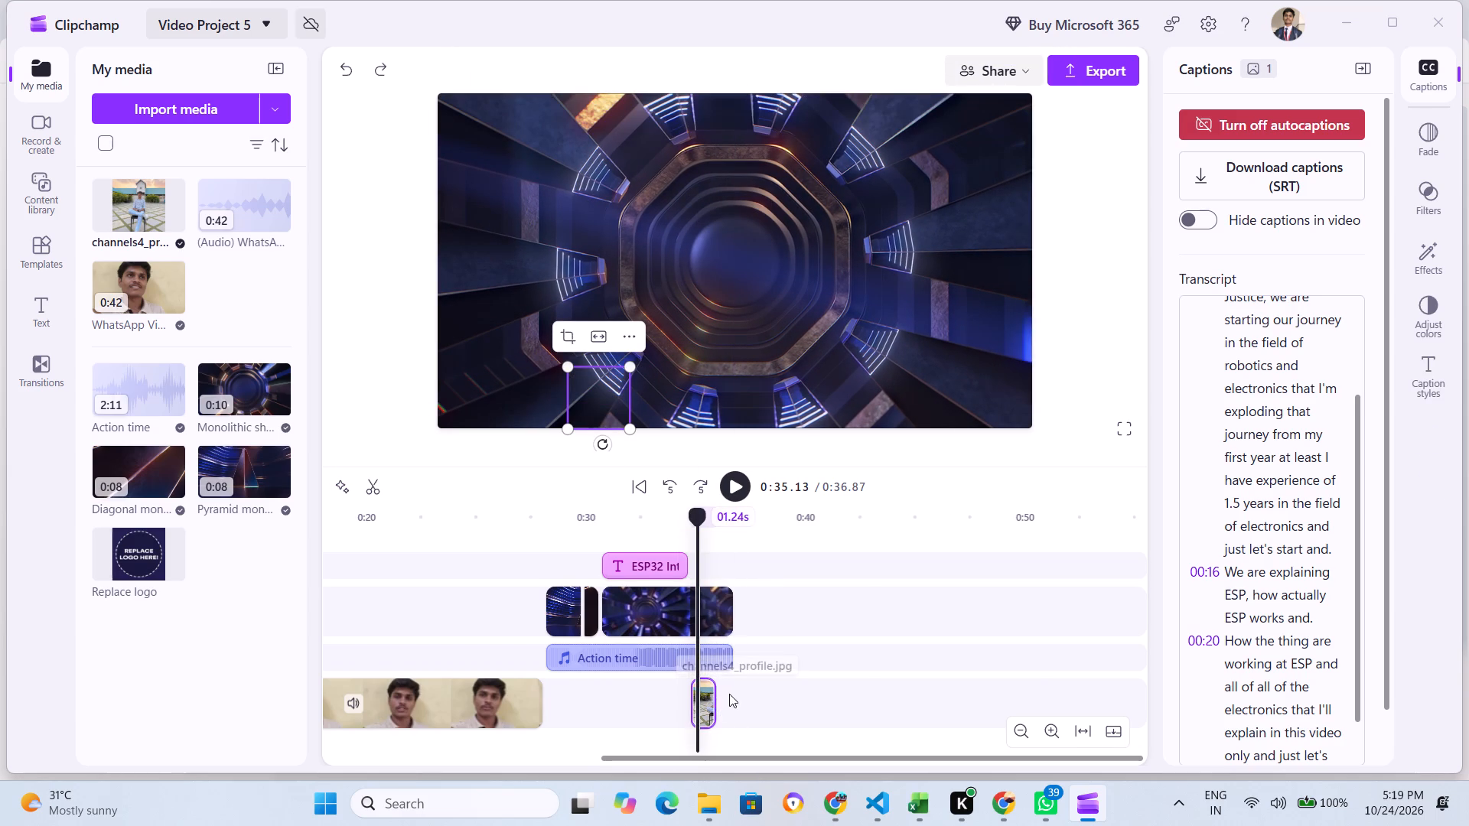
drag(729, 694, 715, 550)
drag(712, 566, 702, 570)
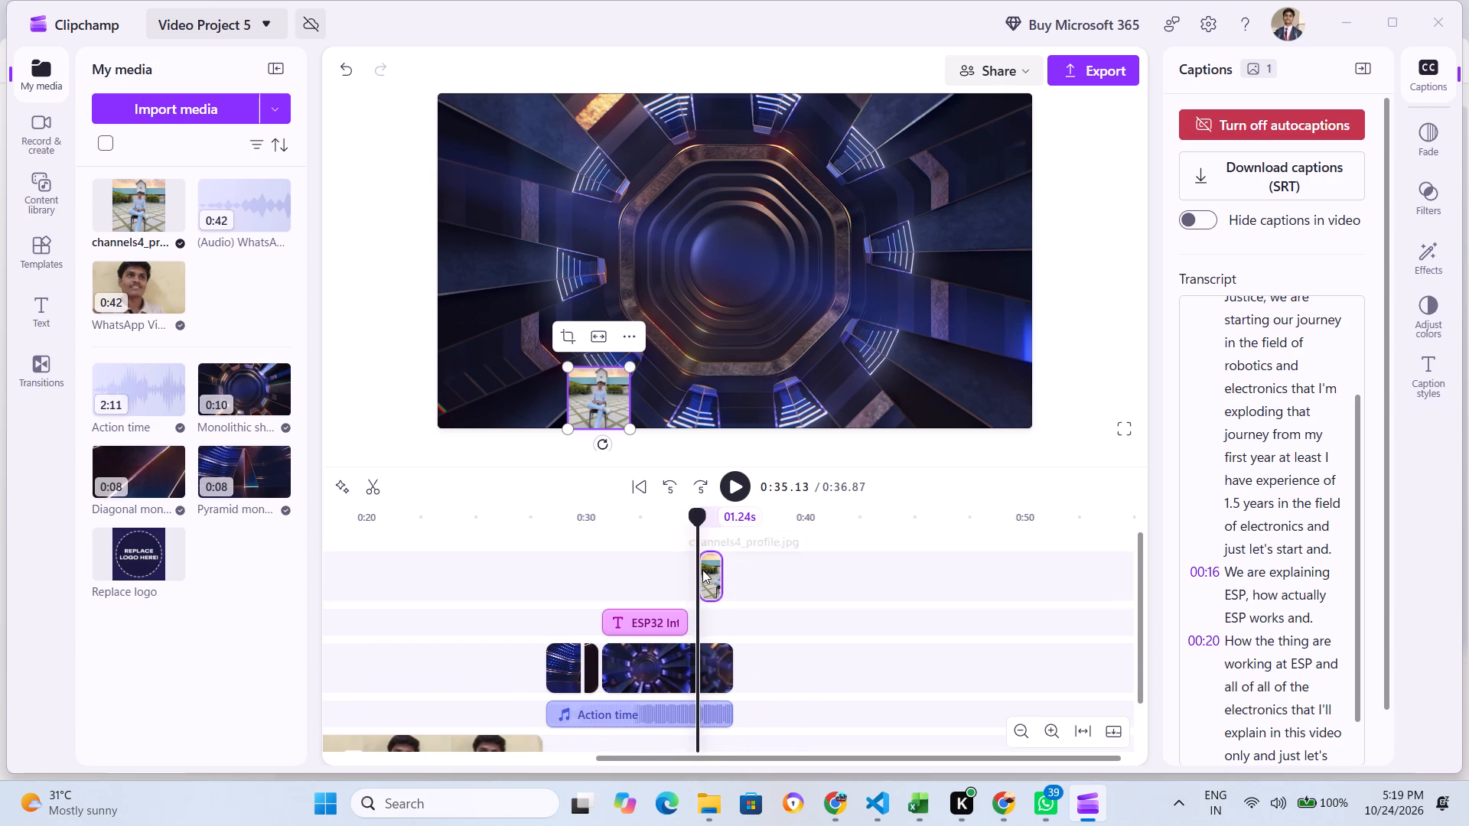
drag(702, 570, 700, 571)
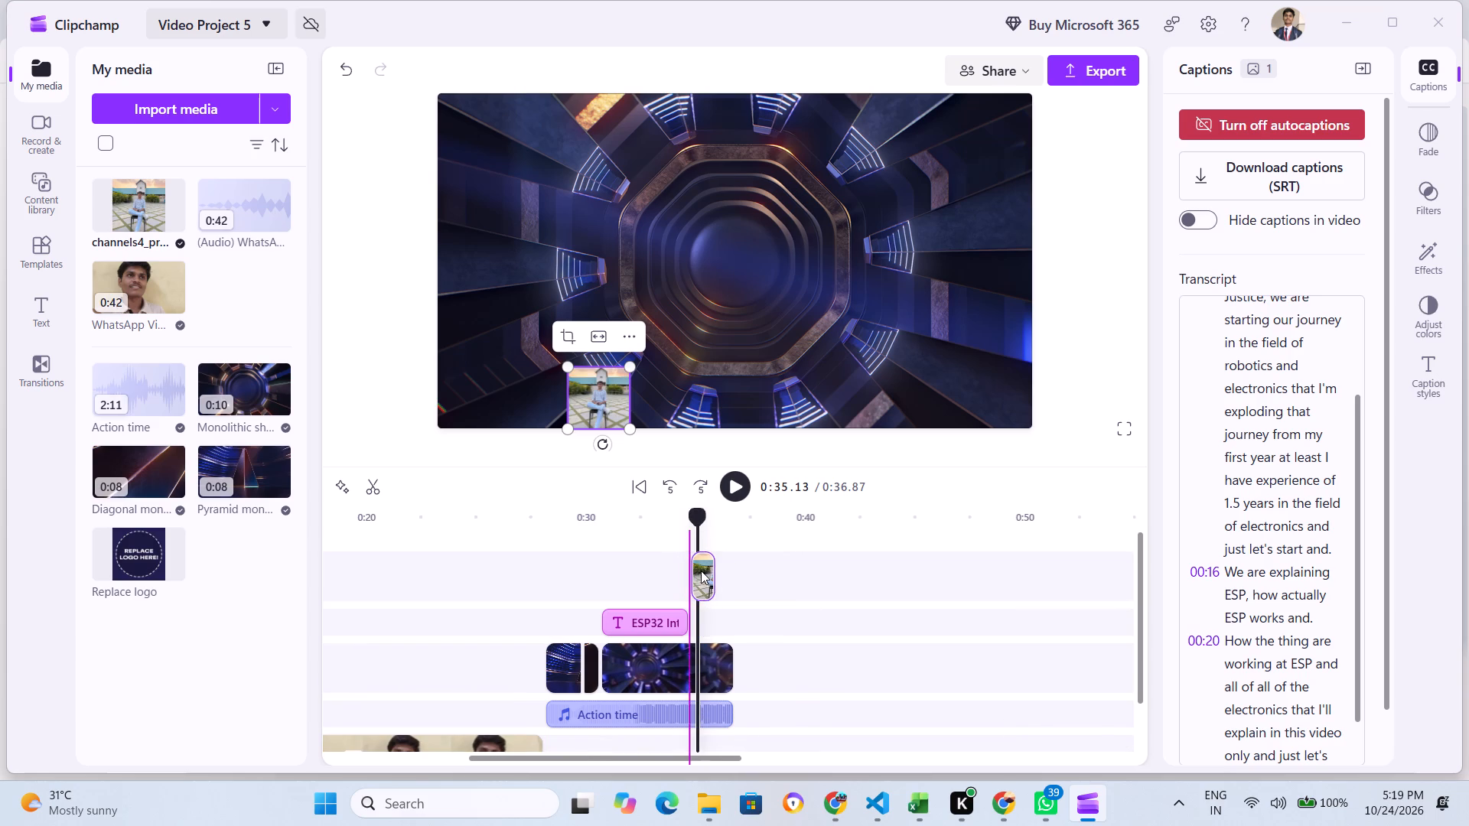
Center the small profile picture horizontally and vertically in the video frame, and check playback from about 0:34.8.
drag(598, 383, 682, 297)
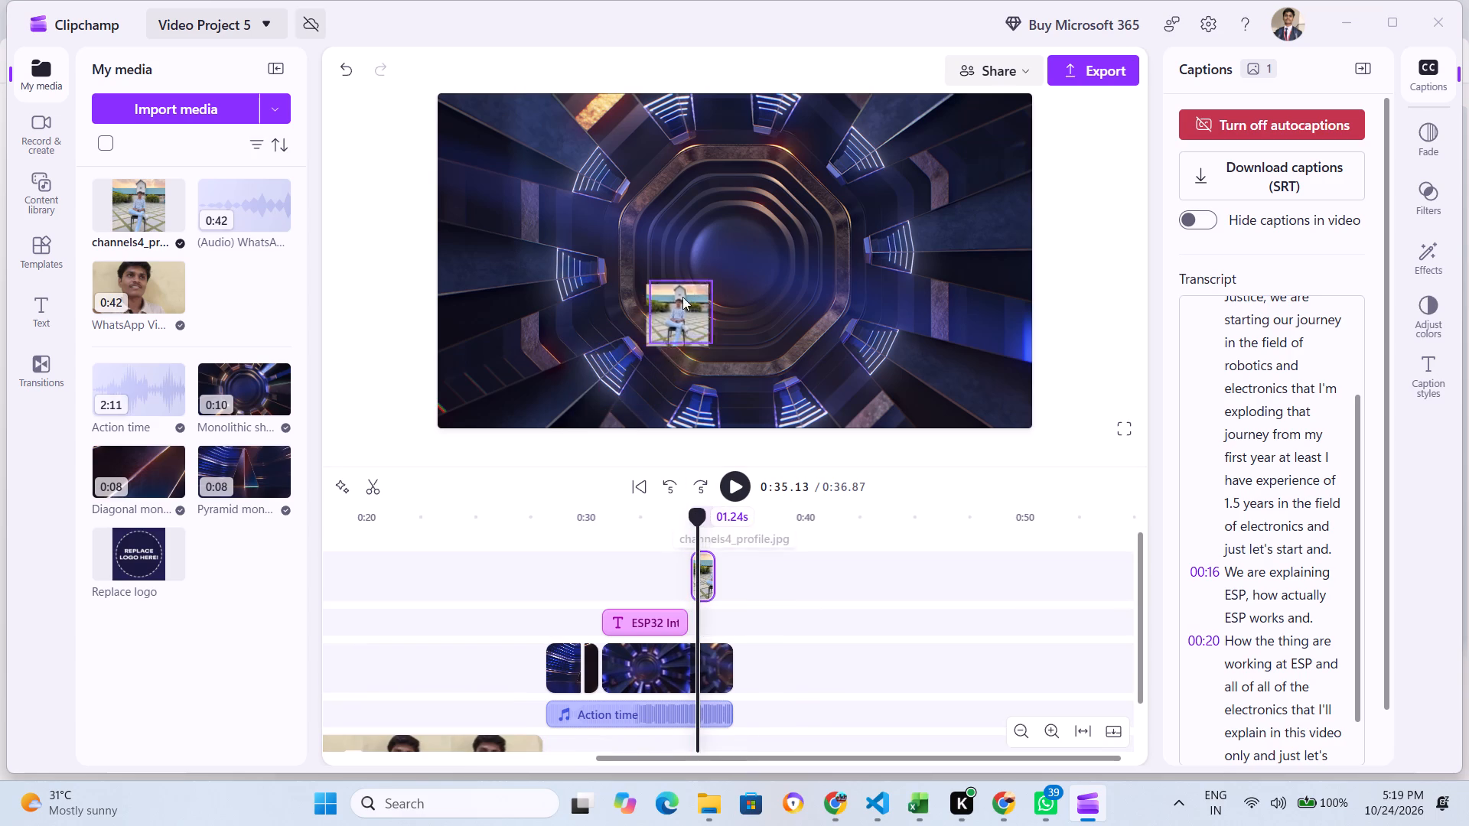
drag(682, 297, 733, 246)
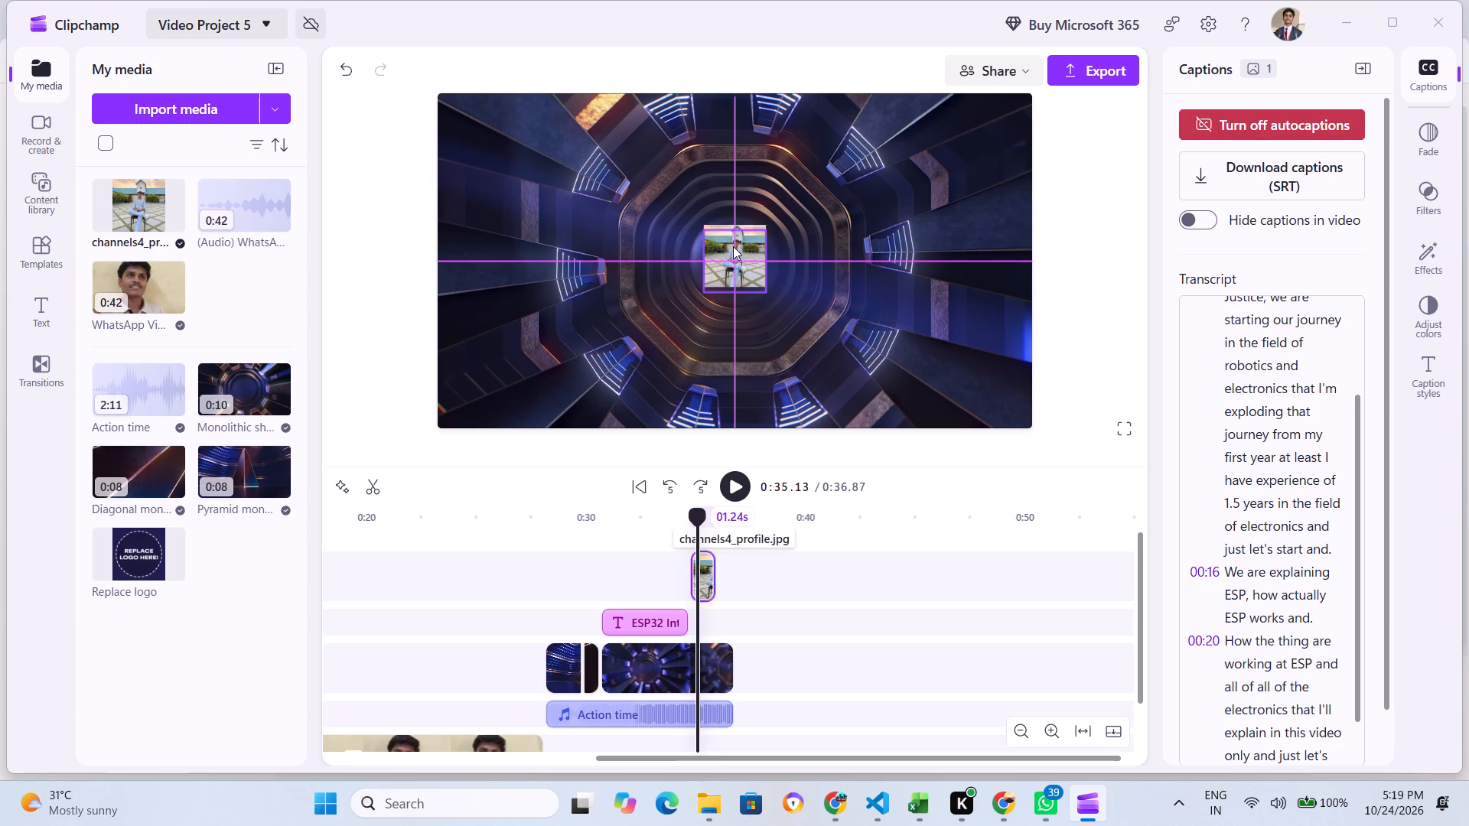
drag(733, 246, 738, 247)
drag(692, 513, 680, 516)
click(739, 489)
click(739, 489)
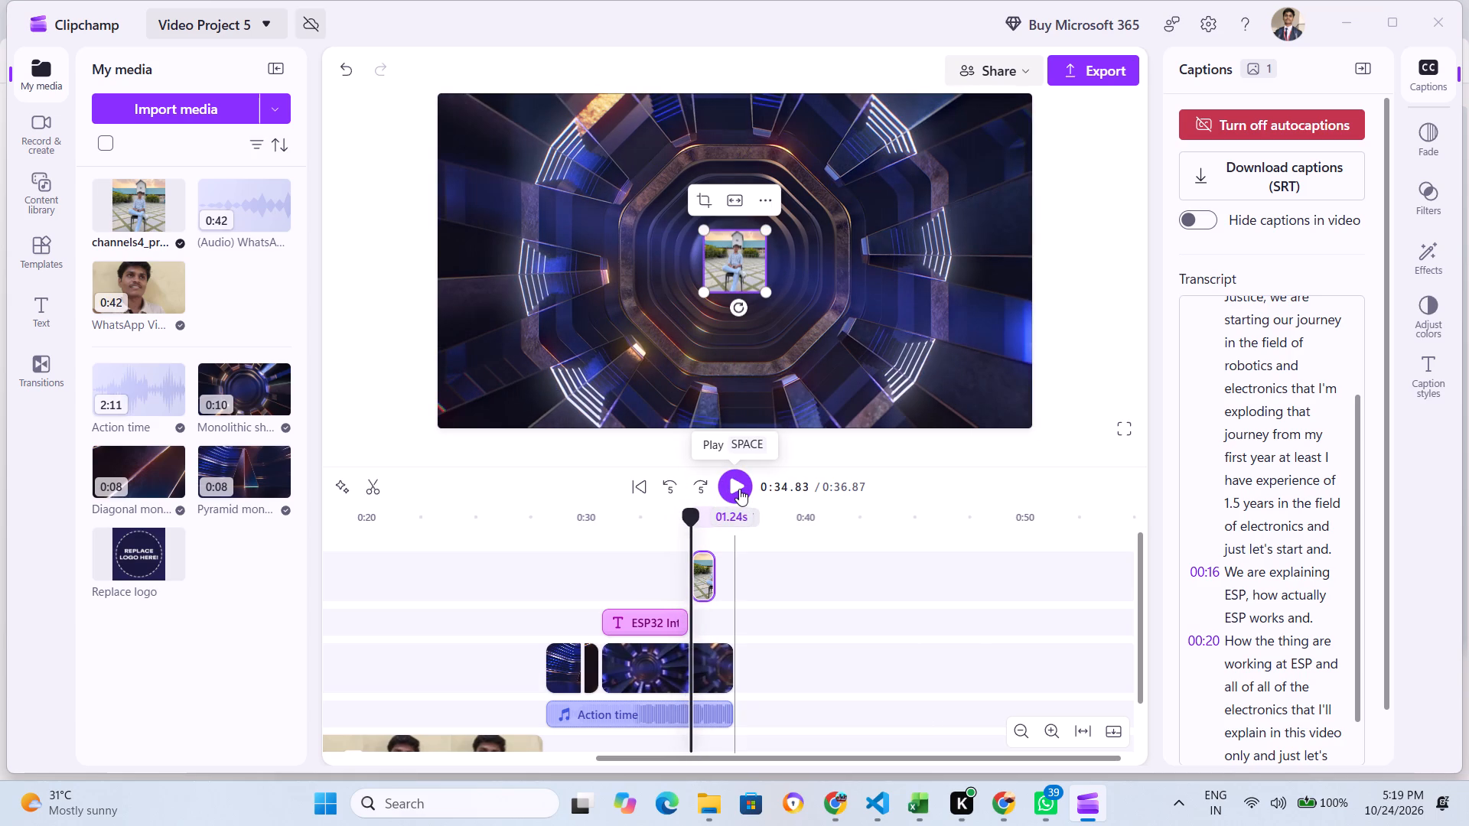
Extend the channels4_profile clip to 2.08 s so it ends together with the intro background.
click(706, 580)
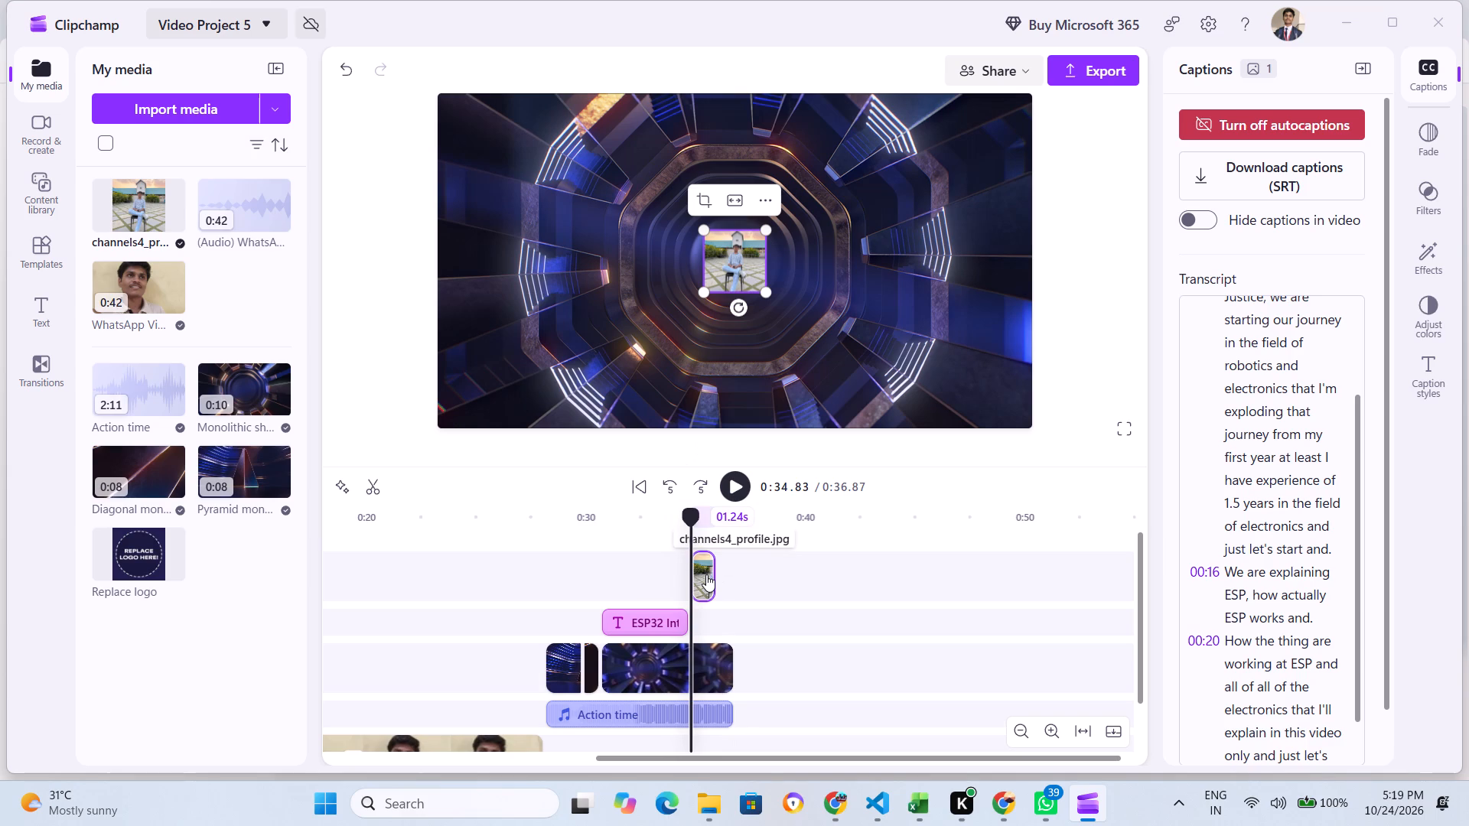
drag(712, 574, 718, 574)
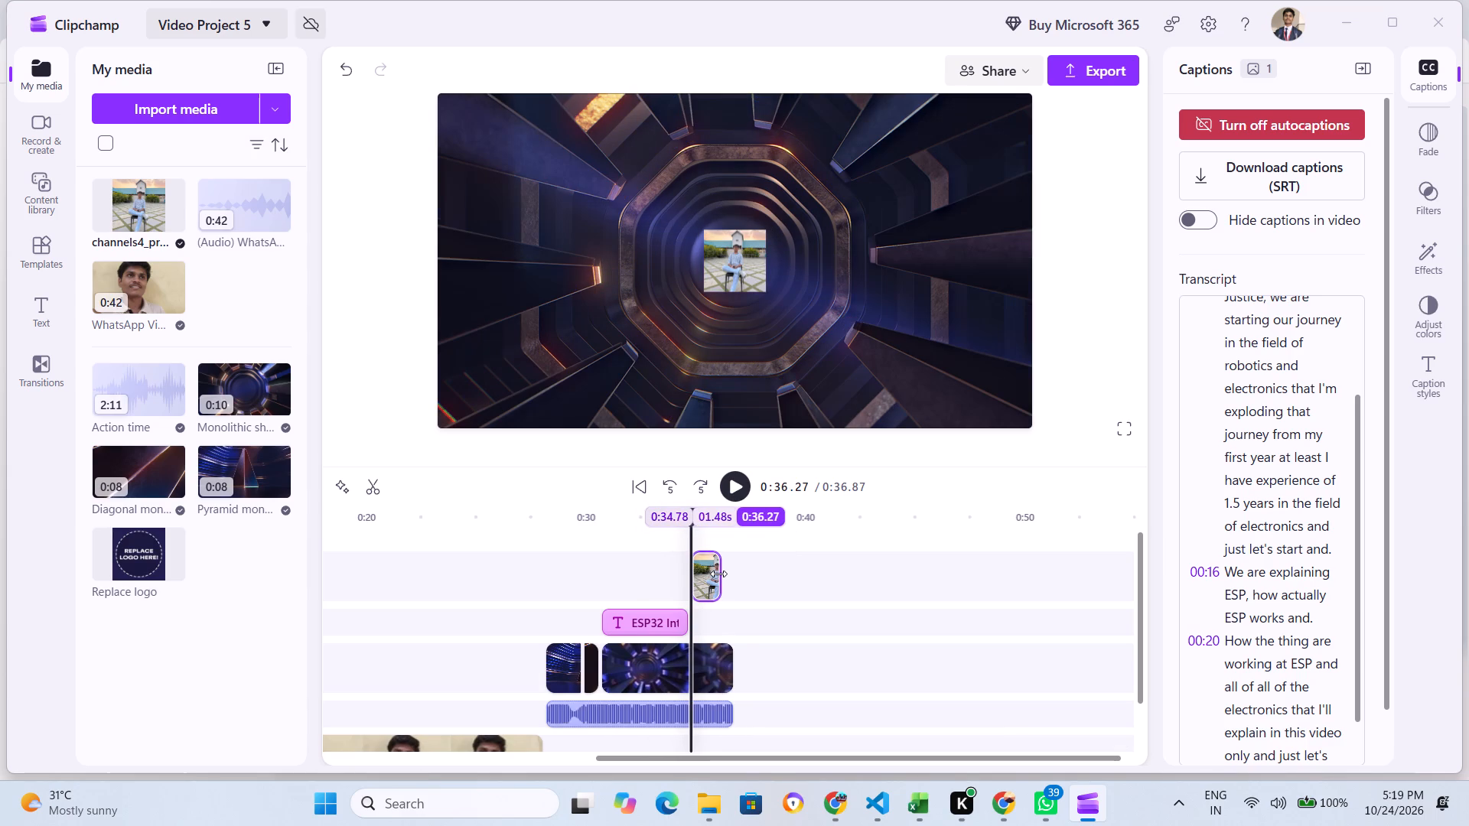
drag(718, 574, 728, 576)
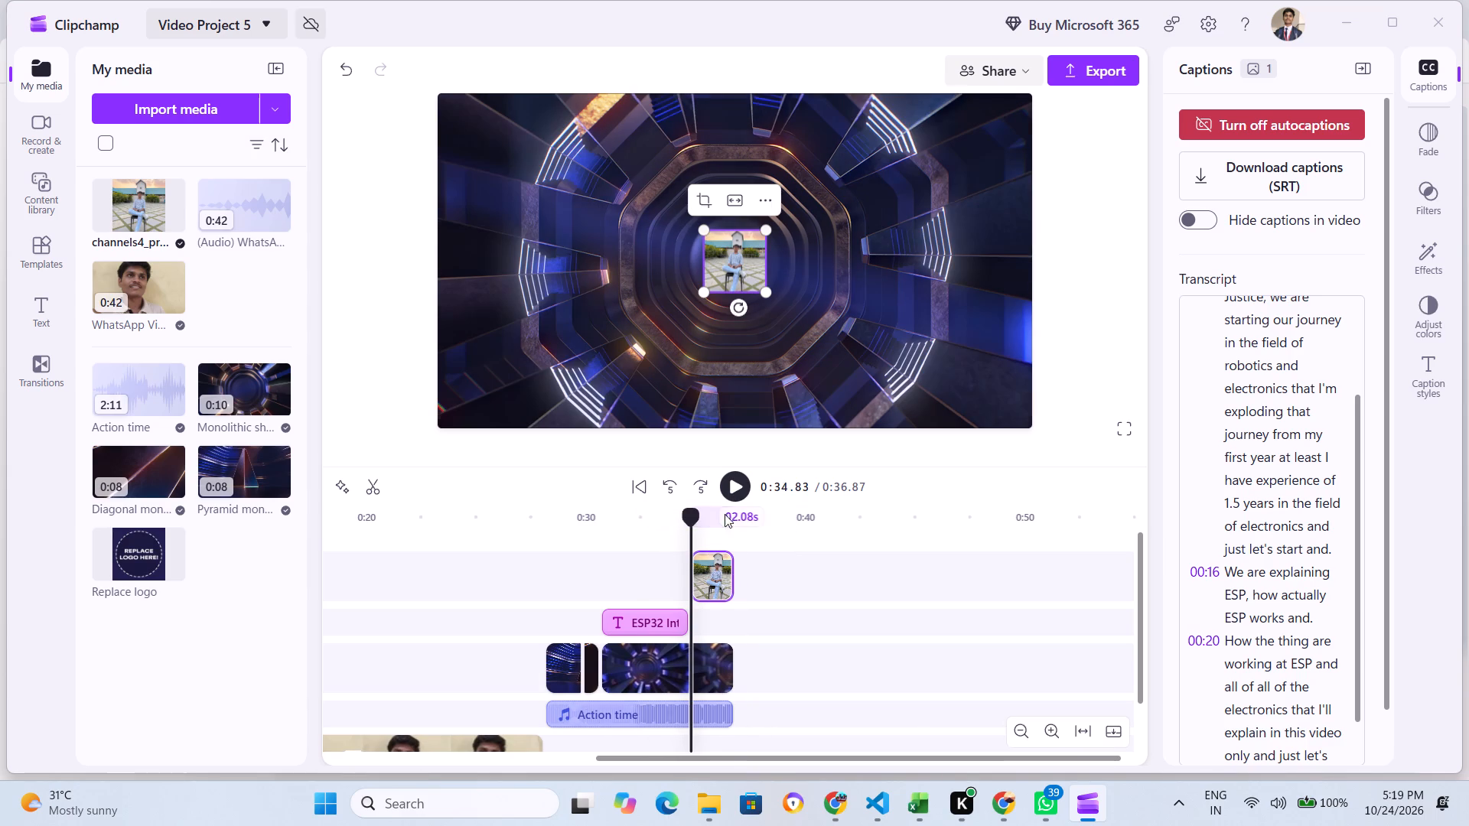
Play back the logo section to the end, and preview the opening seconds of the video from the start.
click(728, 474)
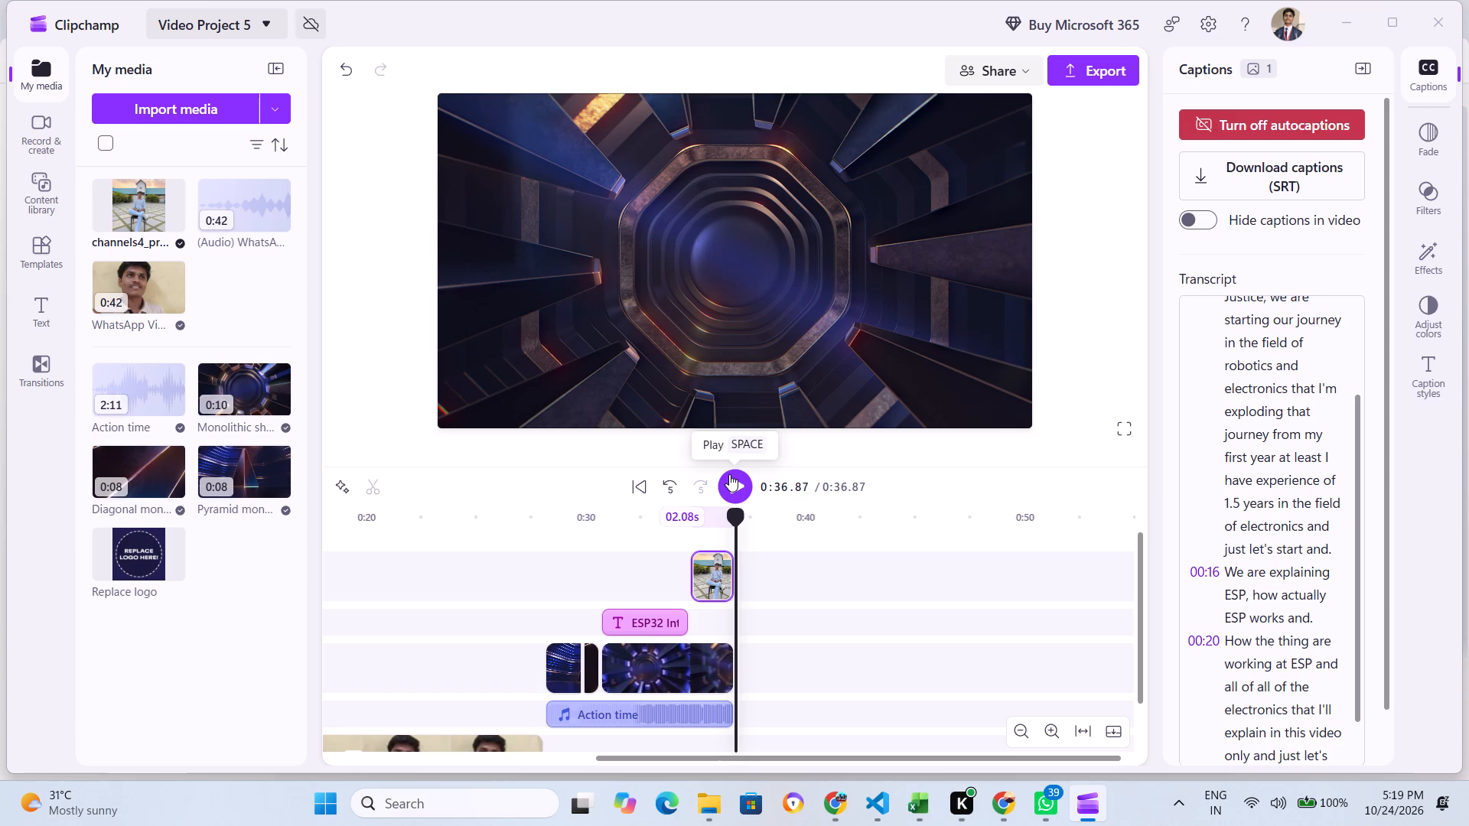
click(753, 494)
click(739, 480)
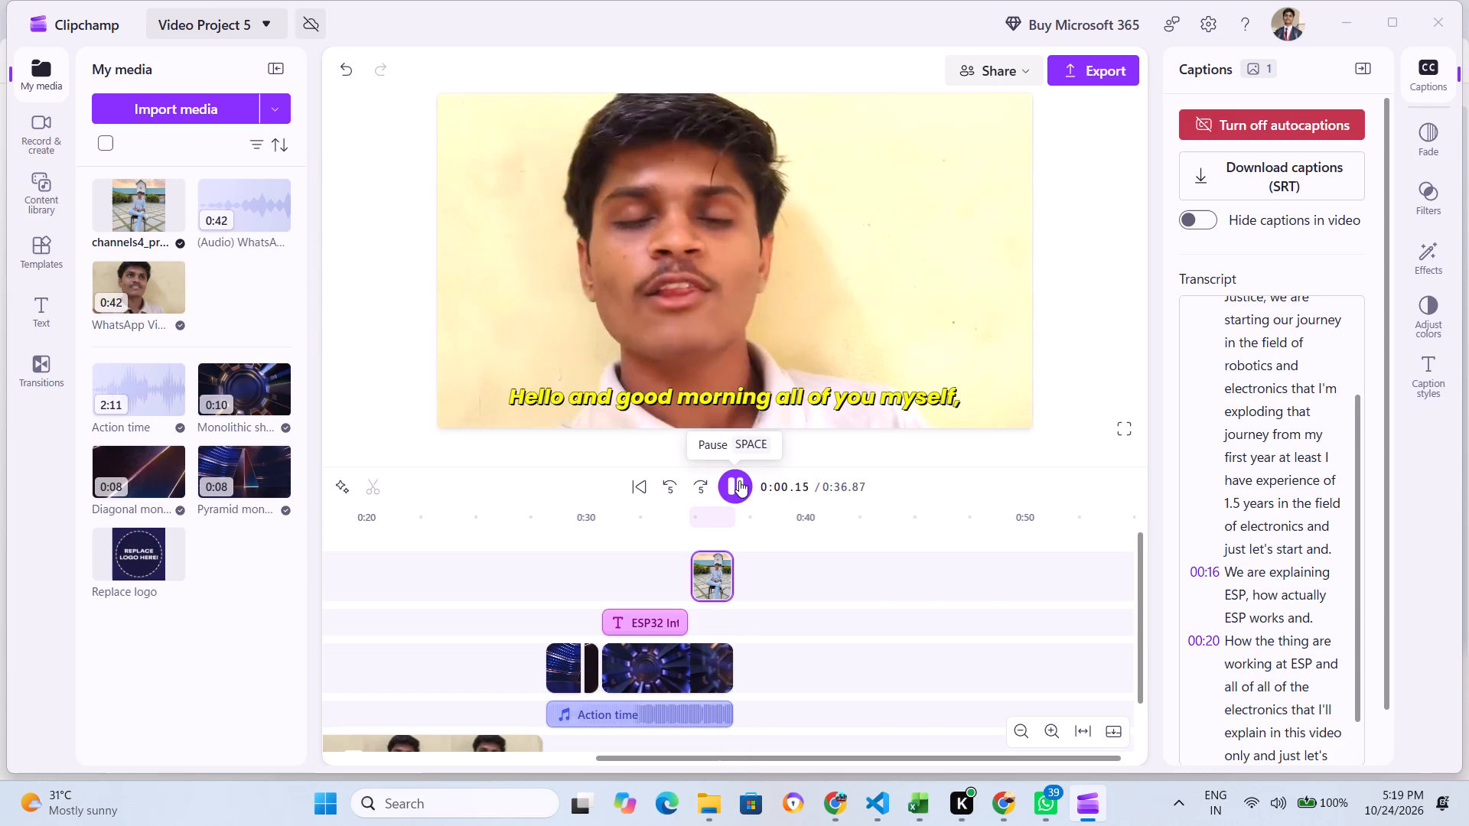
middle_drag(1083, 559, 1100, 493)
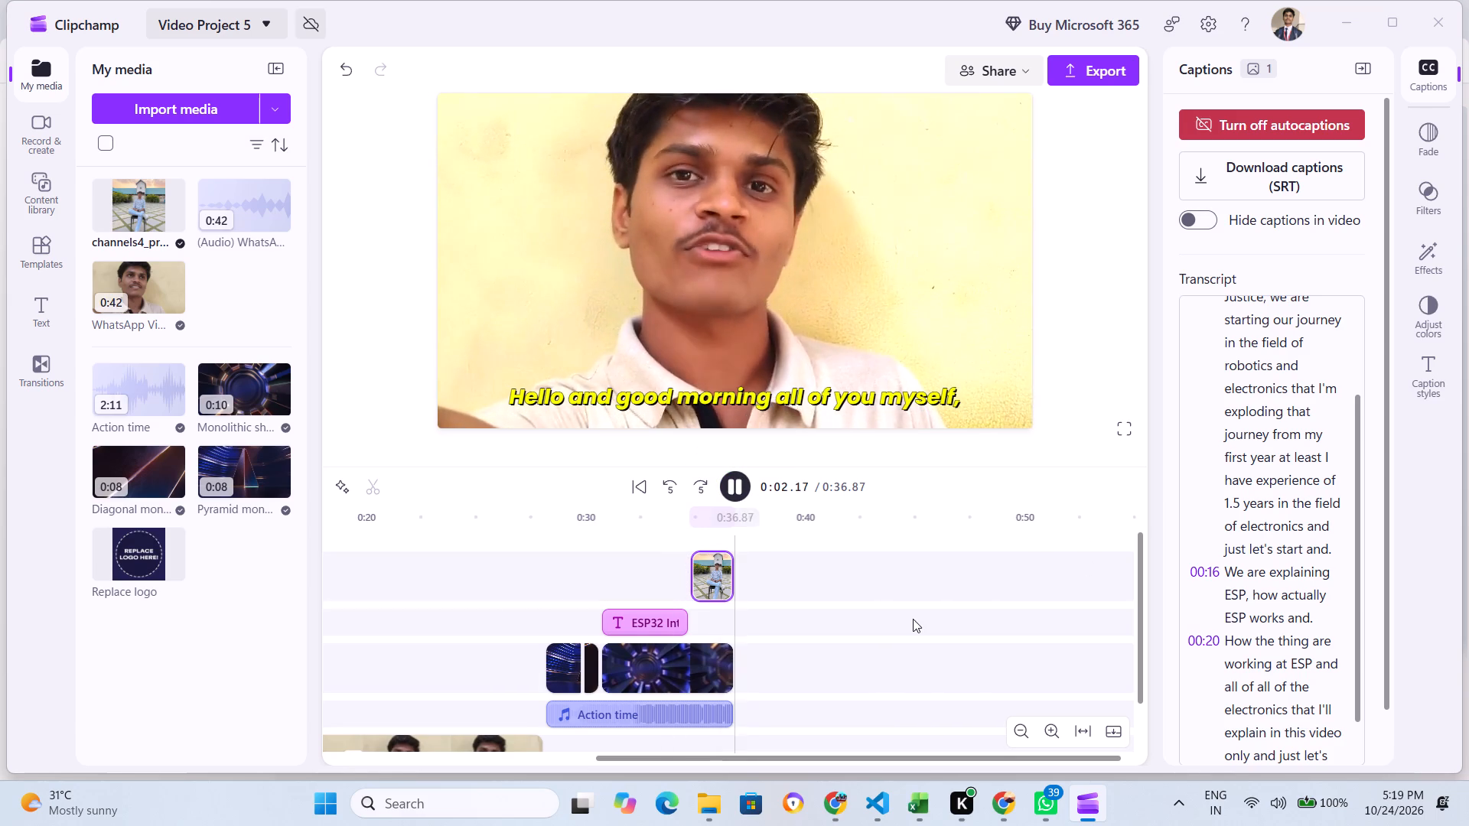
scroll(913, 619, down, 2)
drag(689, 763, 317, 754)
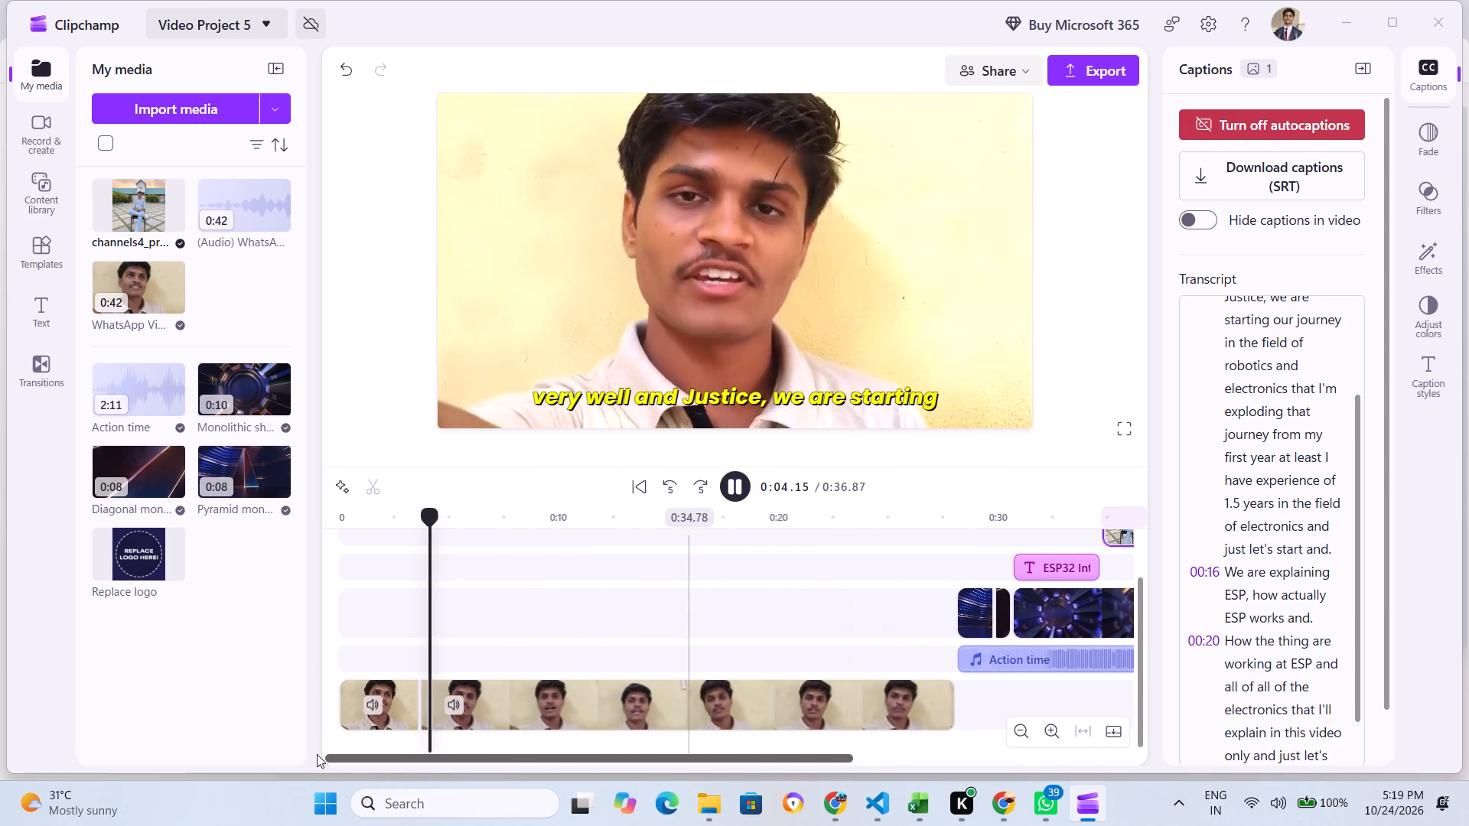
drag(317, 754, 298, 753)
click(738, 485)
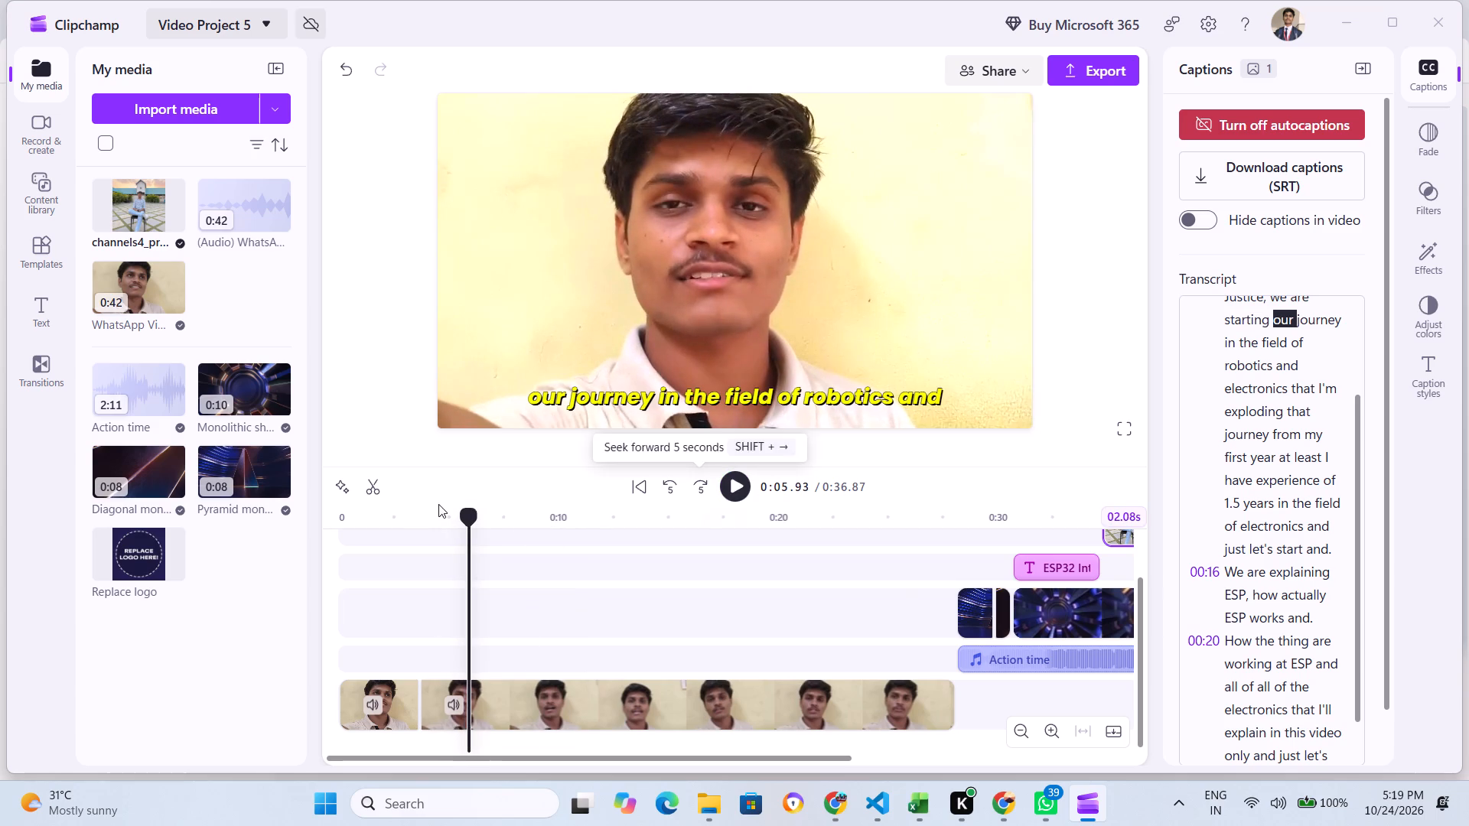
With the playhead at 0:00, browse the Funky Disco music collection and listen to several of its "Let go" tracks.
drag(475, 511, 337, 526)
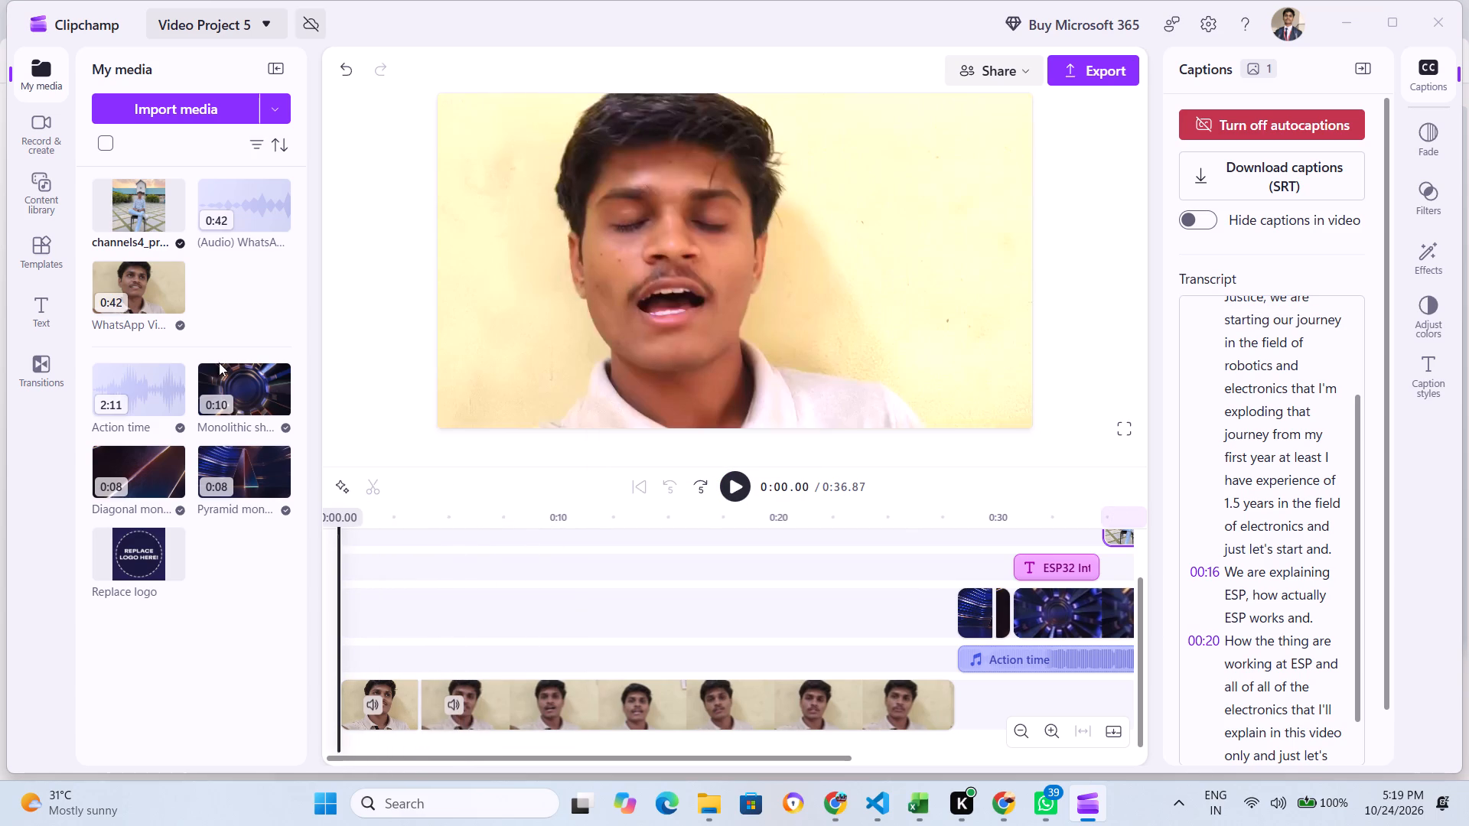
click(52, 182)
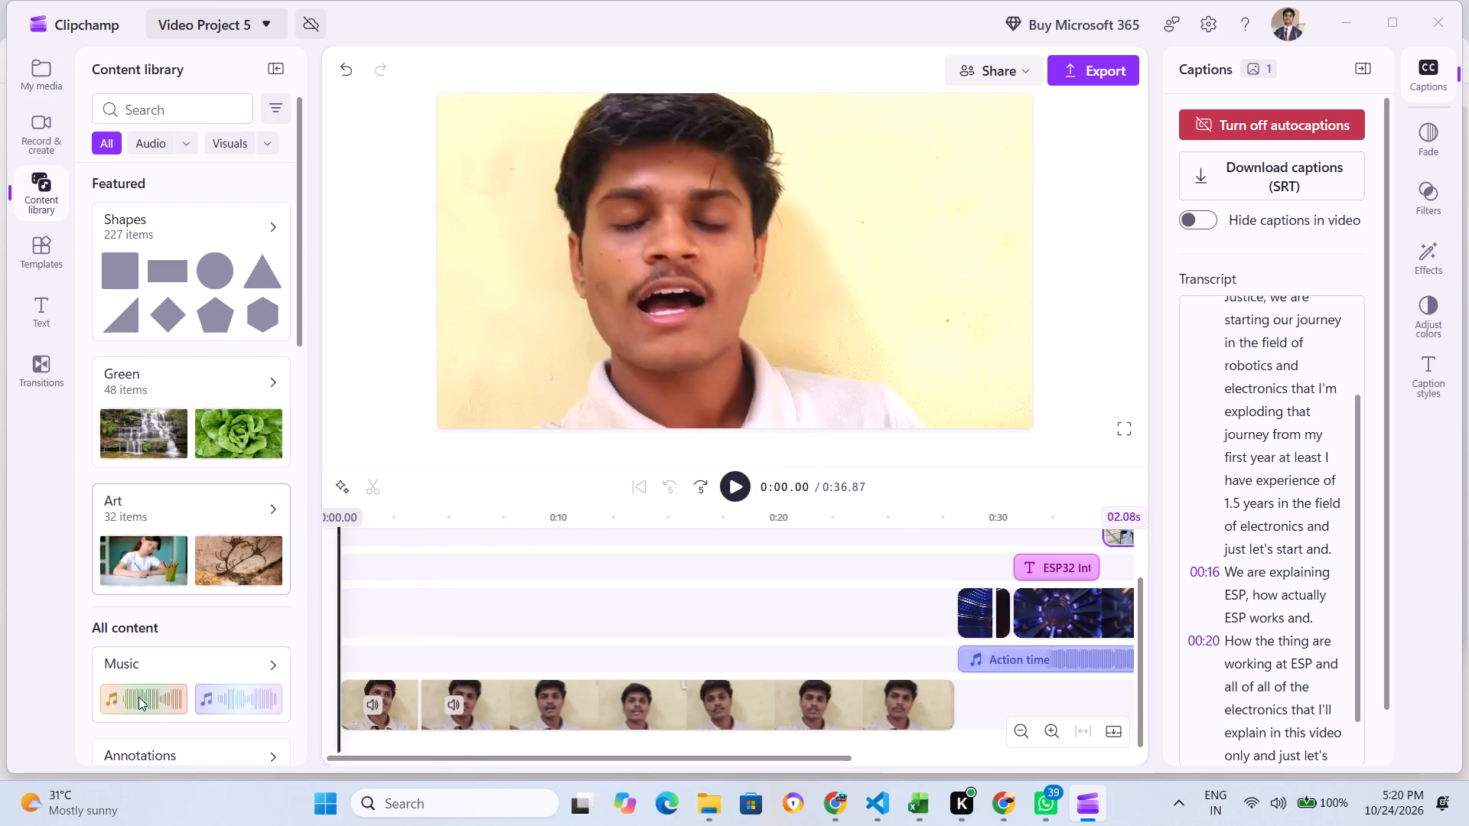
click(139, 705)
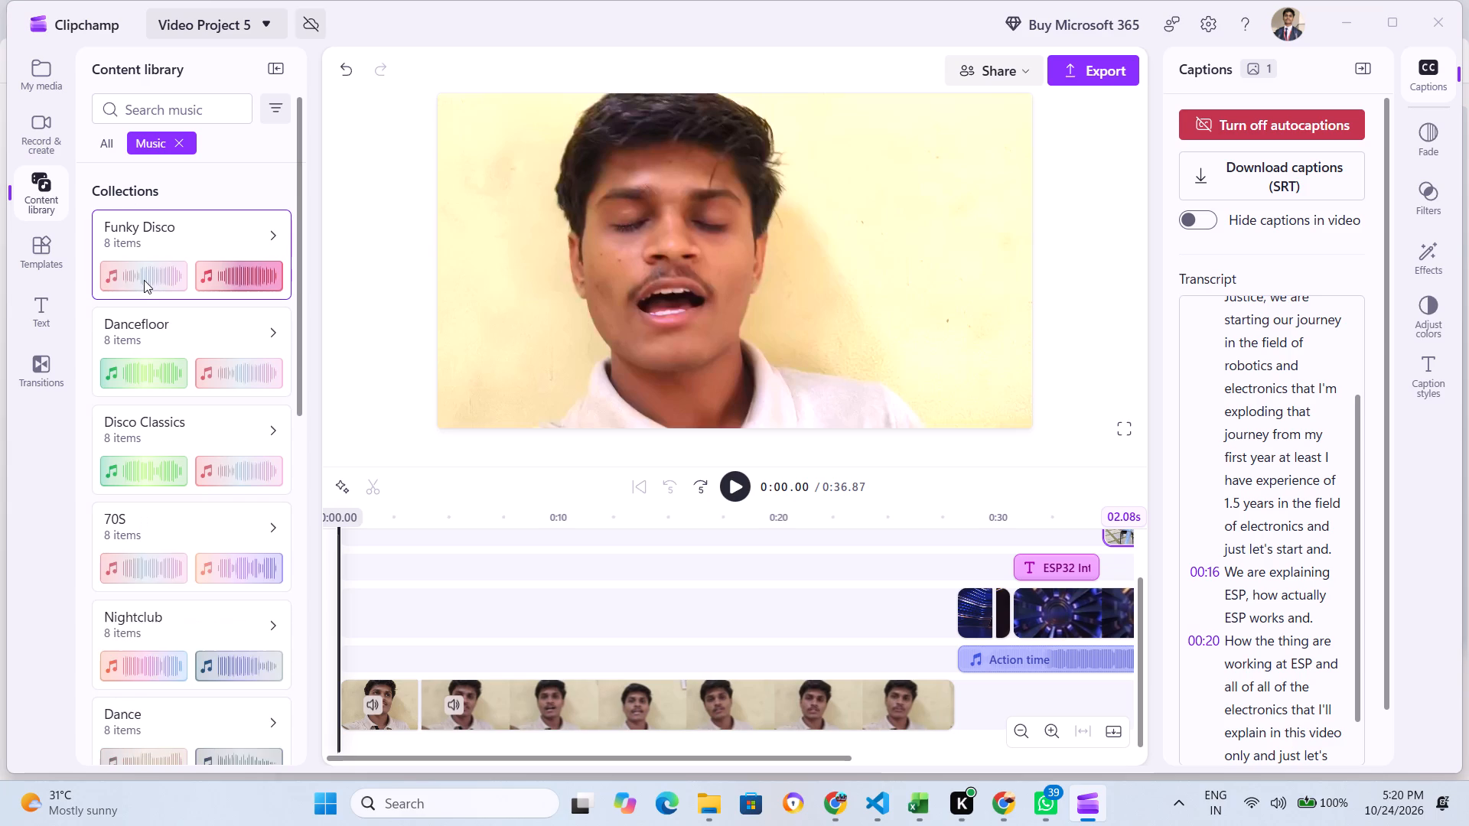
click(144, 280)
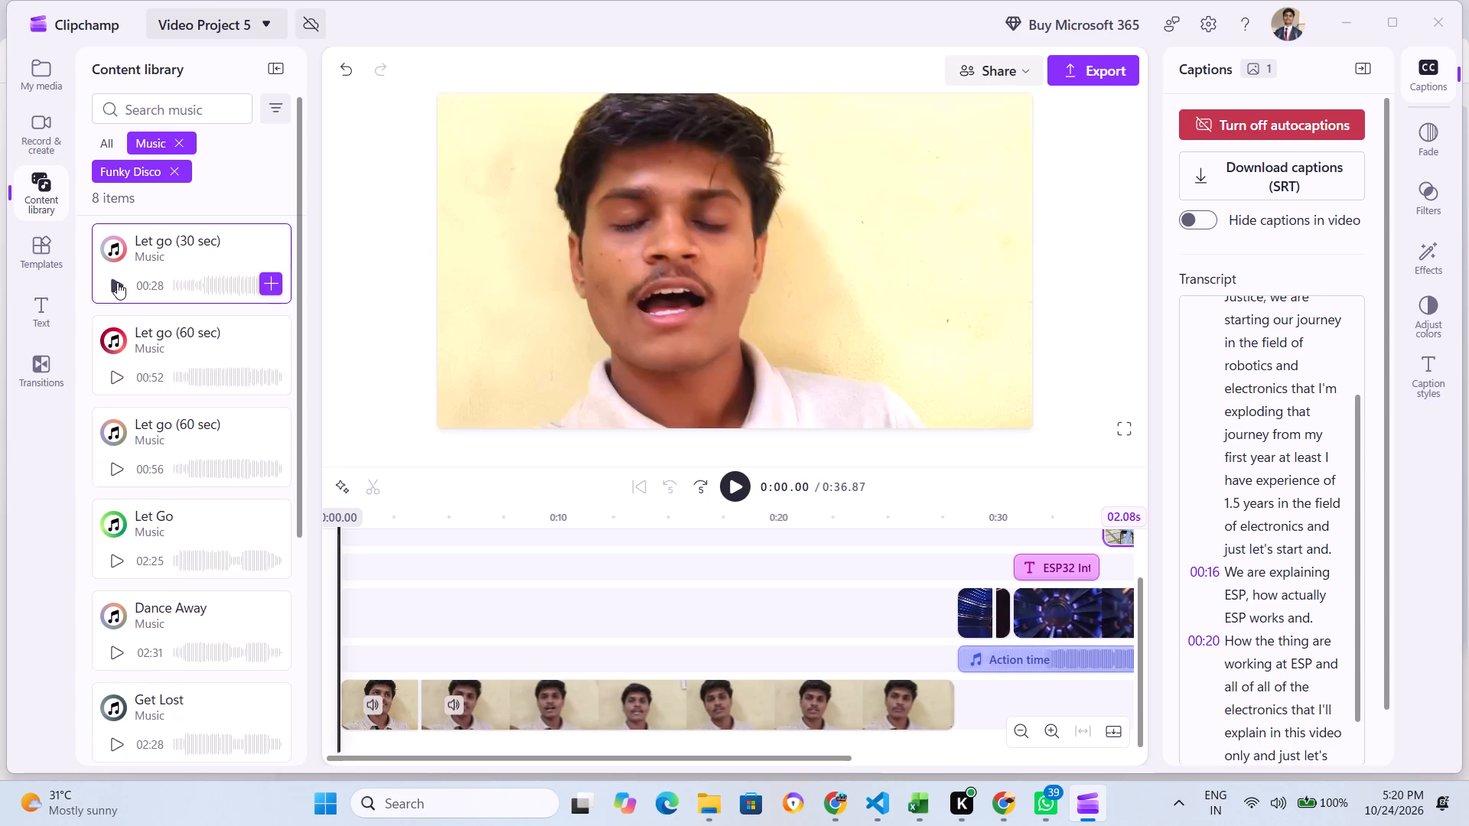
click(116, 282)
click(112, 374)
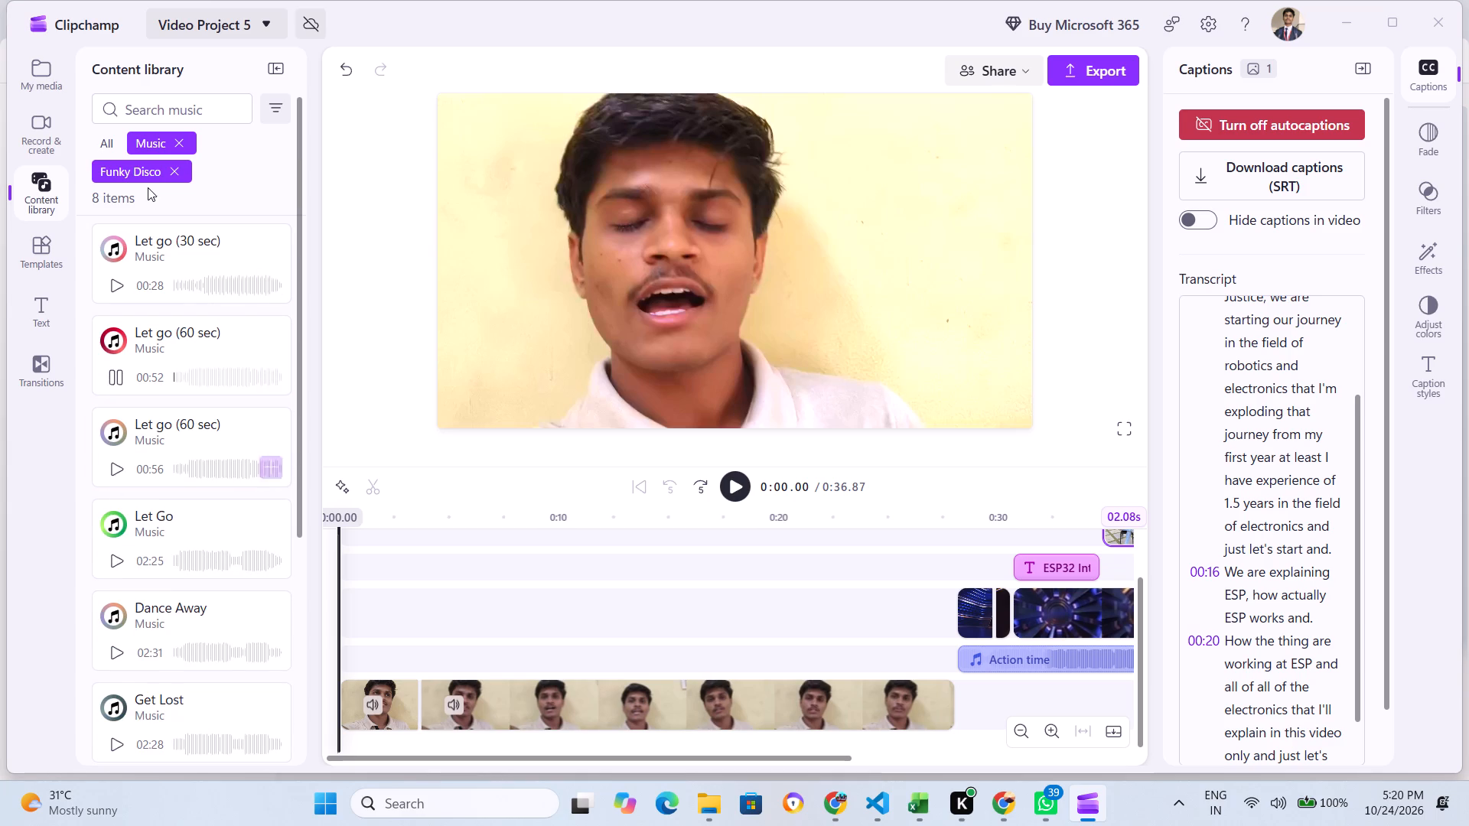
click(106, 557)
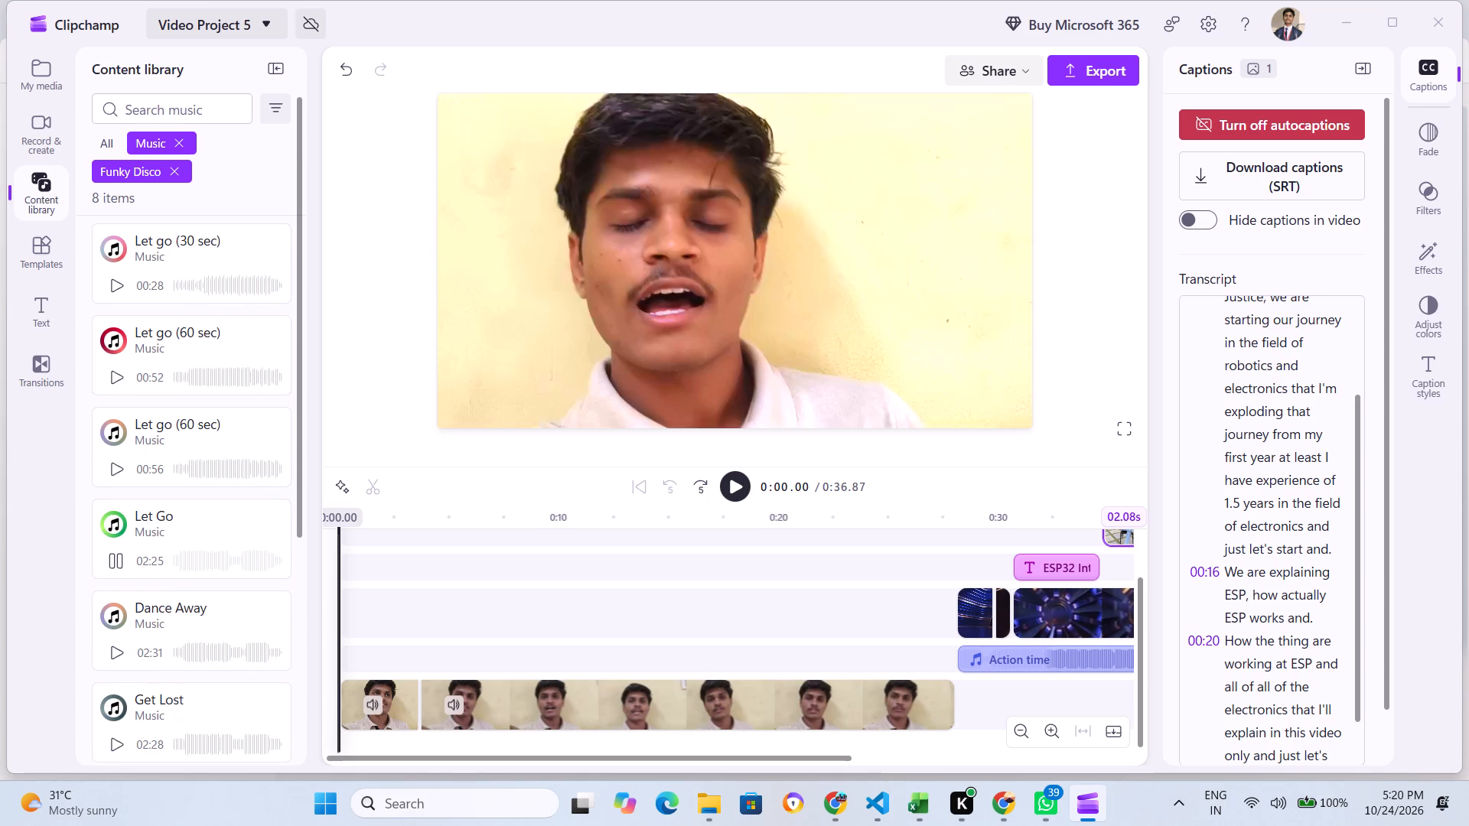
Search the music library for "smooth", listen to the results, and add the 3:22 "Sunny afternoon" track to the timeline at 0:00.
click(153, 102)
text(smooth)
key(Return)
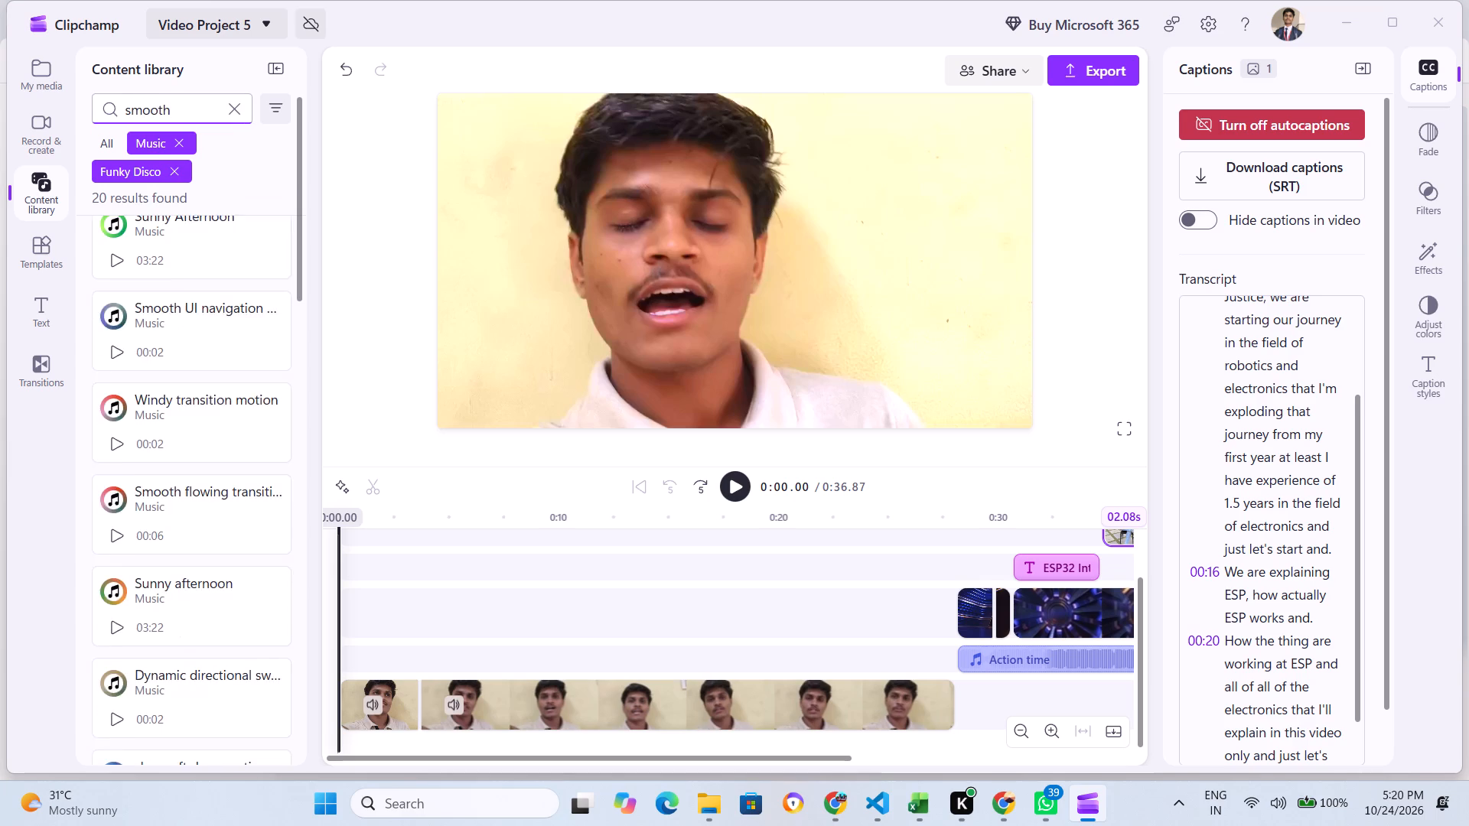
click(119, 281)
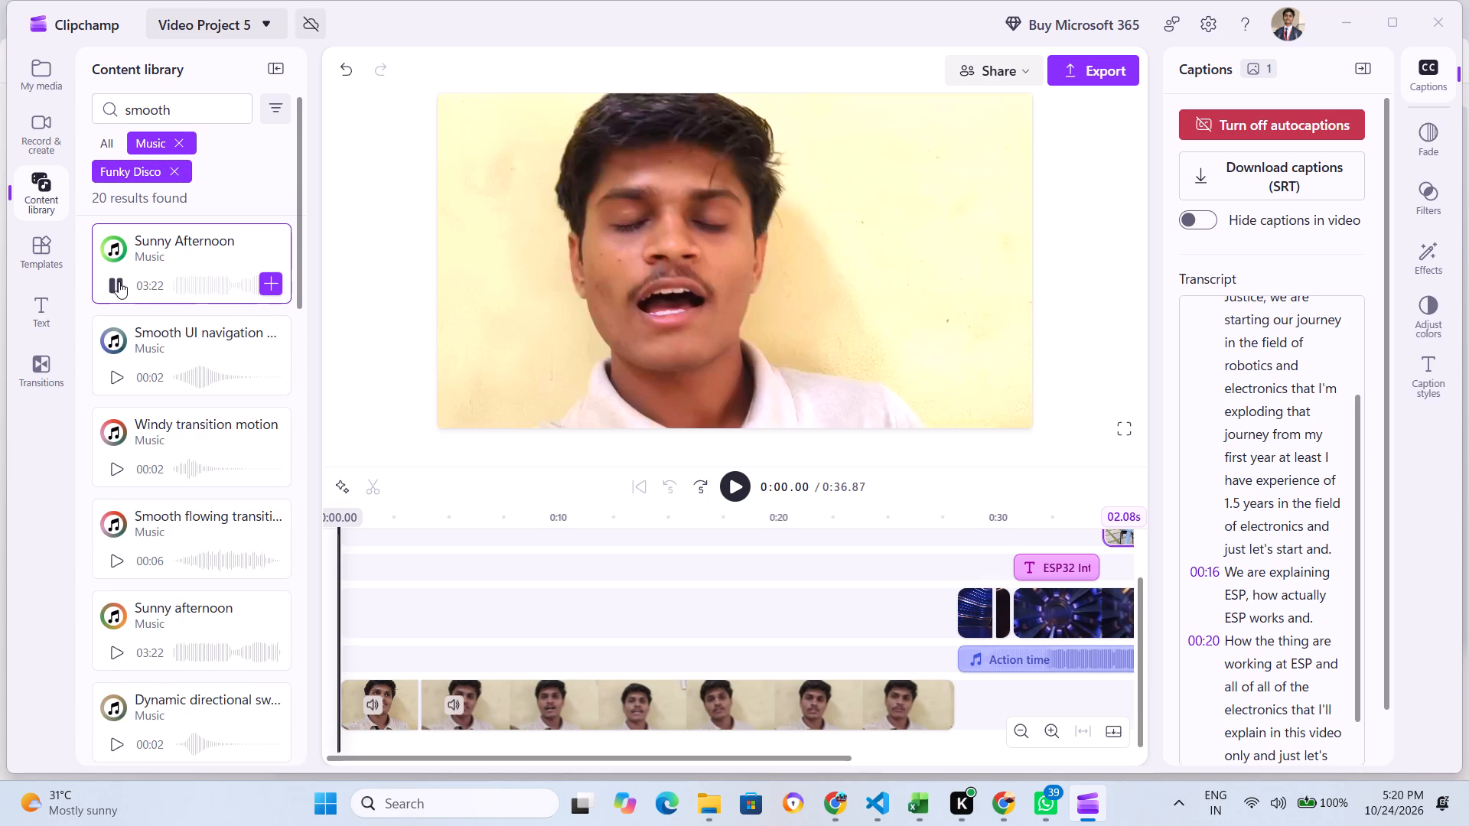
click(116, 373)
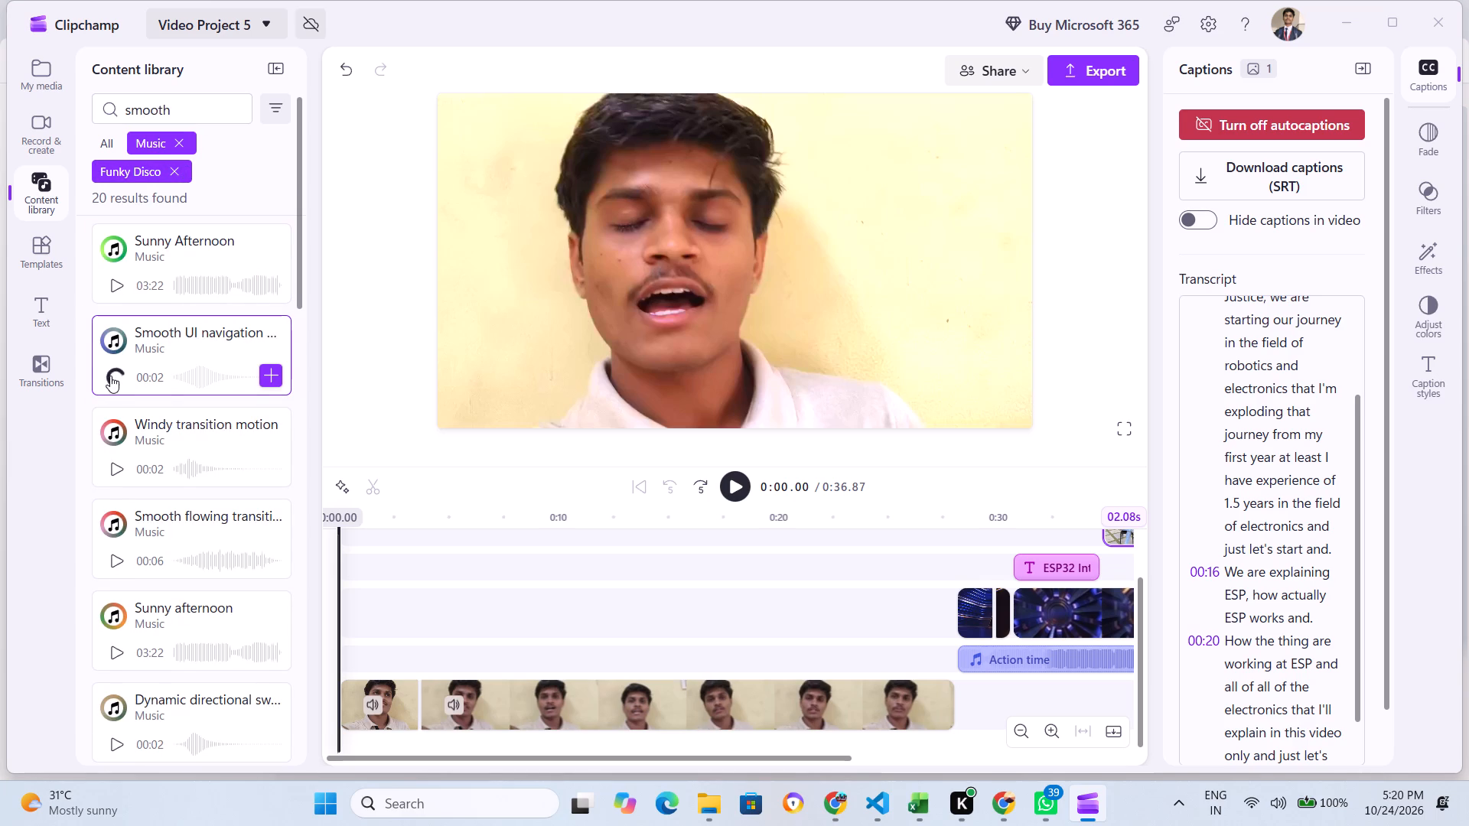
click(109, 465)
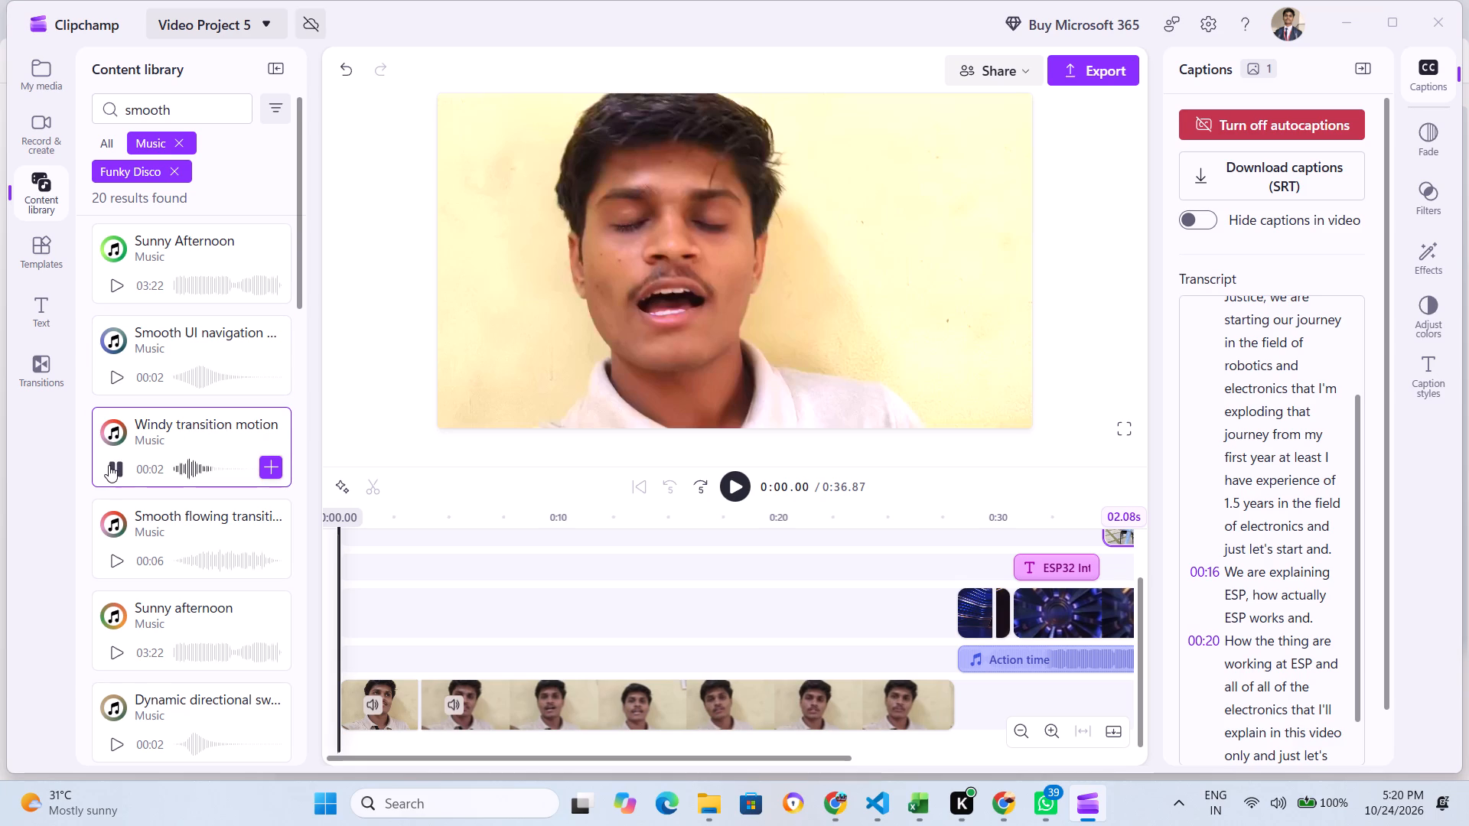
click(119, 561)
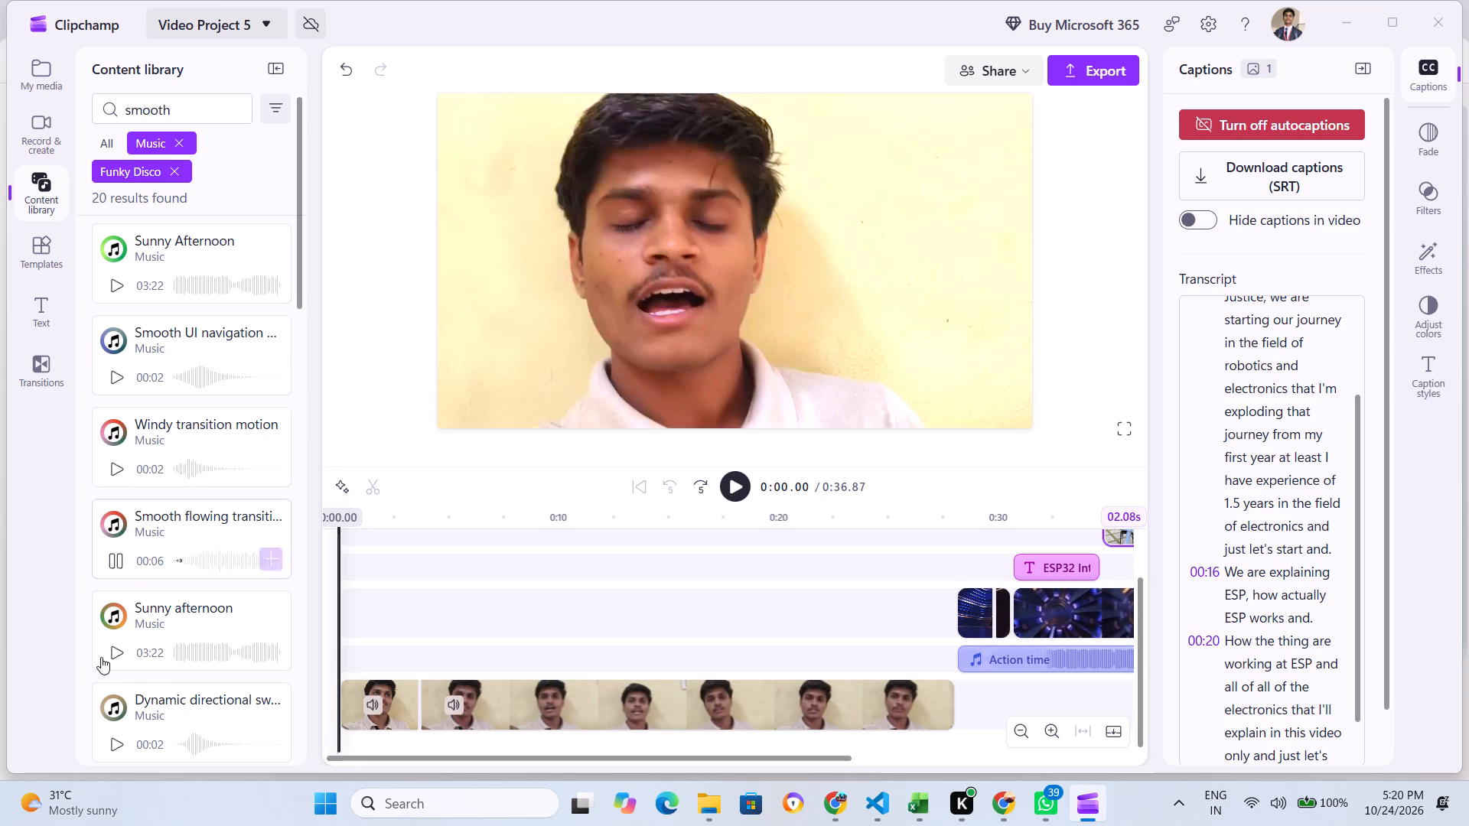
click(109, 651)
scroll(151, 540, down, 1)
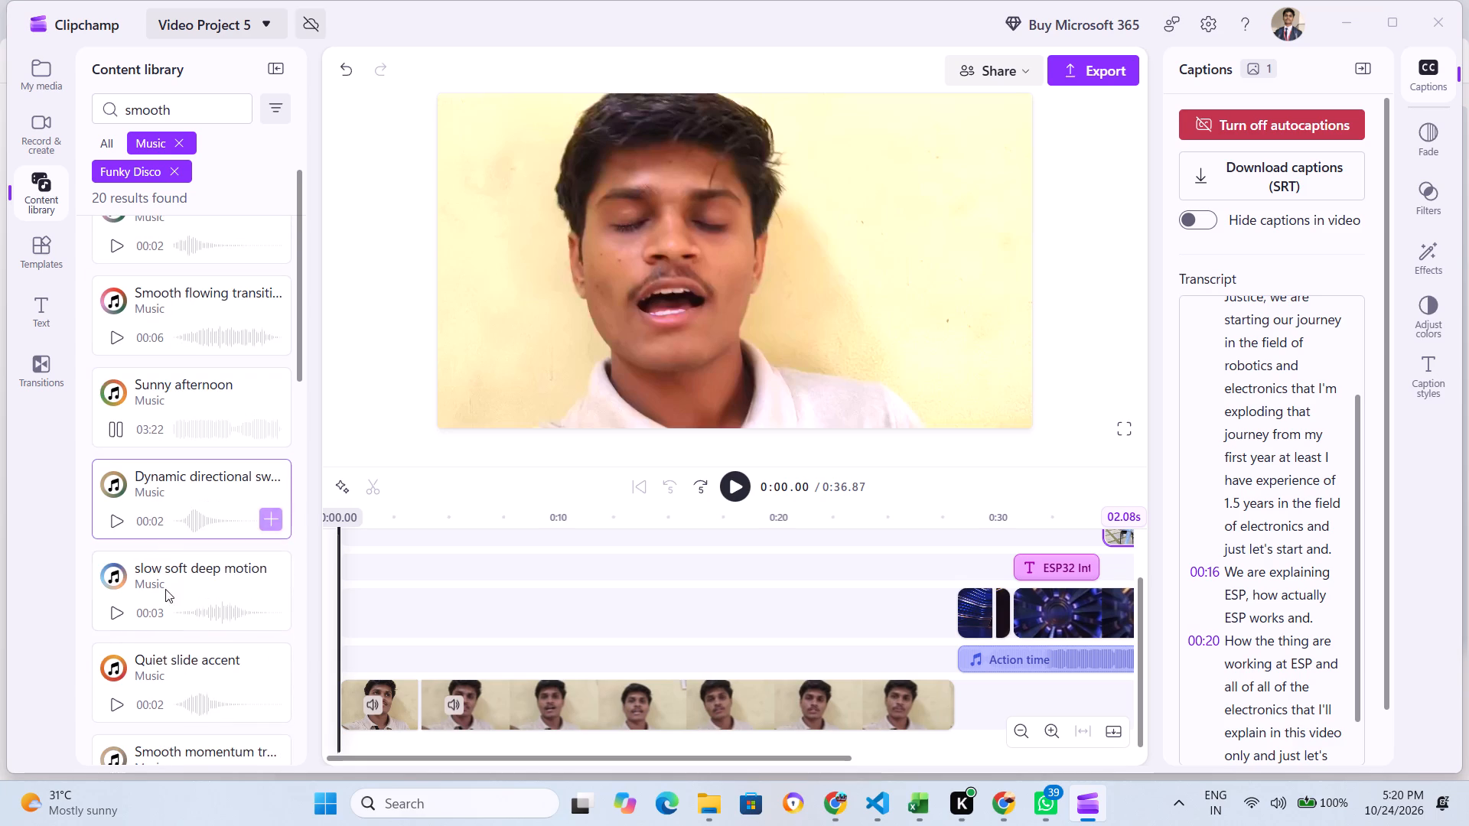
scroll(204, 375, up, 1)
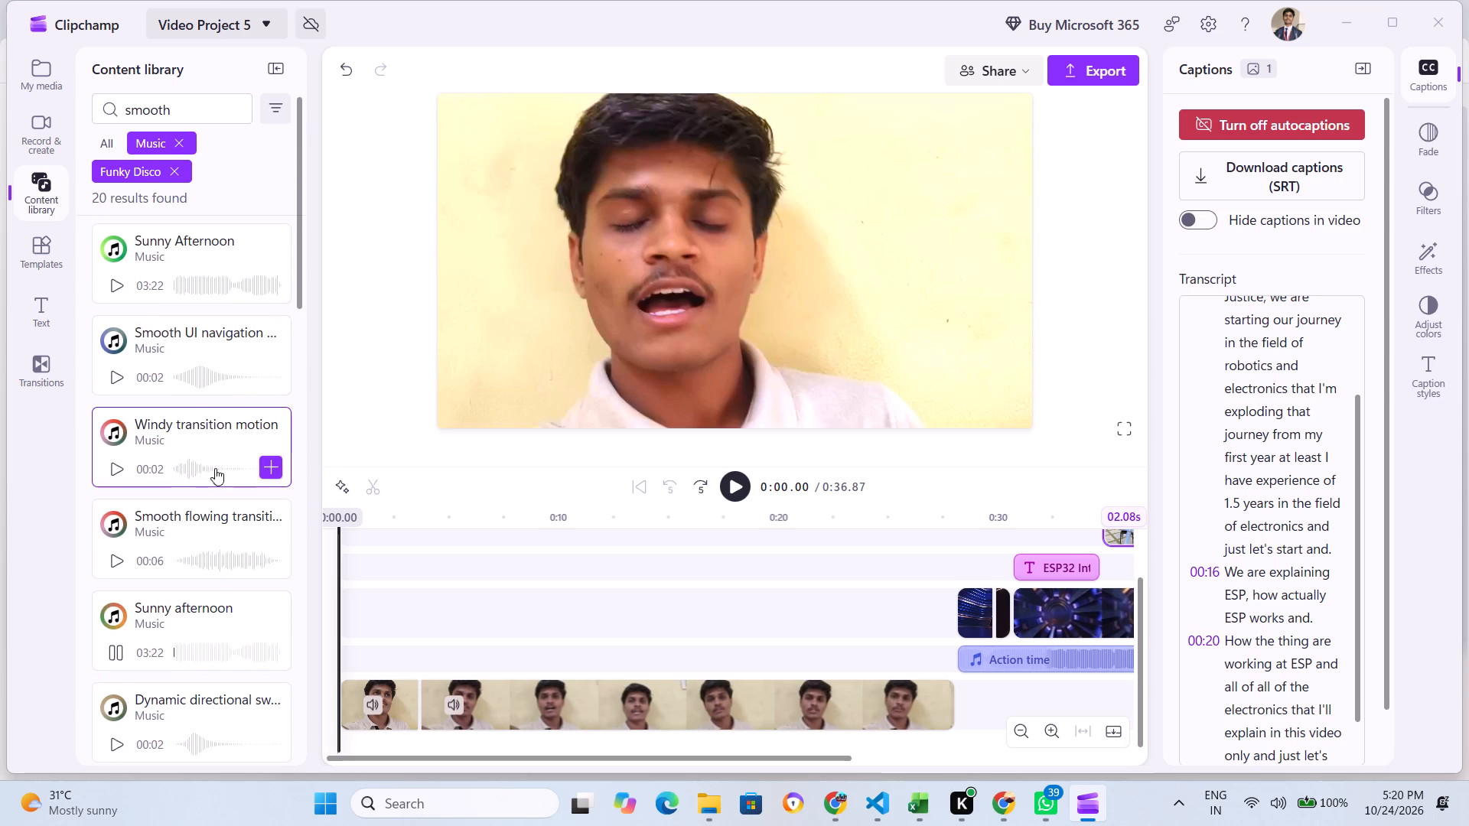
scroll(230, 337, up, 2)
scroll(217, 375, down, 1)
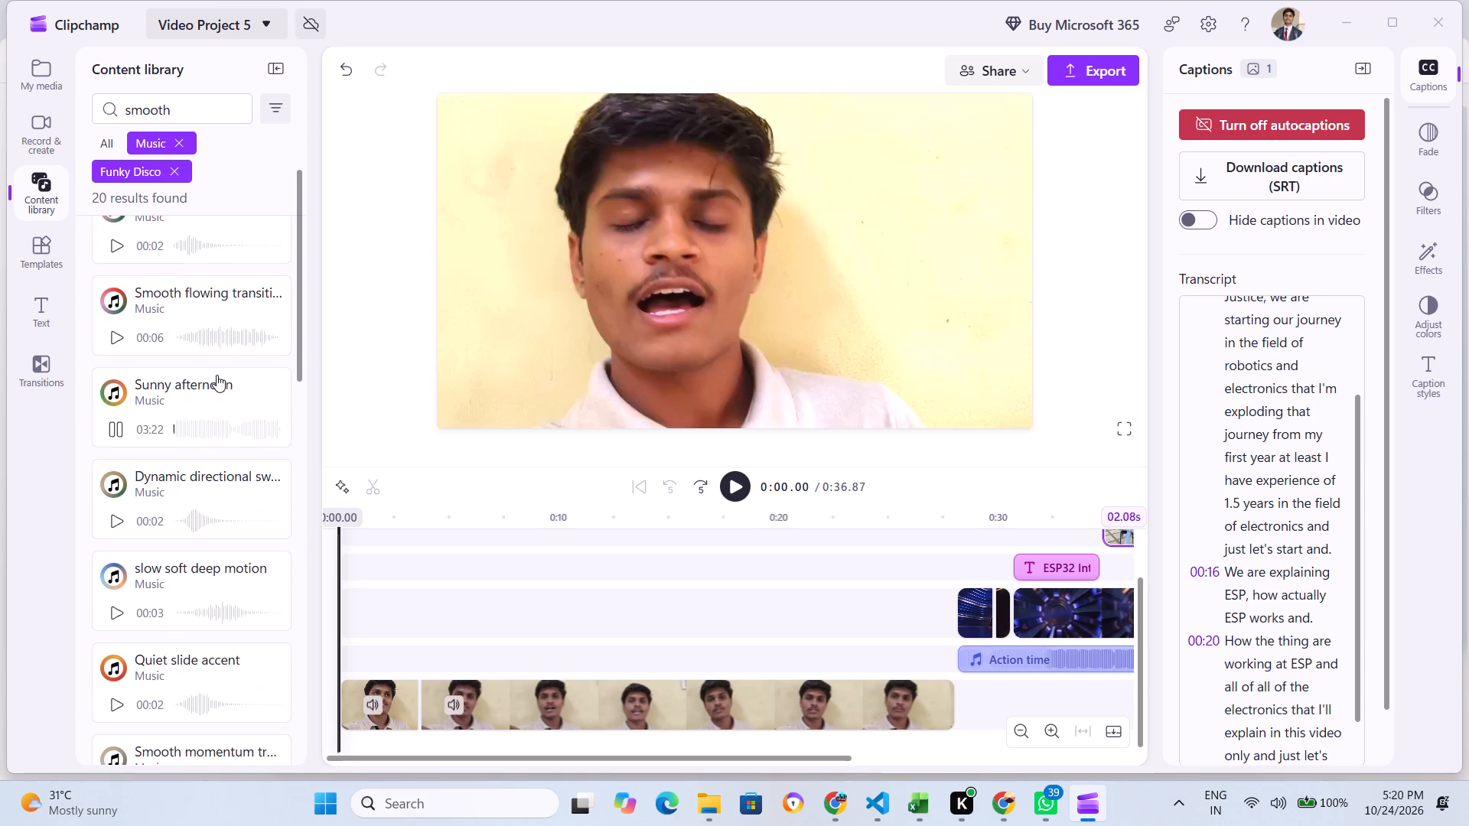
scroll(217, 375, down, 1)
scroll(217, 375, up, 1)
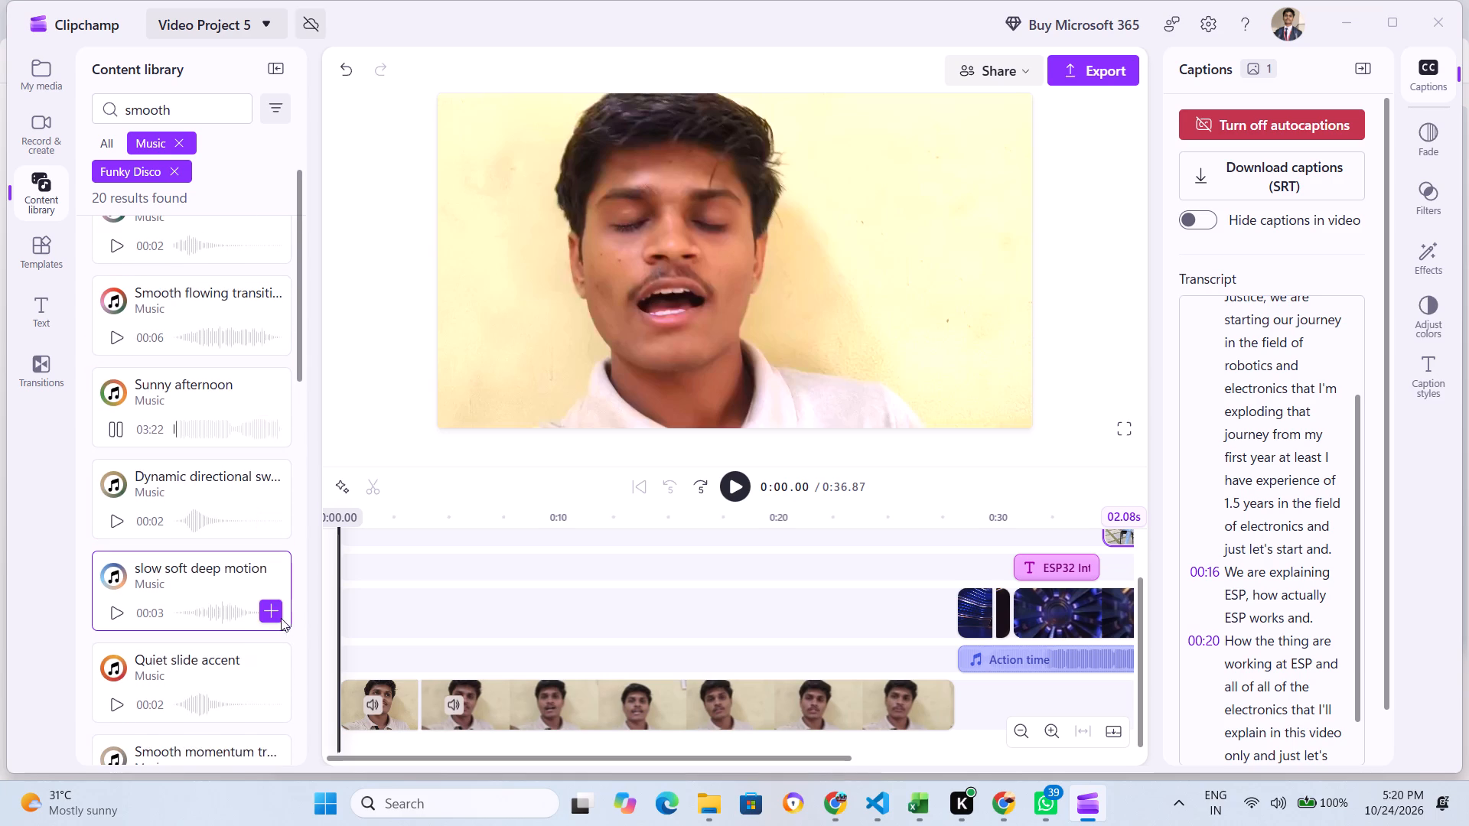
click(271, 428)
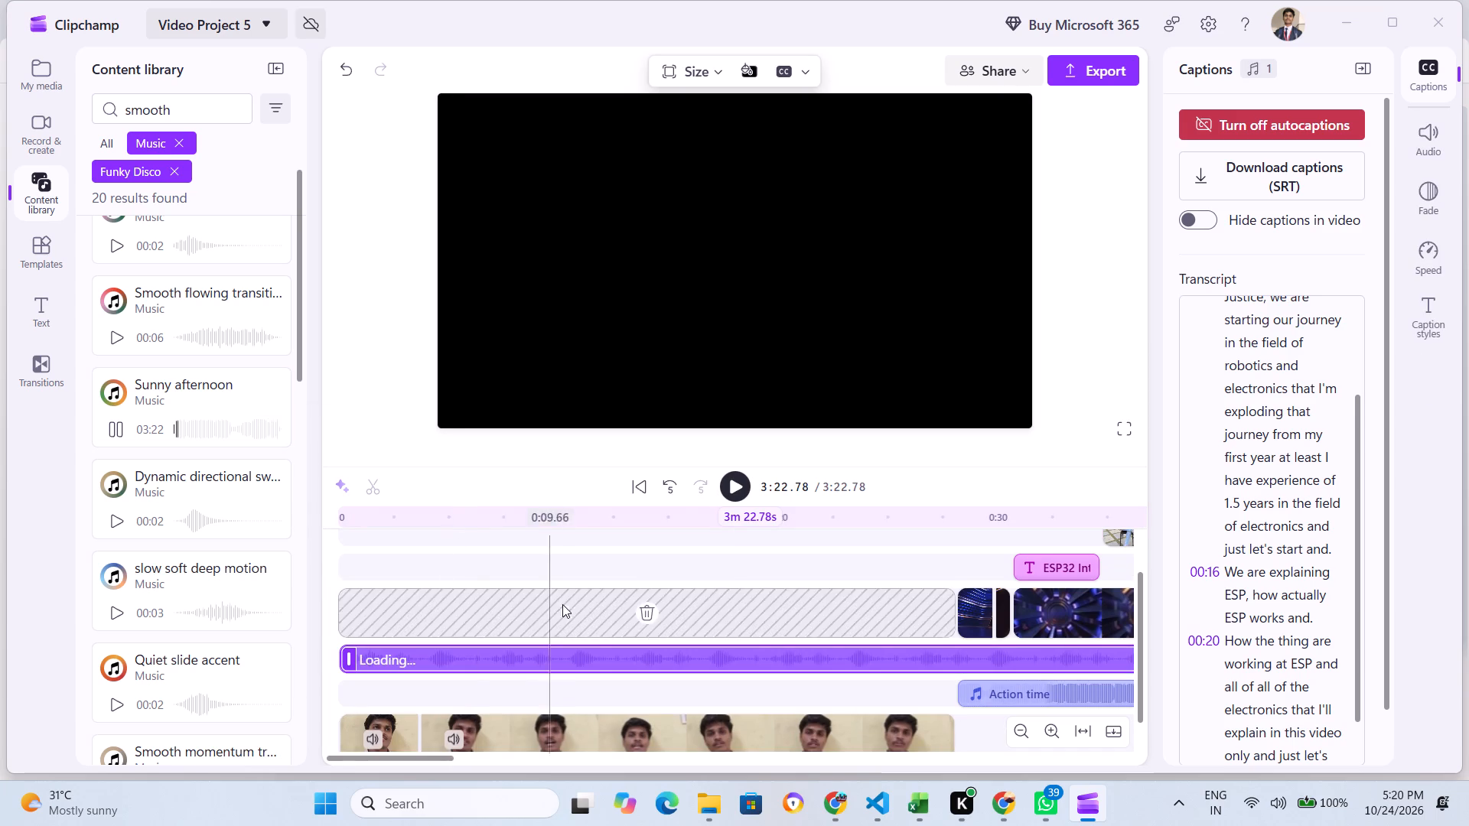
Split the Sunny afternoon music clip at 0:28.15, near the end of the WhatsApp video.
click(943, 664)
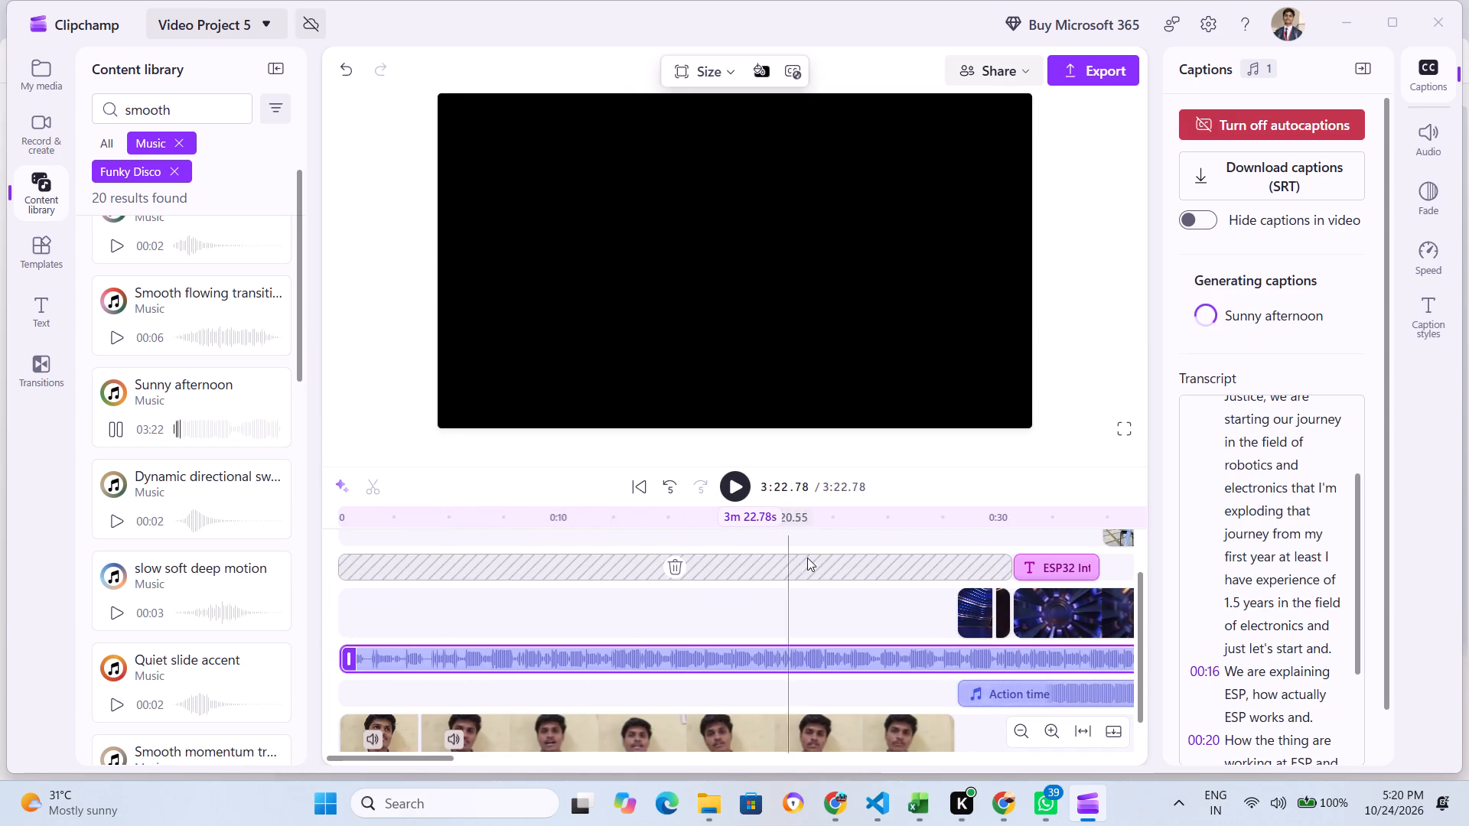
click(956, 557)
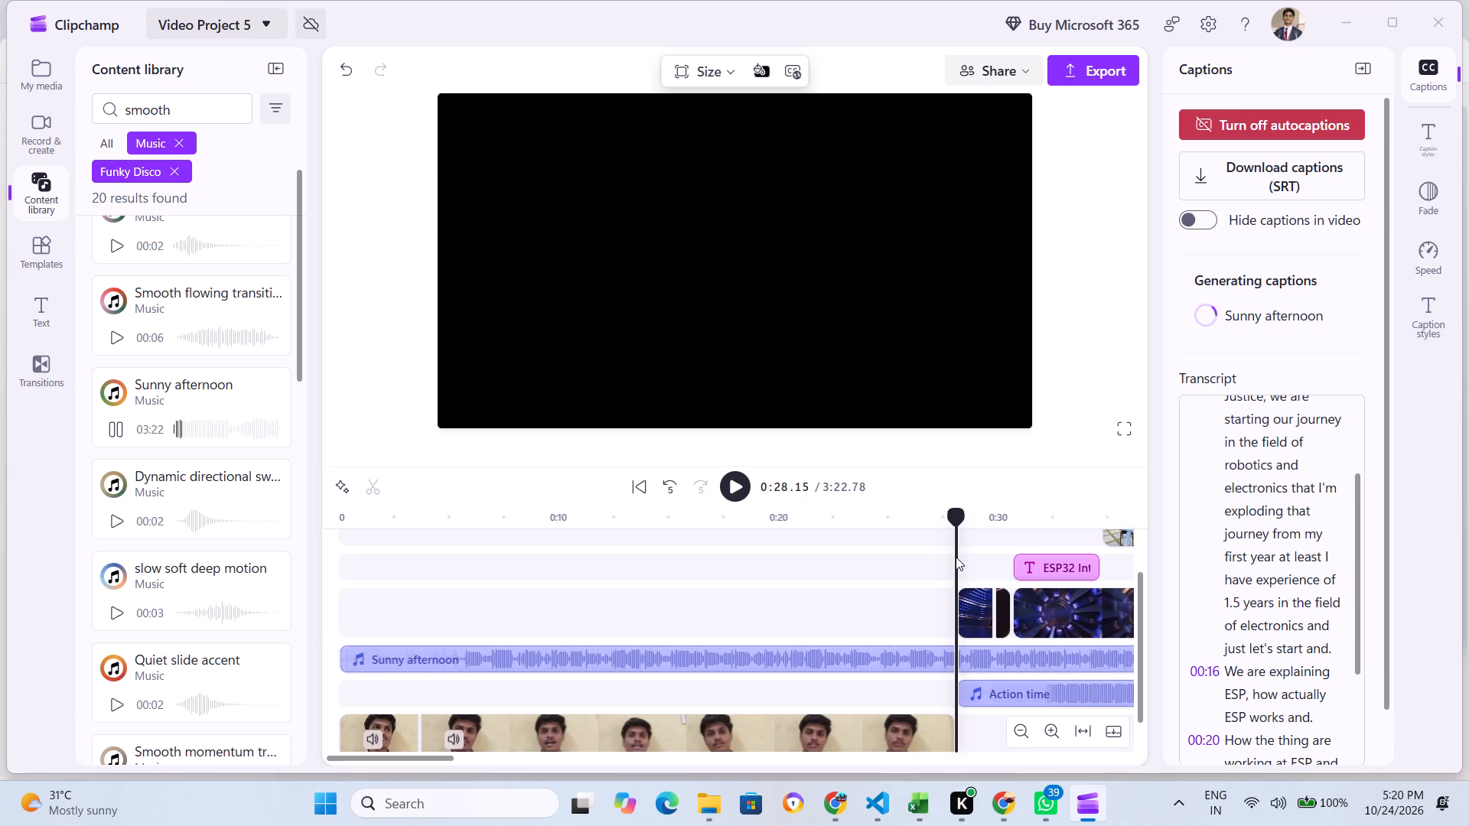
click(944, 665)
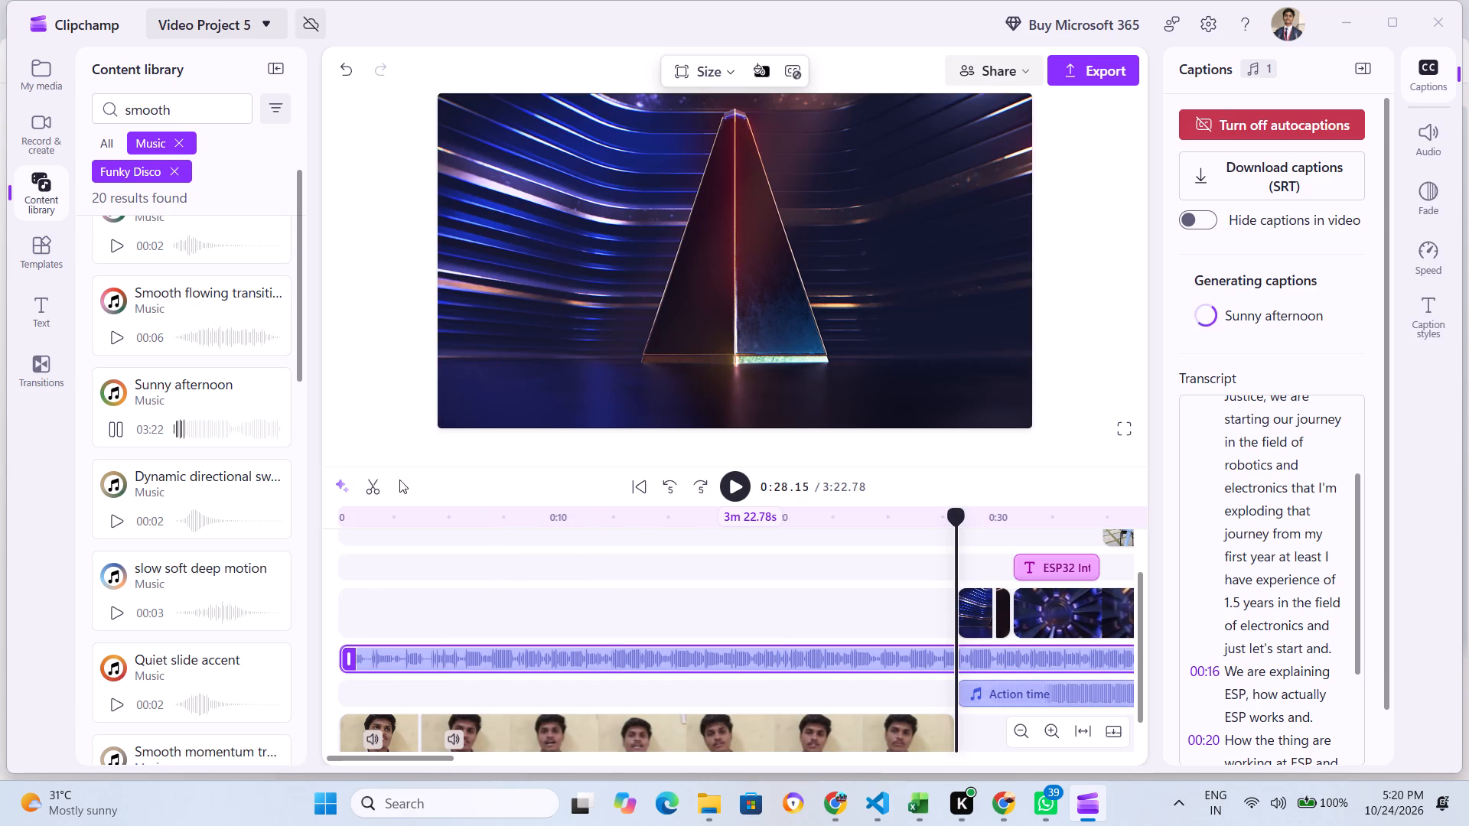
click(376, 481)
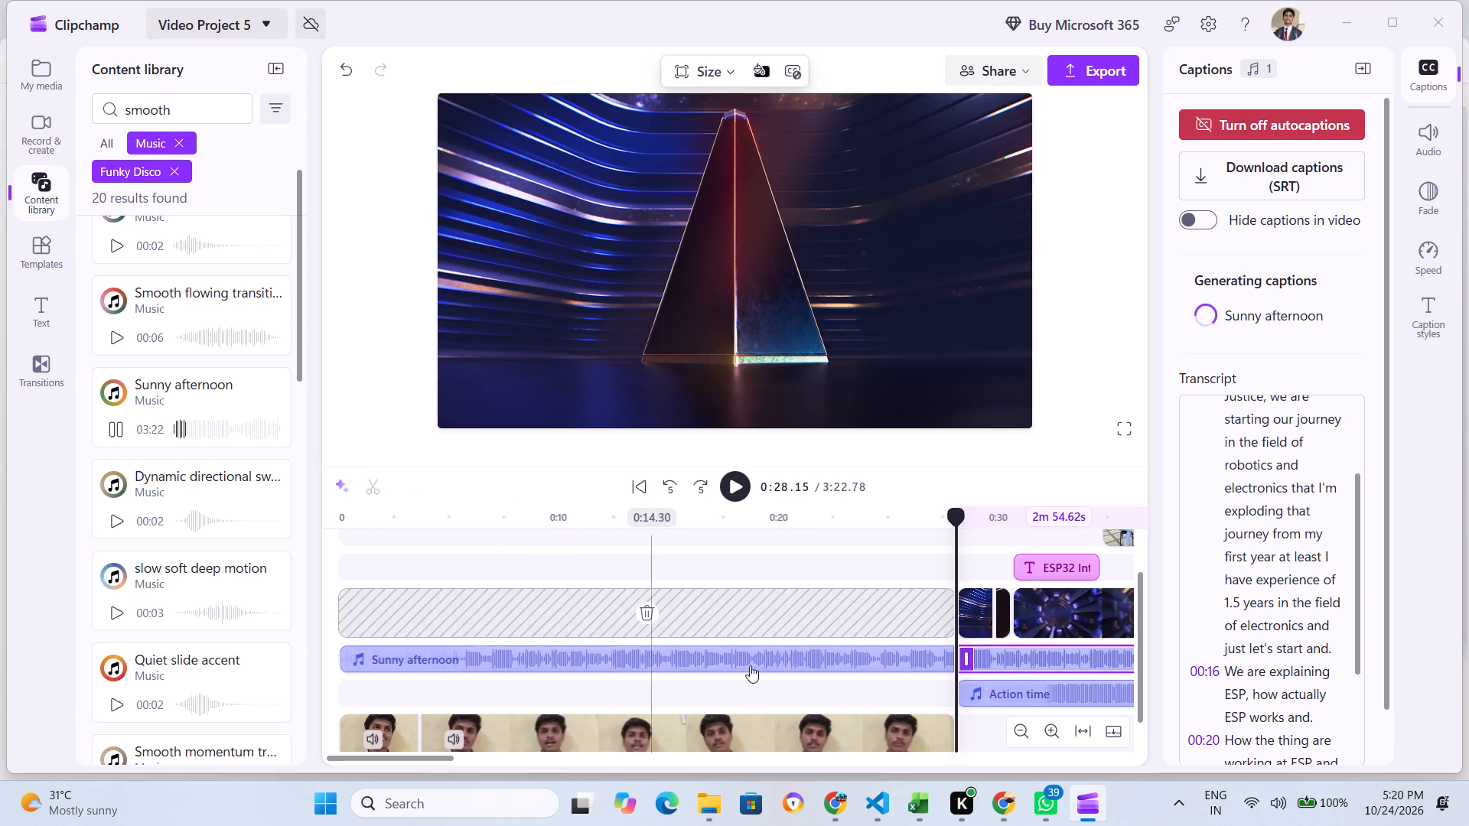
Delete the Sunny afternoon music segment after the split at 0:28.15 and stop the track's library preview.
click(1066, 658)
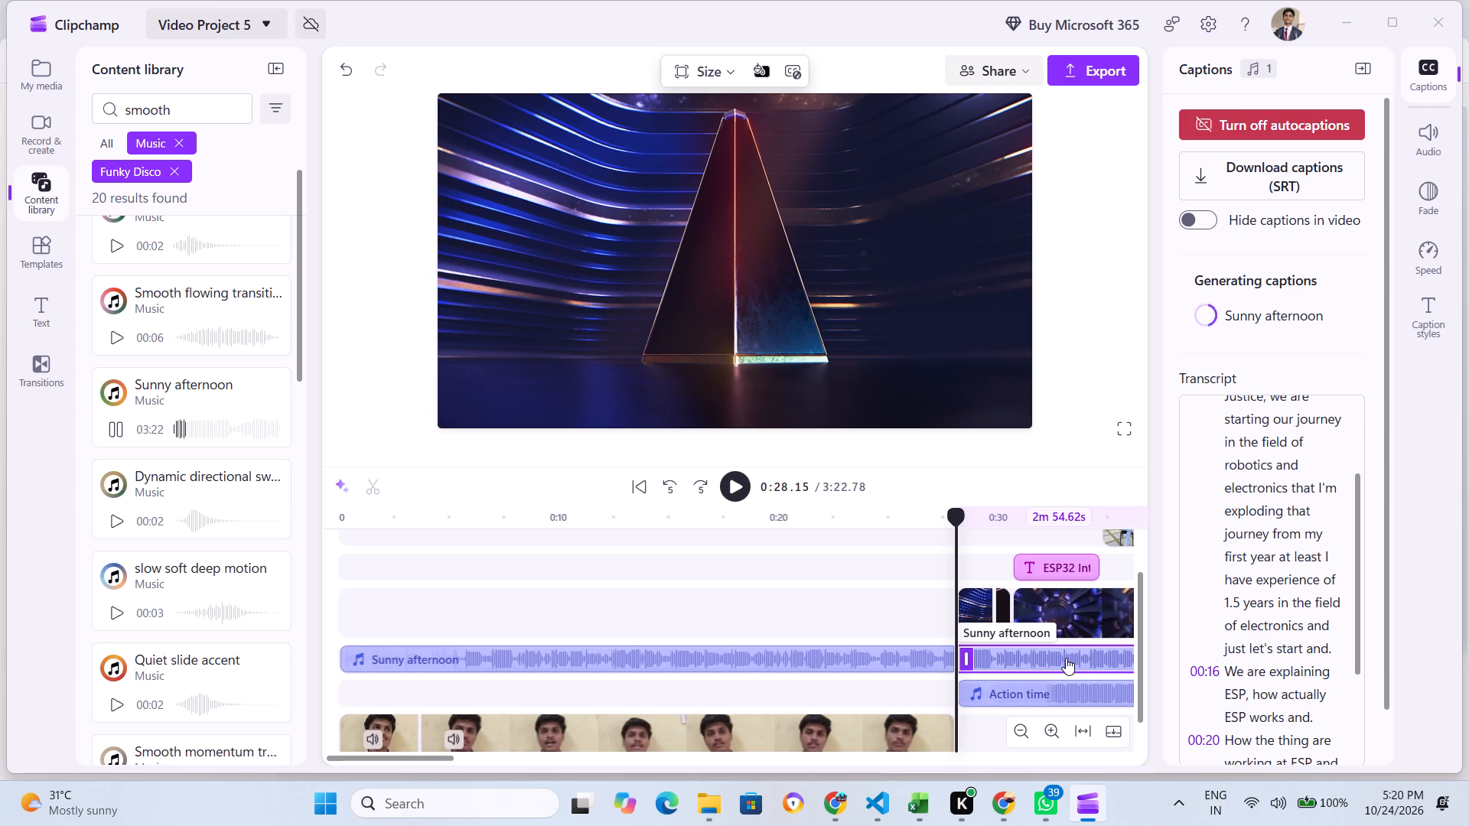
key(Delete)
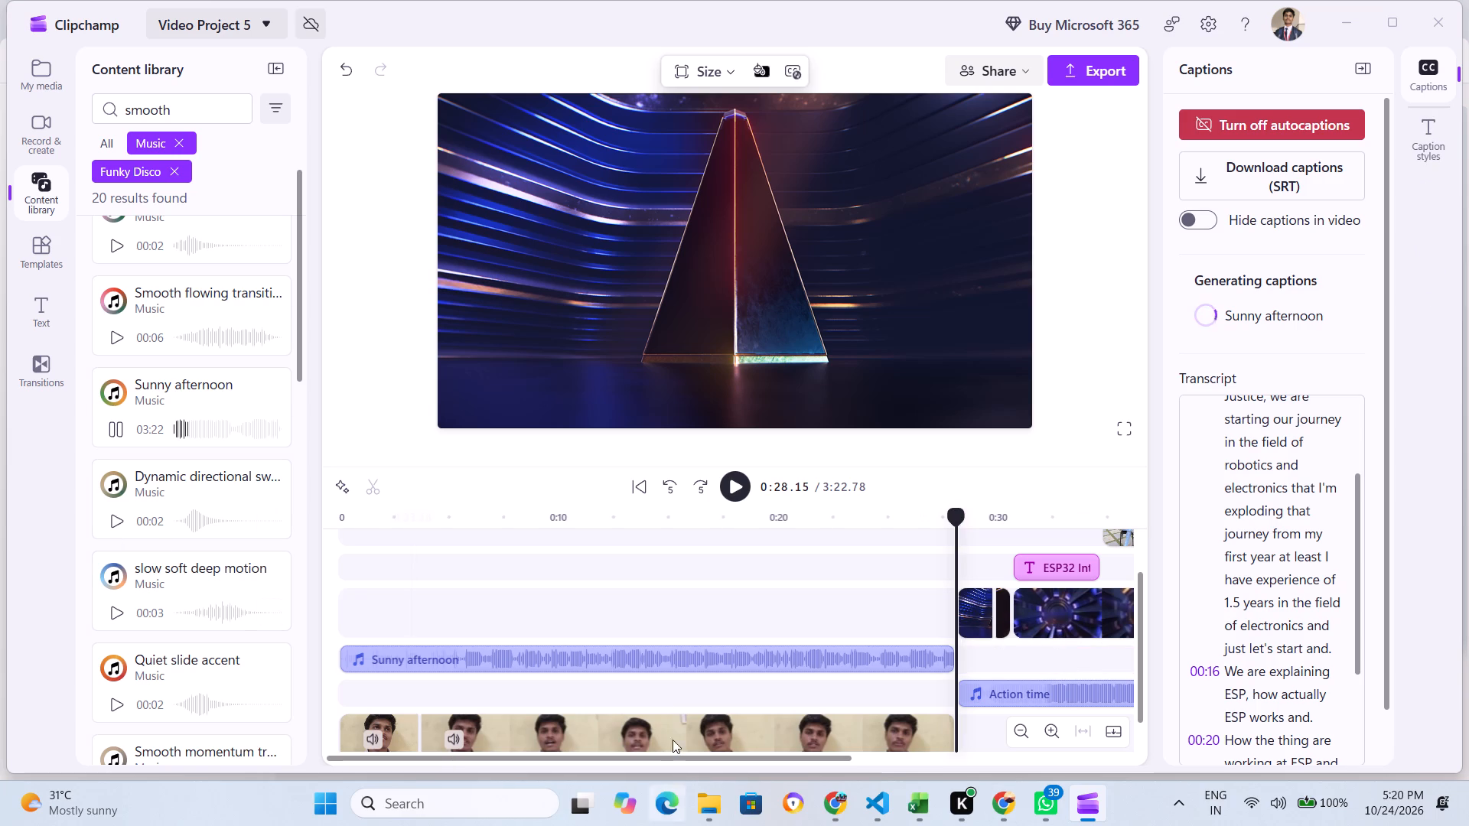
click(123, 430)
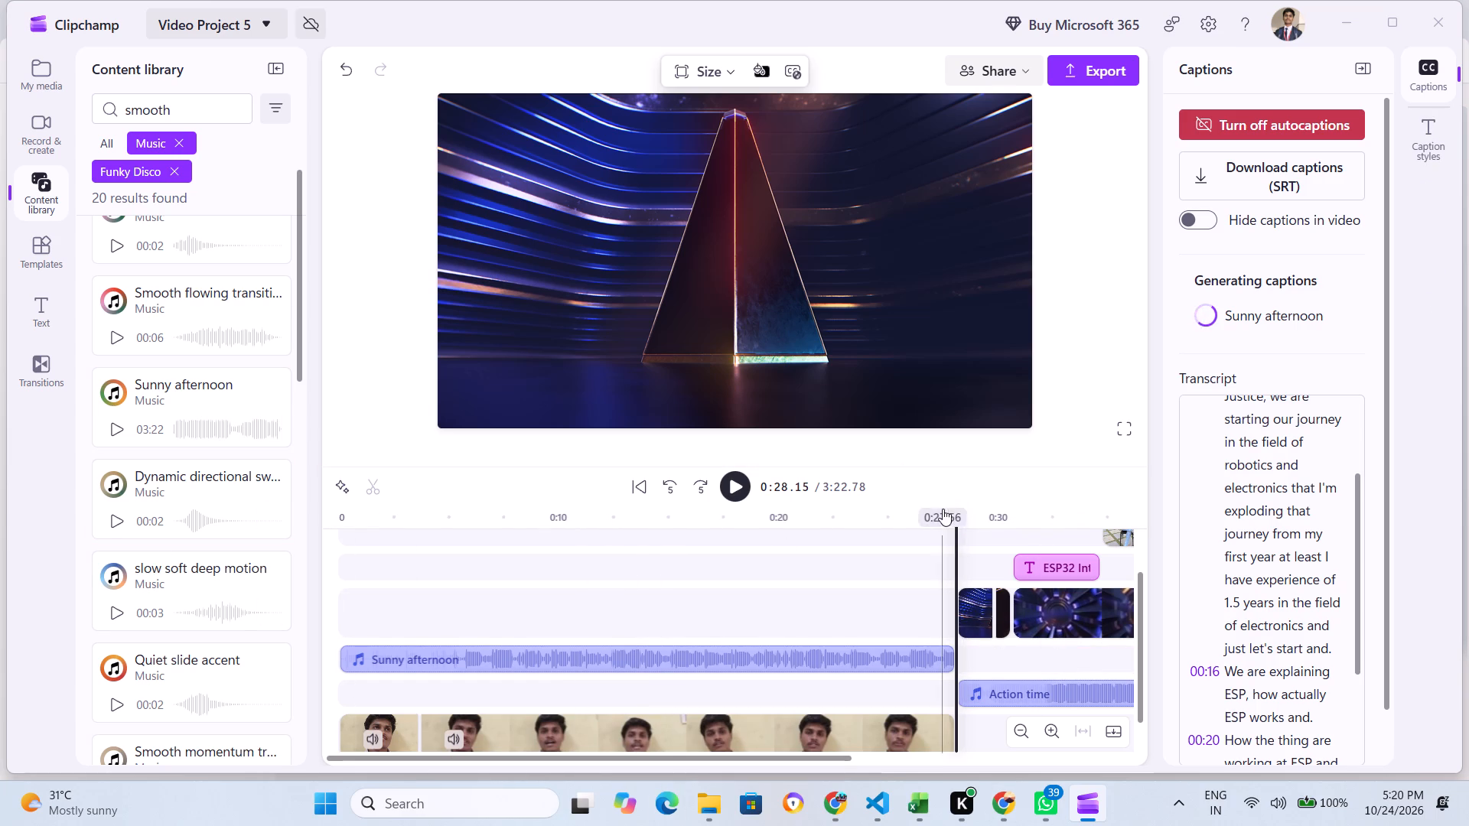
Try to move the playhead back to the start of the timeline.
drag(957, 516, 323, 522)
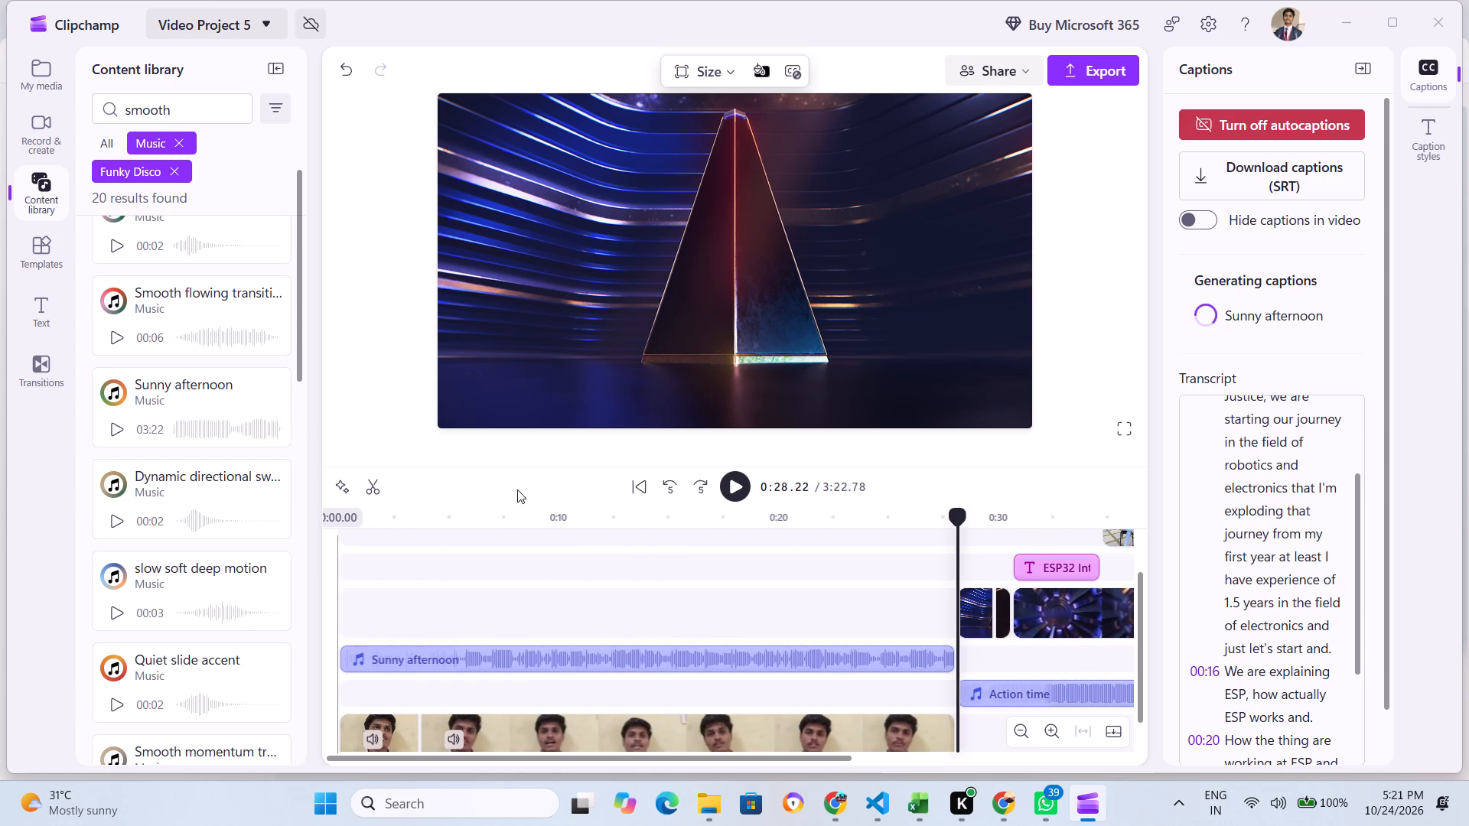
Switch from the captions settings to the caption styles and collapse that pane.
click(1416, 128)
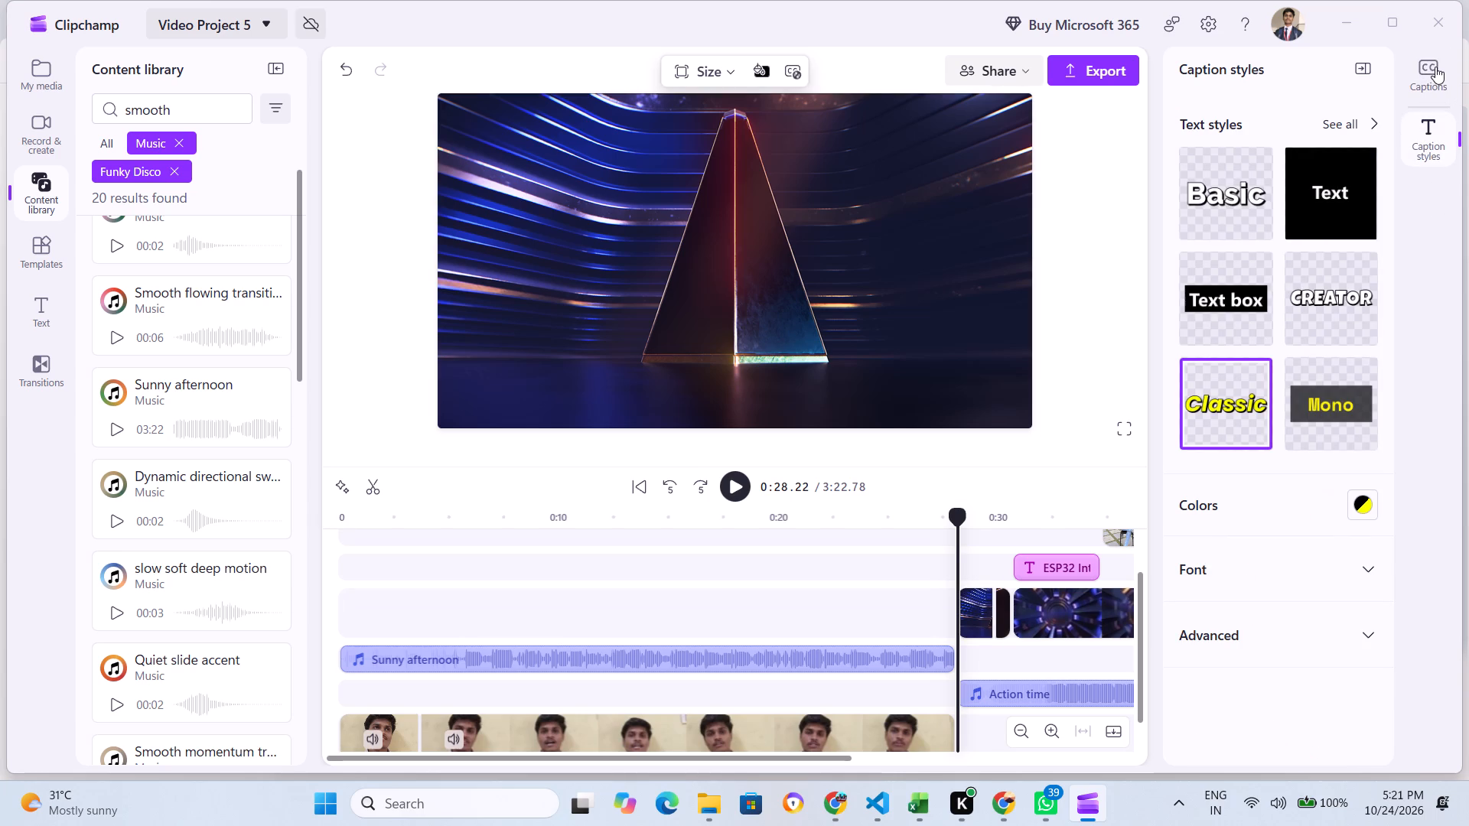
click(1381, 122)
click(1366, 82)
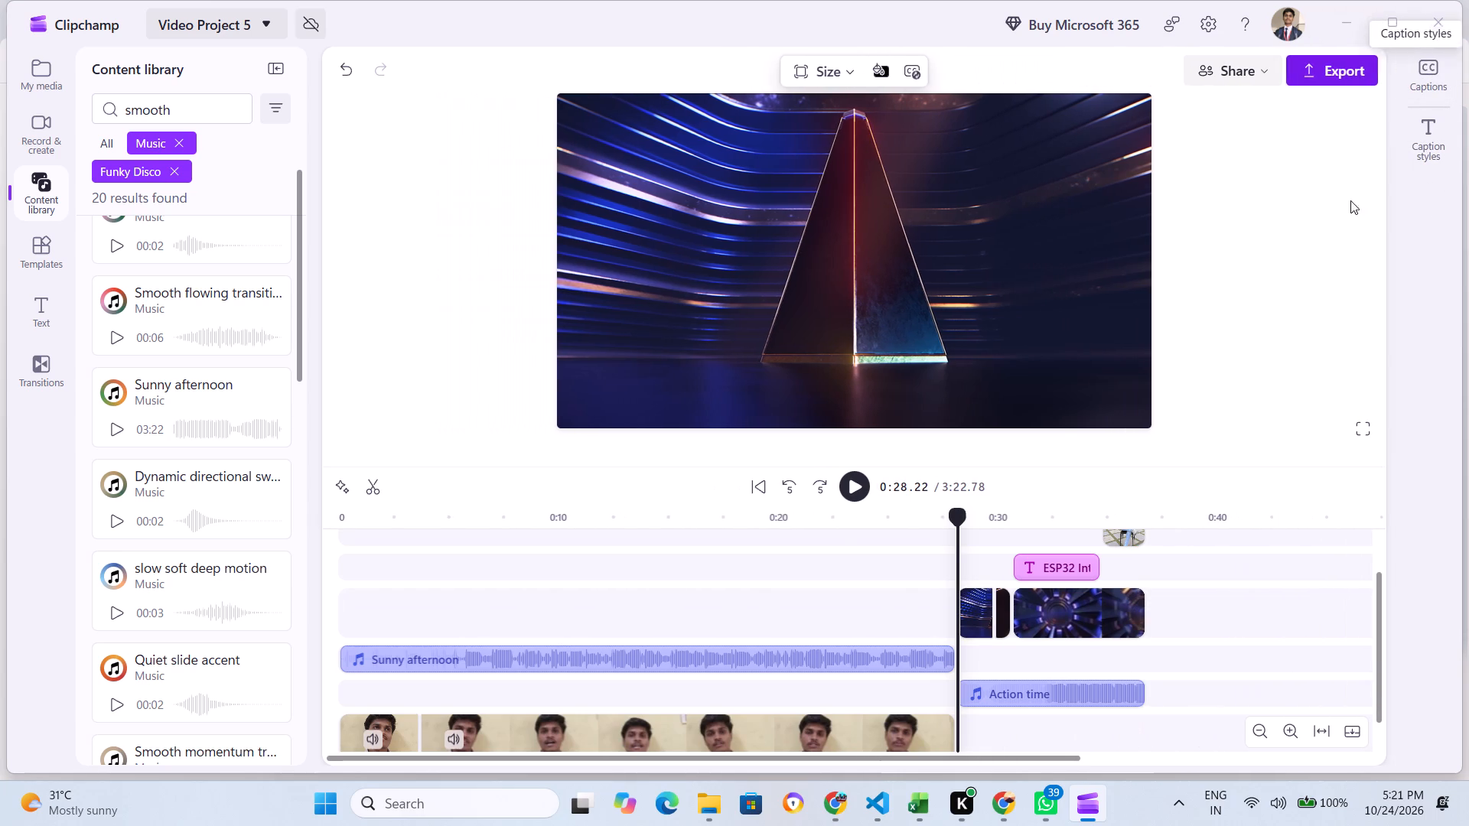
Try again to move the playhead back to the start of the timeline and play the video with the trimmed music.
drag(957, 515, 594, 521)
scroll(627, 545, down, 1)
drag(951, 509, 752, 509)
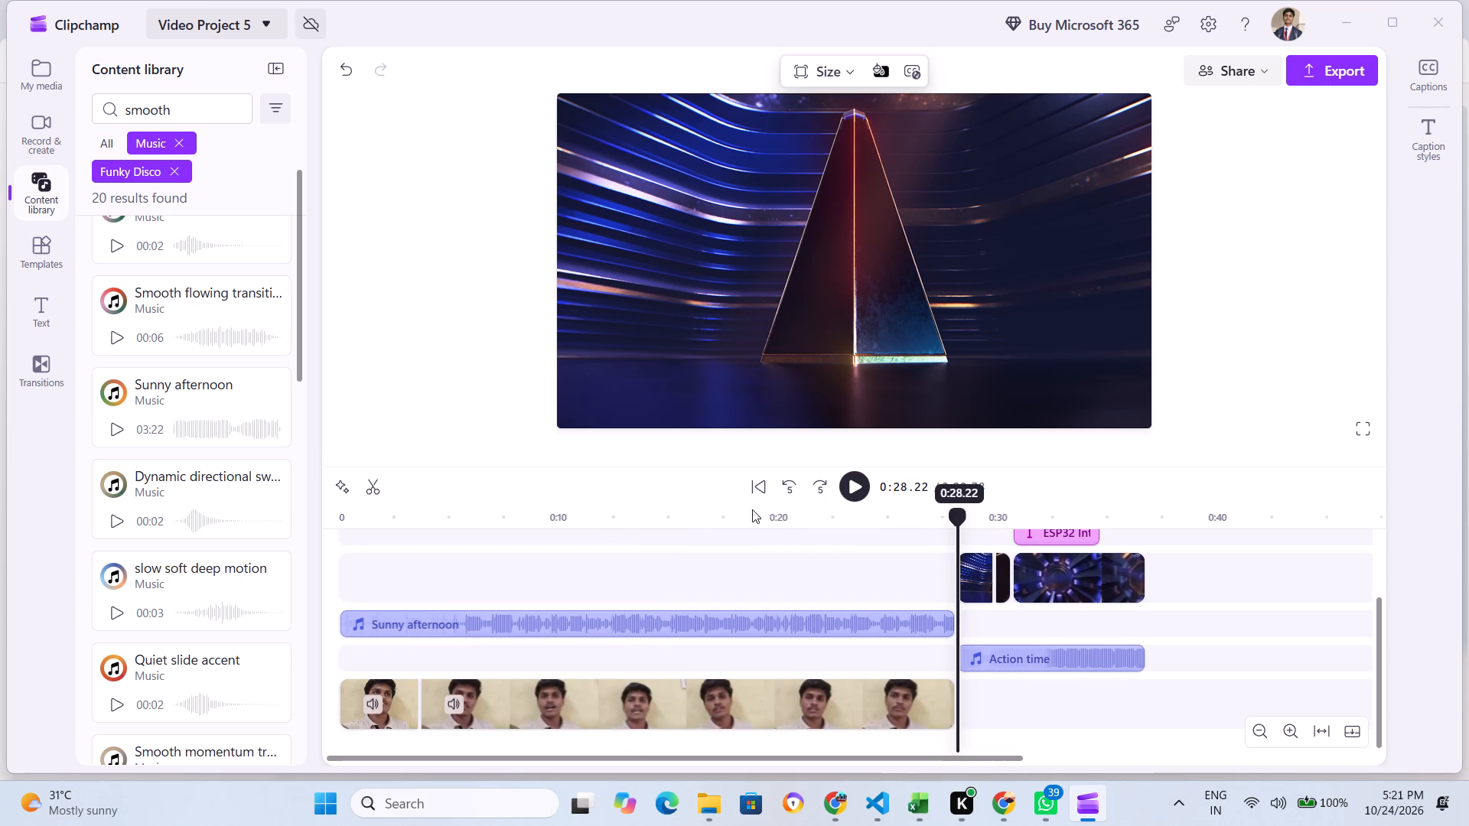
drag(752, 509, 623, 516)
scroll(433, 565, up, 3)
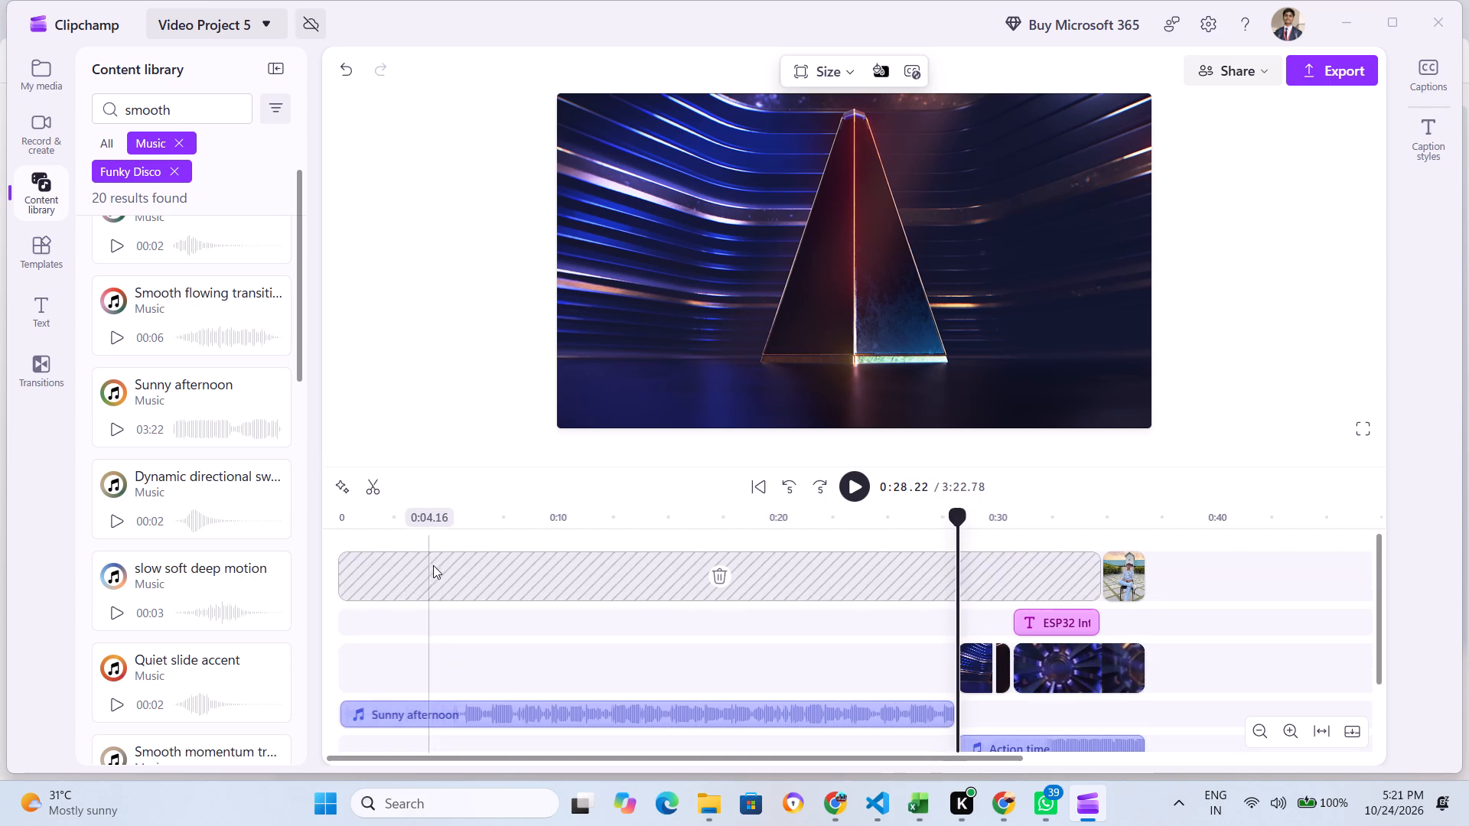
click(356, 525)
click(346, 526)
double_click(346, 526)
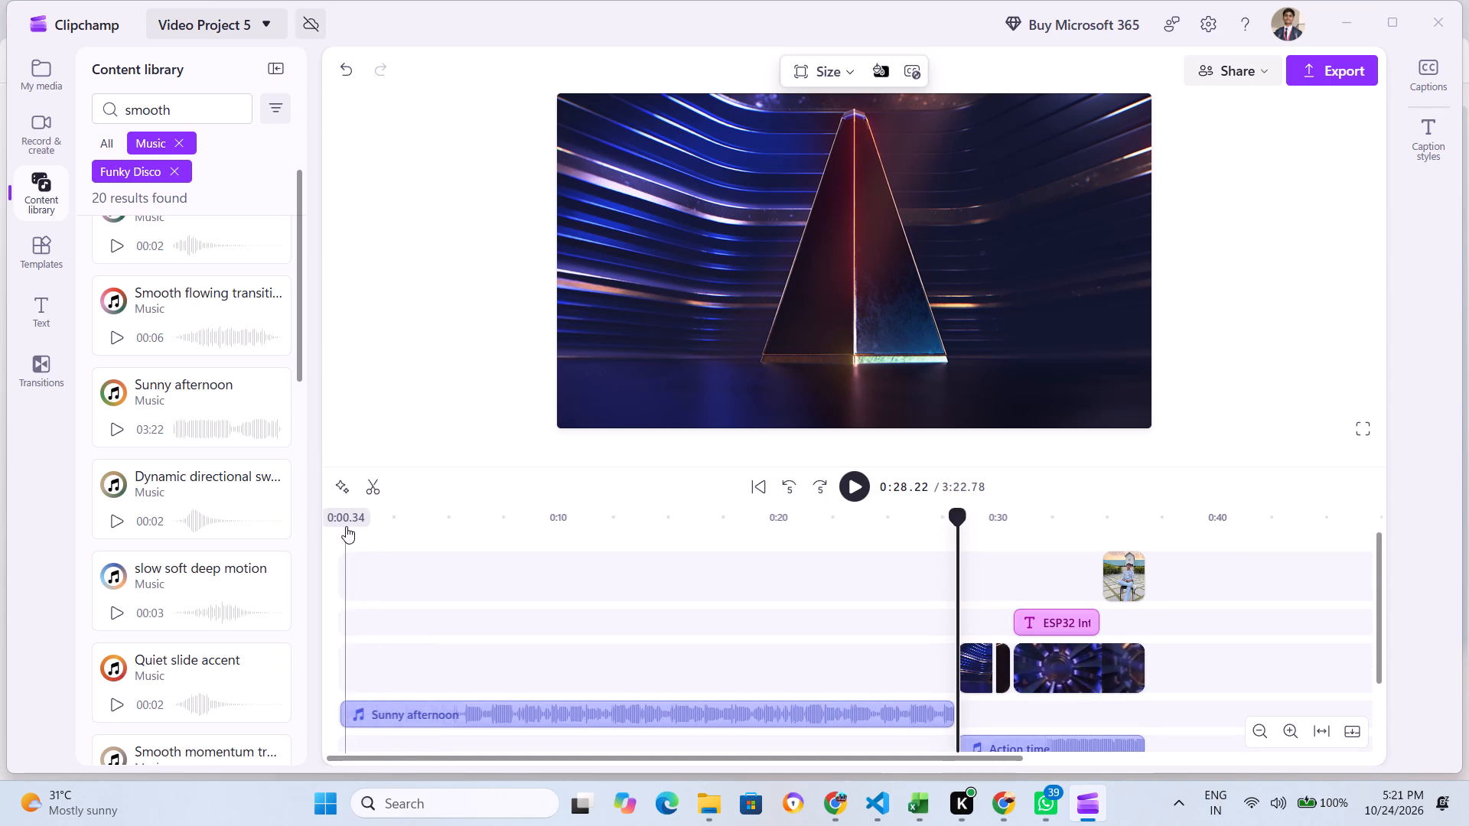
click(863, 491)
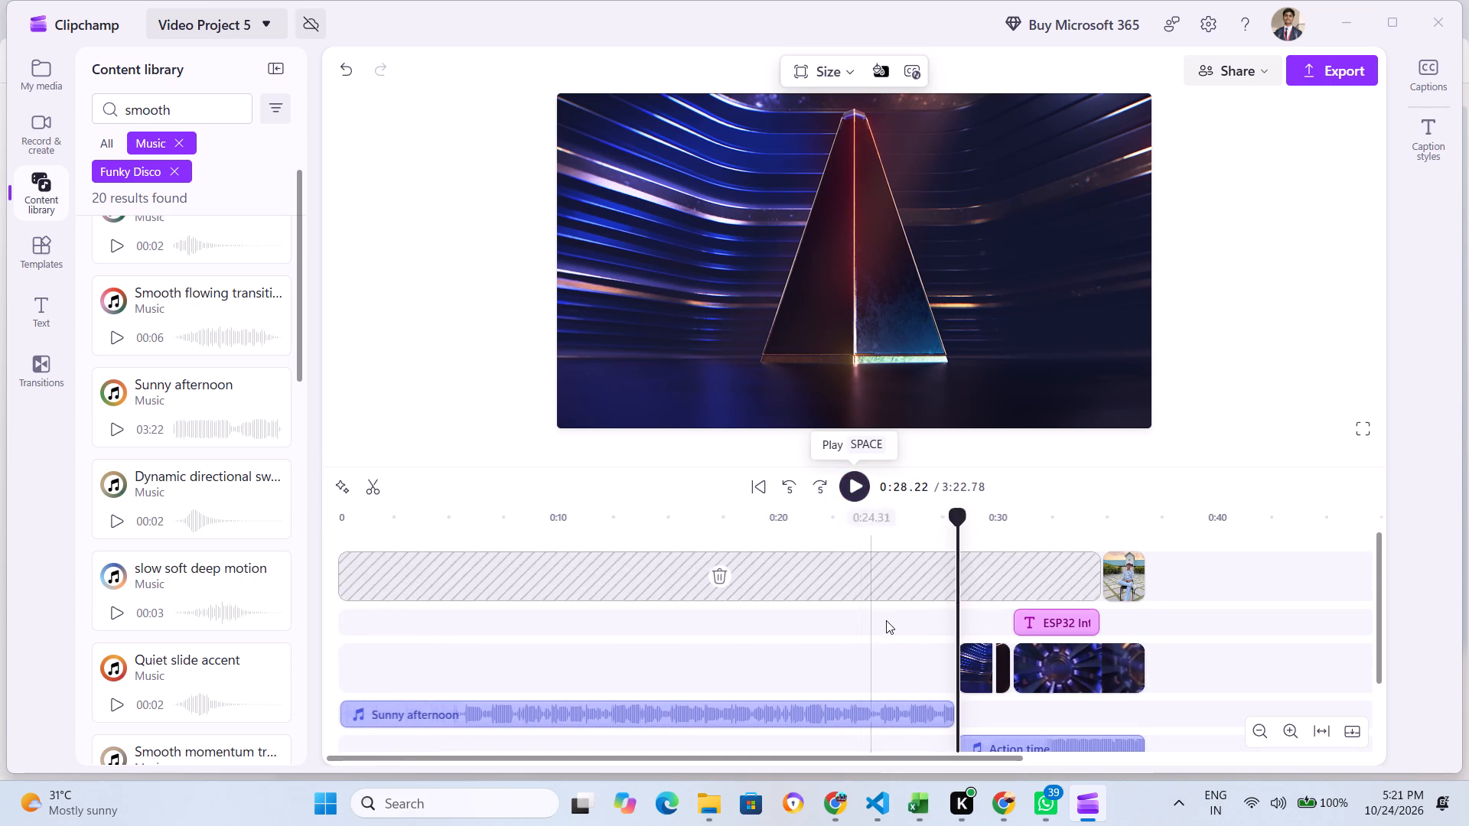
scroll(887, 623, down, 2)
click(855, 483)
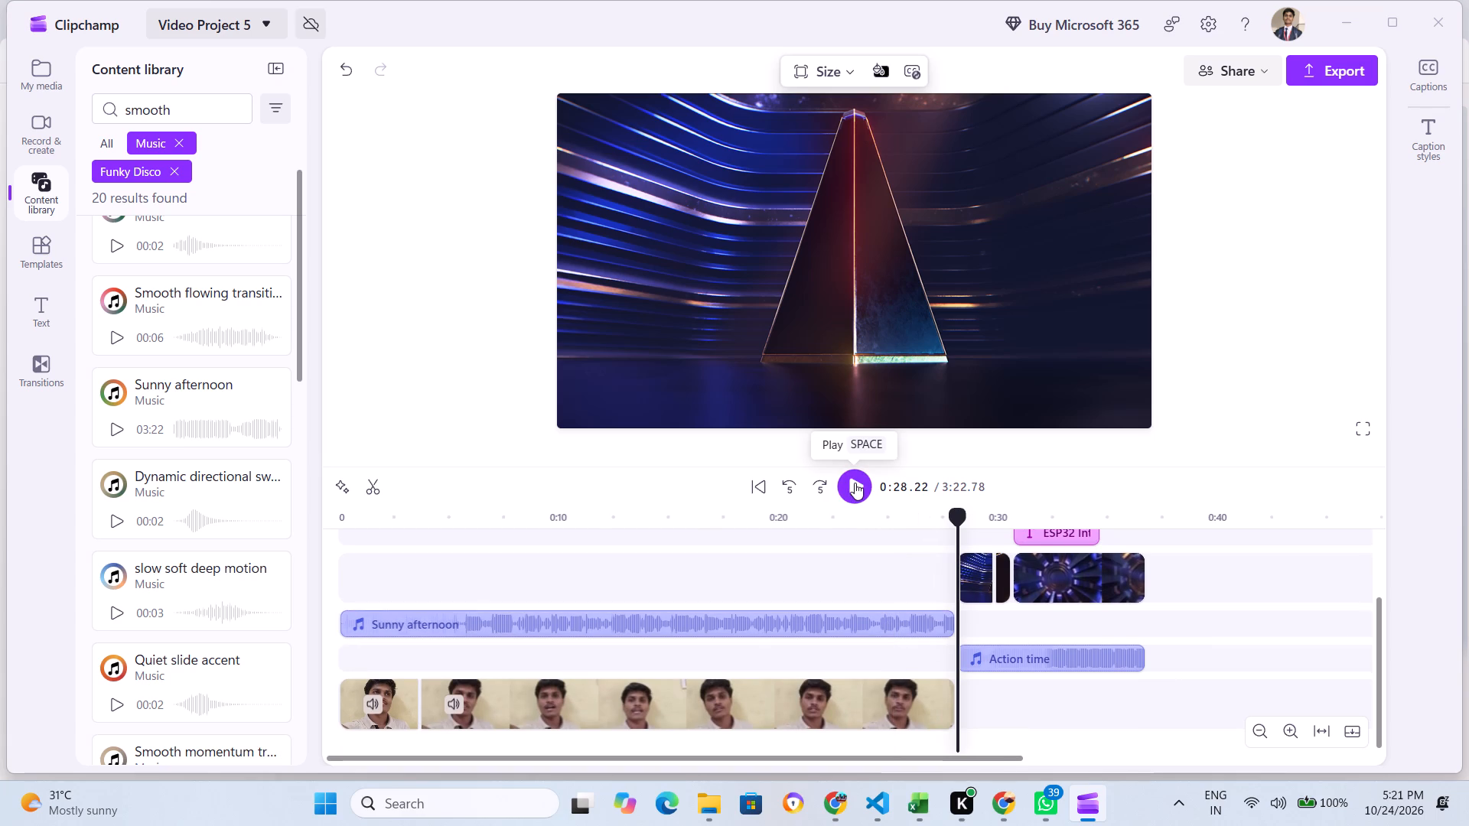
click(855, 483)
Remove the Music filter from the "smooth" search in the content library.
scroll(125, 250, up, 4)
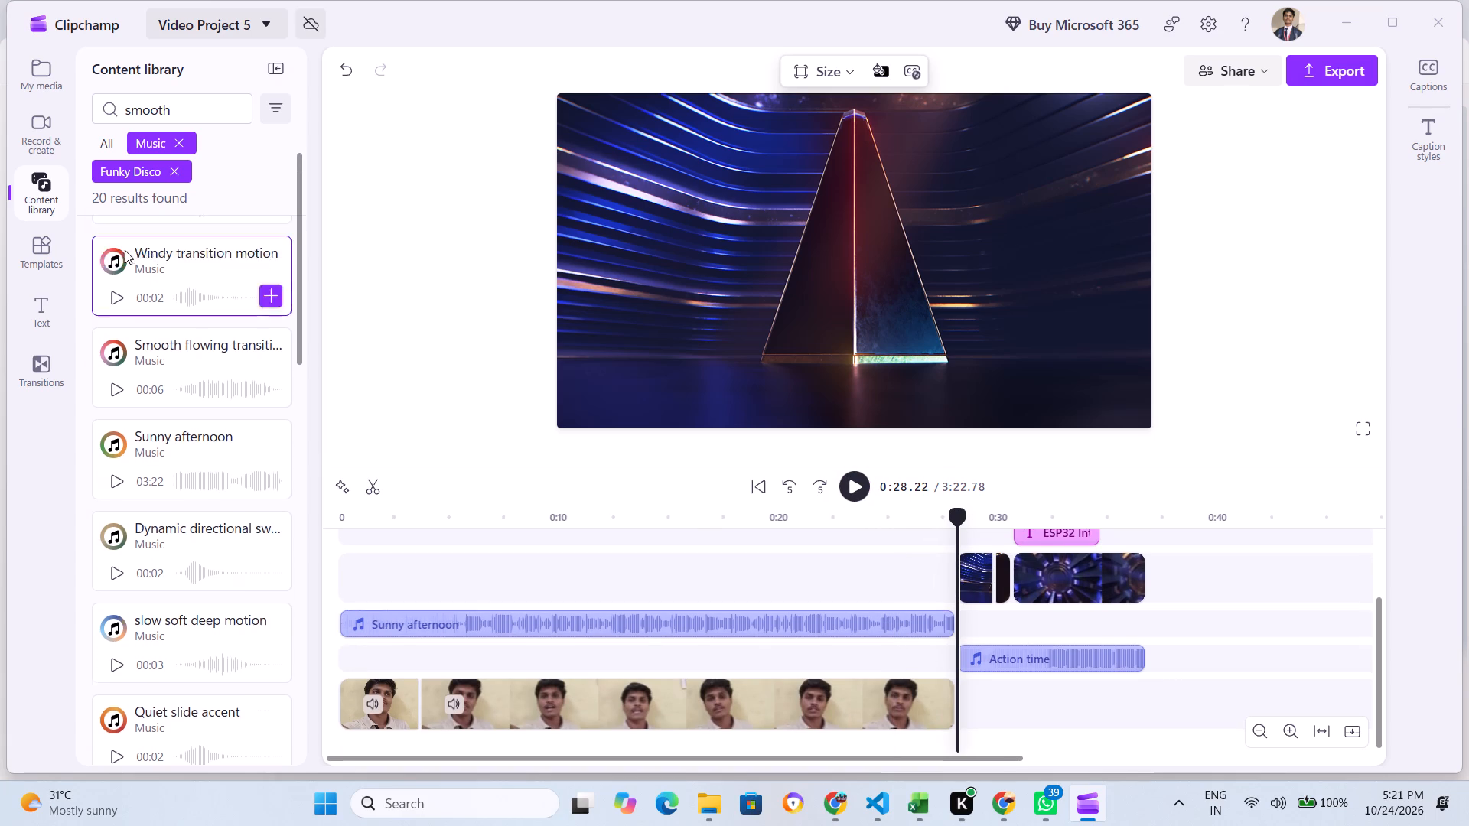
click(178, 145)
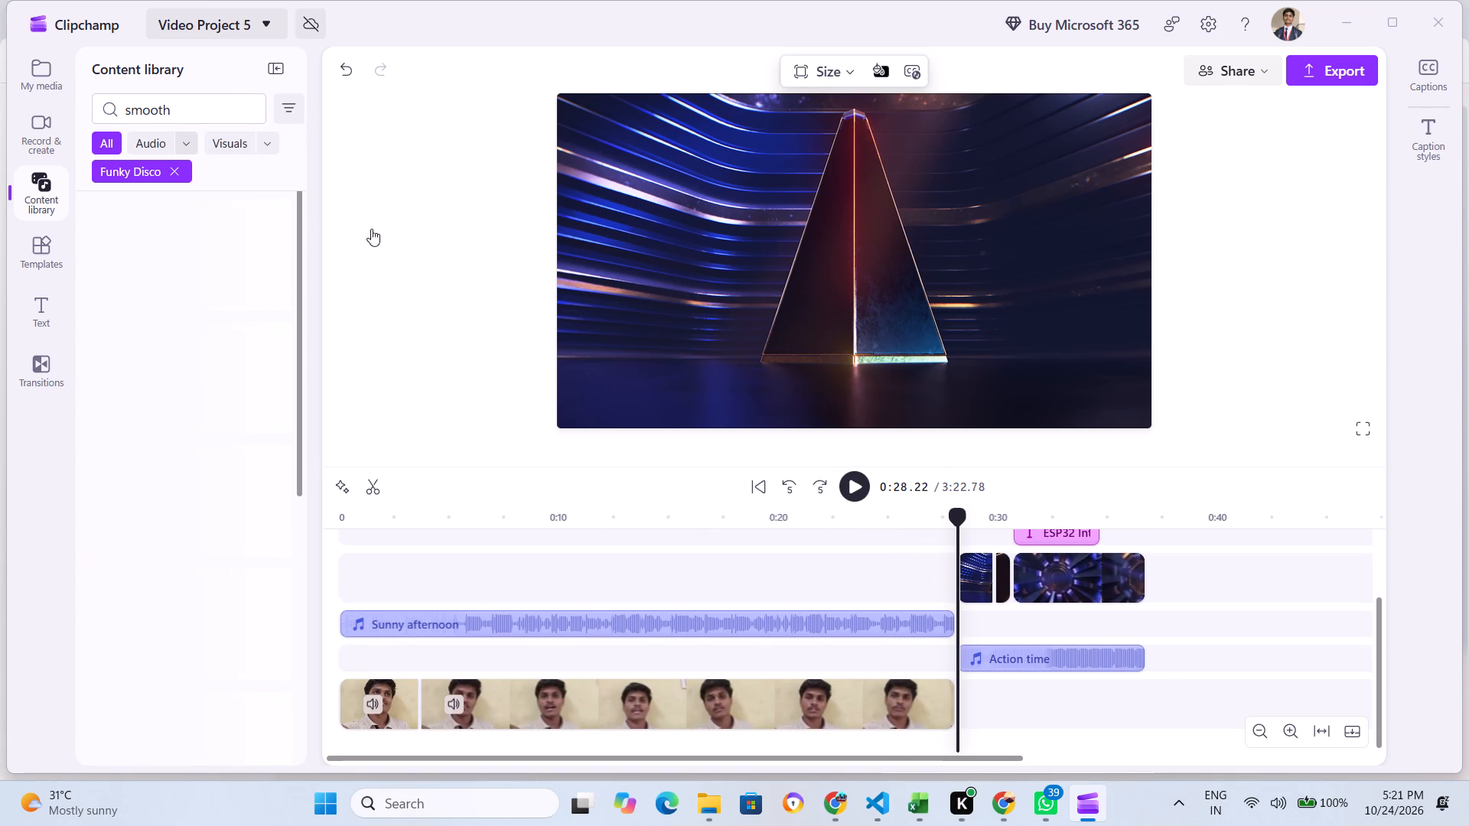
Try to move the playhead past the end of the intro clips and earlier in the timeline, and start playback.
click(1176, 595)
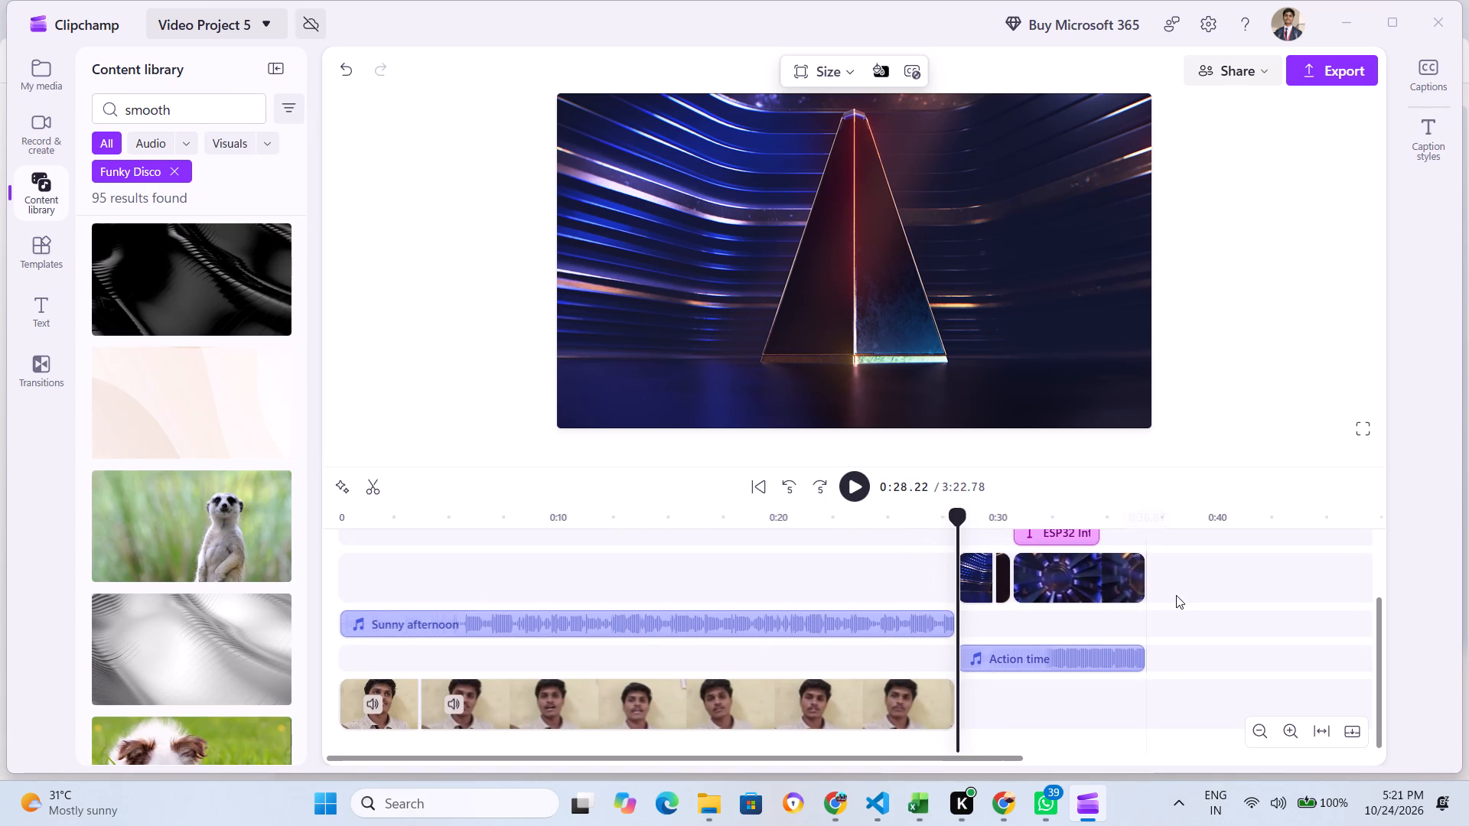
double_click(1176, 595)
double_click(1181, 509)
click(1181, 509)
click(1123, 538)
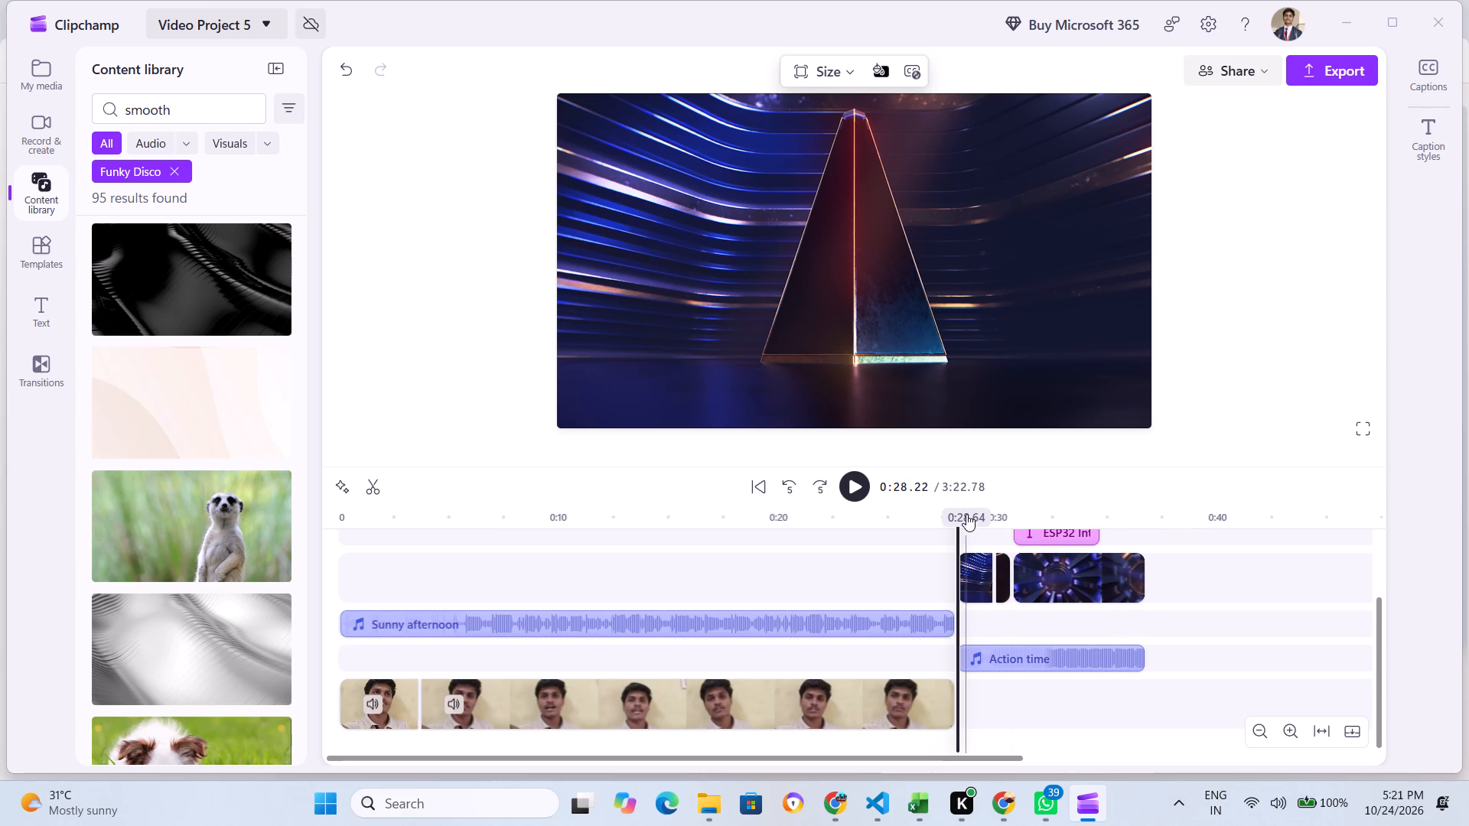
drag(948, 518, 845, 527)
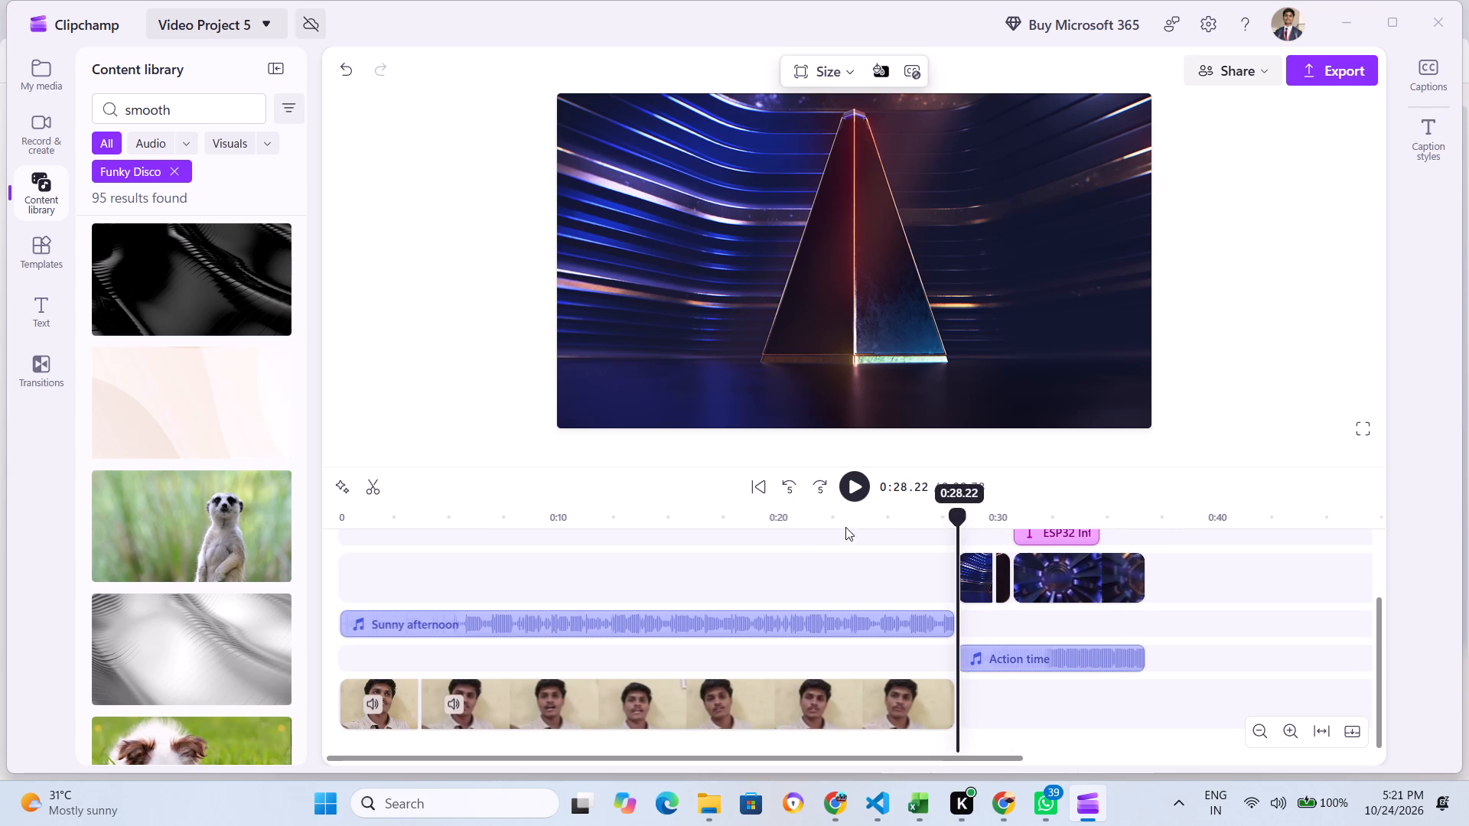
drag(845, 527, 806, 581)
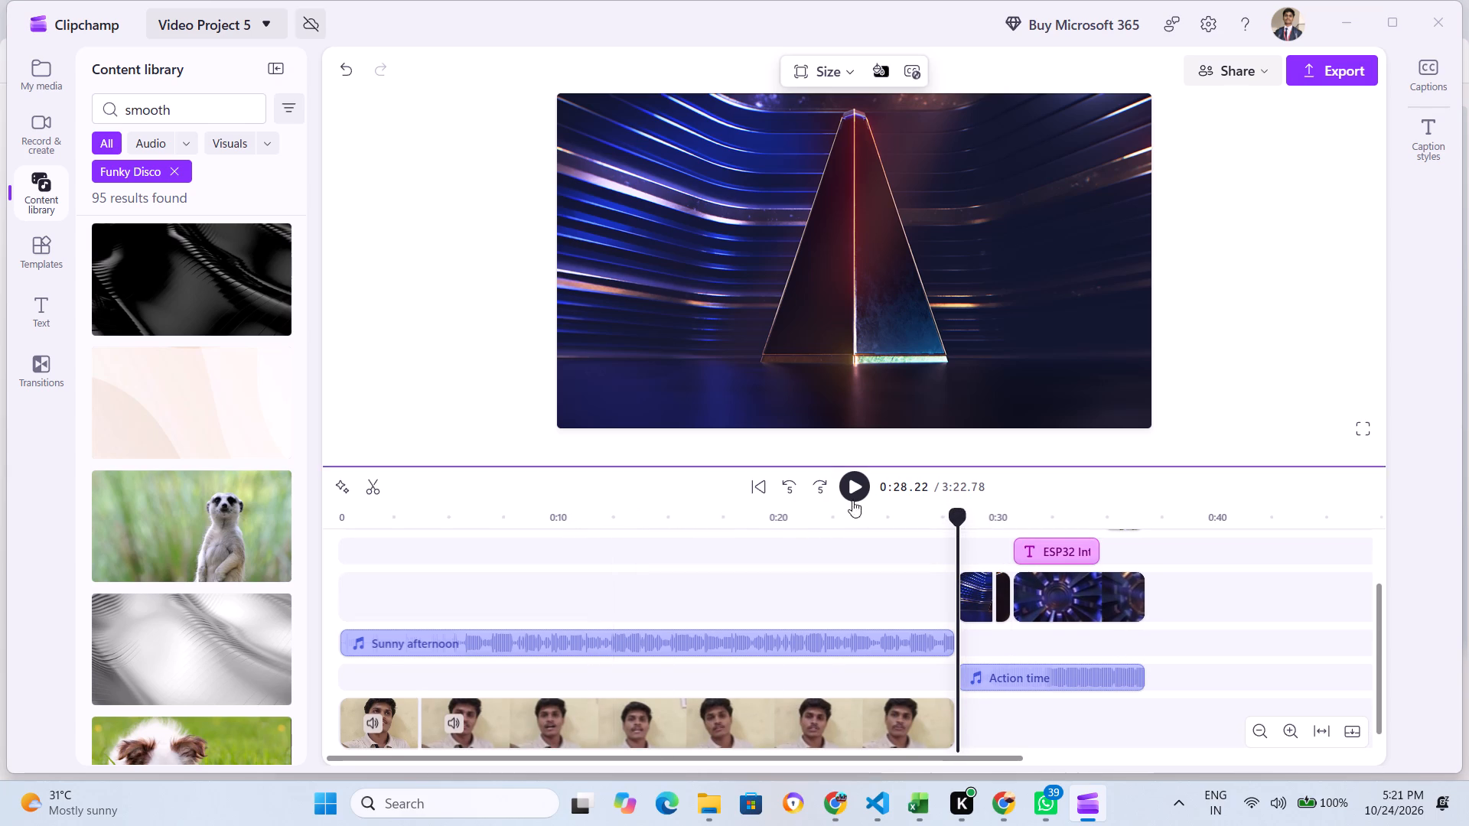
double_click(848, 503)
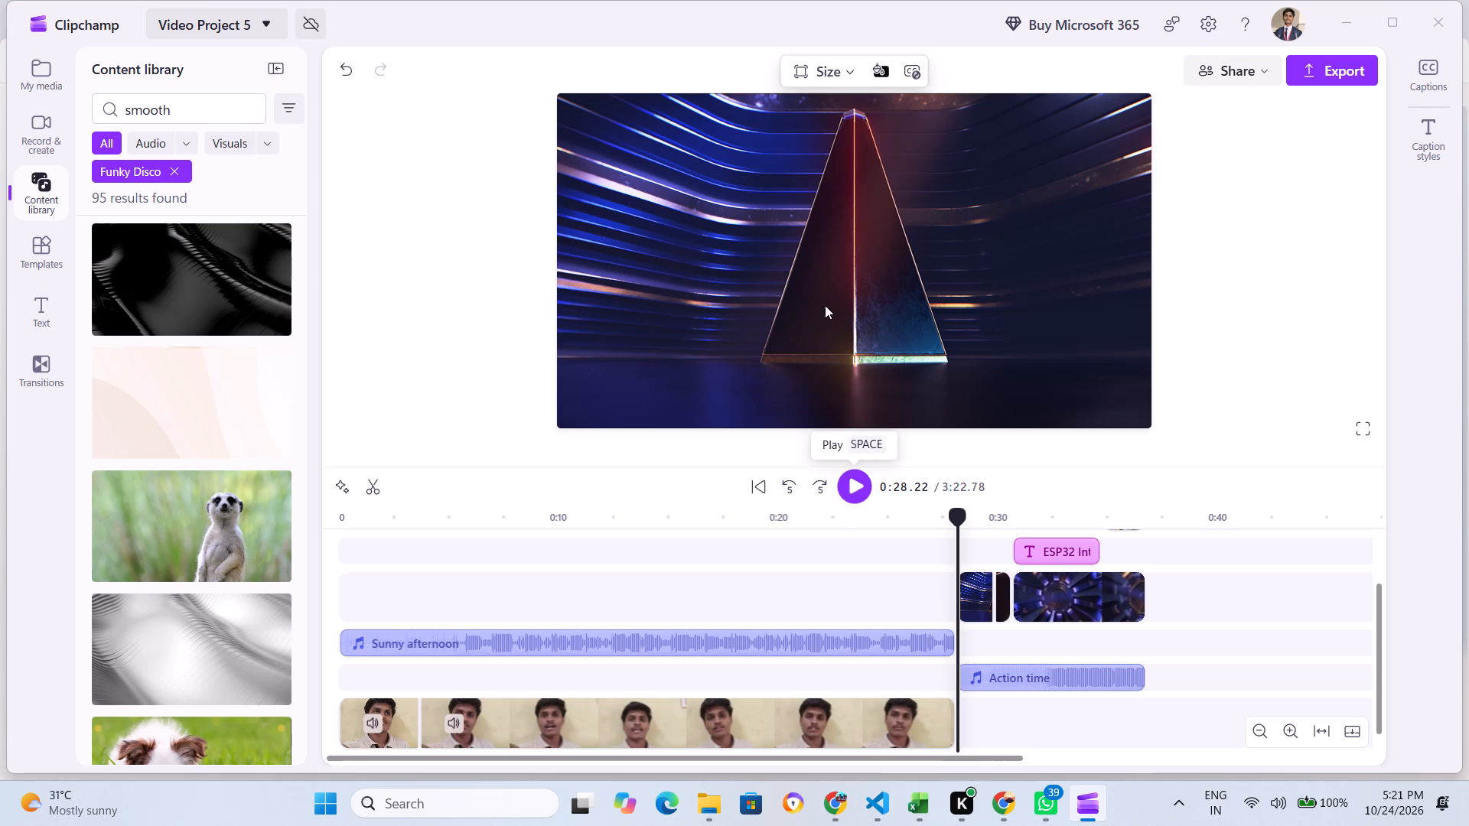
scroll(471, 457, down, 2)
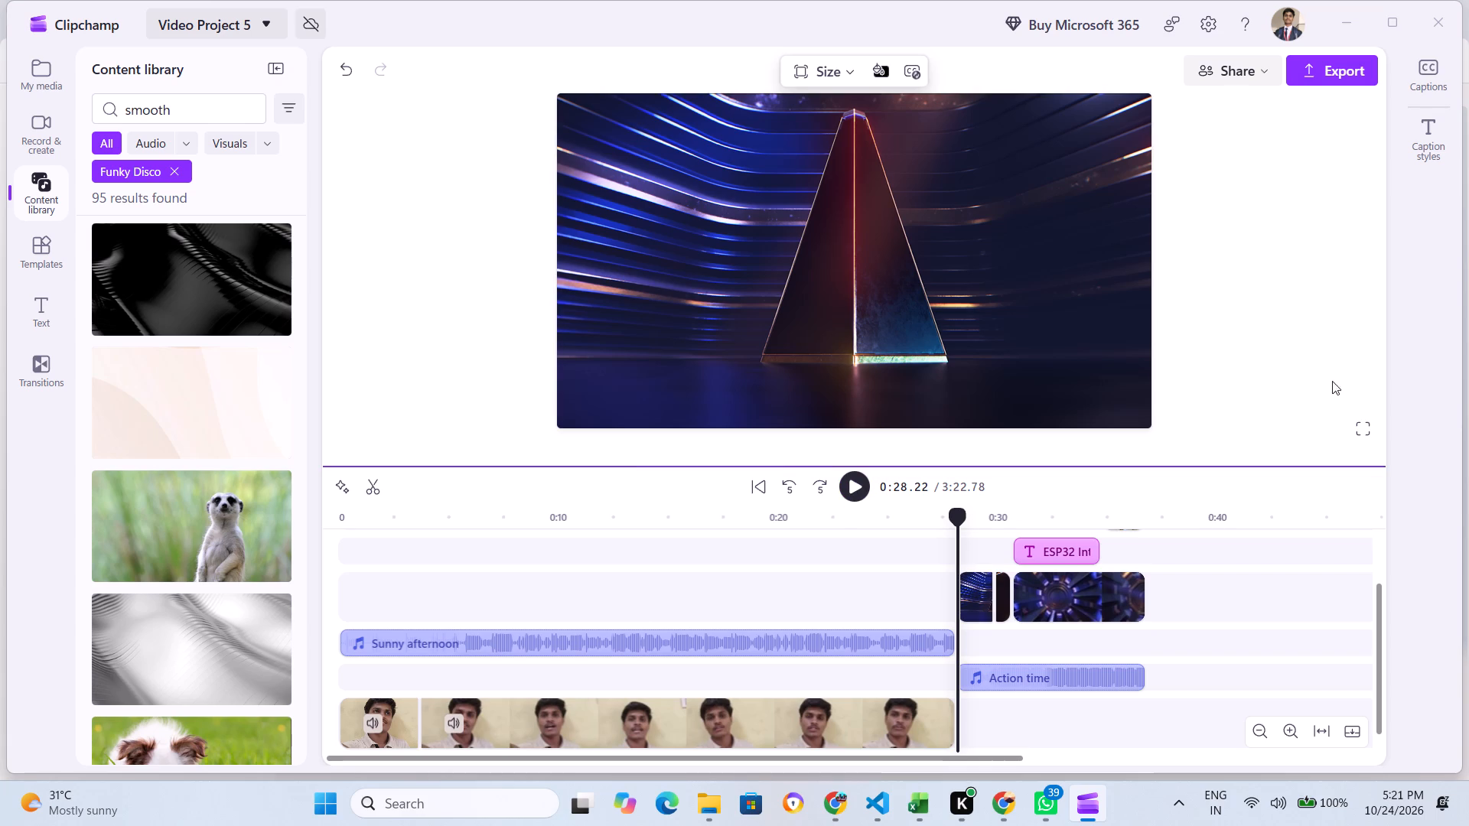
click(828, 132)
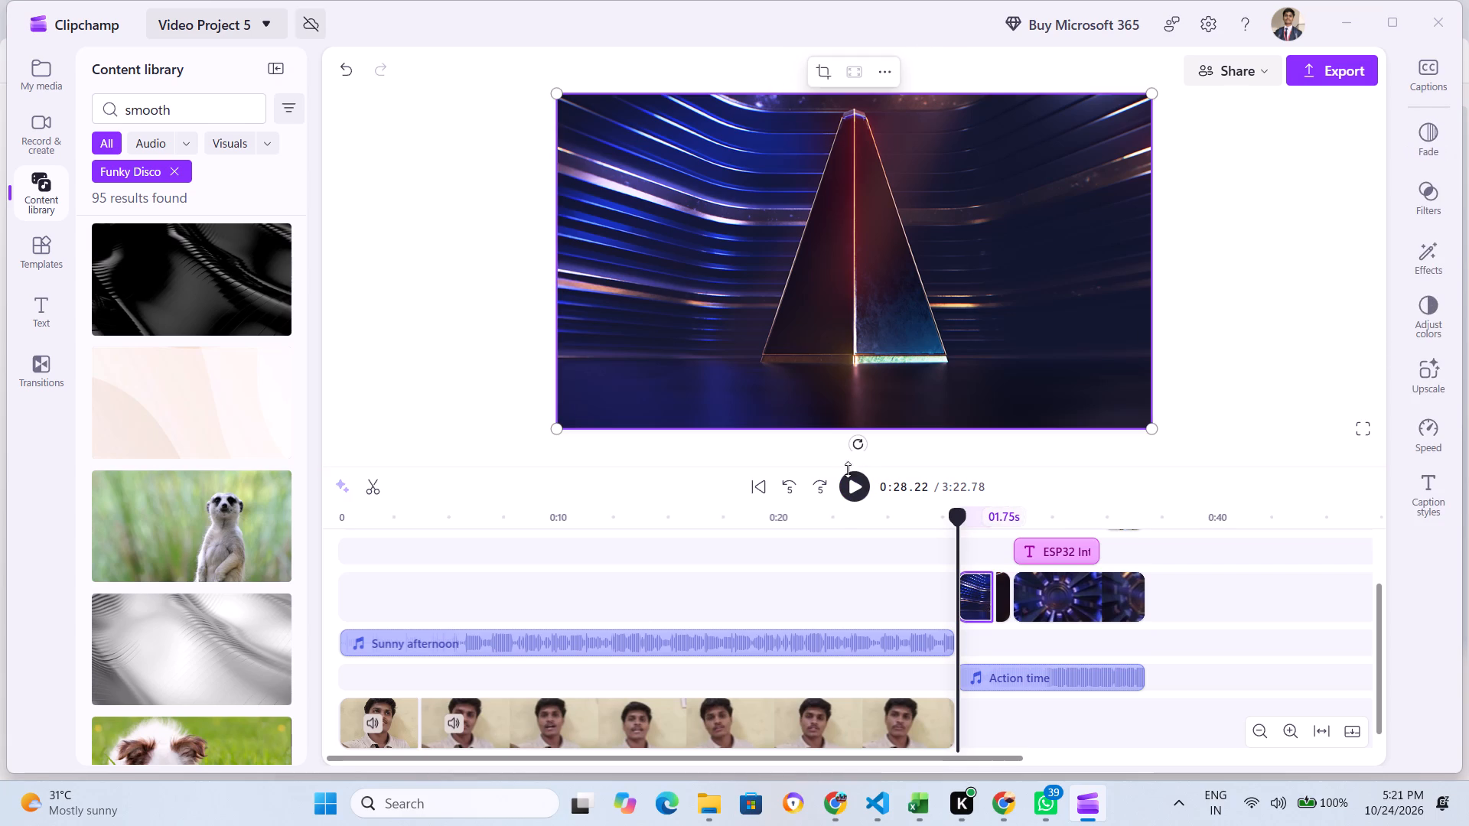
click(861, 475)
click(858, 444)
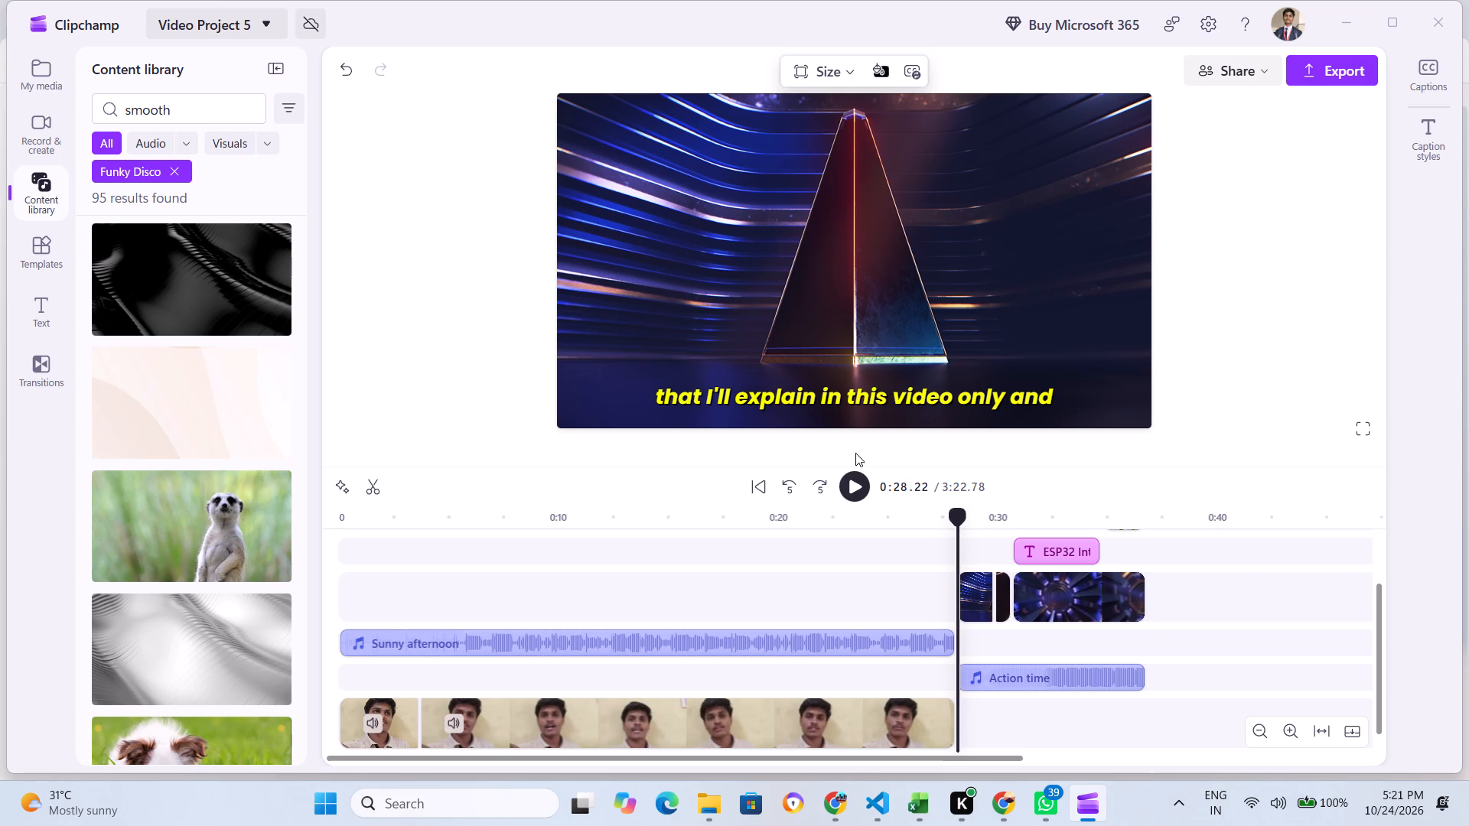
click(847, 491)
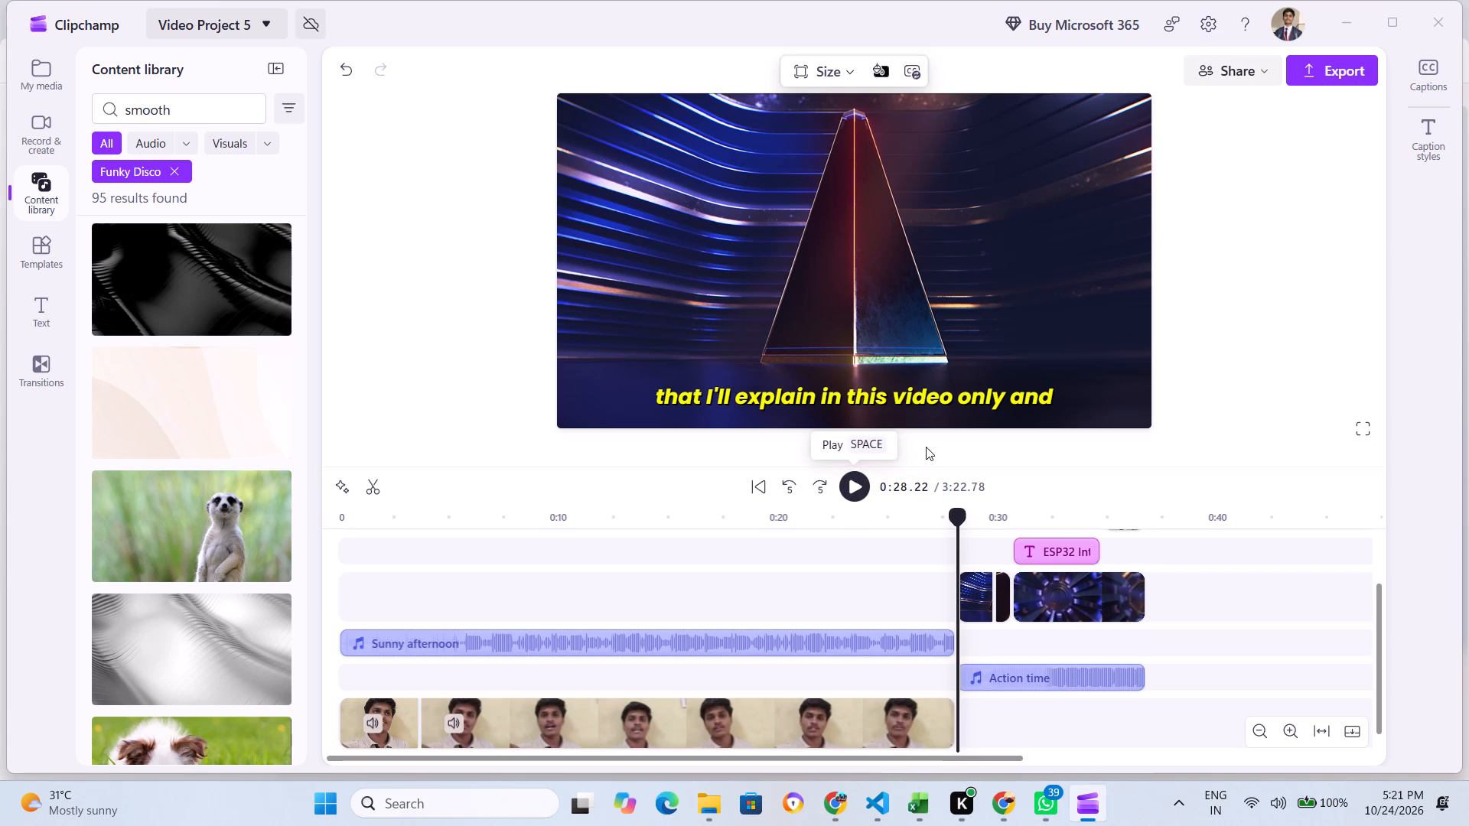
click(926, 447)
click(837, 437)
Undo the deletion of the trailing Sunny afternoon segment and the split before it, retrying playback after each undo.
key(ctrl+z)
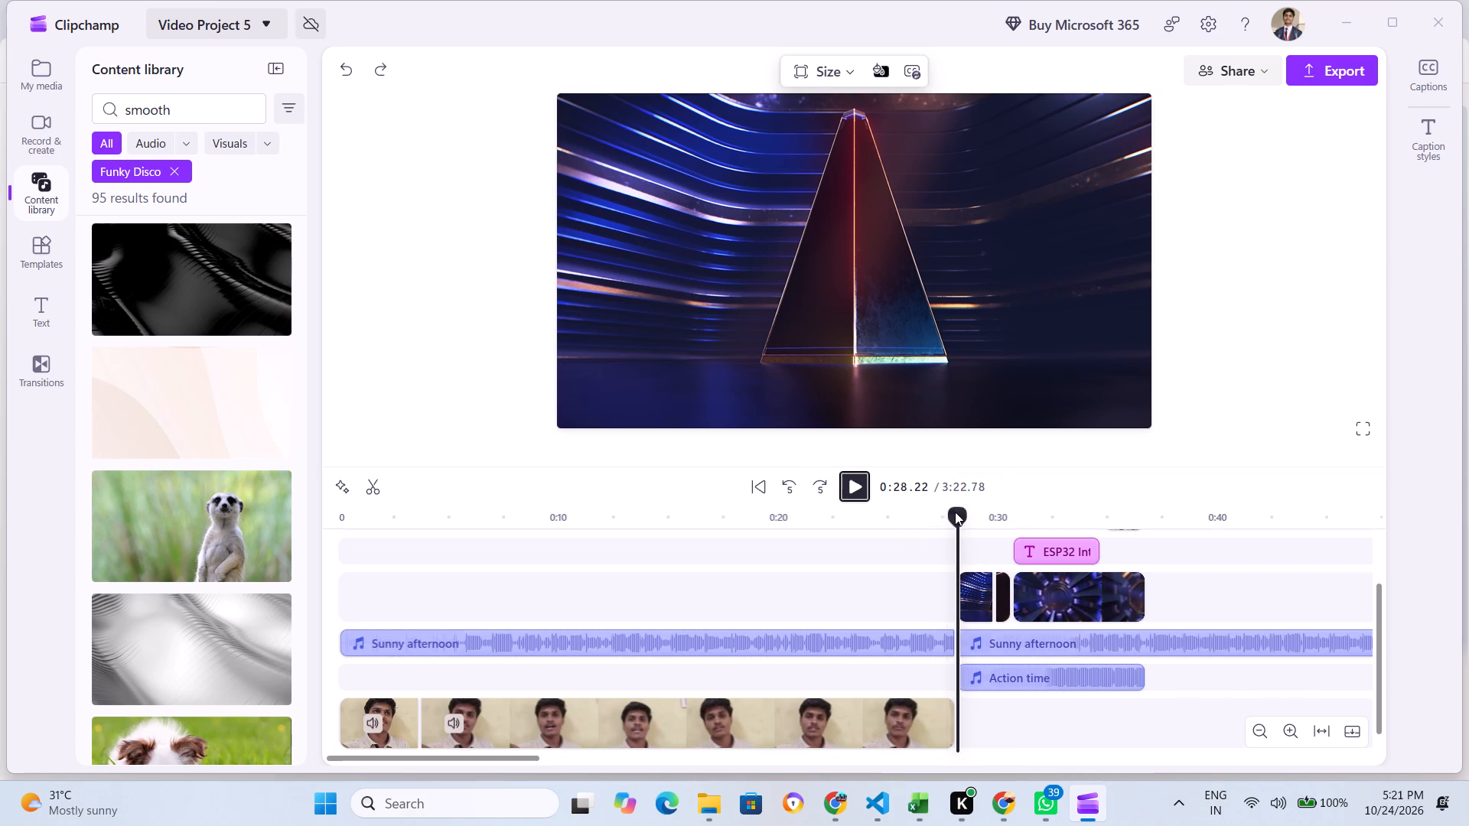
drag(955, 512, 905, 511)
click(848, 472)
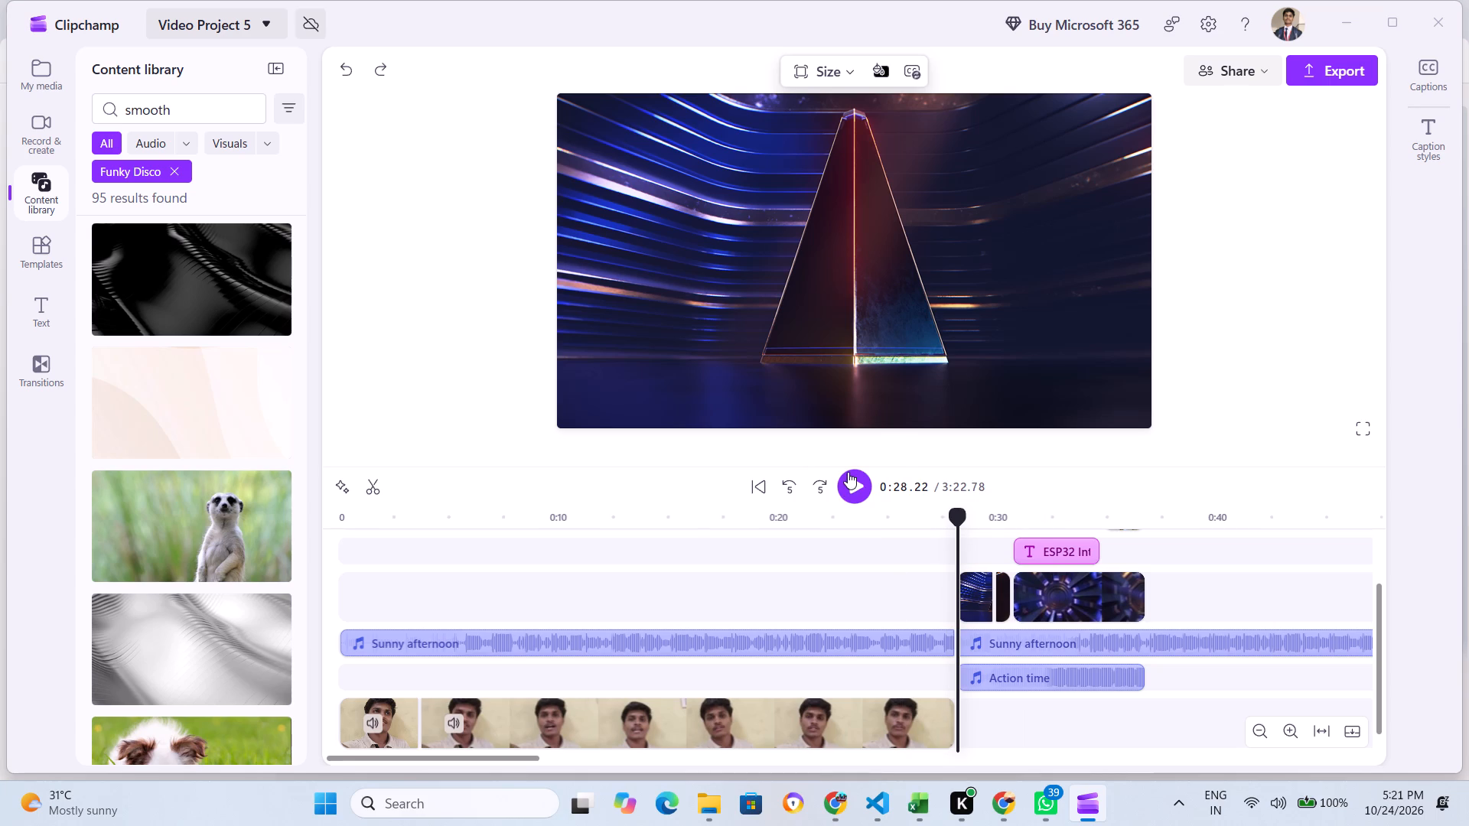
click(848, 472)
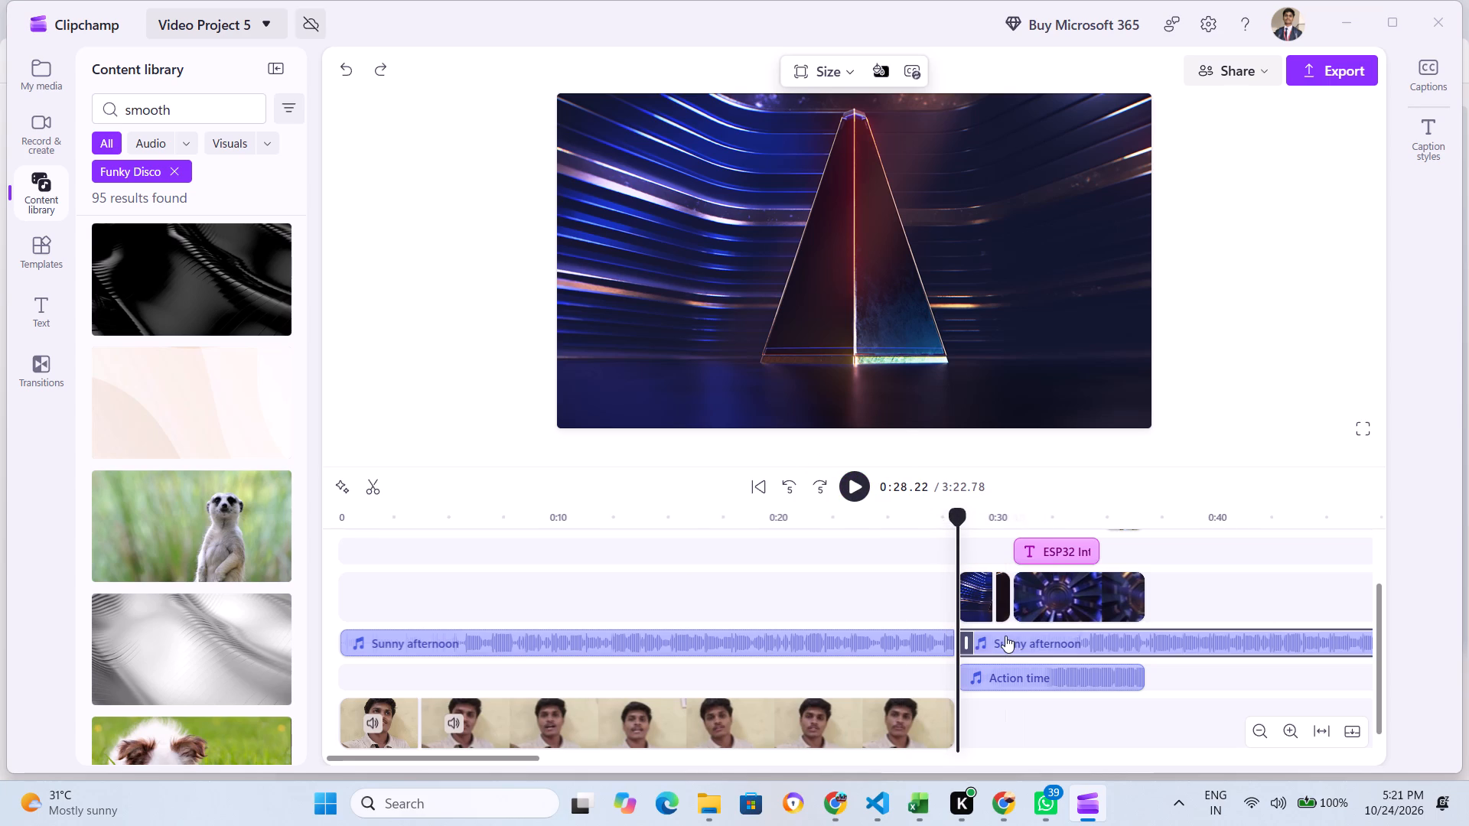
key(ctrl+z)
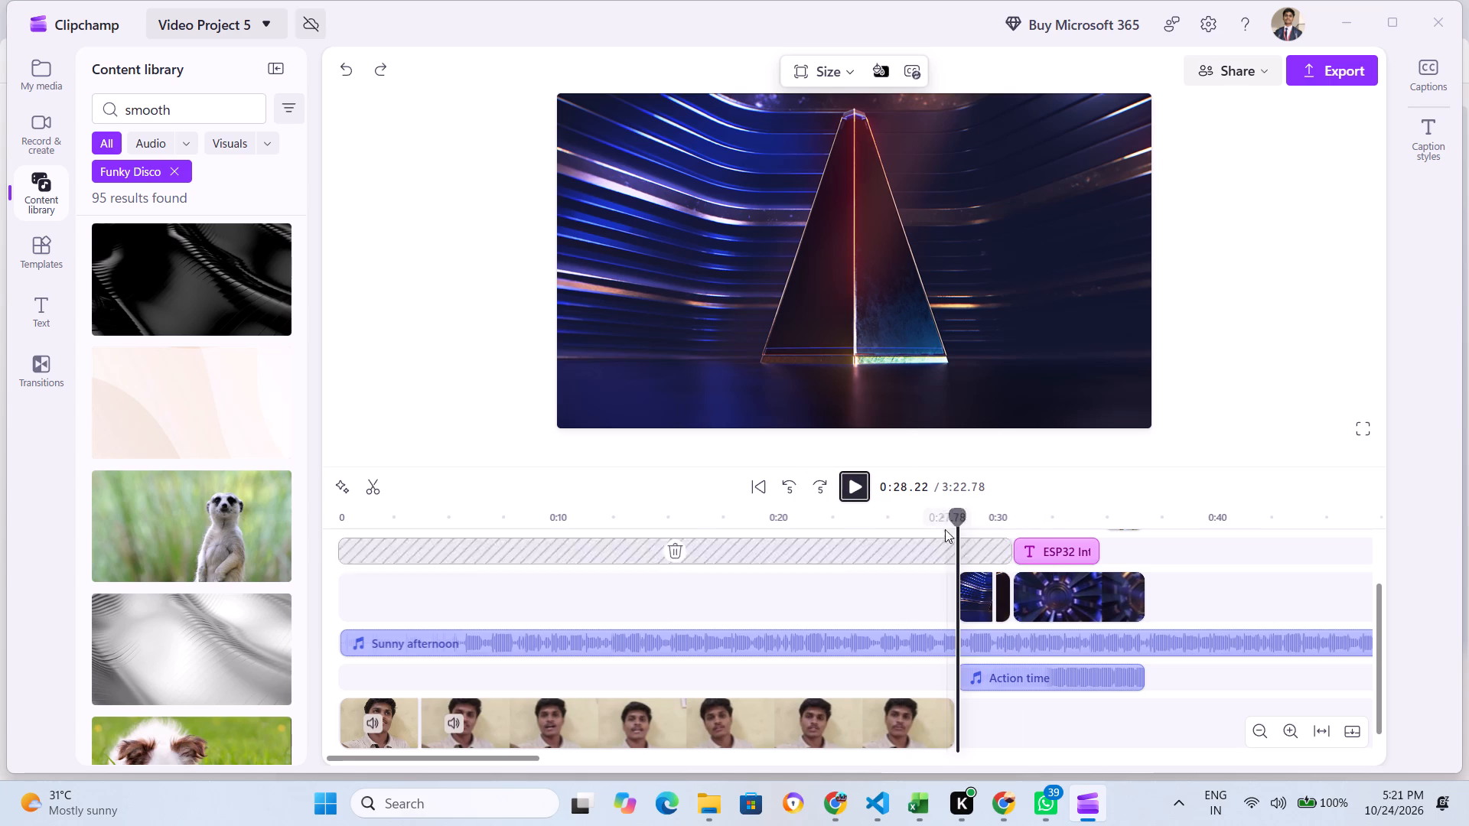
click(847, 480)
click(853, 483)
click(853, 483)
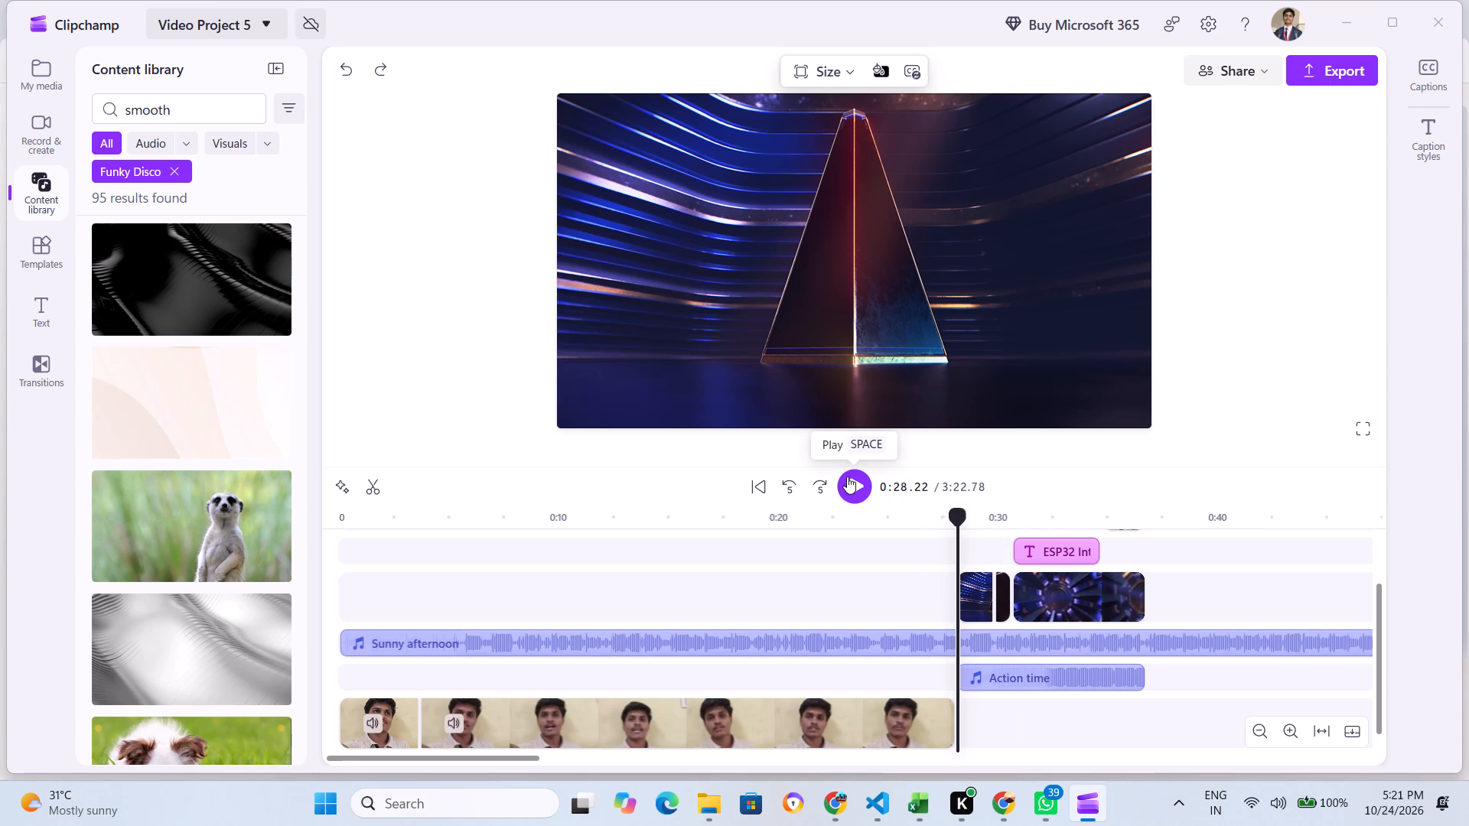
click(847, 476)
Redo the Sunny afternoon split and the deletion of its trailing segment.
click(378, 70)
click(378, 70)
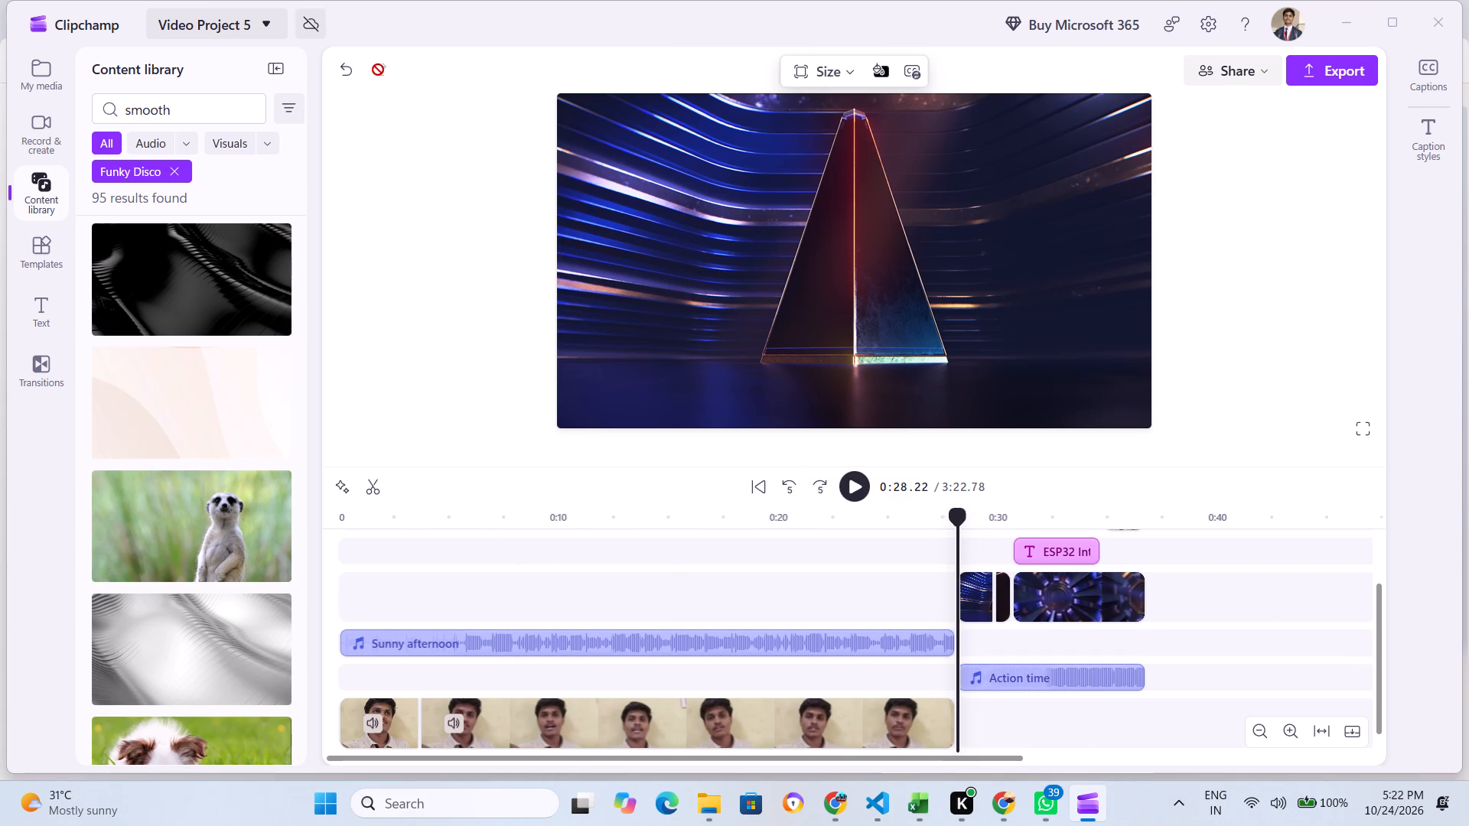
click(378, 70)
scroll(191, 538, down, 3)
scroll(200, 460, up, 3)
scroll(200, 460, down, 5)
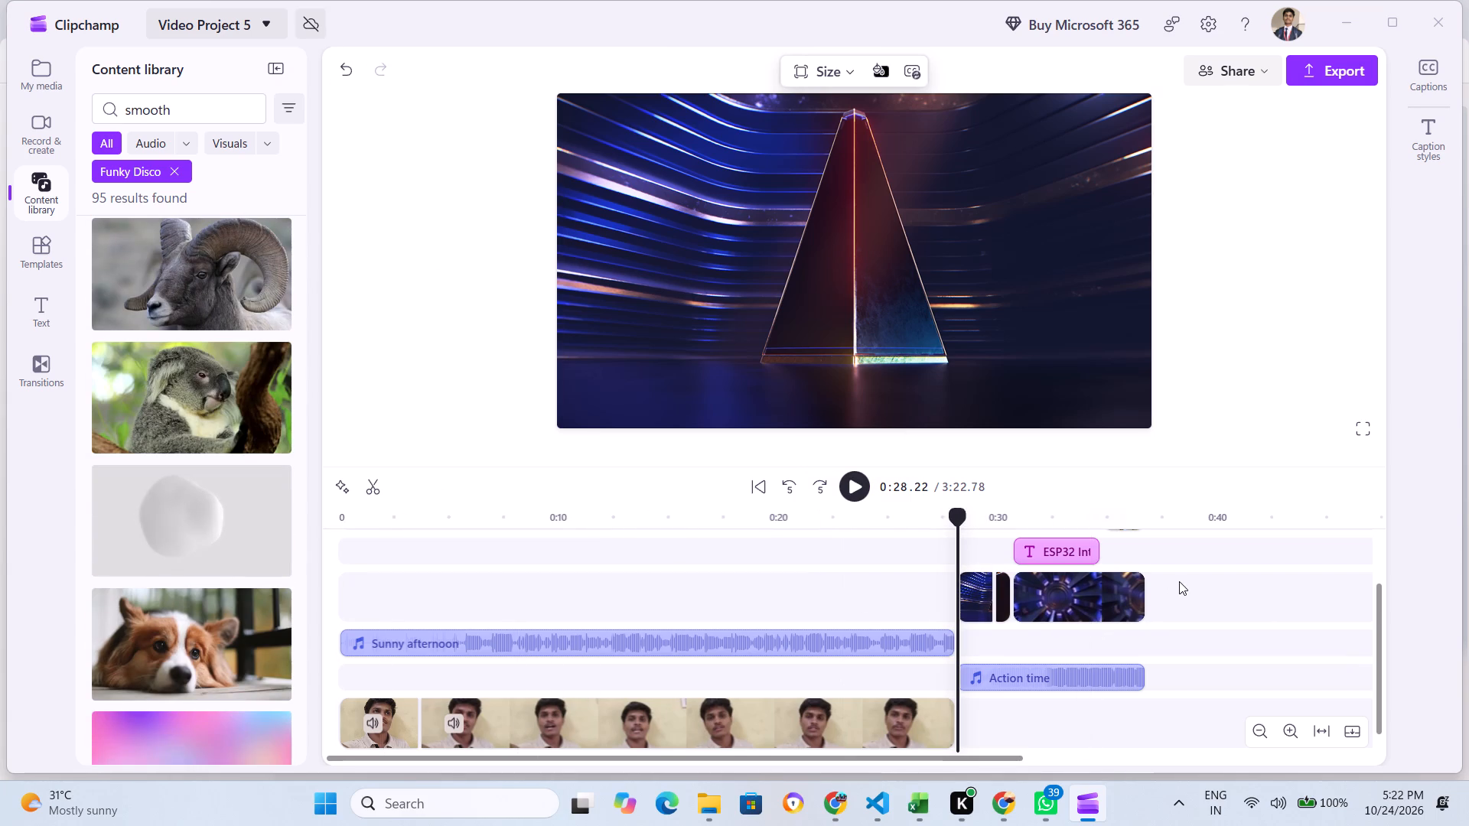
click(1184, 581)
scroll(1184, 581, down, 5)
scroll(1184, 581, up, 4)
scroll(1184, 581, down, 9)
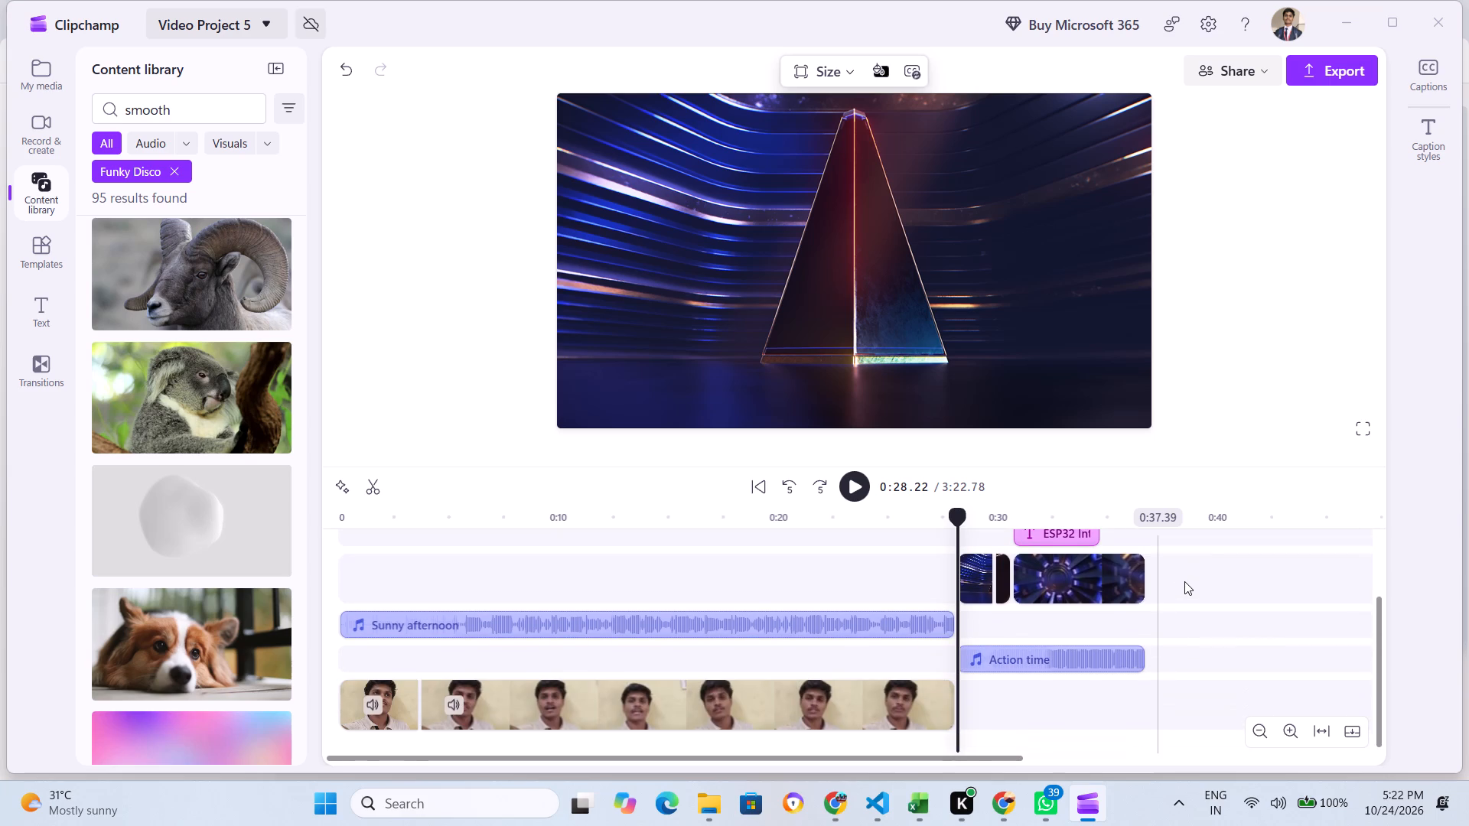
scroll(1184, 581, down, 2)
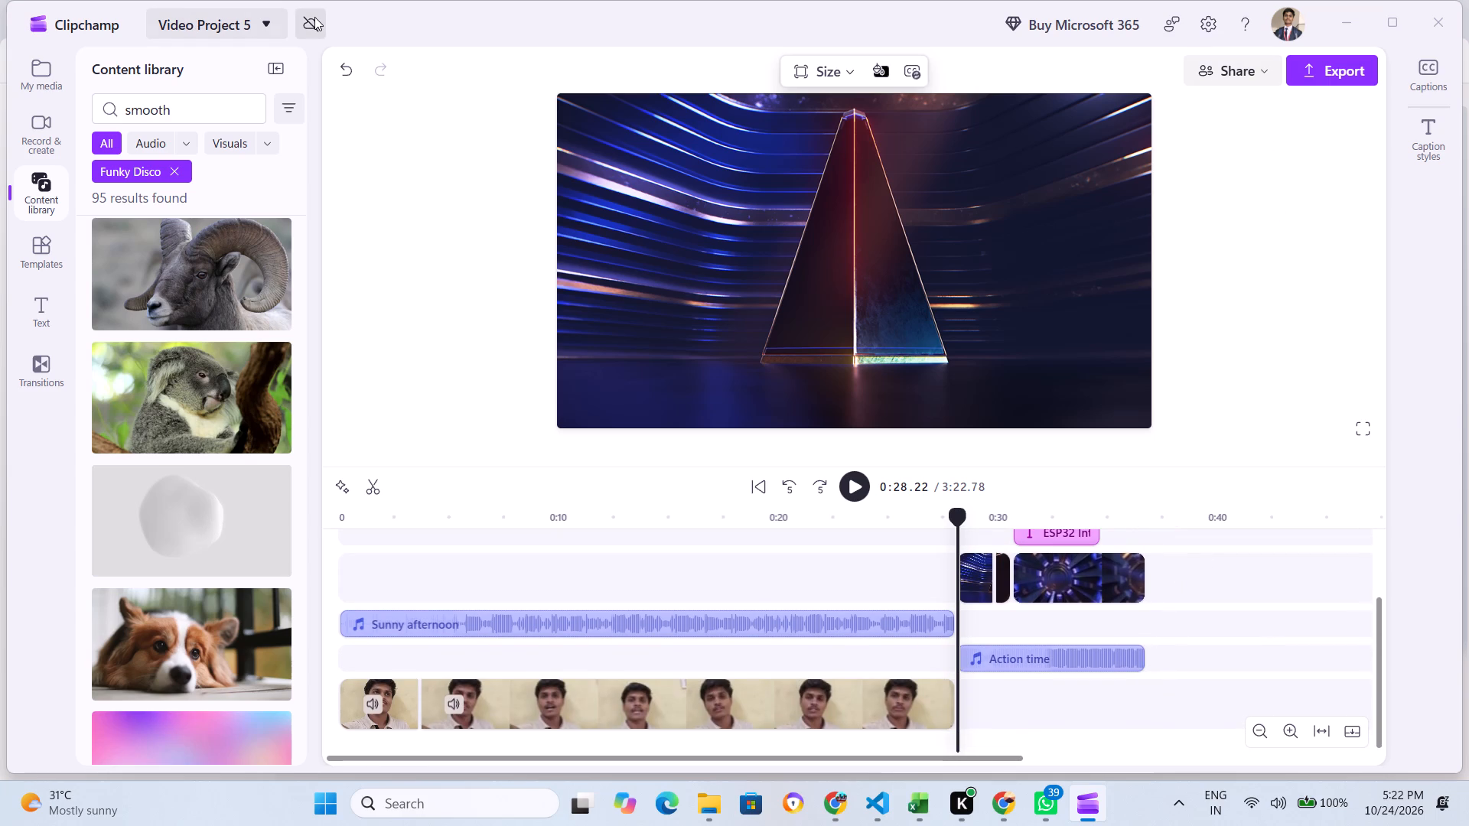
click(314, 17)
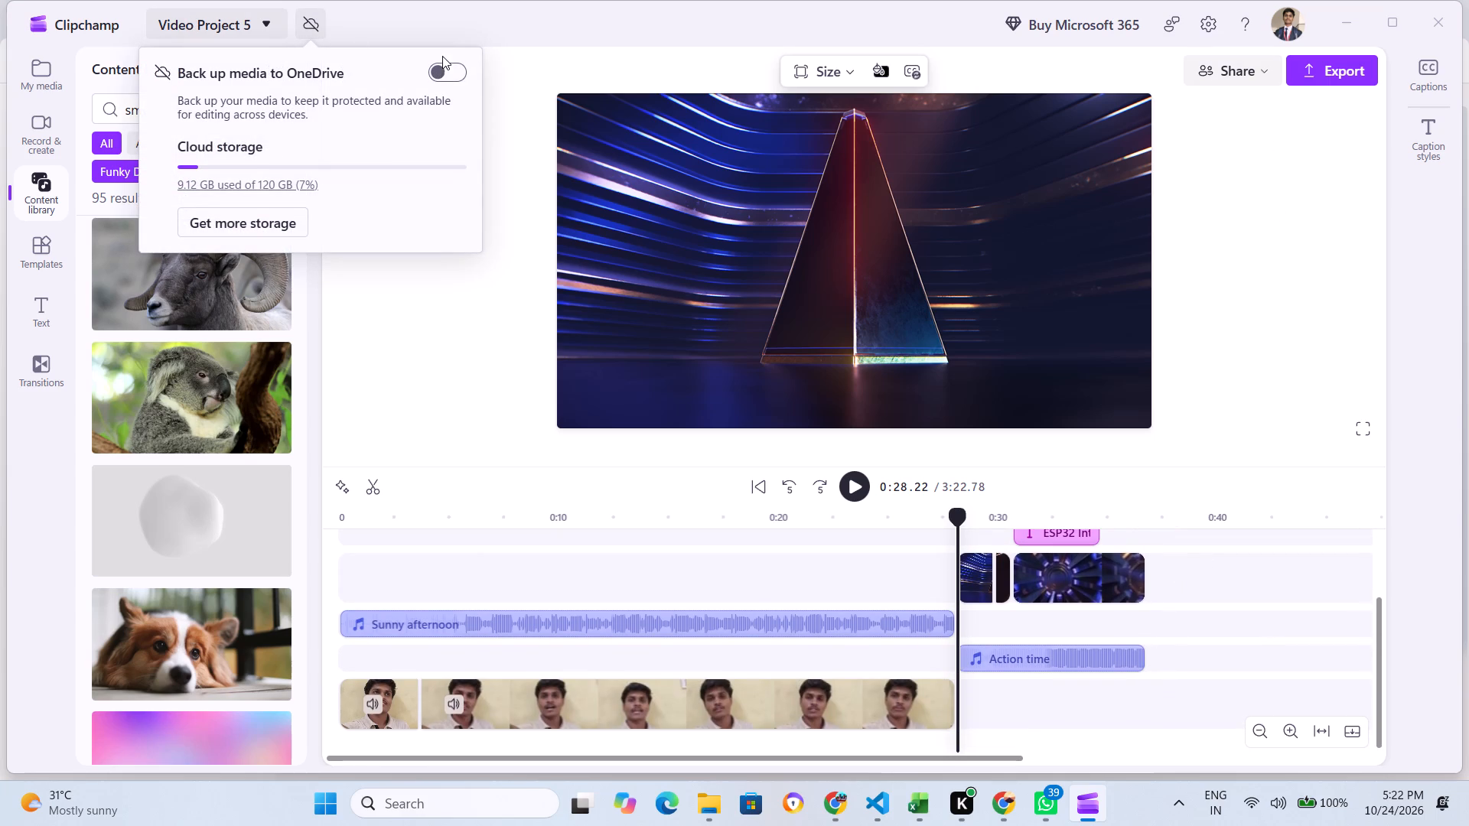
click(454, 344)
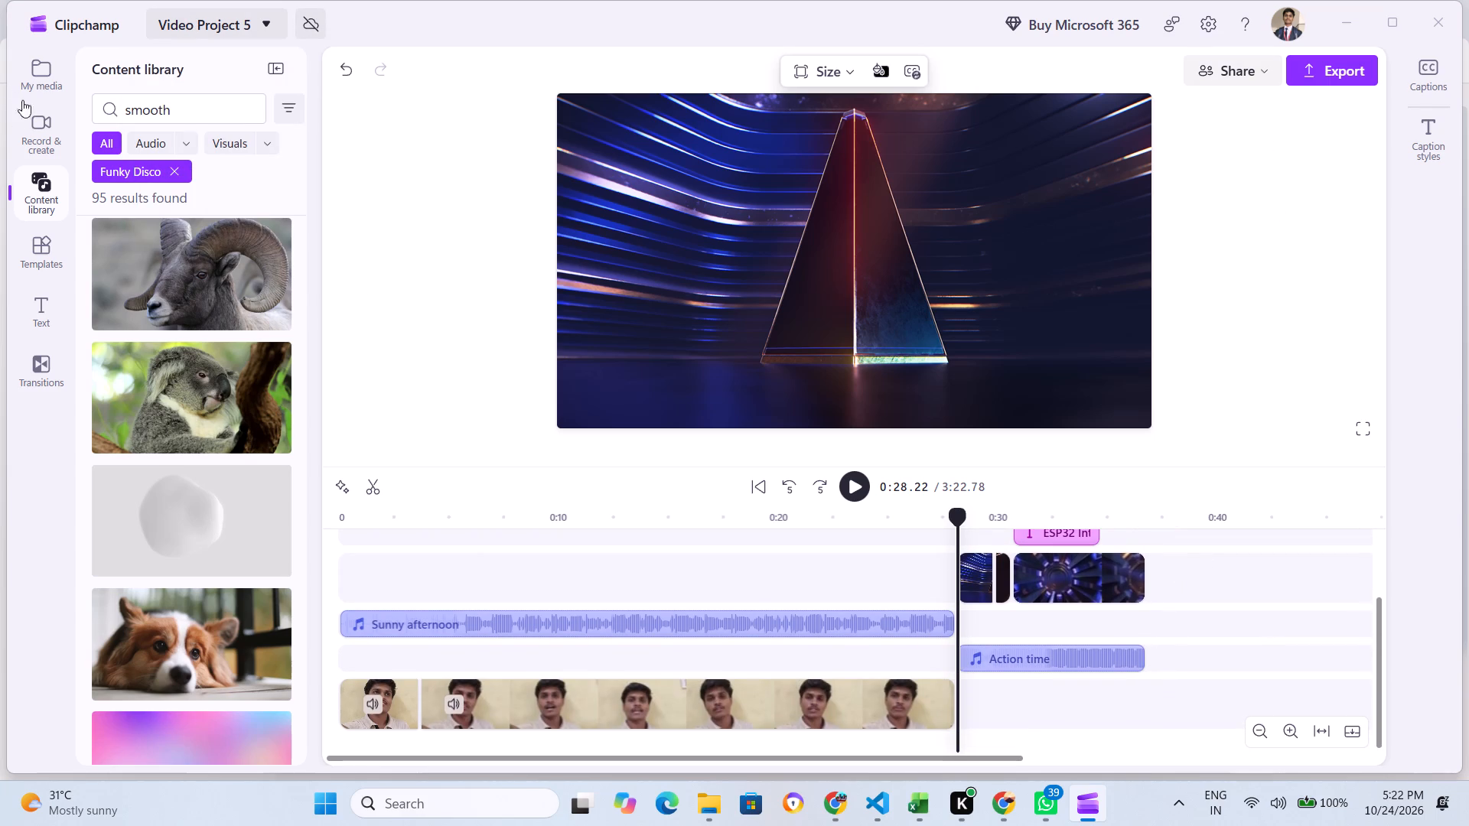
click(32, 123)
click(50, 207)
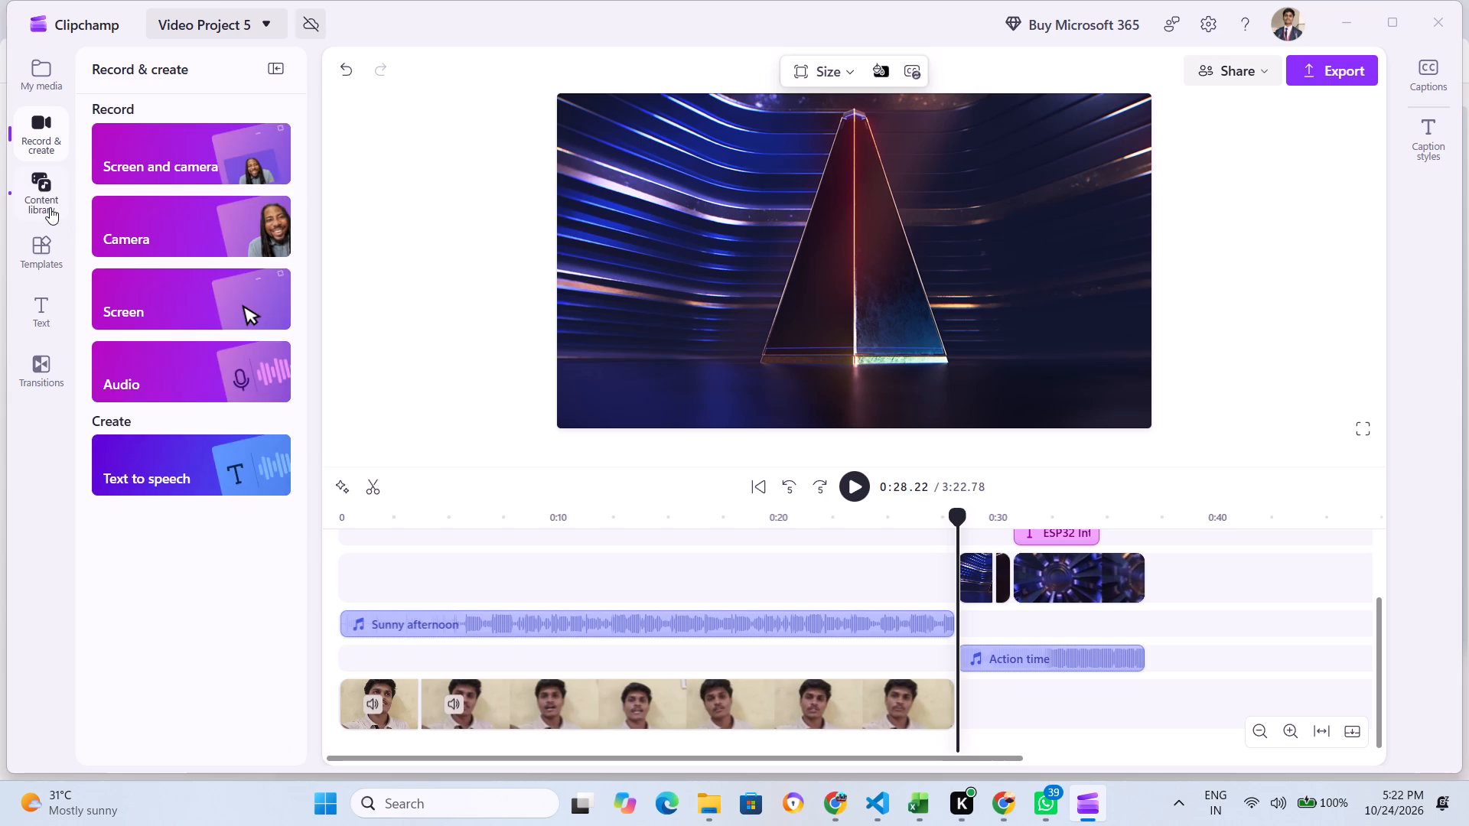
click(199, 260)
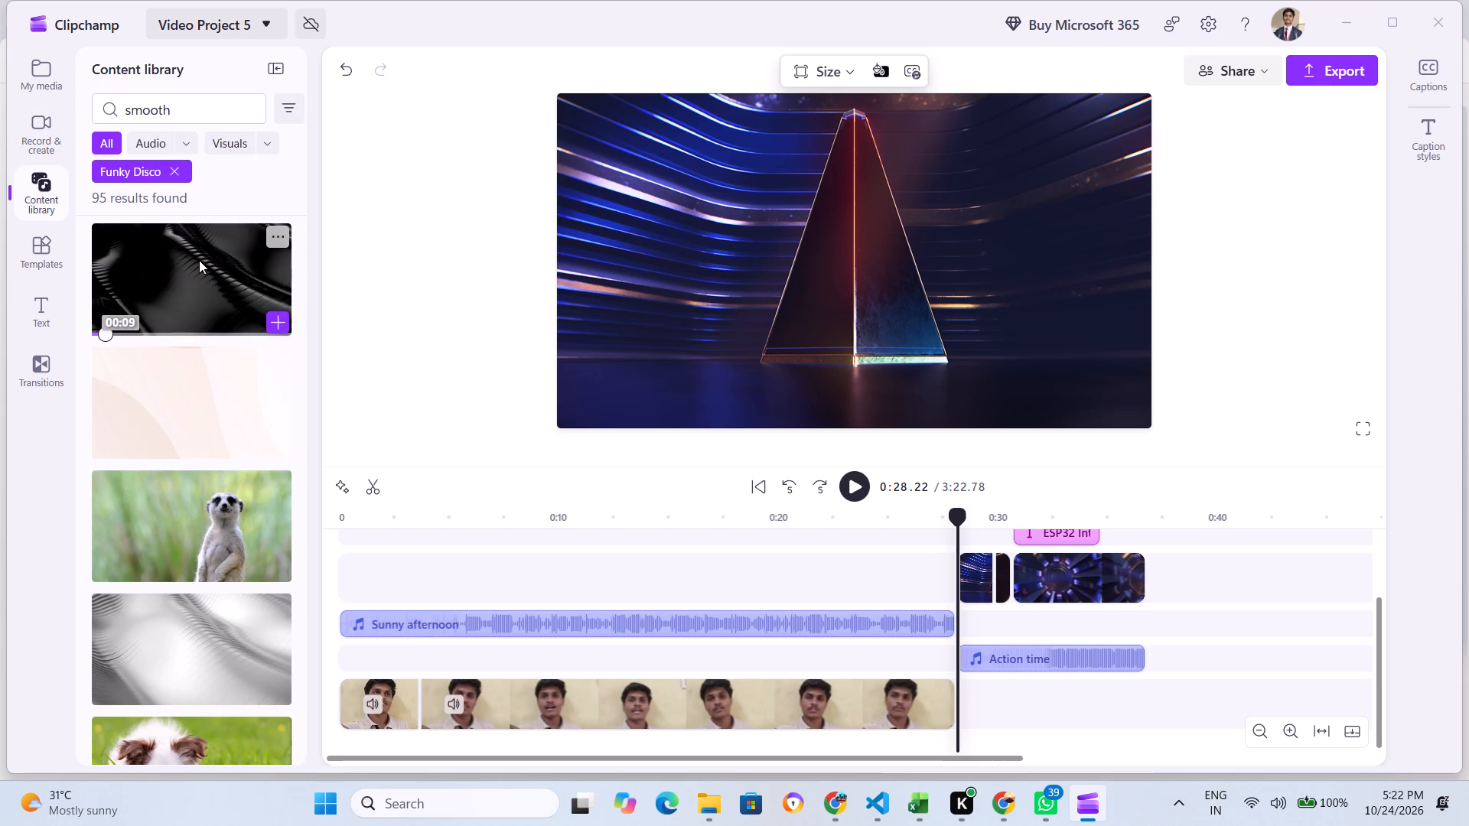
Preview the Sunny afternoon track and the Dynamic directional track below it in the "smooth" results.
scroll(233, 471, down, 1)
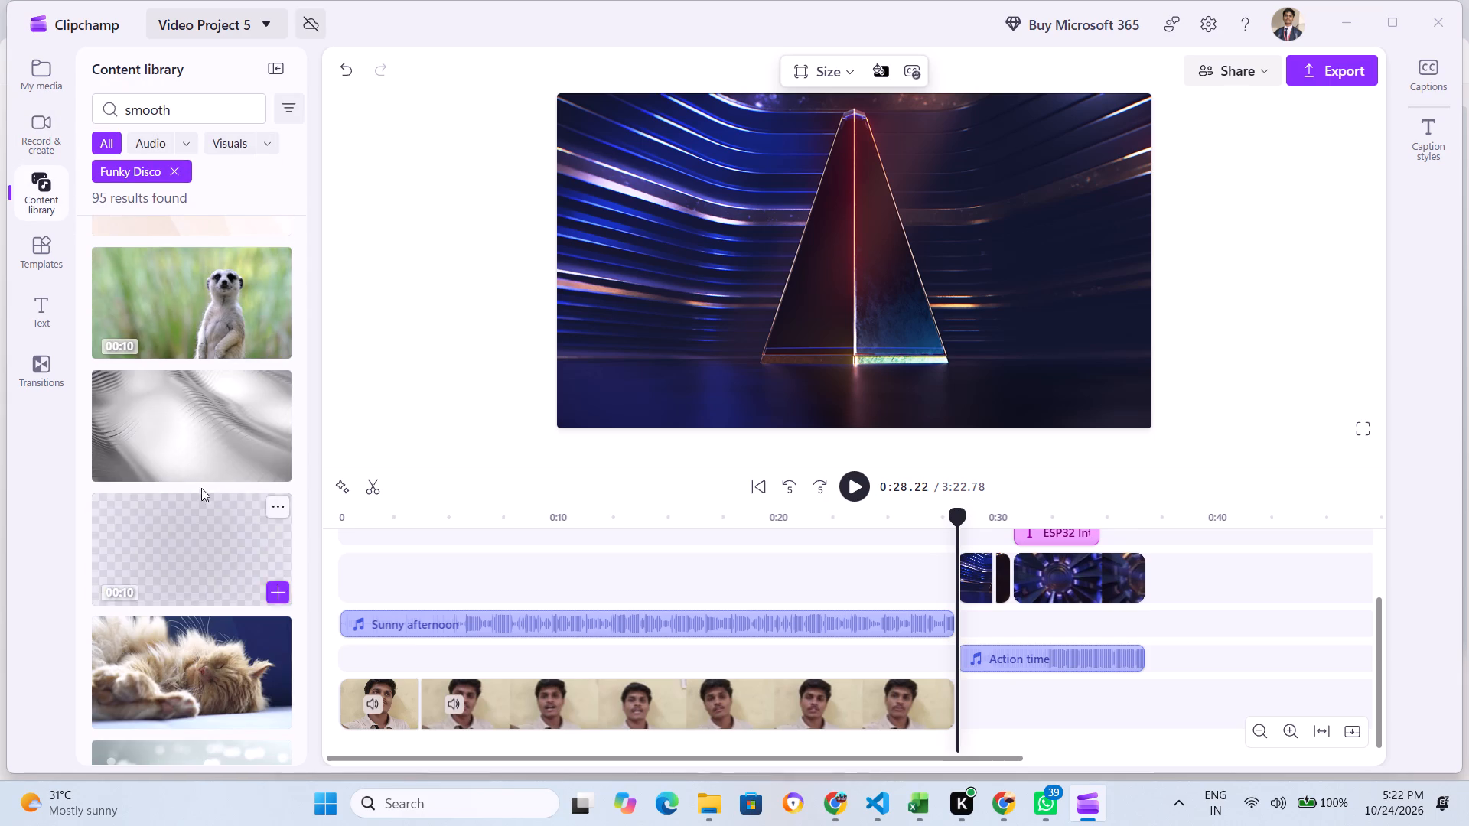
scroll(202, 623, down, 5)
scroll(176, 429, down, 4)
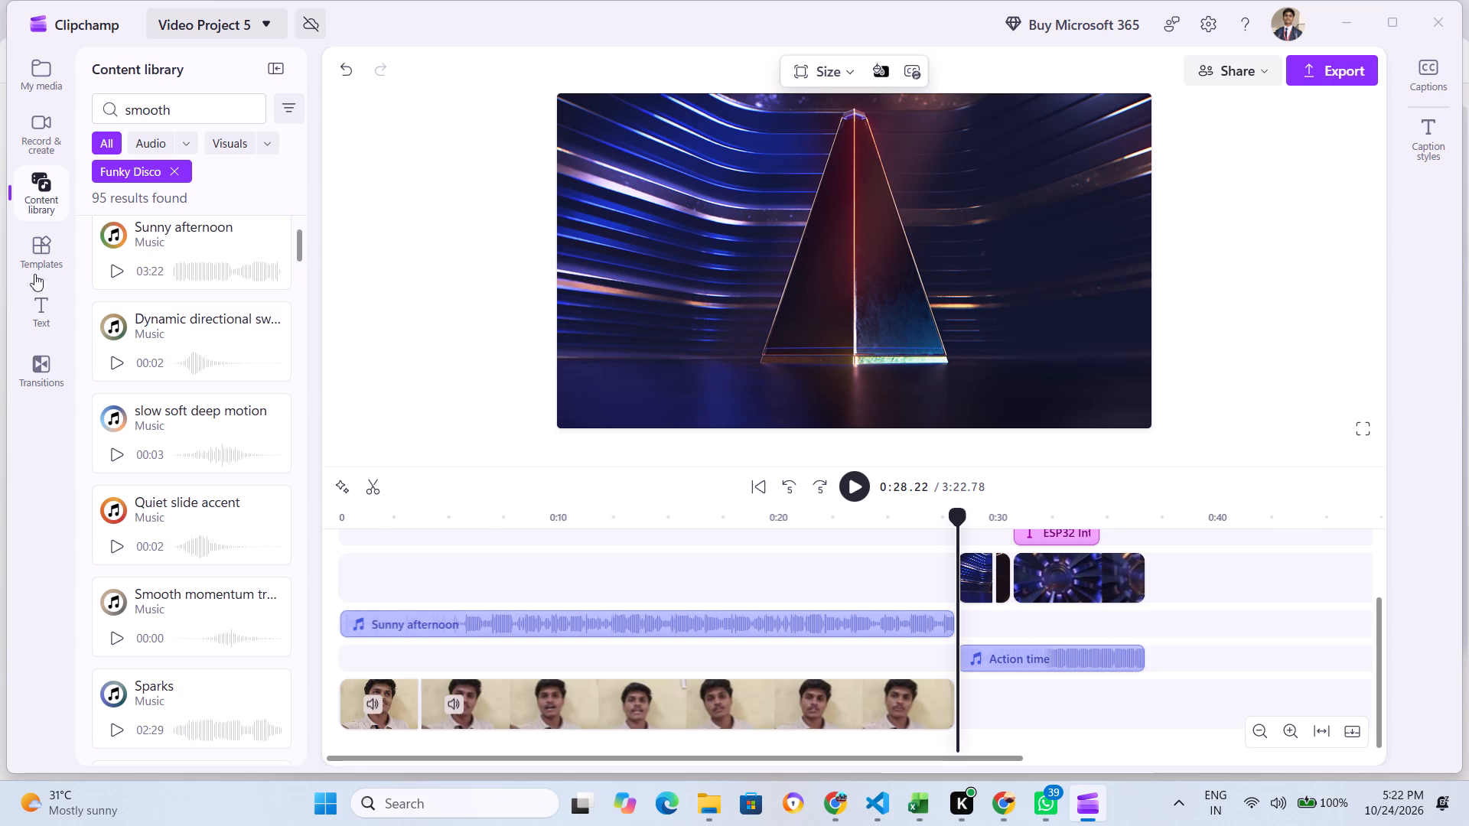
click(127, 268)
click(111, 269)
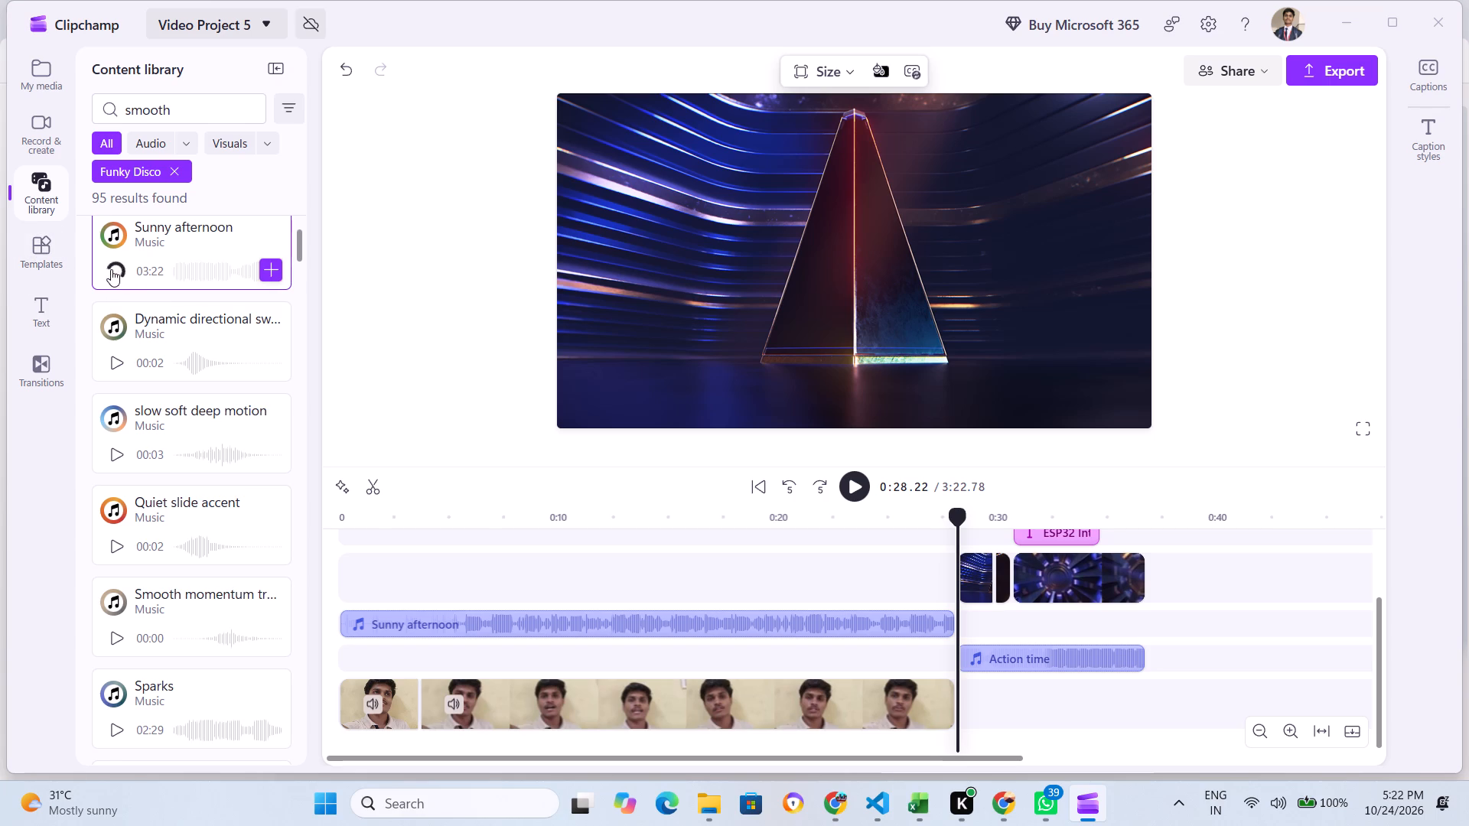
click(115, 371)
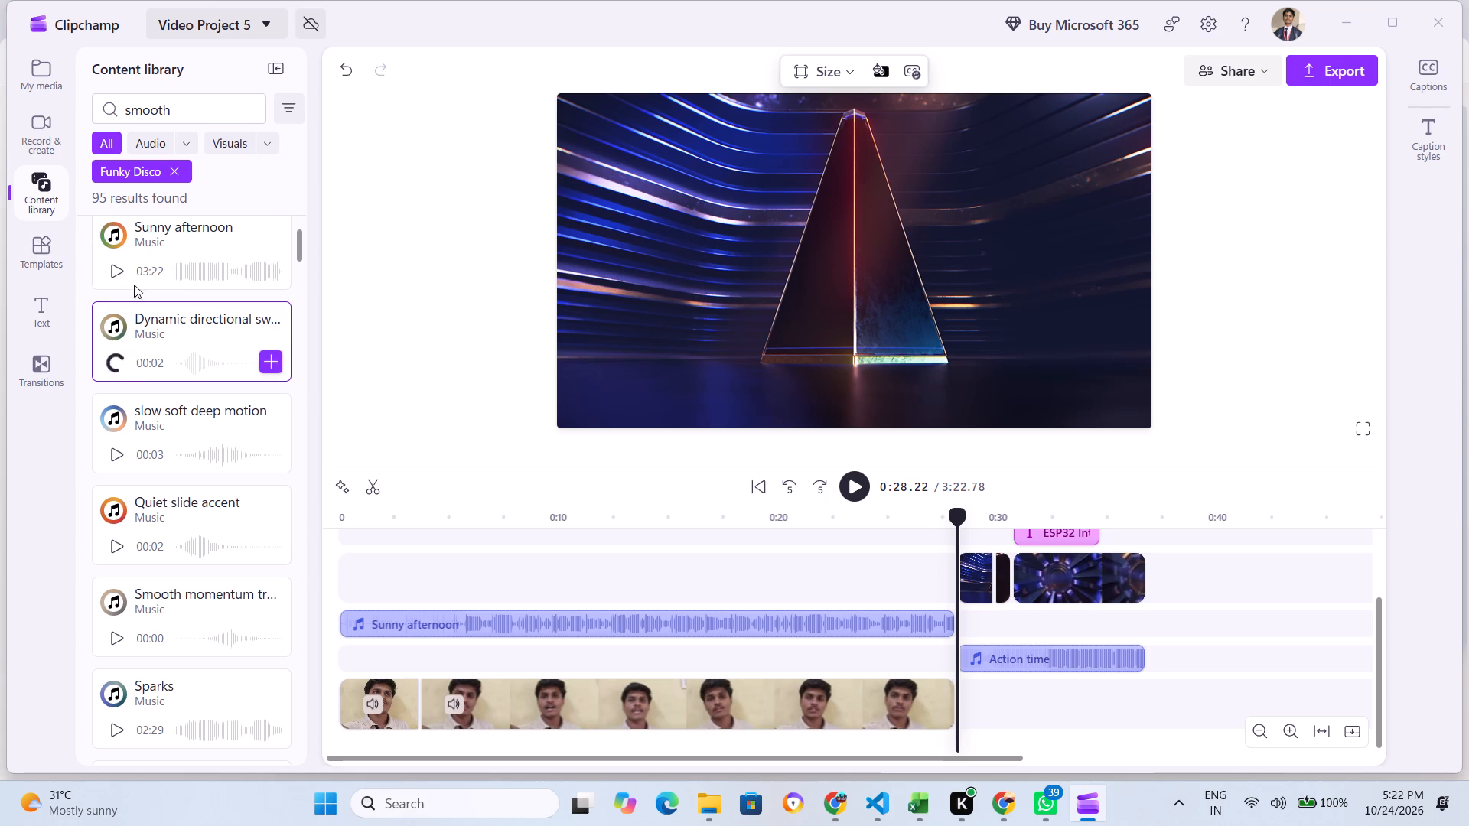
Narrow the "smooth" results to audio and preview several tracks, including Windy transition motion, Quiet slide accent, Sparks and the Smooth card reveal track.
click(158, 141)
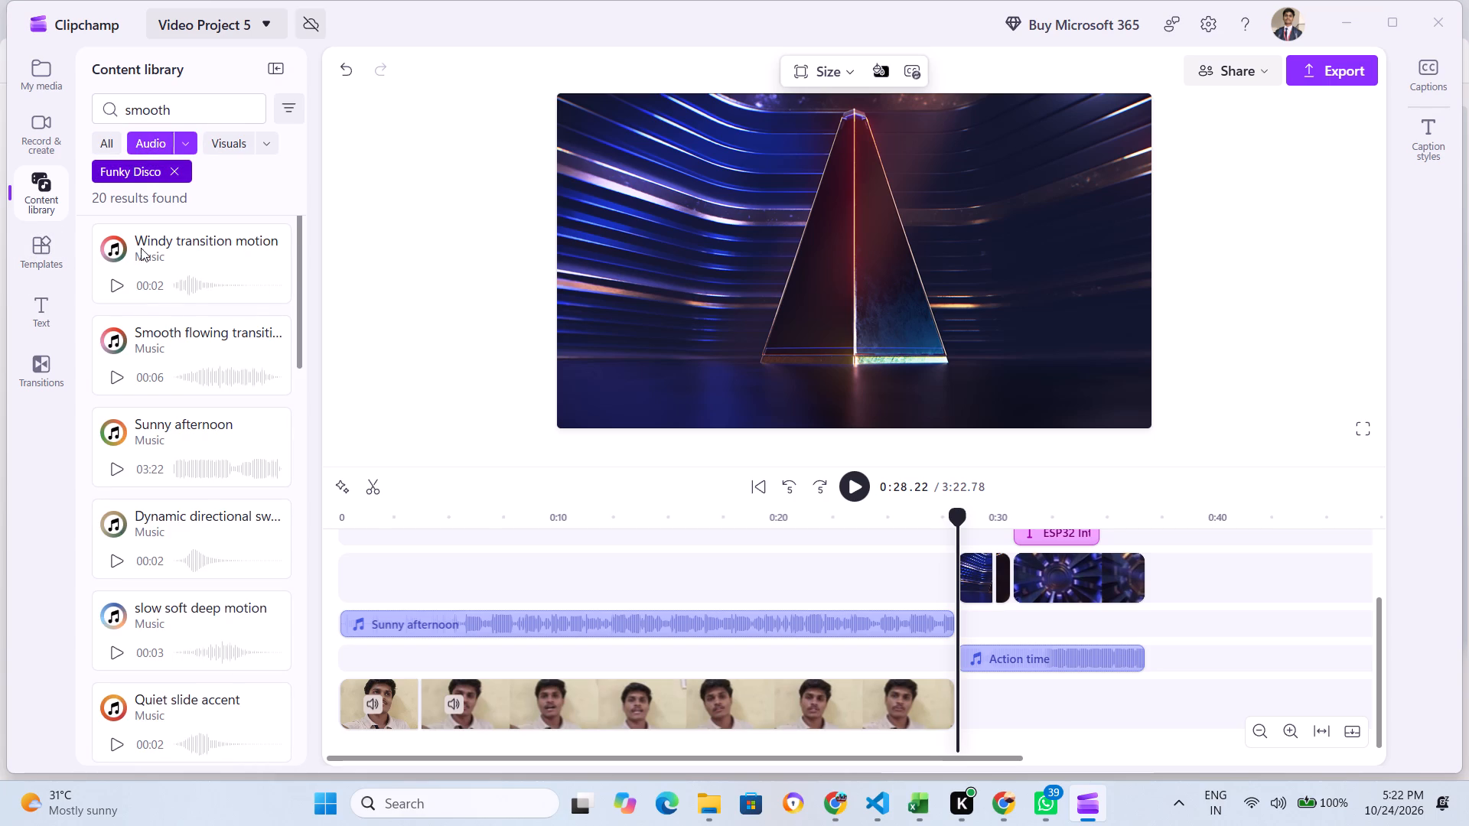
click(113, 285)
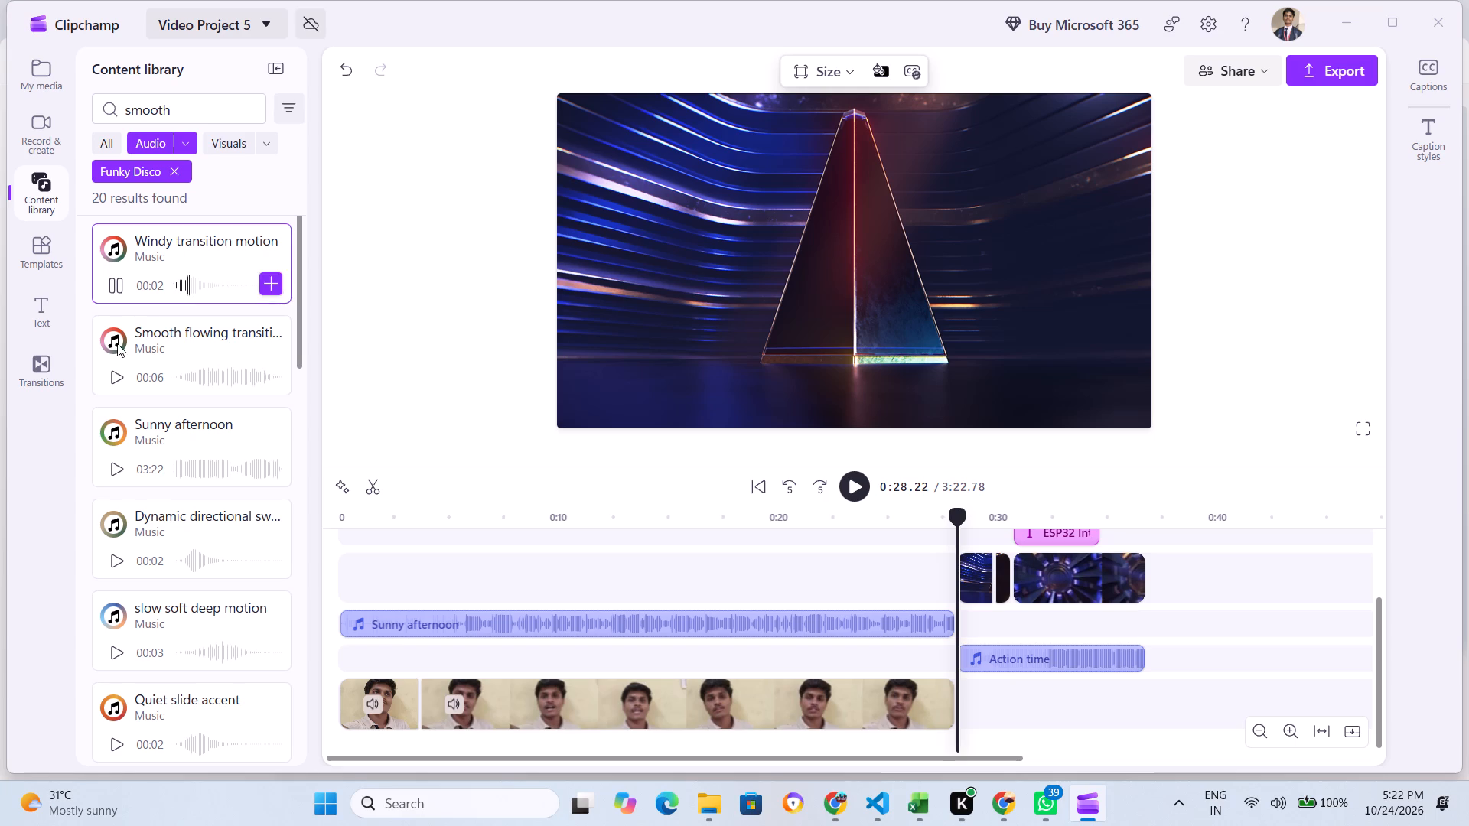
click(114, 372)
scroll(114, 372, down, 2)
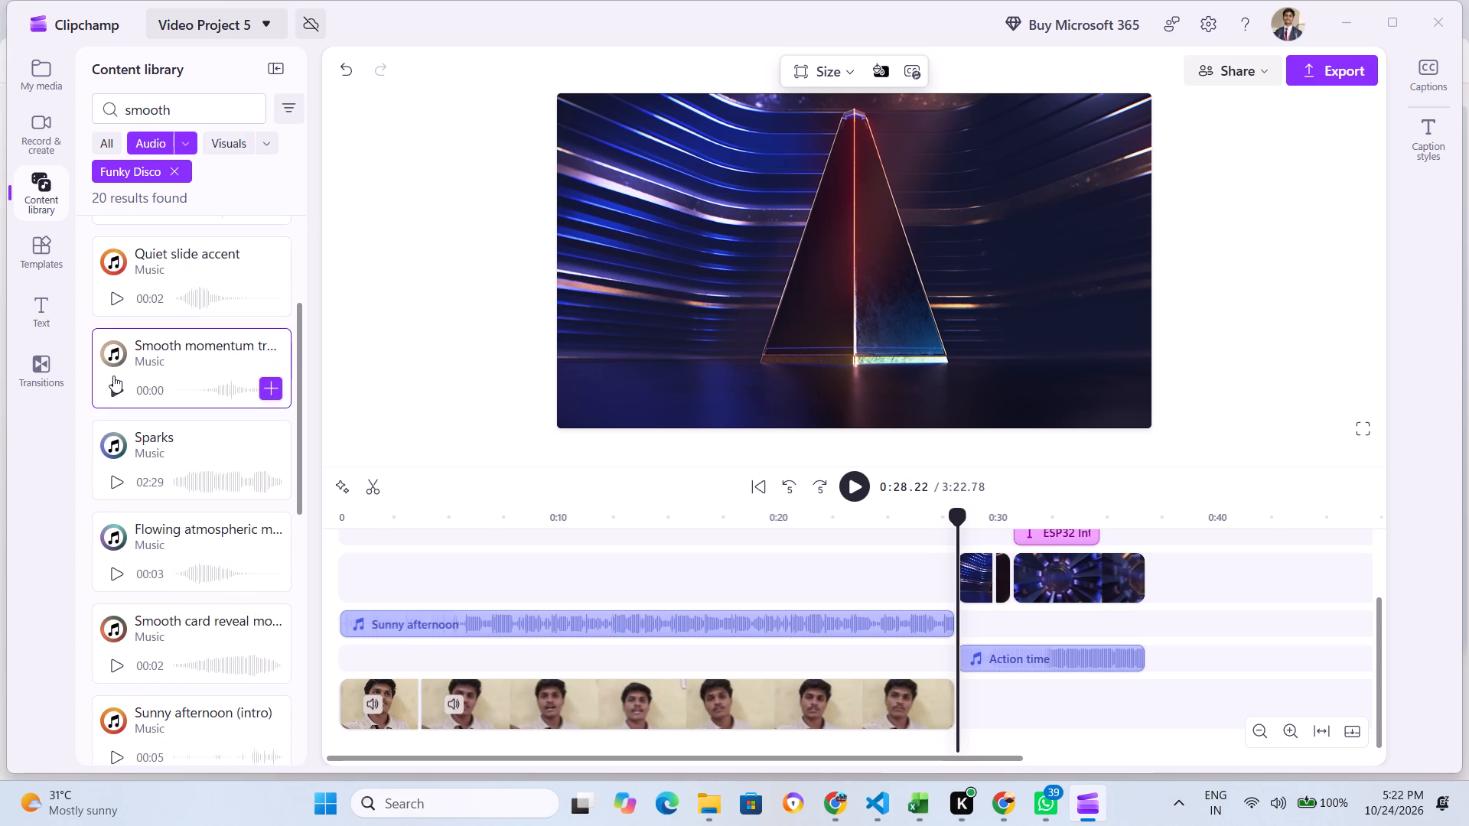
click(109, 294)
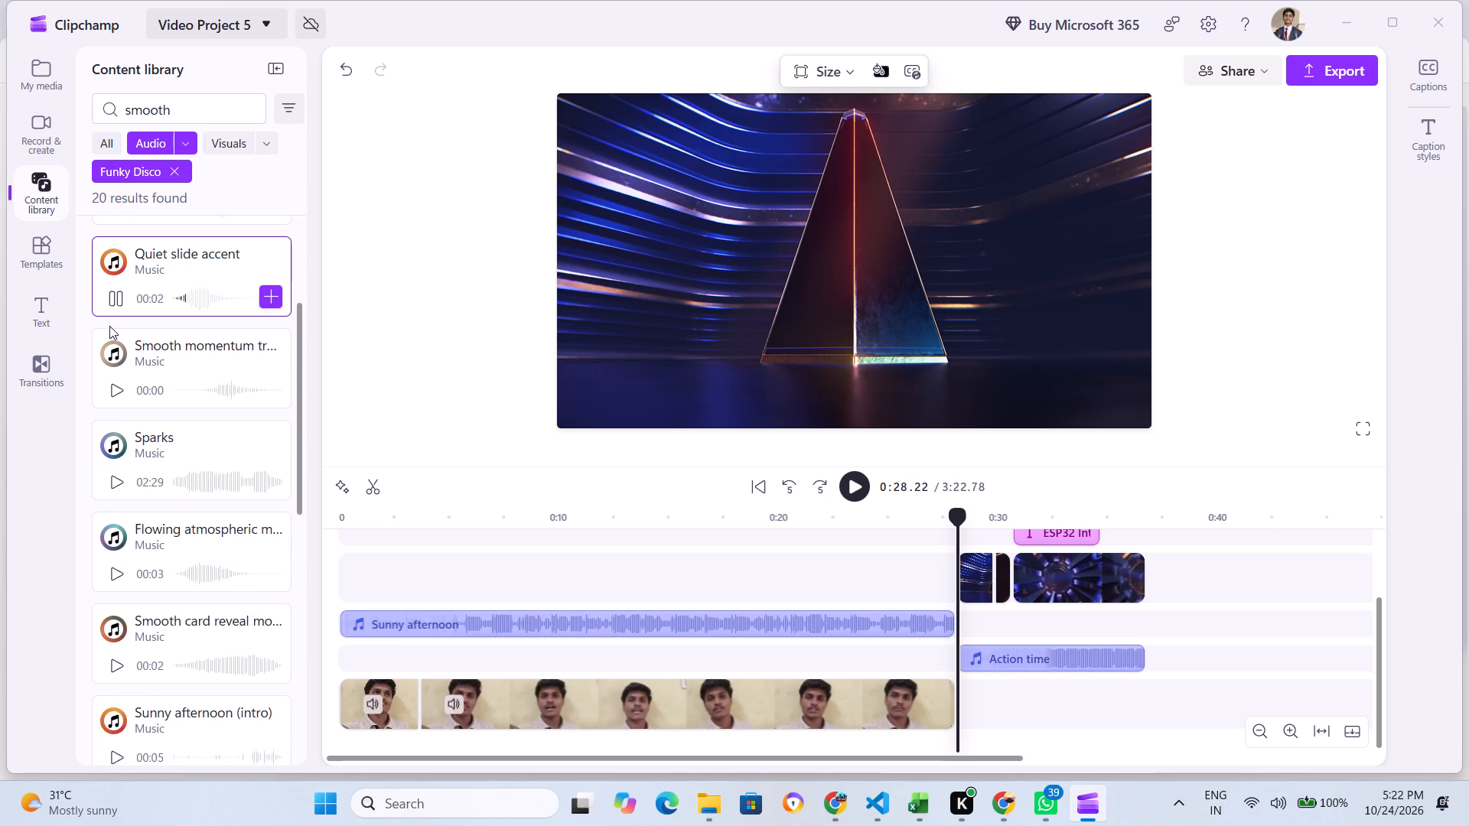
click(120, 389)
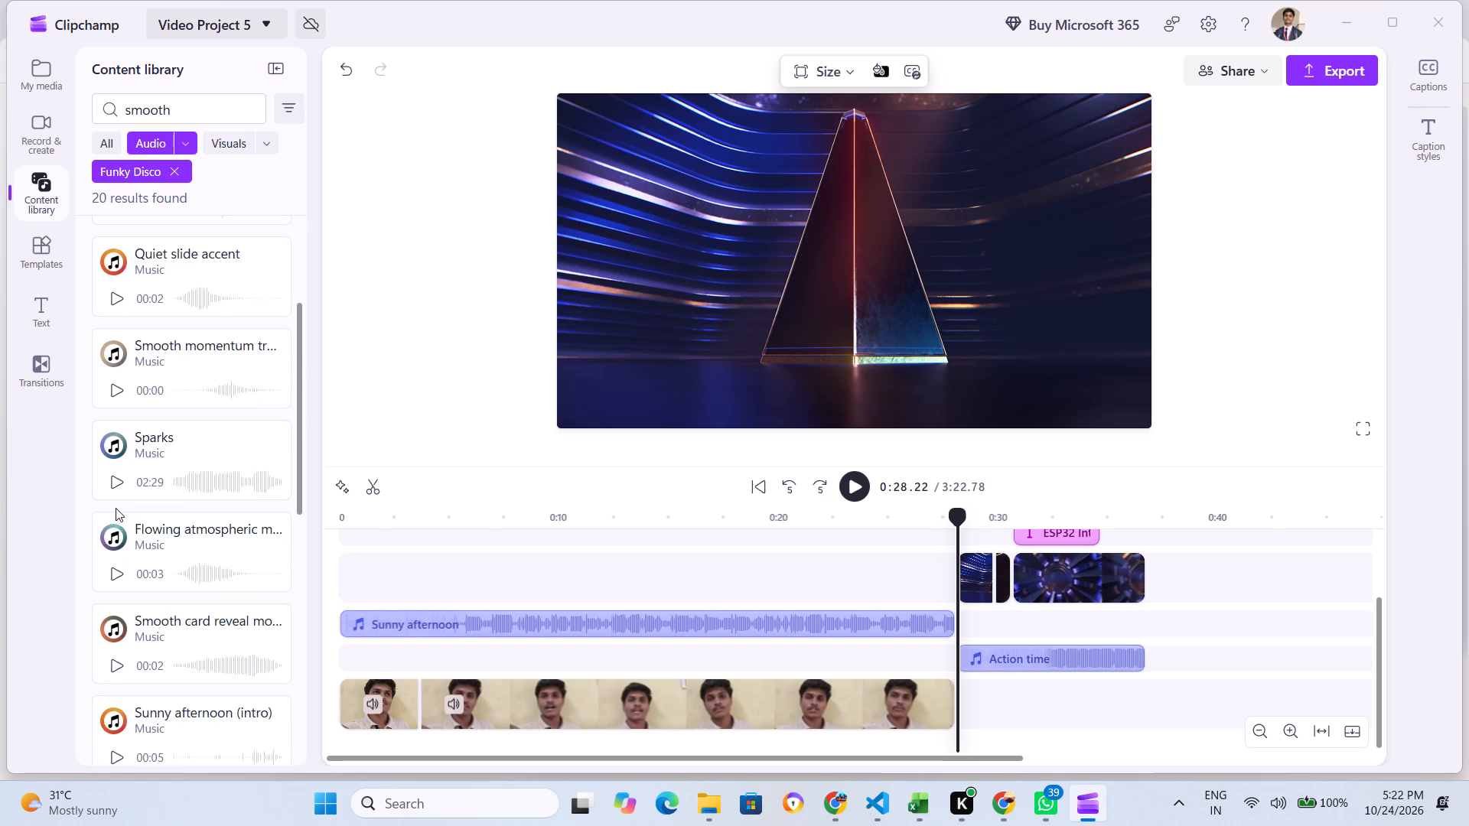
click(113, 487)
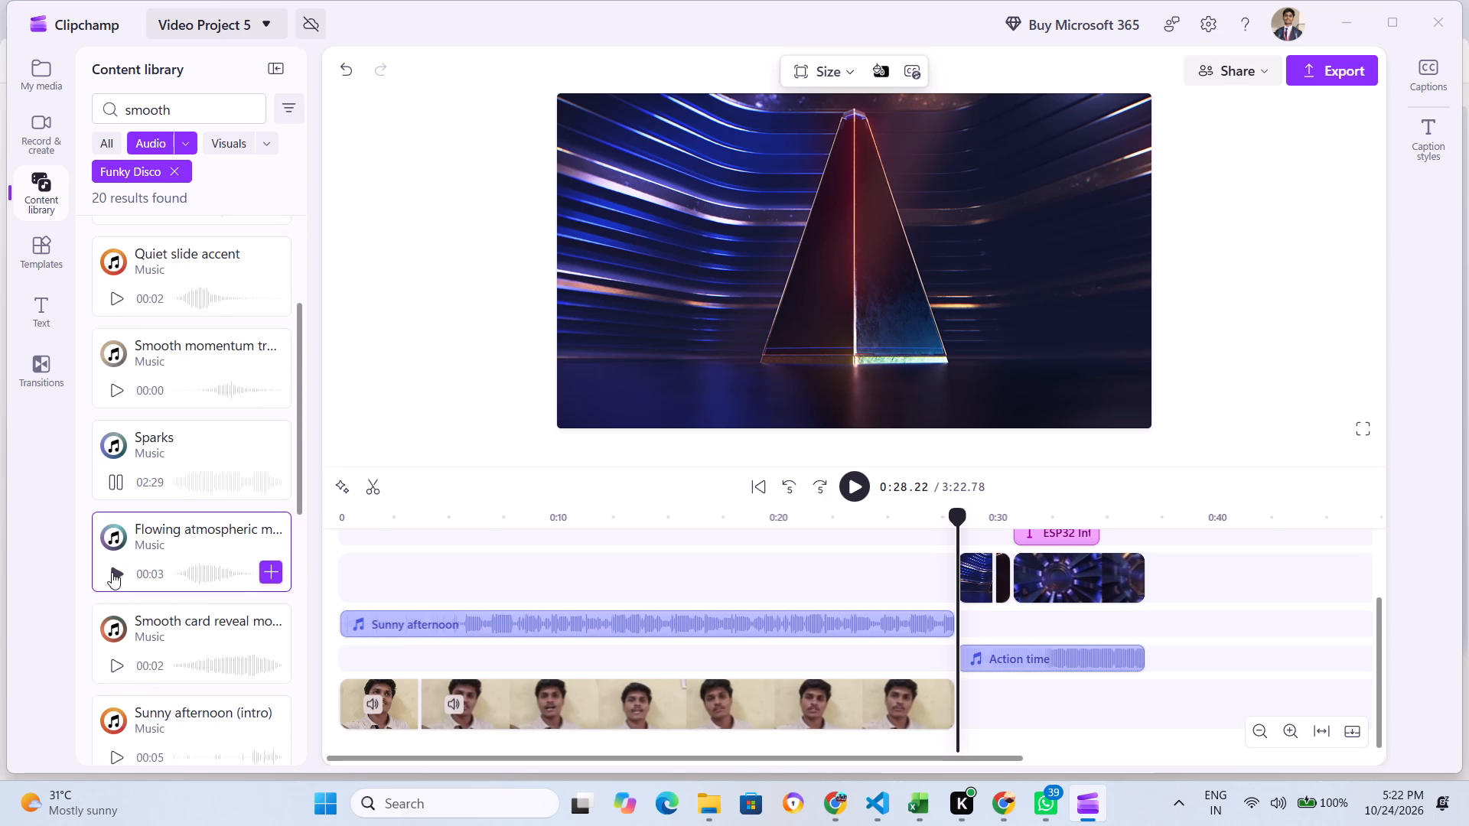
click(112, 571)
scroll(131, 499, down, 1)
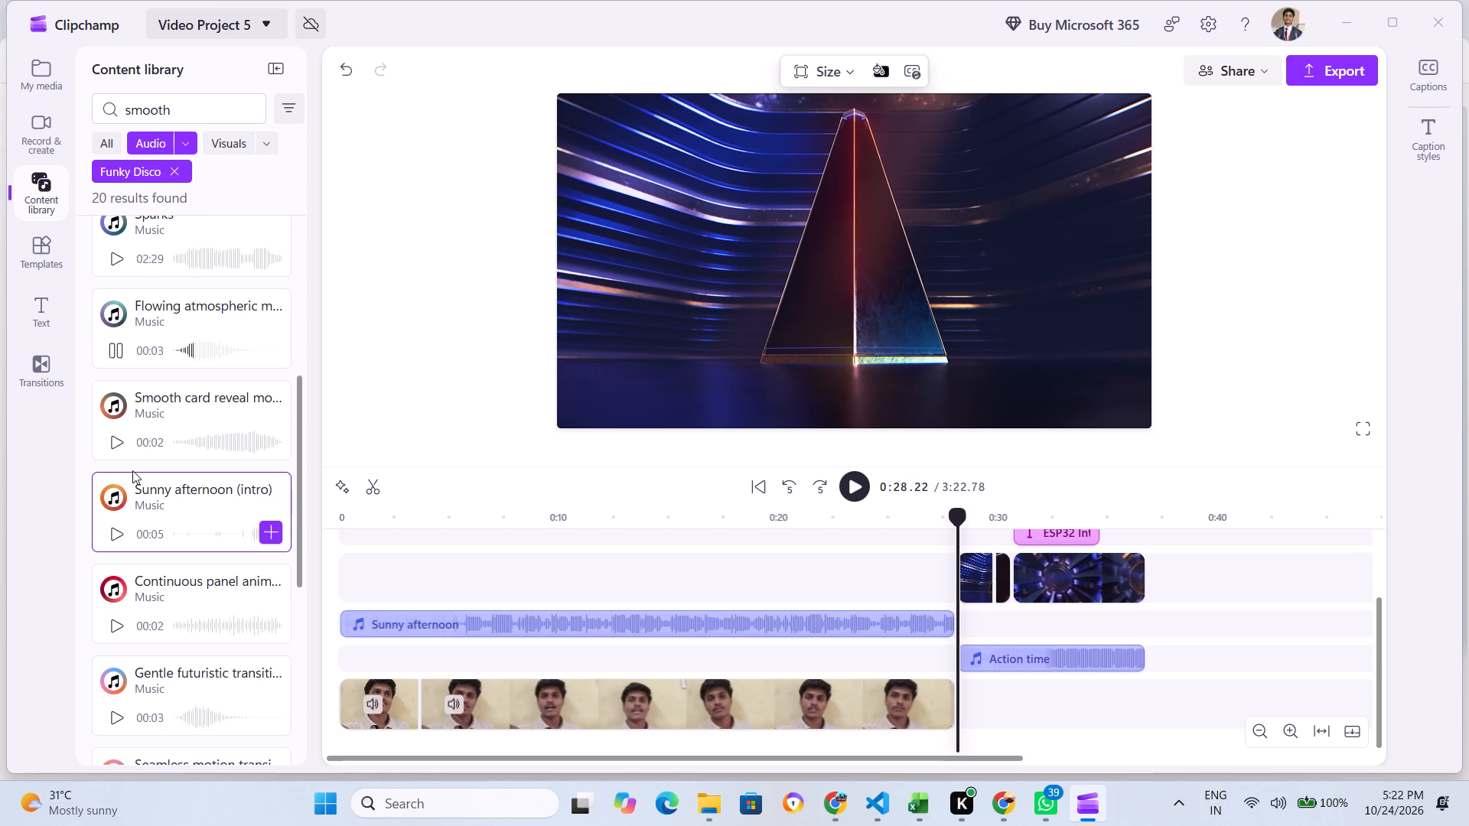
click(109, 449)
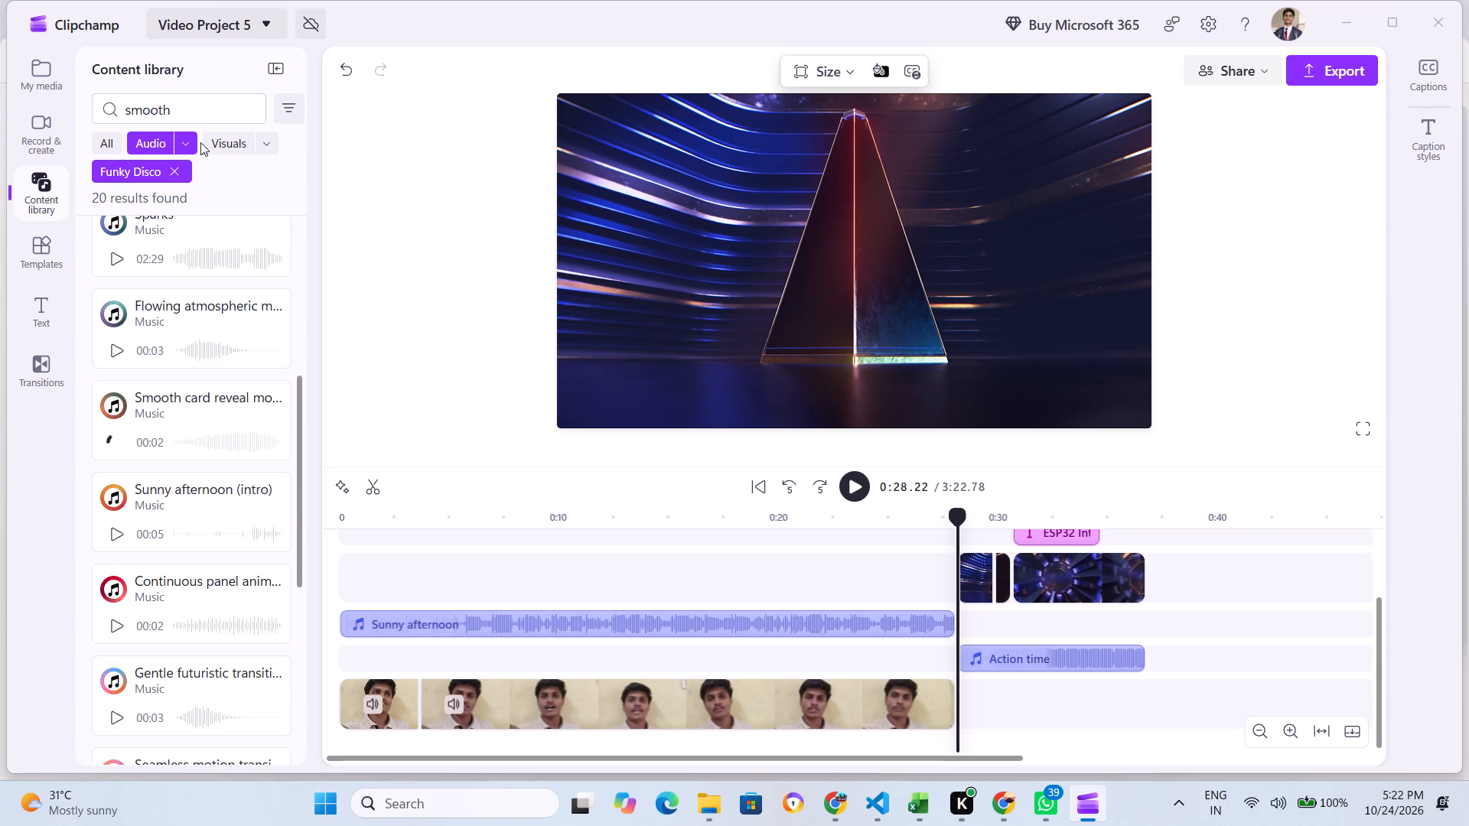
Reset the content library by removing the Funky Disco filter, showing all content types and clearing the "smooth" search.
click(181, 166)
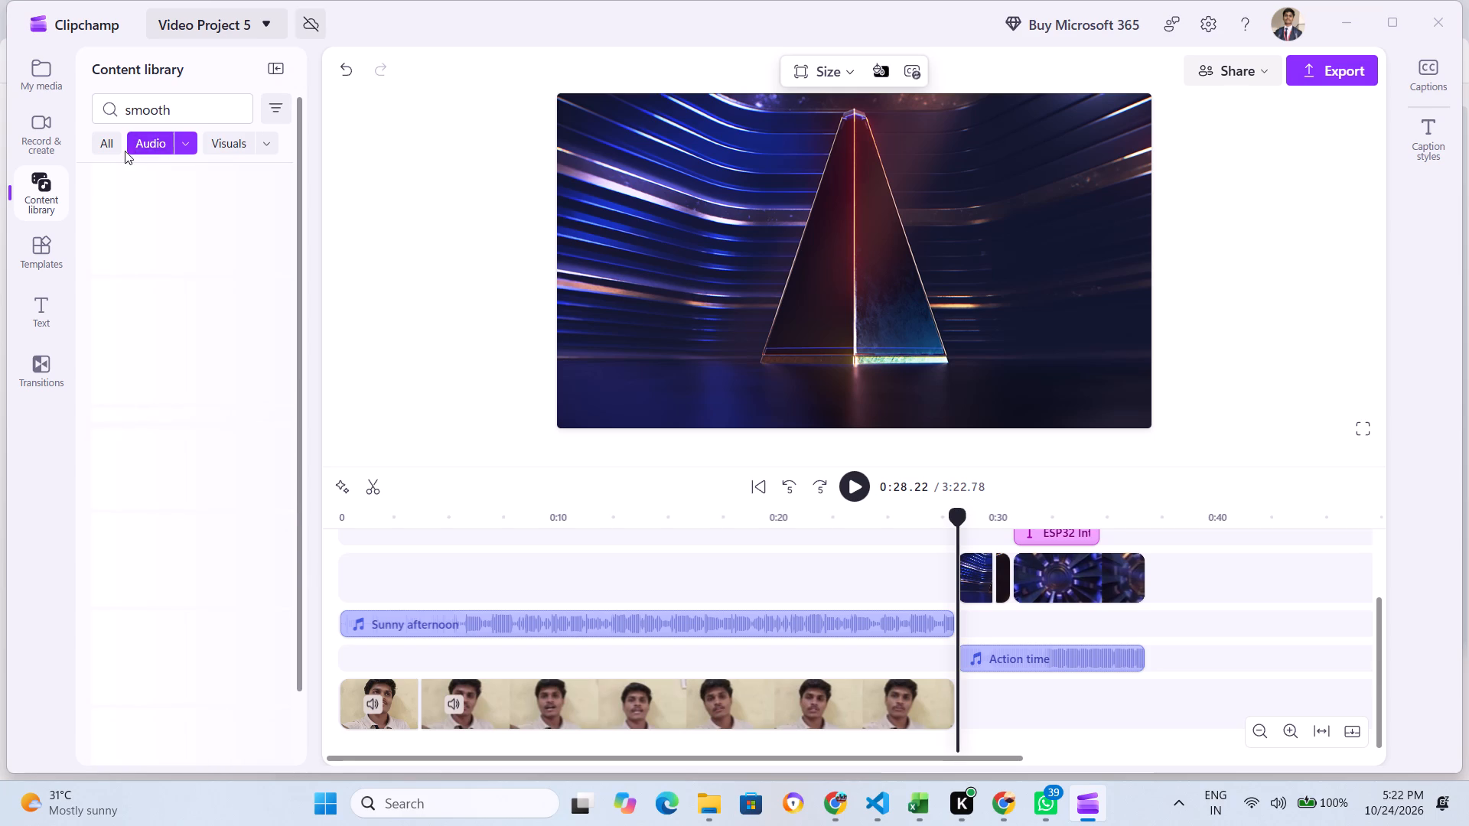
click(102, 139)
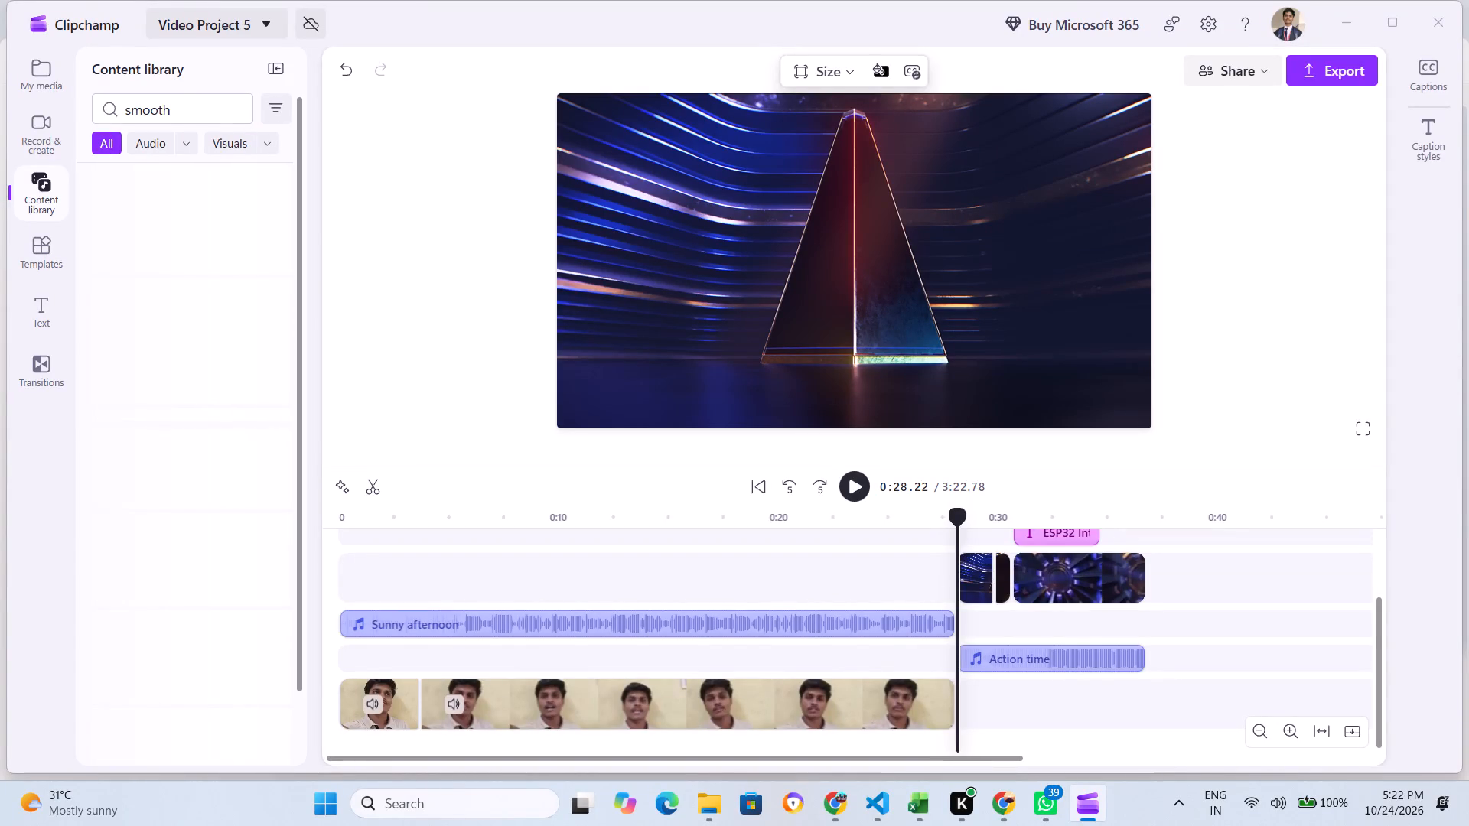
drag(187, 106, 77, 109)
key(BackSpace)
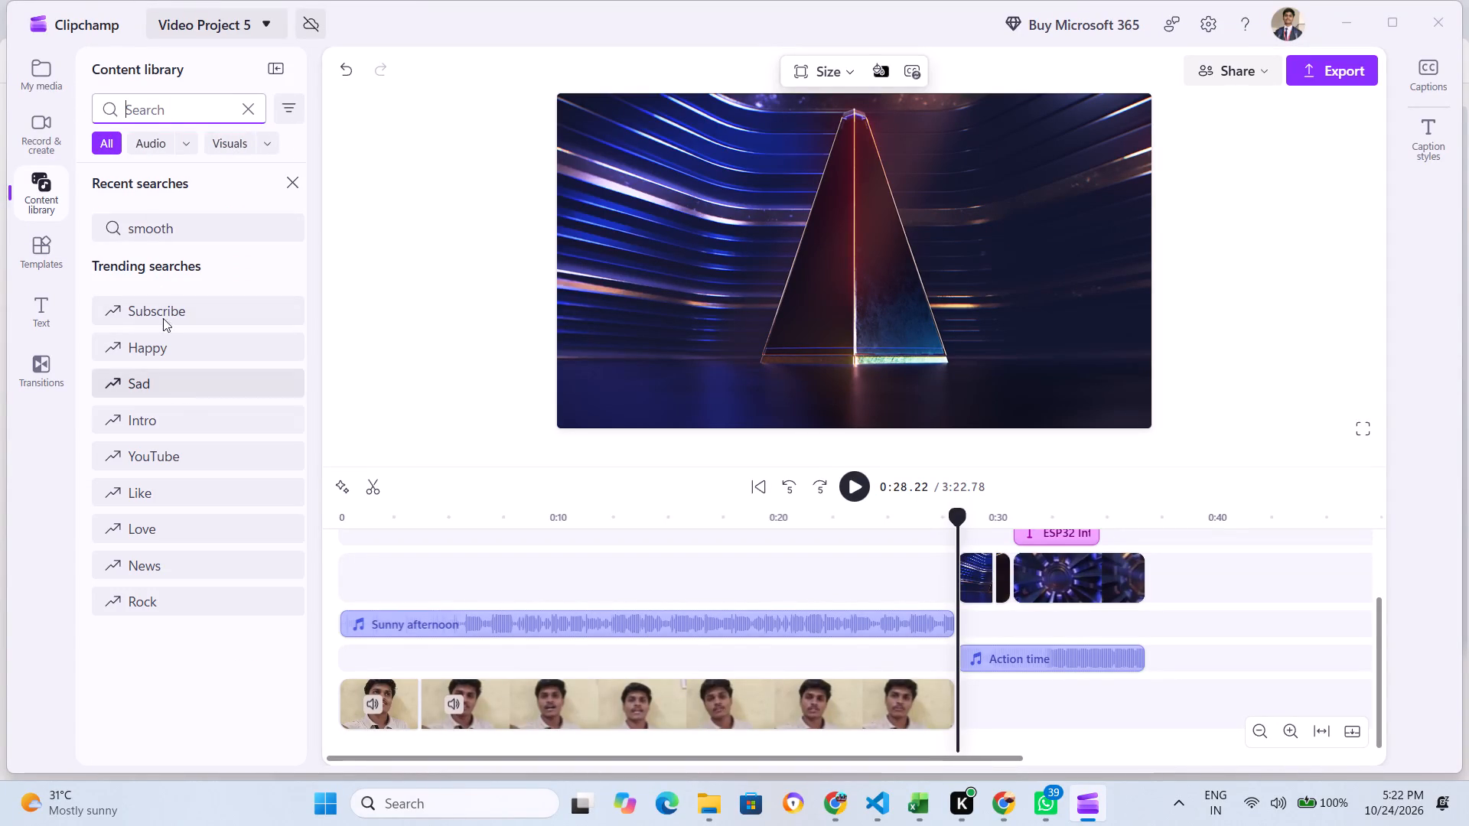
click(25, 197)
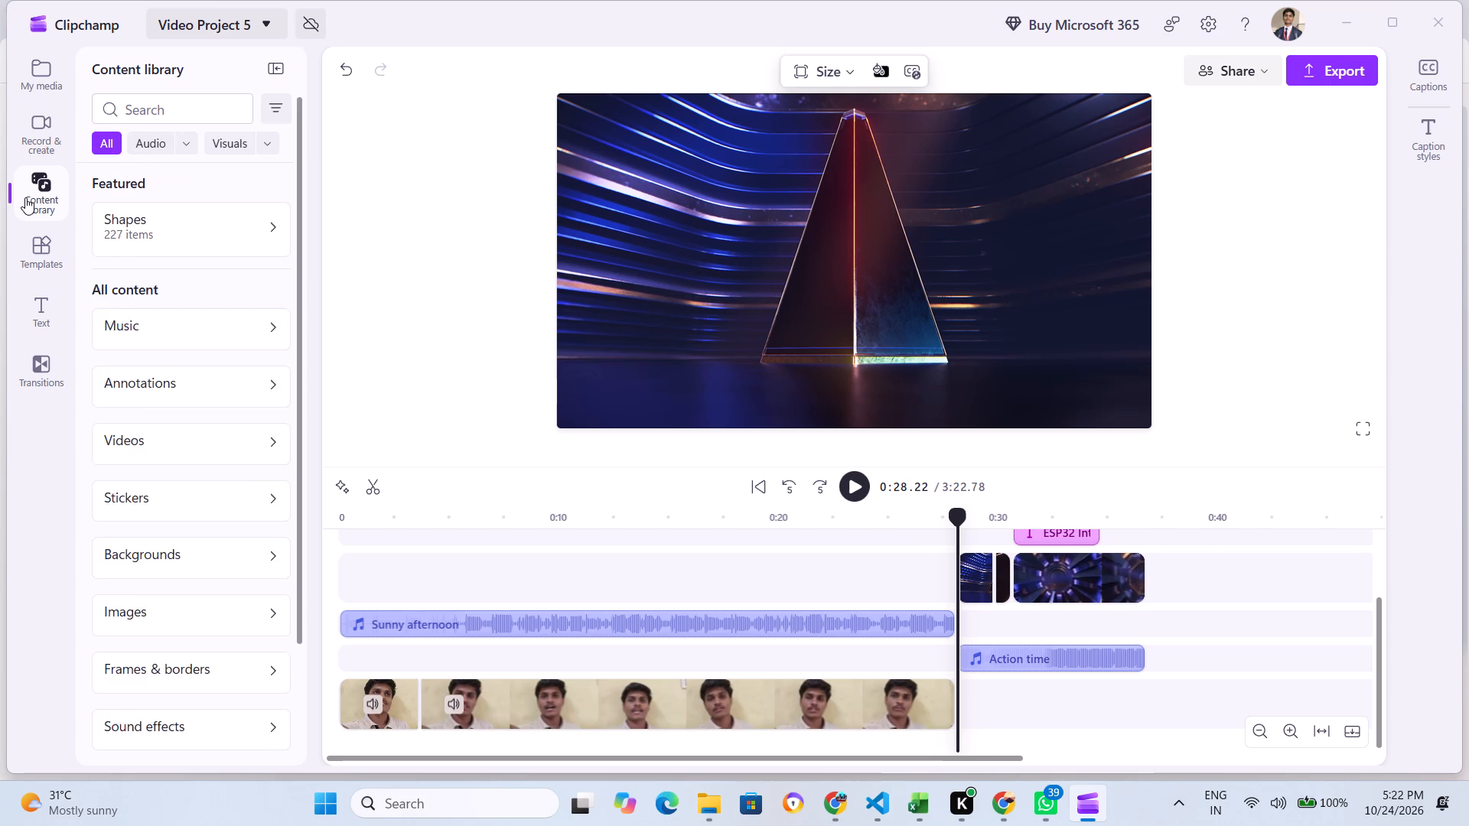
click(45, 192)
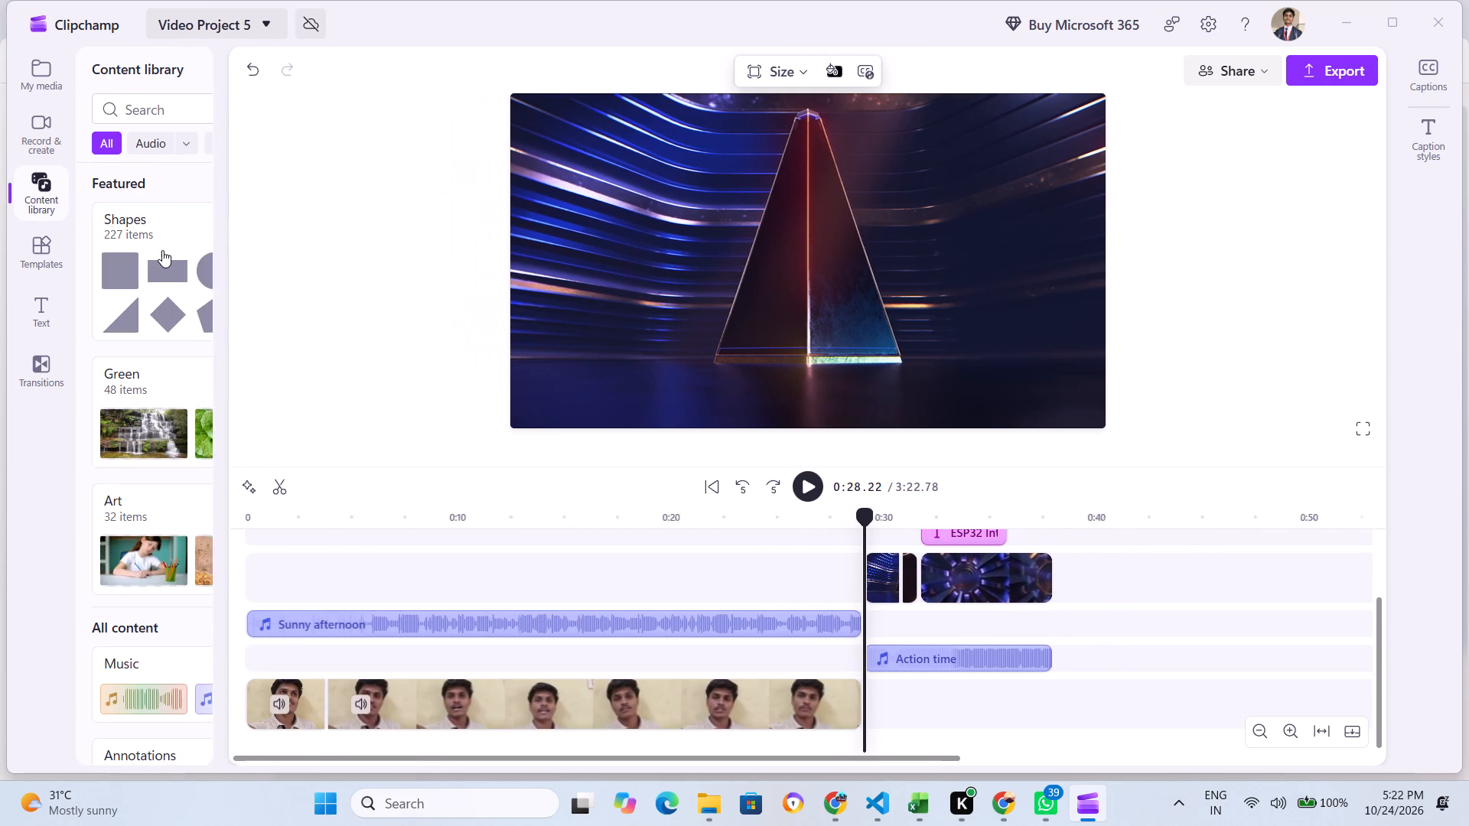
Browse the content library categories and open the Sound effects collections.
scroll(149, 290, down, 2)
scroll(155, 441, down, 2)
scroll(155, 441, up, 1)
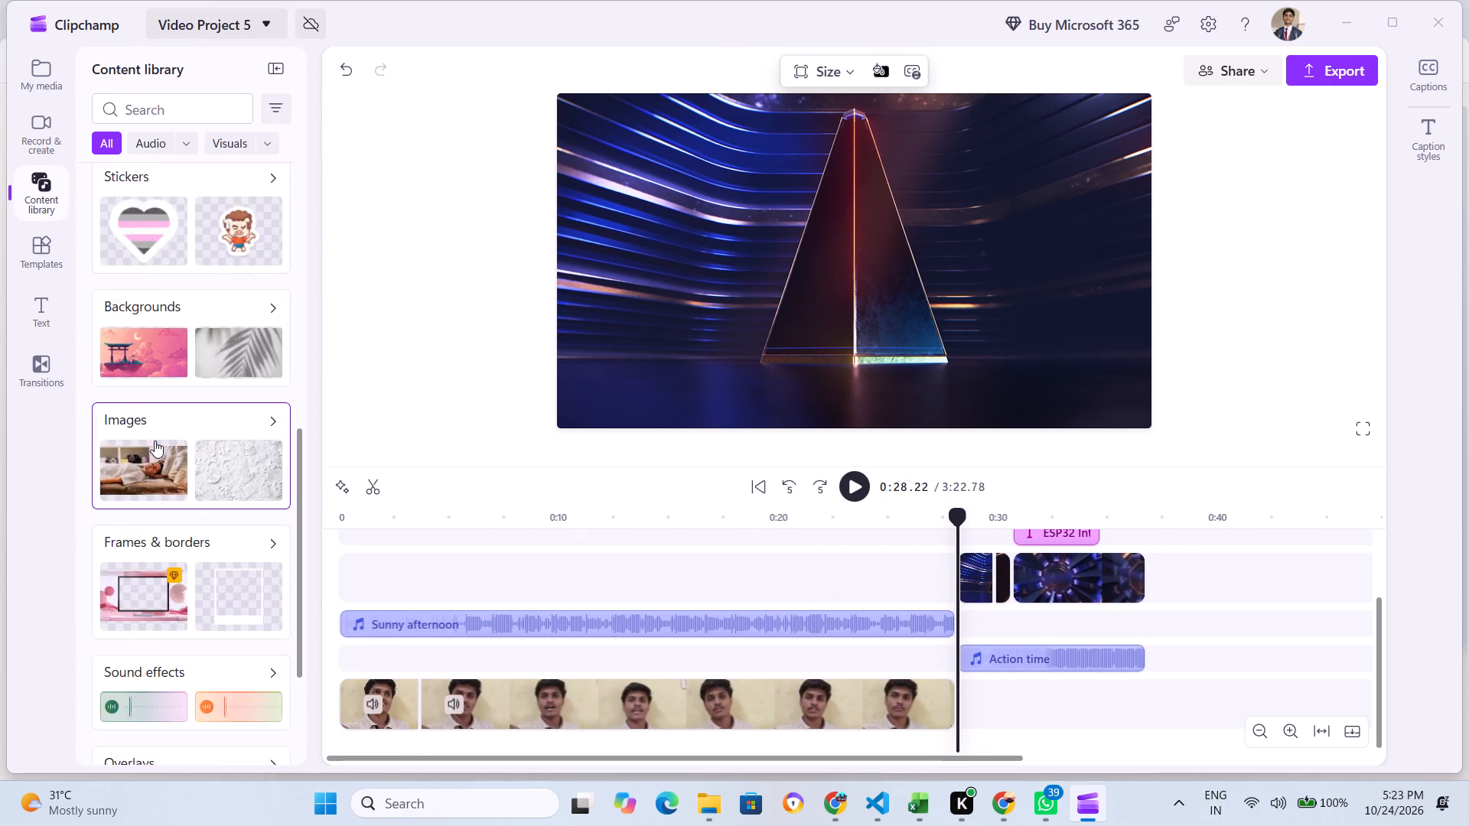
scroll(156, 436, down, 2)
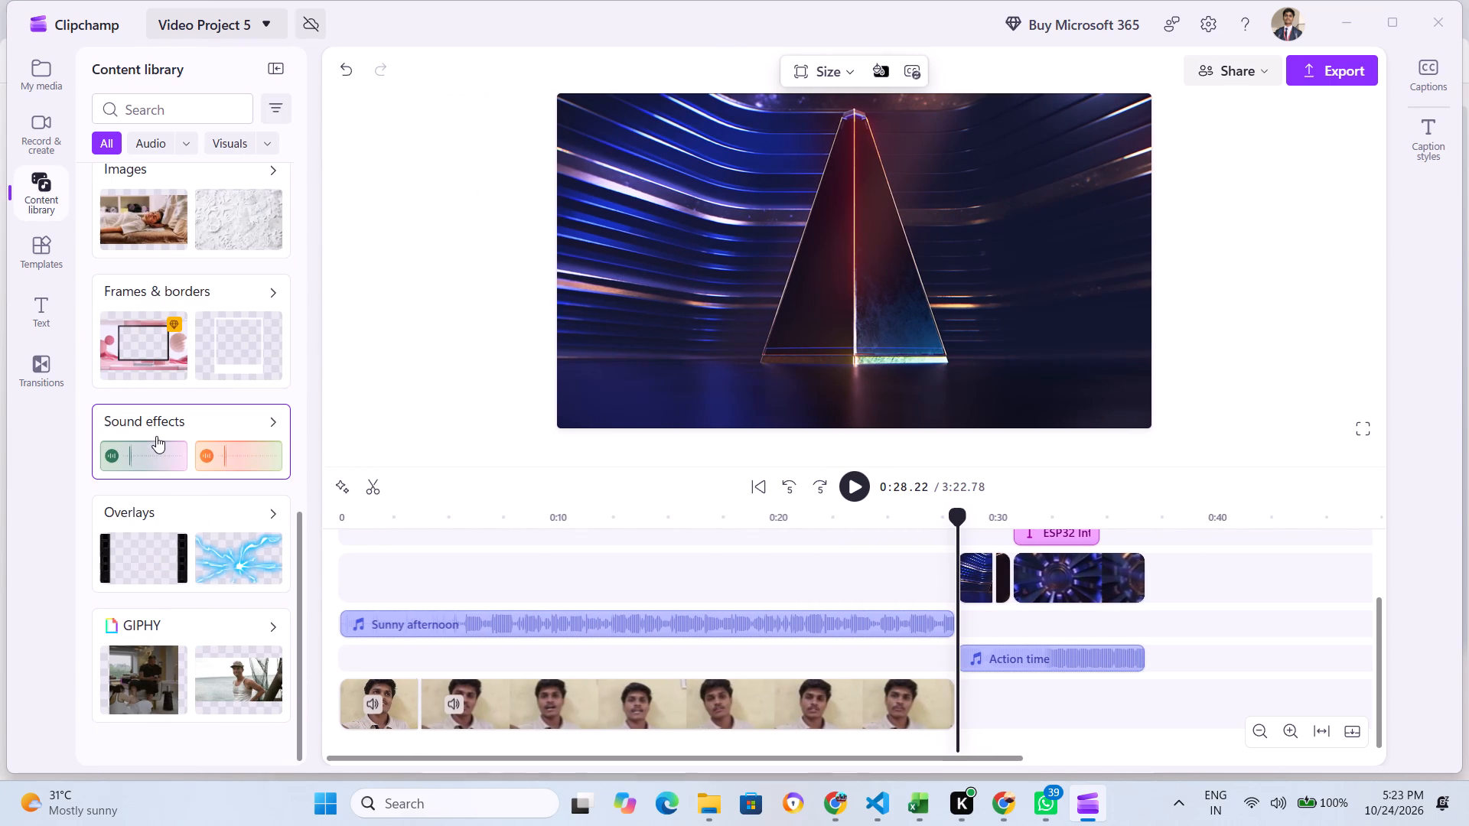
click(172, 423)
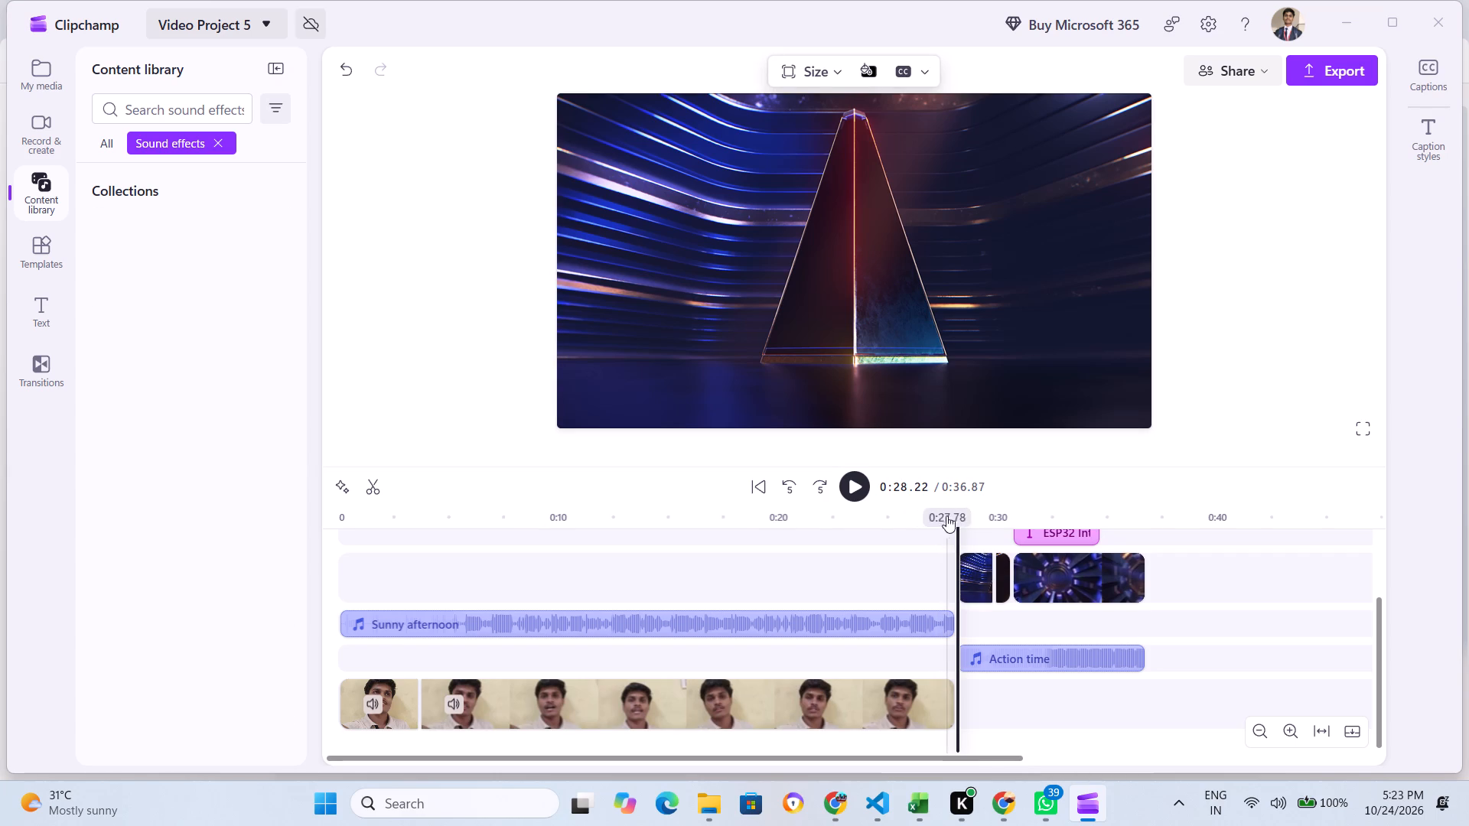
Set the volume of the Sunny afternoon music clip to 20%.
drag(961, 507, 901, 519)
click(862, 620)
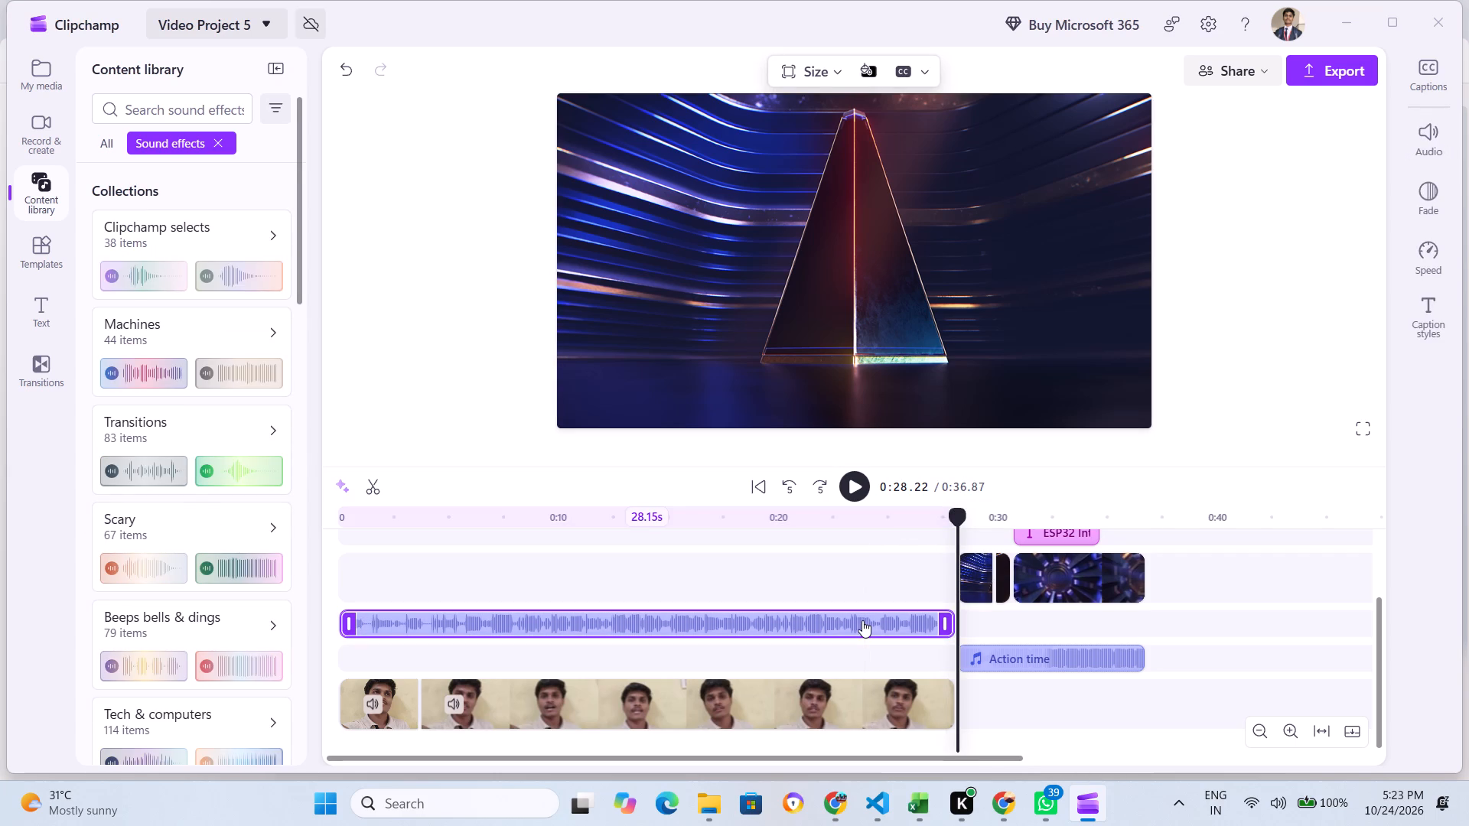
click(1431, 127)
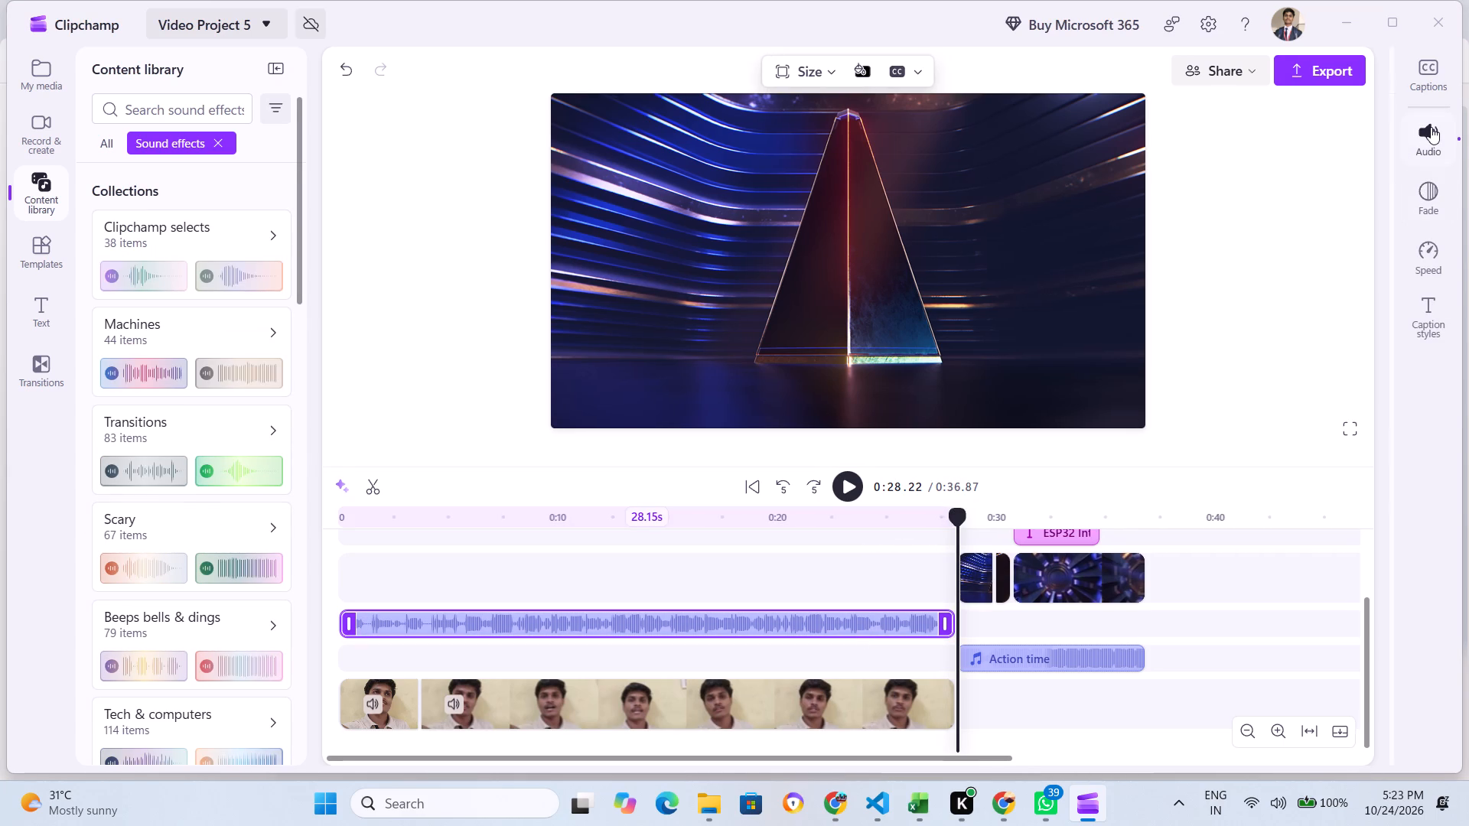
click(1230, 147)
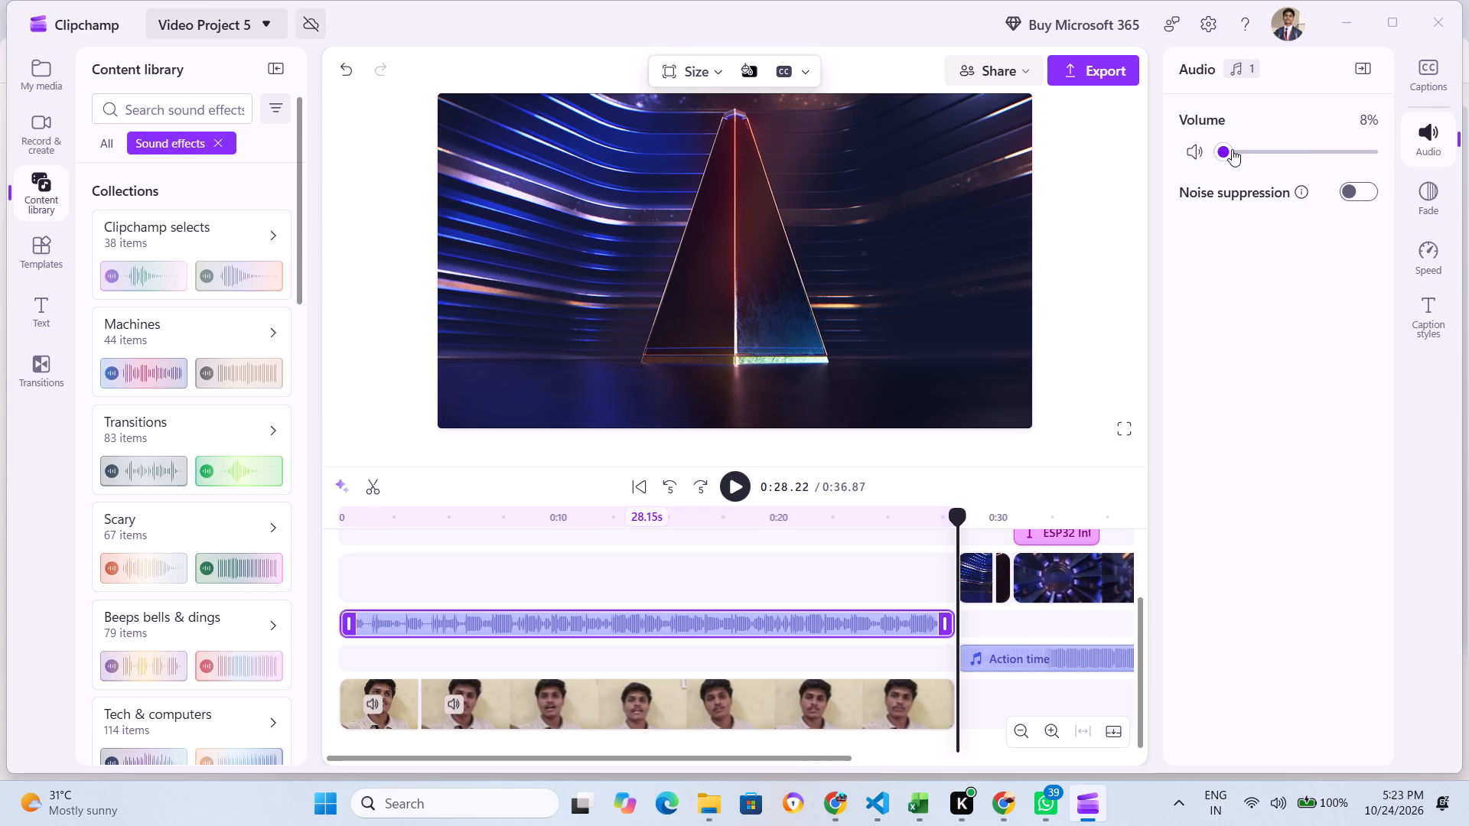
click(1232, 149)
click(1239, 151)
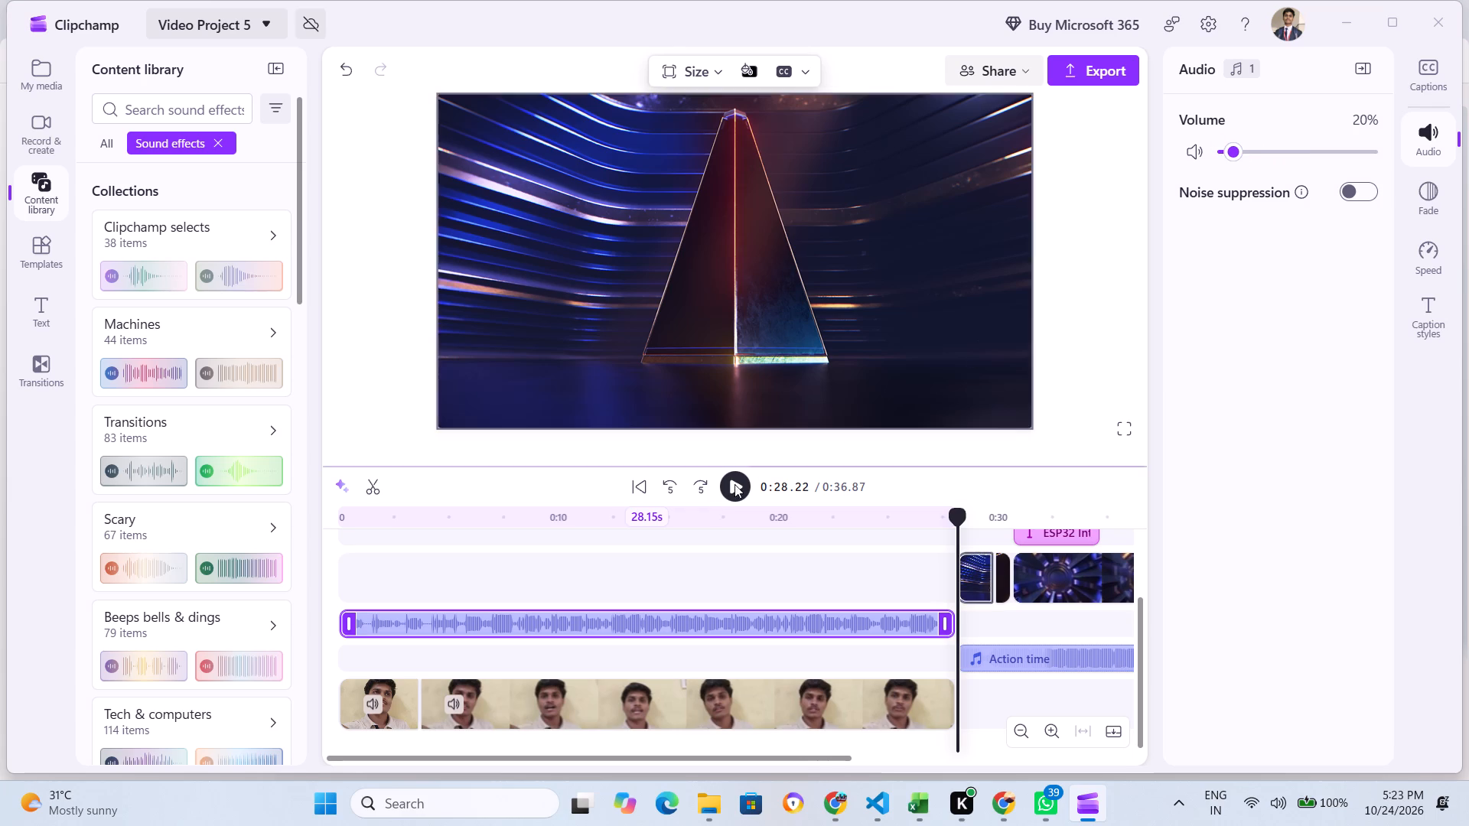
Try to play the video and seek back in 5-second jumps, and deselect the Sunny afternoon clip.
click(728, 492)
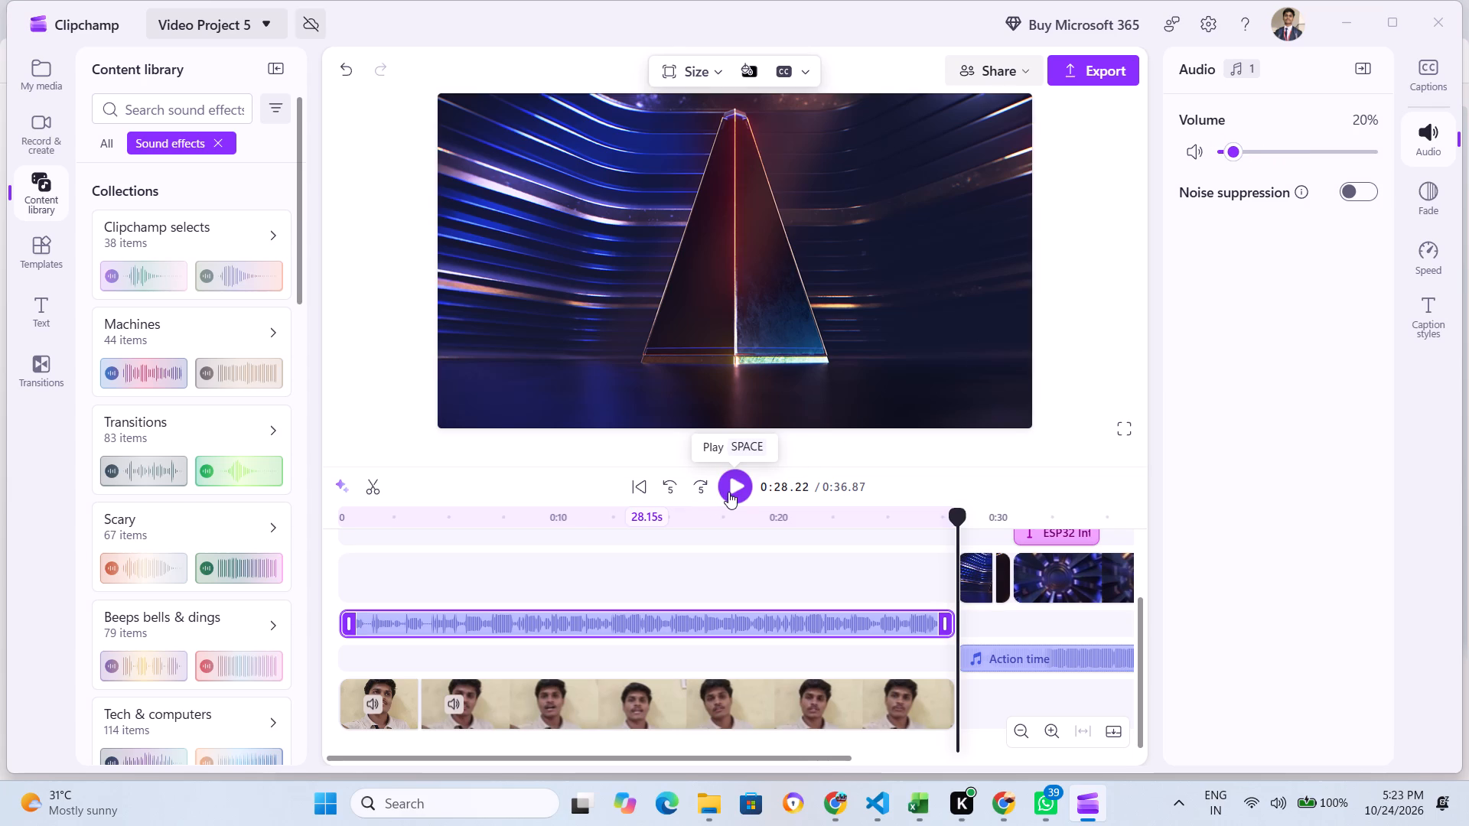
click(728, 492)
click(673, 480)
triple_click(673, 480)
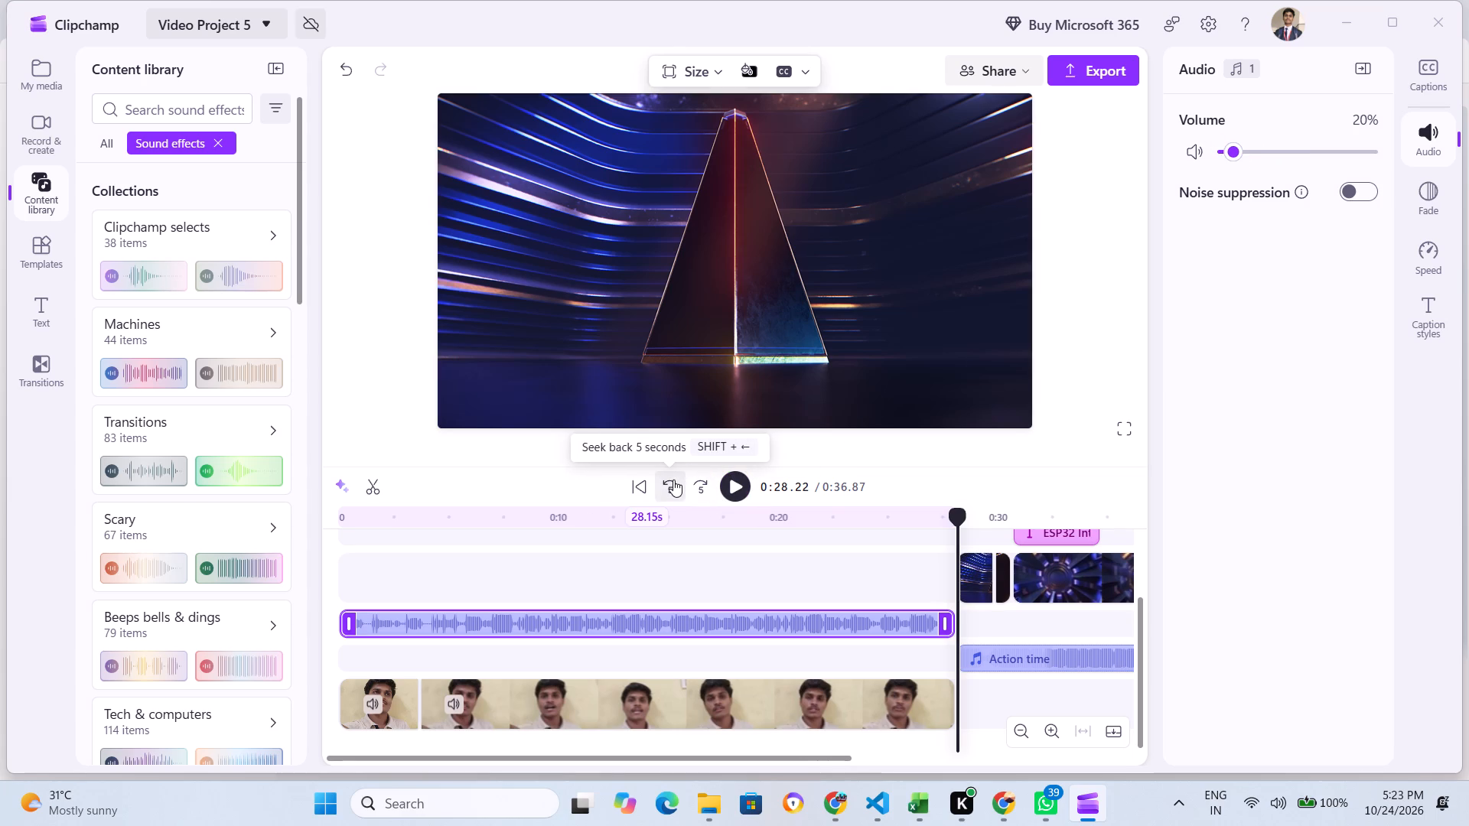
click(825, 603)
click(893, 568)
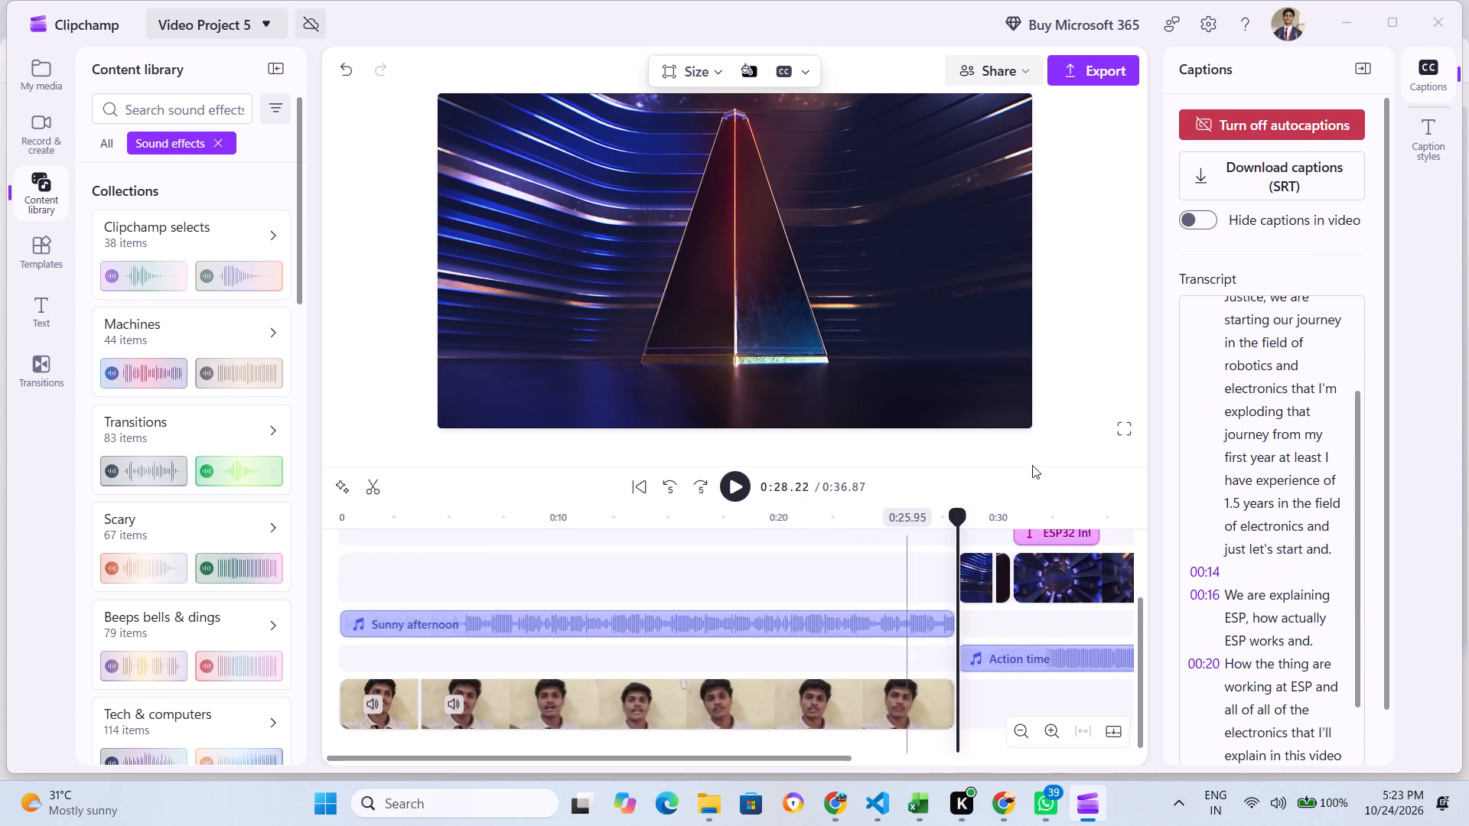
Collapse the captions properties and try to start playback again.
click(1468, 234)
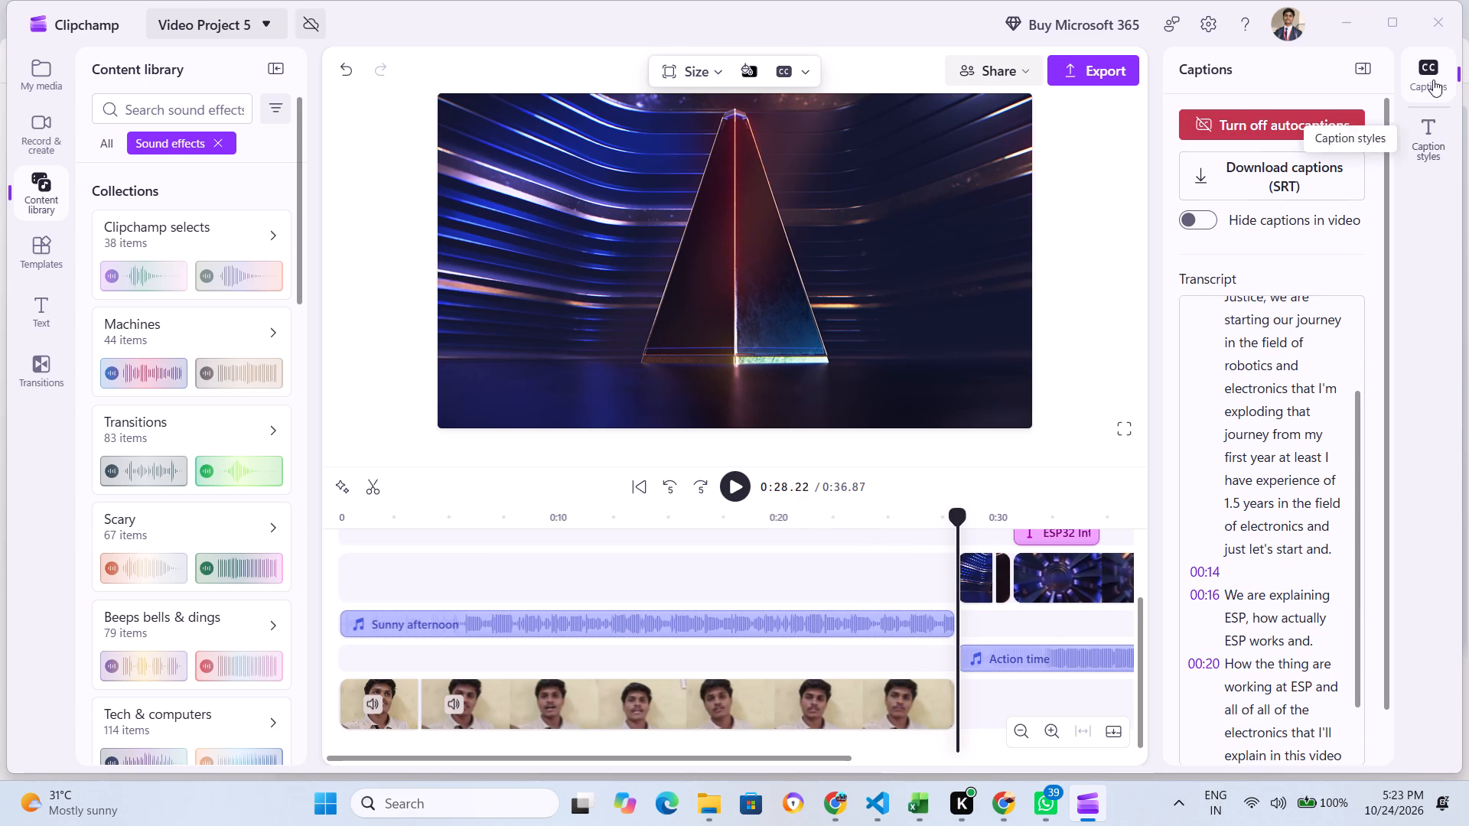
click(1374, 66)
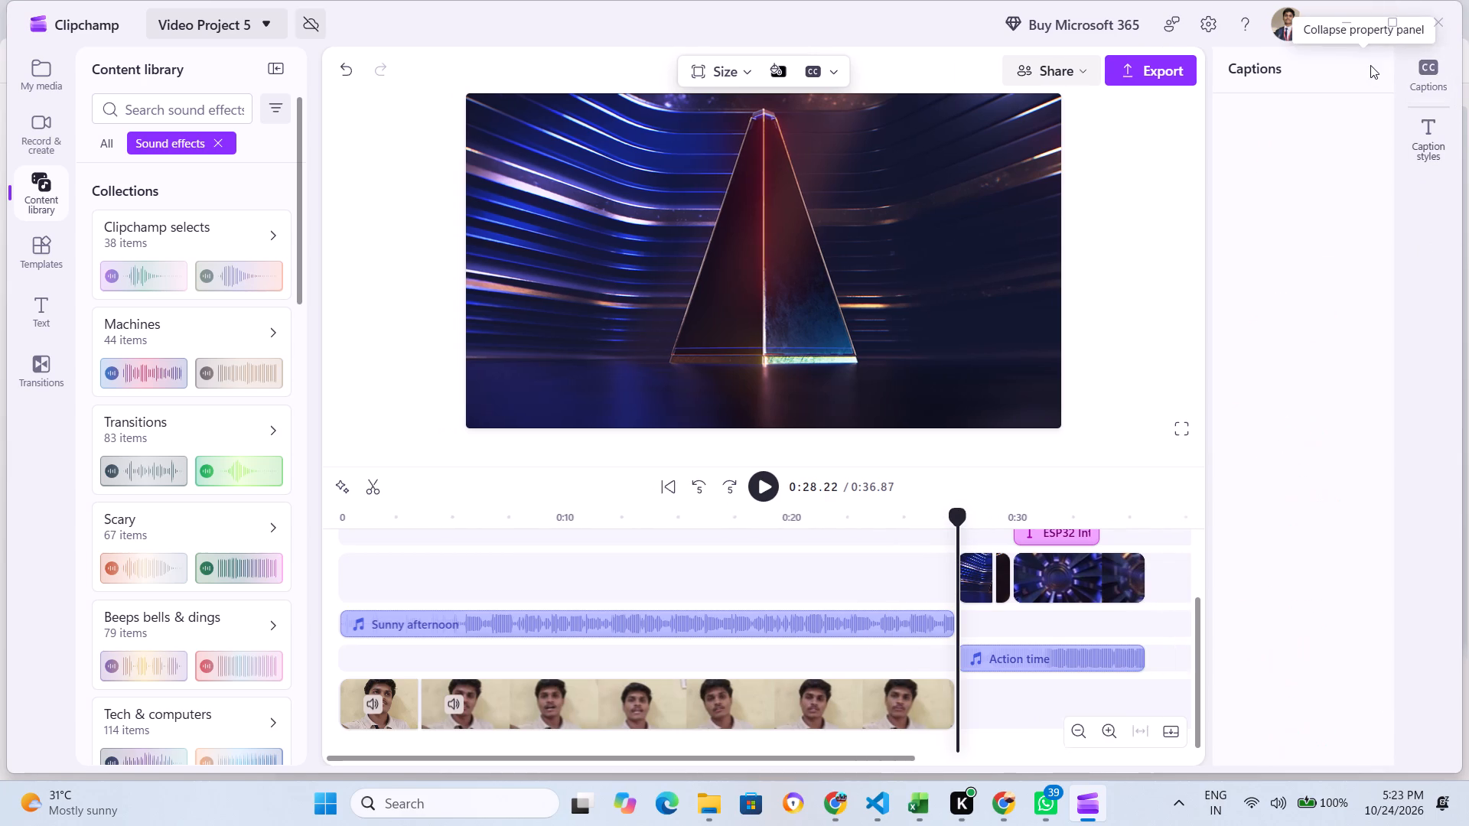
click(839, 480)
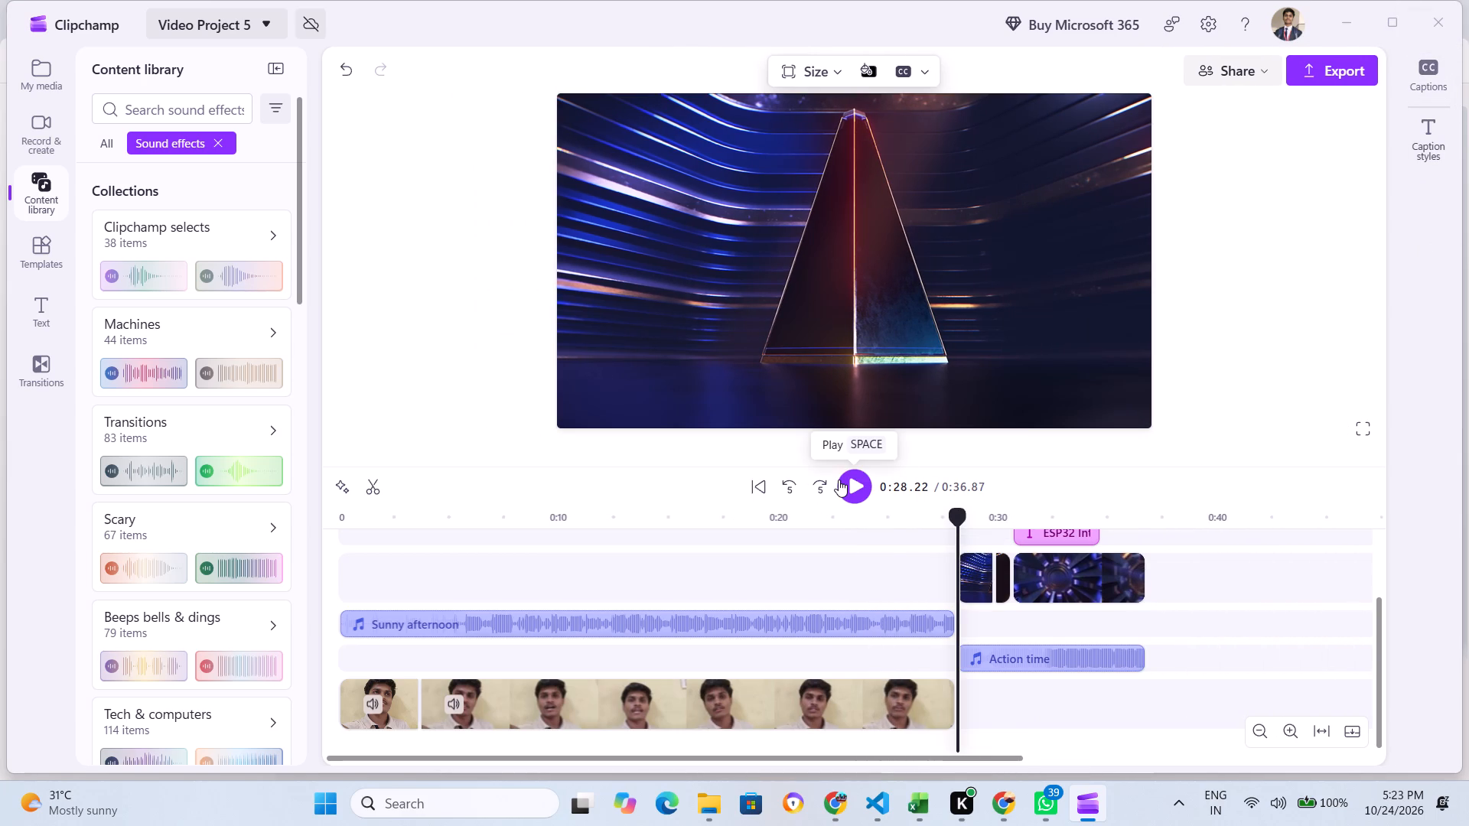
Try to play the video and move the playhead forward, and select the profile picture clip in the timeline.
click(839, 480)
scroll(124, 302, down, 1)
scroll(695, 394, down, 5)
scroll(1130, 506, down, 3)
scroll(1324, 634, up, 4)
scroll(1324, 634, down, 3)
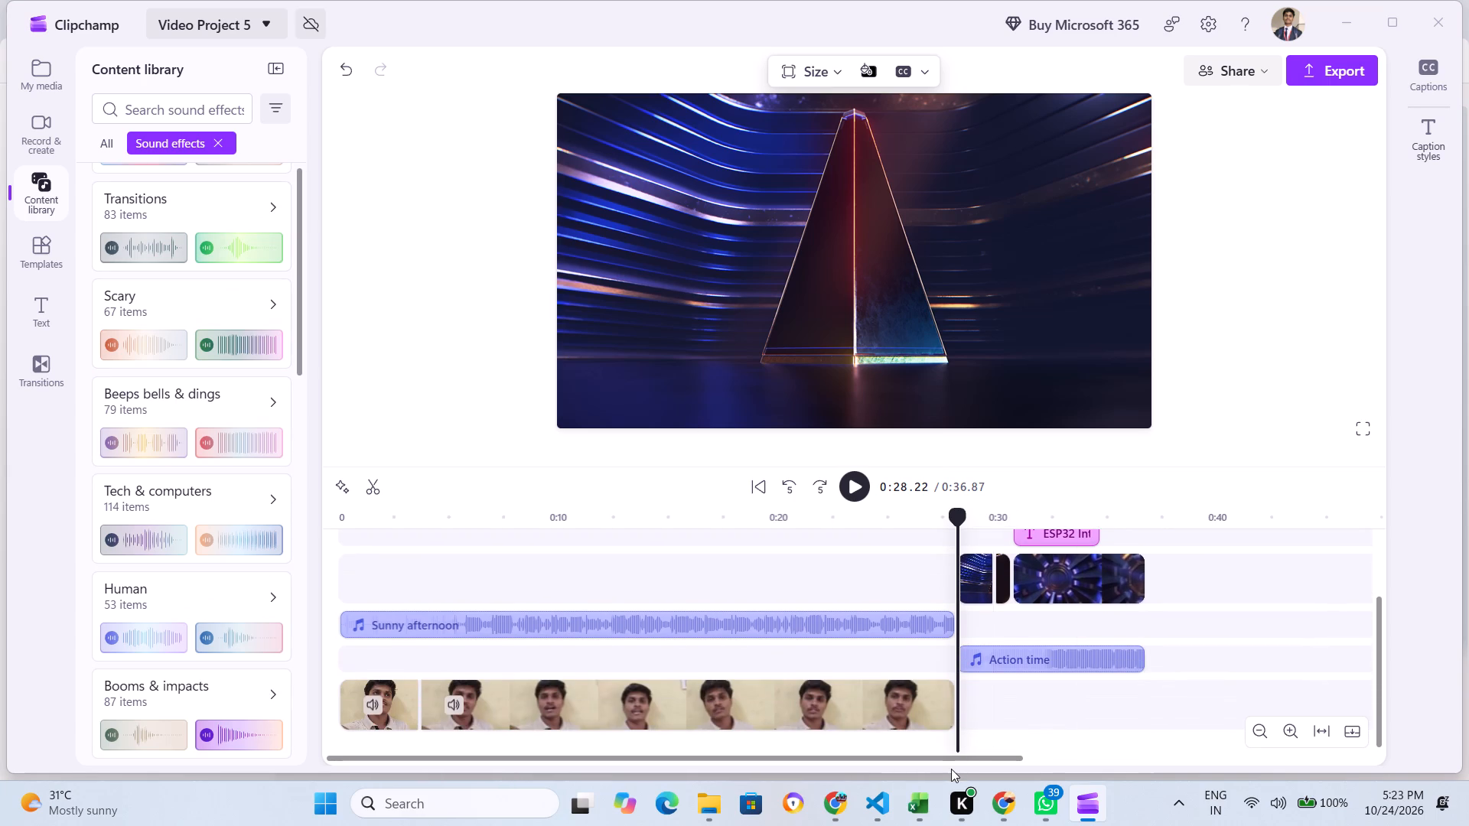
drag(955, 761, 764, 750)
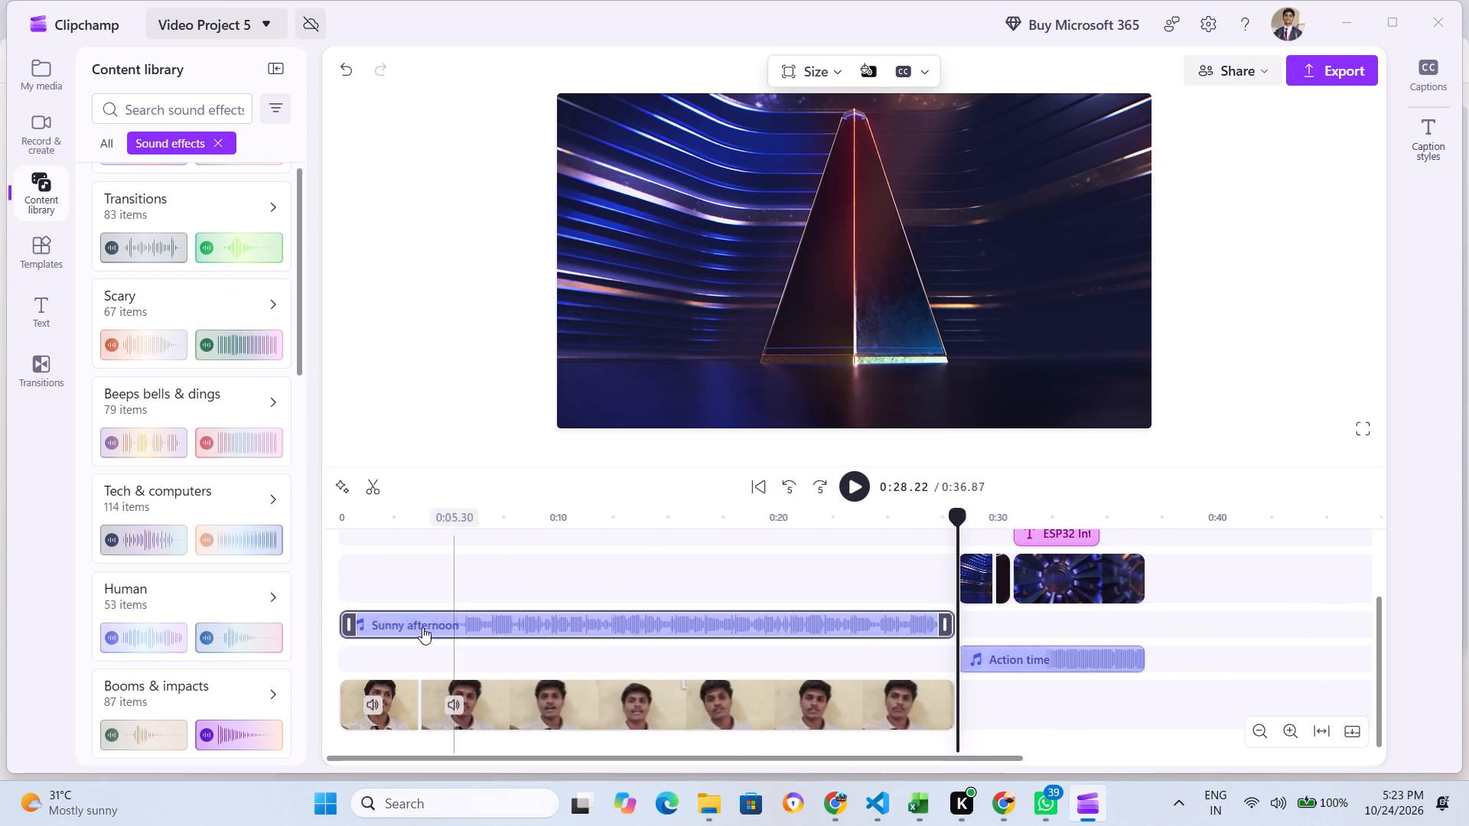
click(385, 601)
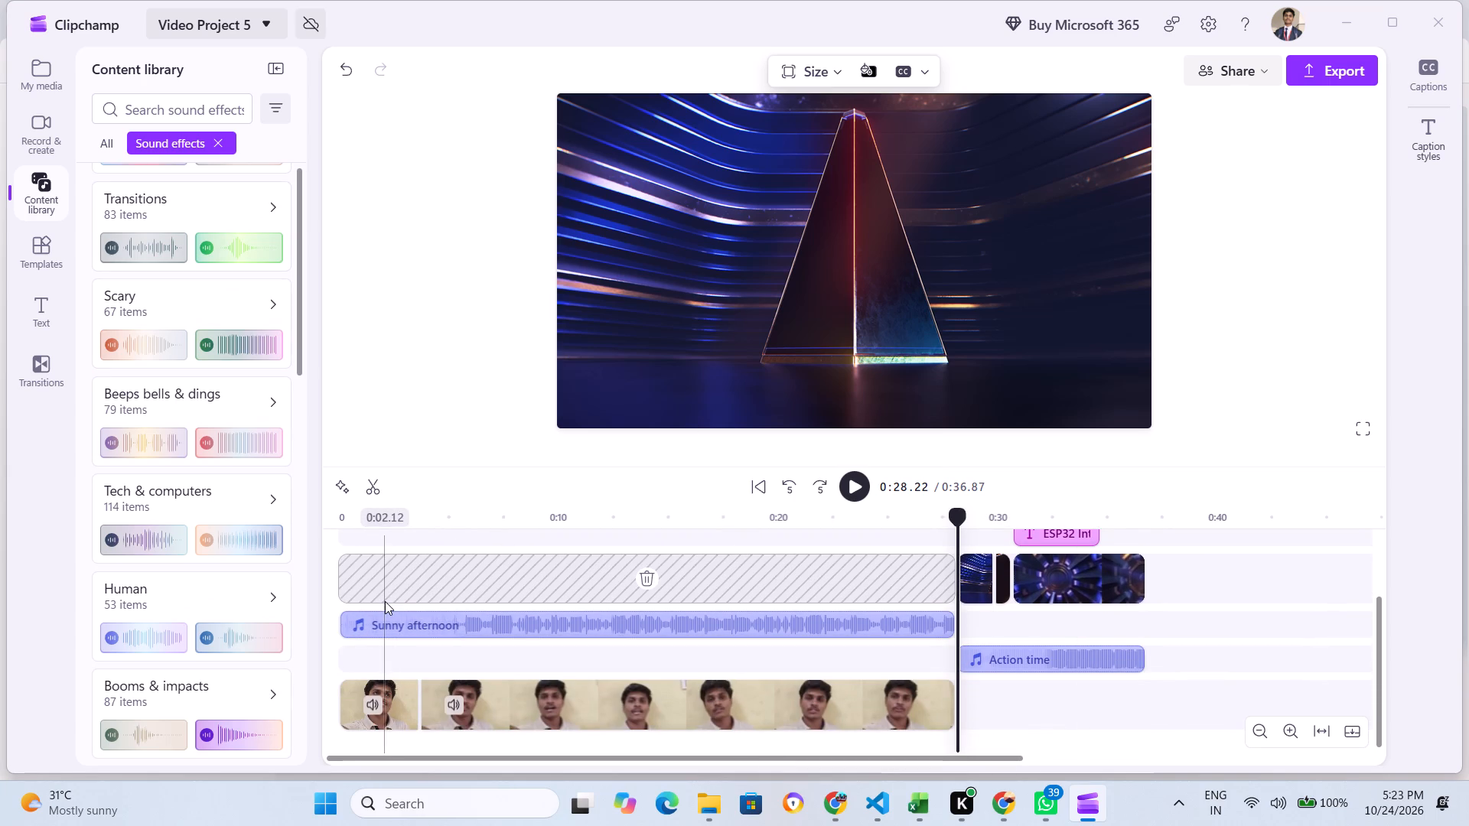
click(379, 580)
click(379, 580)
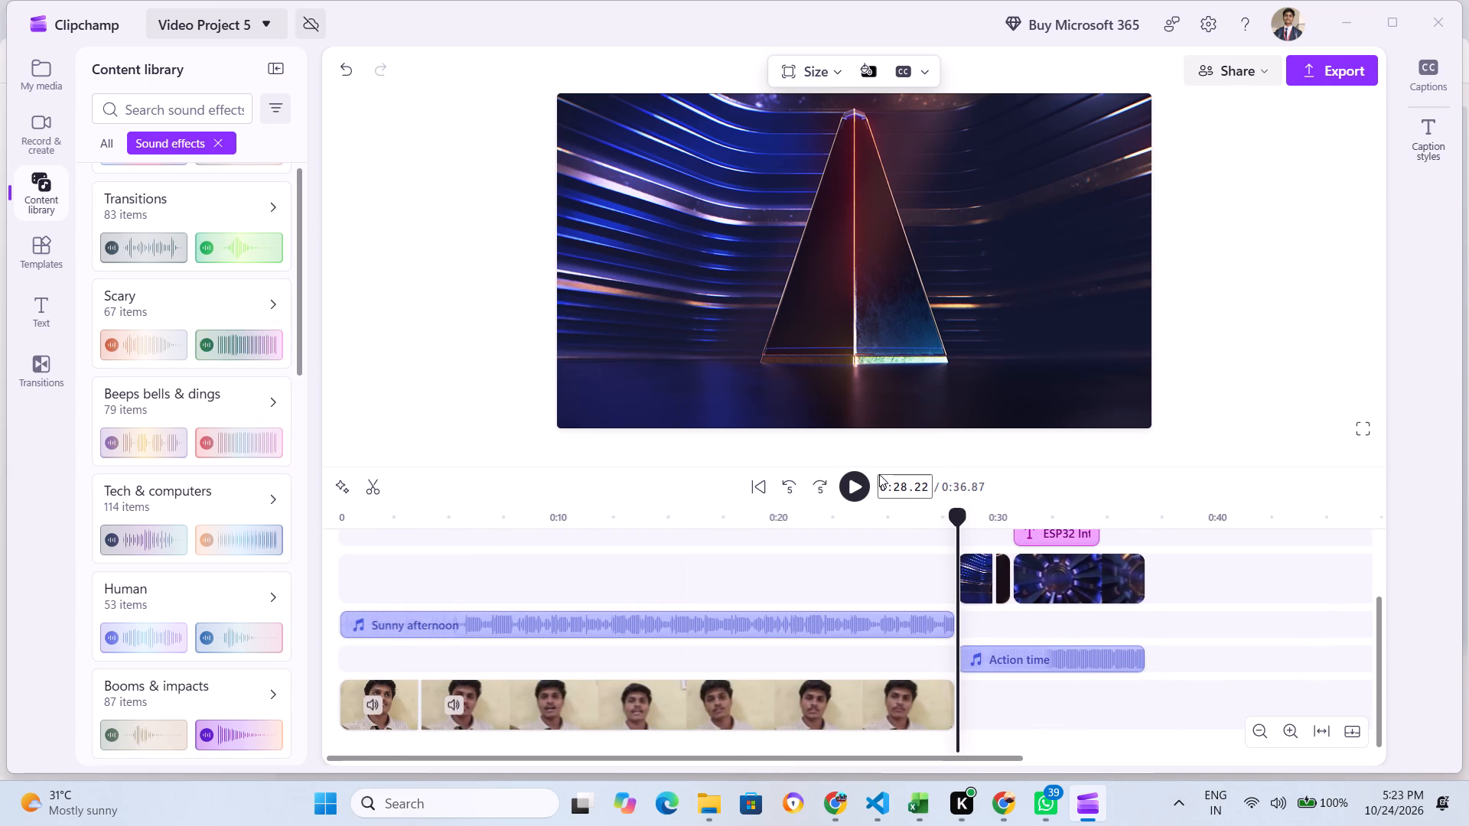
click(852, 486)
drag(955, 515, 989, 514)
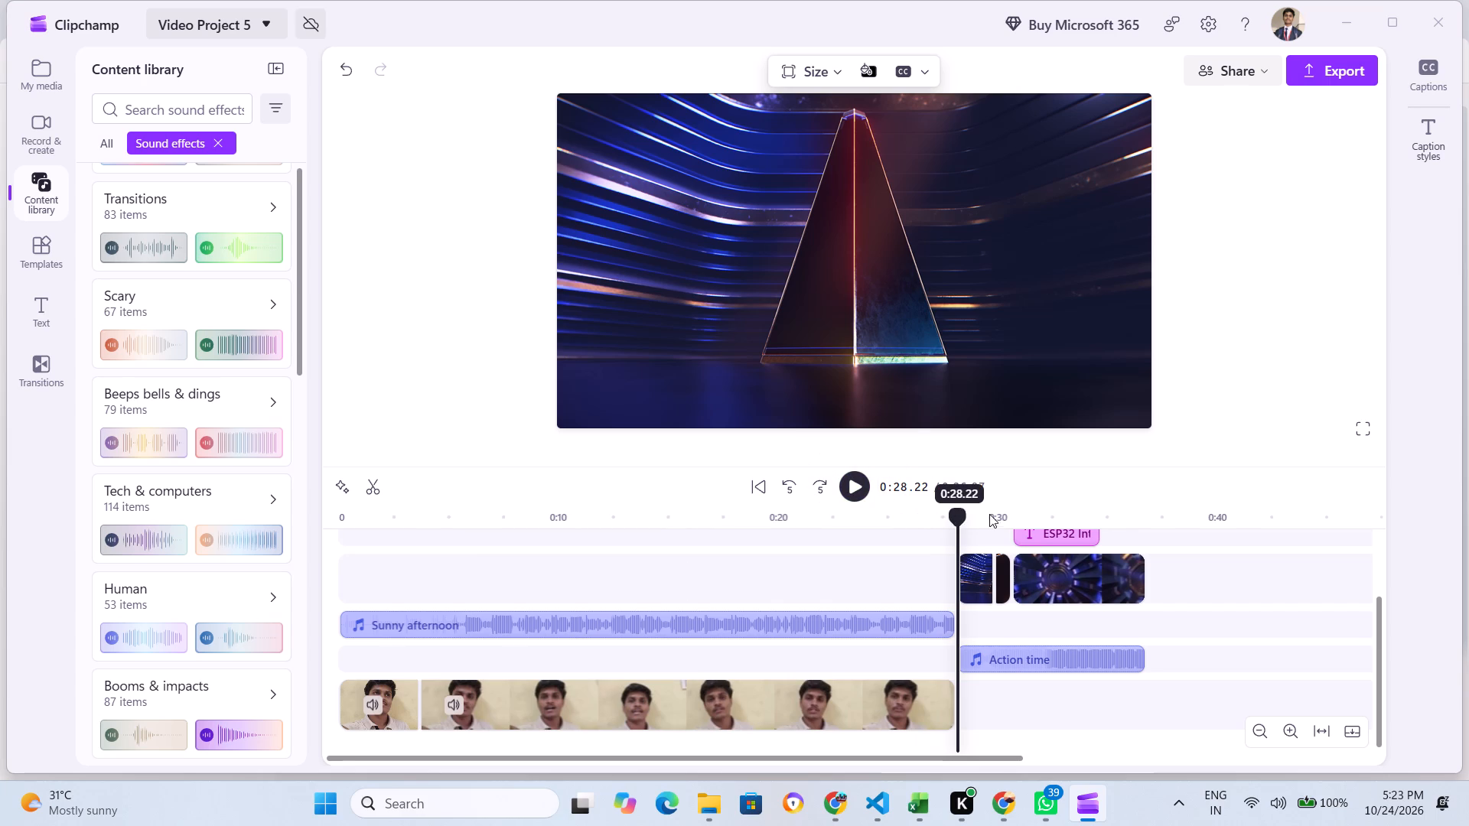
drag(989, 514, 1061, 610)
click(1040, 587)
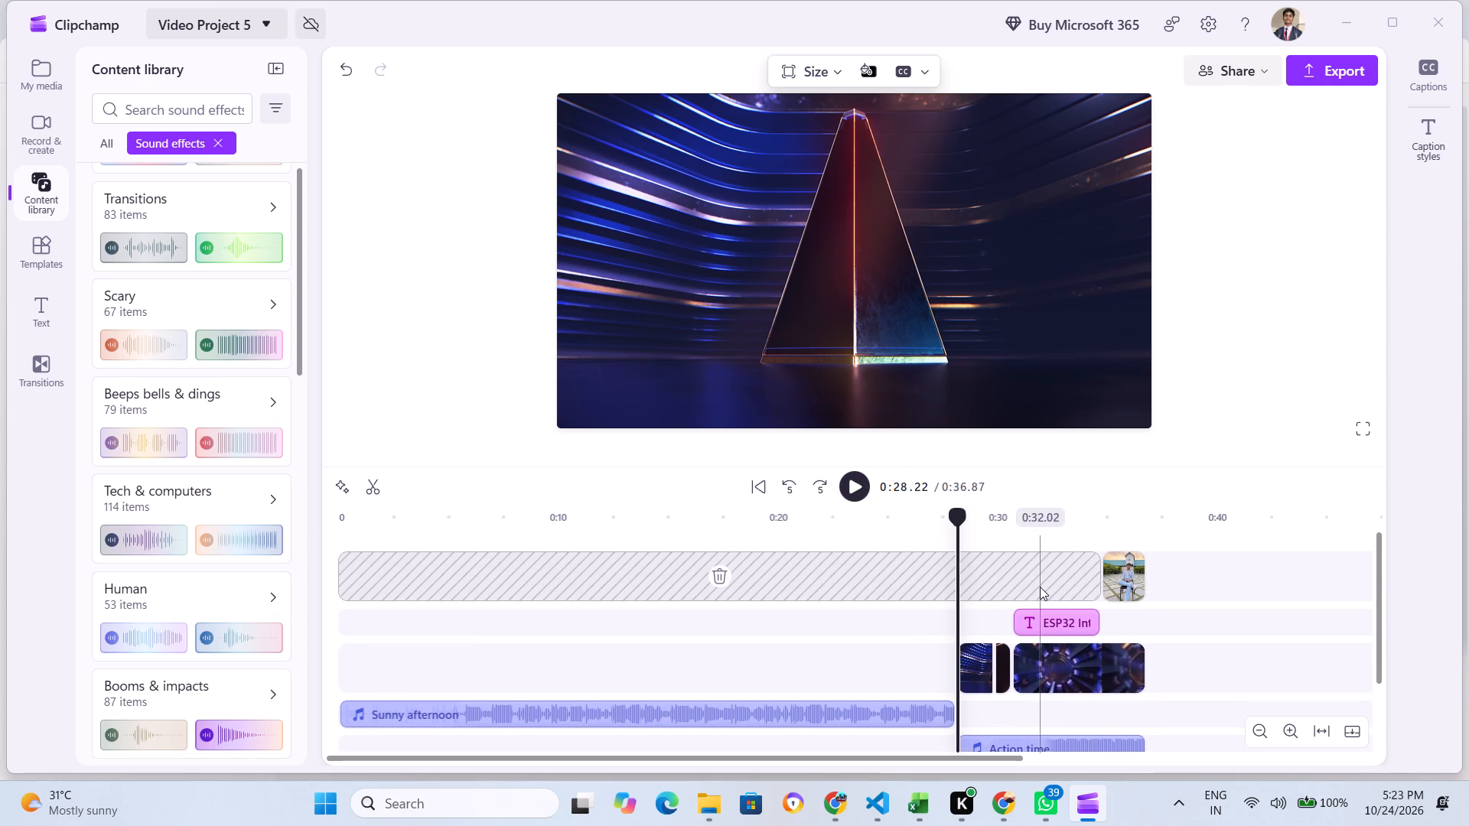
click(1139, 576)
click(1139, 576)
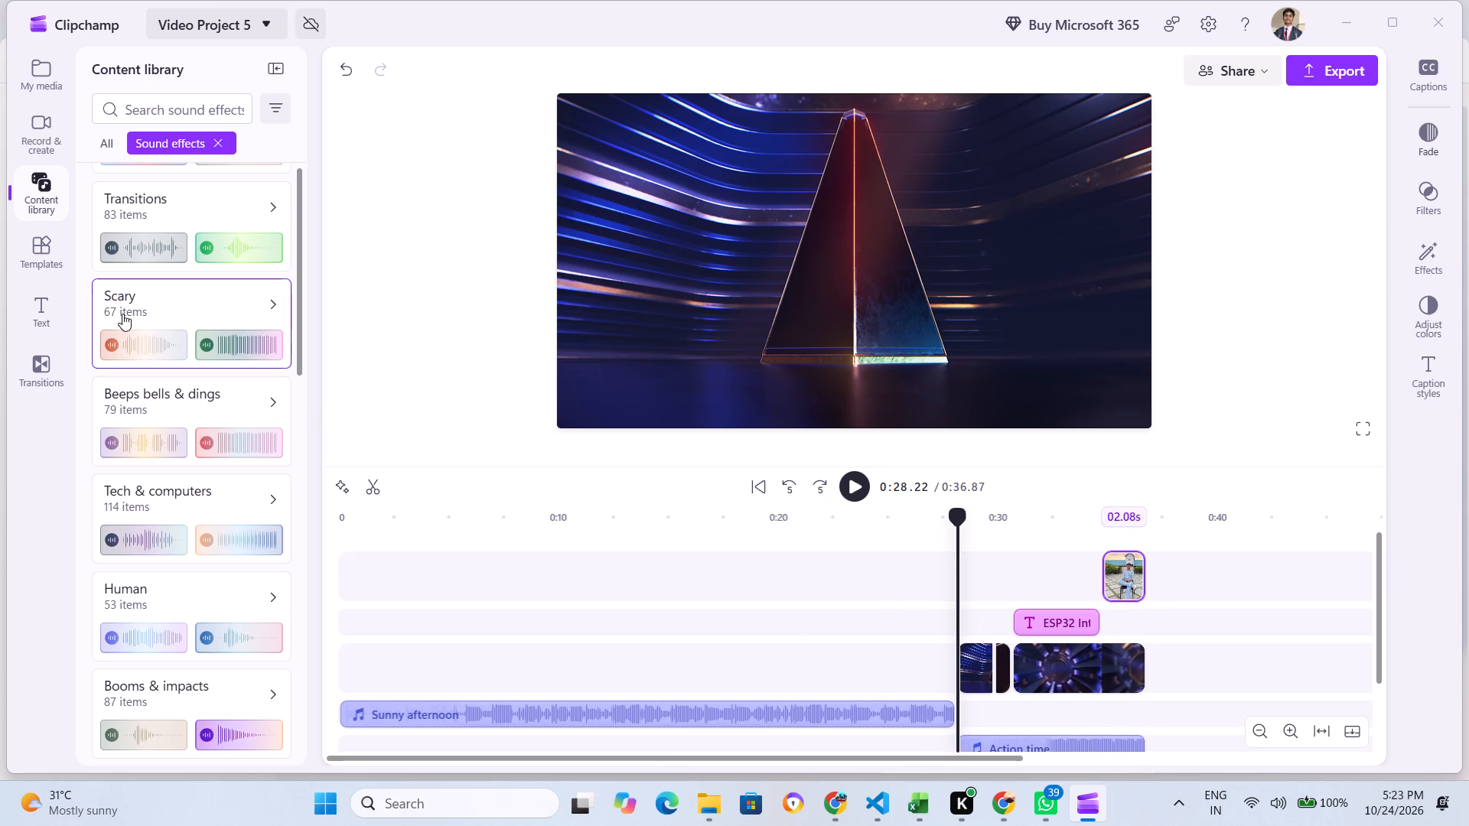
Browse the sound effects collections and search the sound effects for "text".
scroll(156, 247, up, 2)
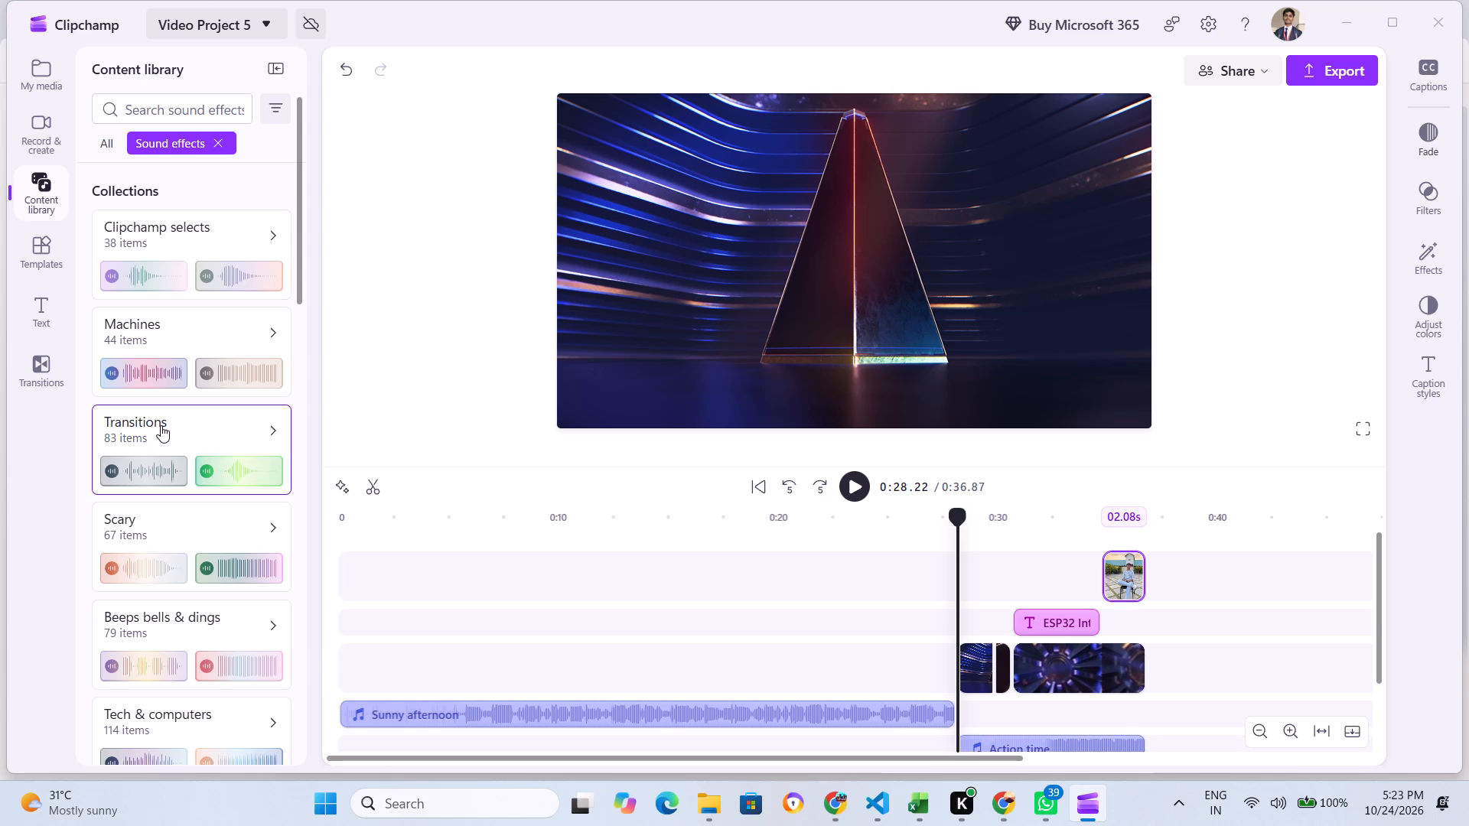
scroll(165, 424, down, 3)
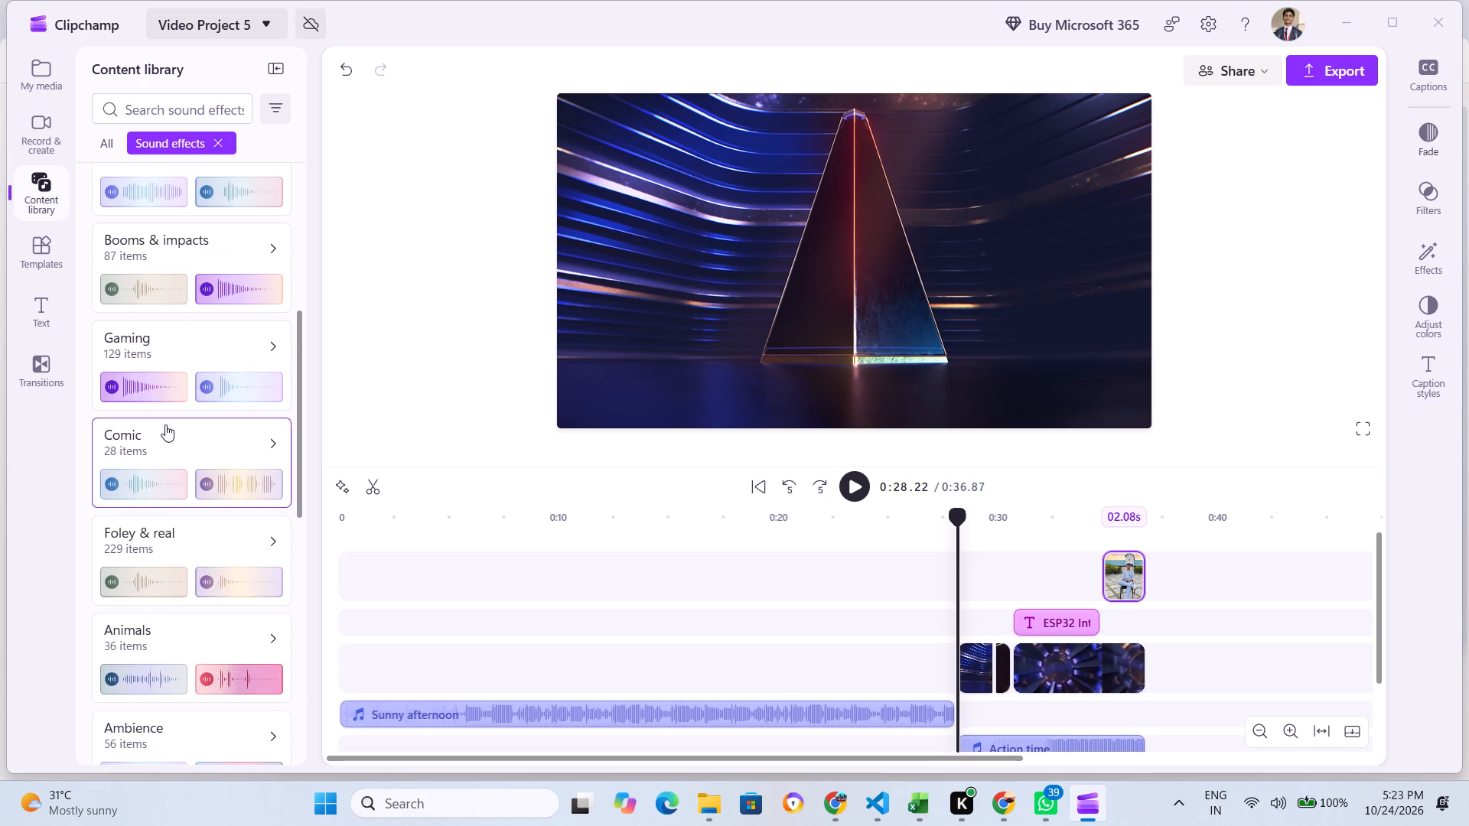
scroll(165, 424, down, 1)
scroll(168, 424, up, 4)
click(157, 112)
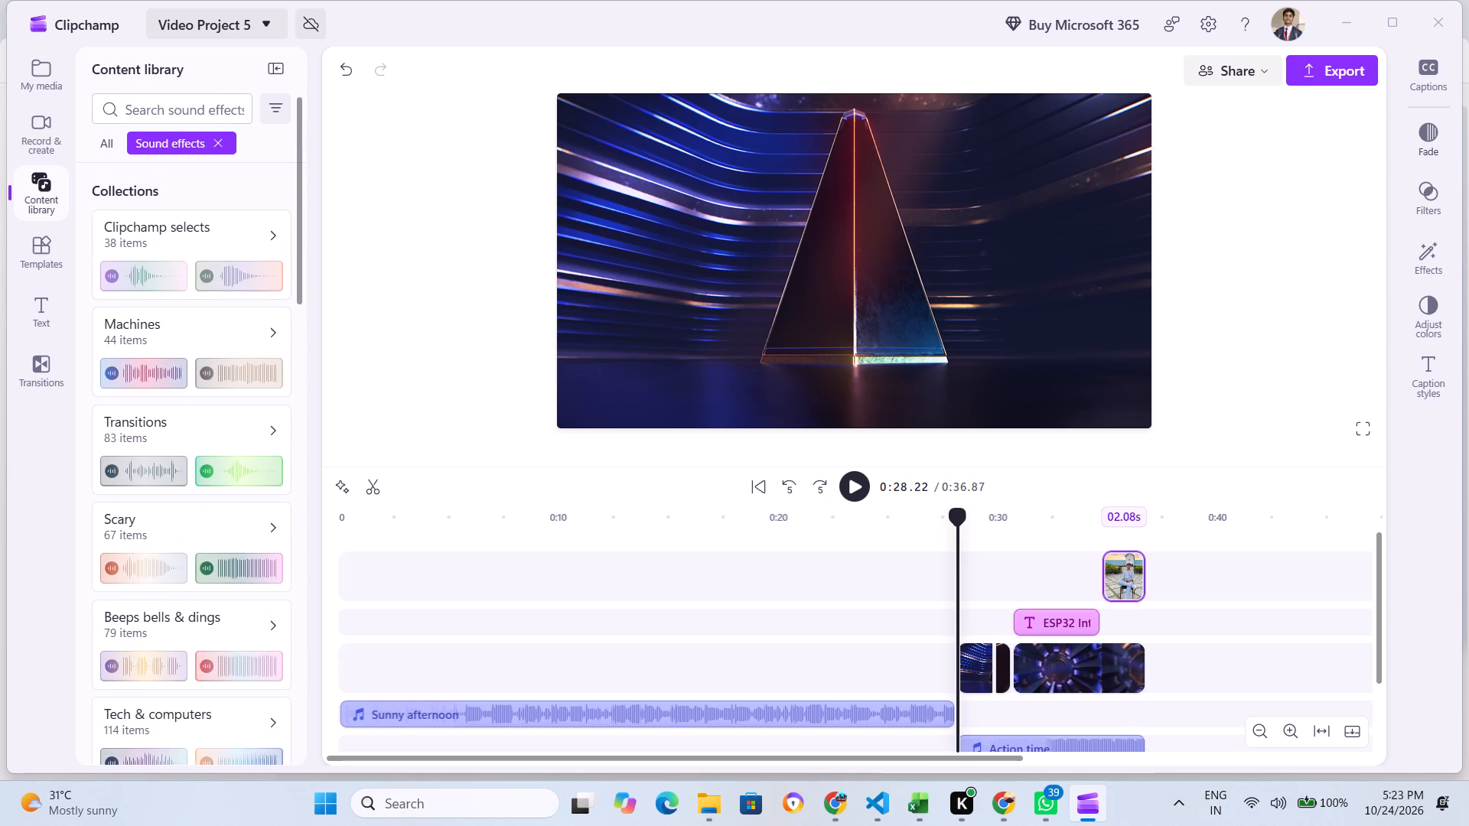
text(text)
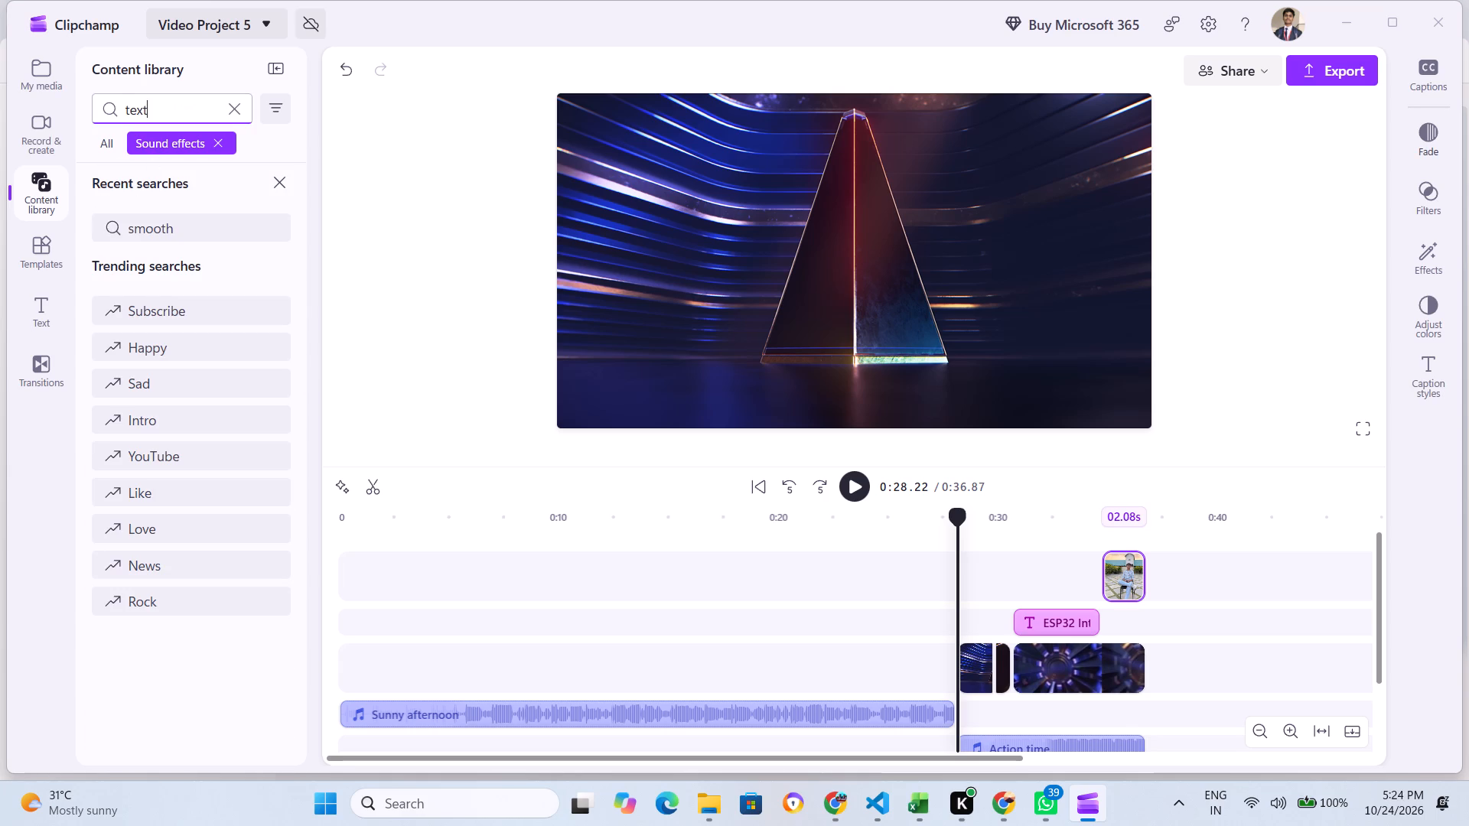
key(Return)
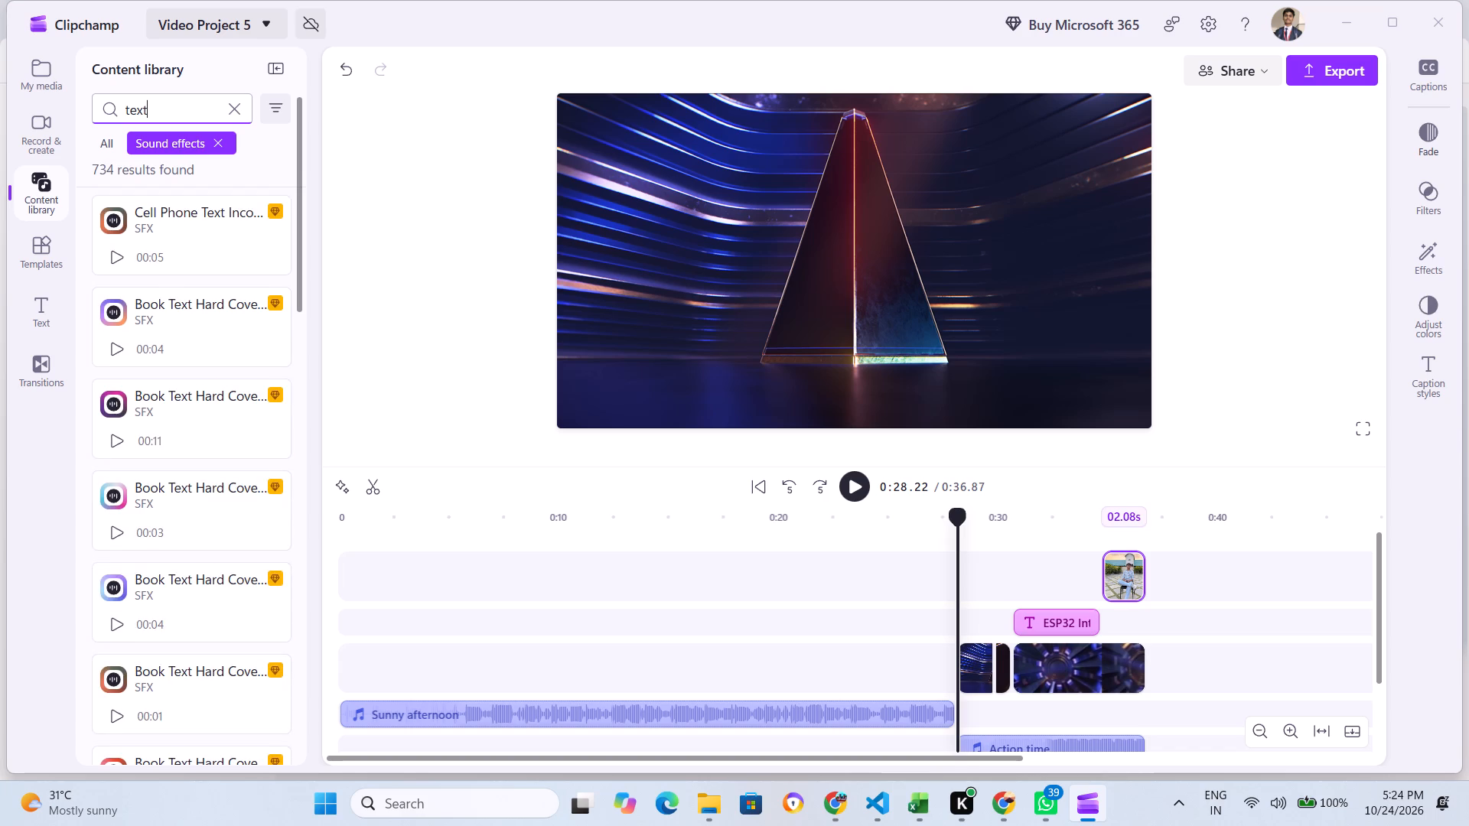
Preview the Cell Phone Text, Book Text Hard Cover and Text Readout sound effects from the search results.
click(109, 251)
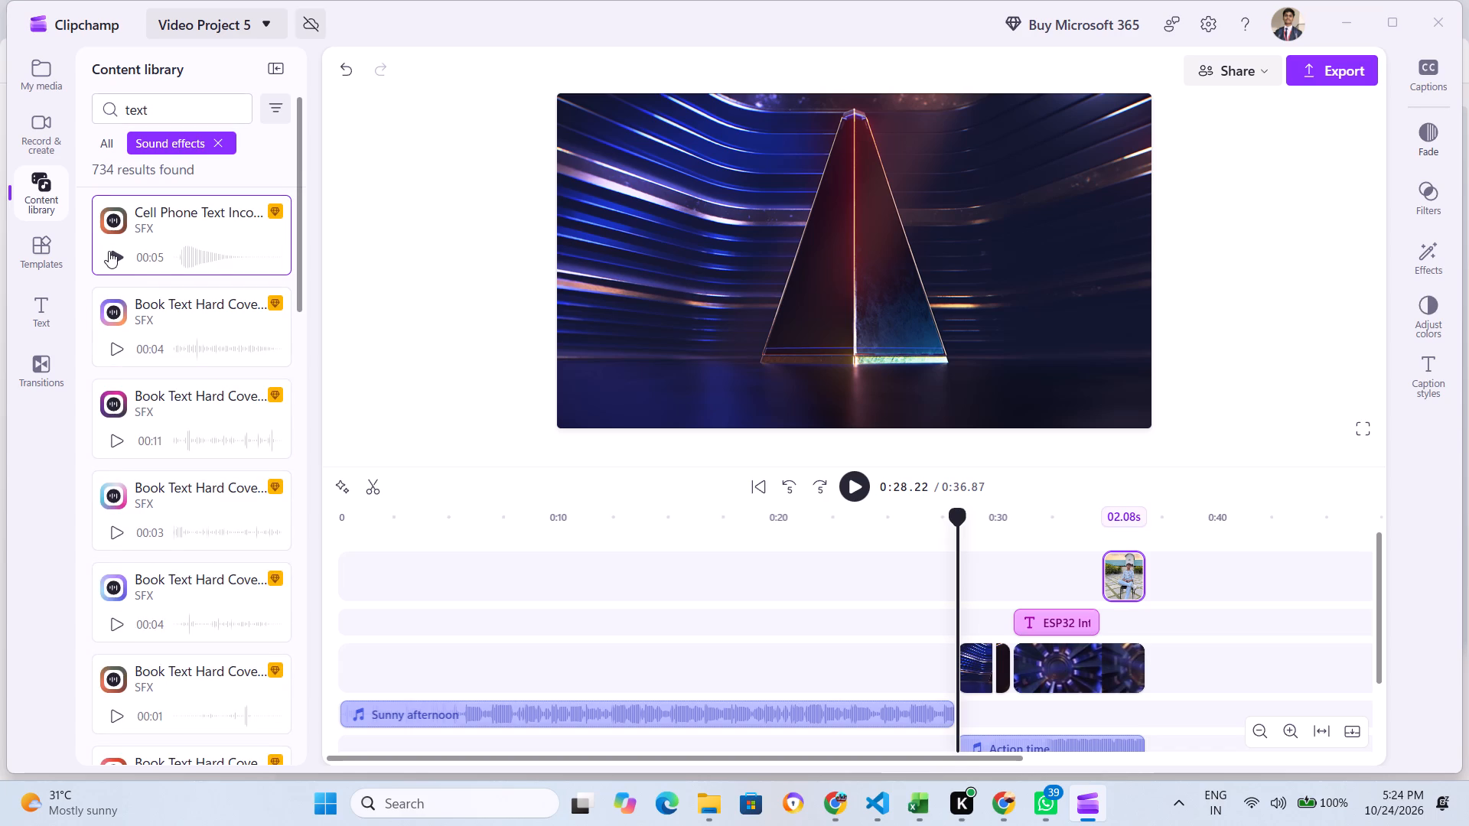
click(112, 343)
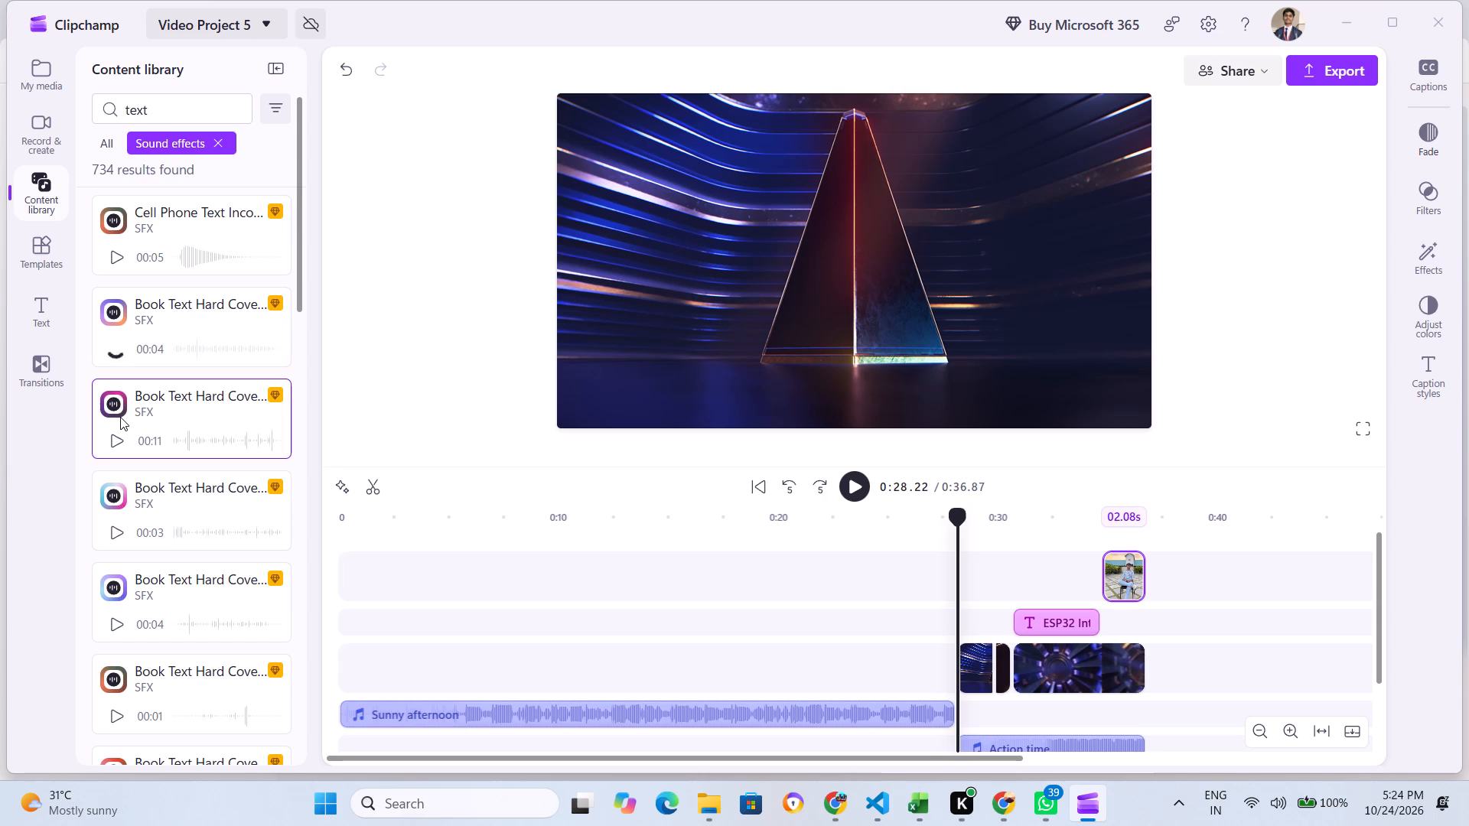
click(118, 428)
click(109, 526)
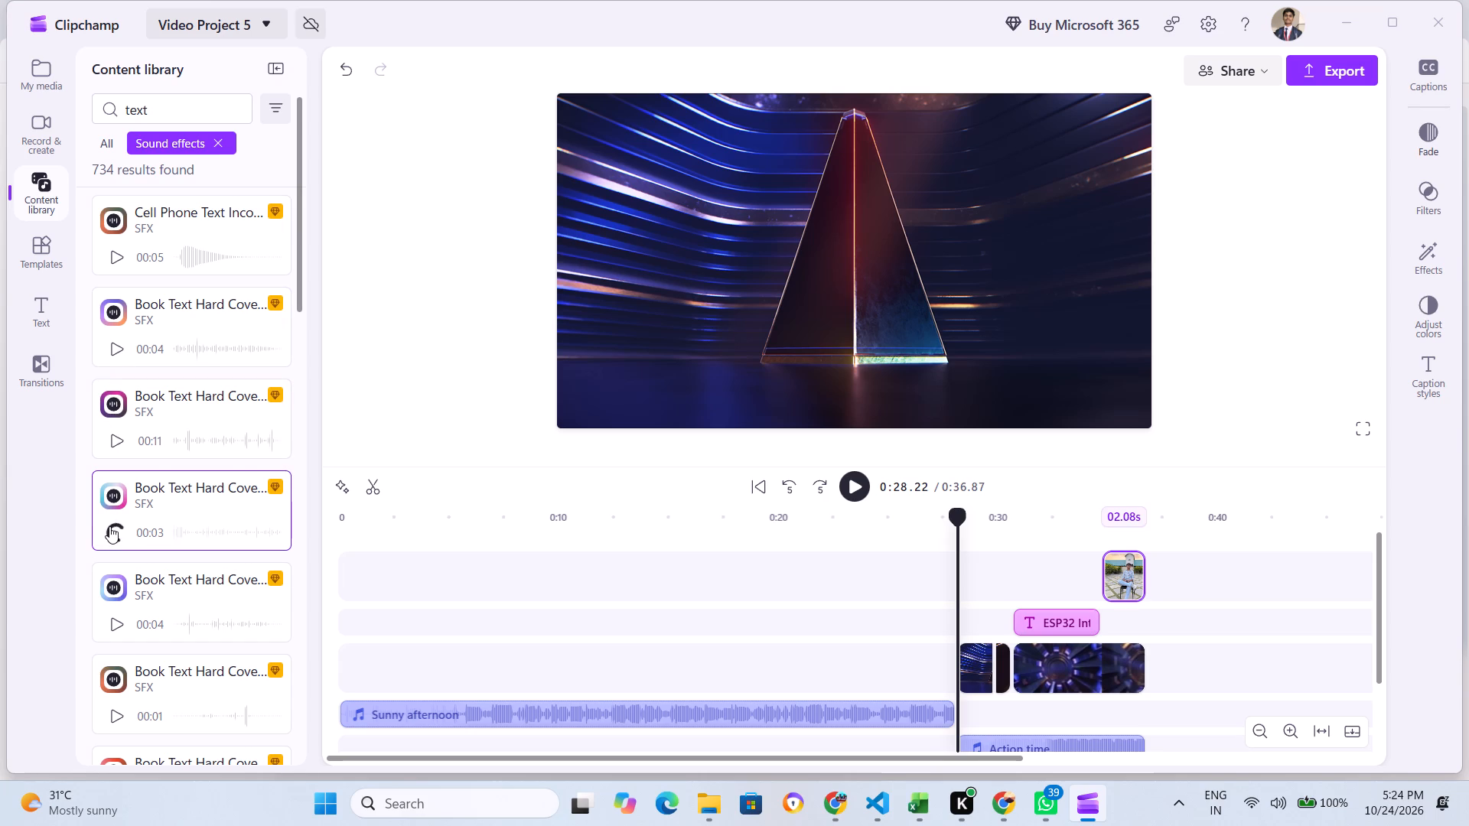
click(109, 620)
scroll(123, 708, down, 1)
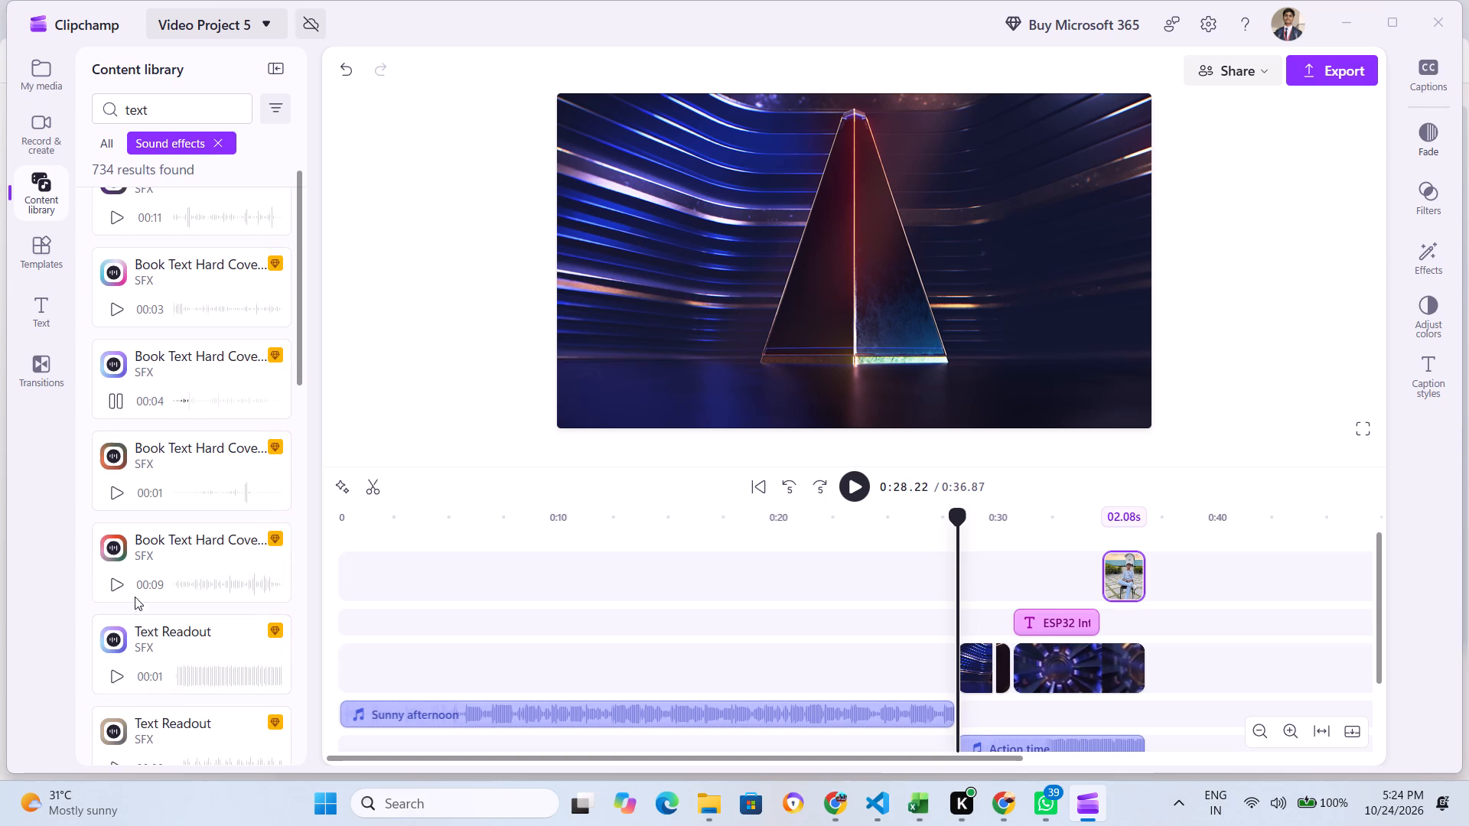
click(112, 679)
scroll(164, 304, up, 3)
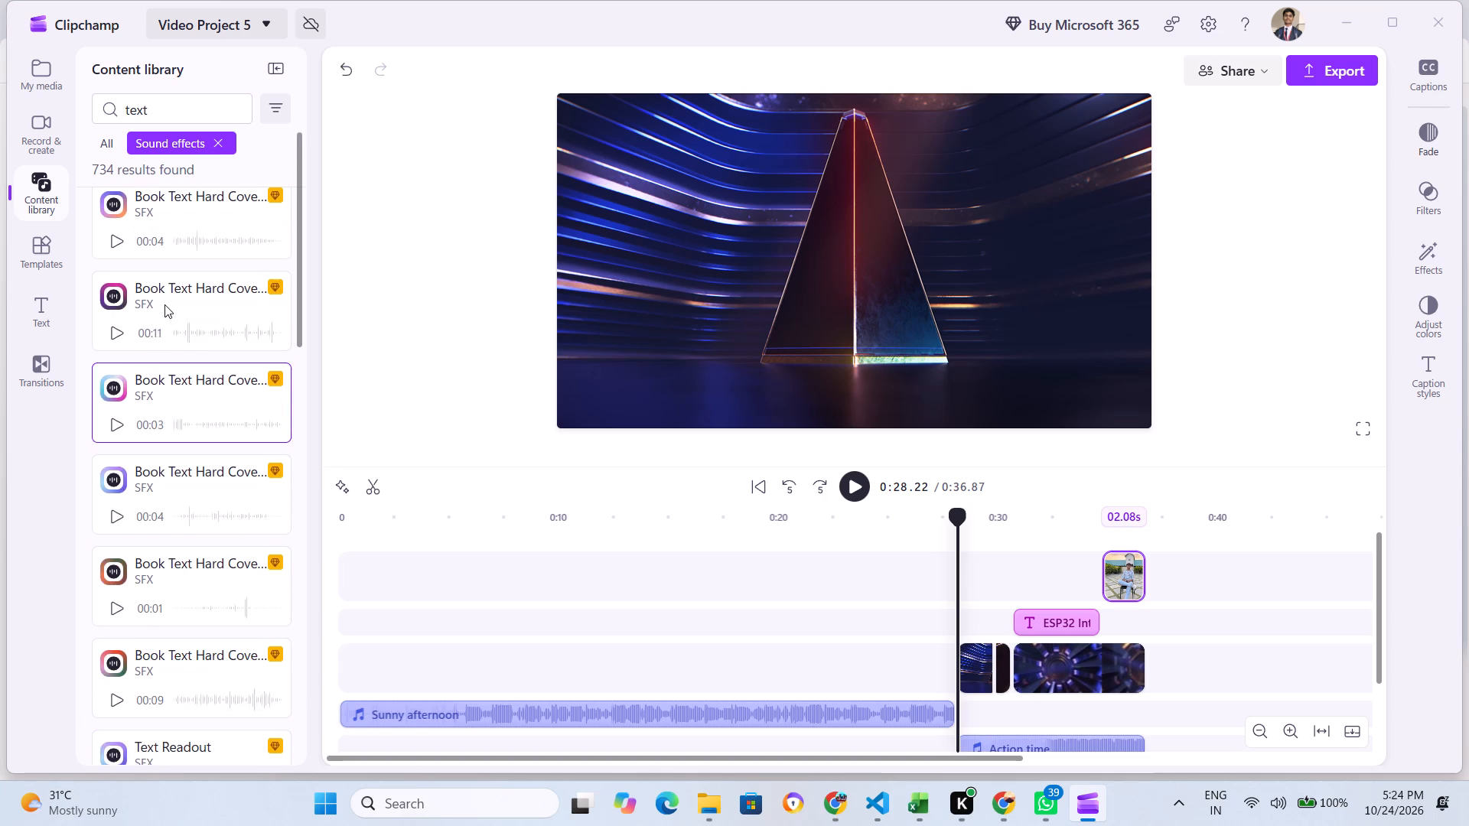
Clear the "text" search, return to all library content and open the Transitions collection of Sound effects.
click(186, 108)
drag(186, 108, 129, 119)
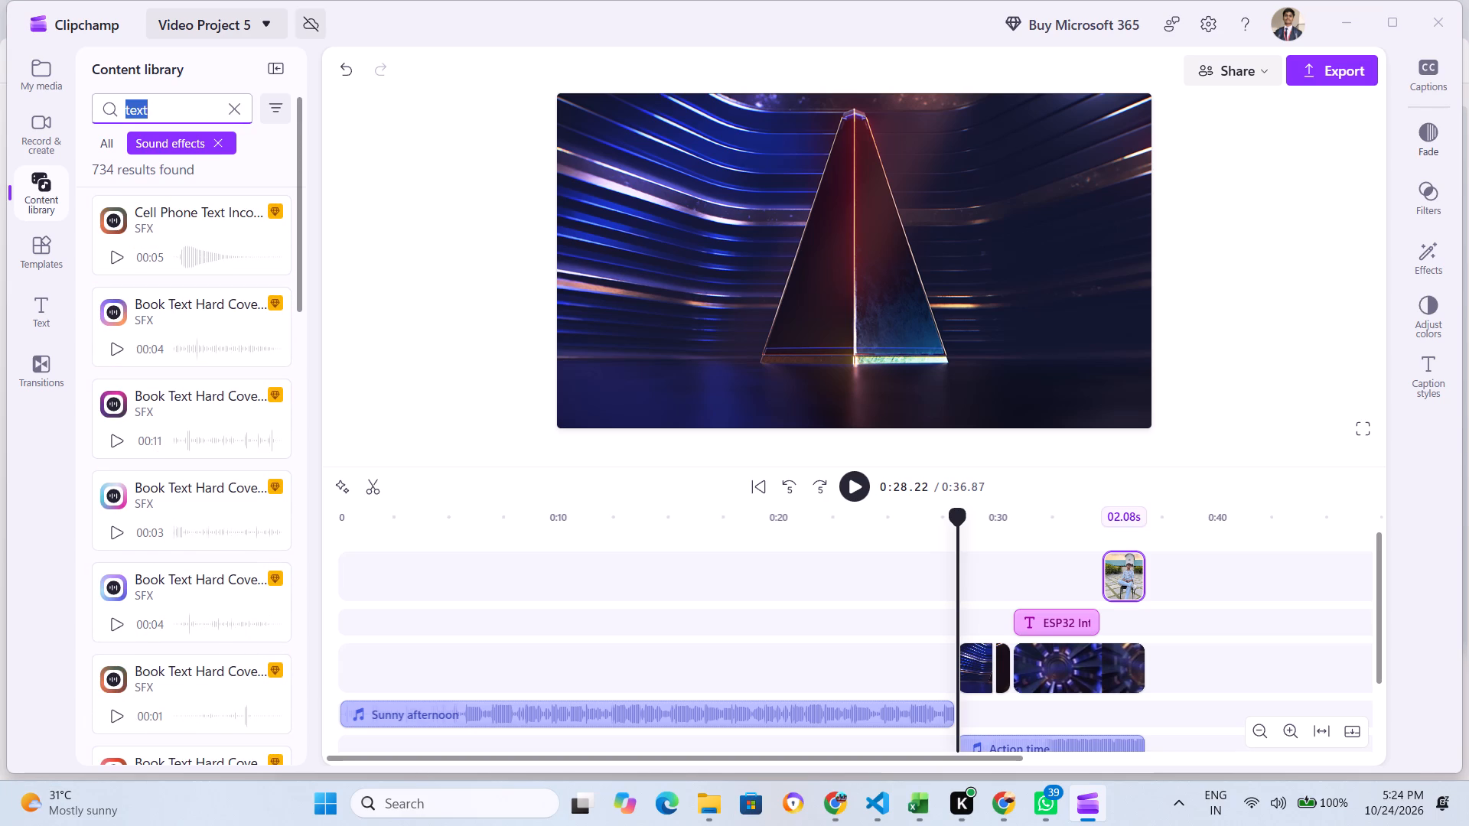
key(BackSpace)
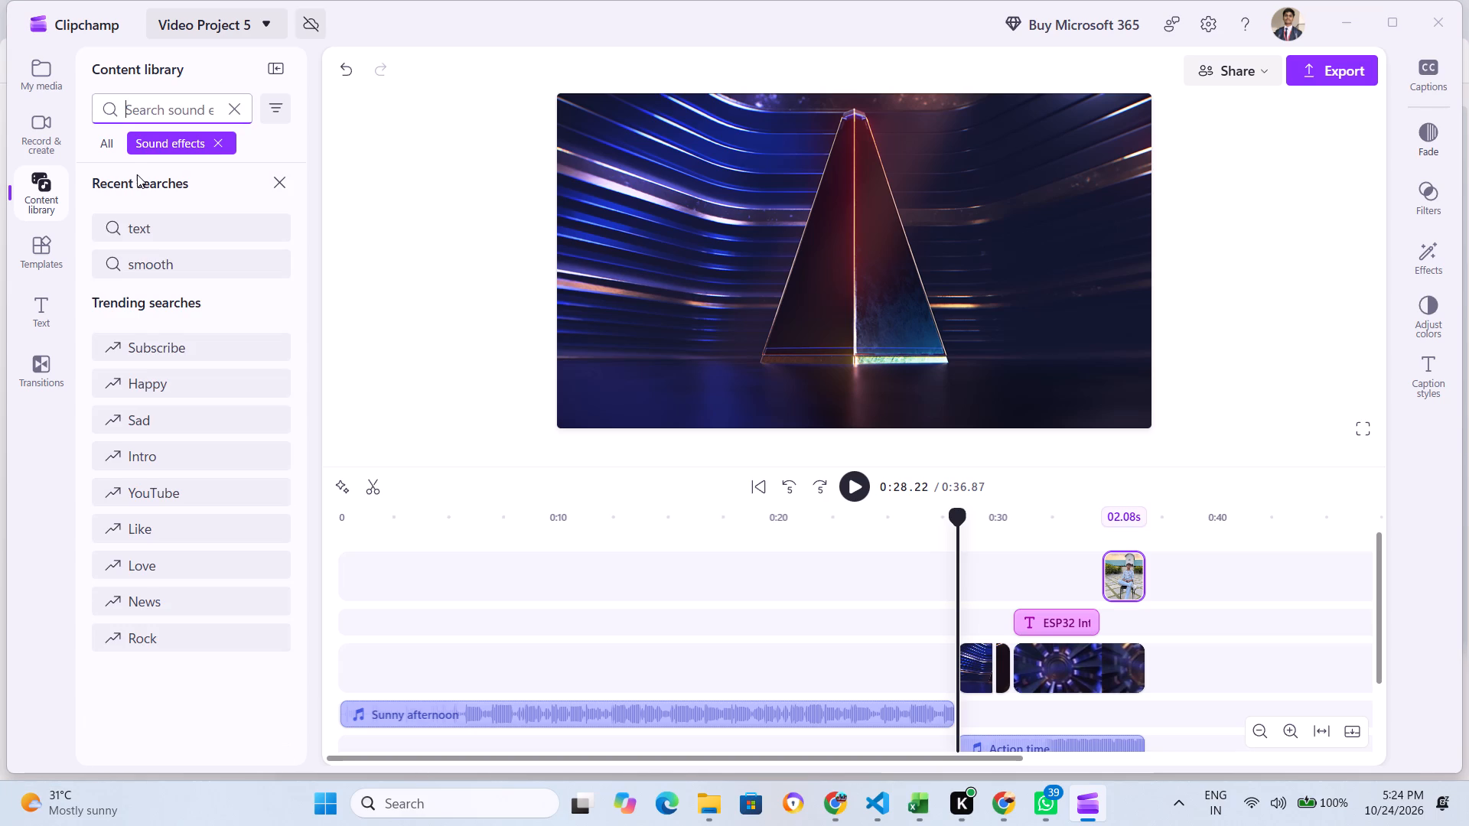
click(105, 148)
scroll(206, 538, down, 1)
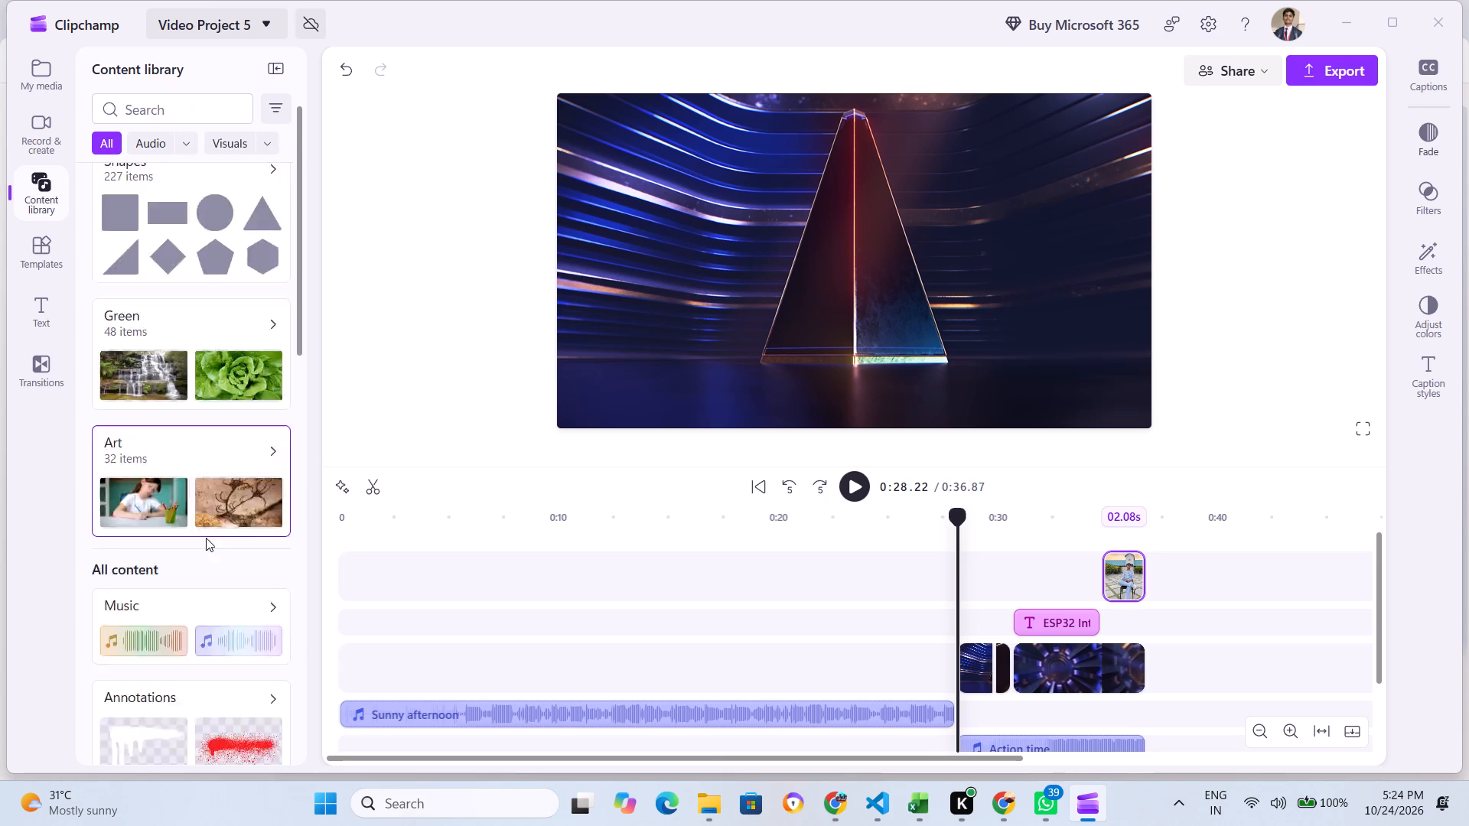
scroll(169, 443, down, 3)
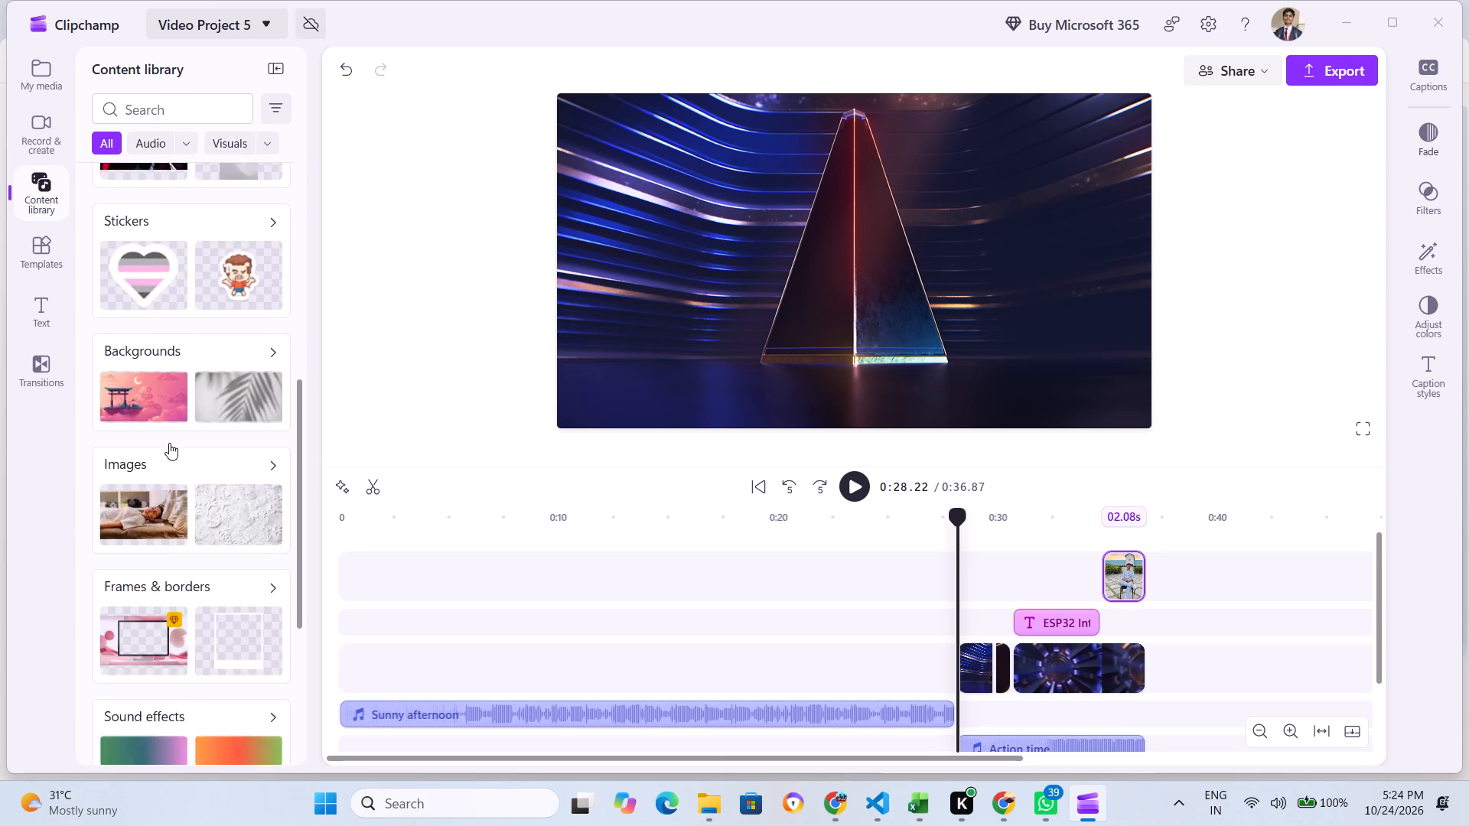
scroll(169, 443, down, 1)
click(200, 421)
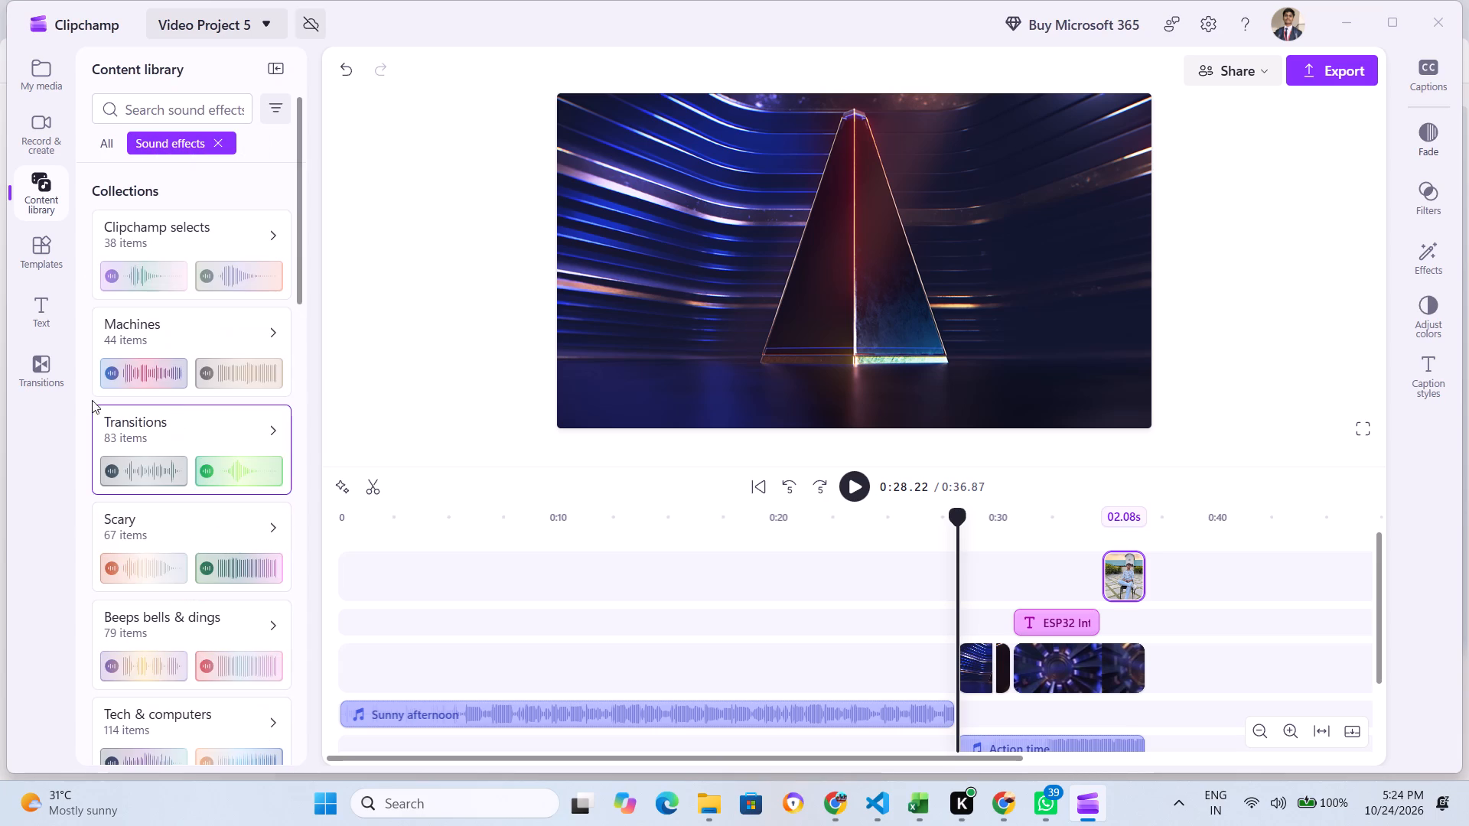
click(135, 416)
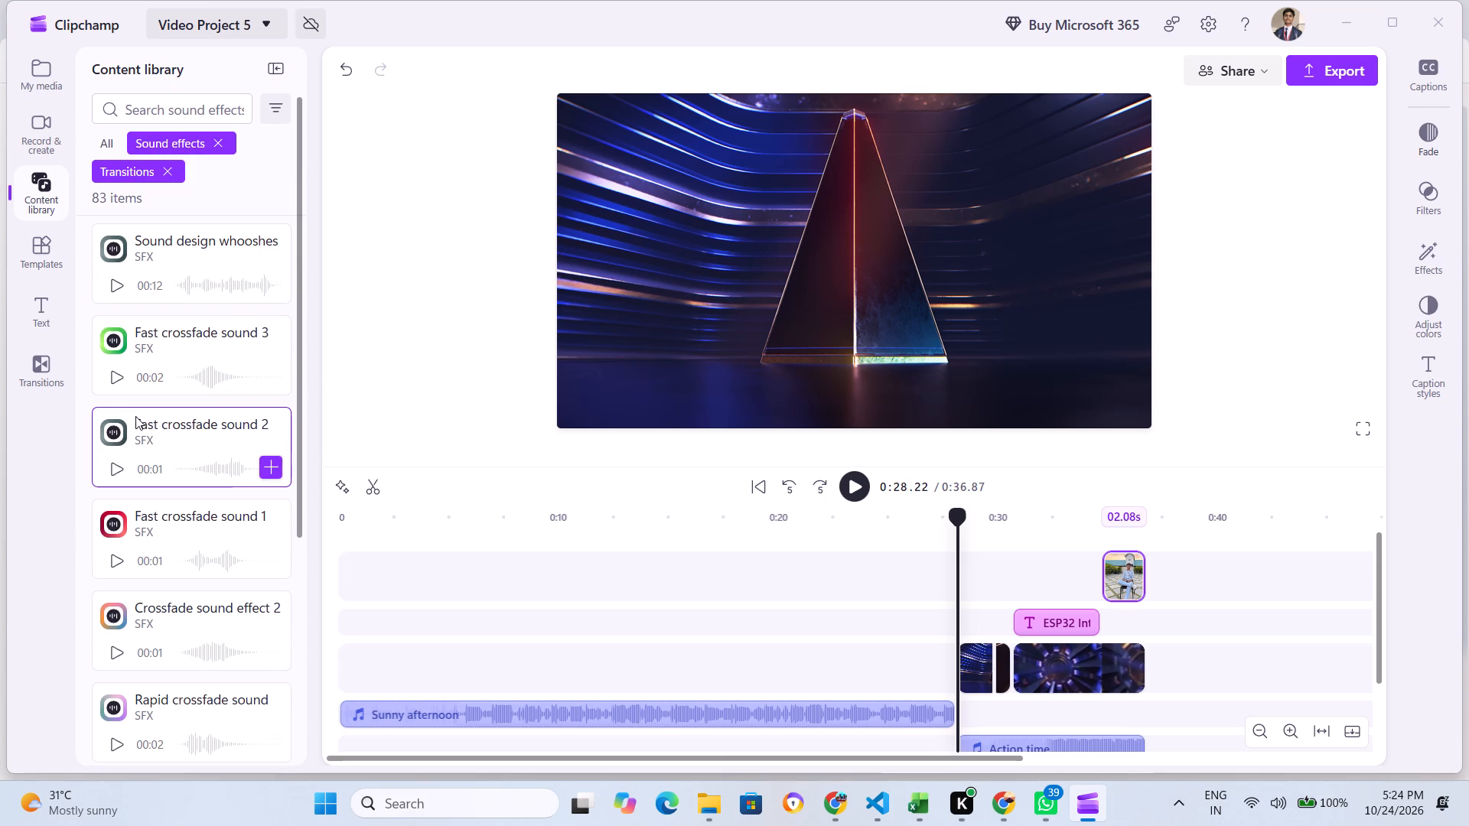
Preview Fast crossfade sound 2, Fast crossfade sound 1, Crossfade sound effect 2 and Bell swoosh.
click(115, 461)
click(122, 558)
click(114, 647)
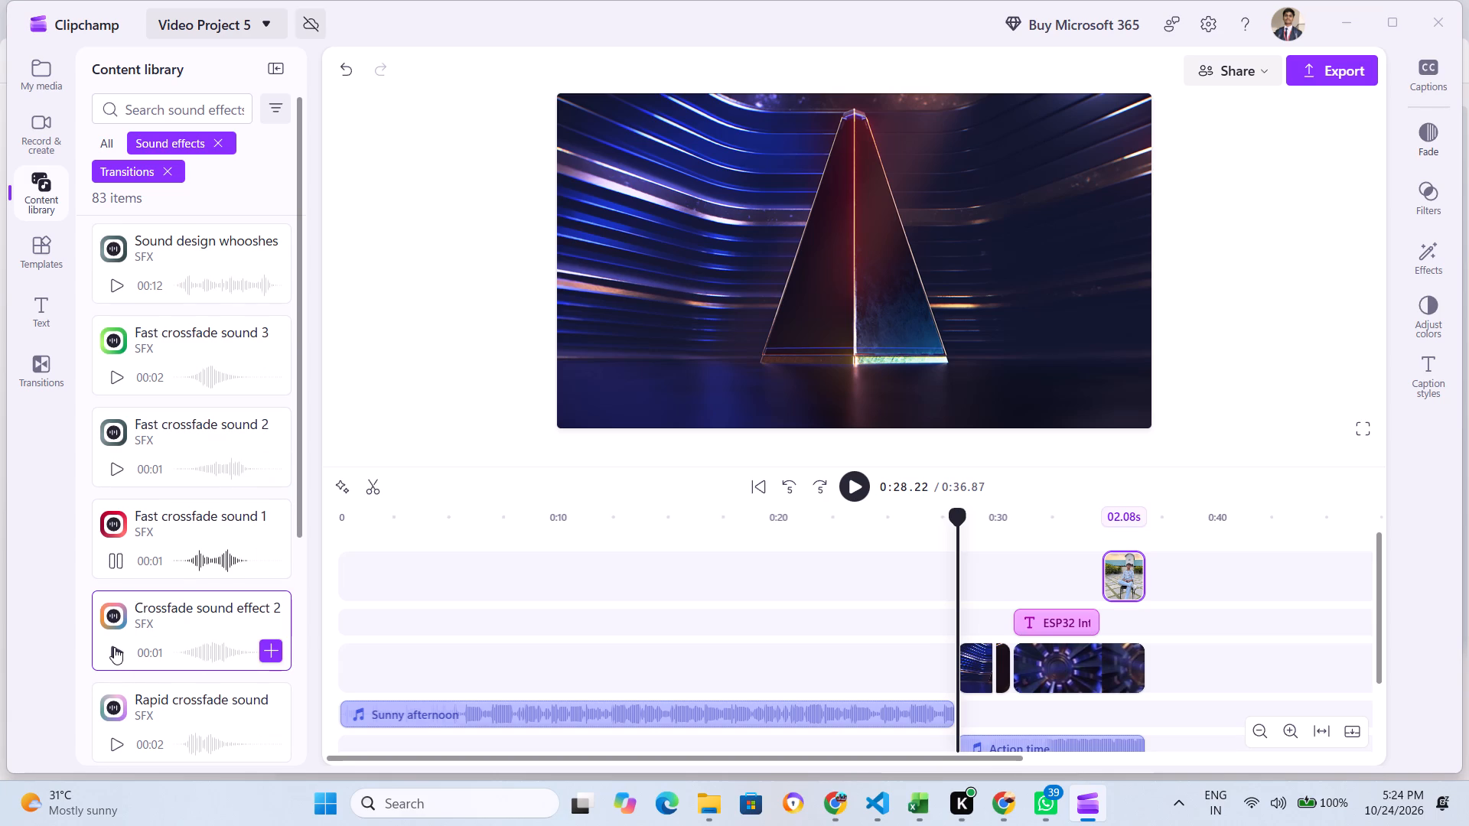
scroll(164, 543, down, 2)
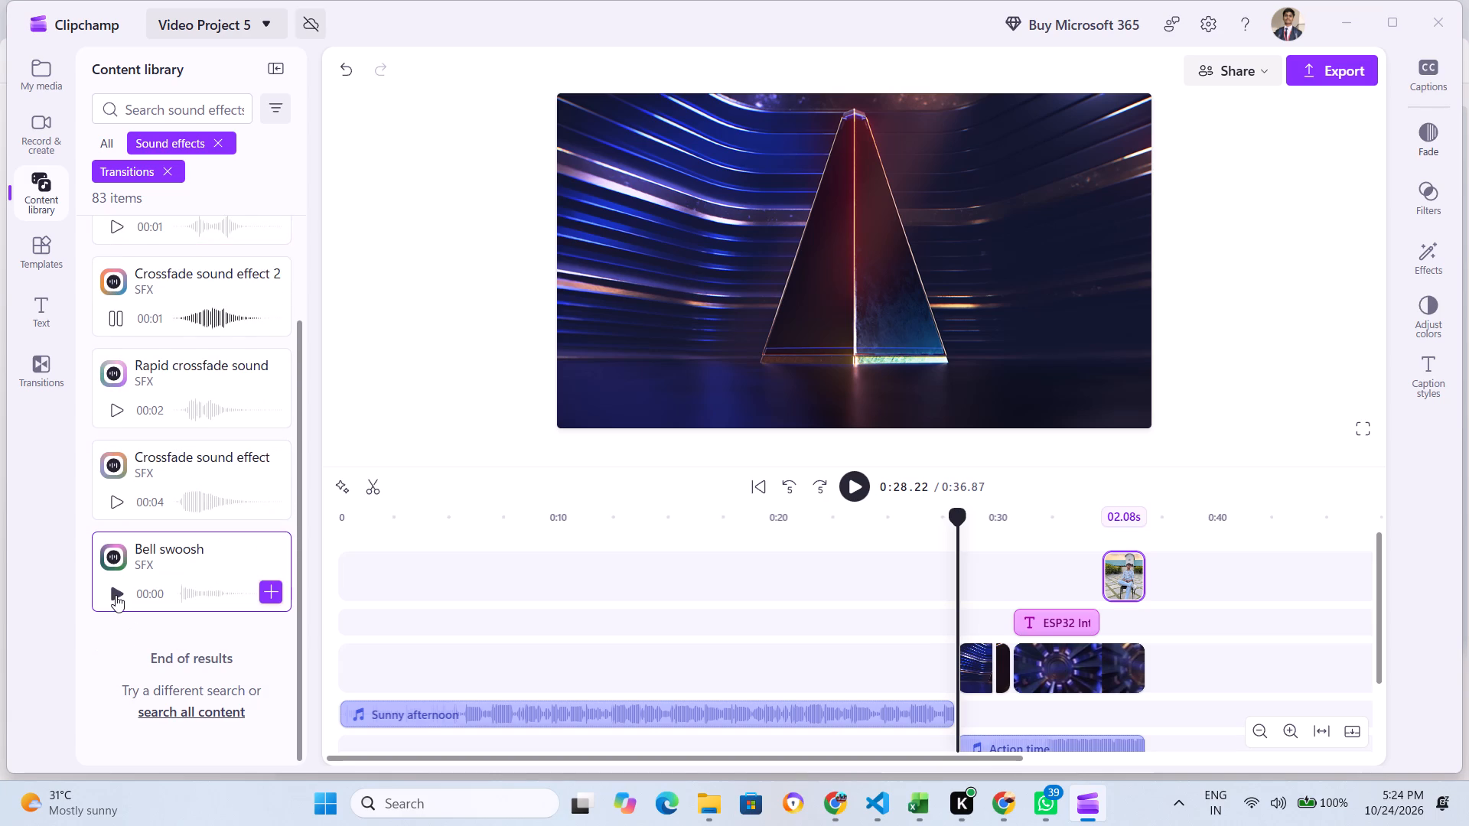
click(116, 595)
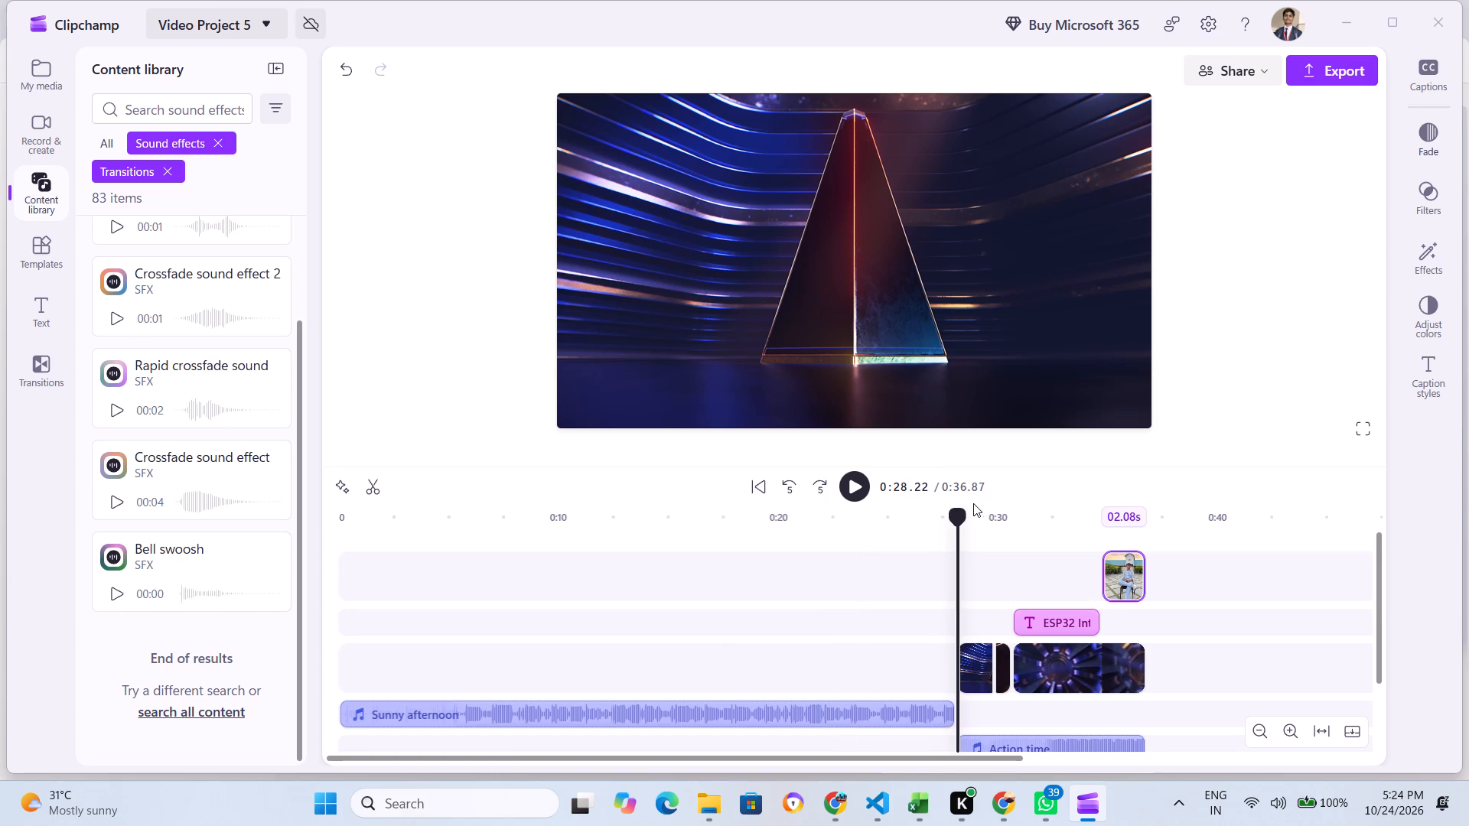
Try to move the playhead to an earlier time and play the video, and deselect the profile picture clip.
drag(953, 510, 782, 515)
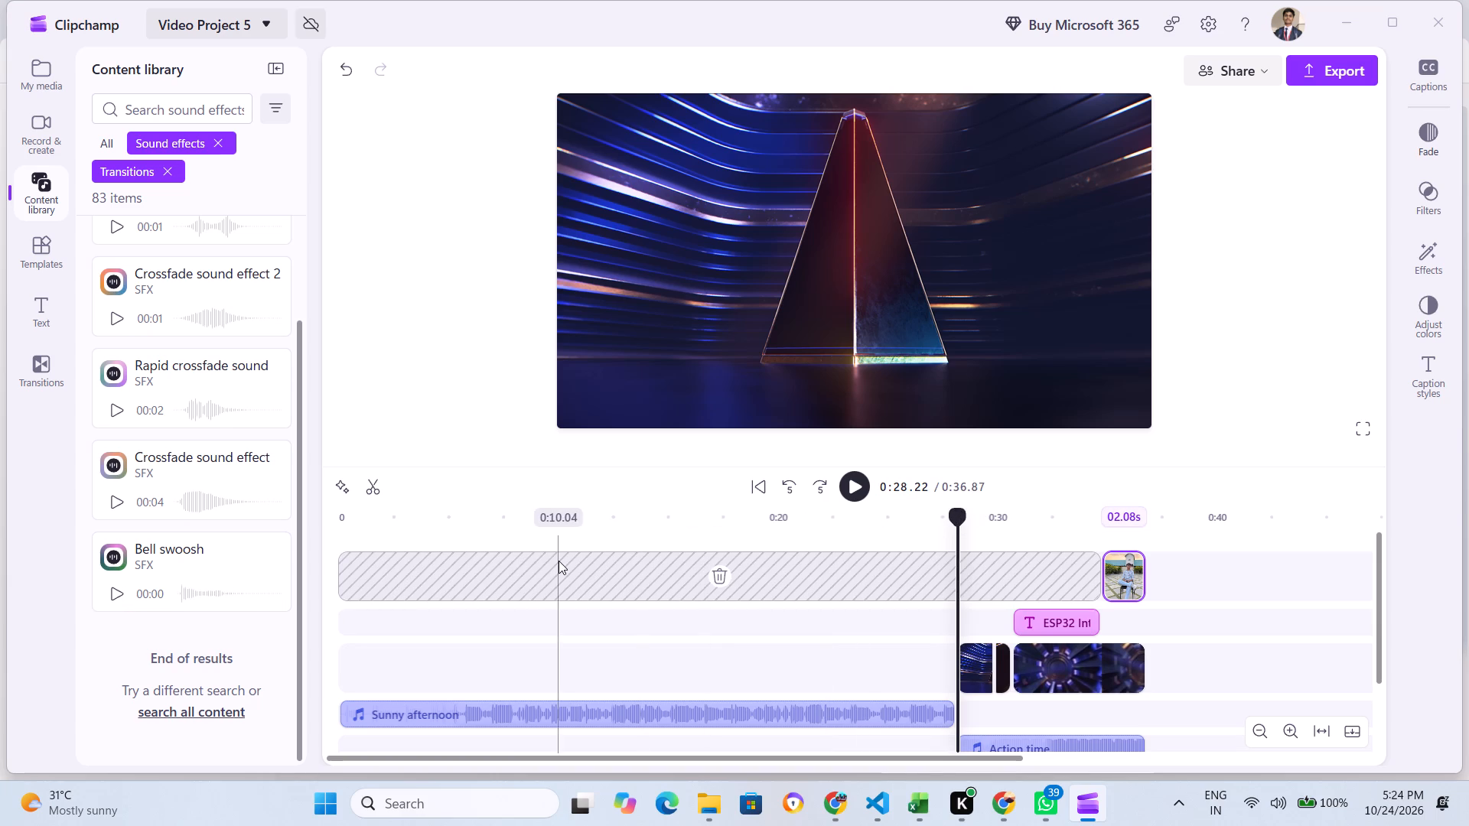
click(559, 561)
click(424, 521)
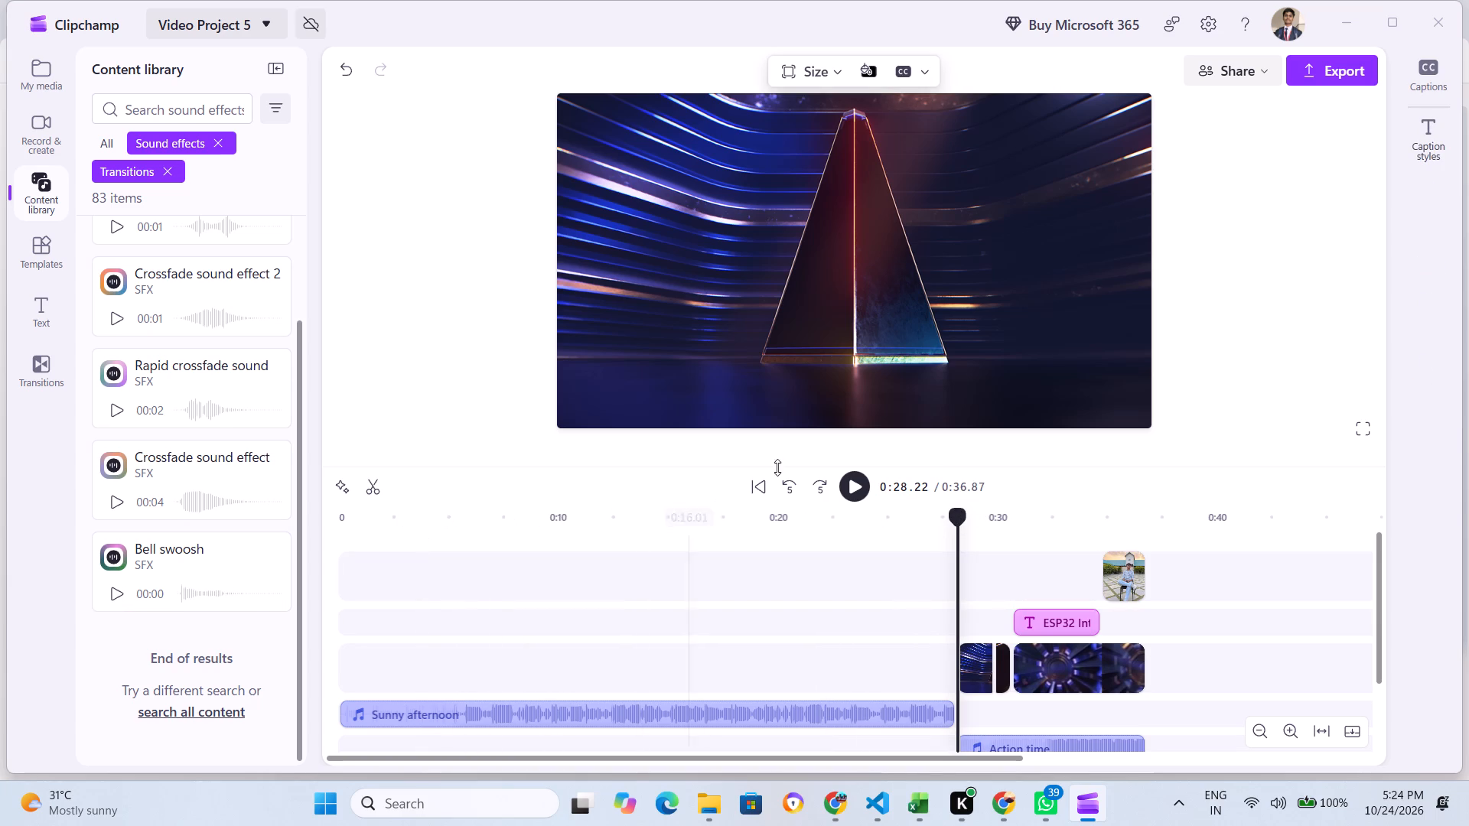
click(860, 482)
click(860, 481)
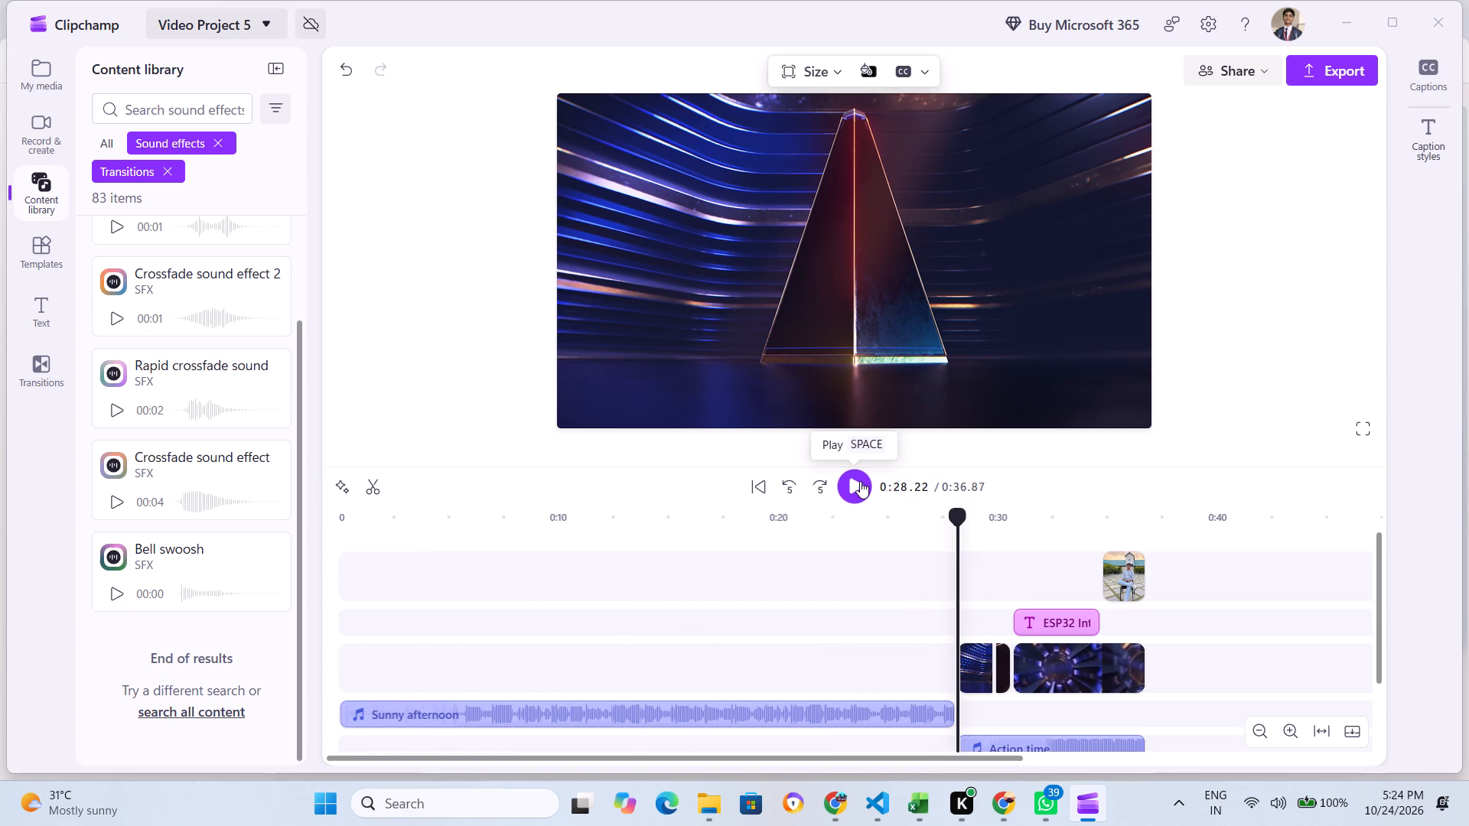
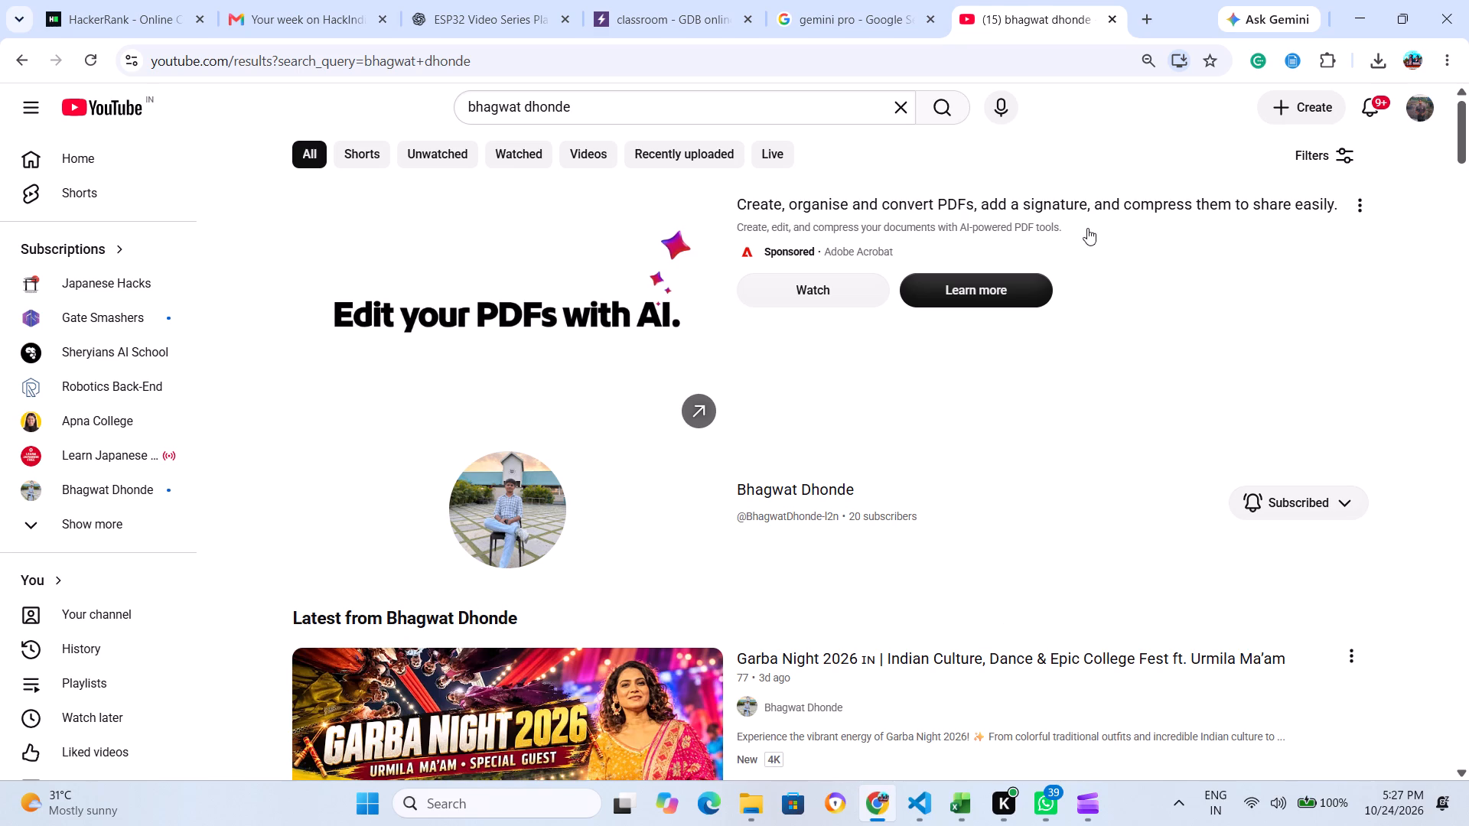
scroll(736, 363, down, 5)
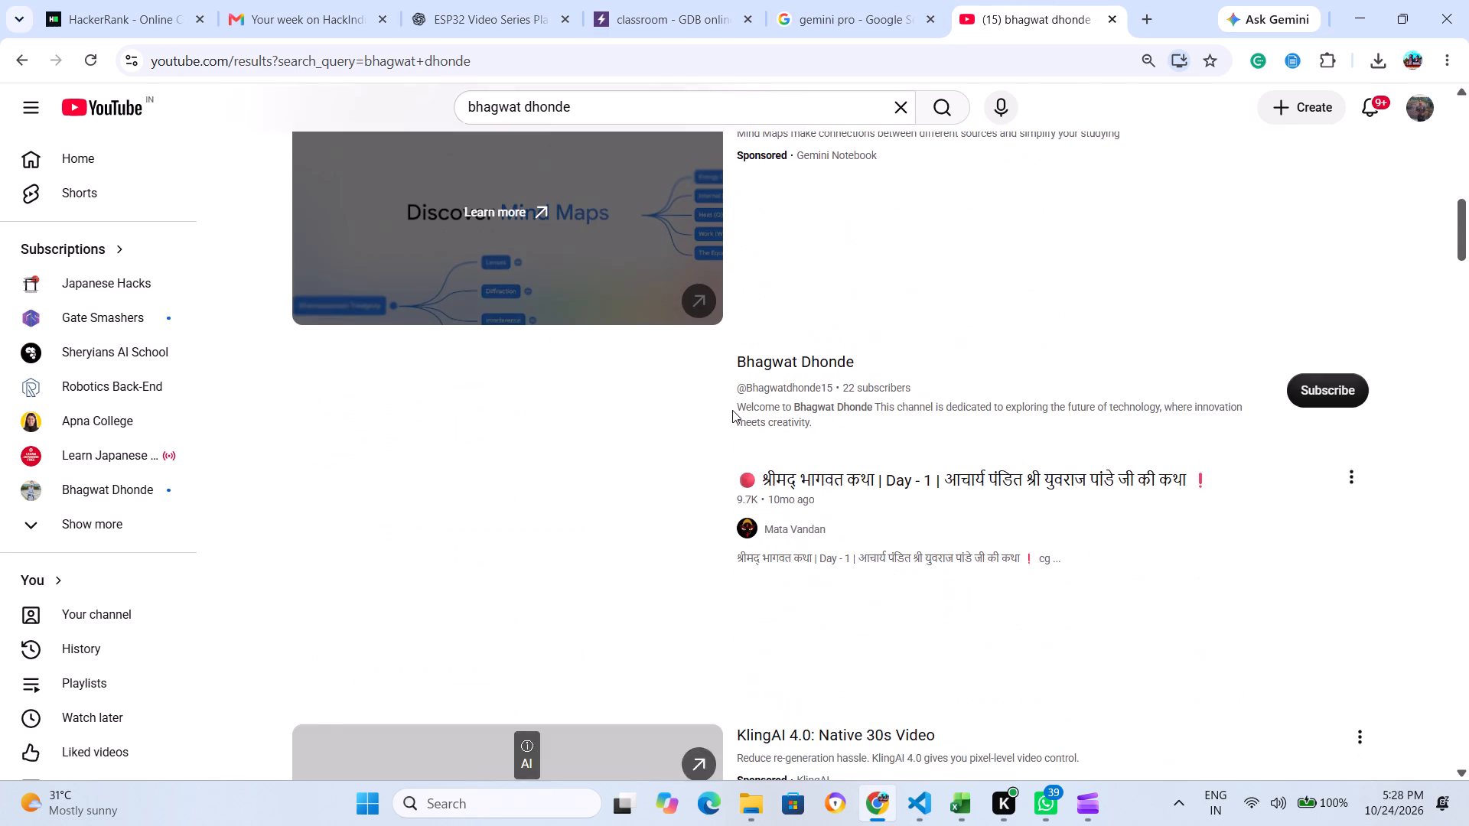
scroll(730, 410, down, 3)
scroll(686, 422, up, 1)
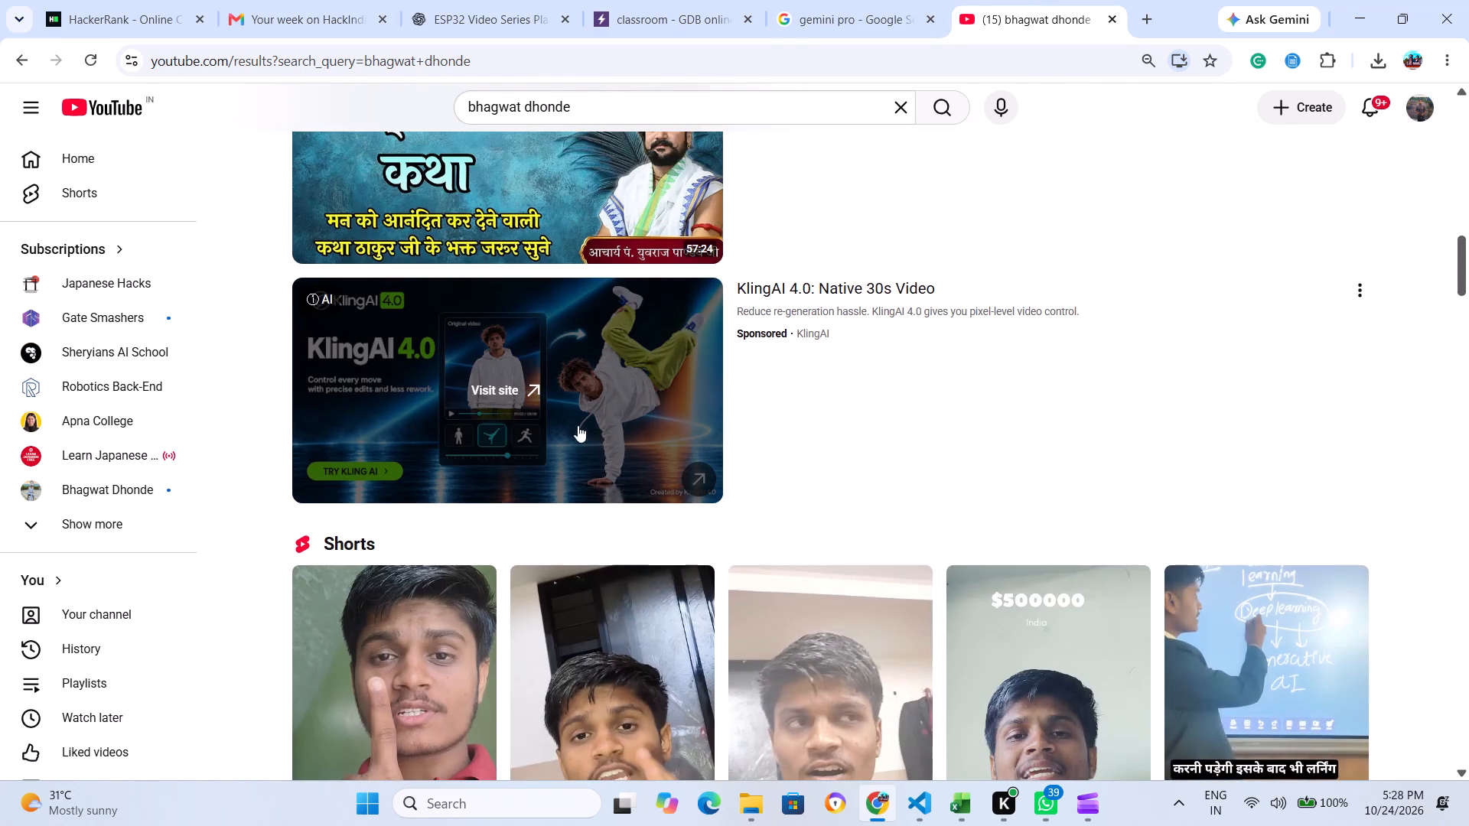
scroll(577, 425, down, 4)
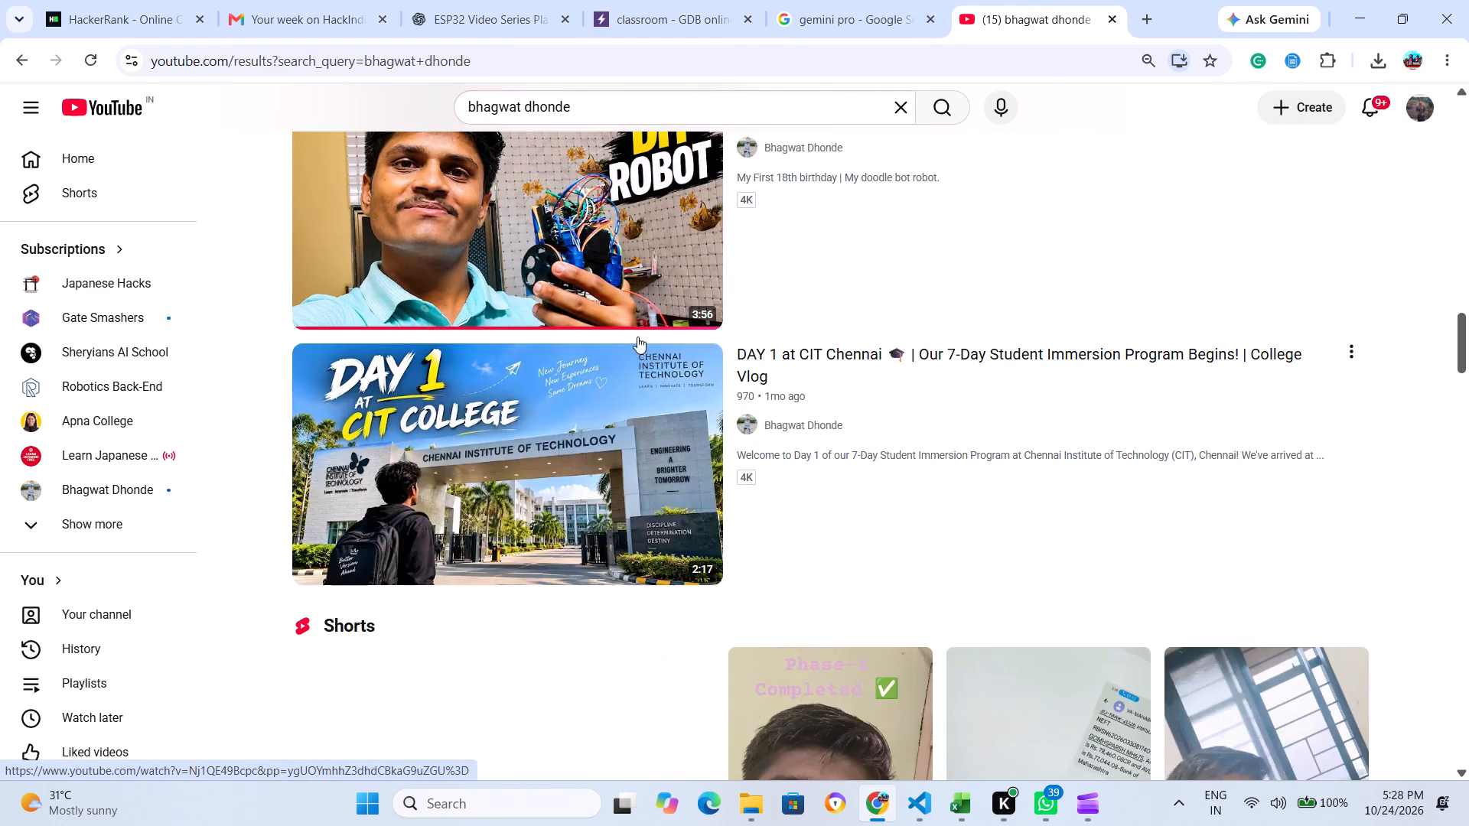
Look further through the open YouTube search results, past the creator's own videos and Shorts to the related channels and playlists.
scroll(647, 323, down, 3)
scroll(672, 316, up, 1)
scroll(1024, 333, down, 3)
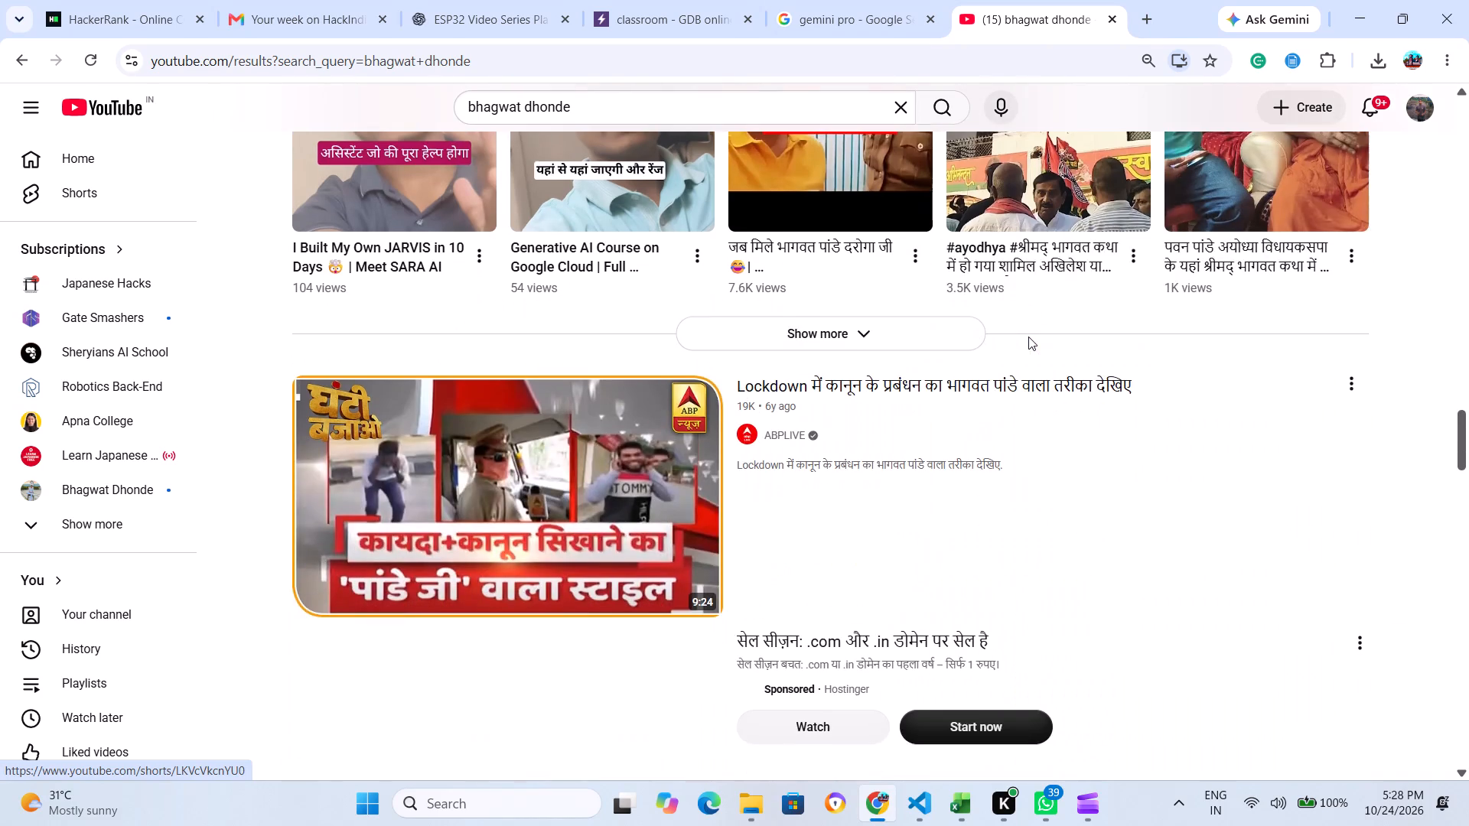
scroll(653, 356, up, 2)
scroll(653, 356, down, 5)
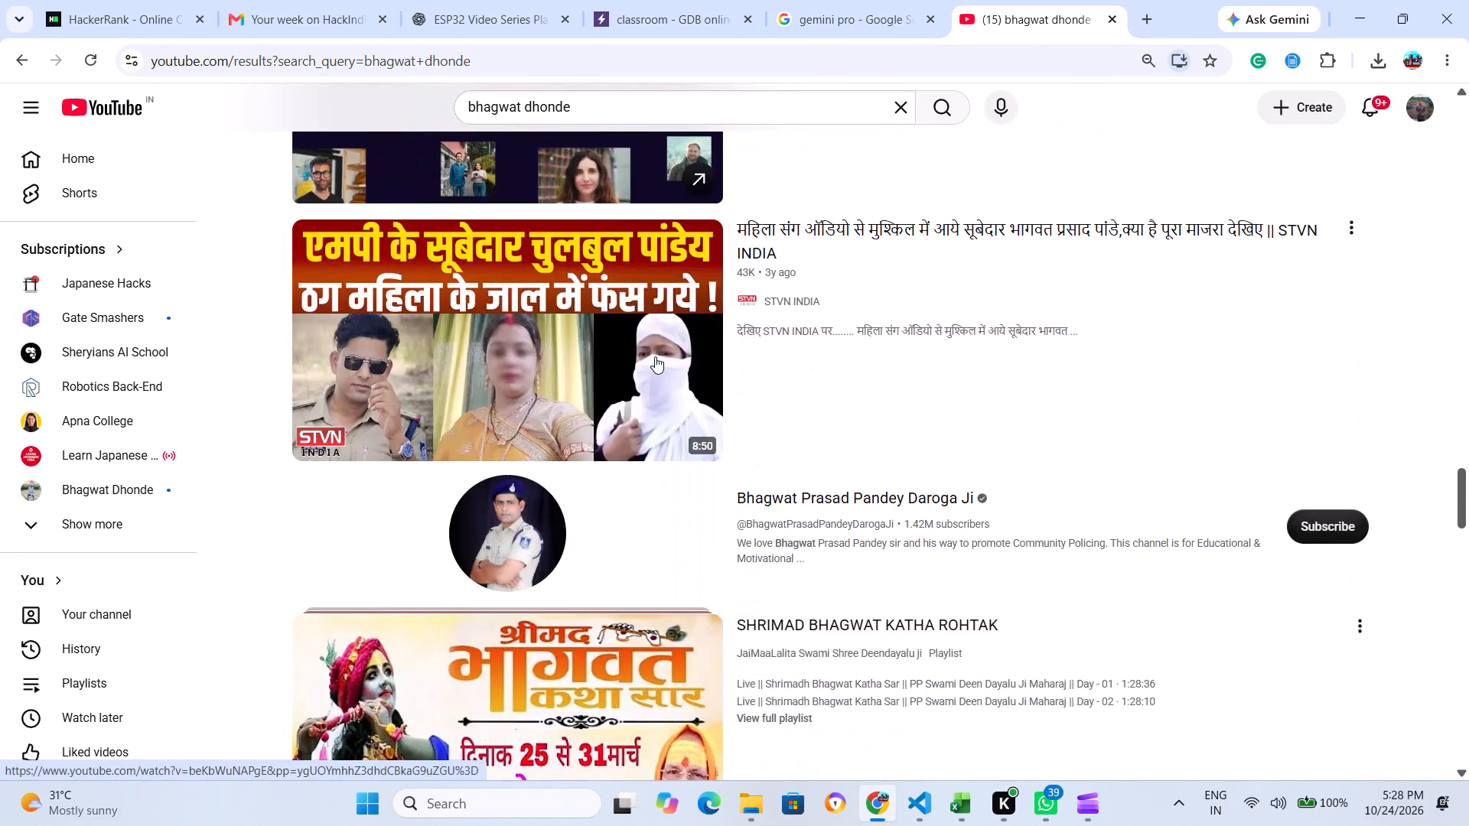
scroll(656, 355, down, 2)
scroll(656, 355, up, 2)
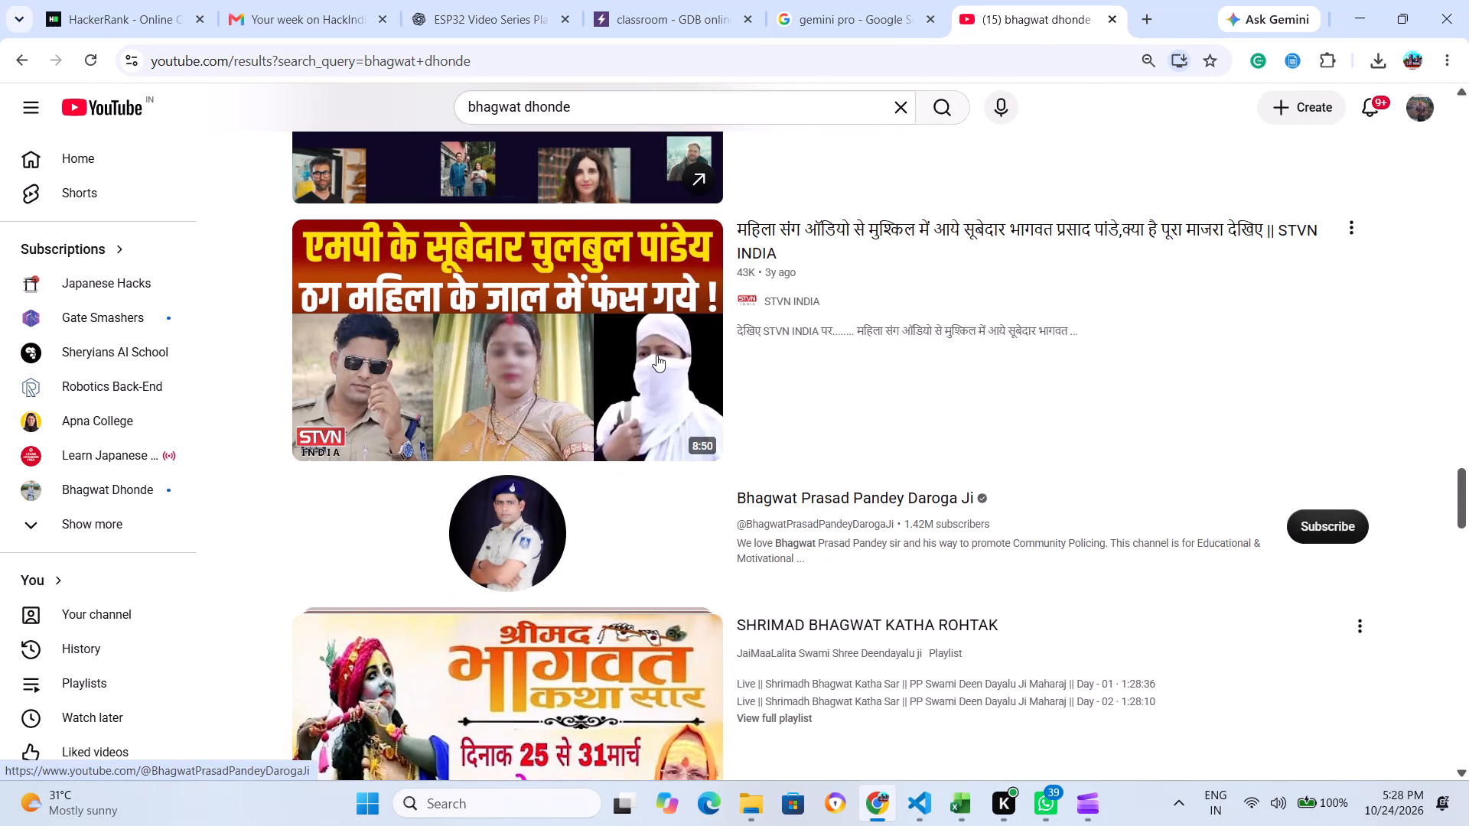
scroll(638, 355, down, 1)
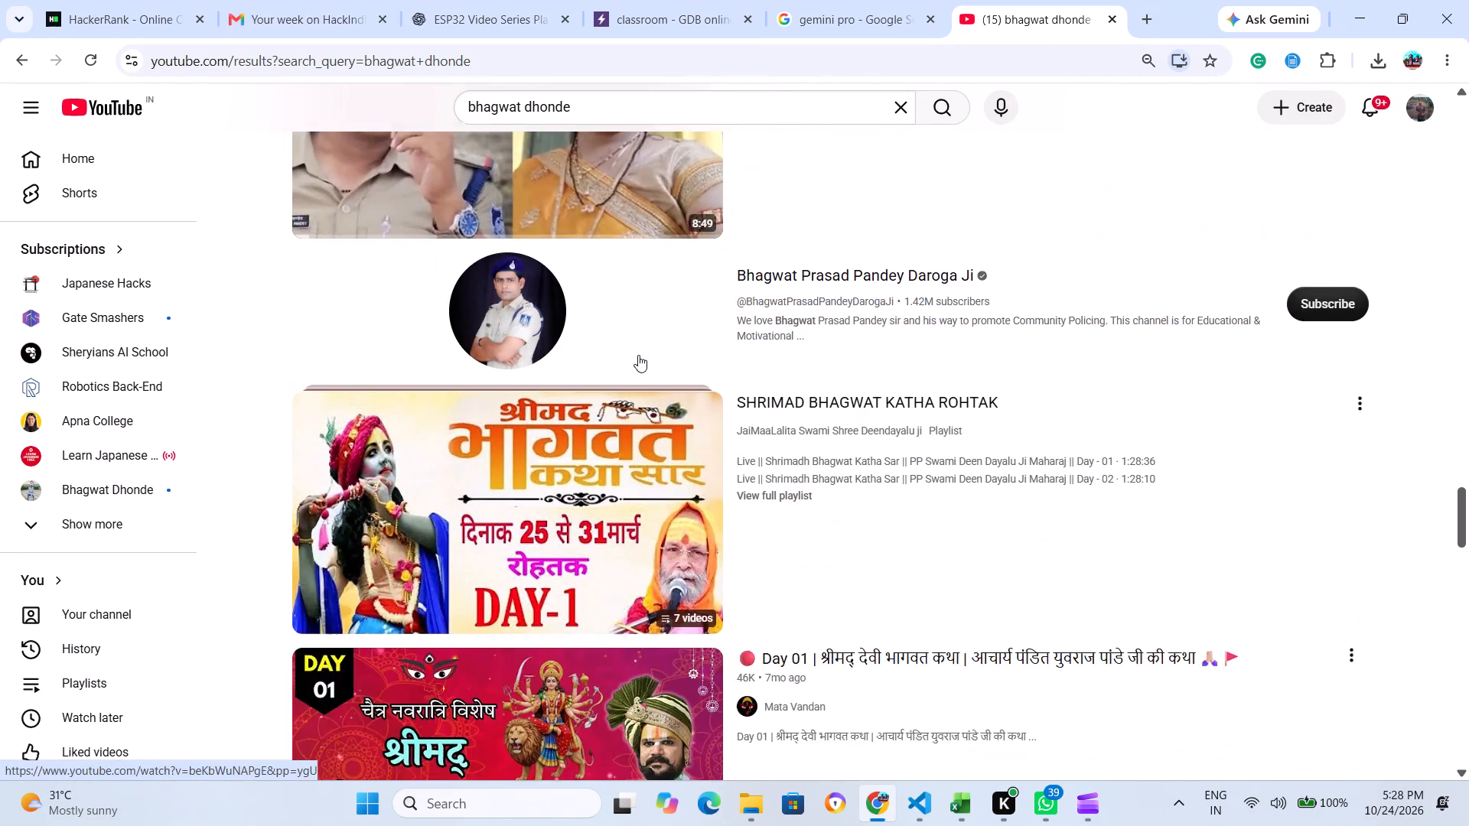
scroll(638, 355, up, 1)
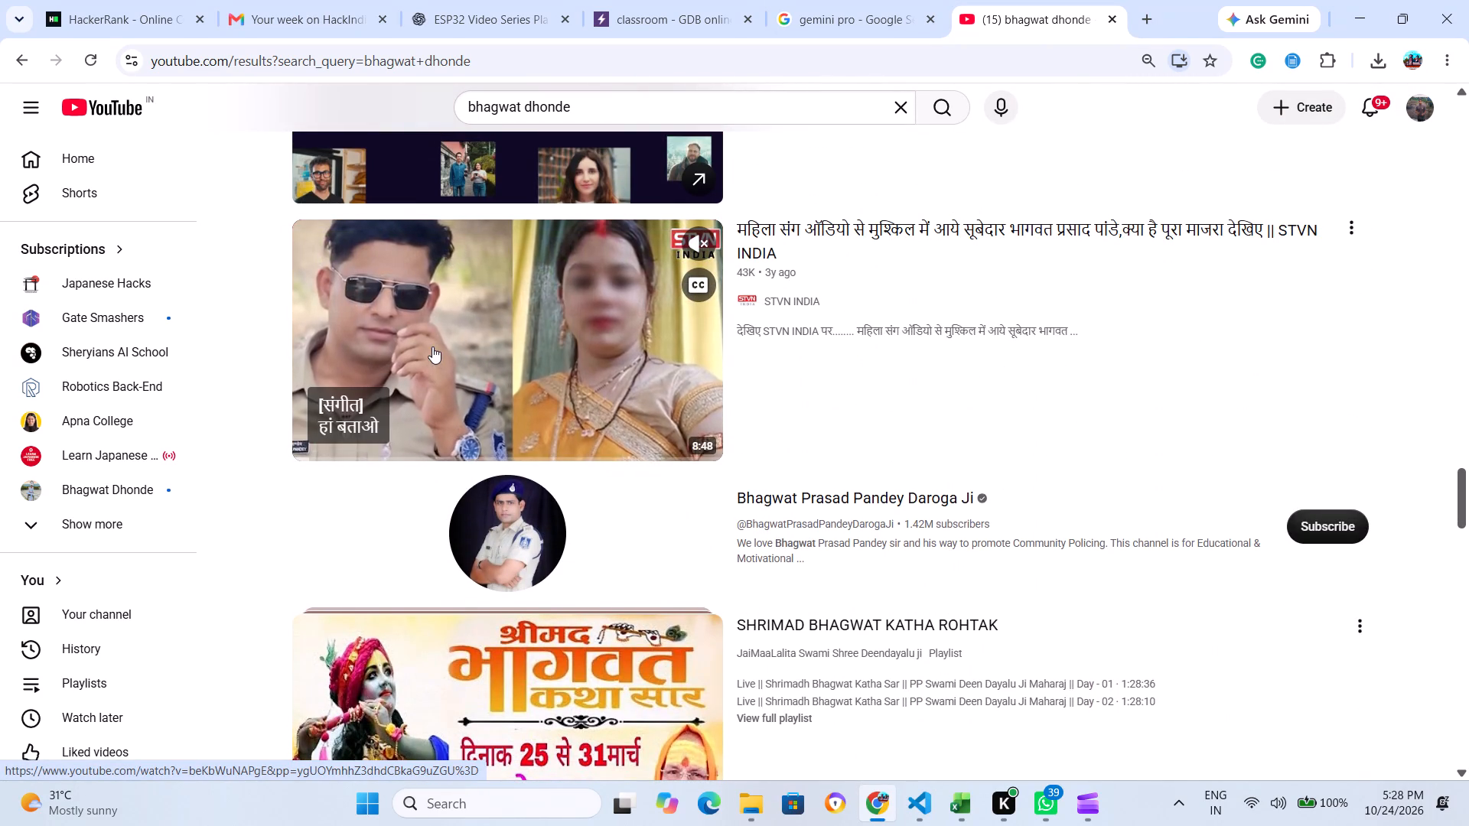
scroll(432, 346, down, 5)
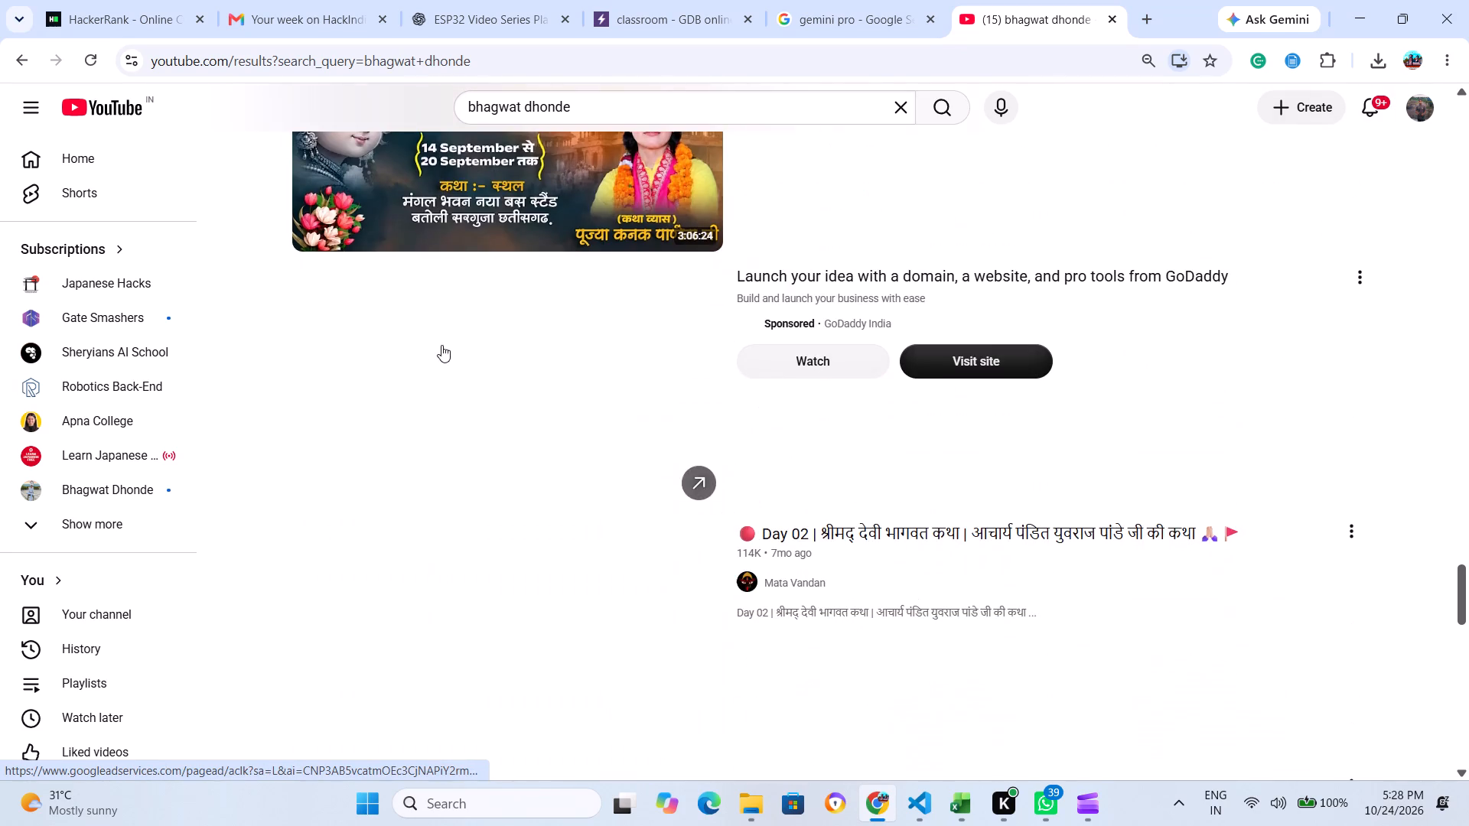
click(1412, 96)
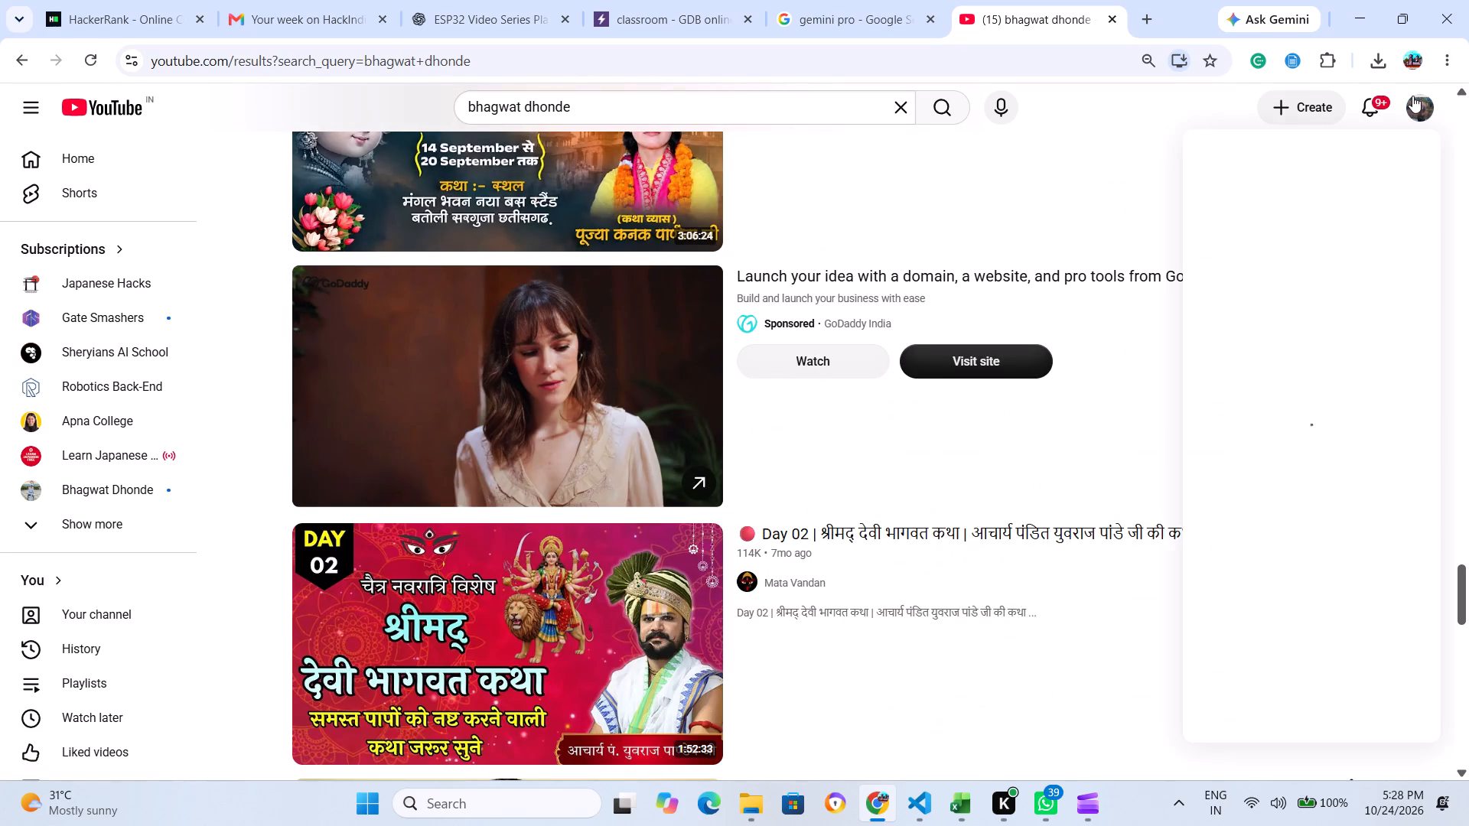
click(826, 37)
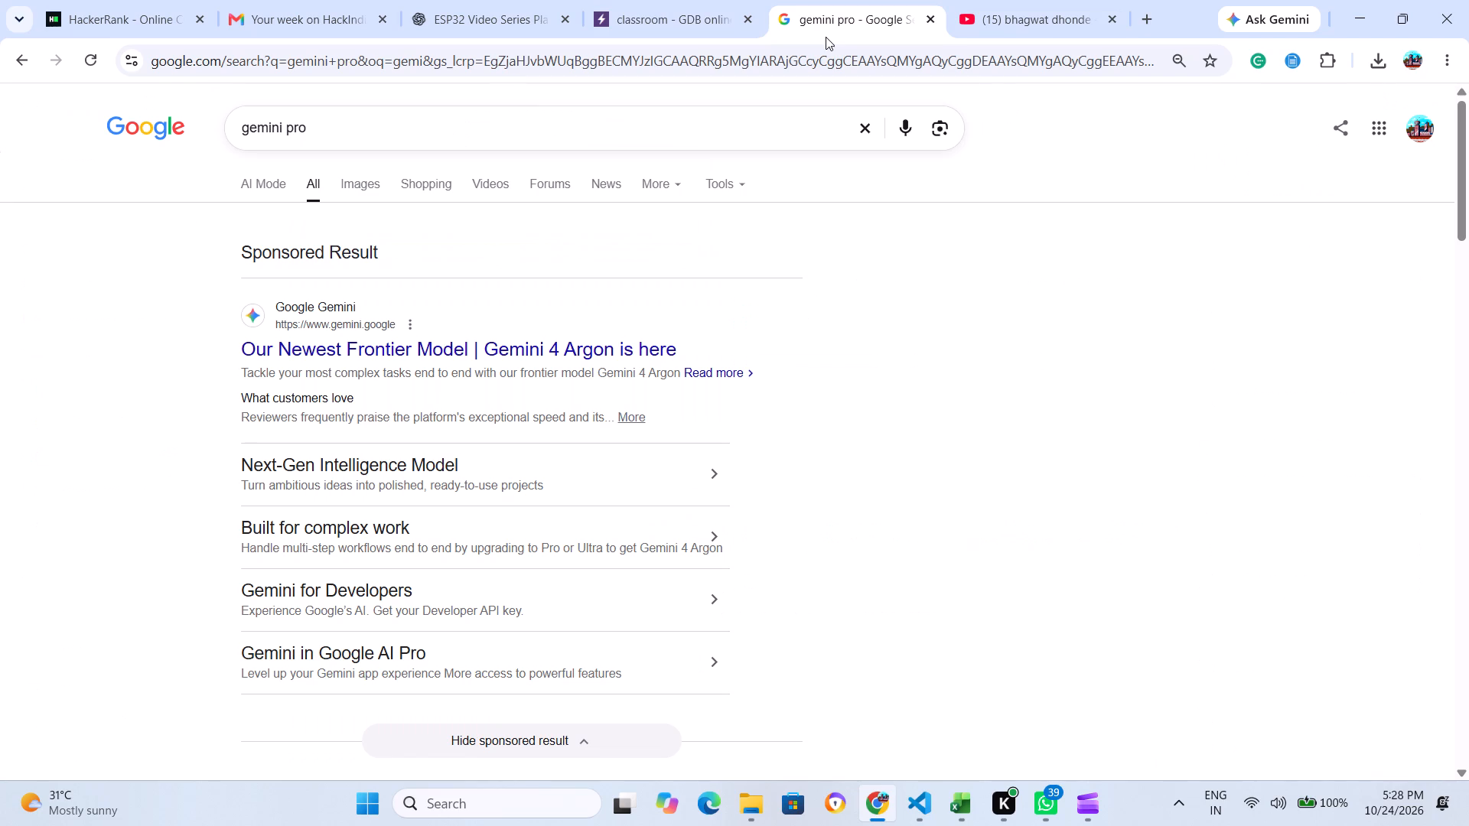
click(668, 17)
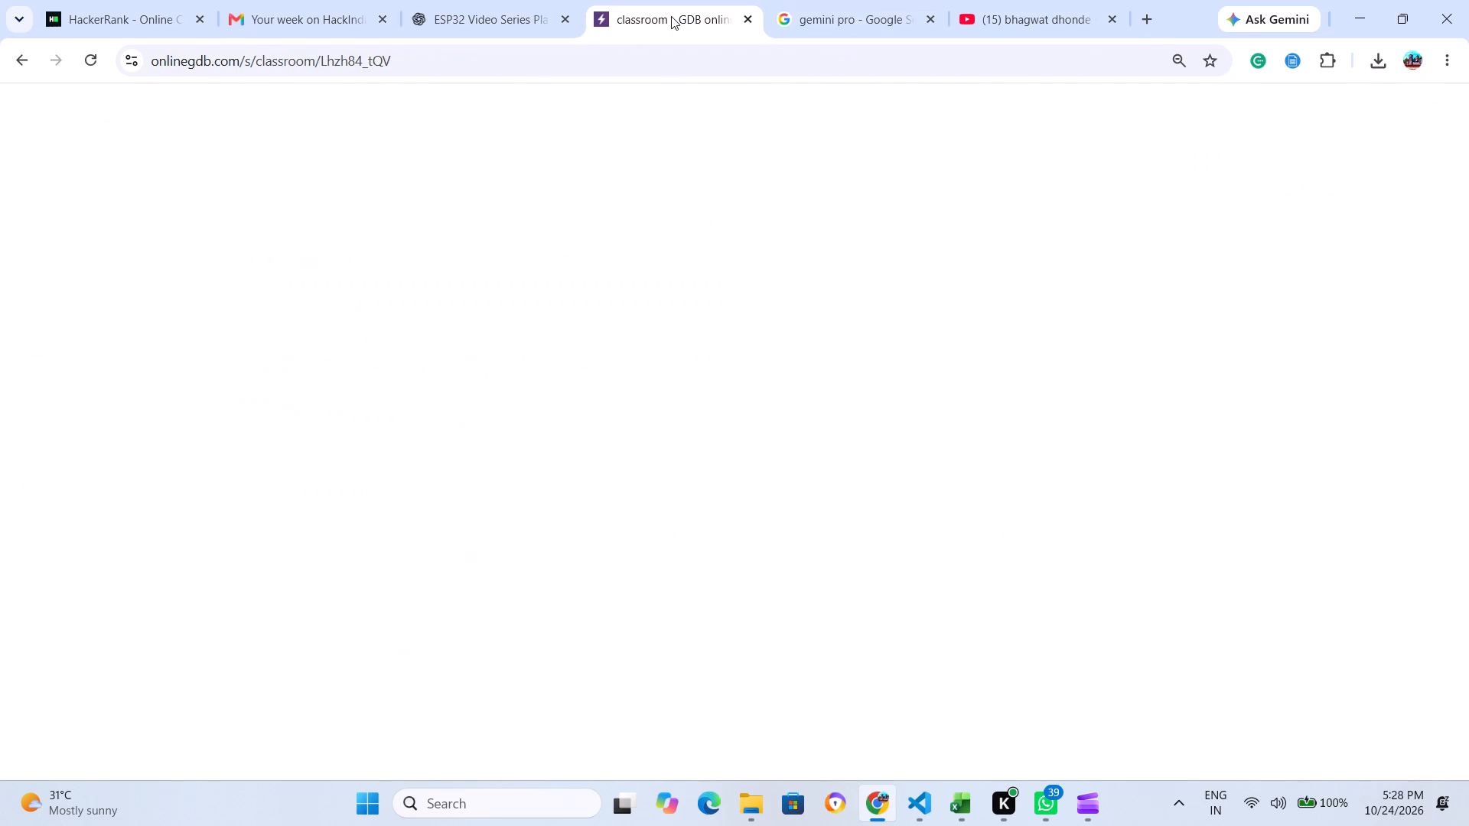
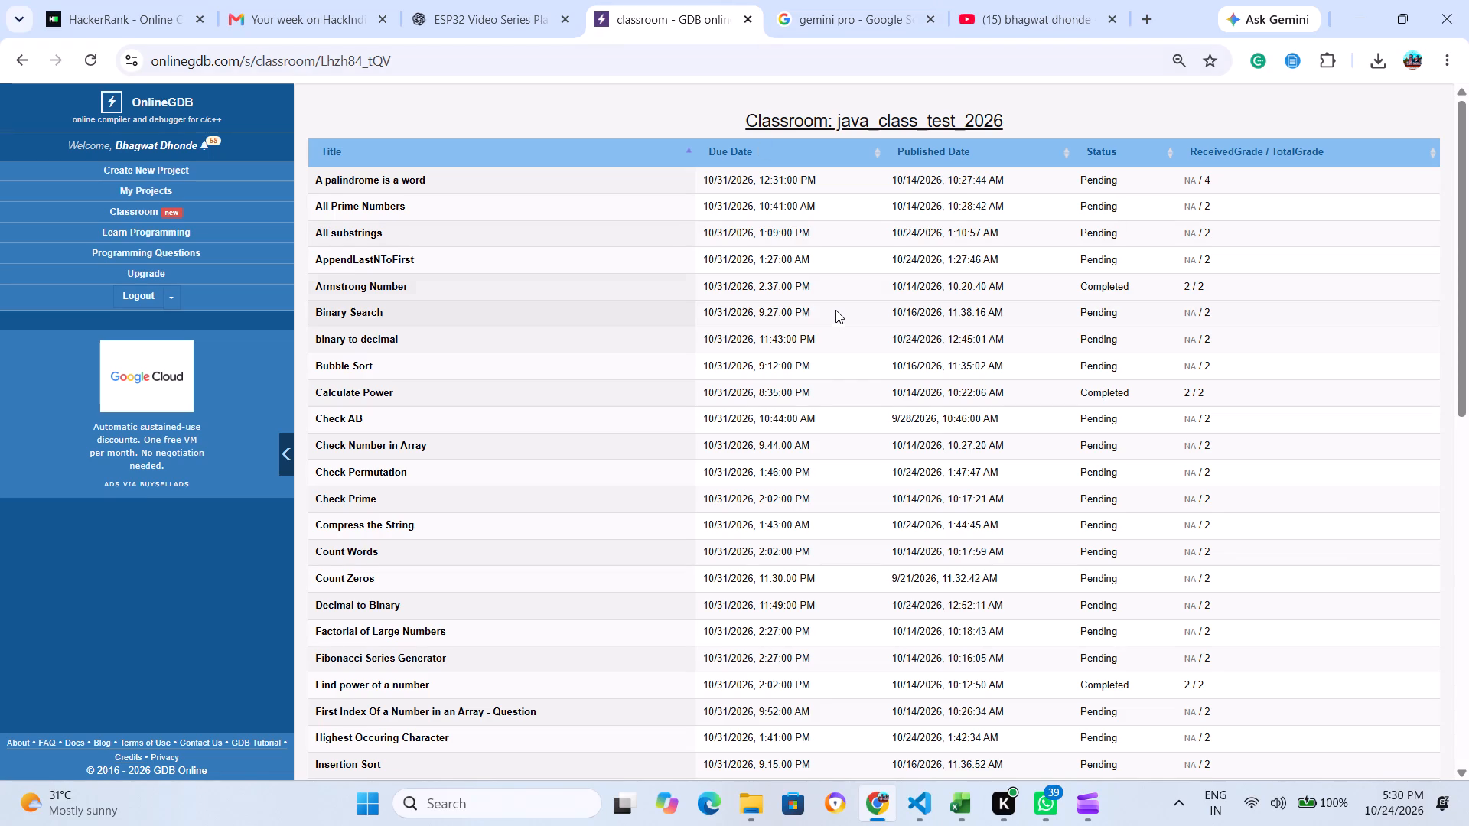
Return to the open YouTube search results and close that browser tab.
click(830, 0)
click(979, 0)
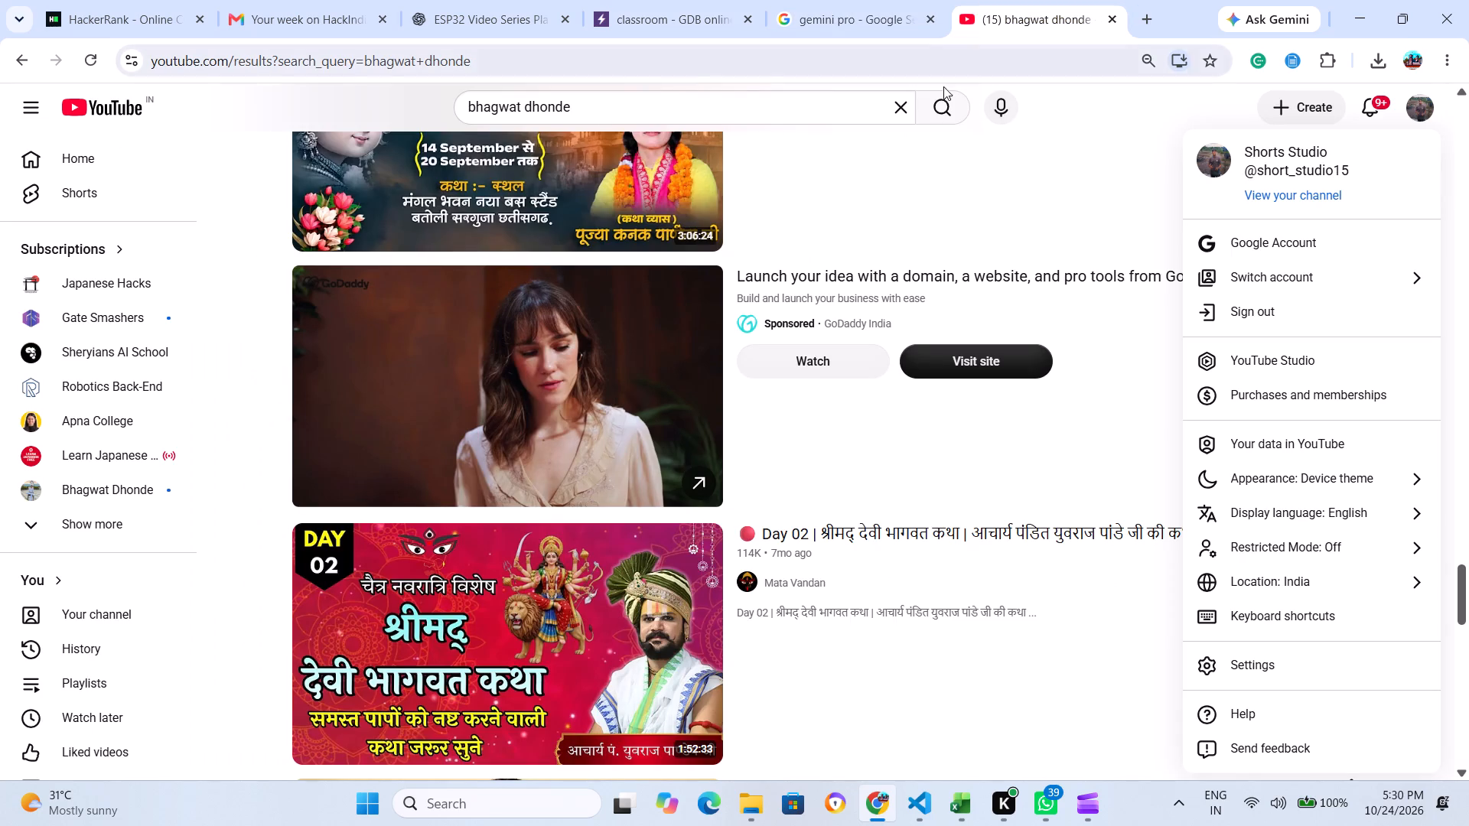
click(1117, 26)
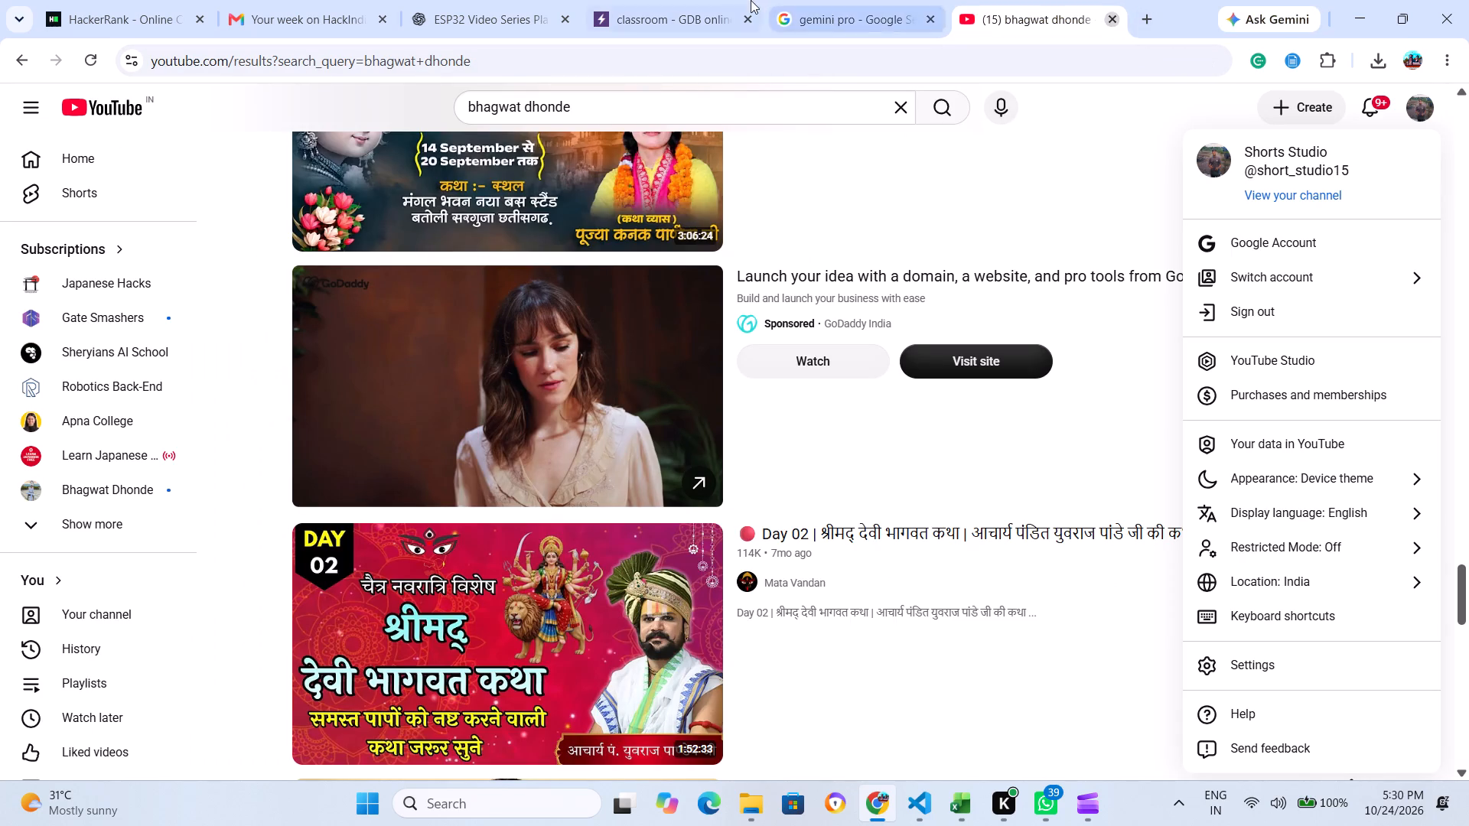
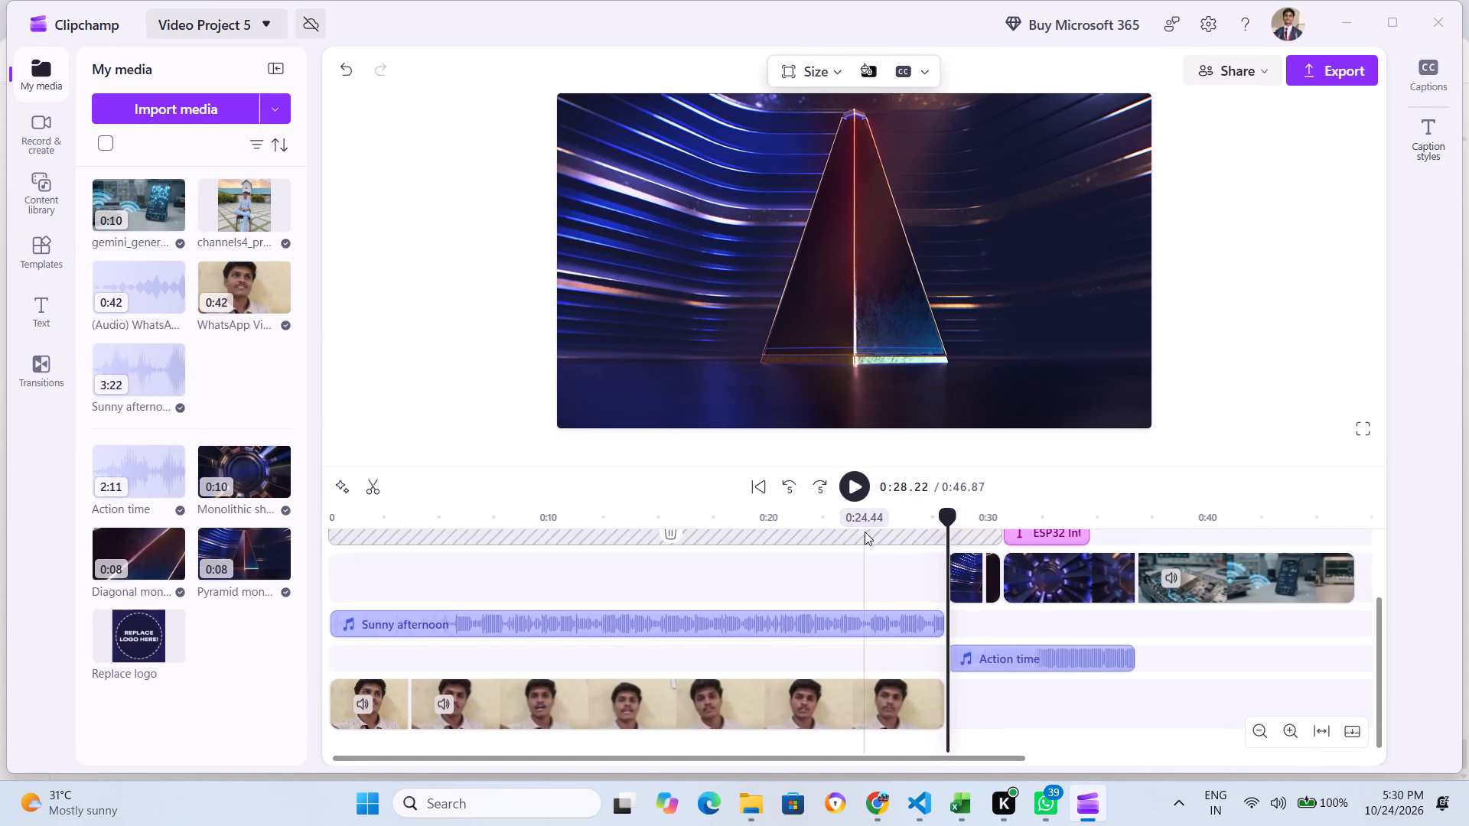
Try to play the project from the current playhead position at the start of the pyramid intro clip.
click(855, 479)
double_click(855, 479)
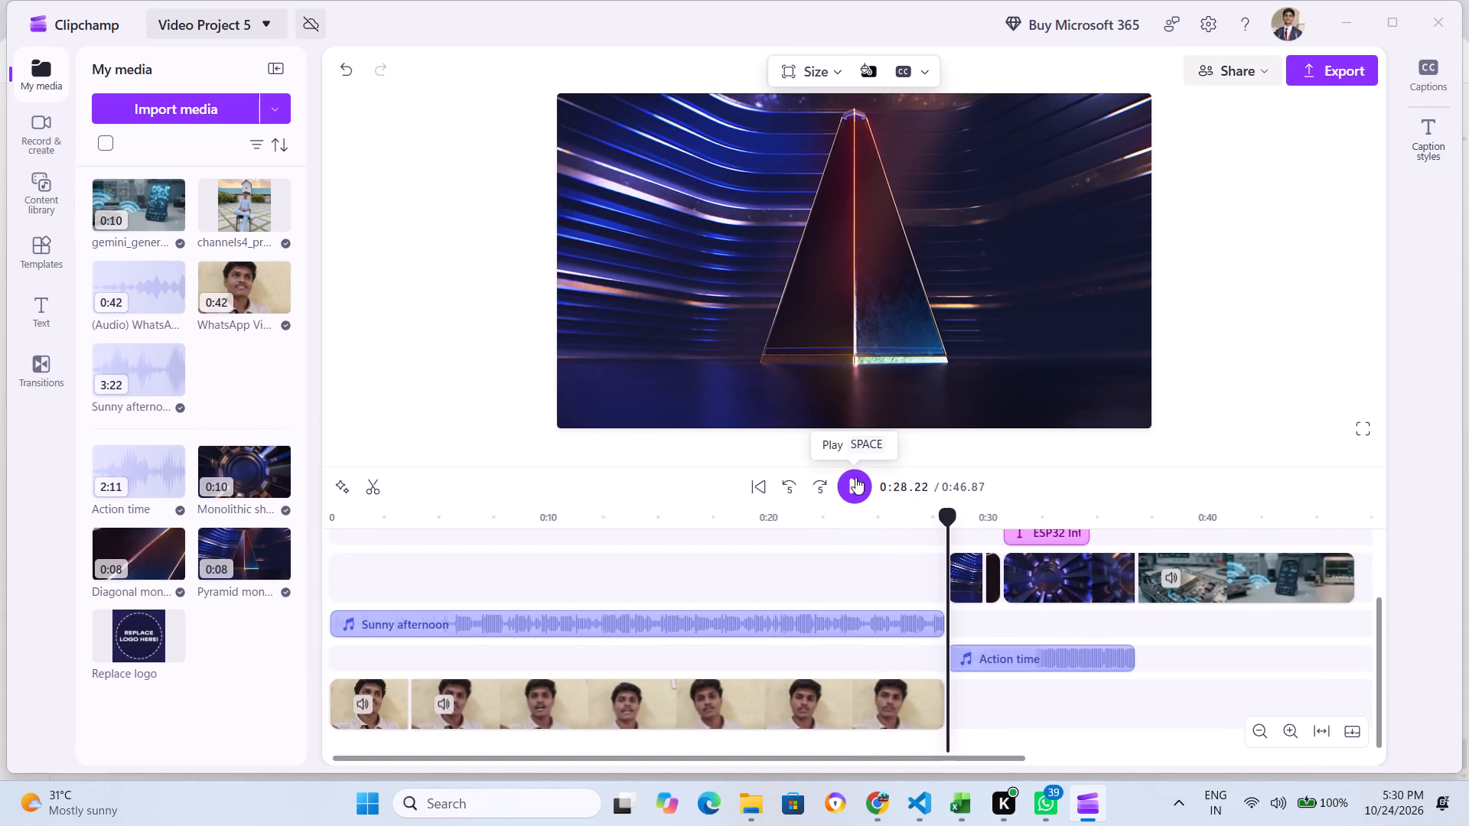
Close the Clipchamp window to get back to the ESP32 video prompt chat in Chrome.
click(1418, 11)
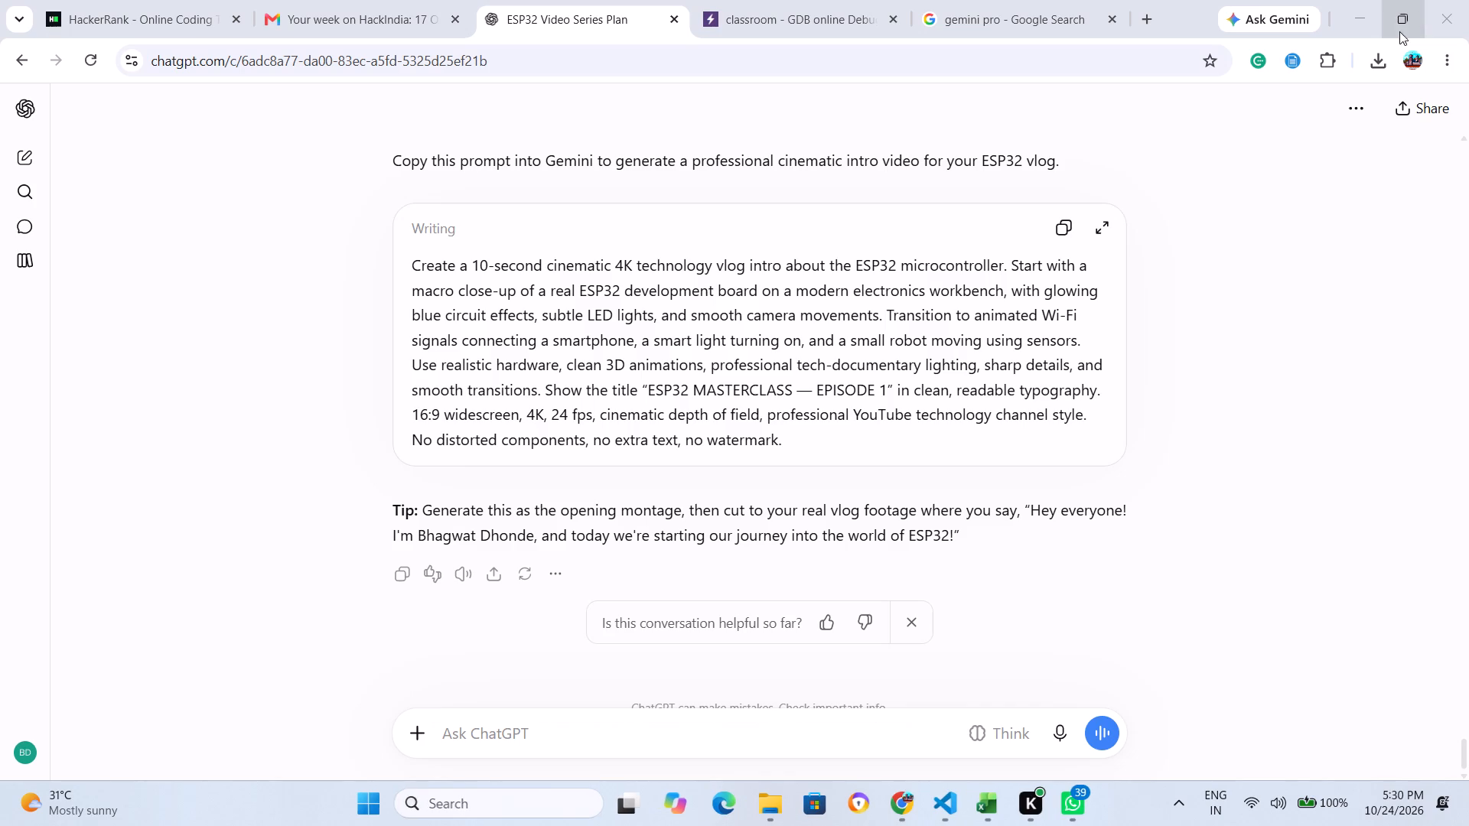
Launch Microsoft Clipchamp and open Video Project 5 from the saved videos.
click(392, 805)
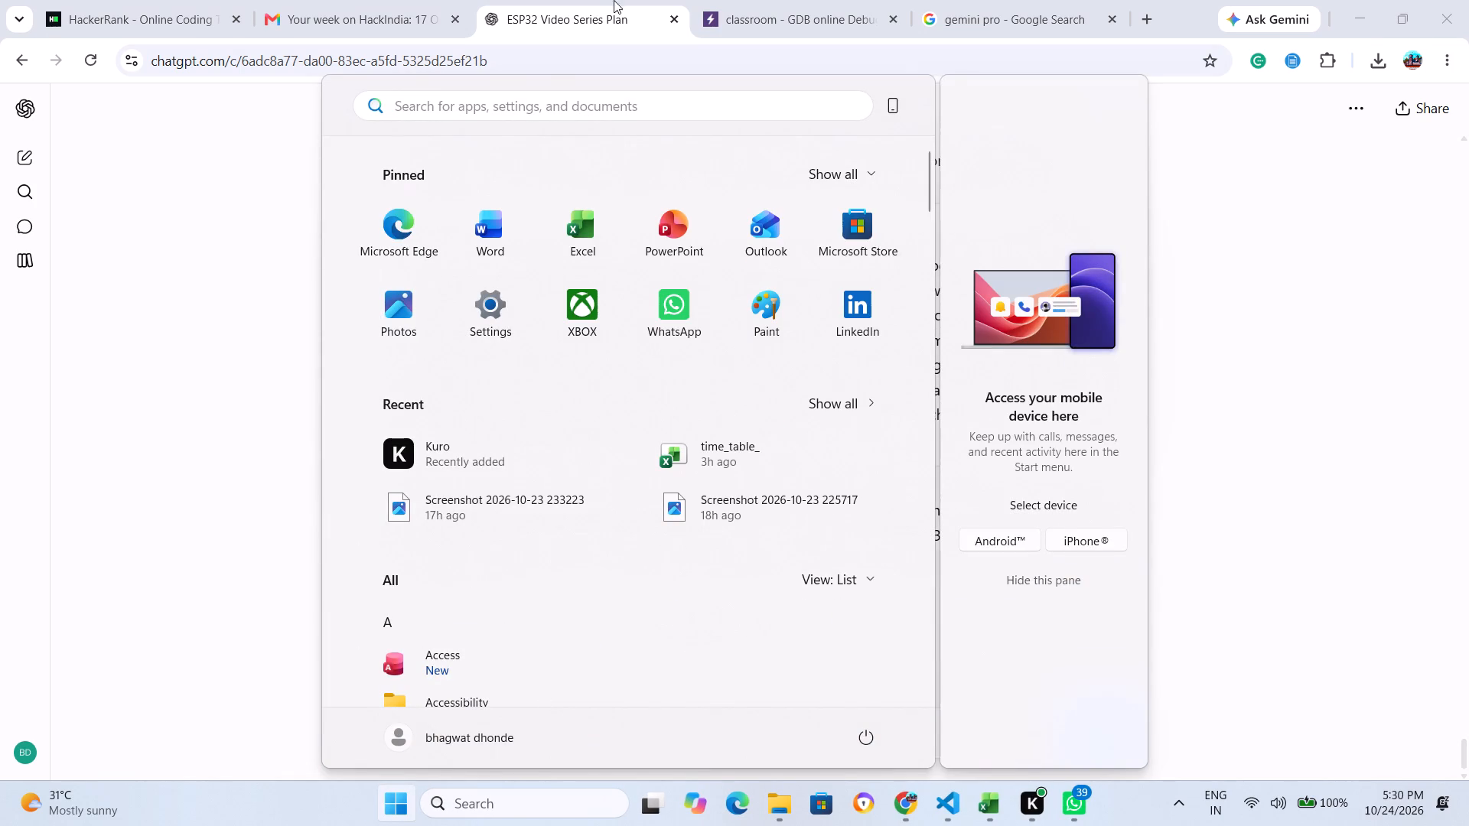
text(mi)
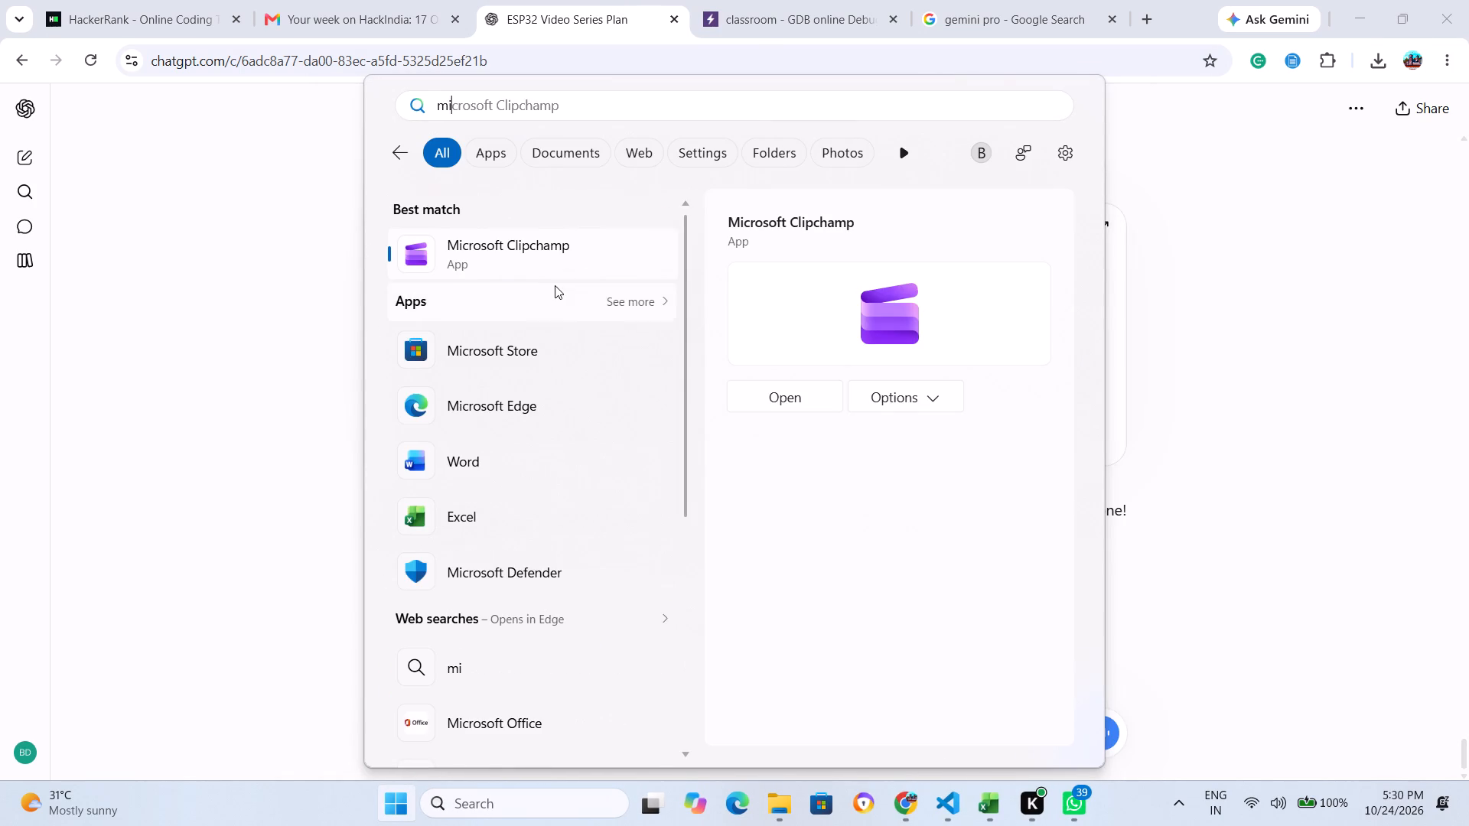
click(540, 259)
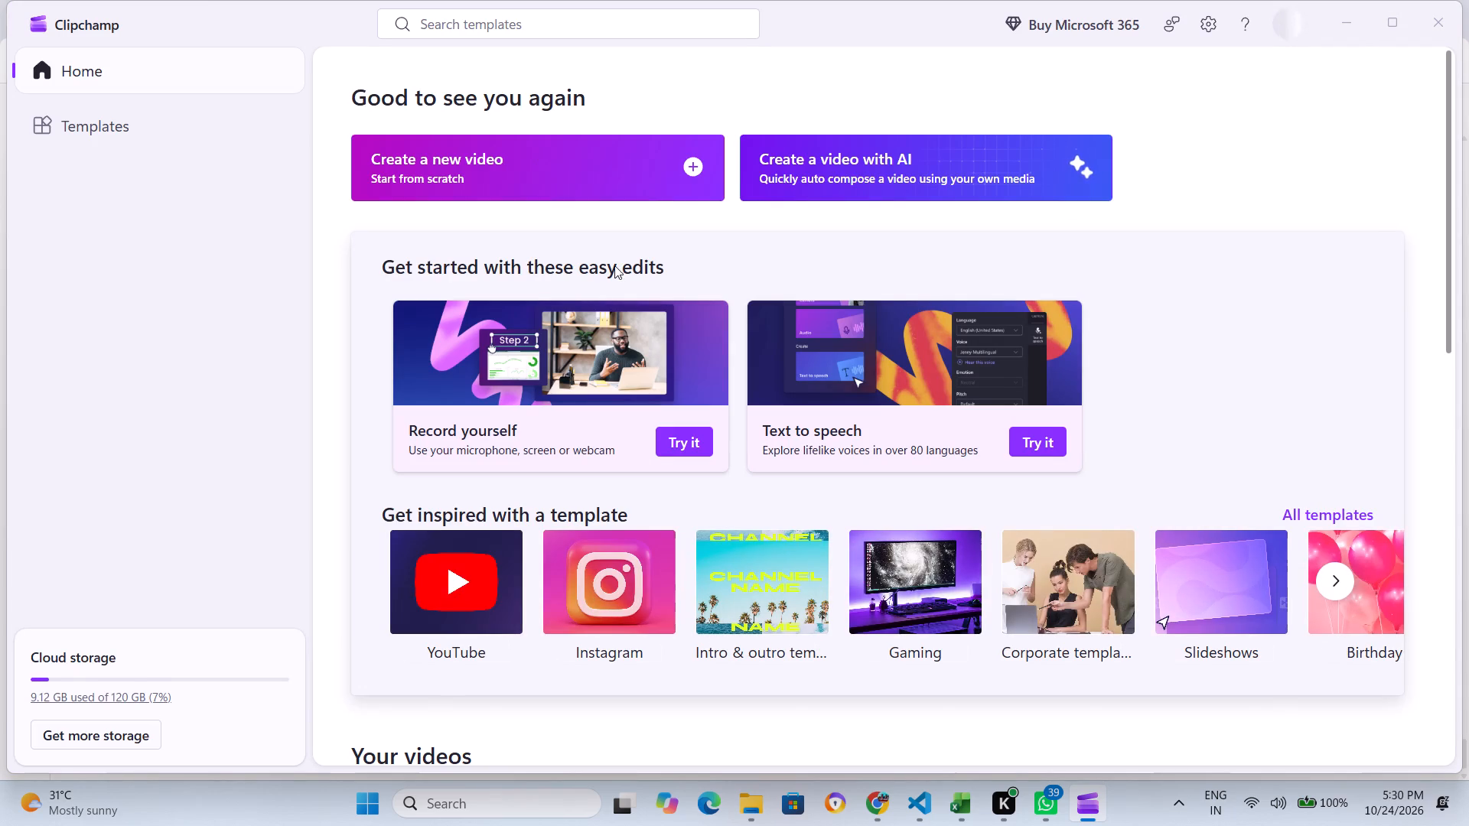
scroll(644, 349, down, 2)
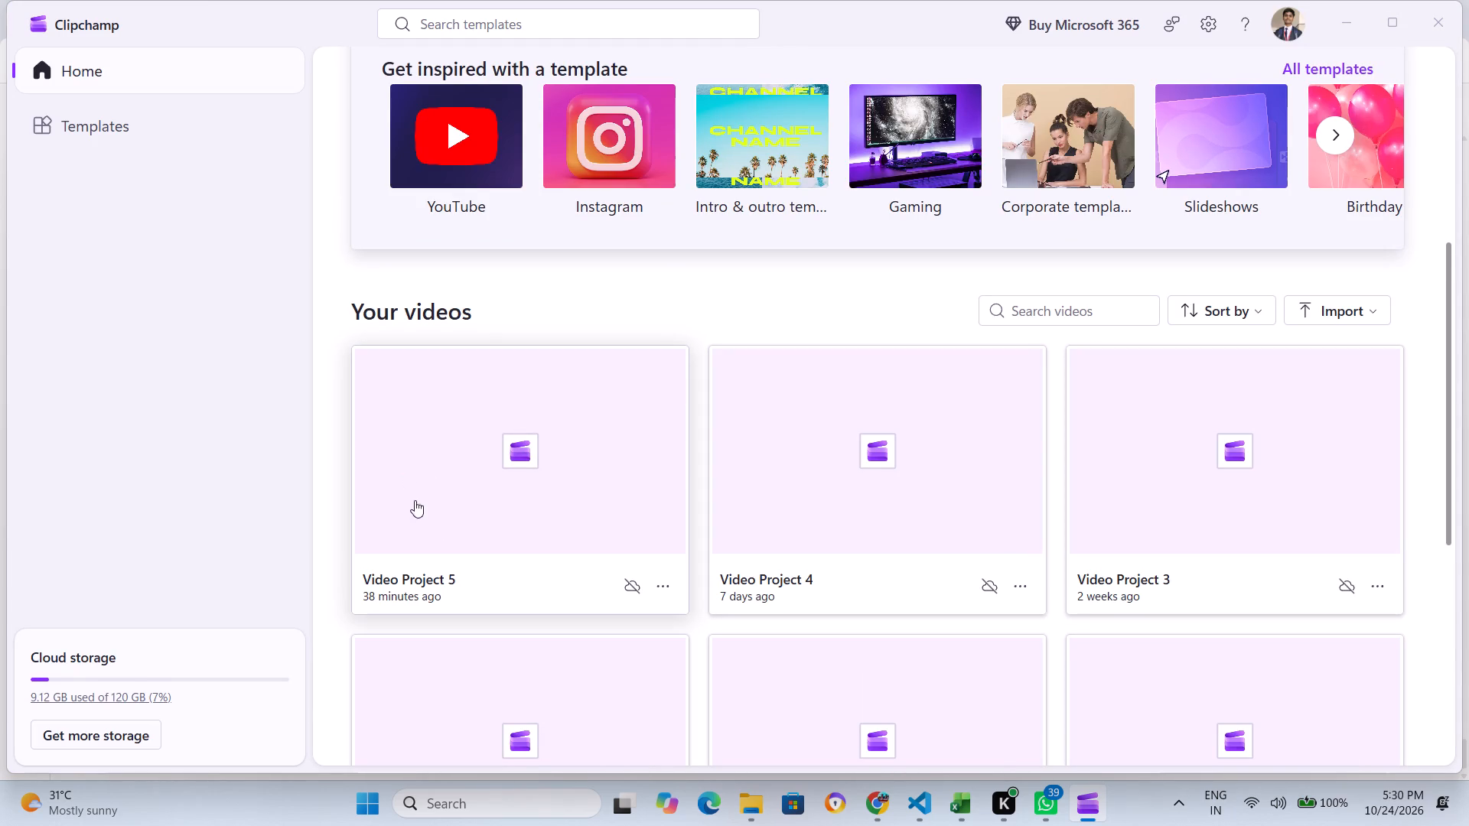
click(533, 454)
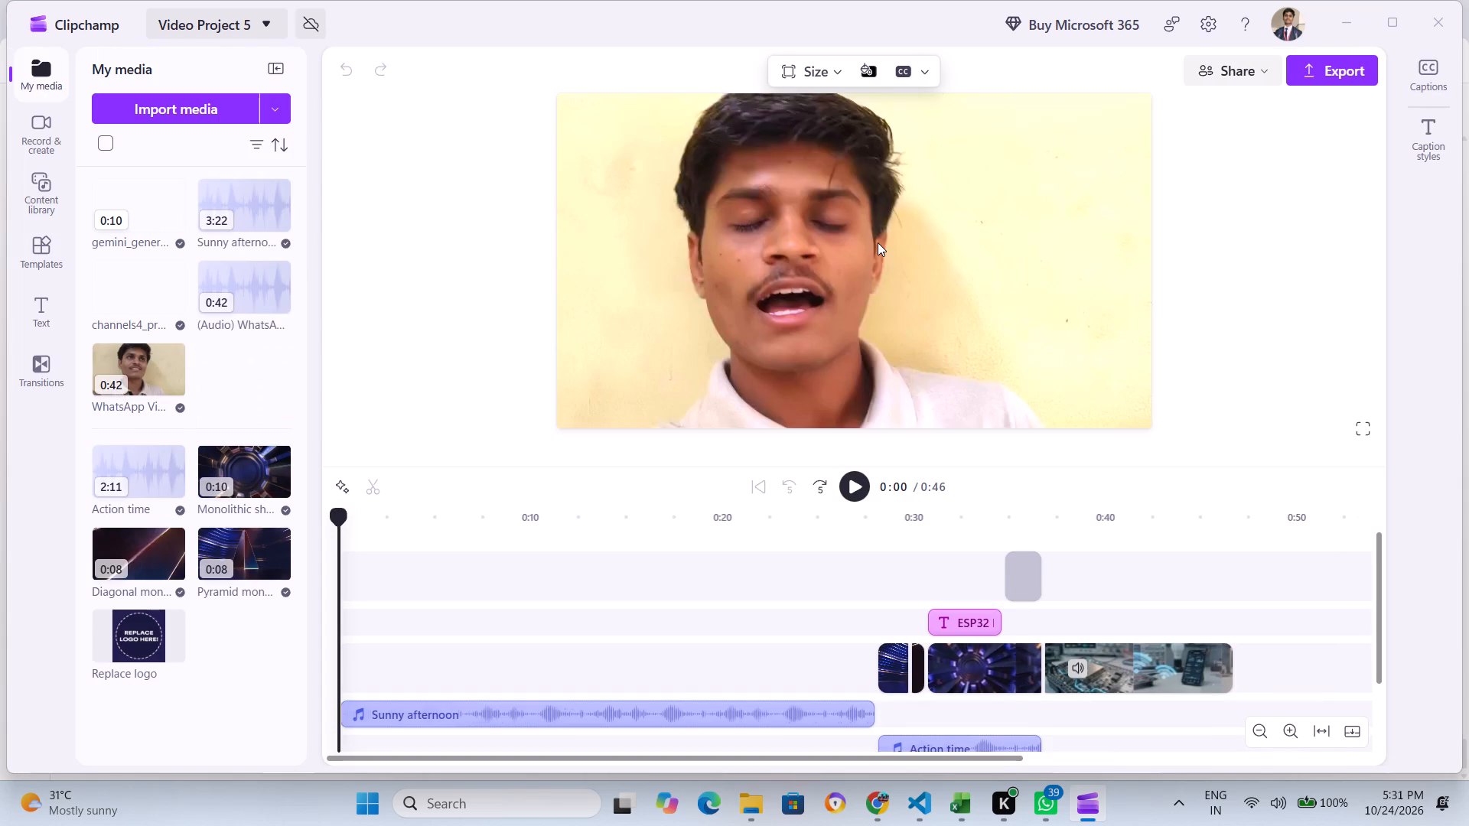
Play back the project from the start and replay the ESP32 intro section into the Gemini-generated clip.
click(856, 480)
scroll(715, 558, down, 1)
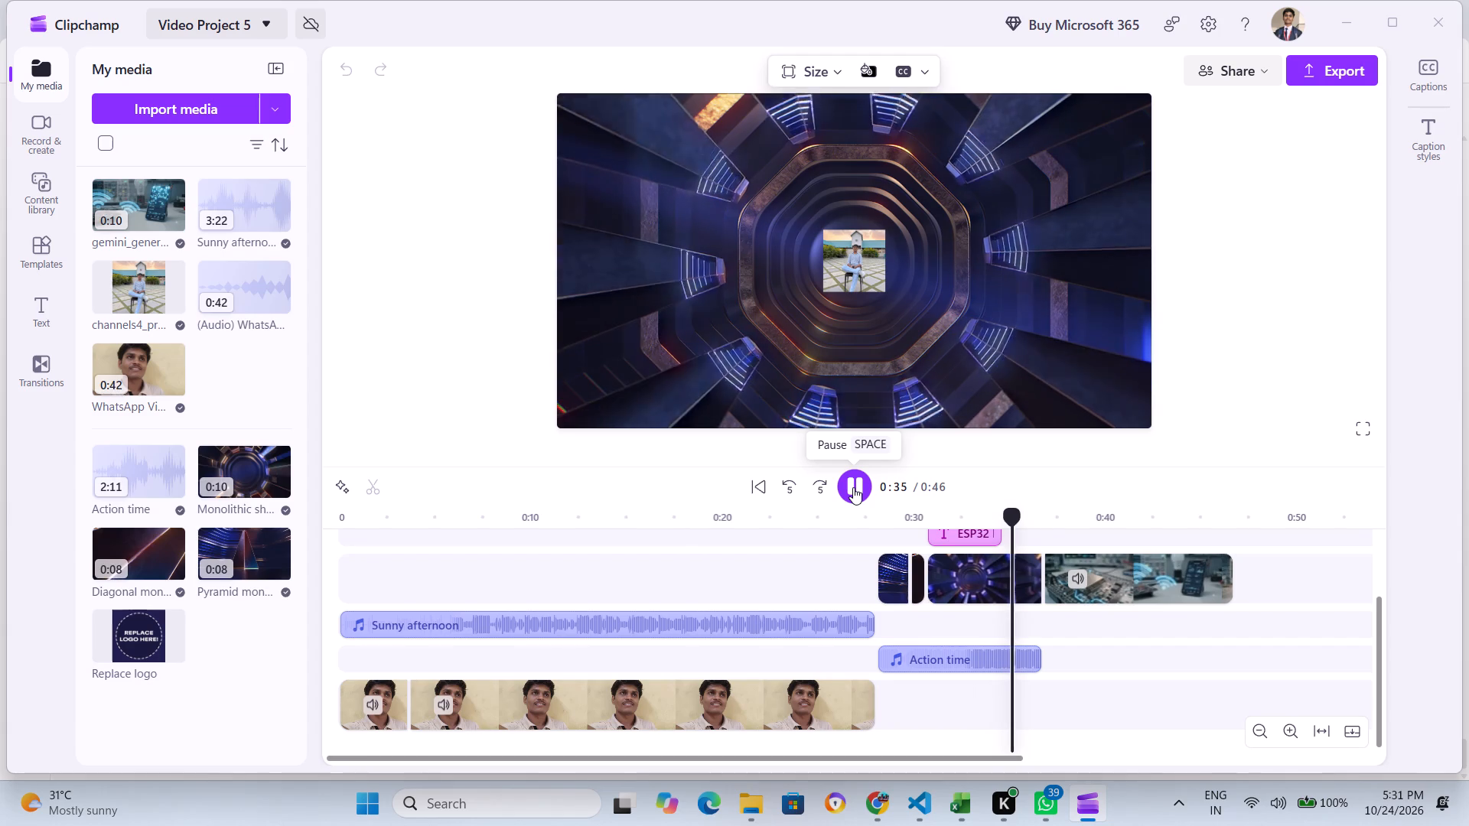
click(853, 487)
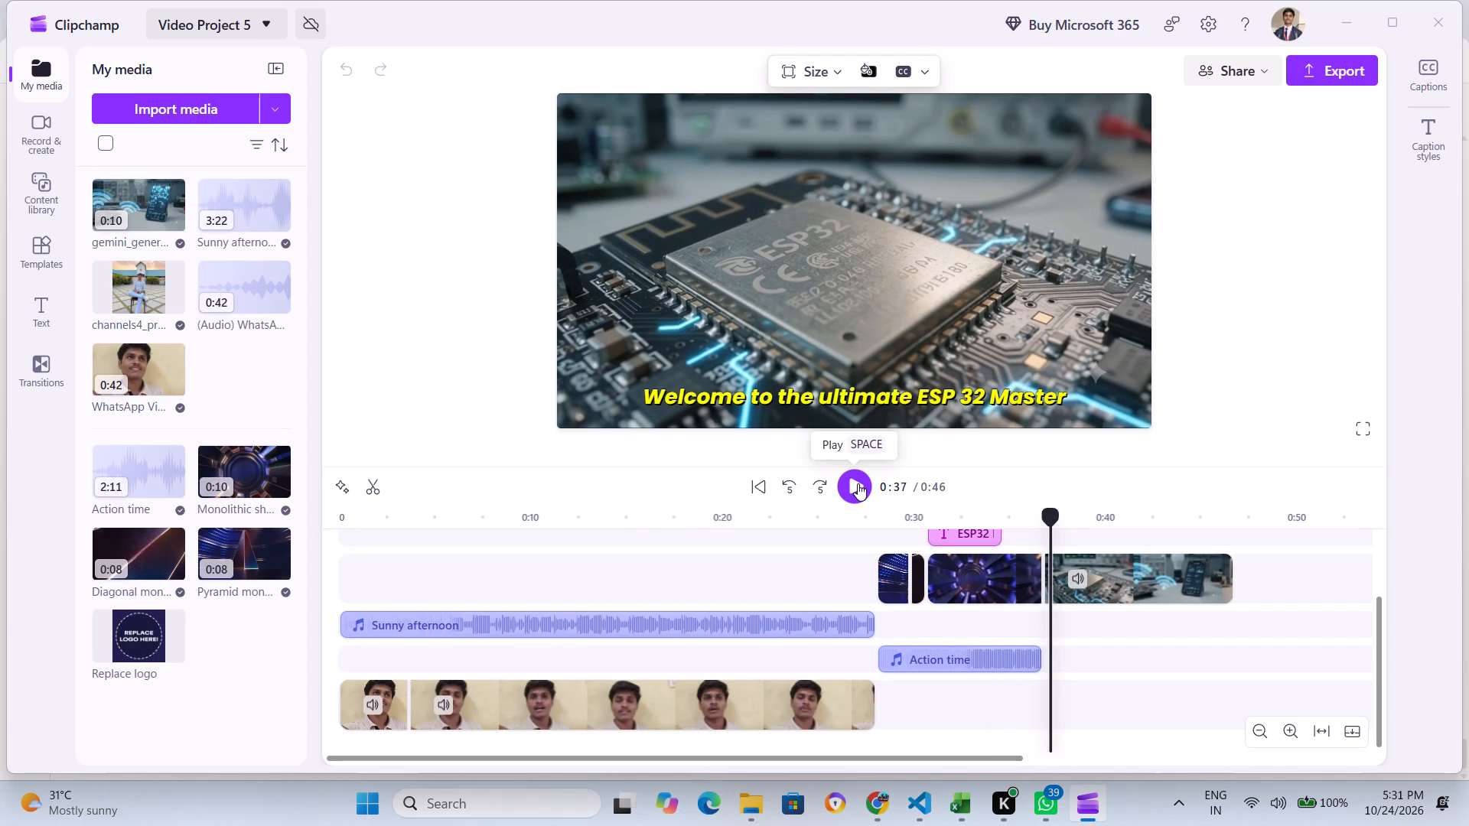
click(858, 483)
click(858, 483)
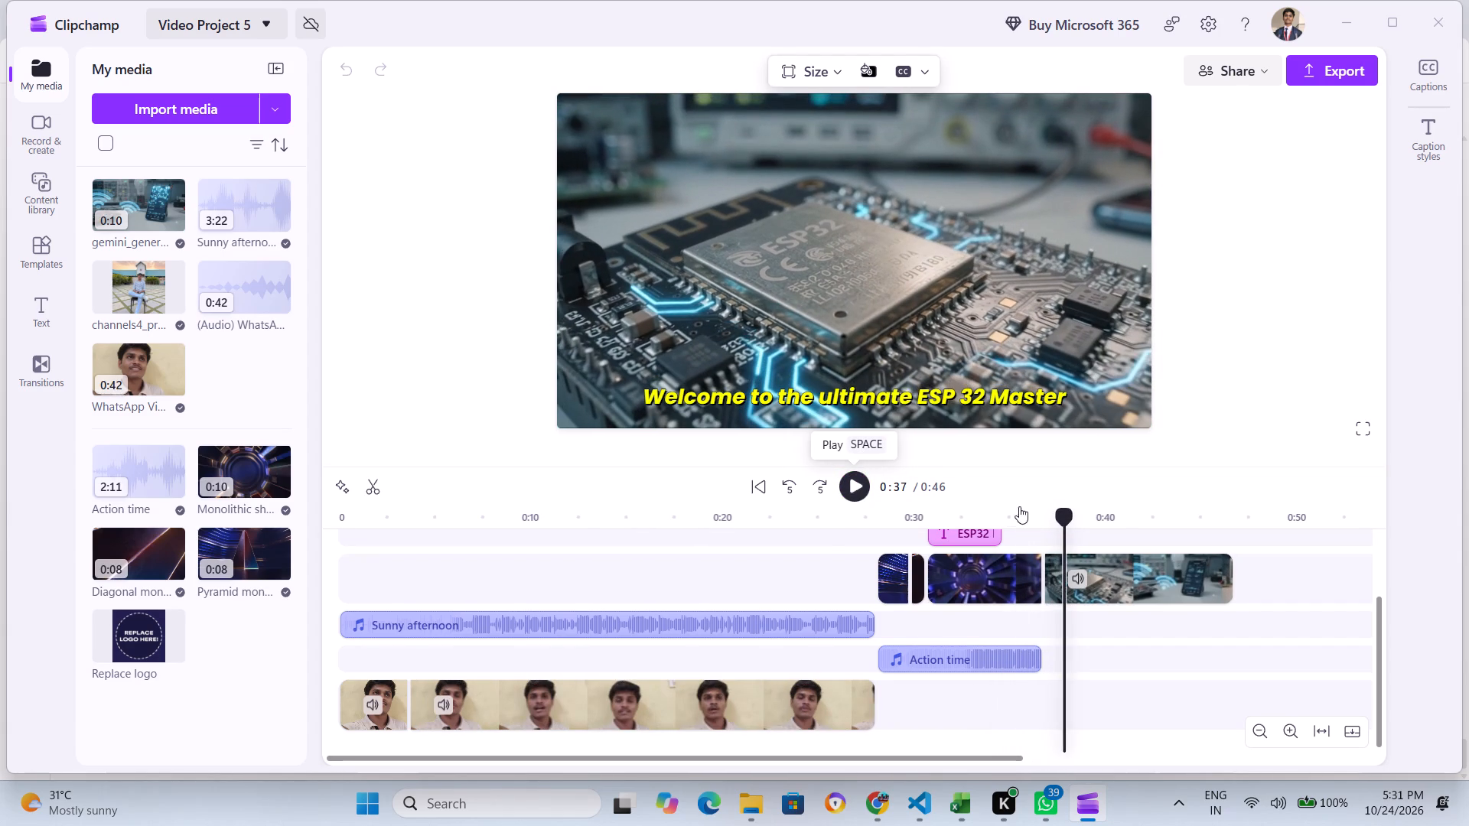
drag(1065, 518, 952, 539)
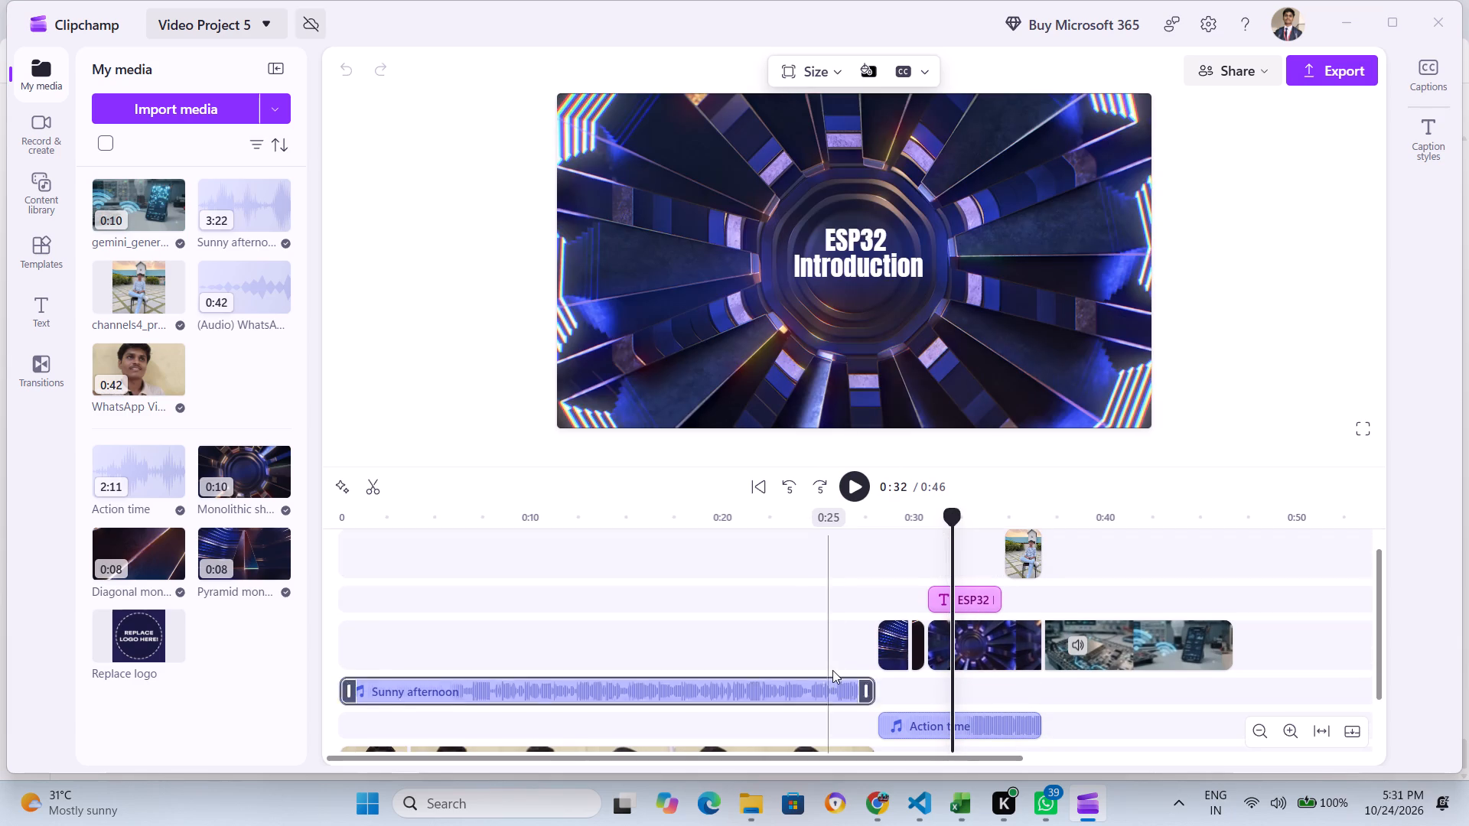
scroll(832, 670, down, 1)
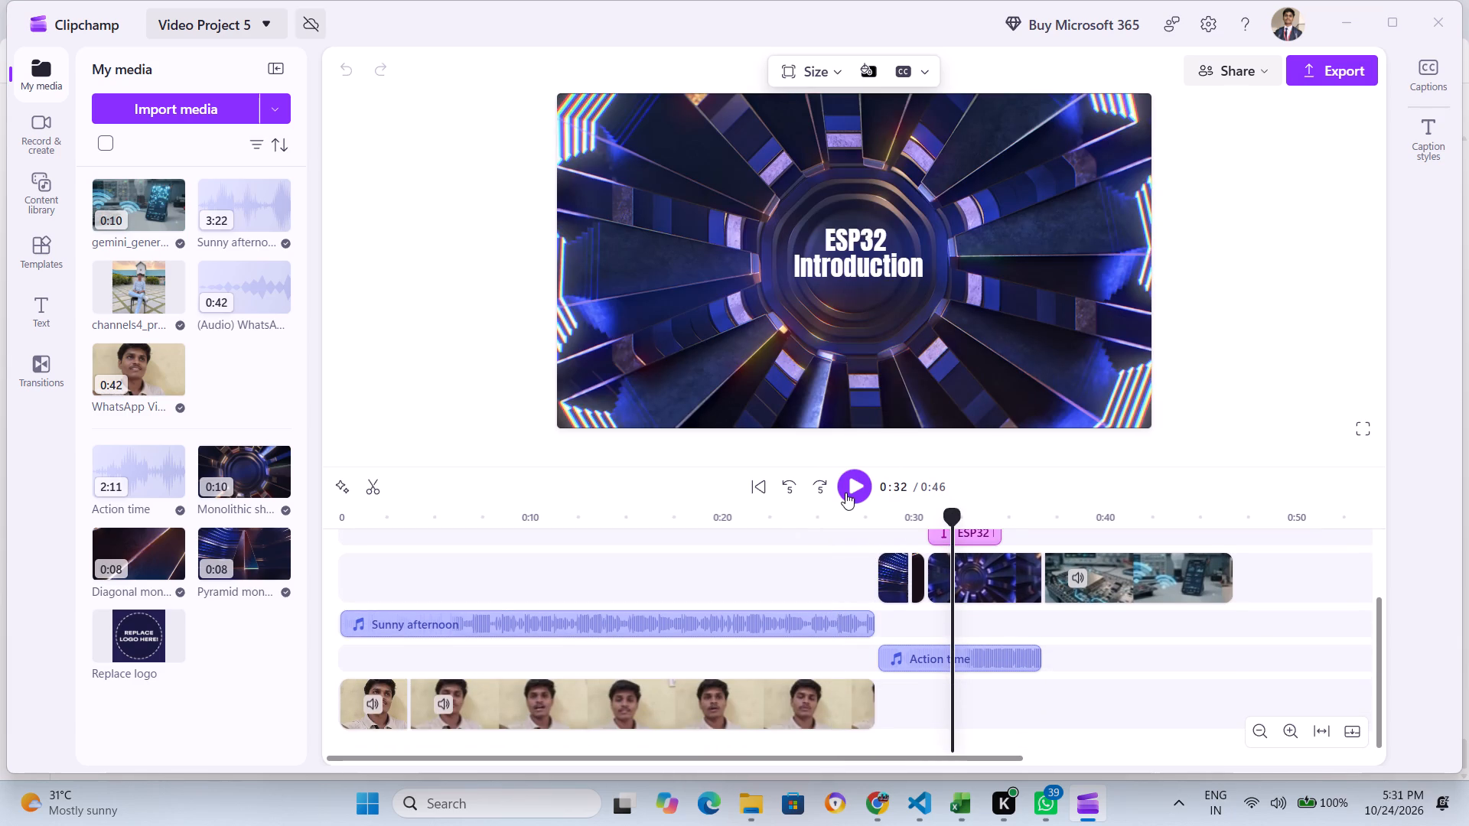
click(845, 493)
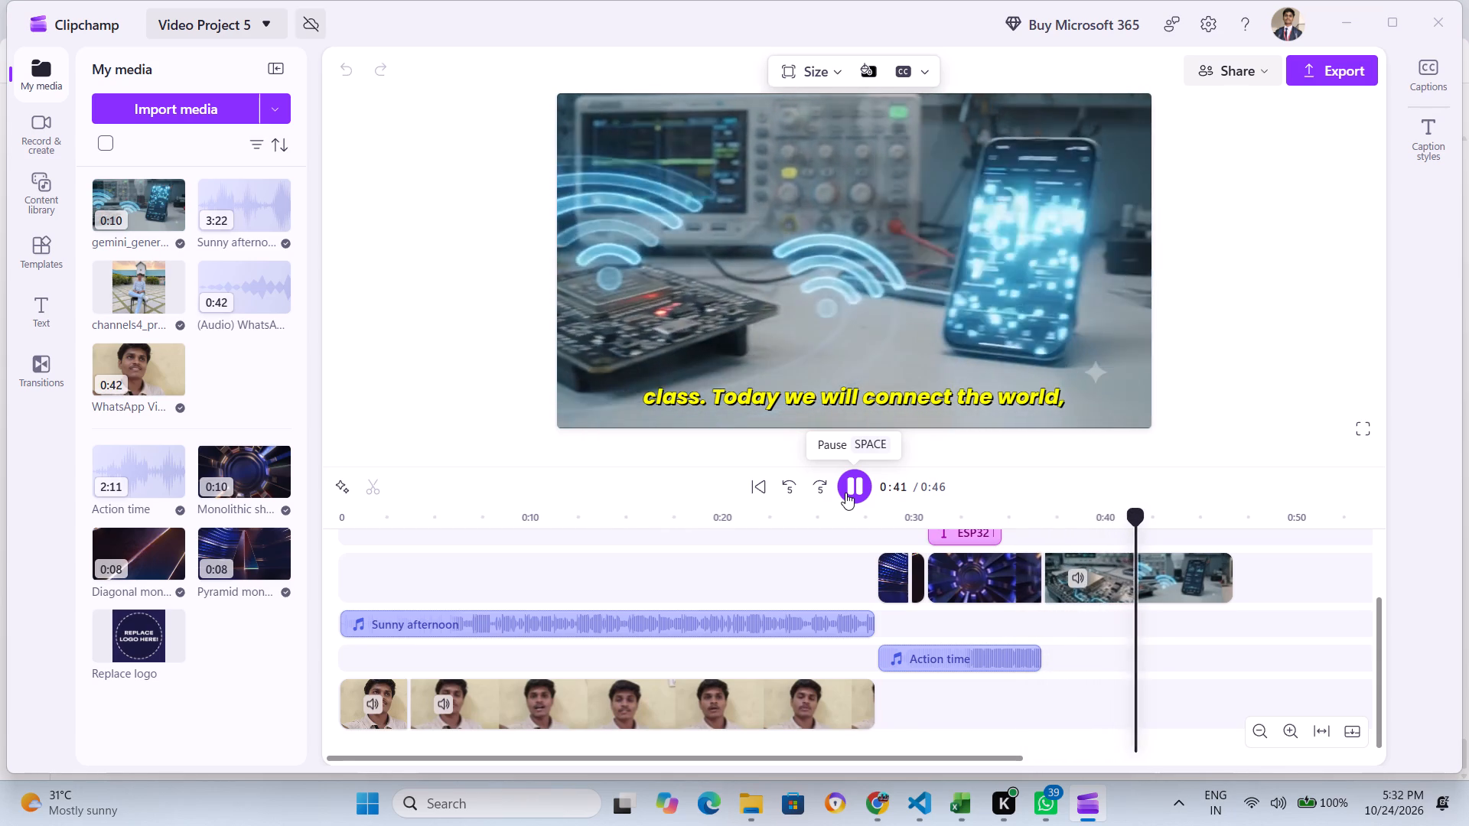
Stop playback and mute the audio of the Gemini-generated ESP32 clip on the timeline.
click(1078, 564)
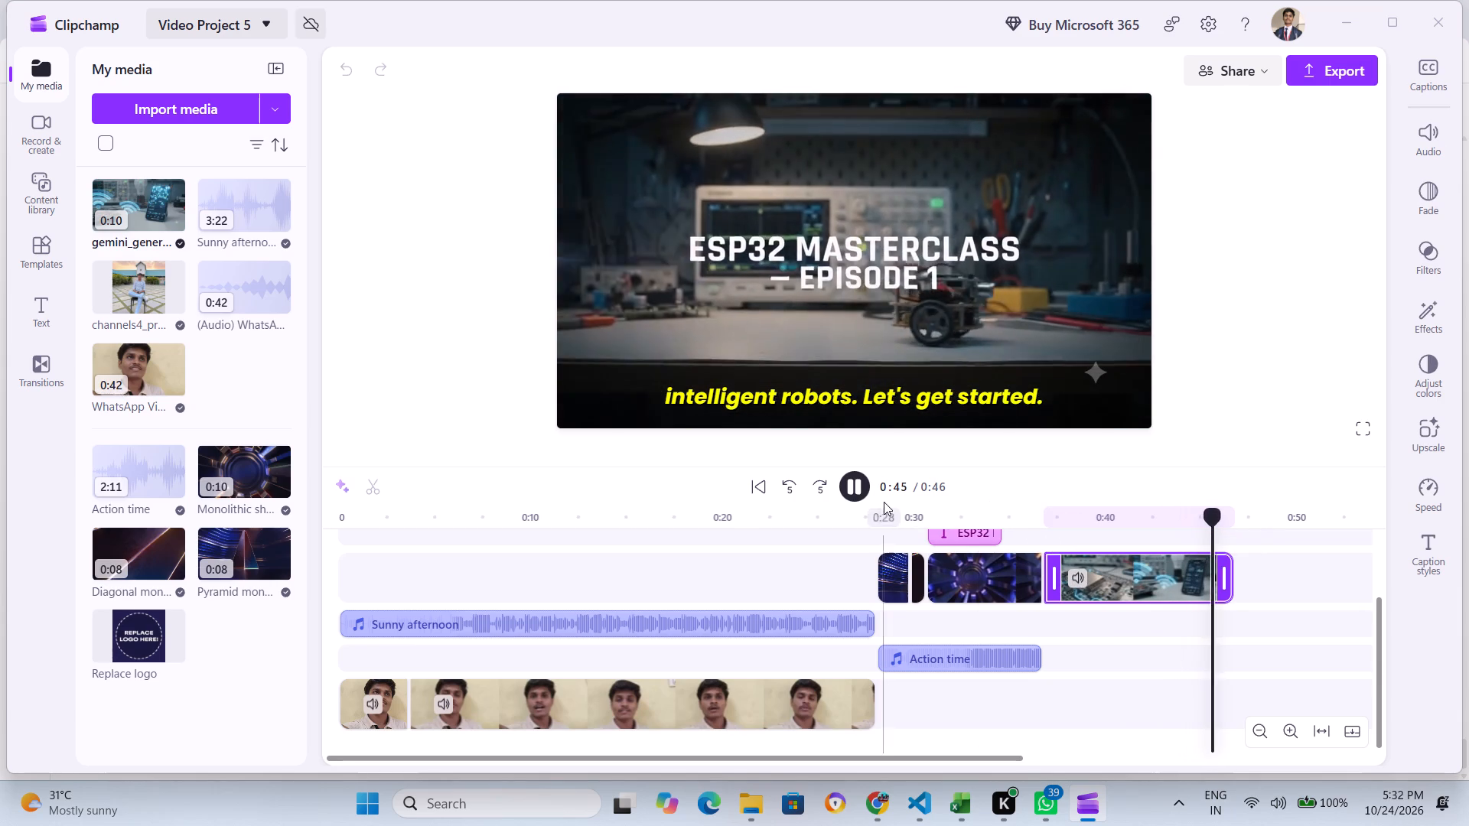
click(851, 492)
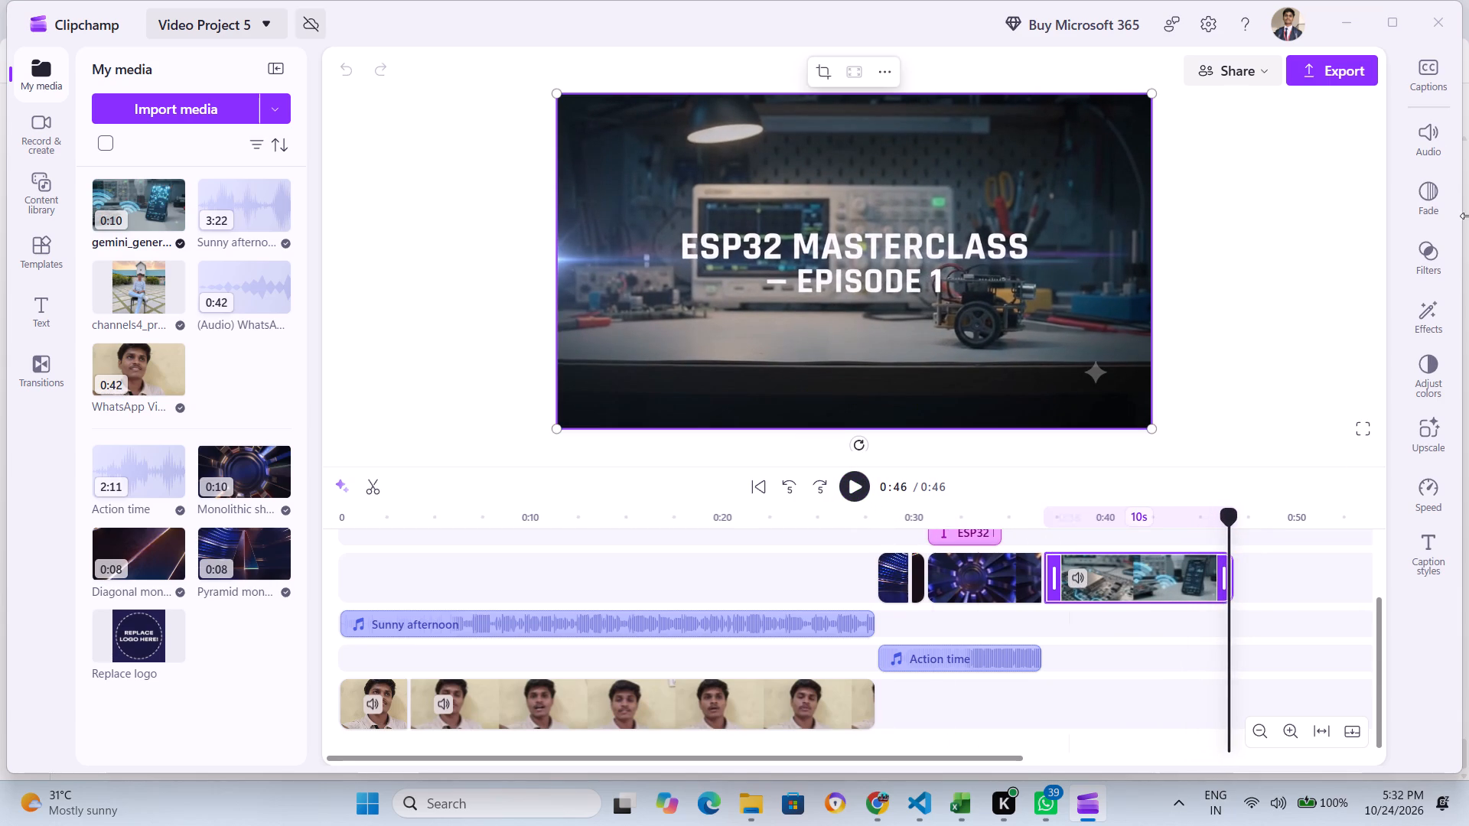
click(1077, 572)
Delete the caption "class. Today we will connect the world," shown over the Gemini clip at 0:41.
drag(1230, 516, 1135, 519)
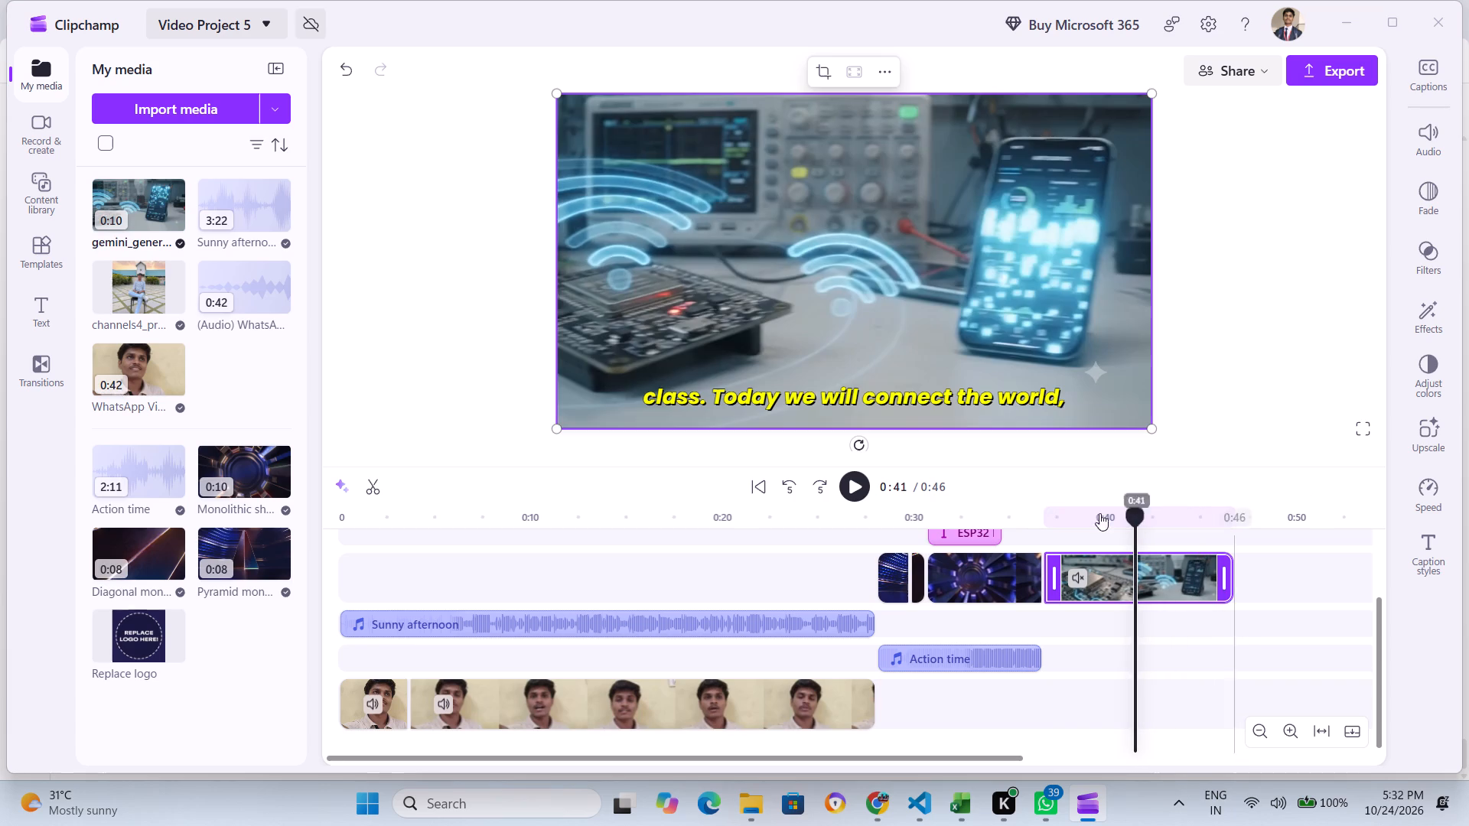
click(944, 385)
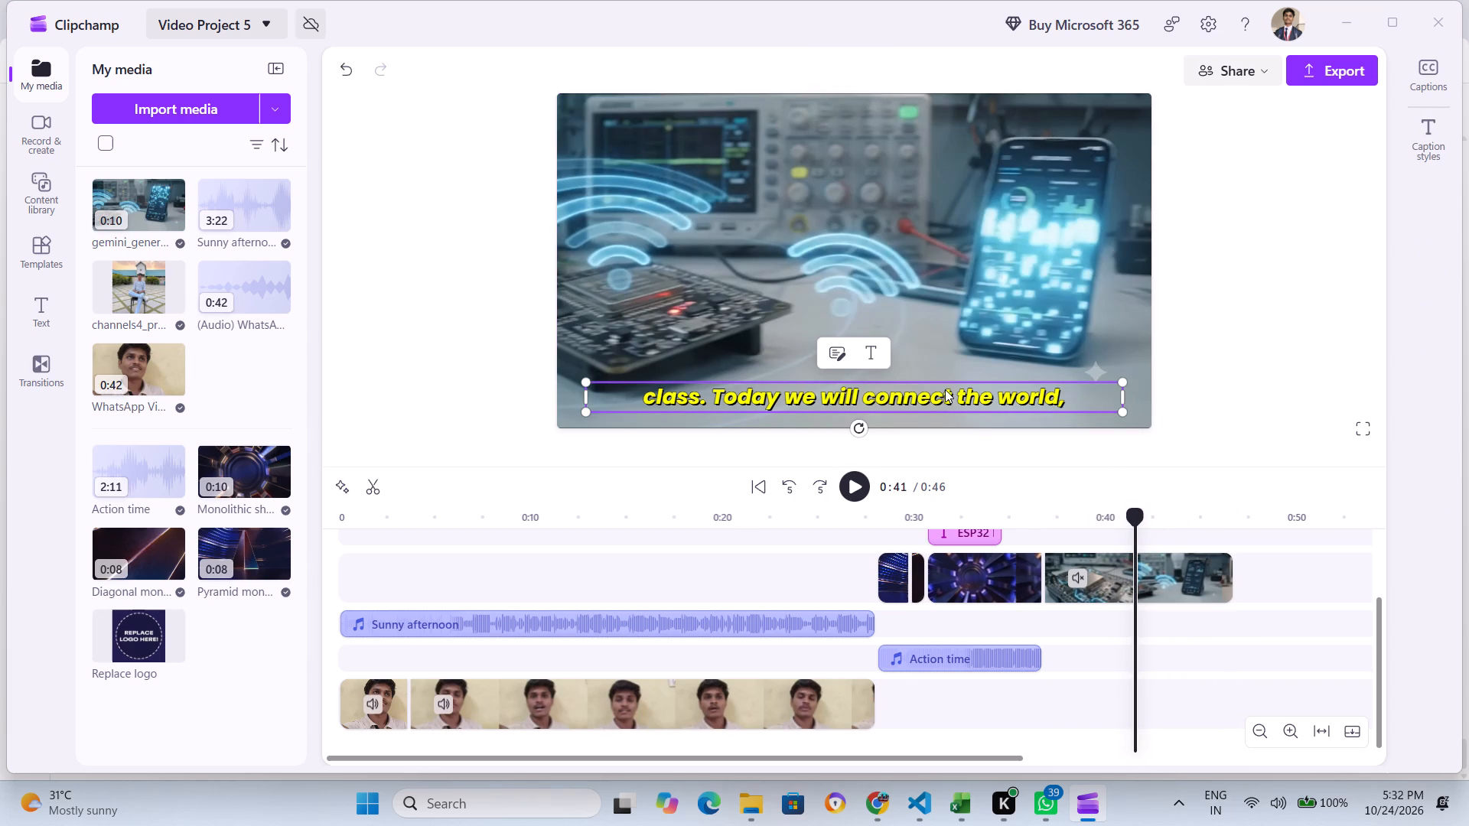
key(BackSpace)
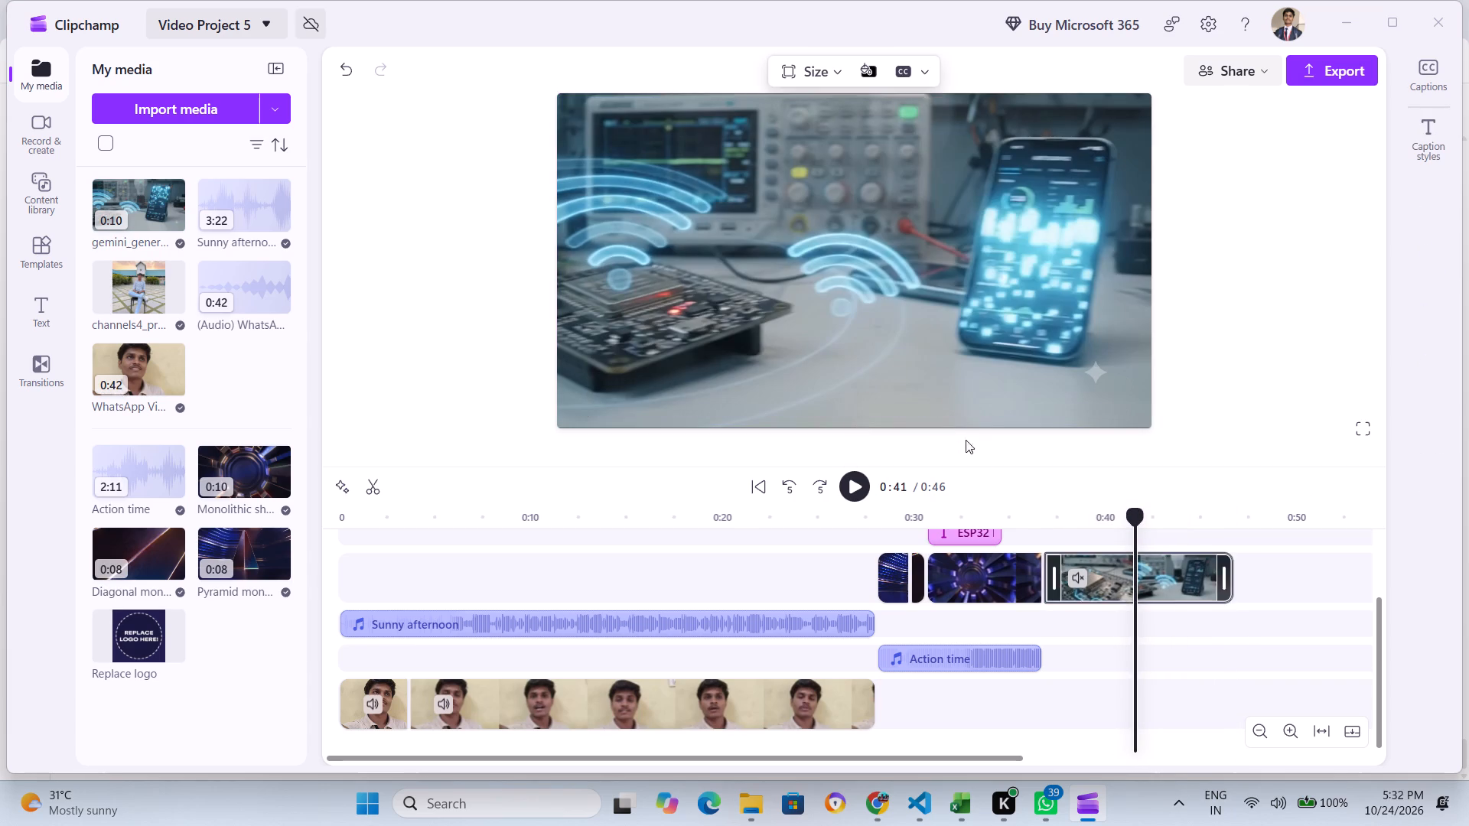
Check the captions across the Gemini clip and play the video from 0:13 through to the start of that clip.
drag(1129, 509, 1093, 514)
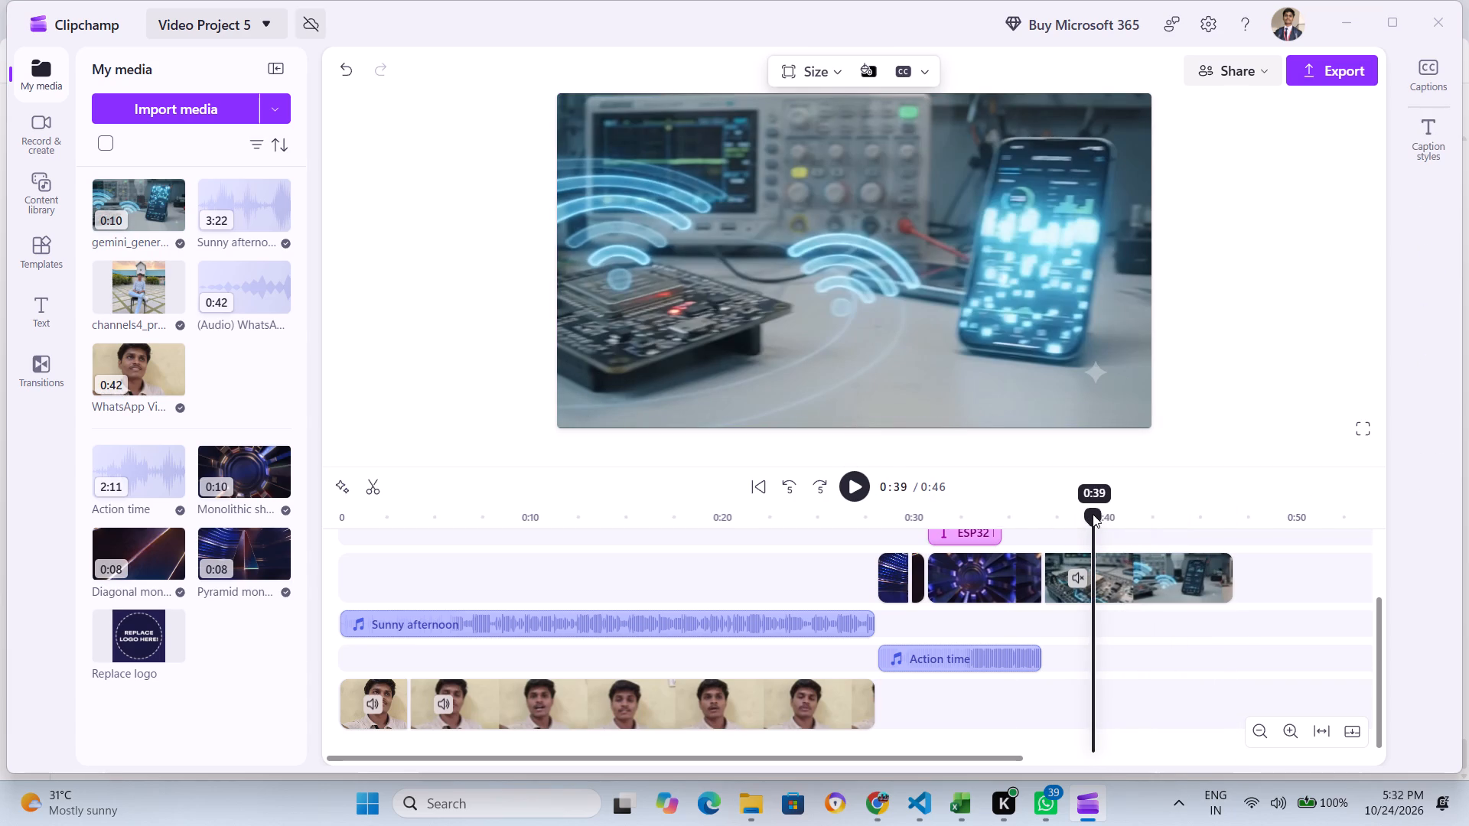
drag(1093, 514, 1191, 522)
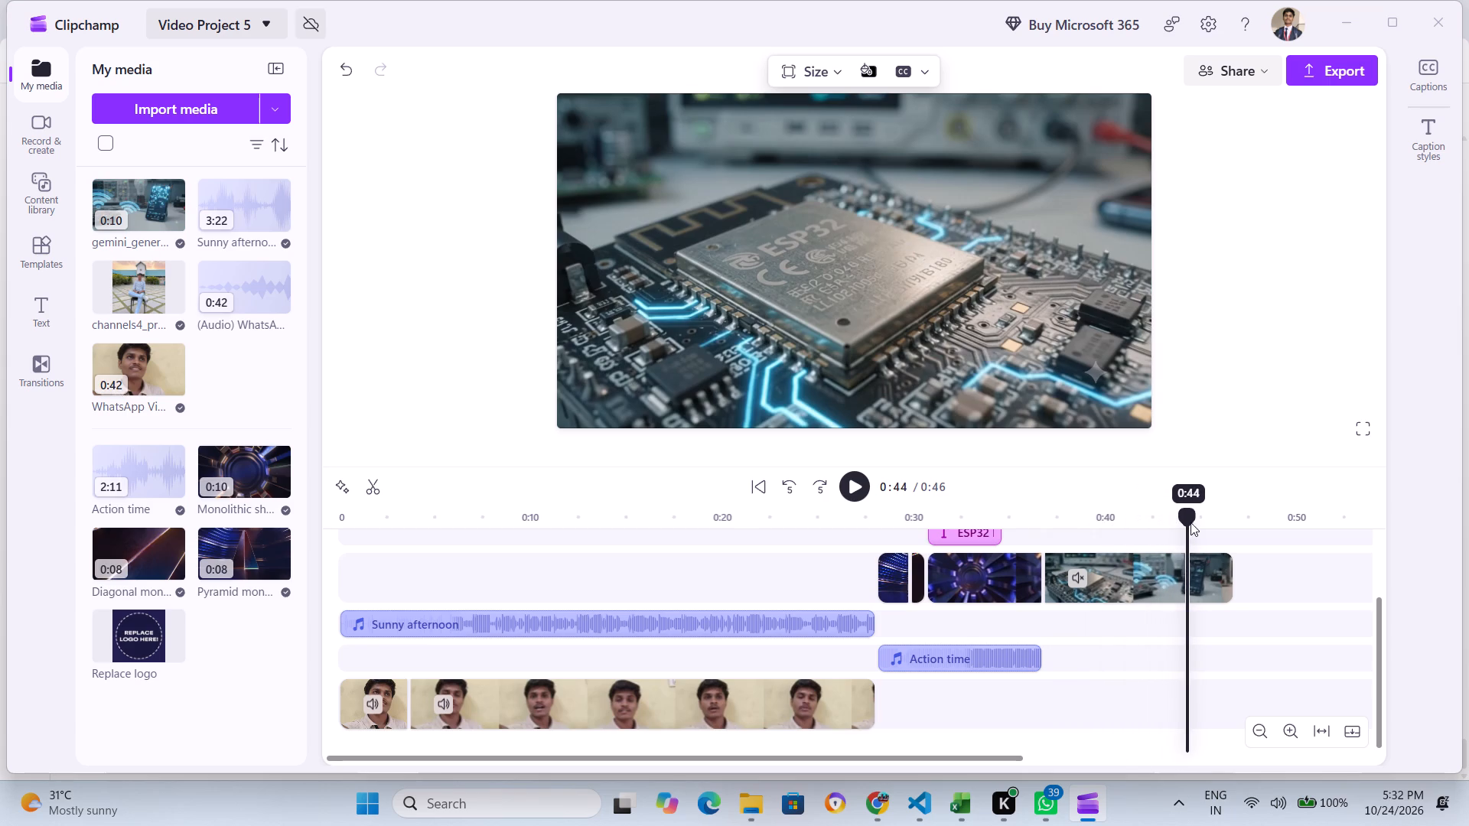
drag(1191, 522, 615, 503)
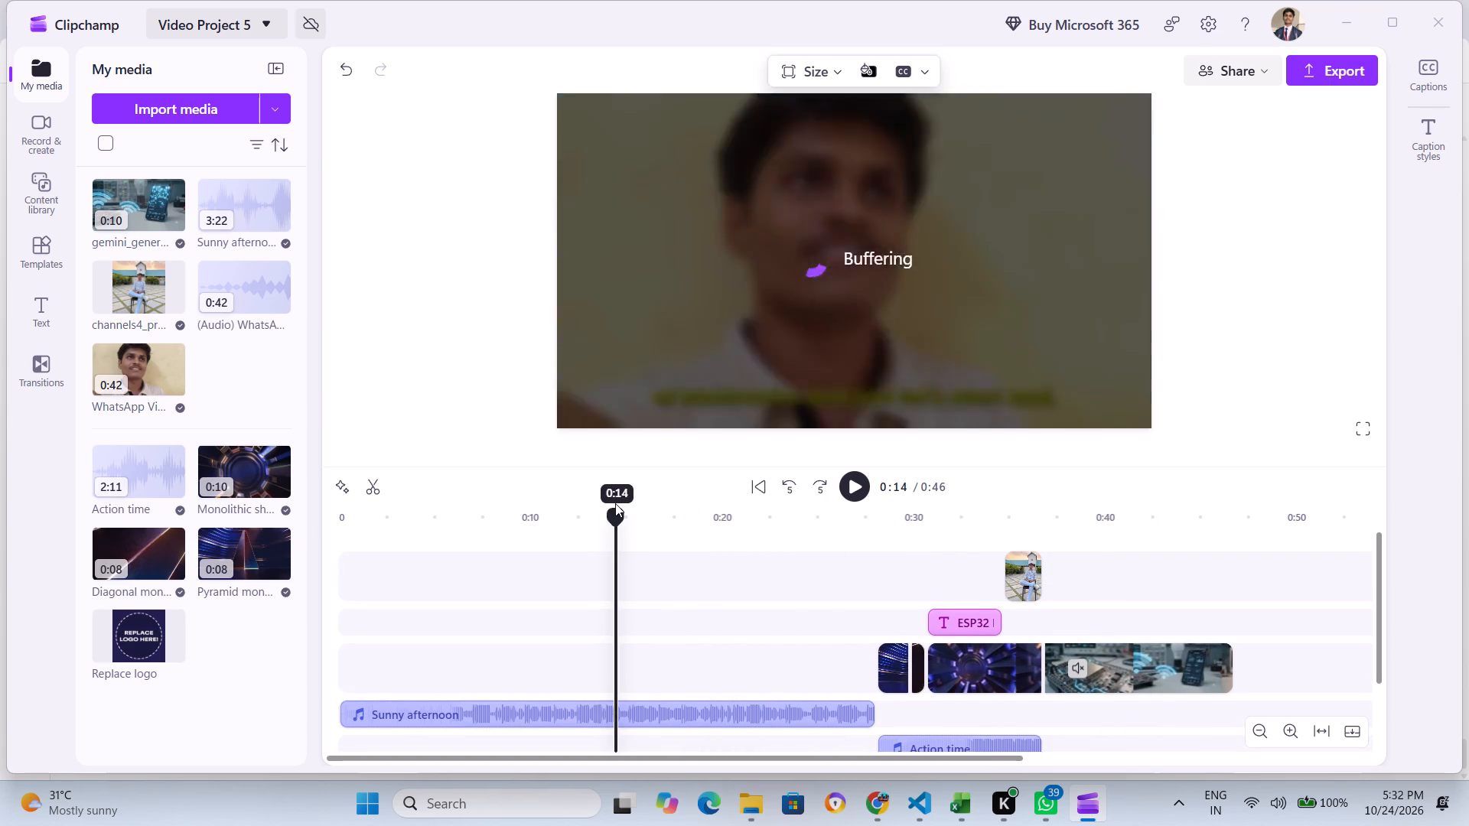
drag(615, 503, 592, 496)
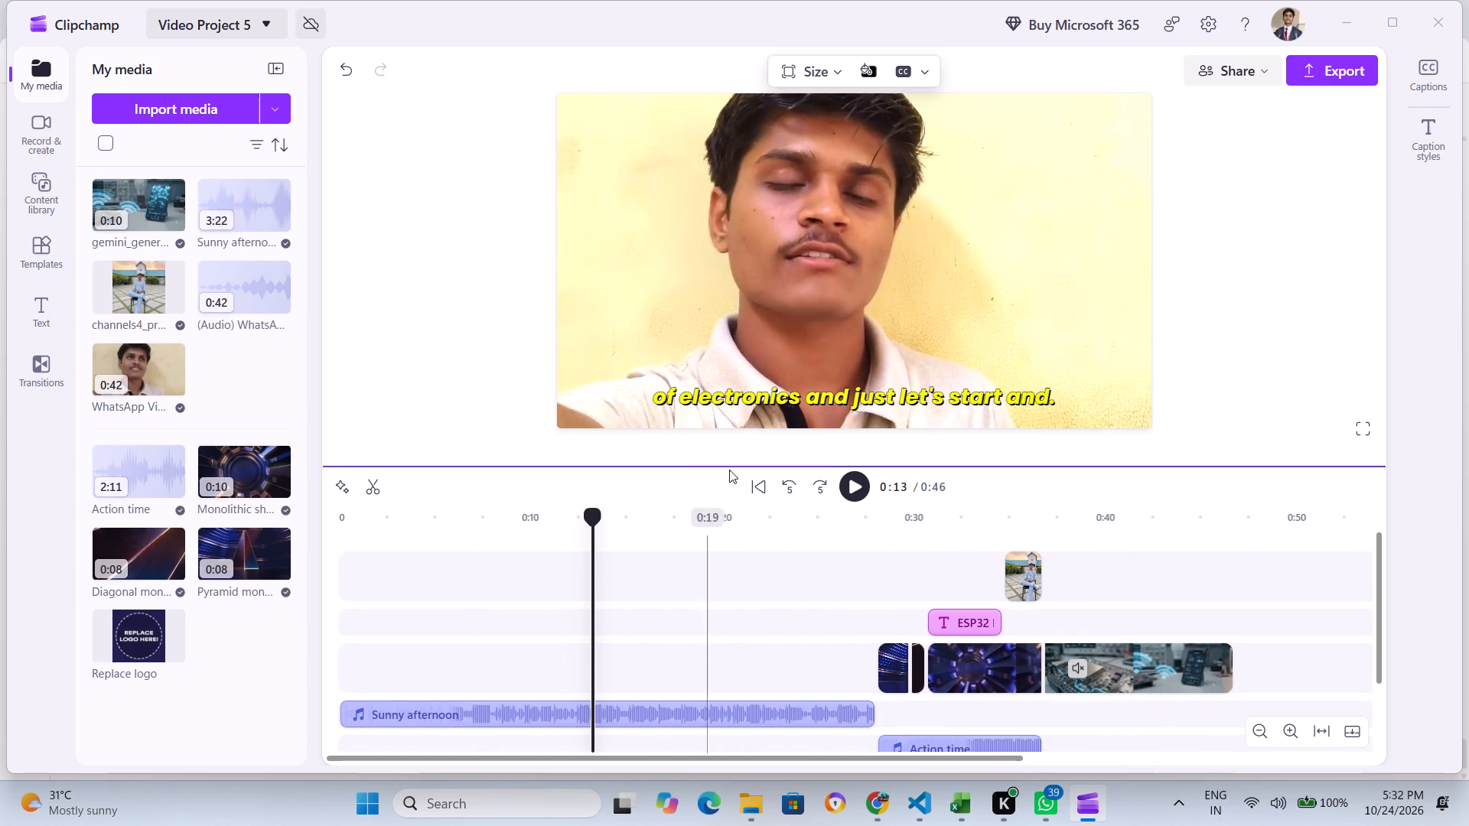
click(858, 479)
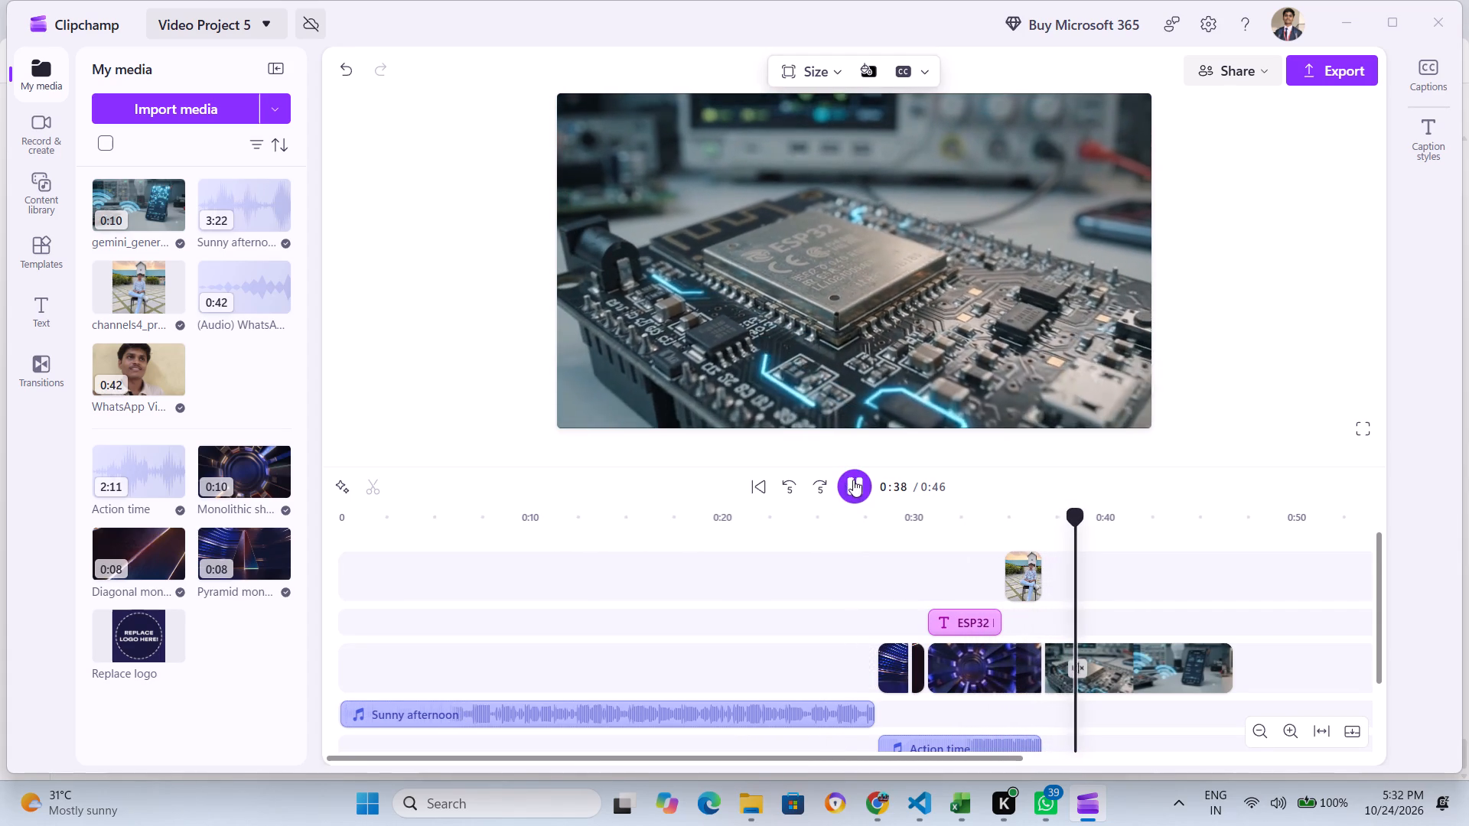
click(852, 480)
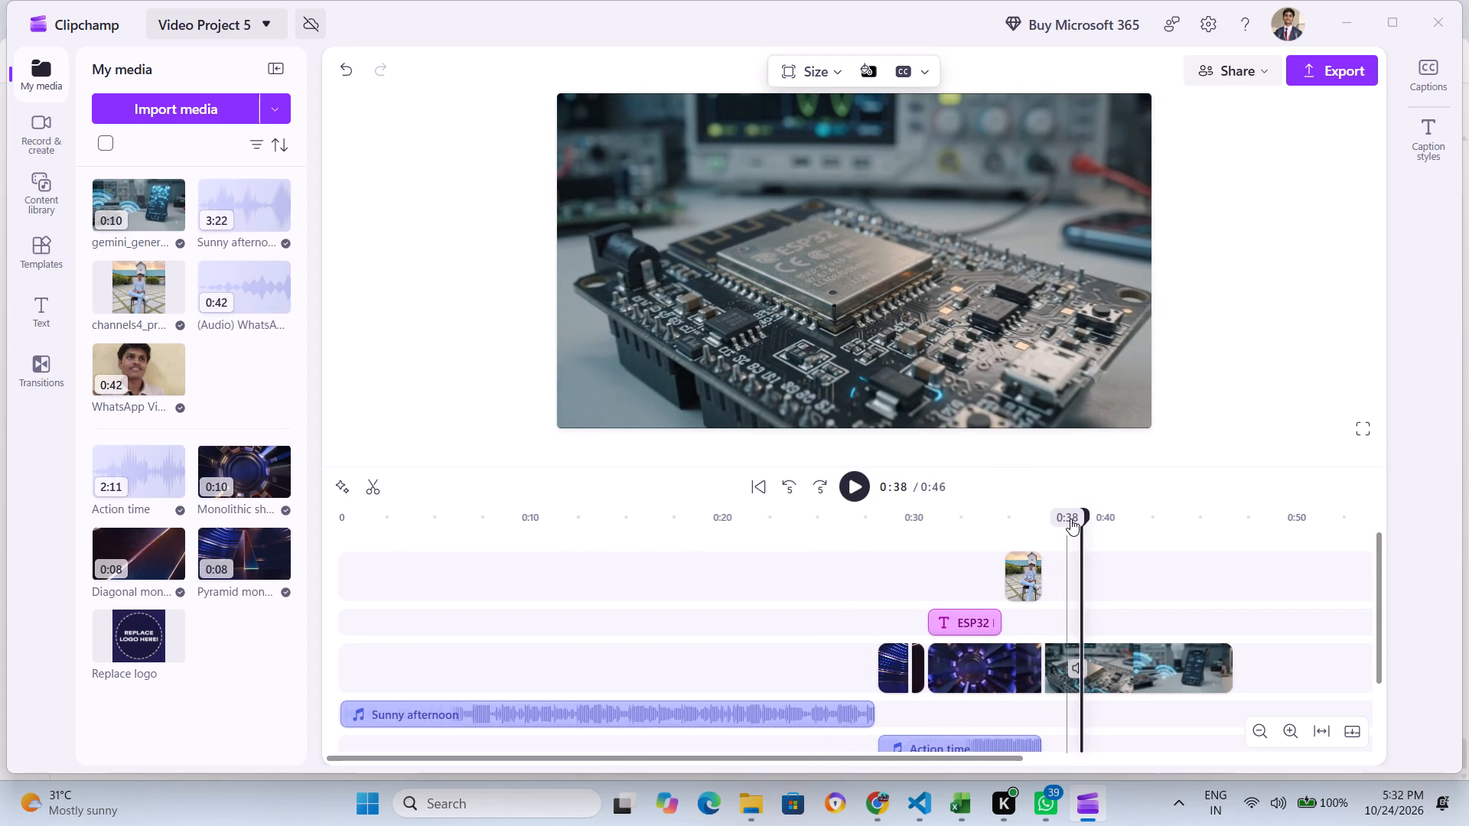
drag(1070, 519, 1063, 525)
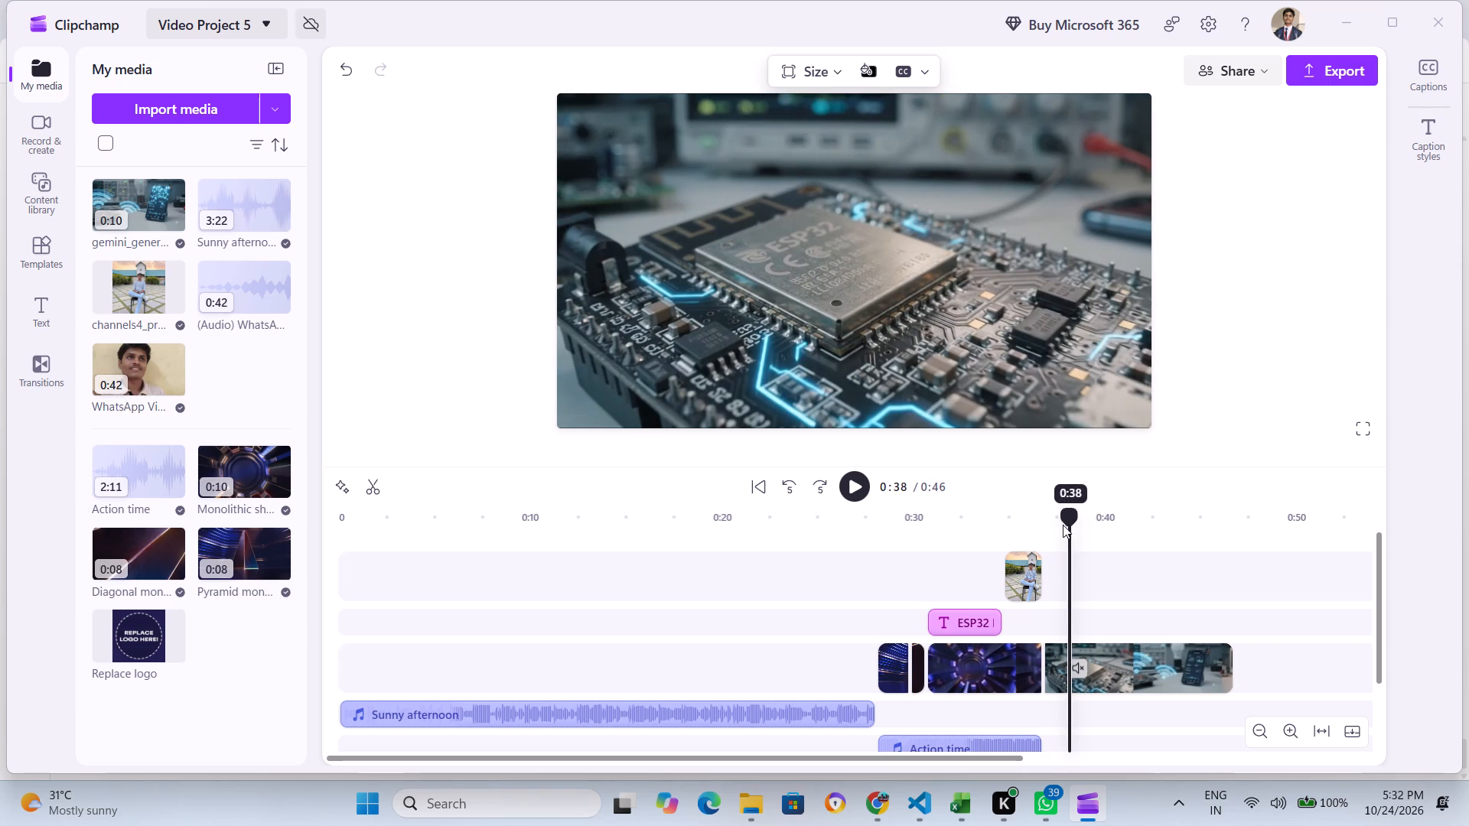
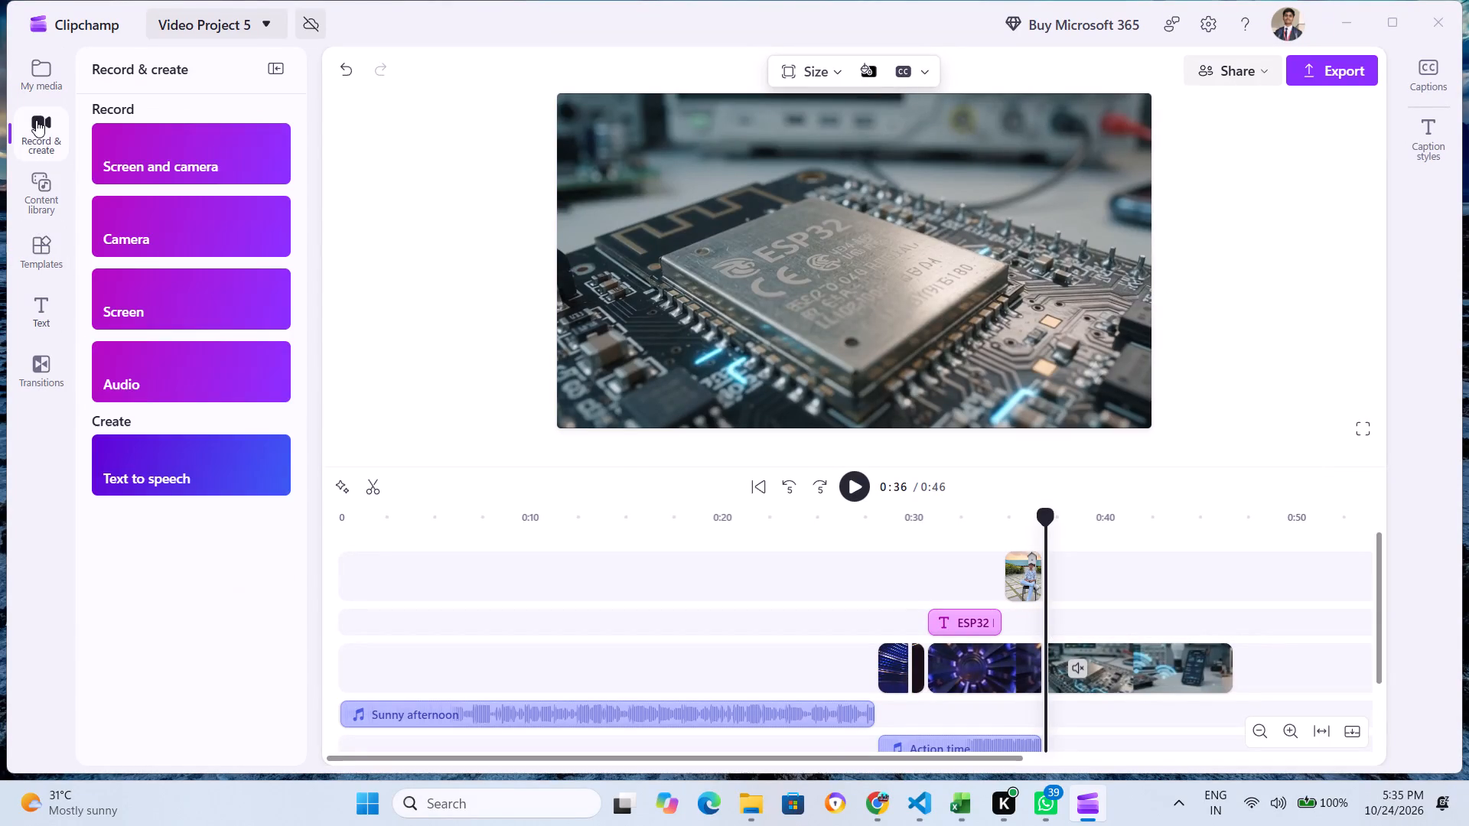
Open the audio recorder and show its script teleprompter.
click(152, 369)
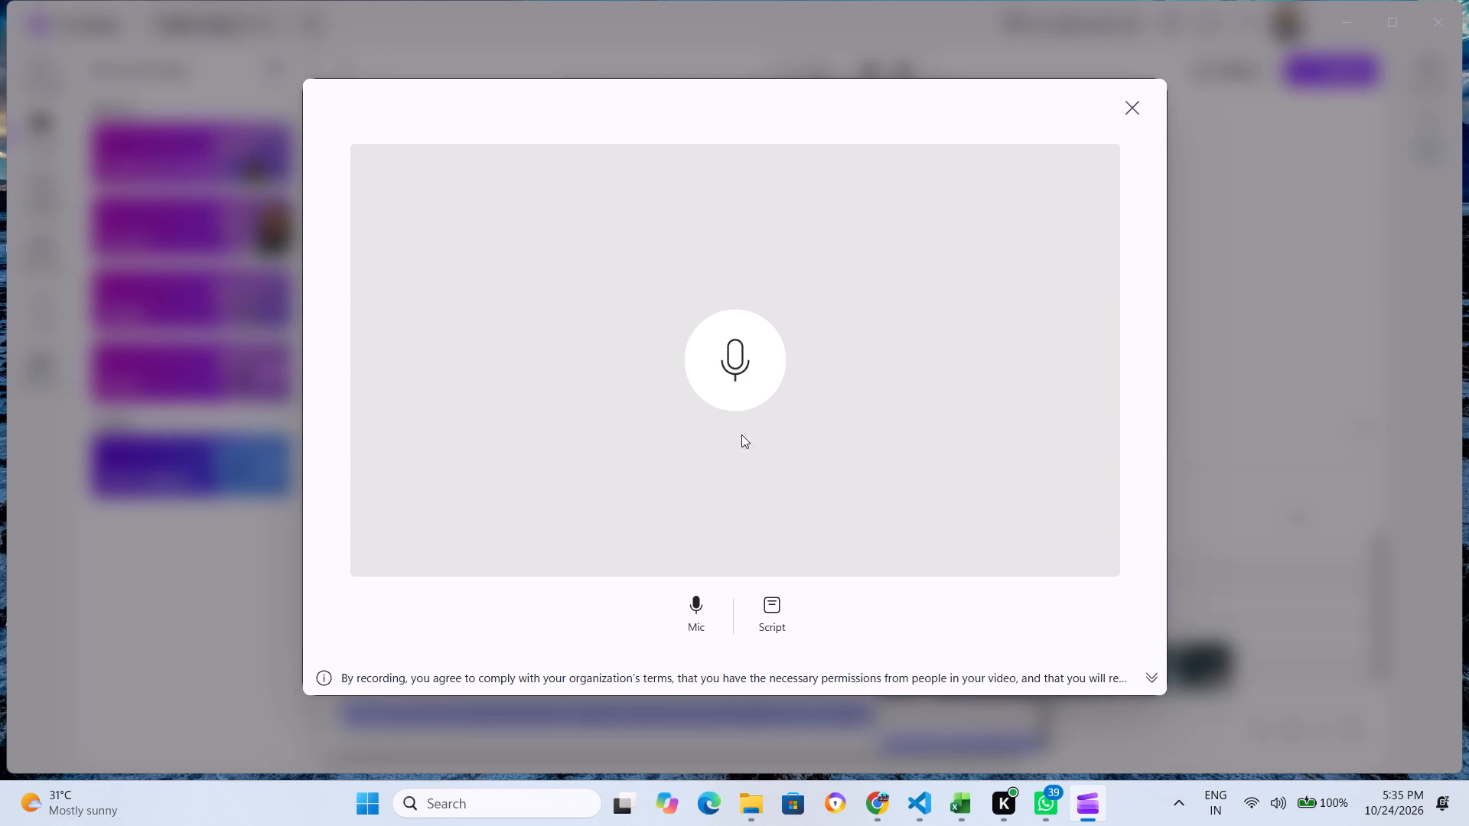
click(781, 611)
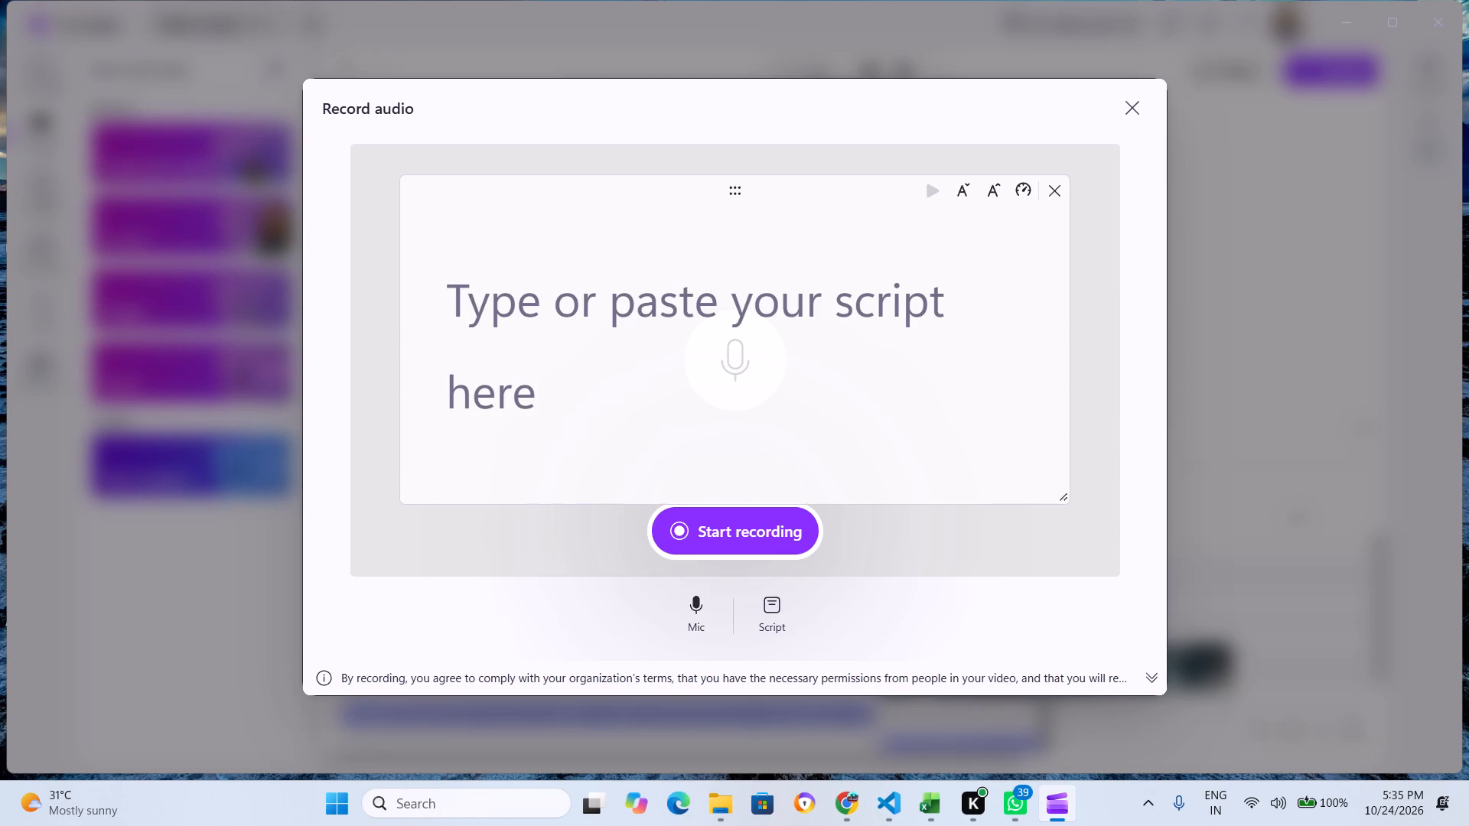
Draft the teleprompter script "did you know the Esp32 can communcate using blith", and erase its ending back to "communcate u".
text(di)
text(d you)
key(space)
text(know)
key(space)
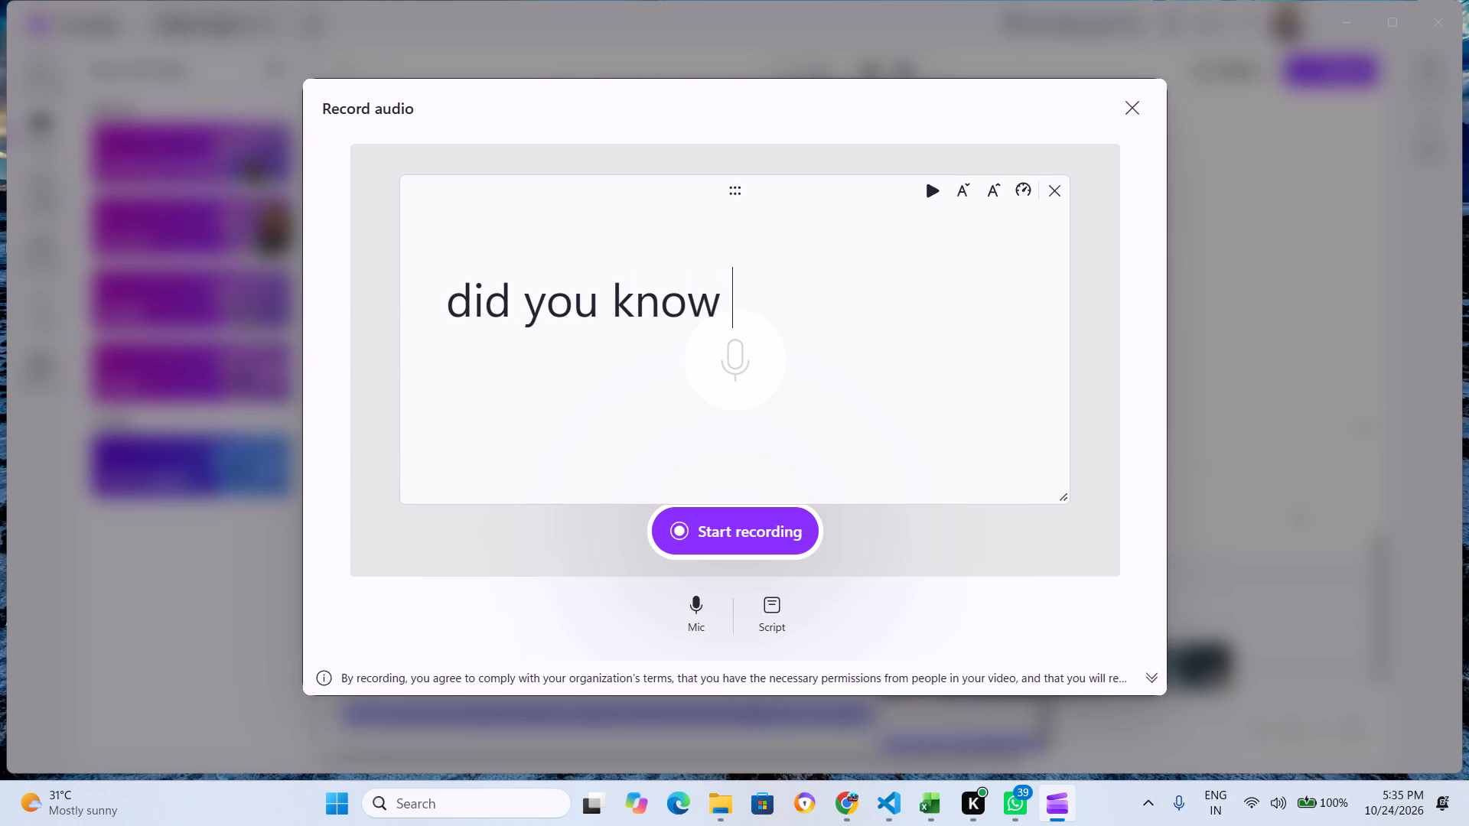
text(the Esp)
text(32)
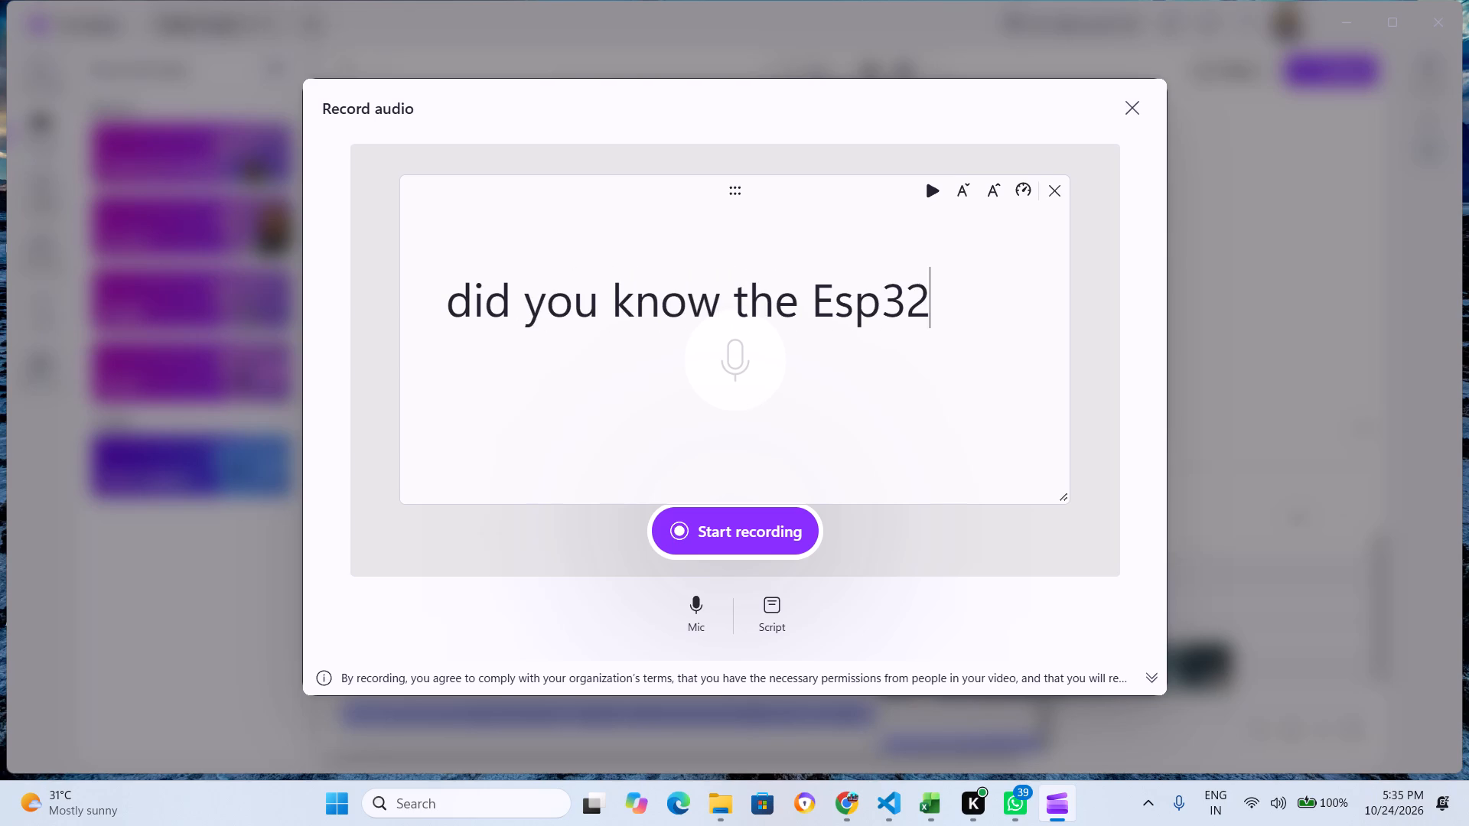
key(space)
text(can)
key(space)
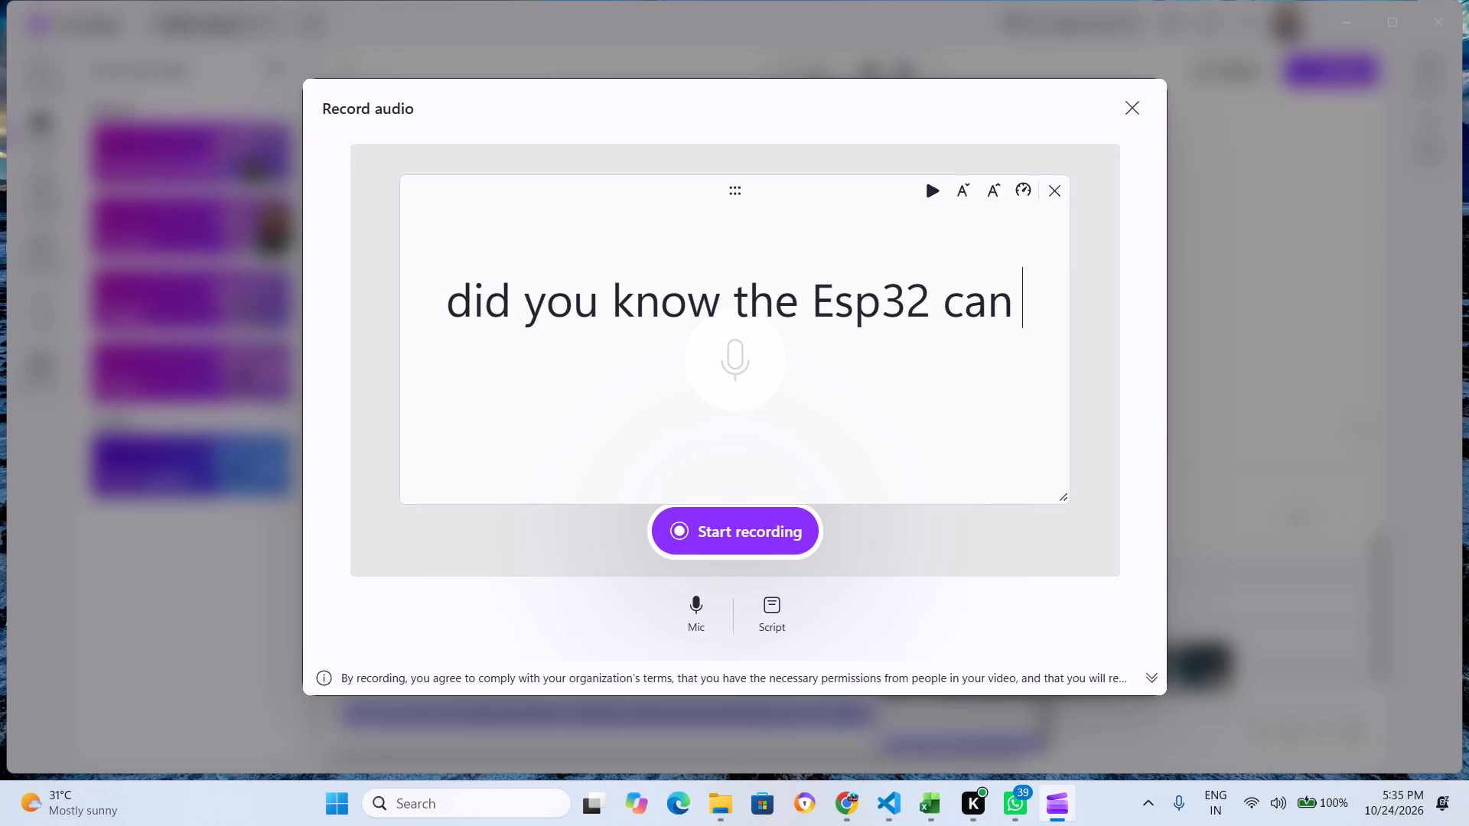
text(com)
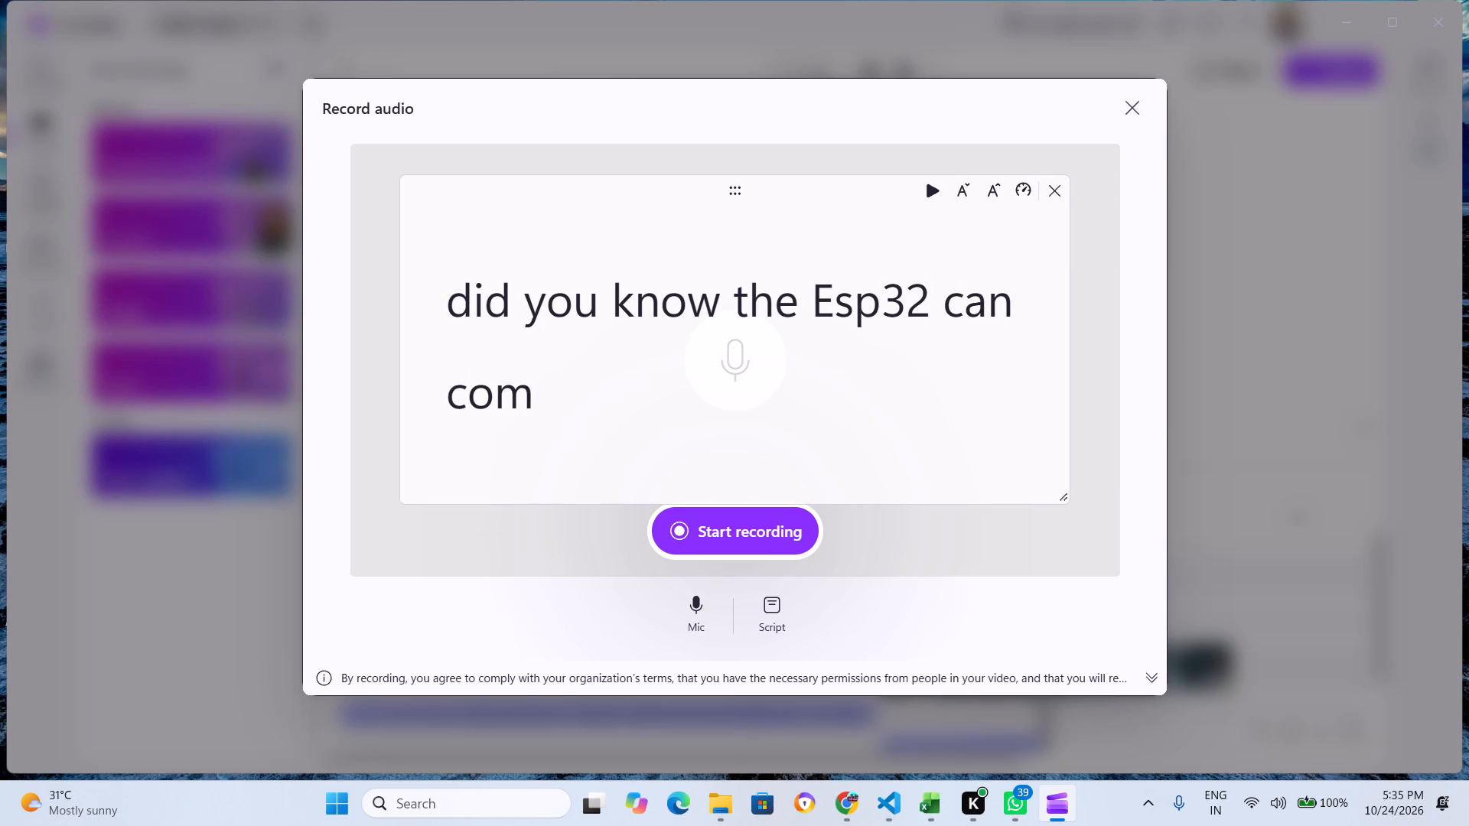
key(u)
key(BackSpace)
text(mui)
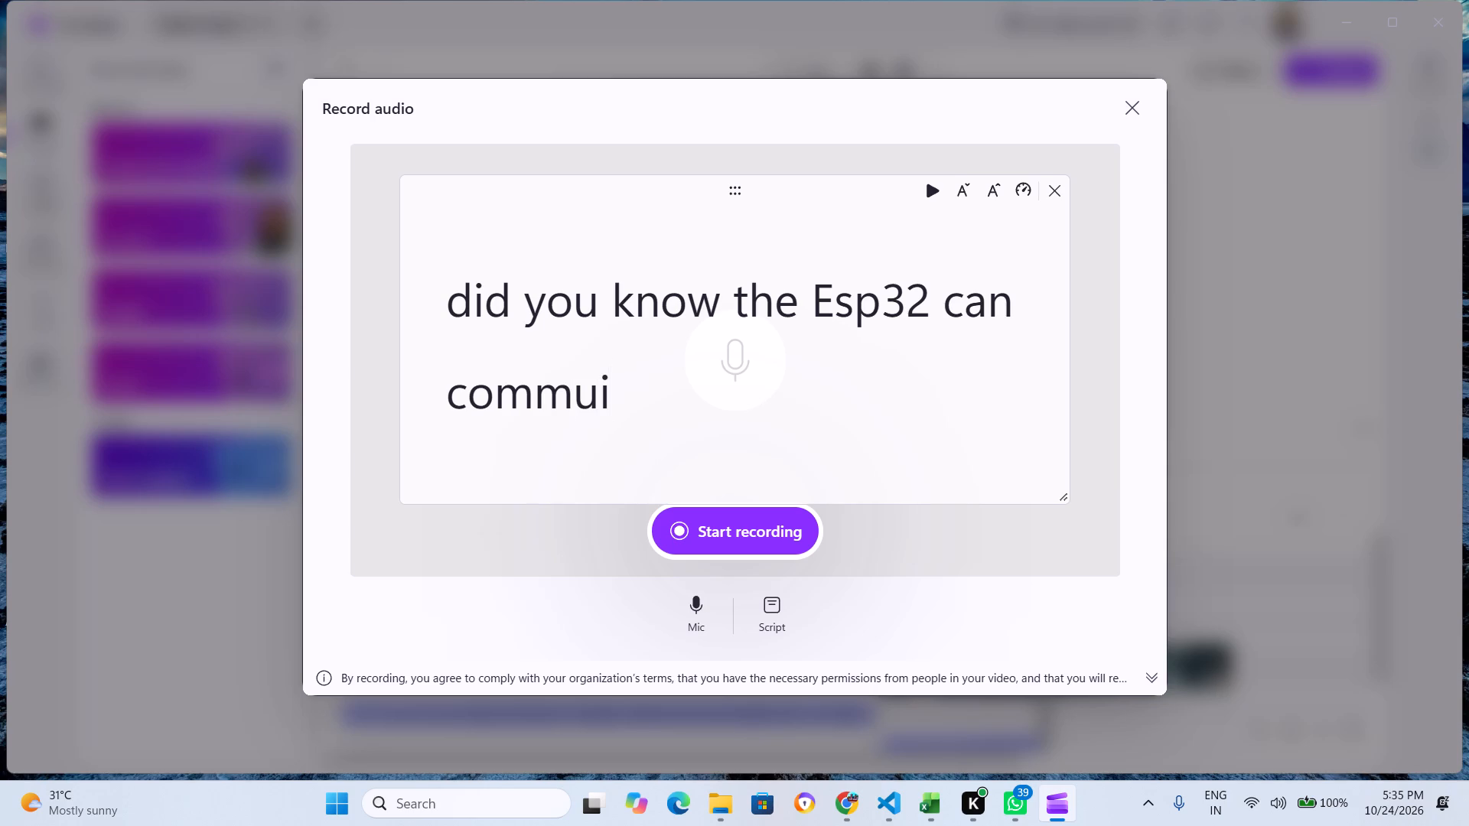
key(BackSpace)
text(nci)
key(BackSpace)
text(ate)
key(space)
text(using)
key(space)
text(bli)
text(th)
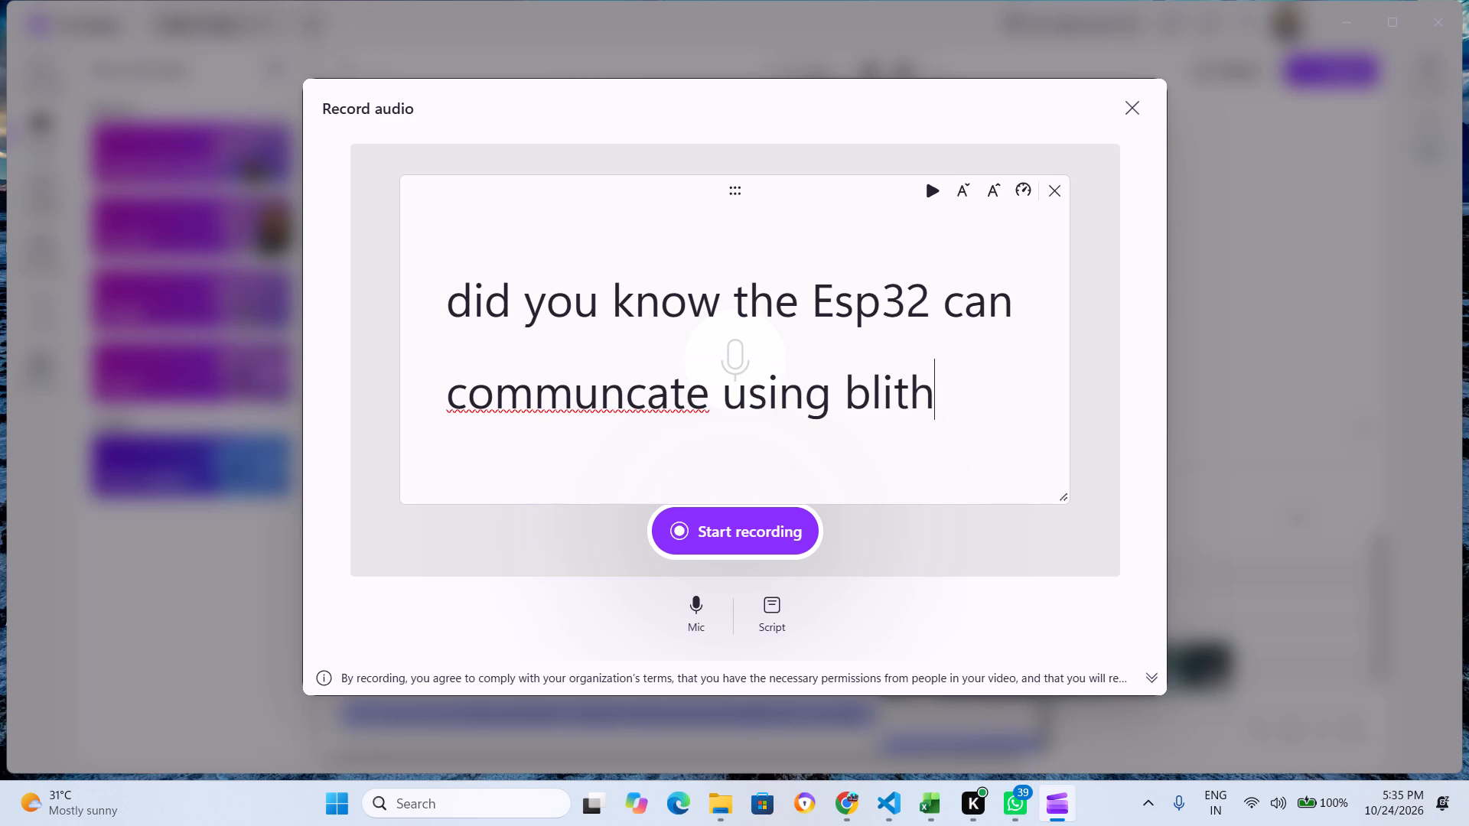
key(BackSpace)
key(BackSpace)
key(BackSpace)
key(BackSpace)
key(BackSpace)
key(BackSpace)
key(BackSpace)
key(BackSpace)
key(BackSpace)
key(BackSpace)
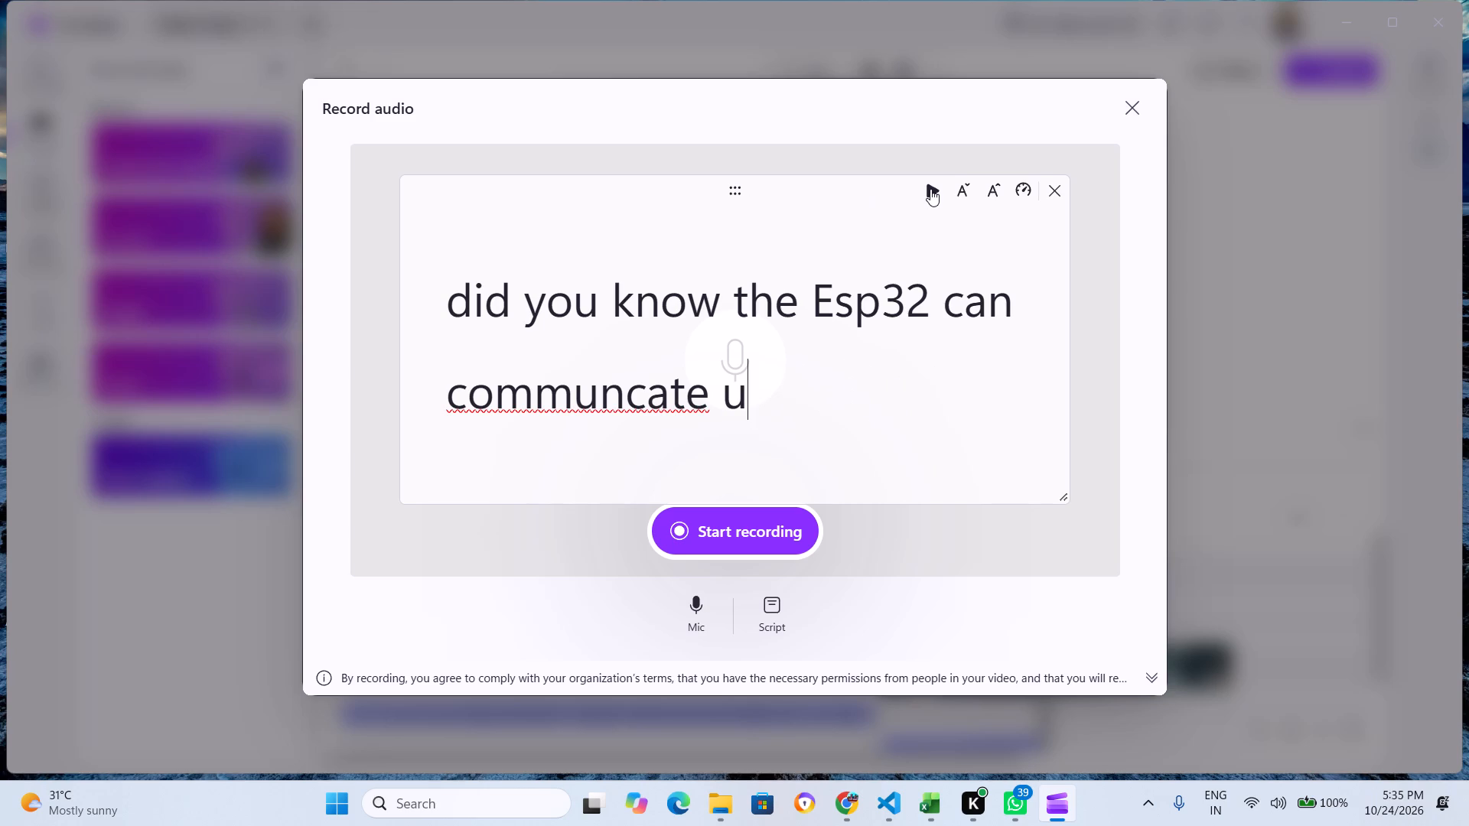
Test the teleprompter's automatic scrolling with the draft script.
click(934, 189)
click(934, 189)
Switch to Chrome and fetch the narration script ending "Let’s explore its capabilities and ethical security testing!" for the audio recorder's teleprompter.
click(845, 808)
scroll(634, 317, down, 1)
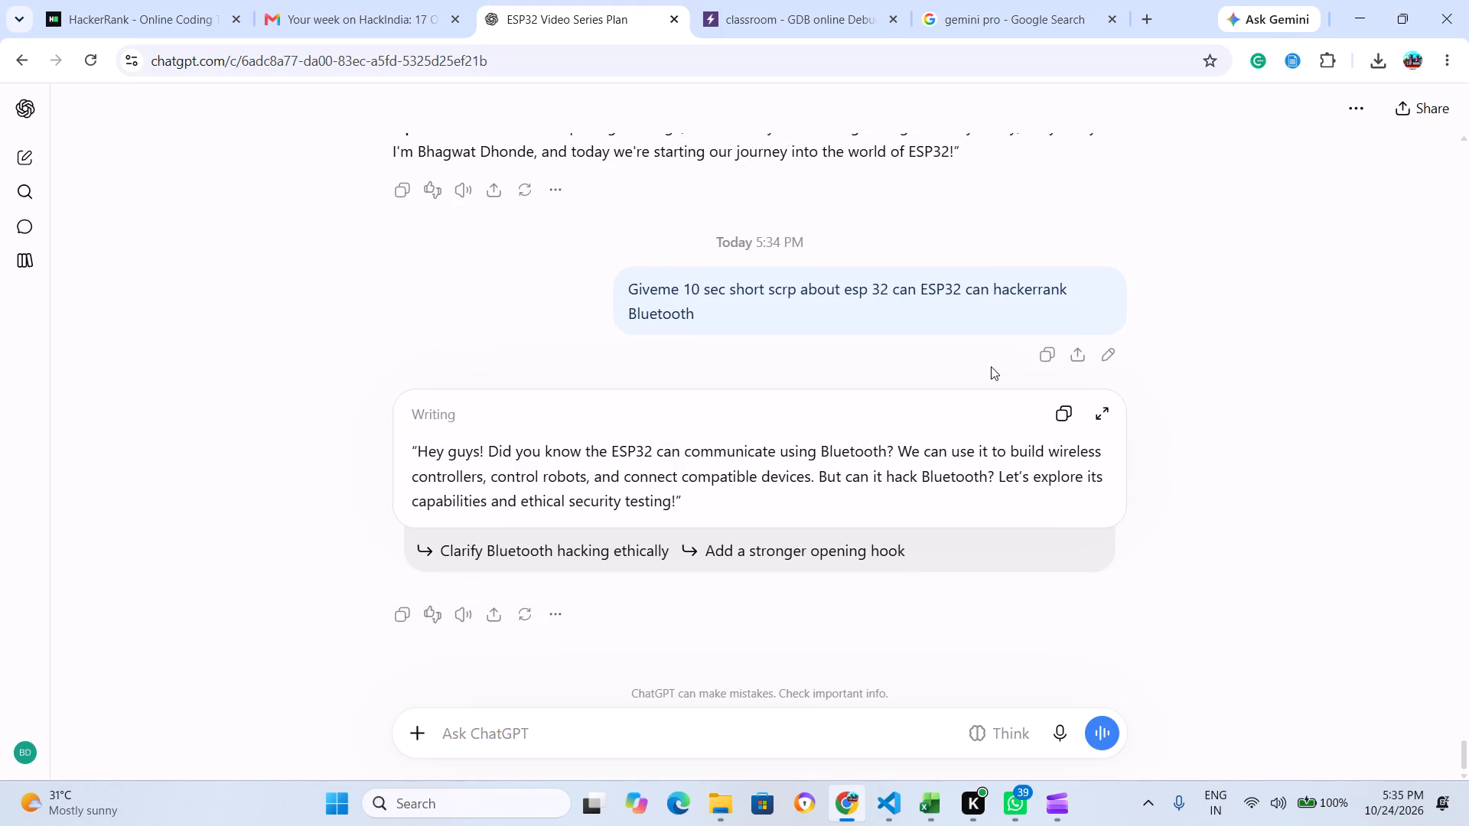
Copy the ESP32 Bluetooth narration from the chat reply and switch to Clipchamp to replace the whole teleprompter draft with it.
click(1062, 417)
key(alt+Tab)
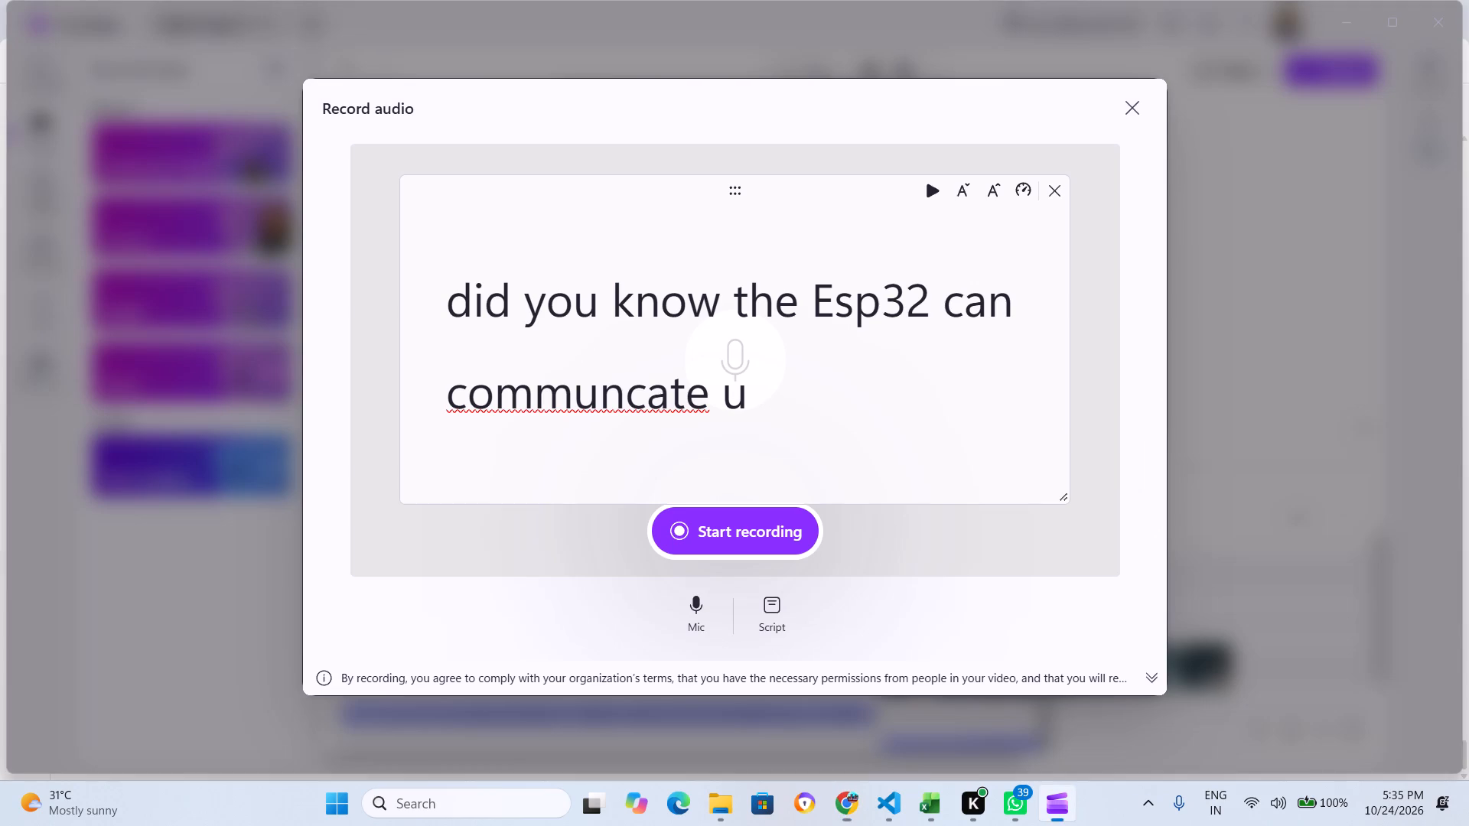
drag(767, 399, 421, 292)
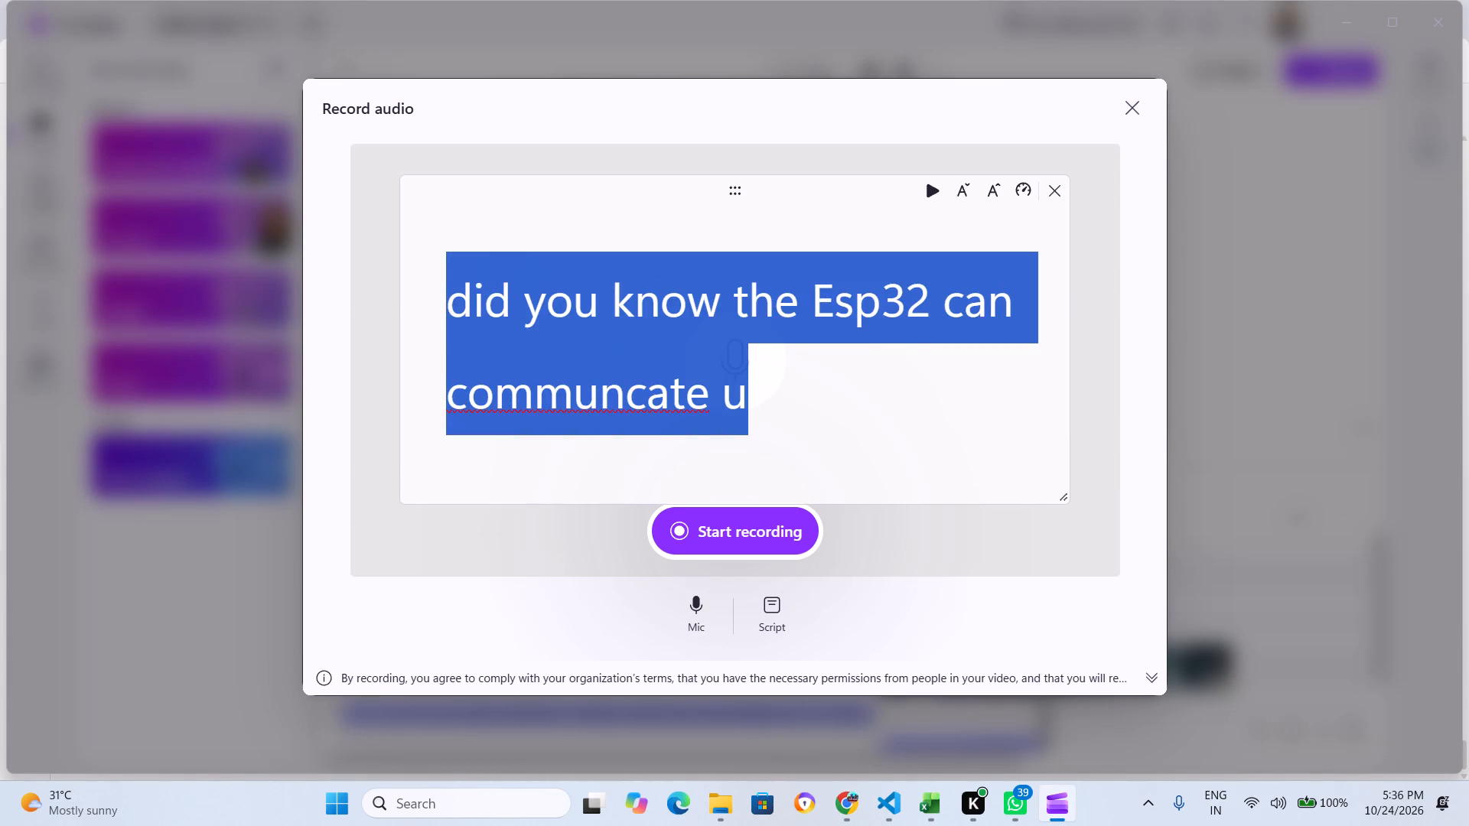
key(BackSpace)
key(ctrl+v)
scroll(584, 276, up, 2)
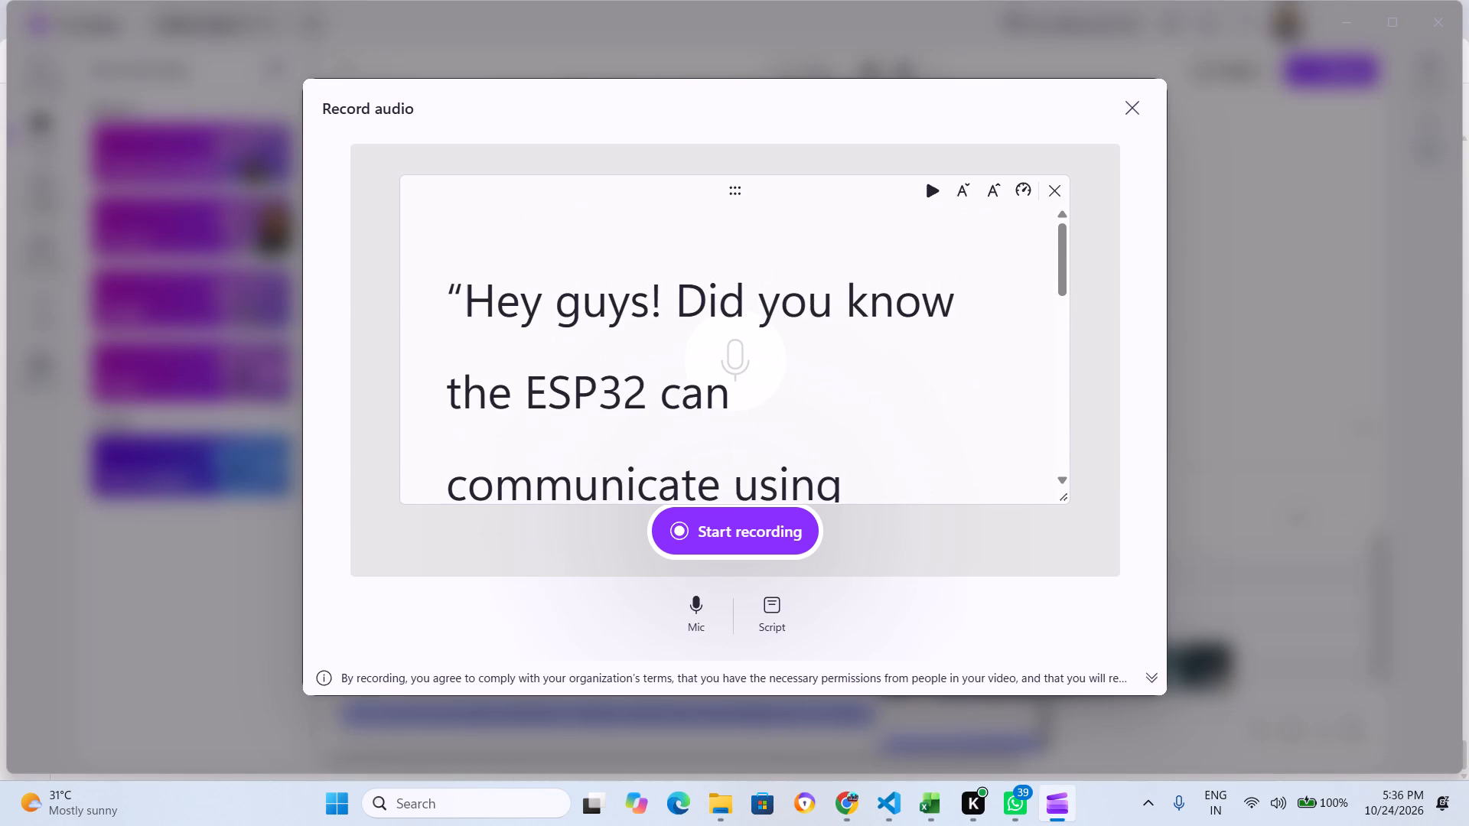
scroll(584, 276, up, 1)
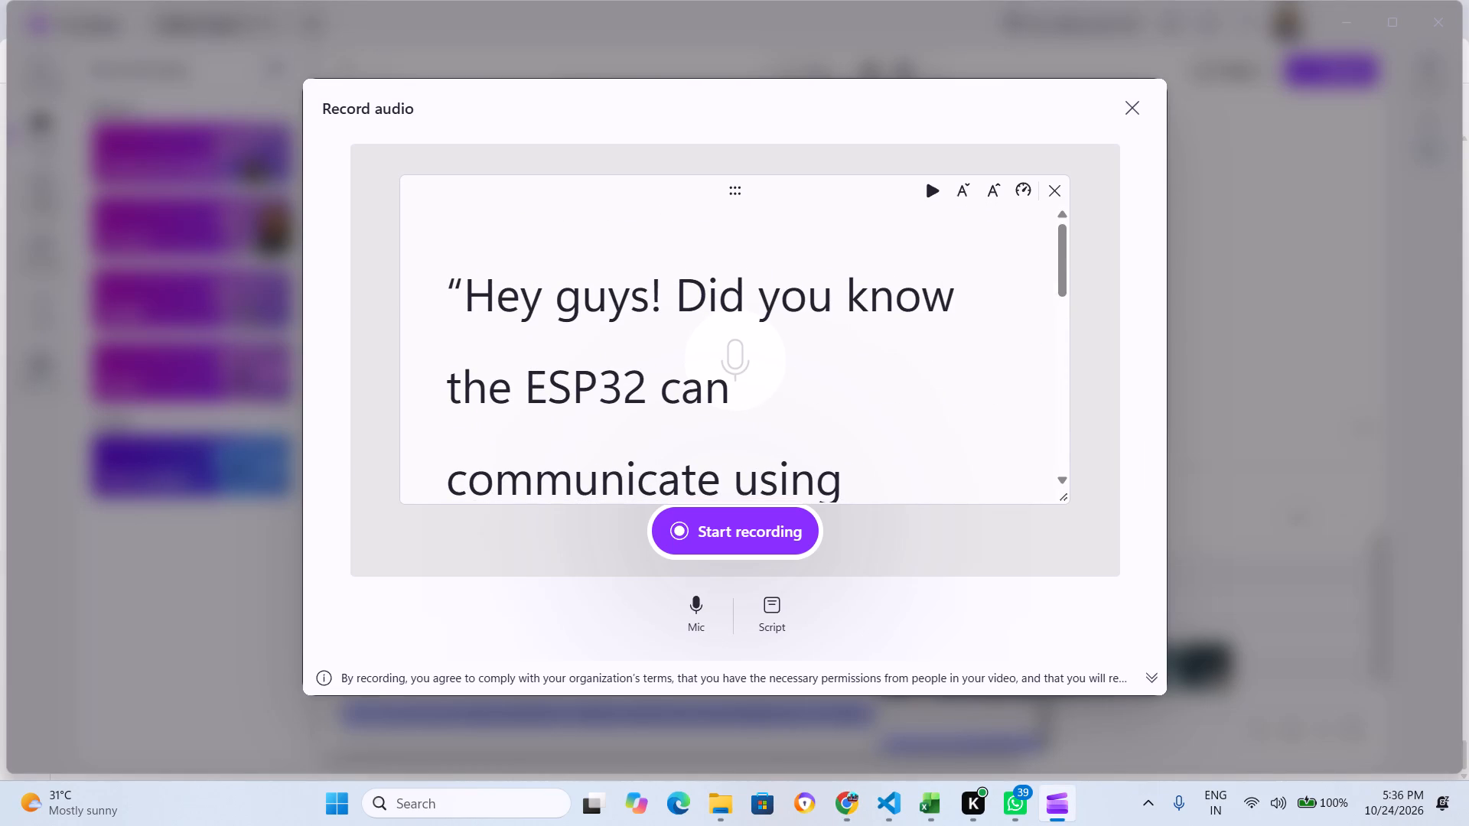
Delete the opening “Hey guys! from the teleprompter script so it starts with "Did you know the ESP32".
drag(684, 303, 383, 286)
key(BackSpace)
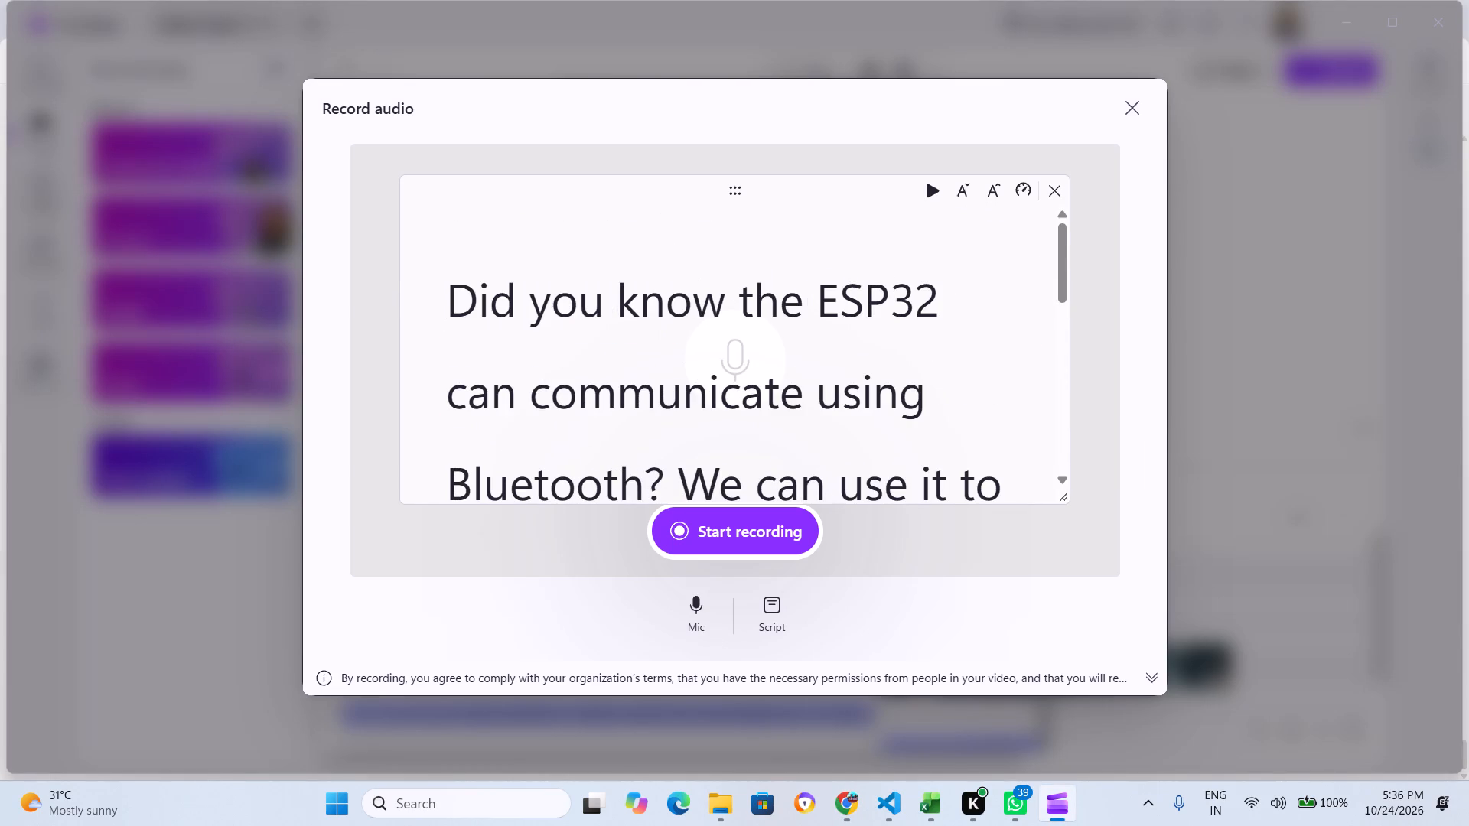
Run the teleprompter's automatic scrolling and raise its speed to about 178 while rehearsing the script to its end.
click(933, 184)
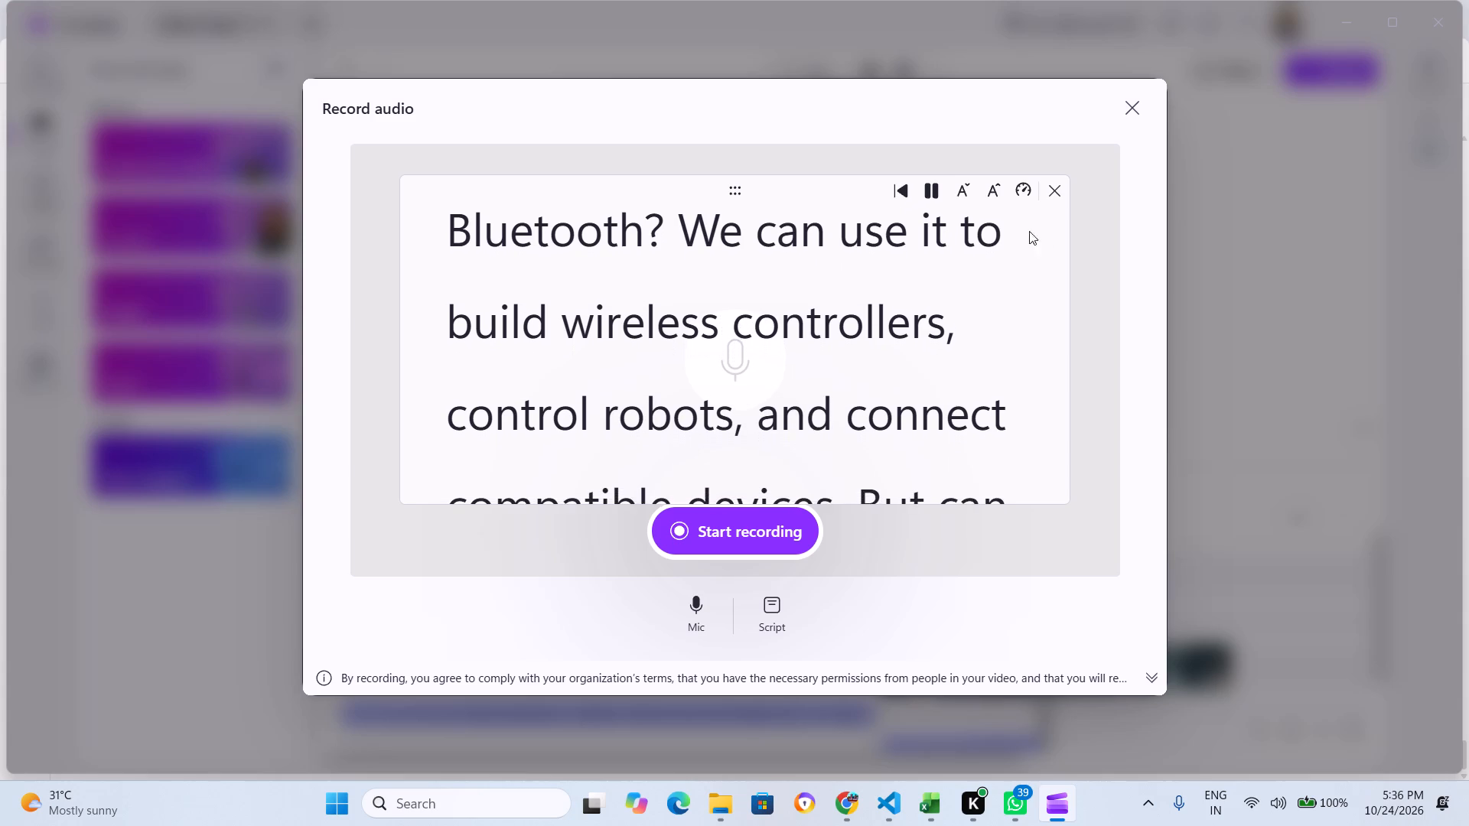
click(1013, 187)
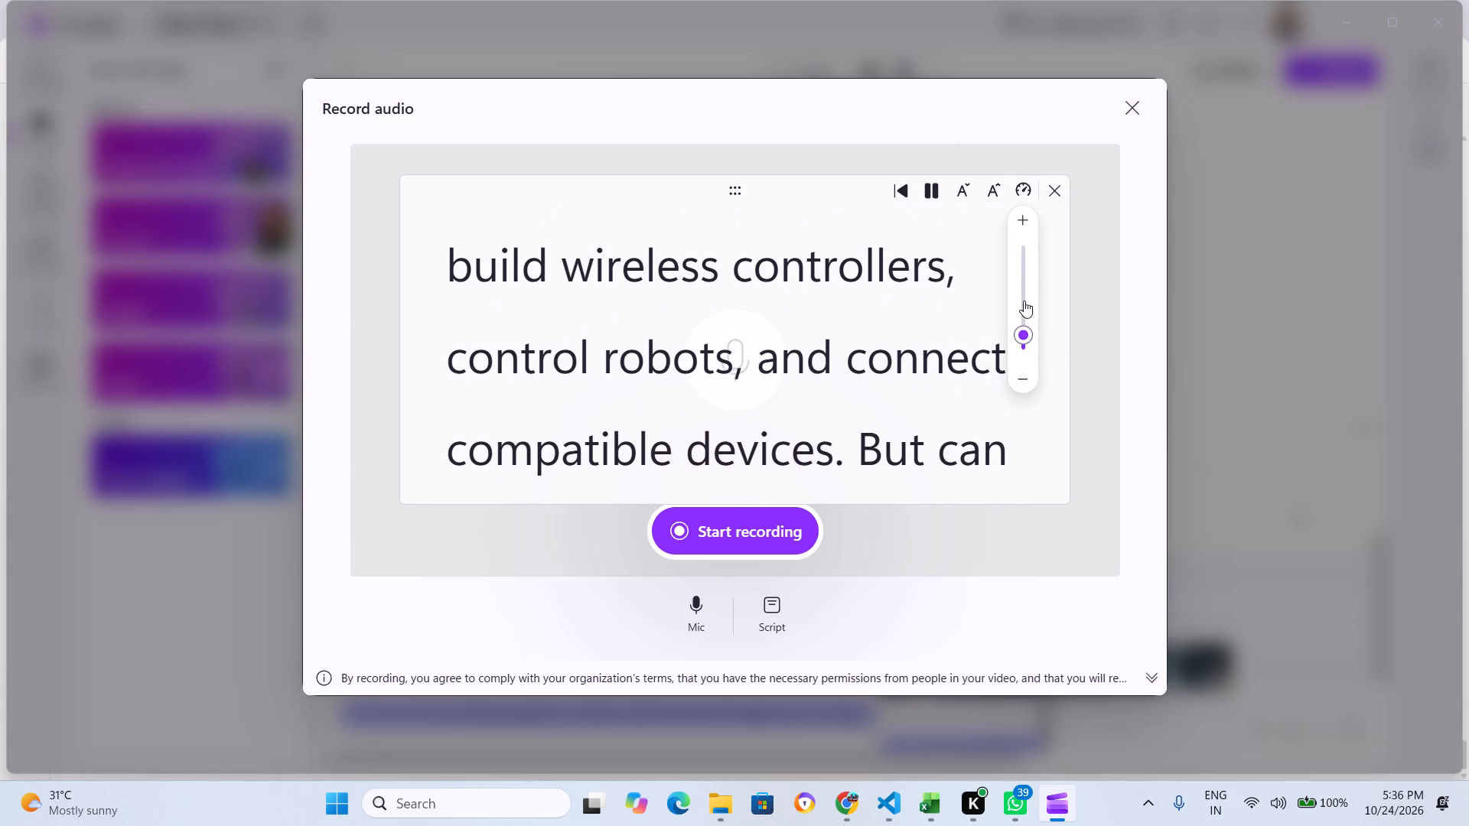
drag(1024, 325, 1022, 312)
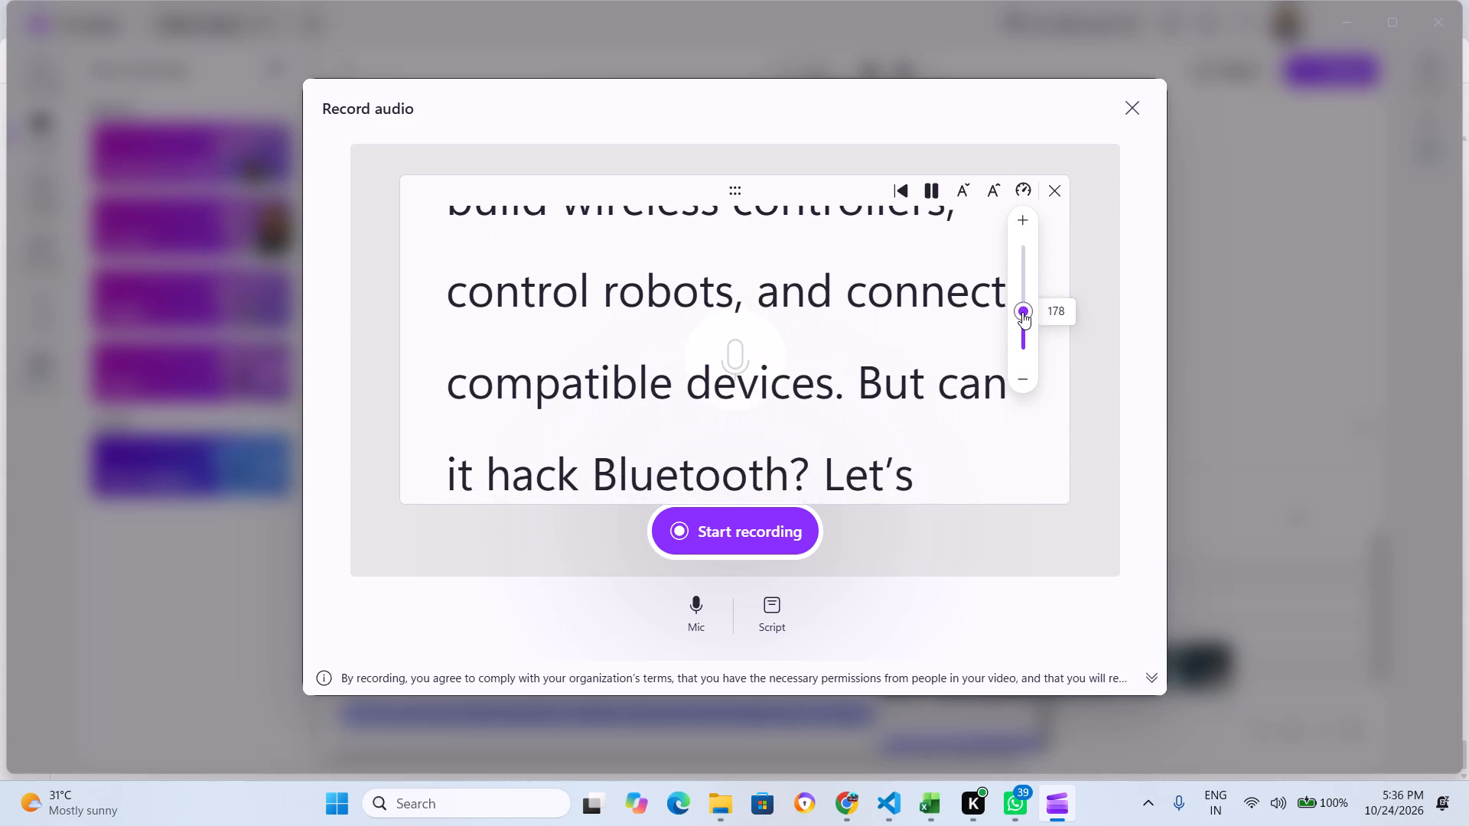
drag(1022, 312, 1021, 311)
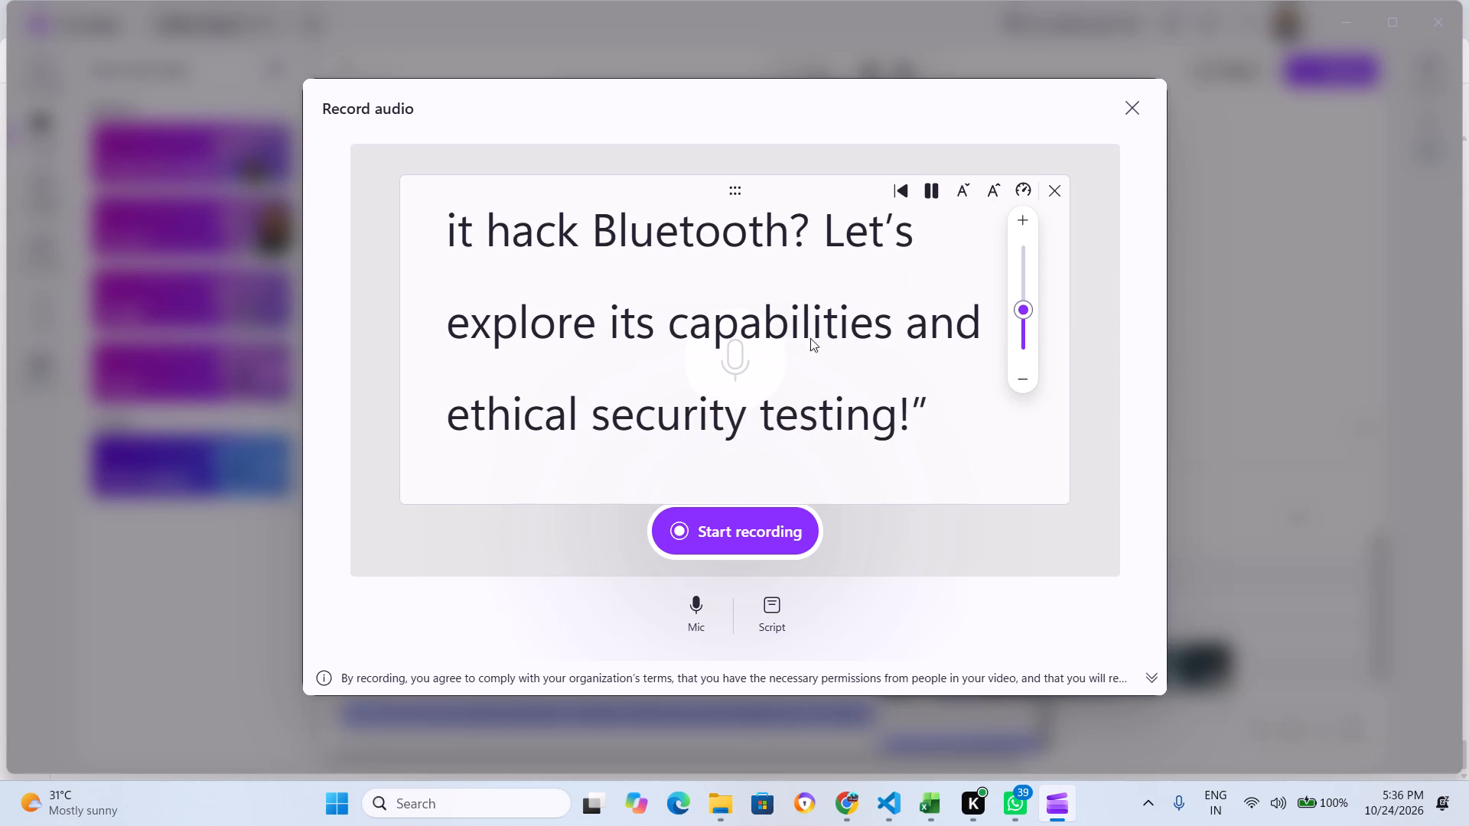
click(916, 462)
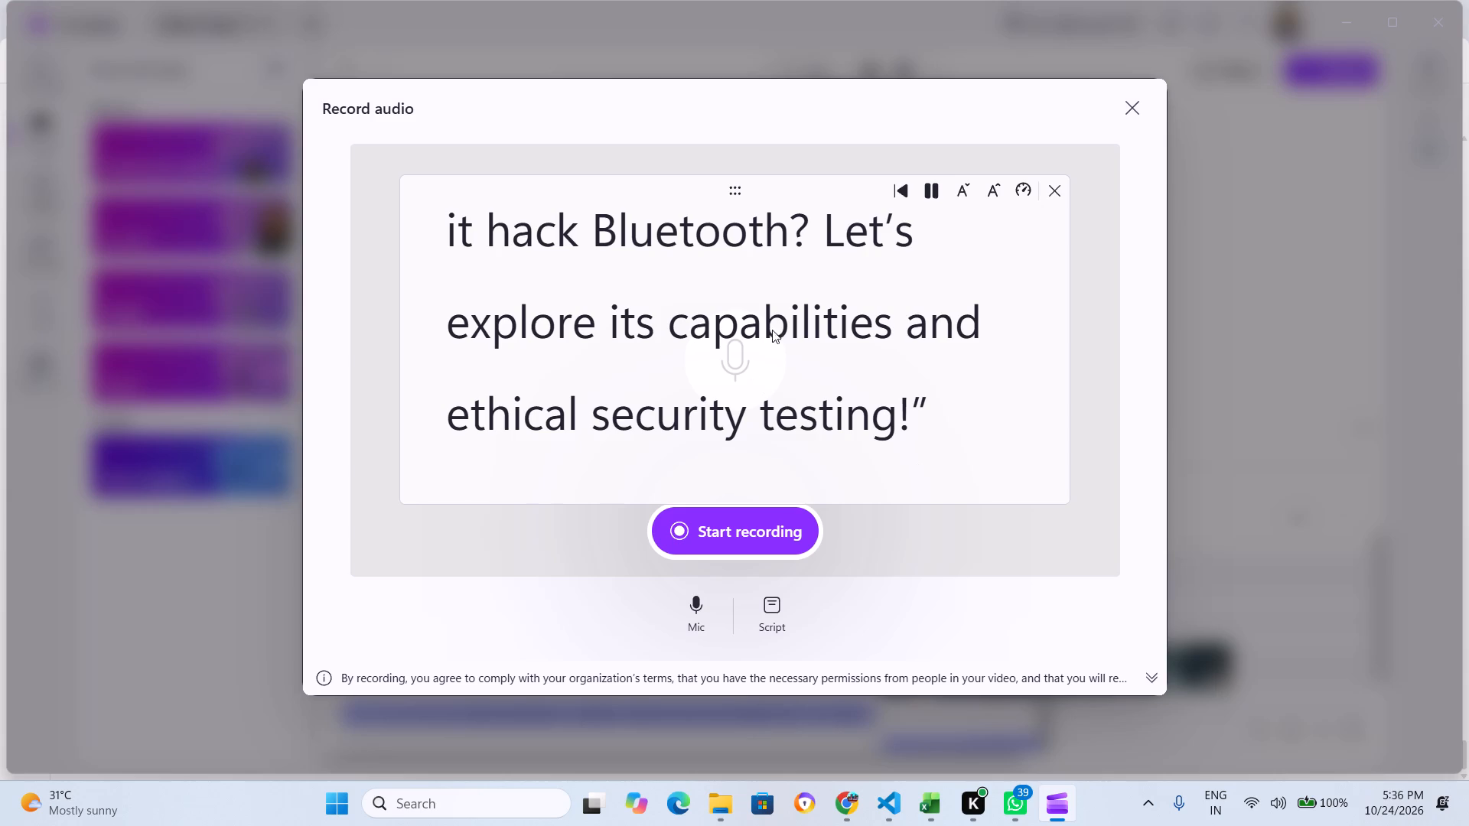
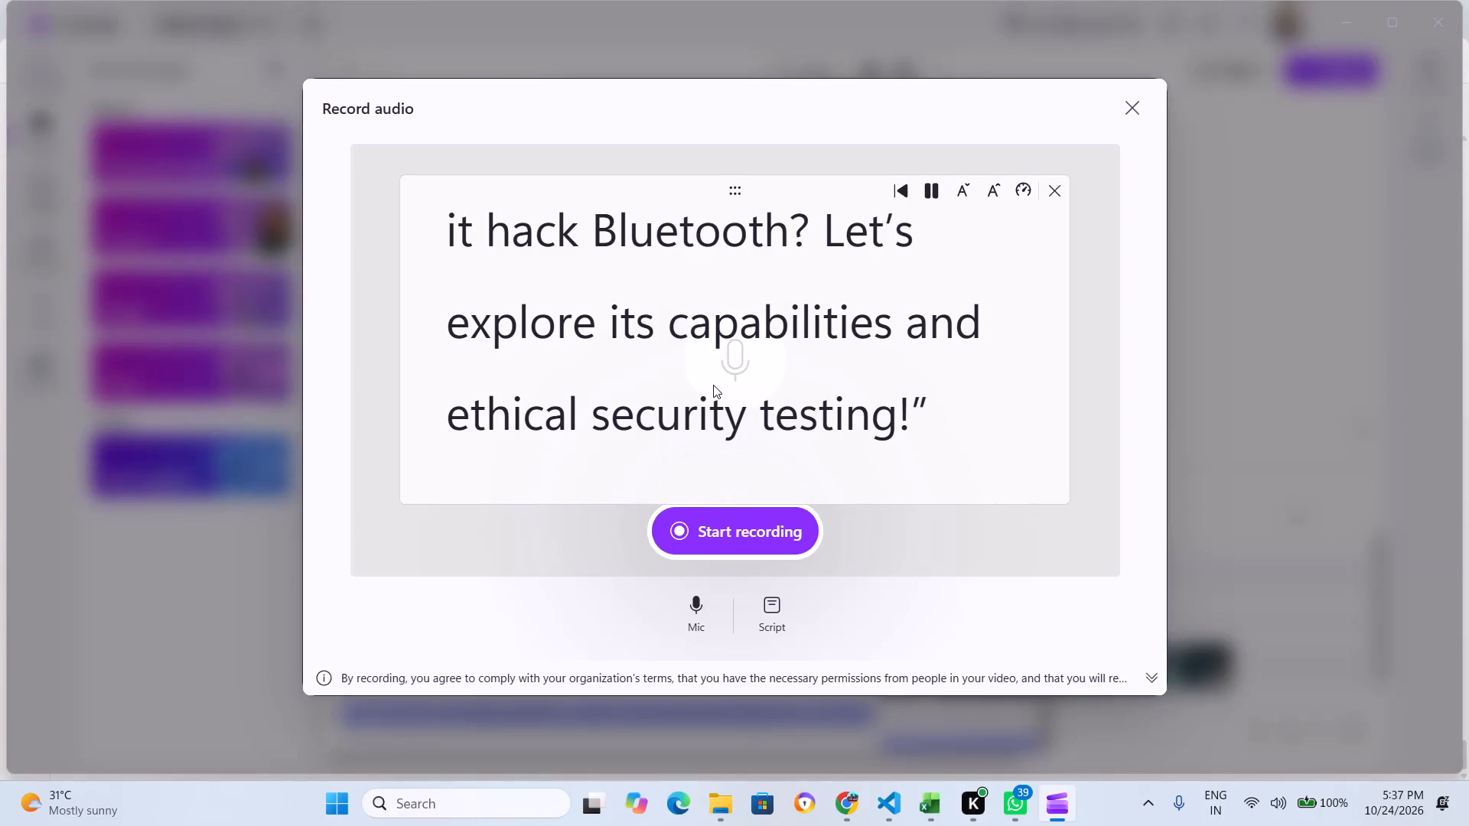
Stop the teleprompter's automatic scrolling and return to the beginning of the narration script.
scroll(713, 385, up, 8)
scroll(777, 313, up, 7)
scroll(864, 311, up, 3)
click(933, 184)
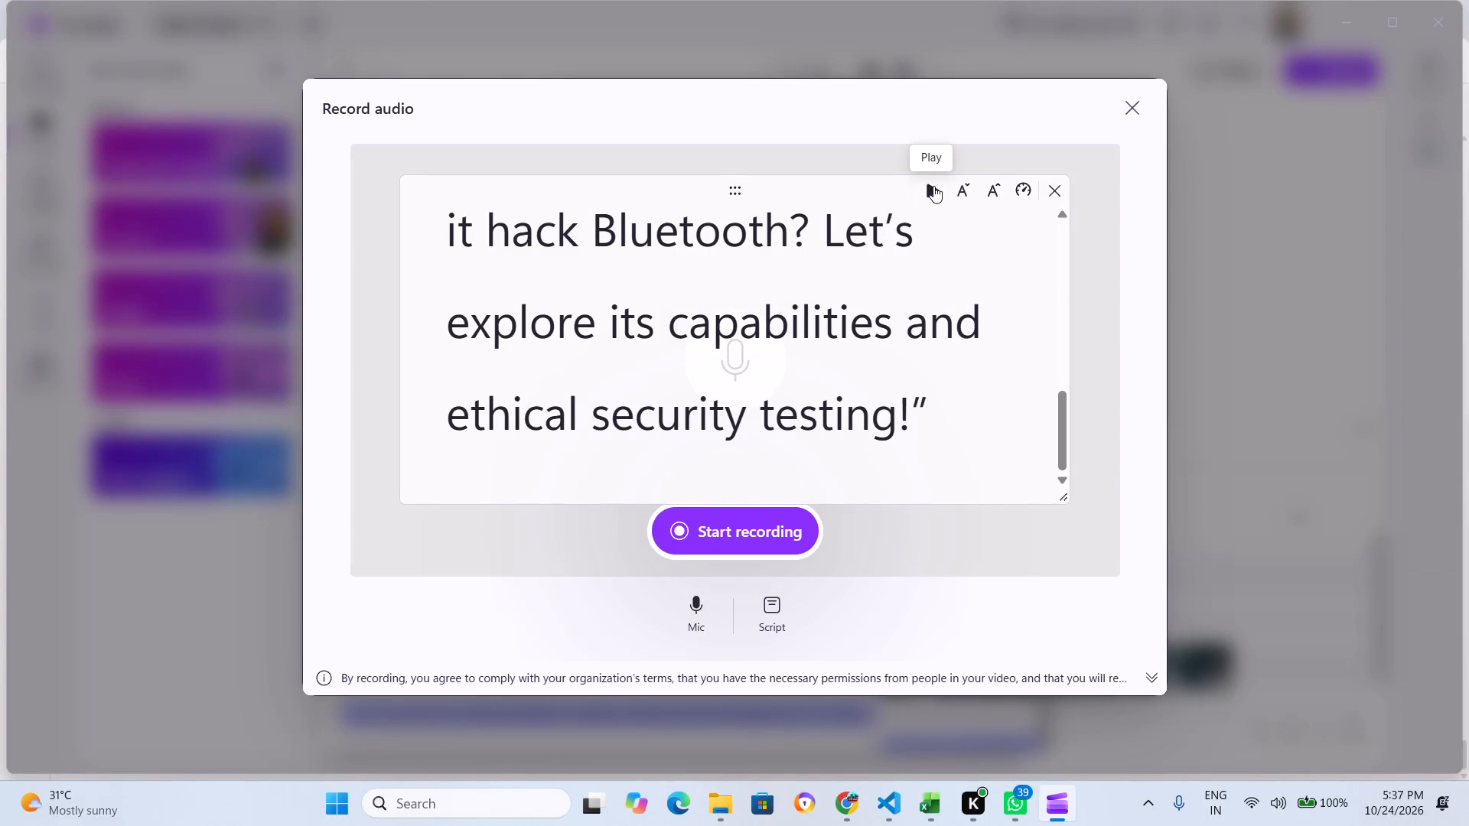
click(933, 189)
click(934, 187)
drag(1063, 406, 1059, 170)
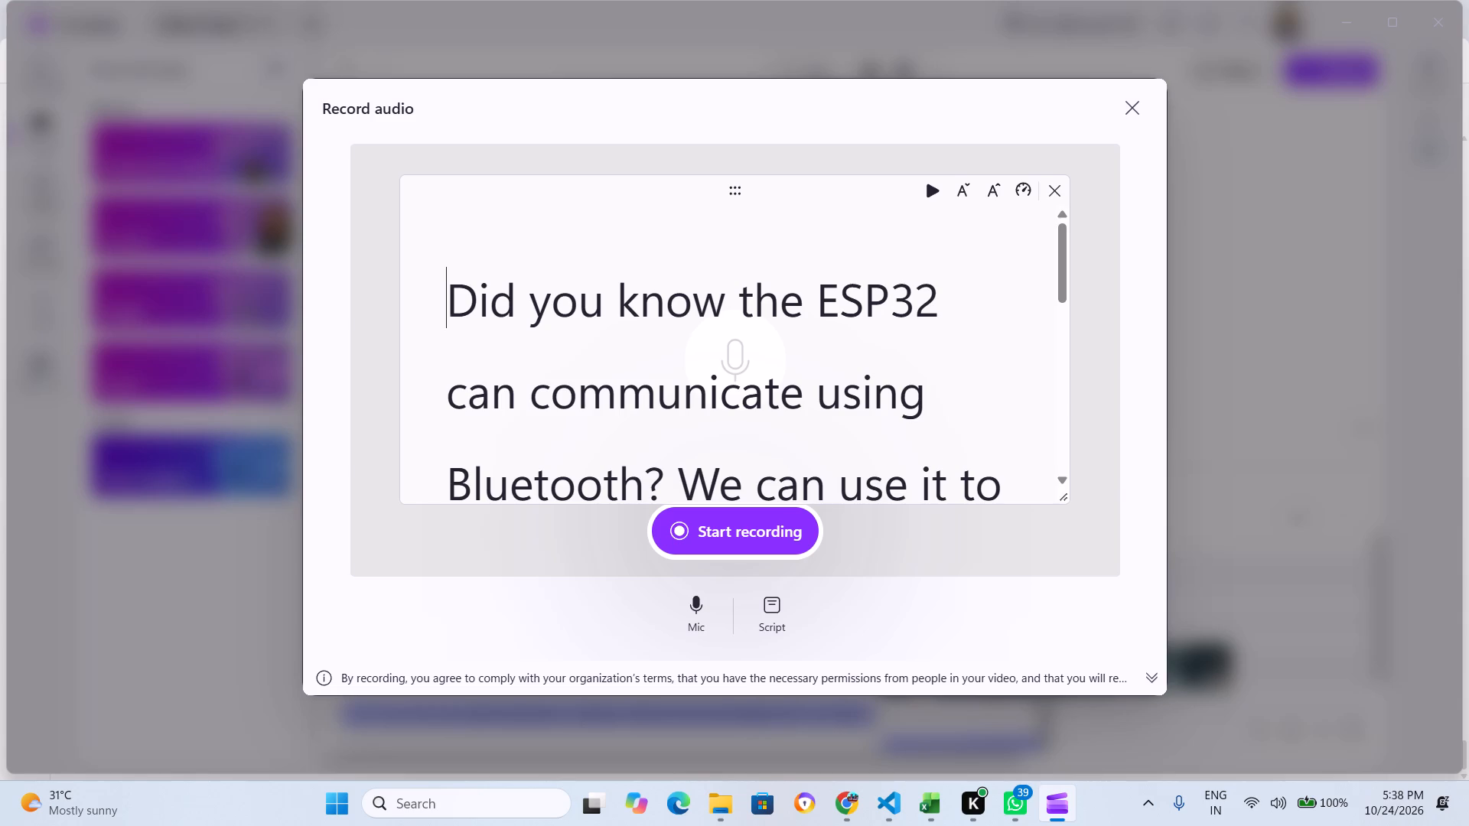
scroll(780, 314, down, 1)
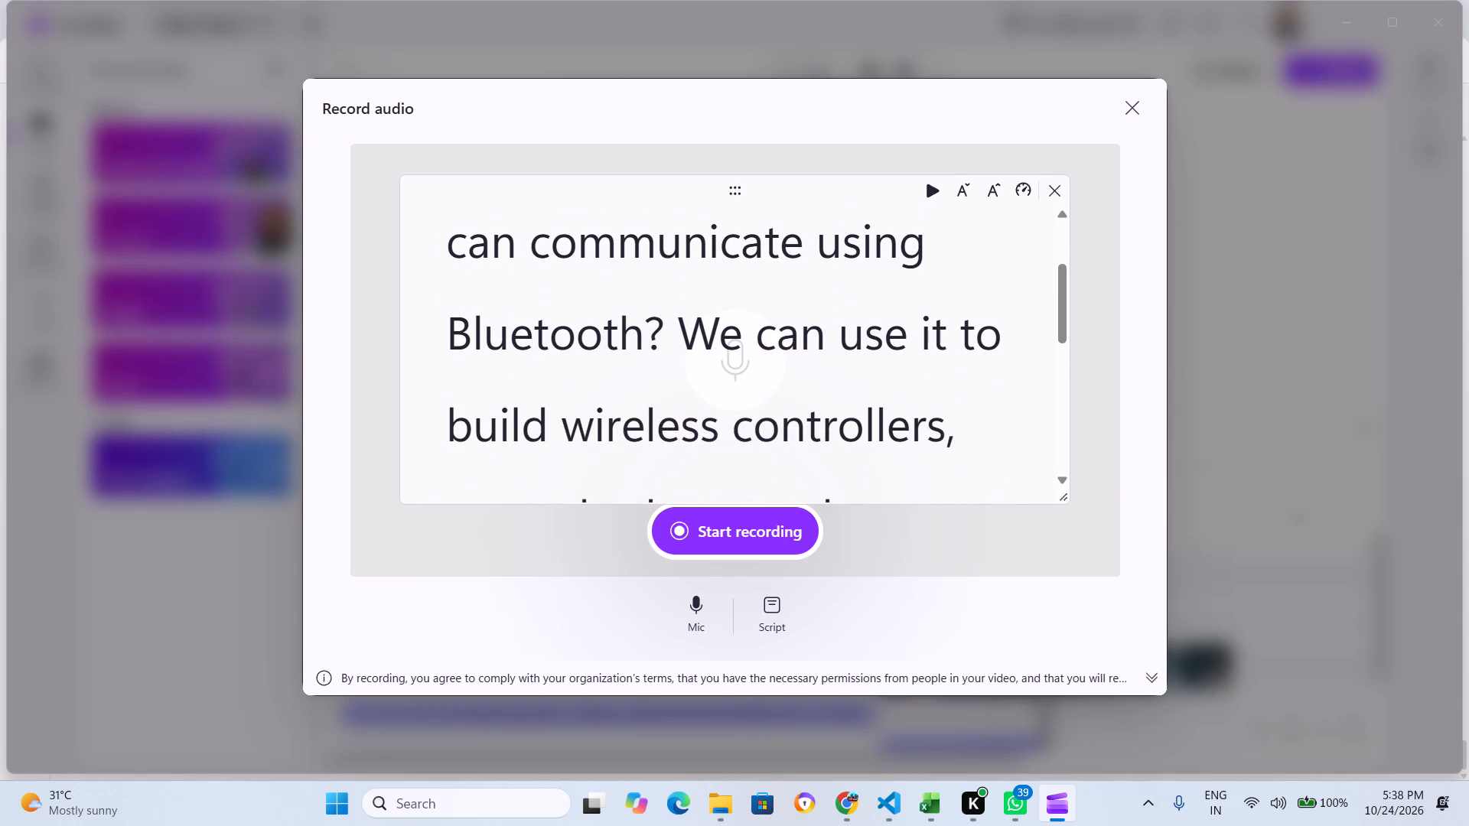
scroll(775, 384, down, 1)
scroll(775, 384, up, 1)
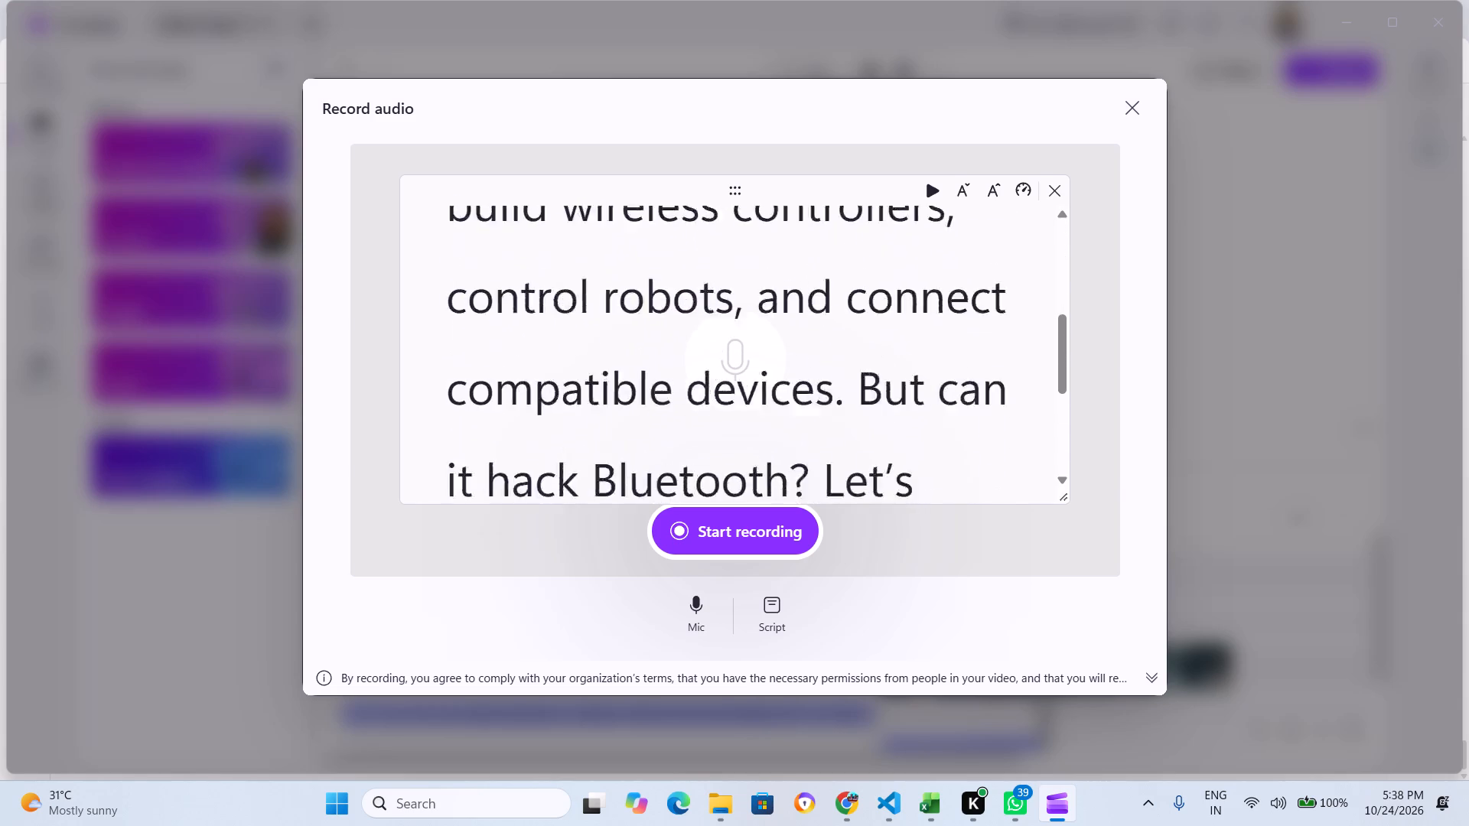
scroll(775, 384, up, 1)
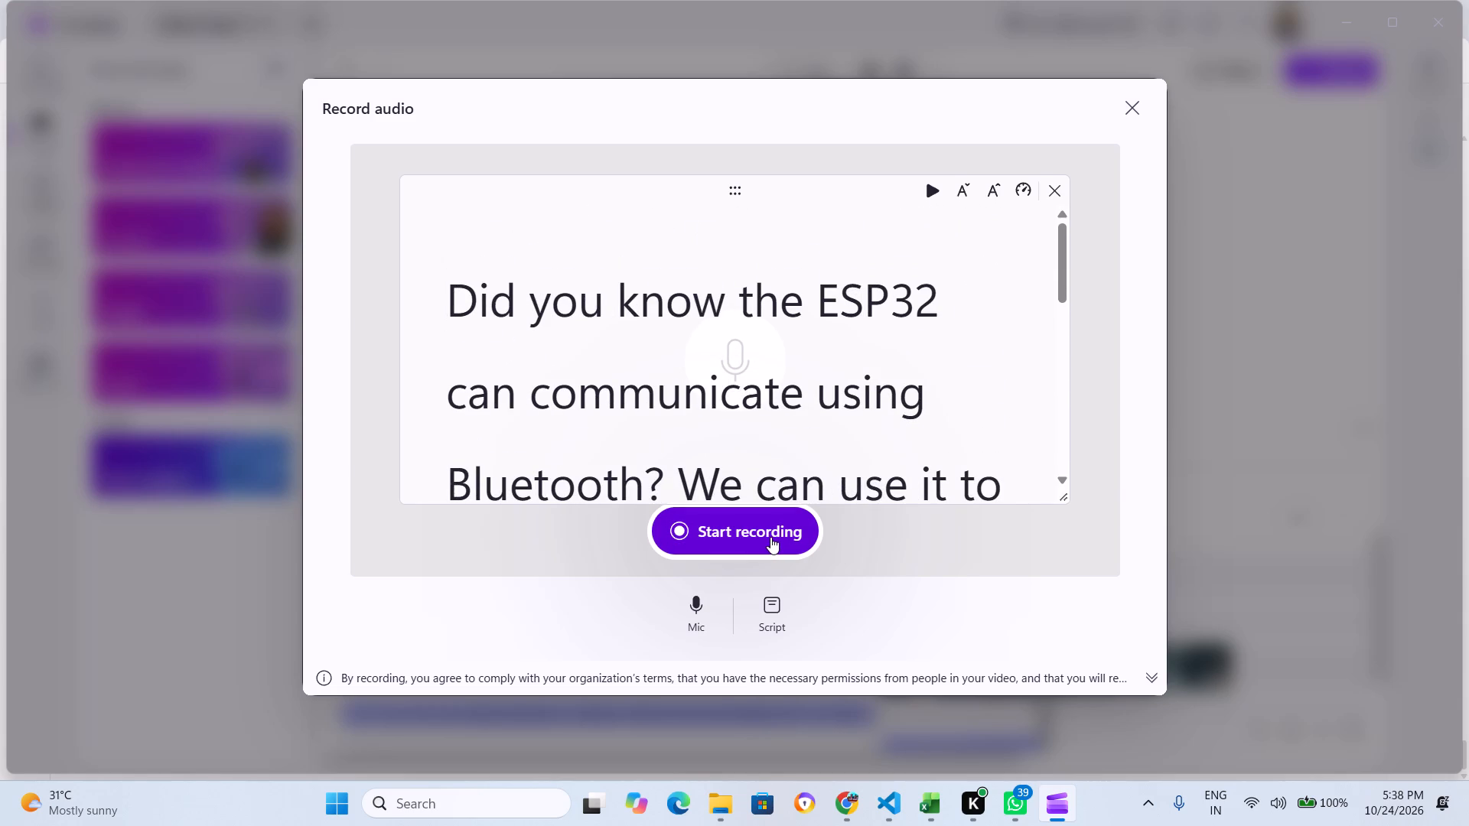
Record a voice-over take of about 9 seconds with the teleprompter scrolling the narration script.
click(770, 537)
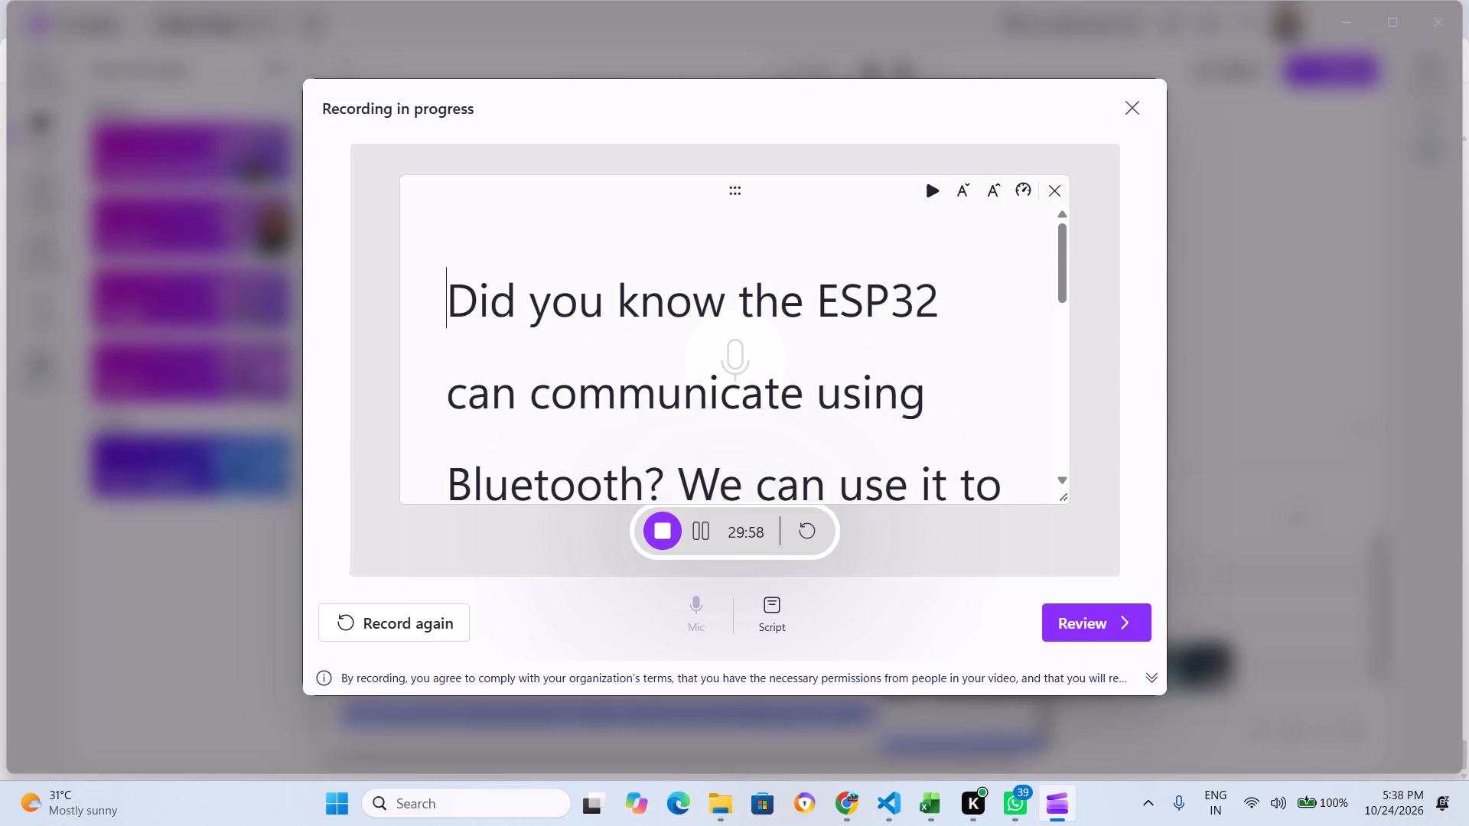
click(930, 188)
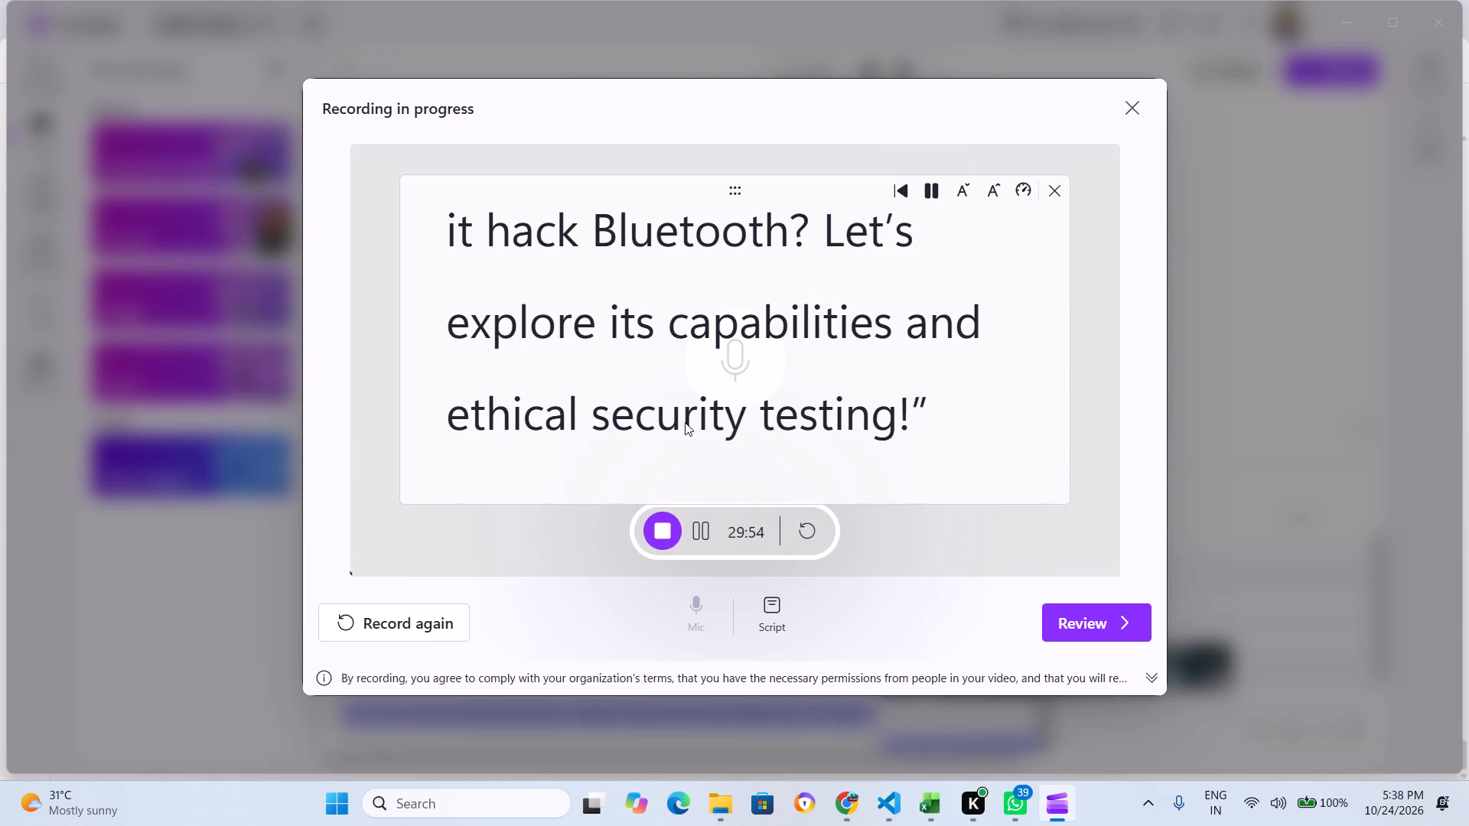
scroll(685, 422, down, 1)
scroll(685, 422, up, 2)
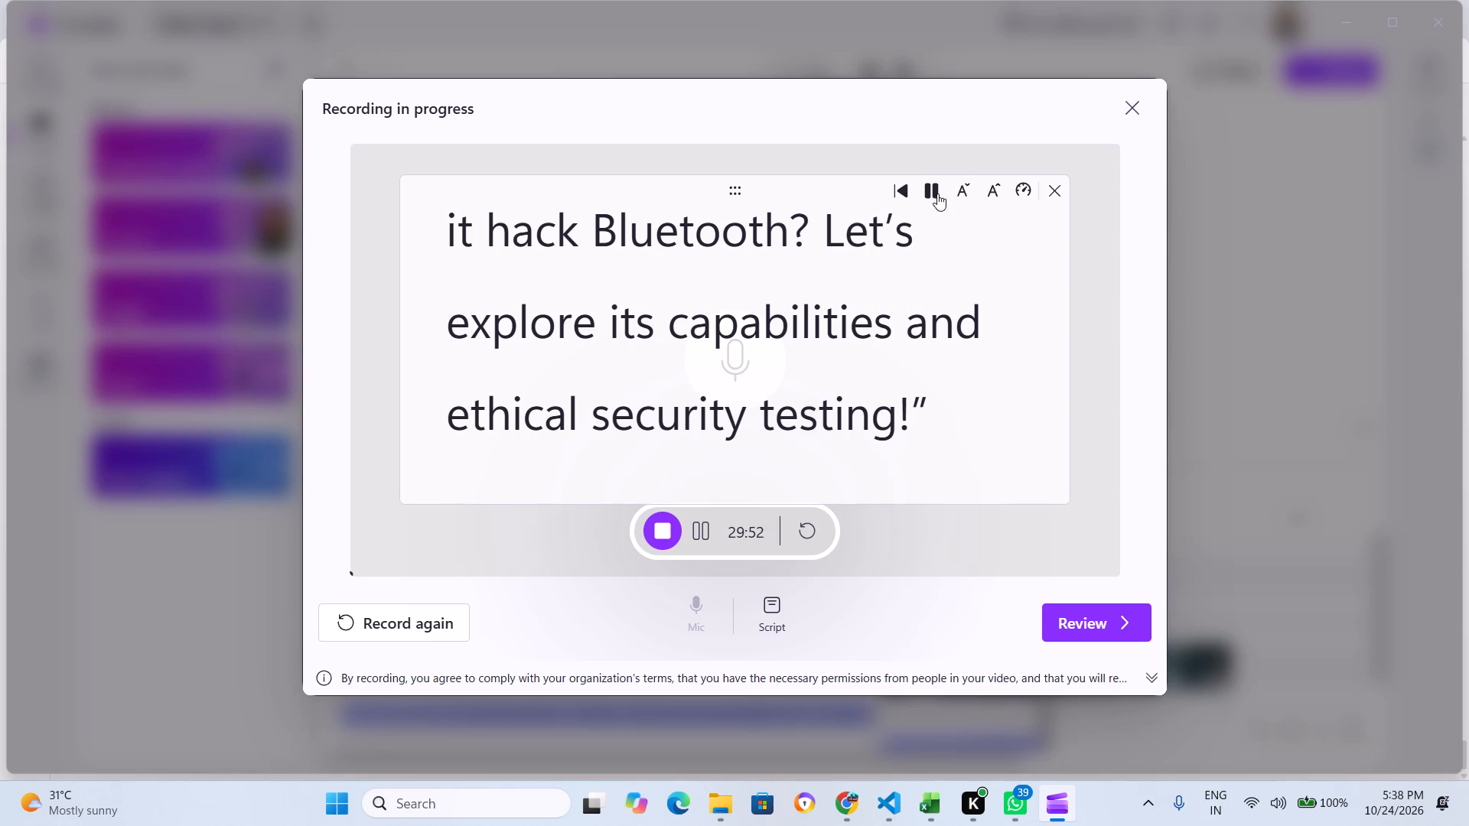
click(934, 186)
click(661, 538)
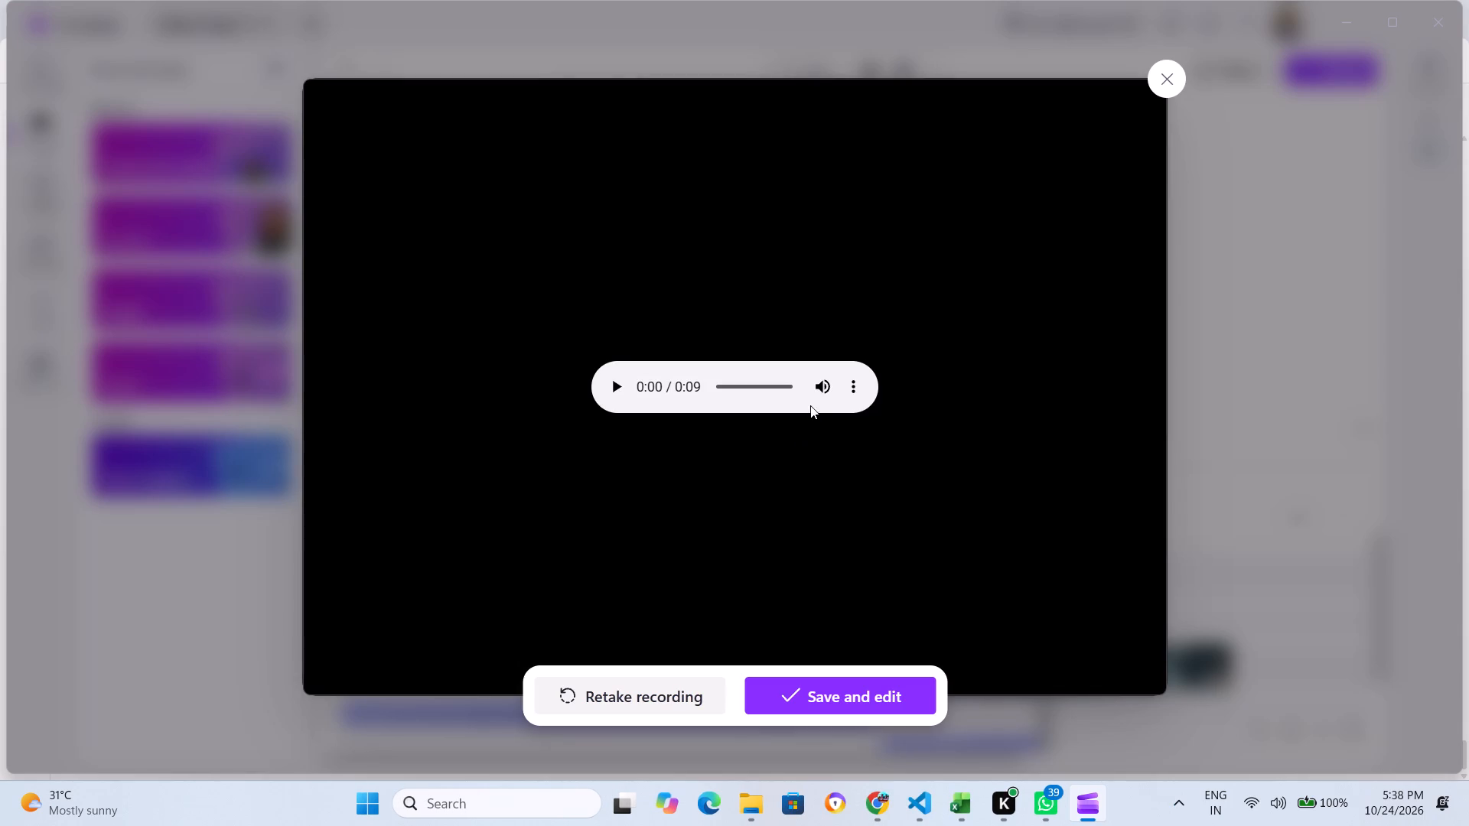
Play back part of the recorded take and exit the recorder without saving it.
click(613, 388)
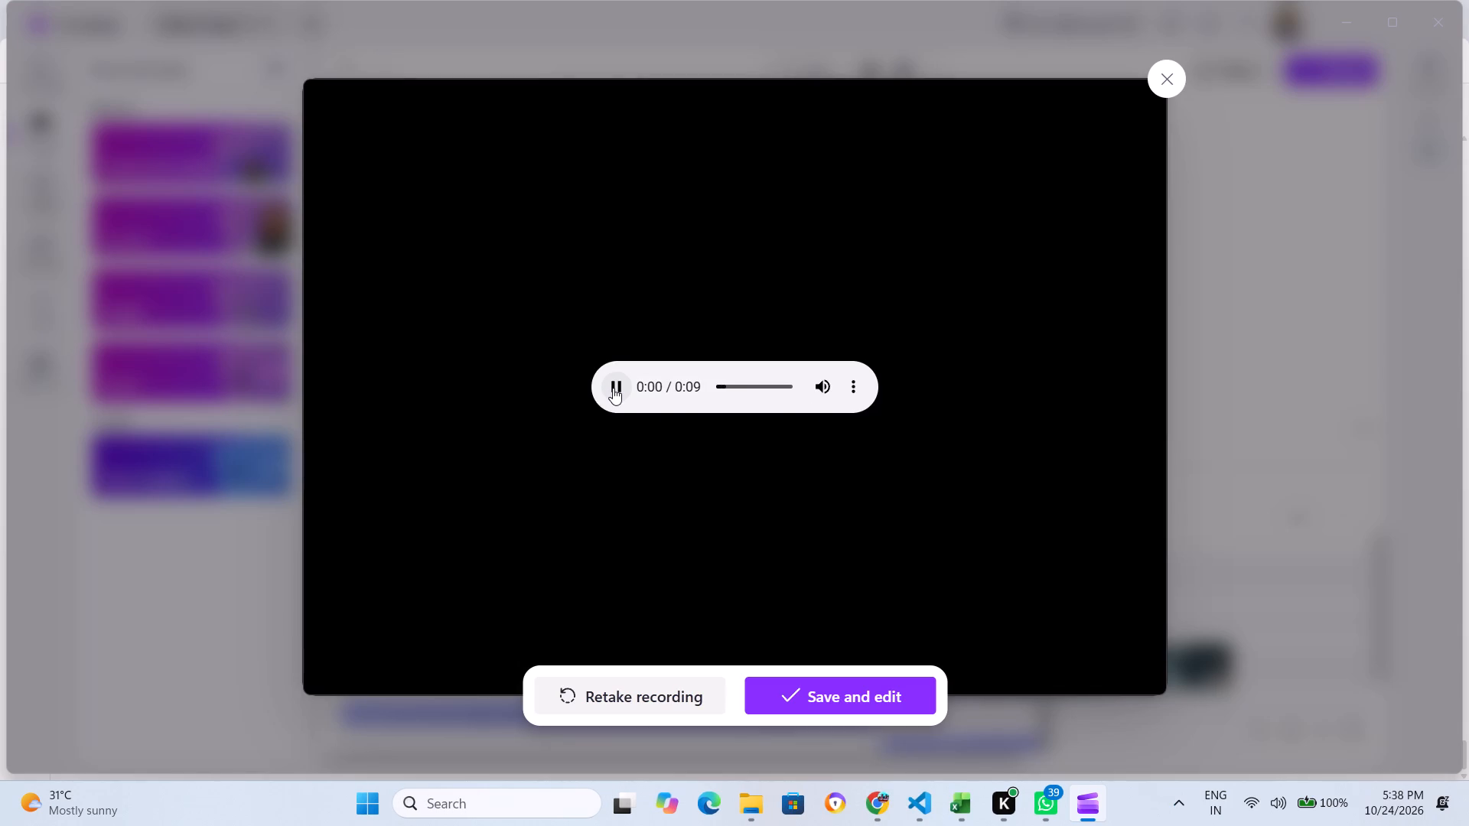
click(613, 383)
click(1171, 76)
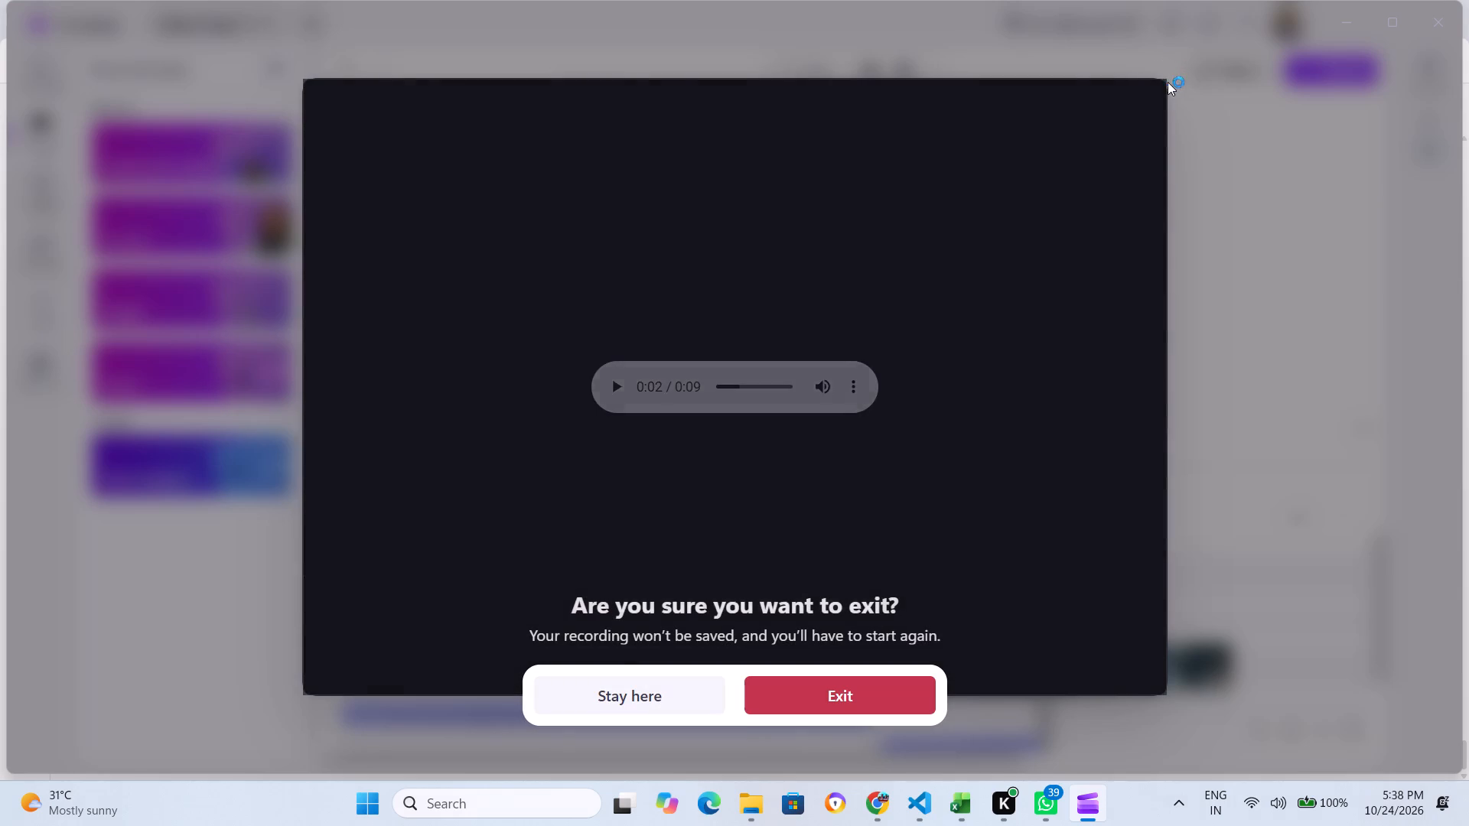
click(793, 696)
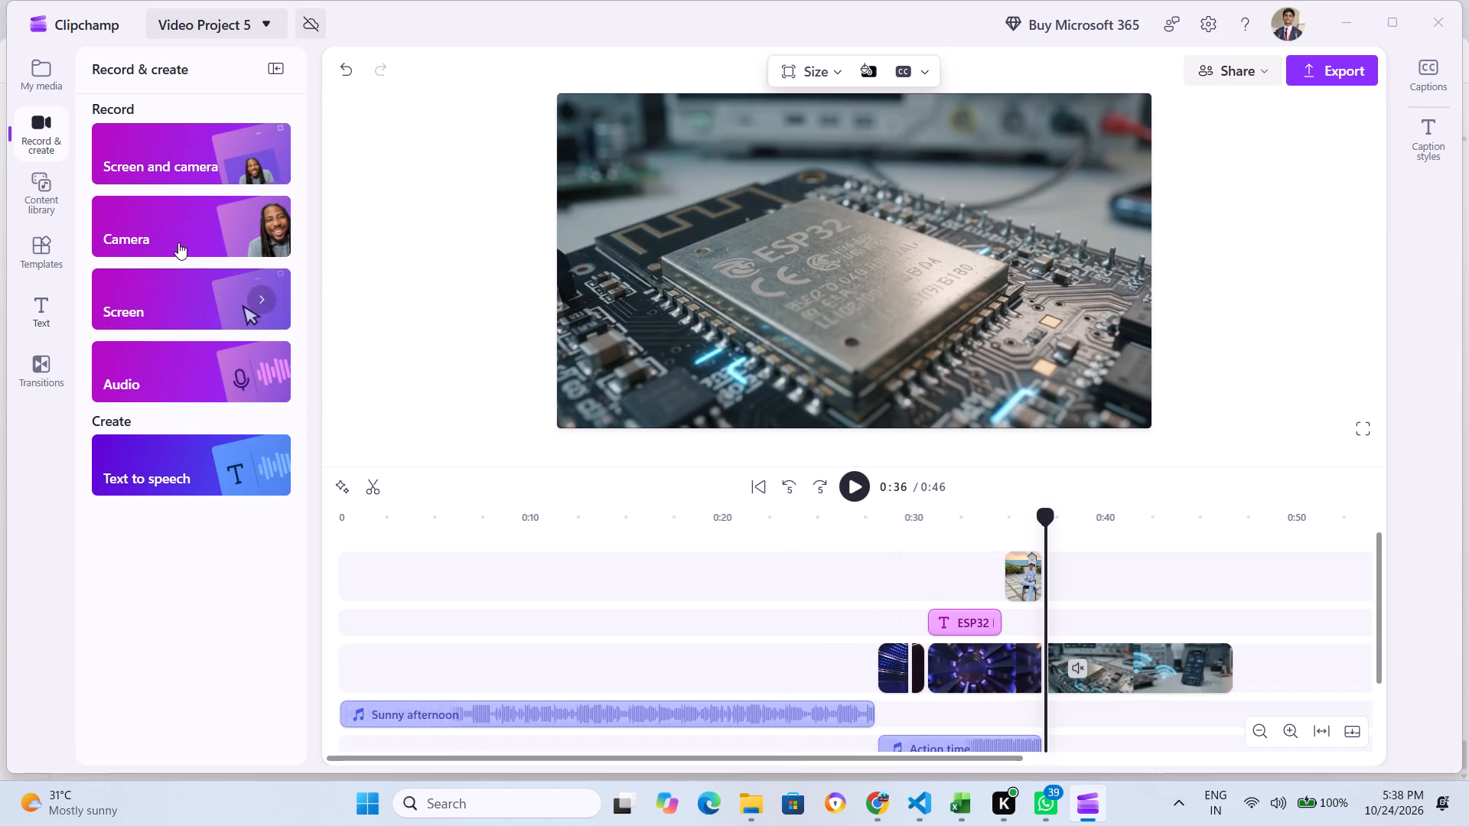
Reopen the audio recorder and paste the copied ESP32 narration script into its teleprompter.
click(205, 406)
click(200, 396)
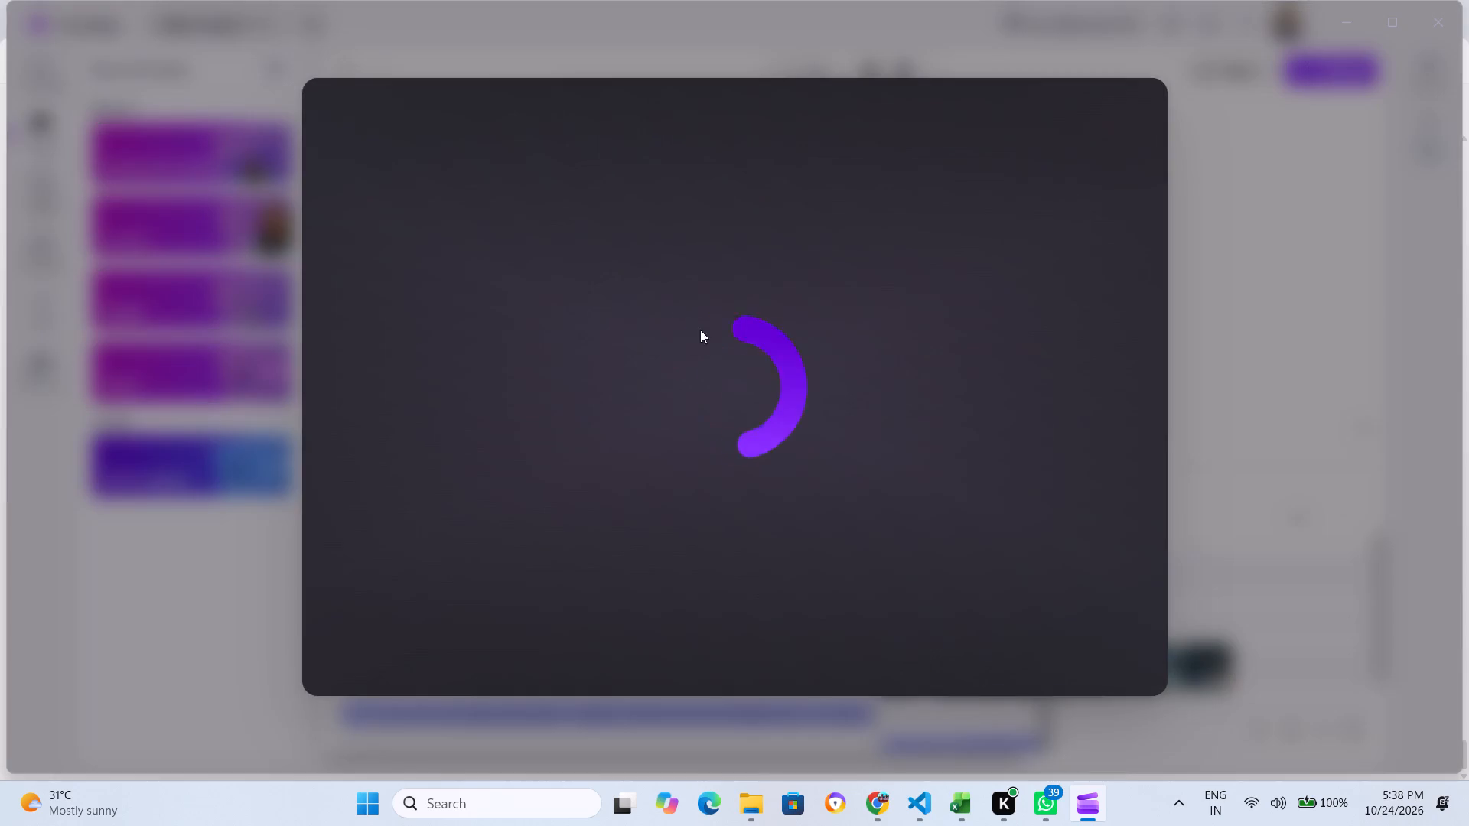
click(765, 614)
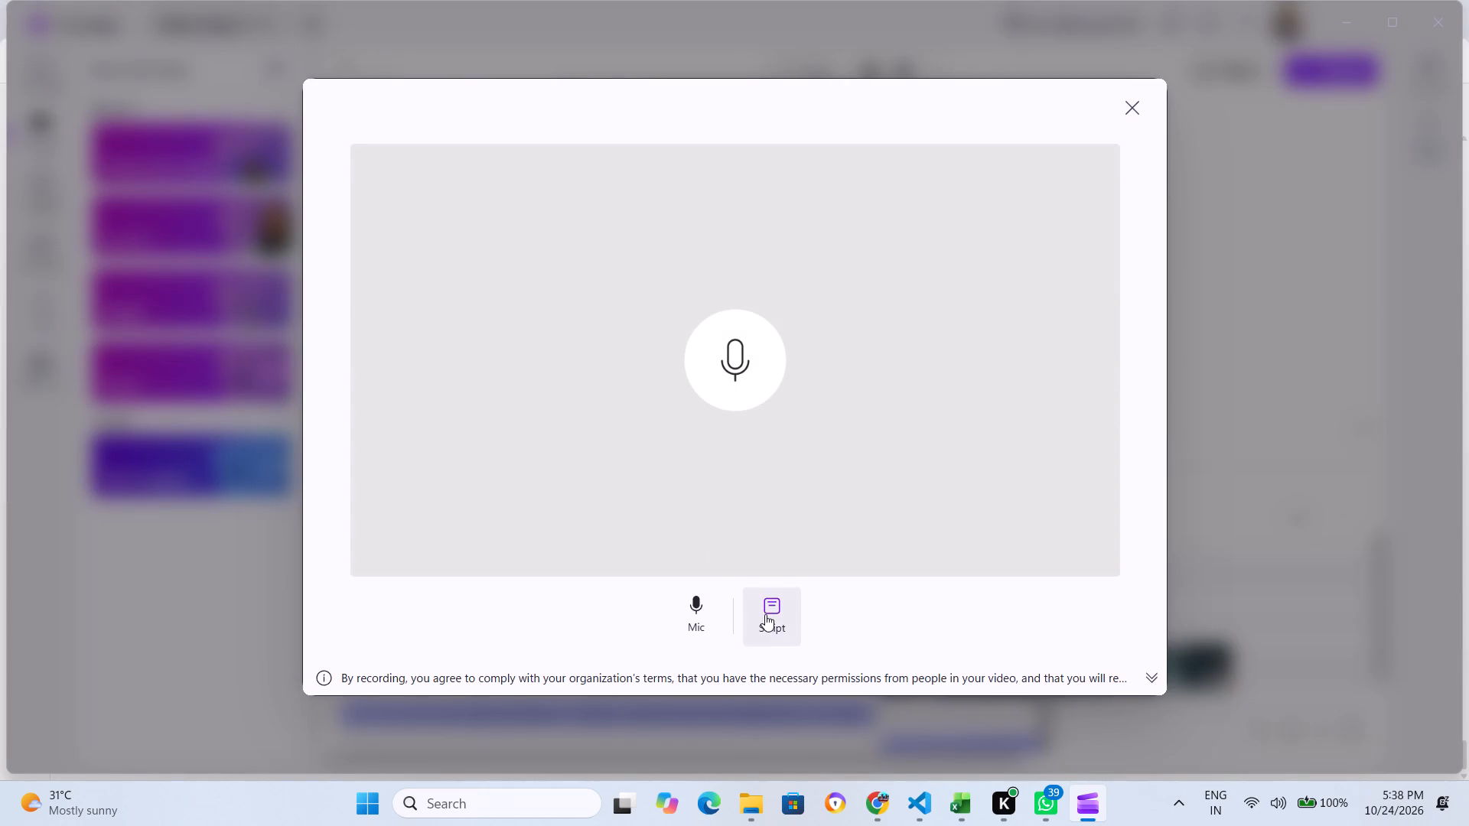
key(ctrl+v)
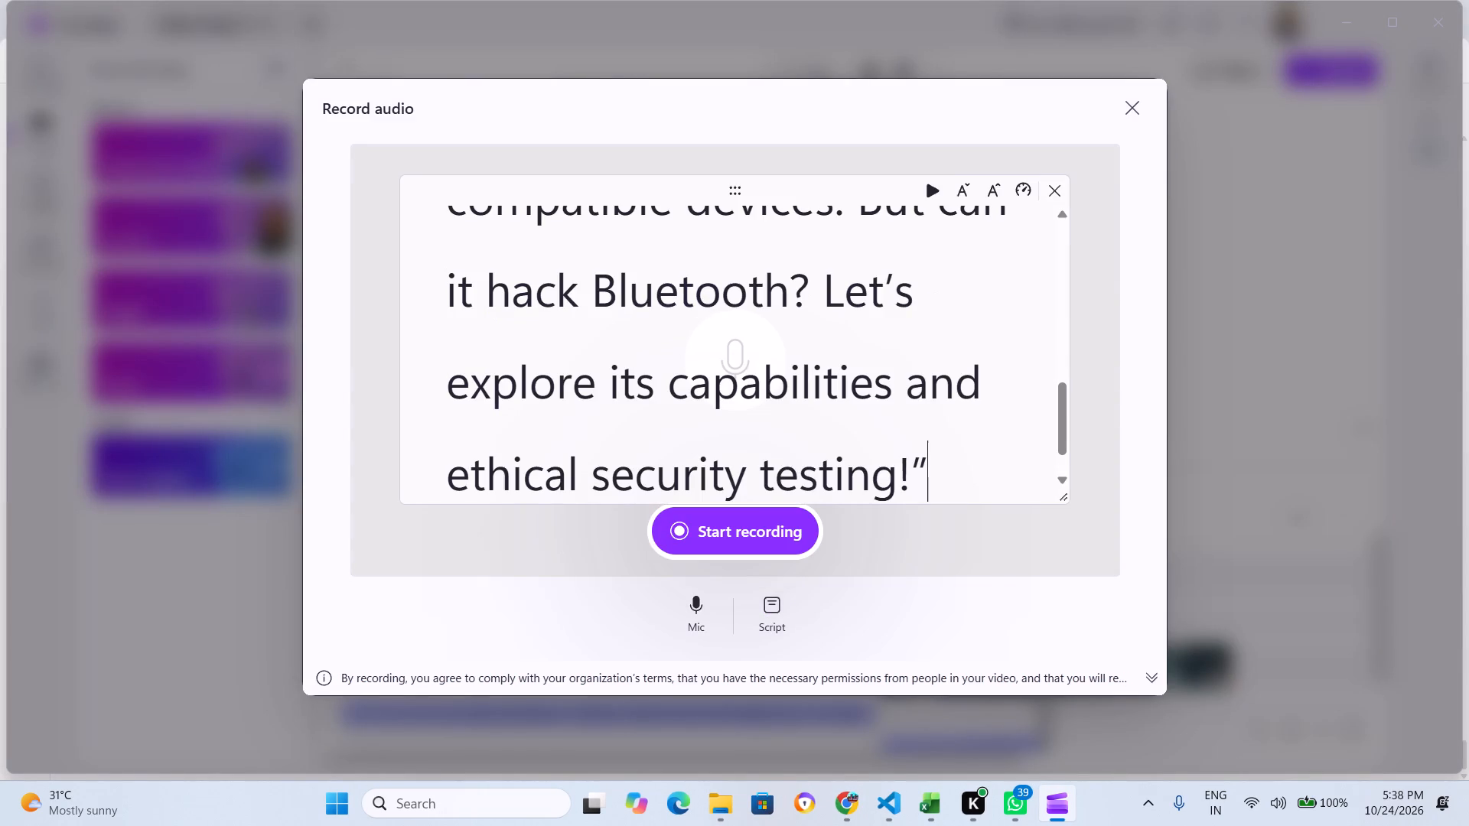
Reduce the teleprompter text to its smallest font size and stop the automatic scrolling.
click(924, 196)
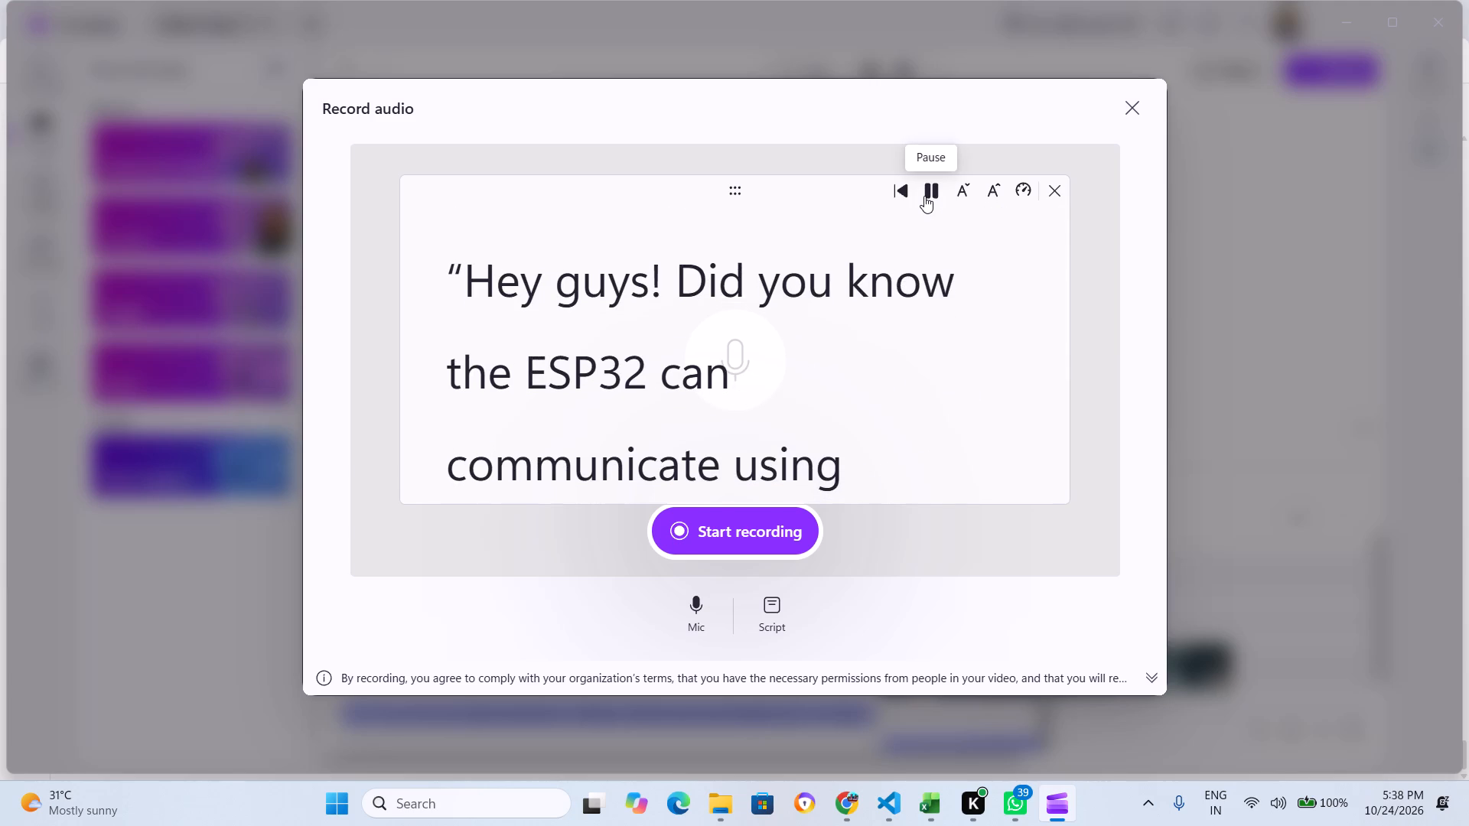
click(983, 192)
click(983, 192)
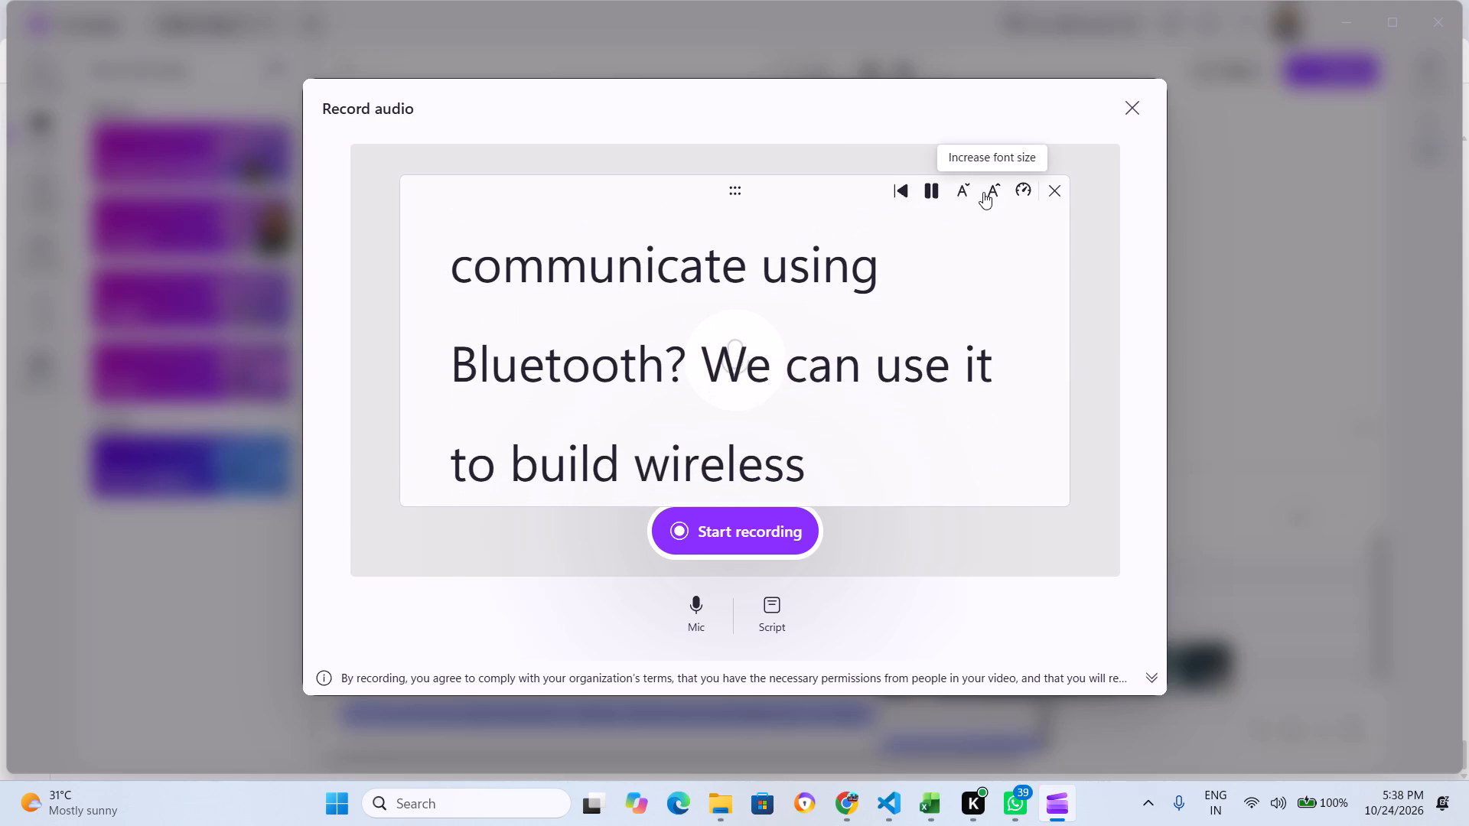
triple_click(966, 192)
triple_click(966, 192)
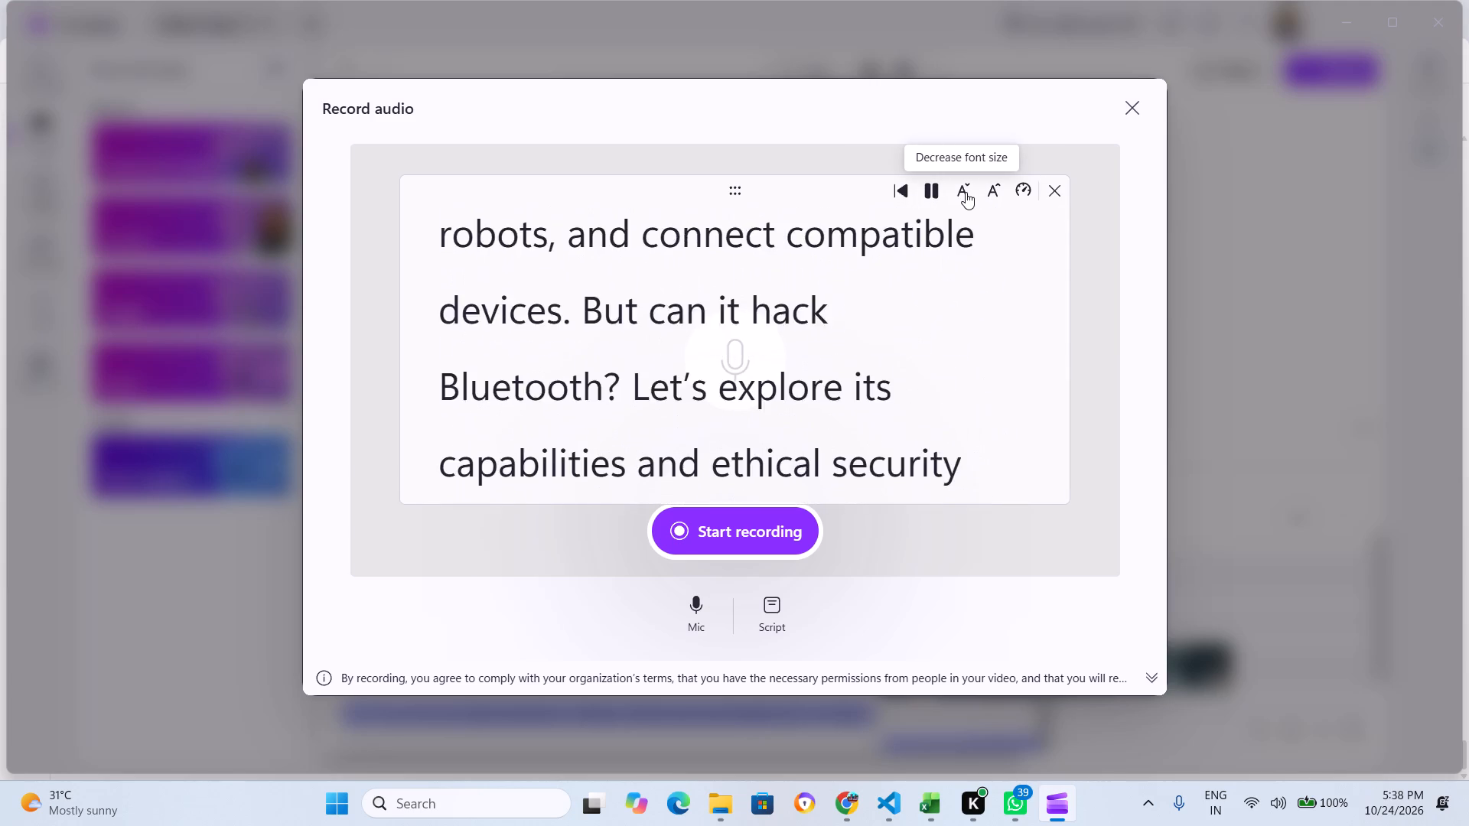
triple_click(966, 192)
triple_click(966, 192)
triple_click(966, 192)
triple_click(966, 192)
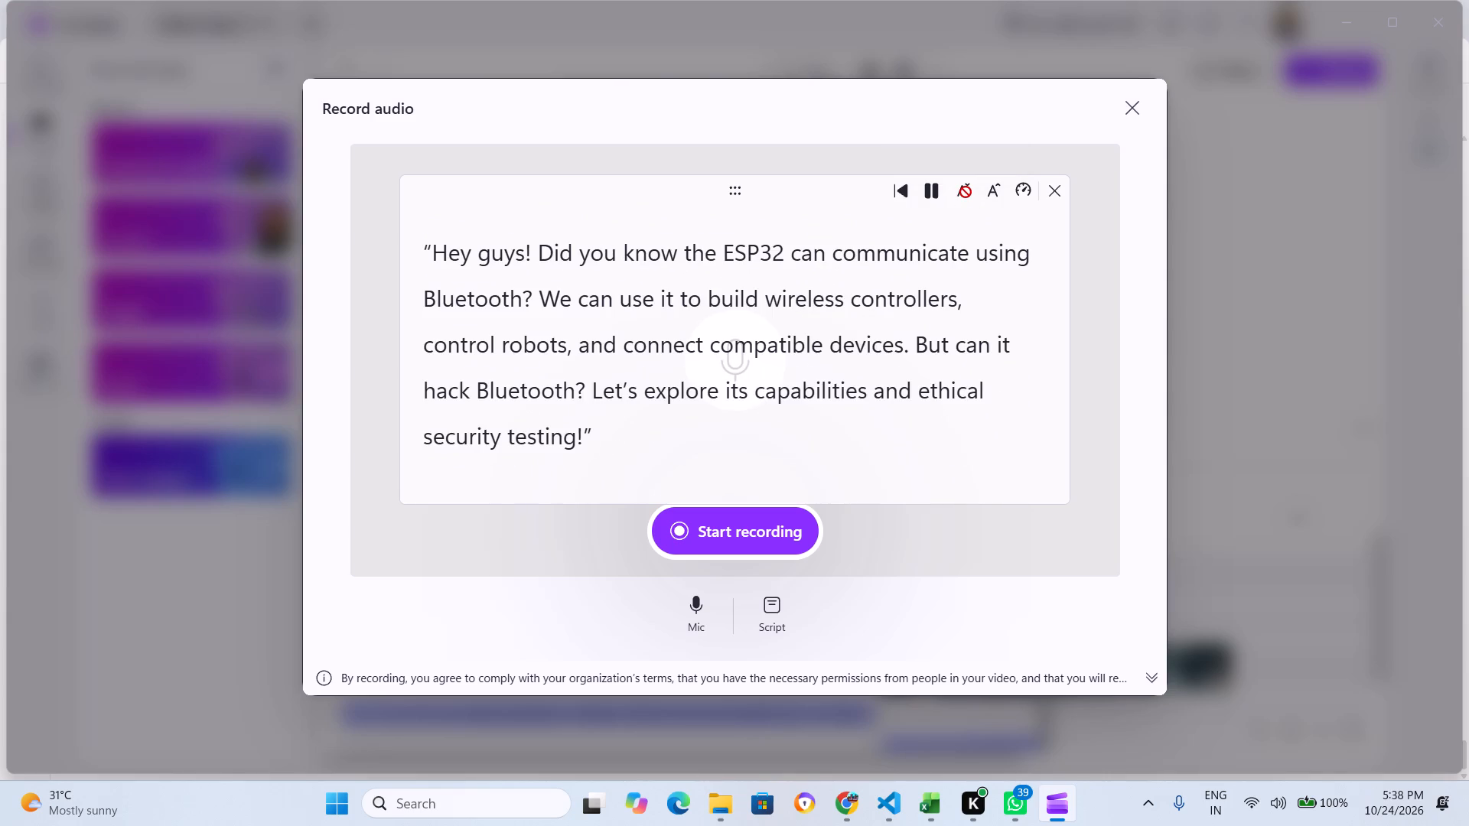
click(933, 195)
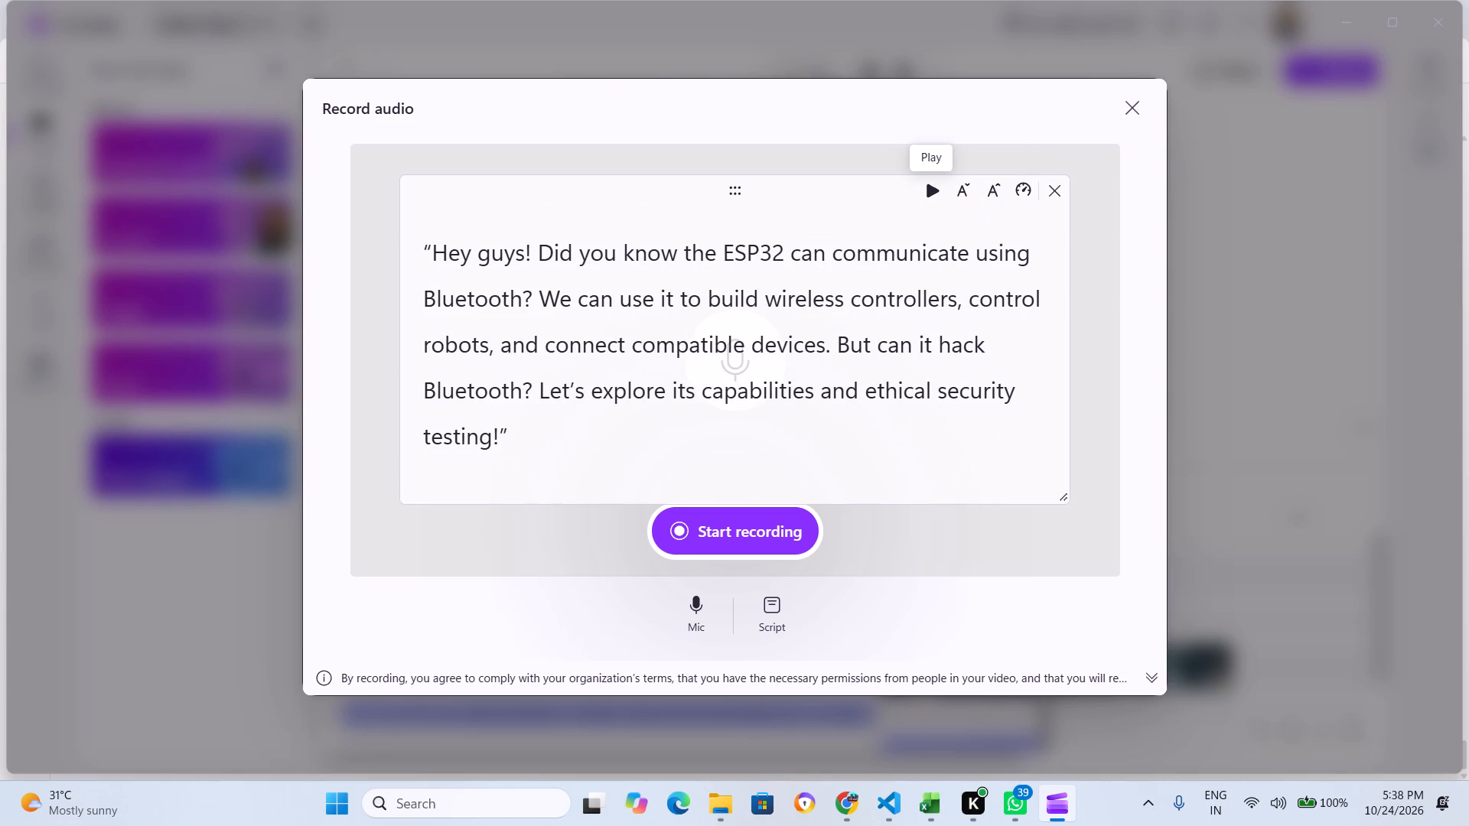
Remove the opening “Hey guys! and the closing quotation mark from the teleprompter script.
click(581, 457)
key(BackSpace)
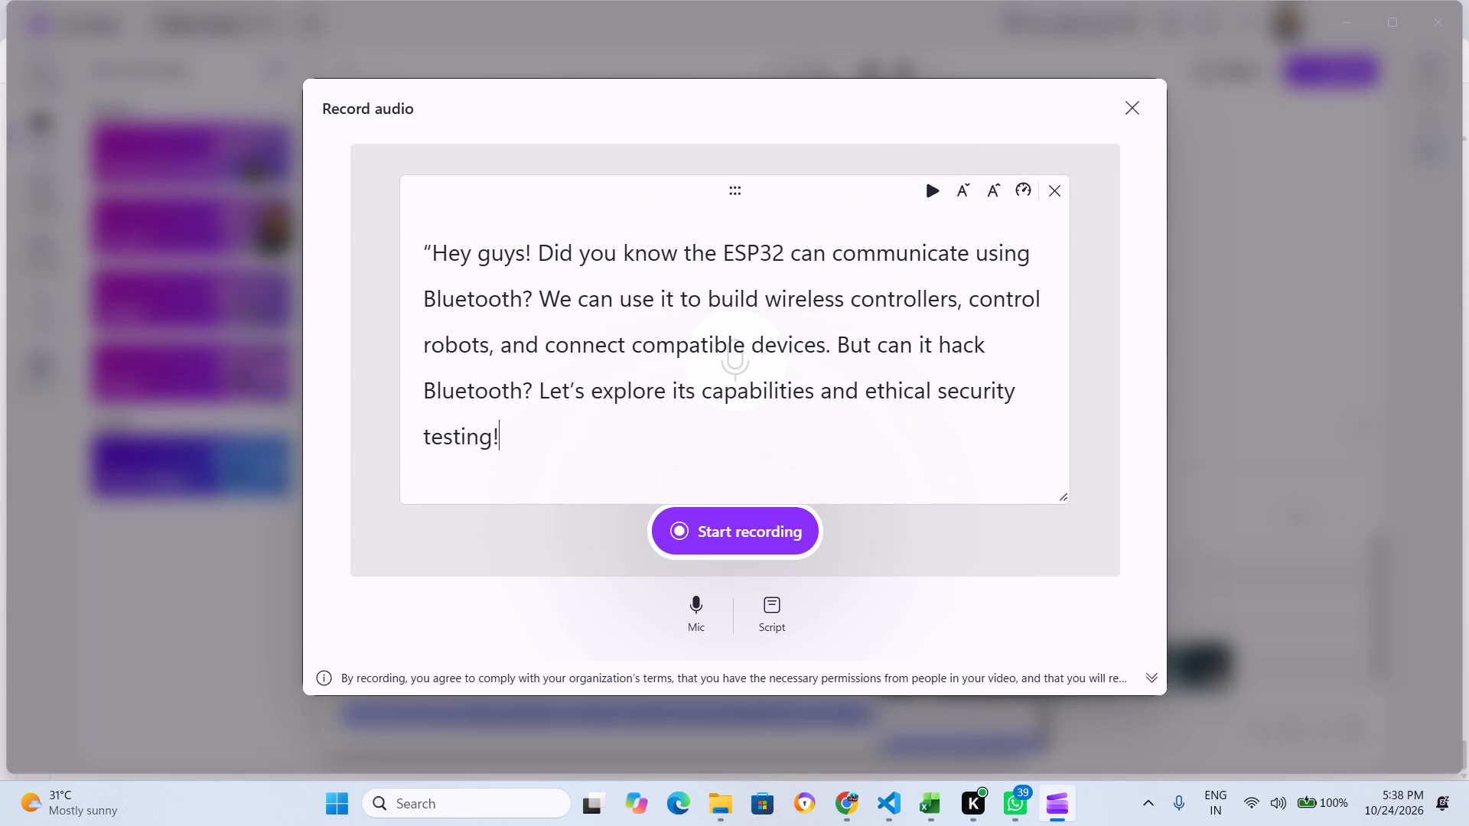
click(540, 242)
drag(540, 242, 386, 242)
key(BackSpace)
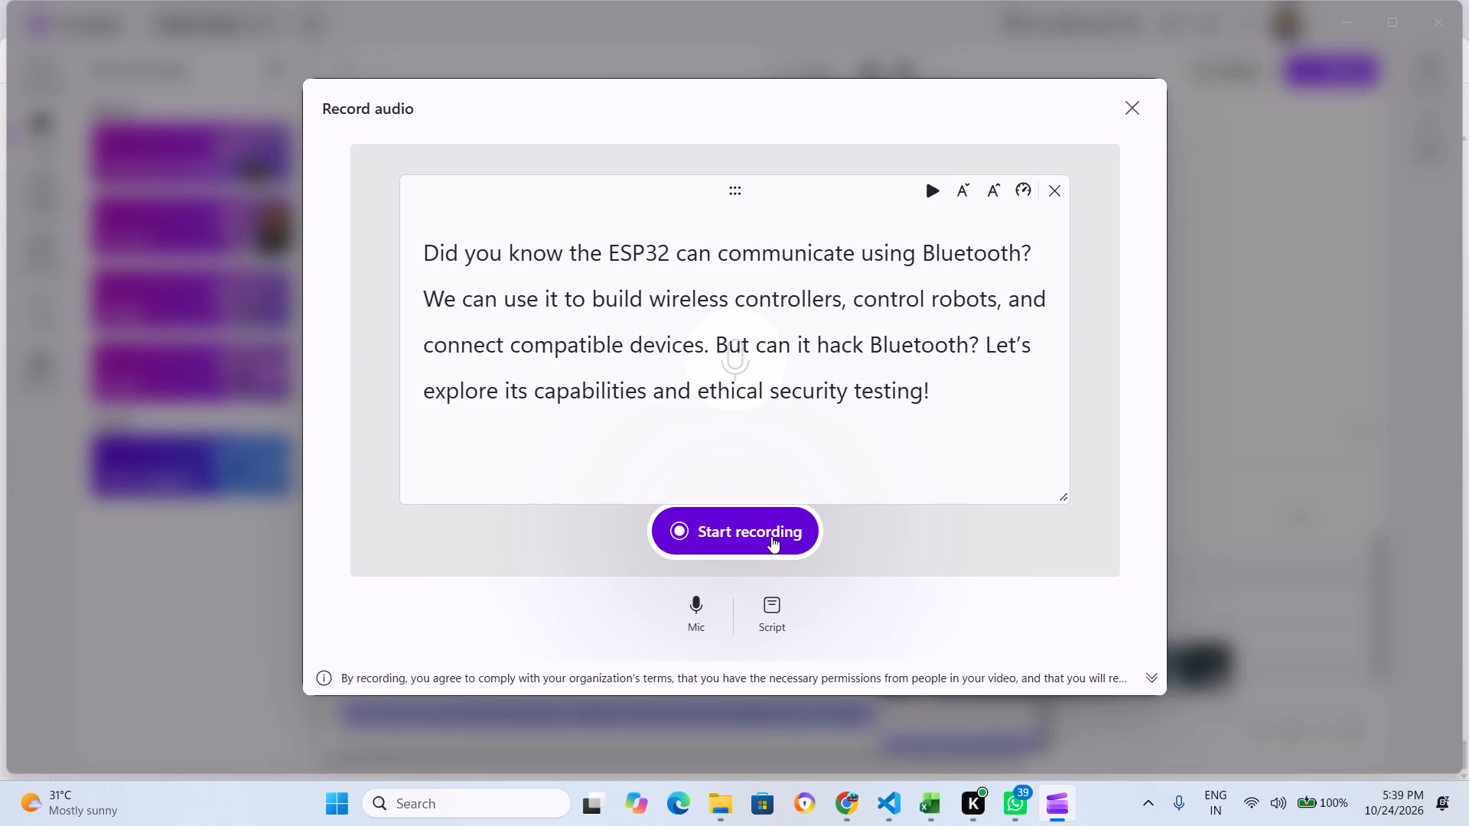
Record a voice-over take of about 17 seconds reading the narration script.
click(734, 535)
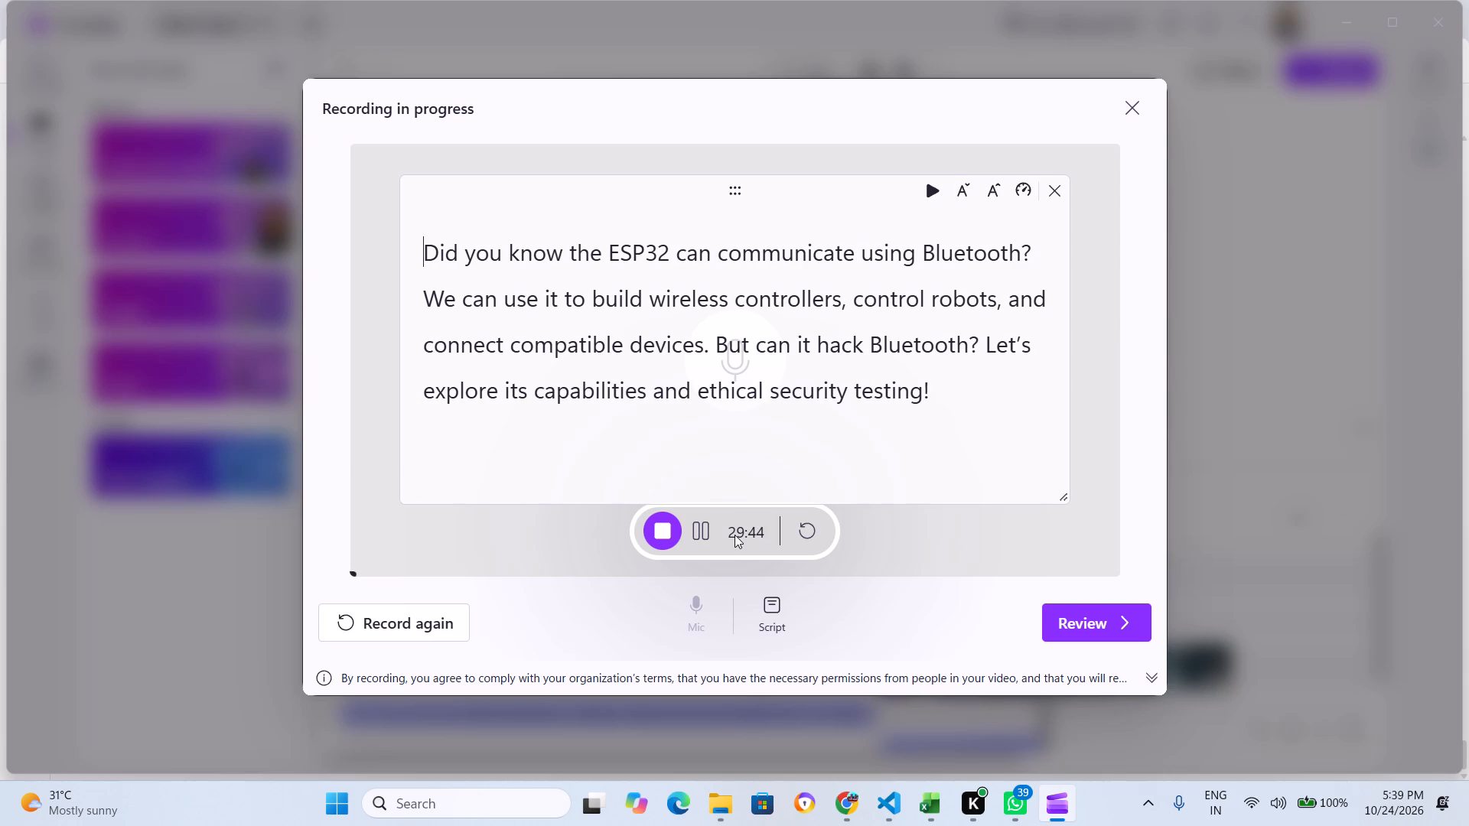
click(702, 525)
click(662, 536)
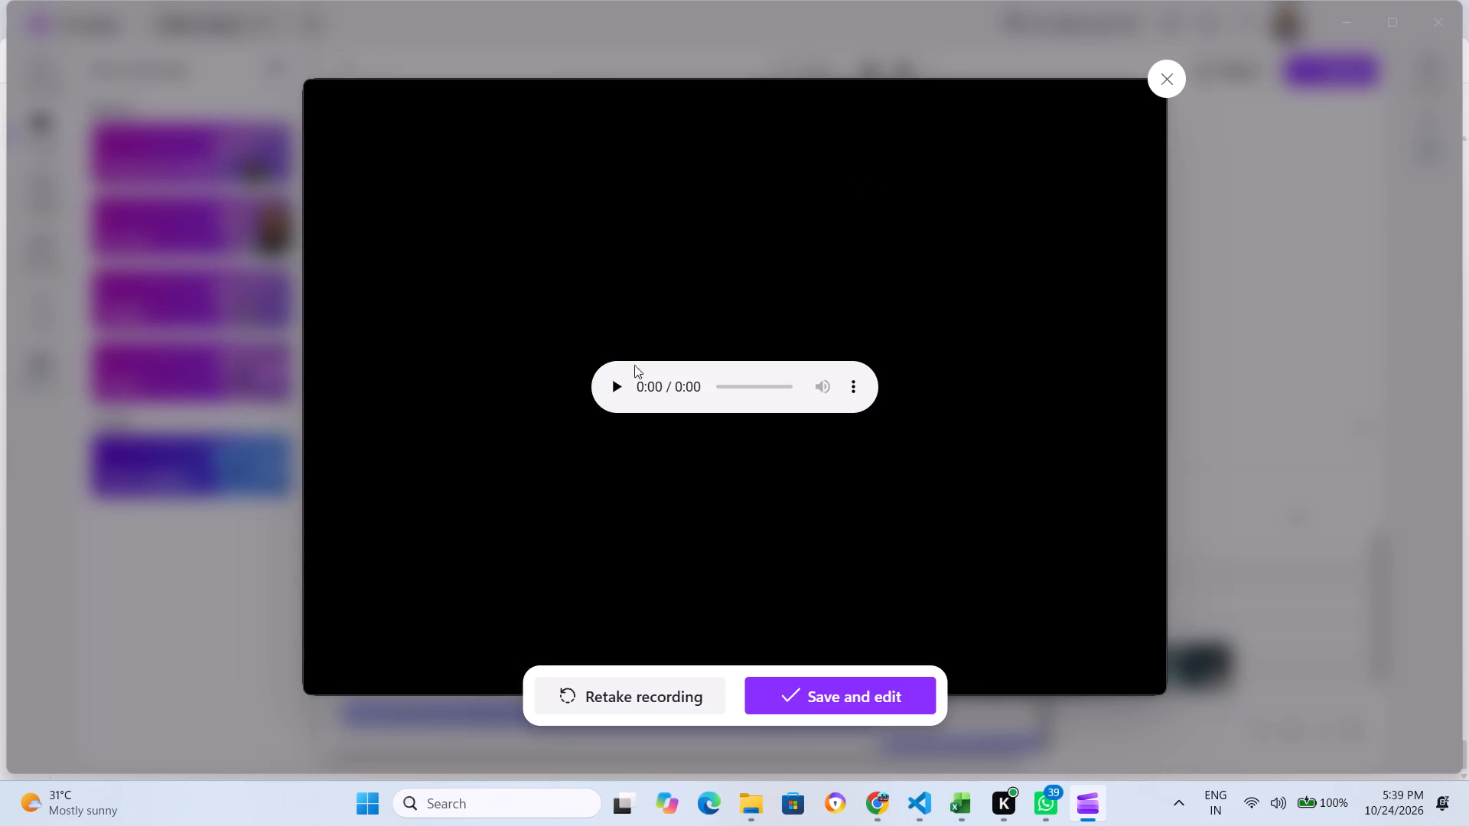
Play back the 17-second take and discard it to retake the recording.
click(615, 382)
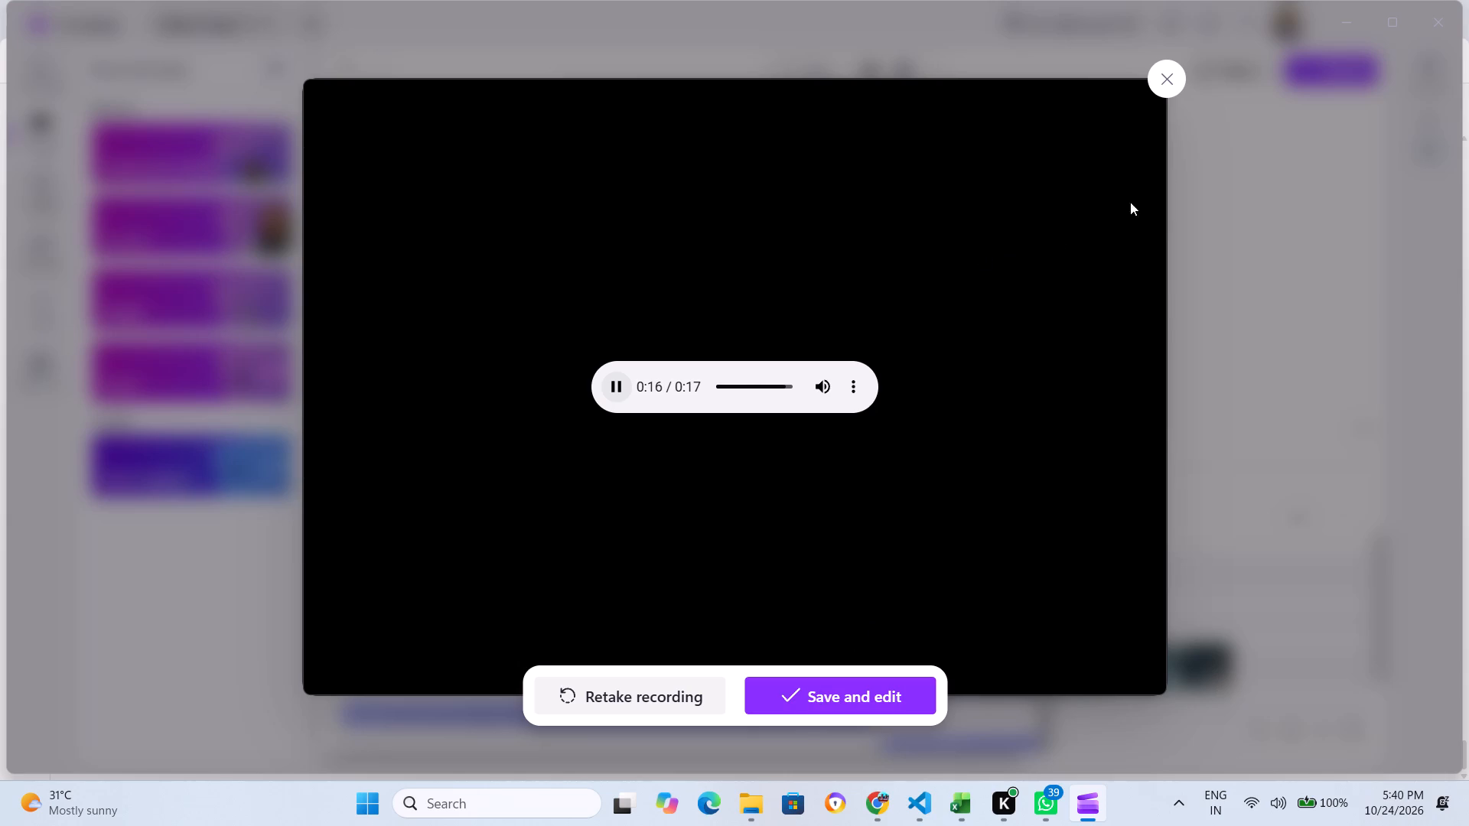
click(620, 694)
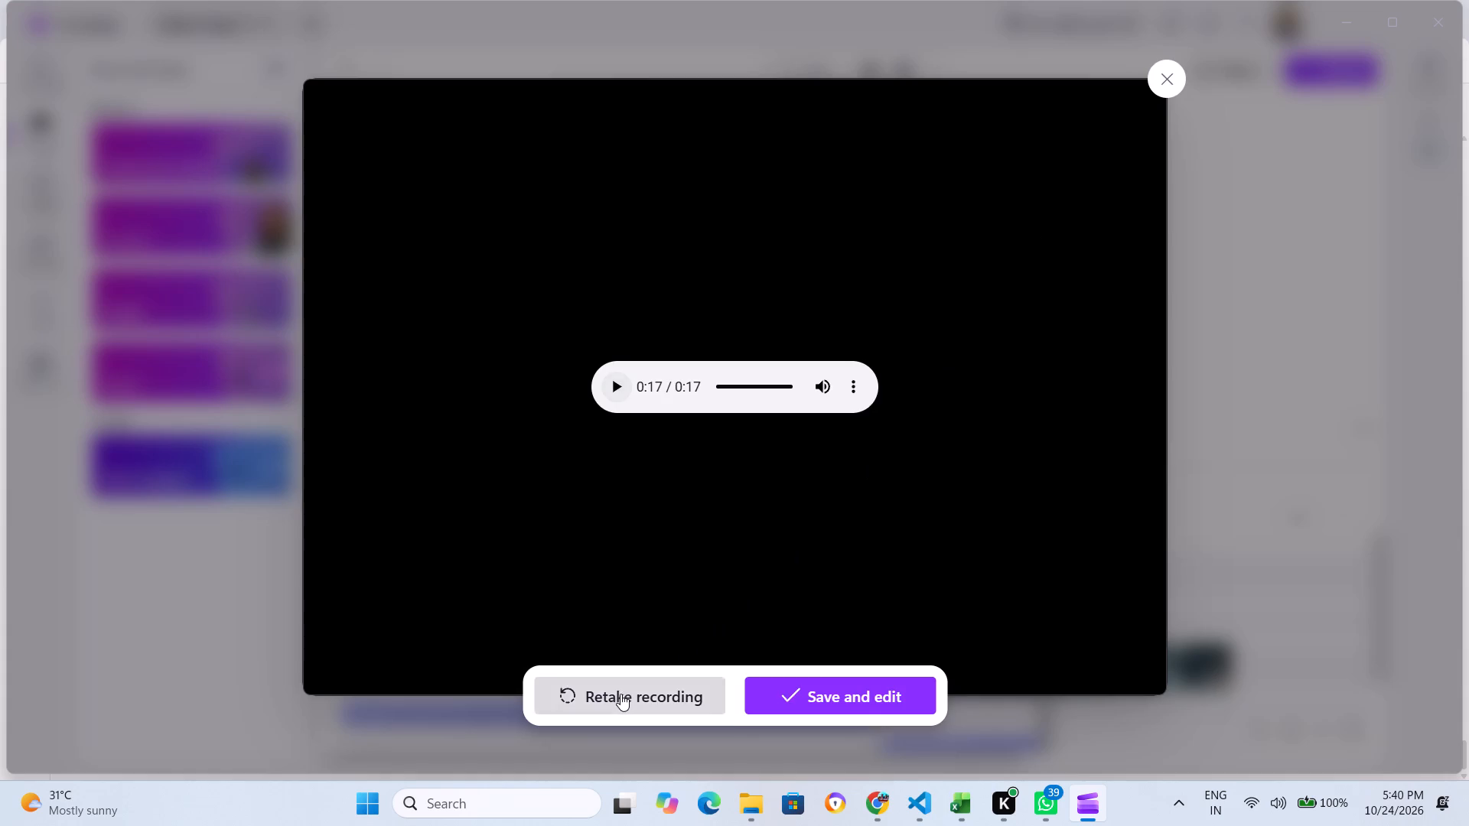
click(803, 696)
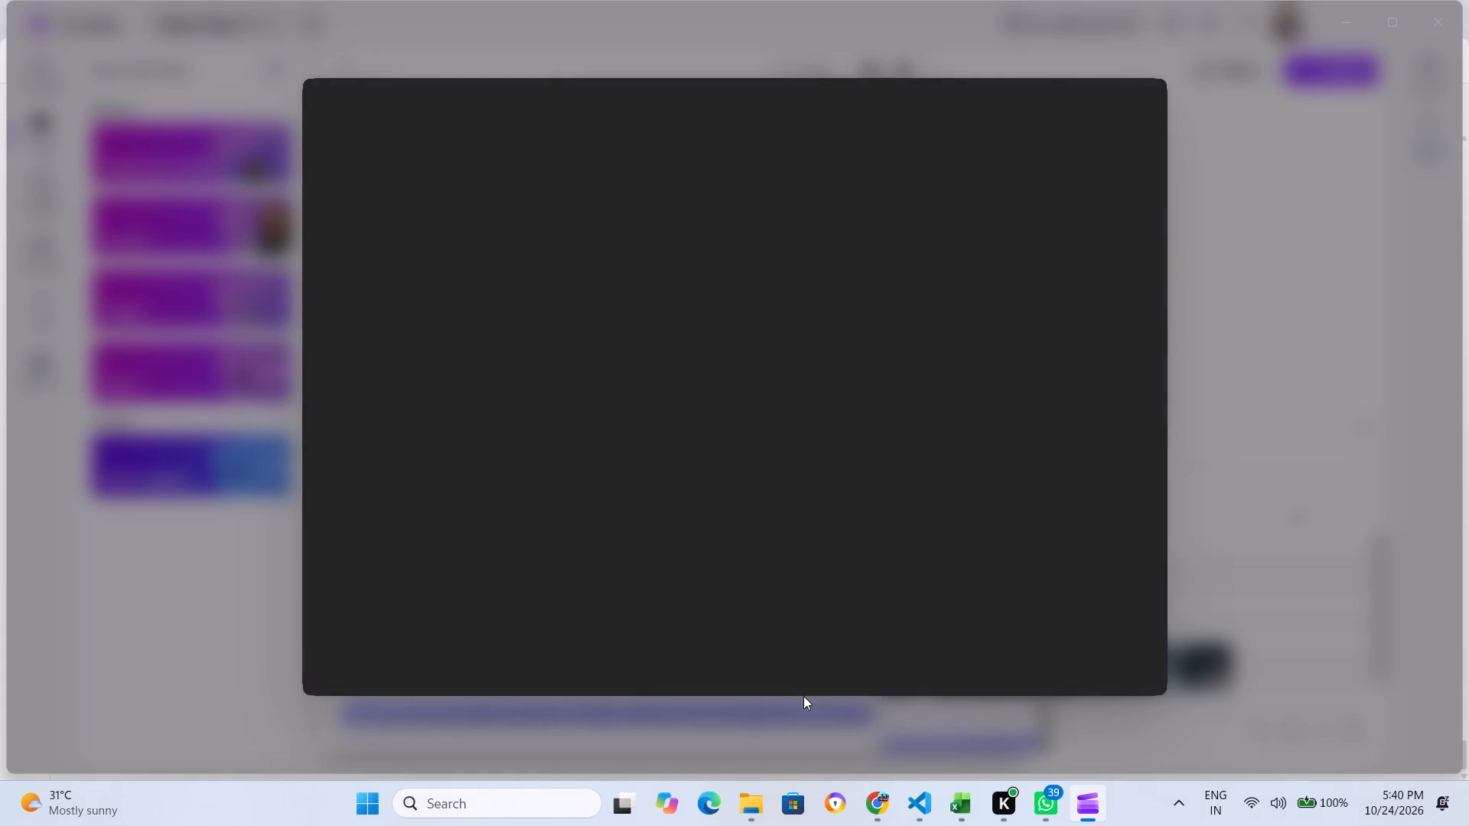
Paste the narration script into the teleprompter again and delete its opening “Hey guys!
scroll(719, 575, down, 1)
click(782, 613)
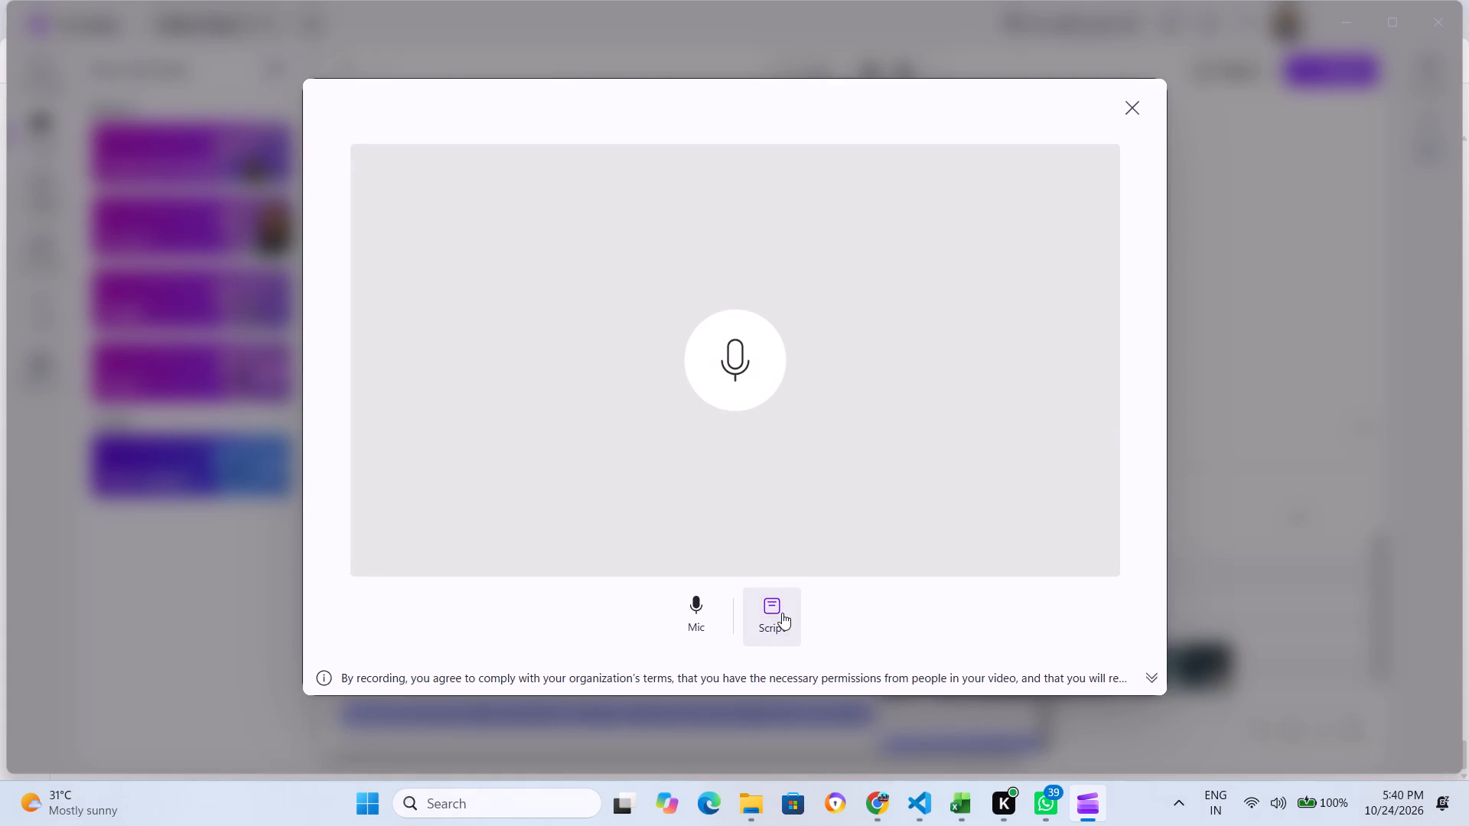
key(ctrl+v)
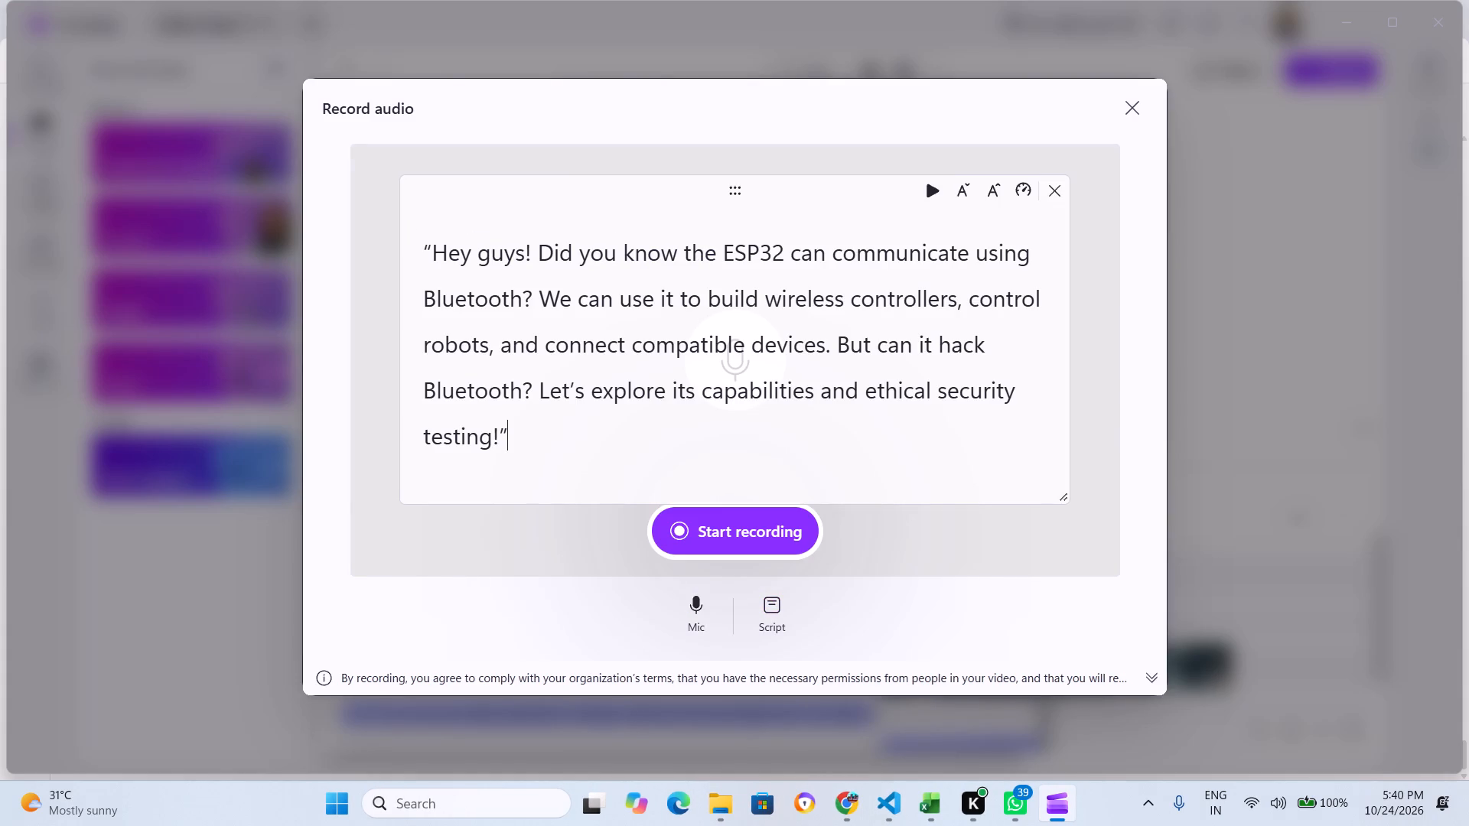
drag(541, 247, 412, 239)
key(BackSpace)
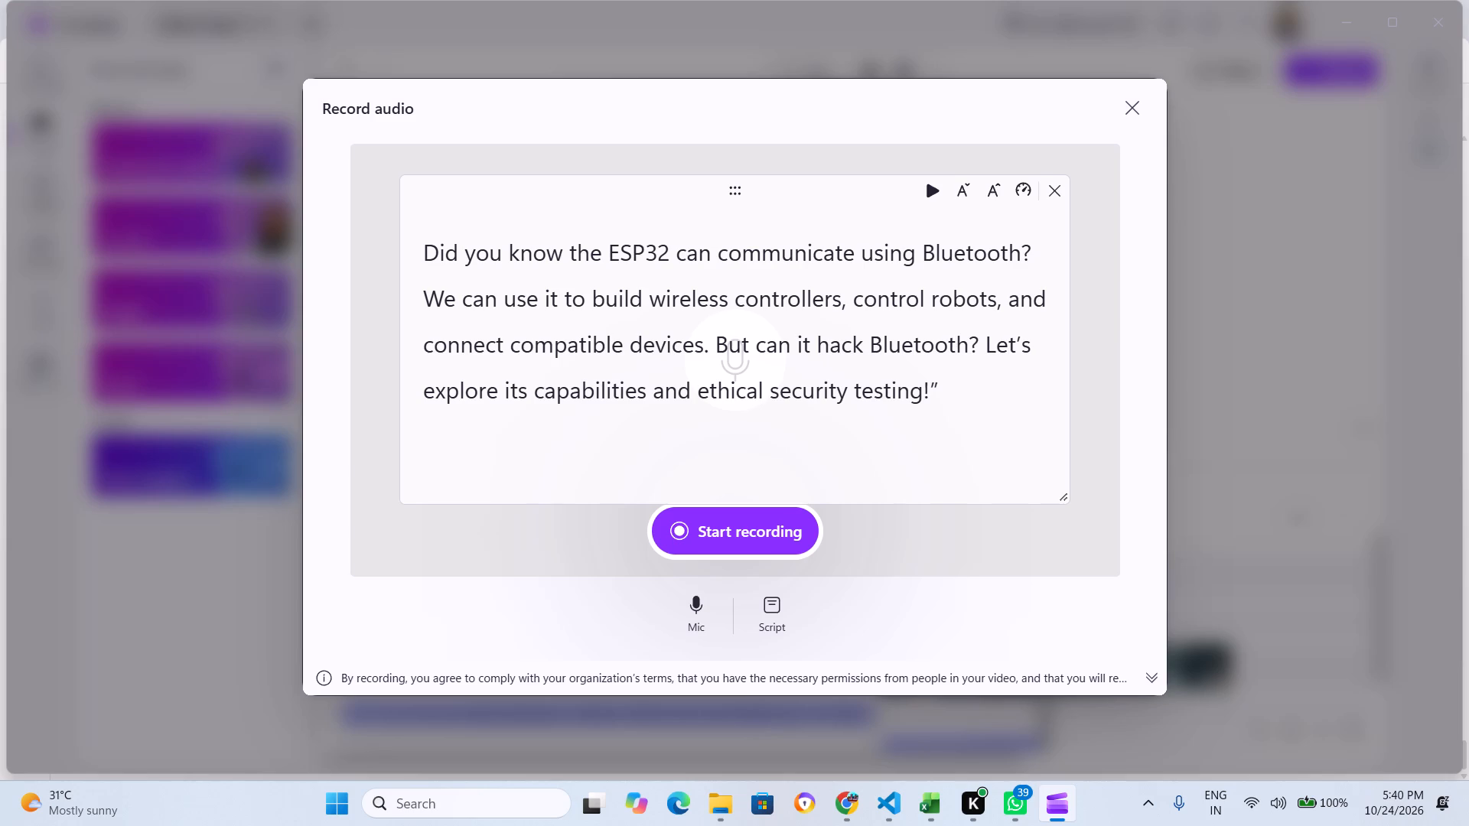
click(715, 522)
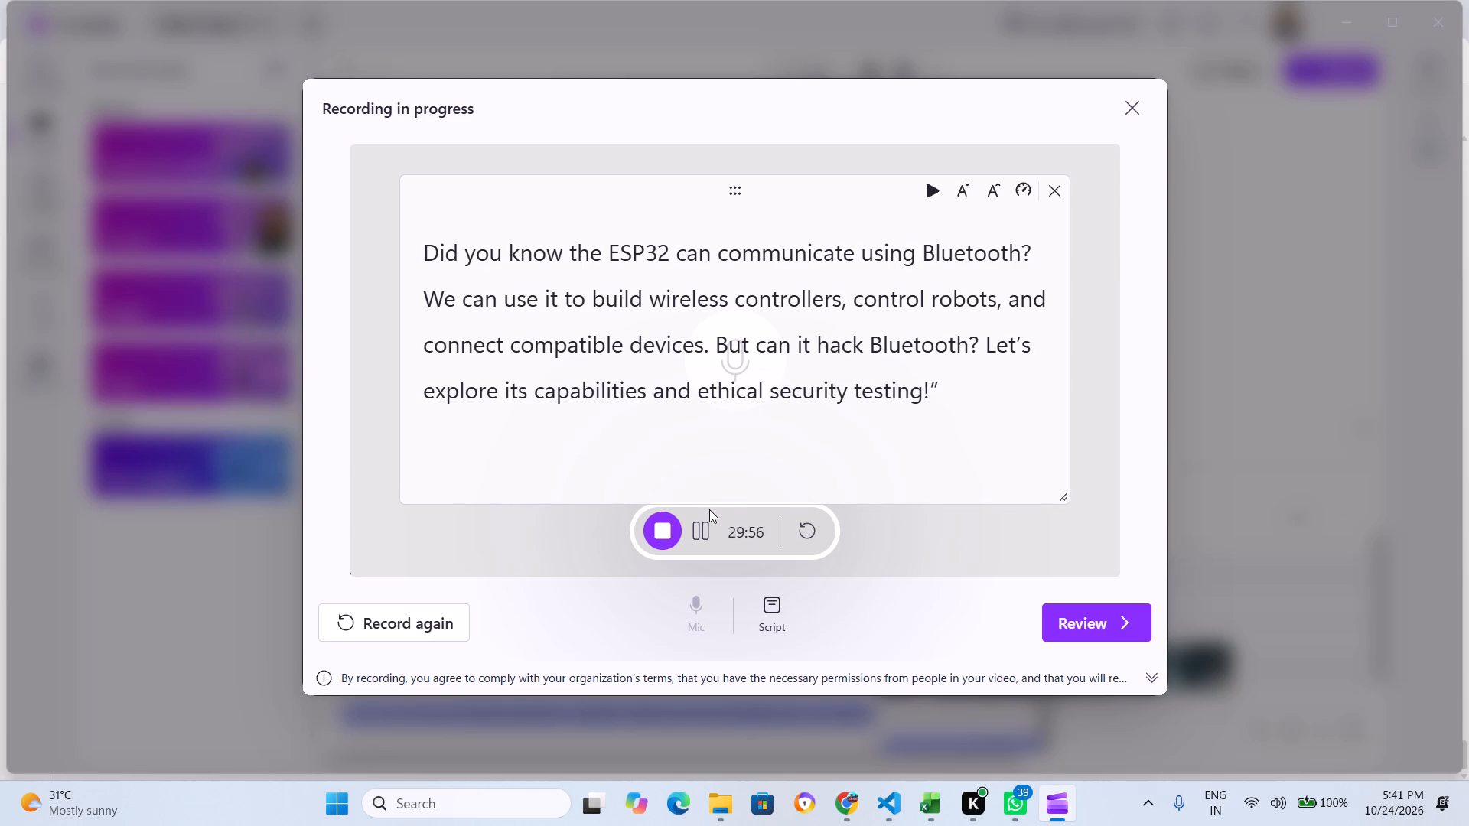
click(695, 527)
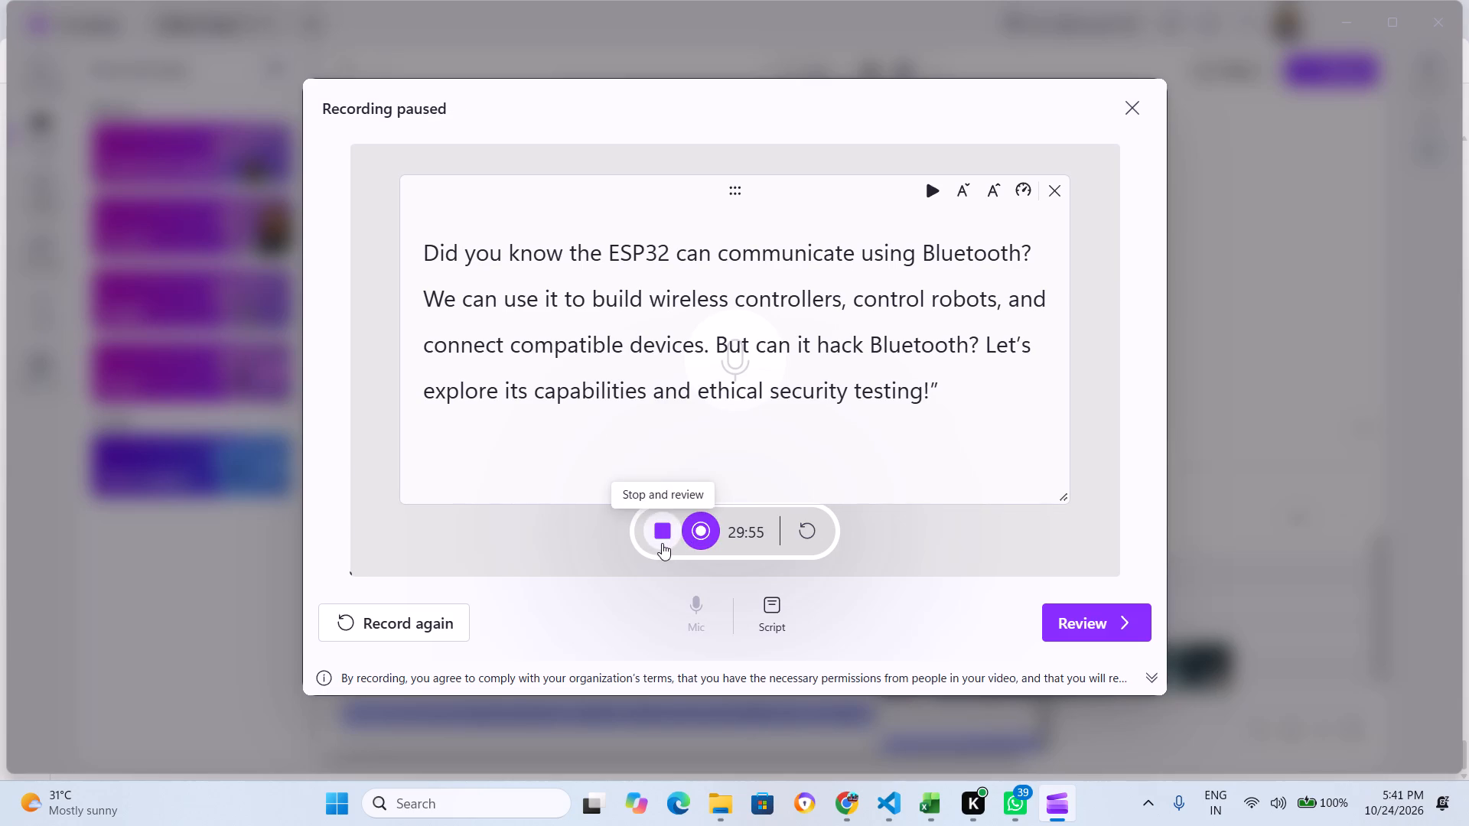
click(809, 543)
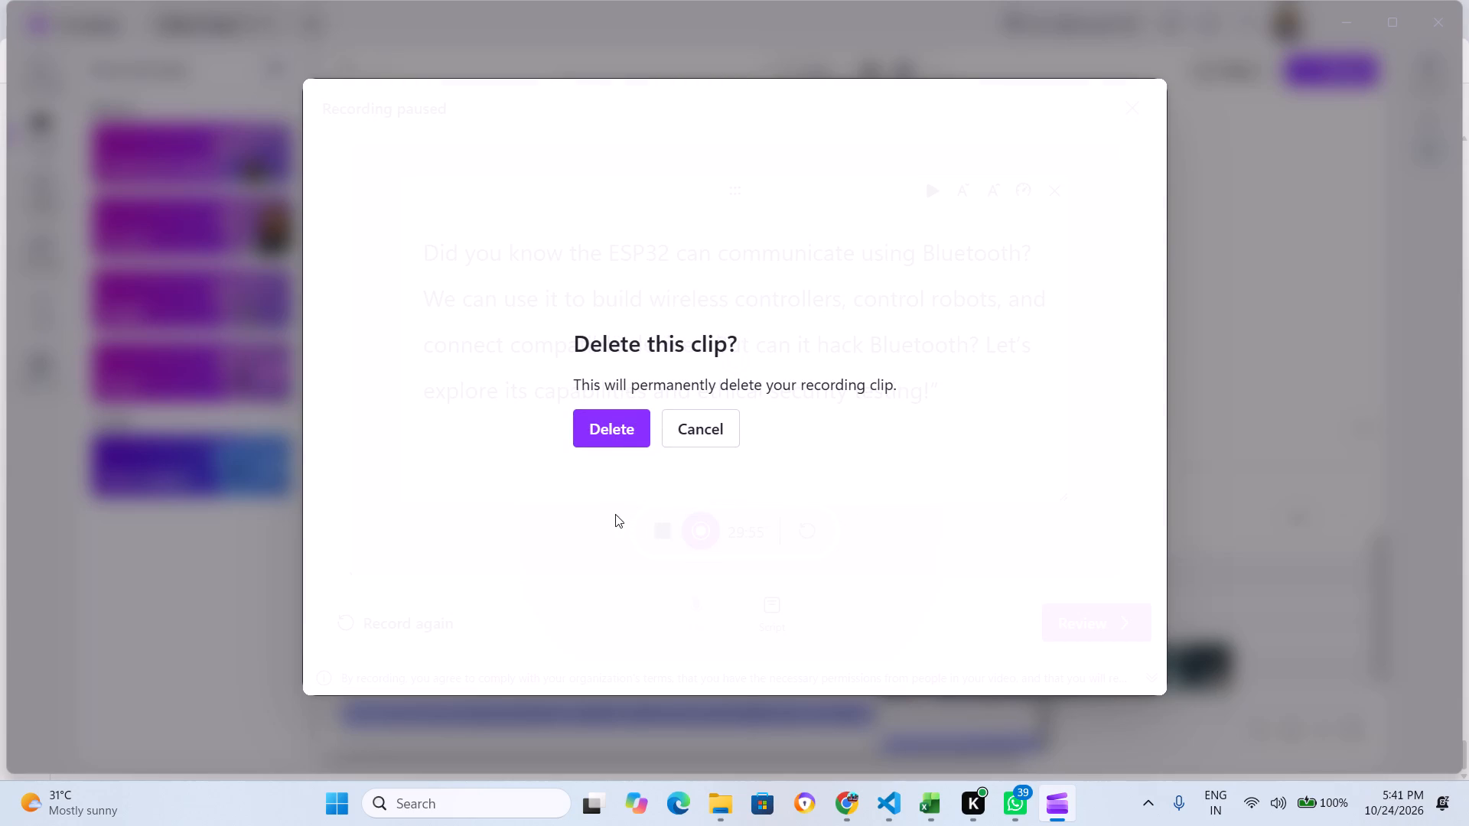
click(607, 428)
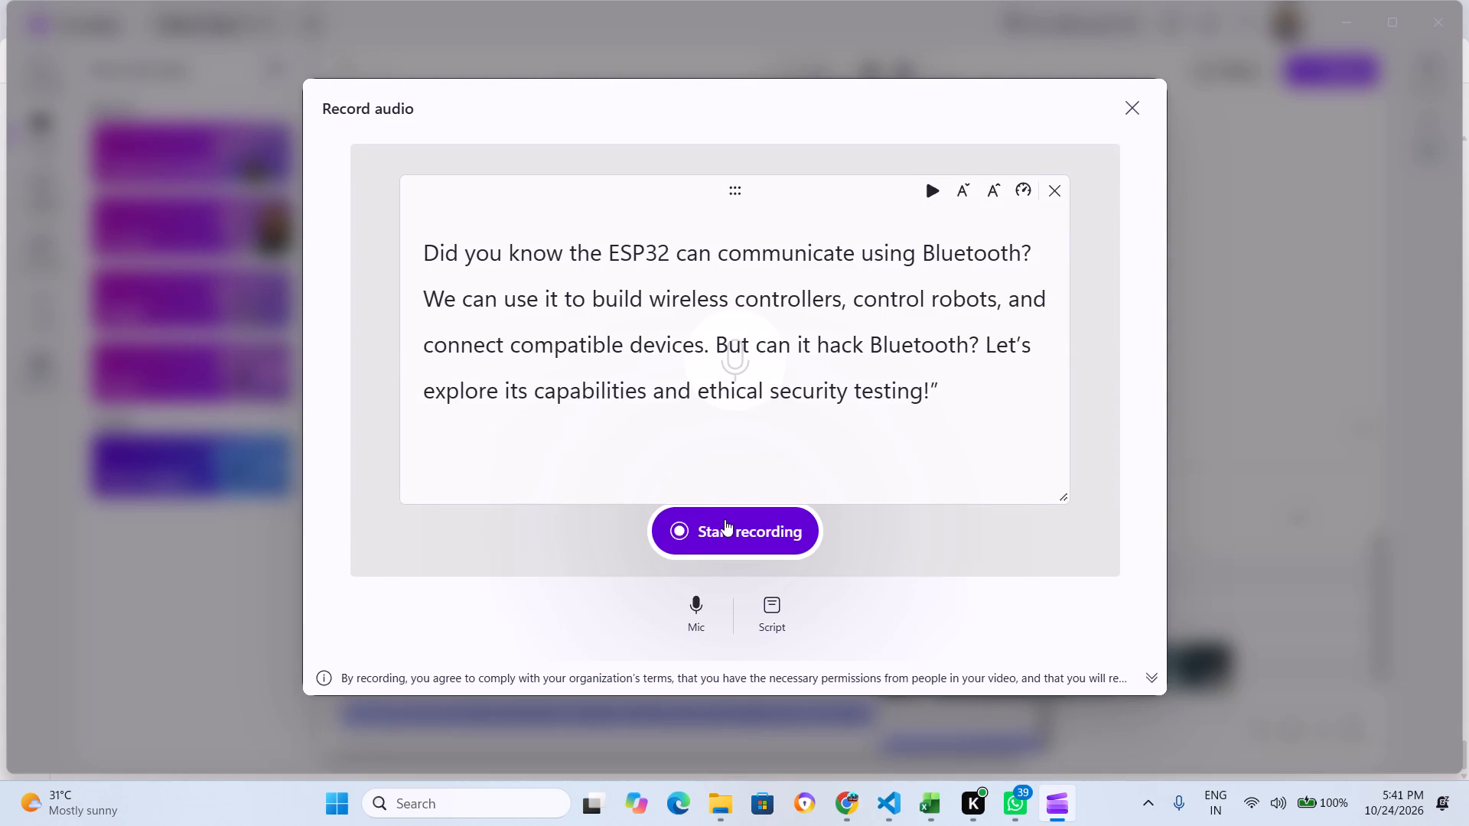
Record a new voice-over take of about 15 seconds reading the teleprompter script.
click(725, 519)
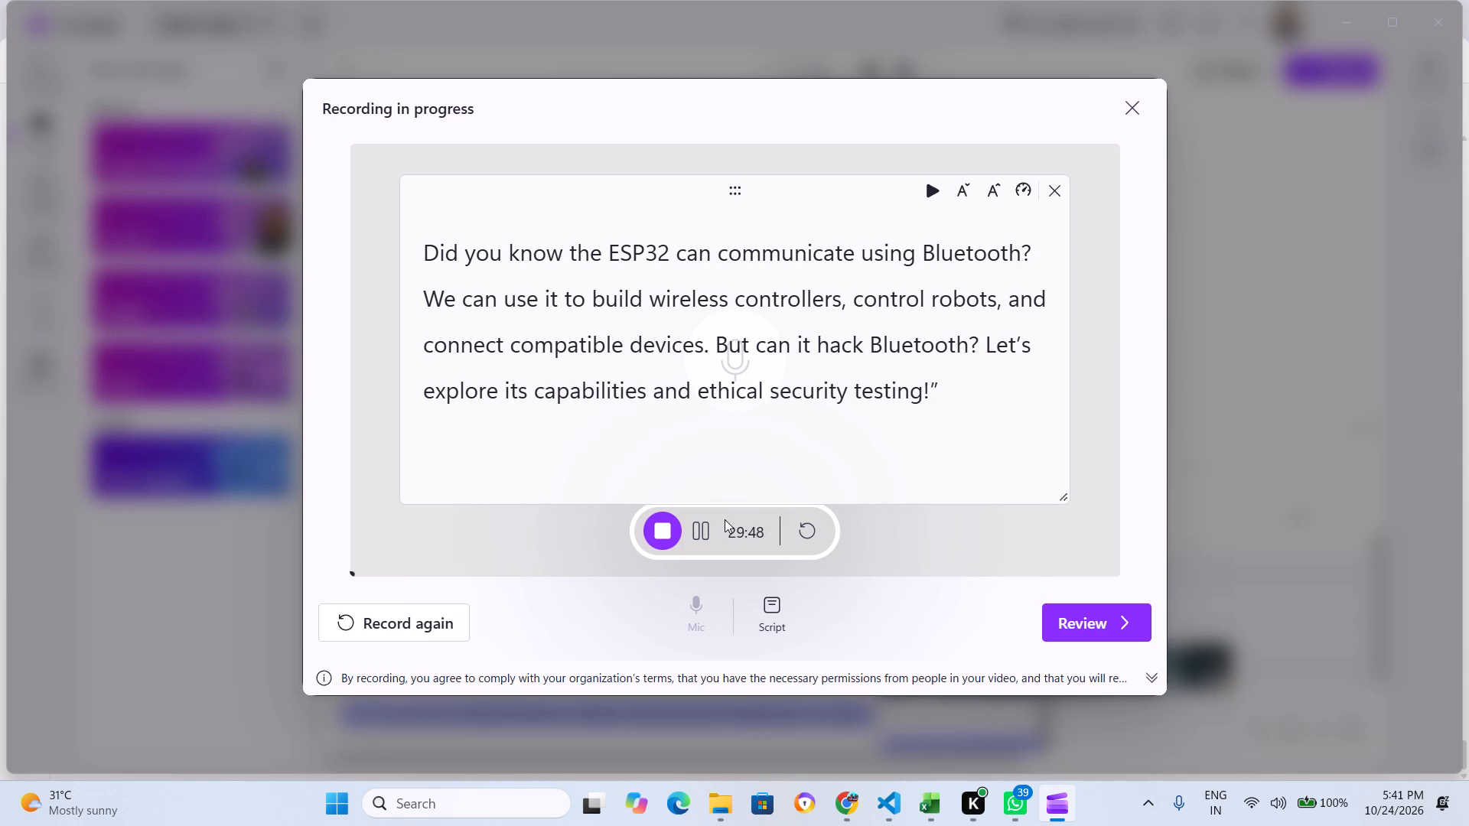
click(725, 519)
click(703, 530)
click(644, 536)
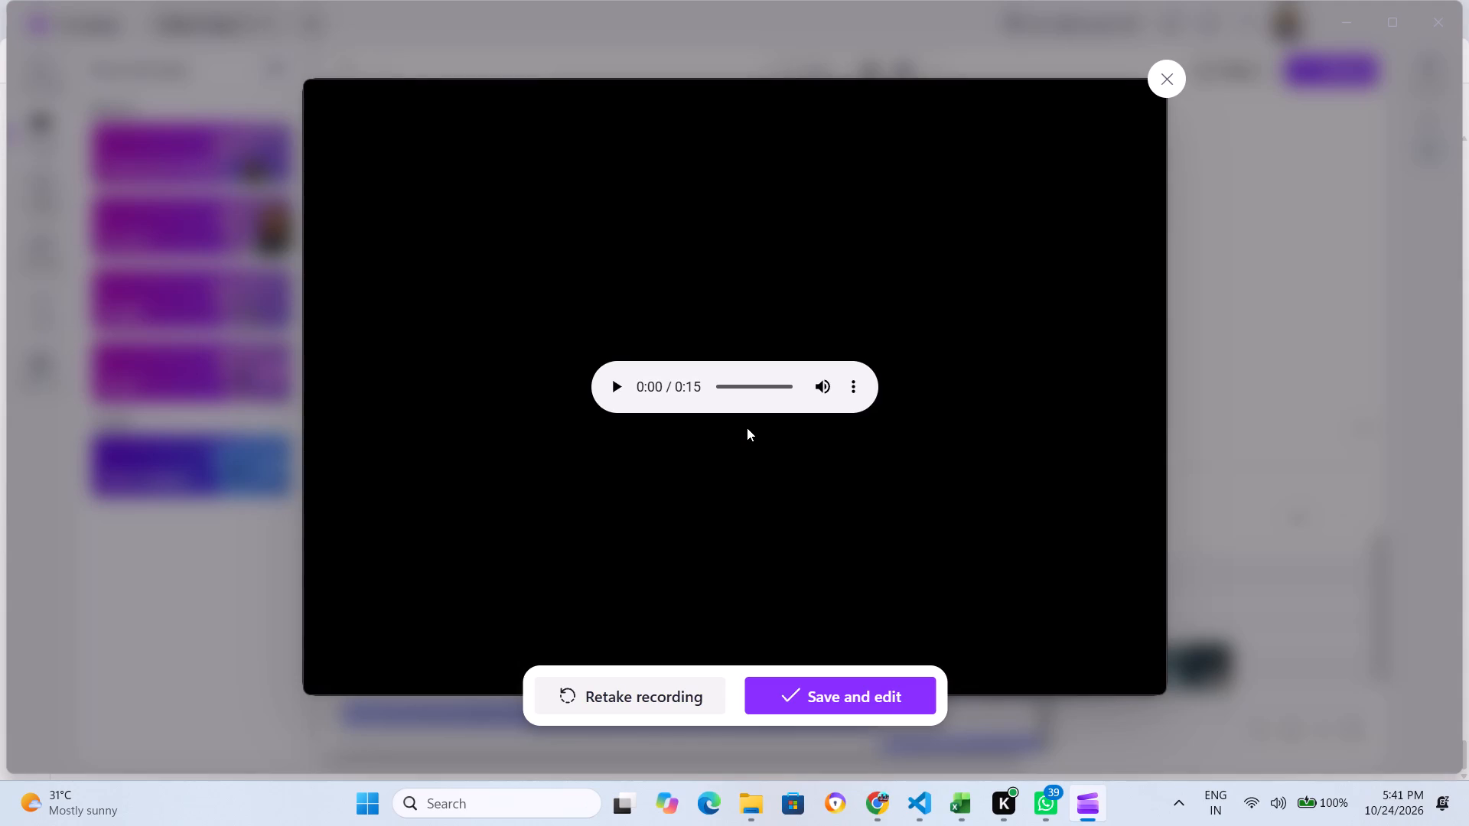
Play back the 15-second take and save it into the project for editing.
click(620, 387)
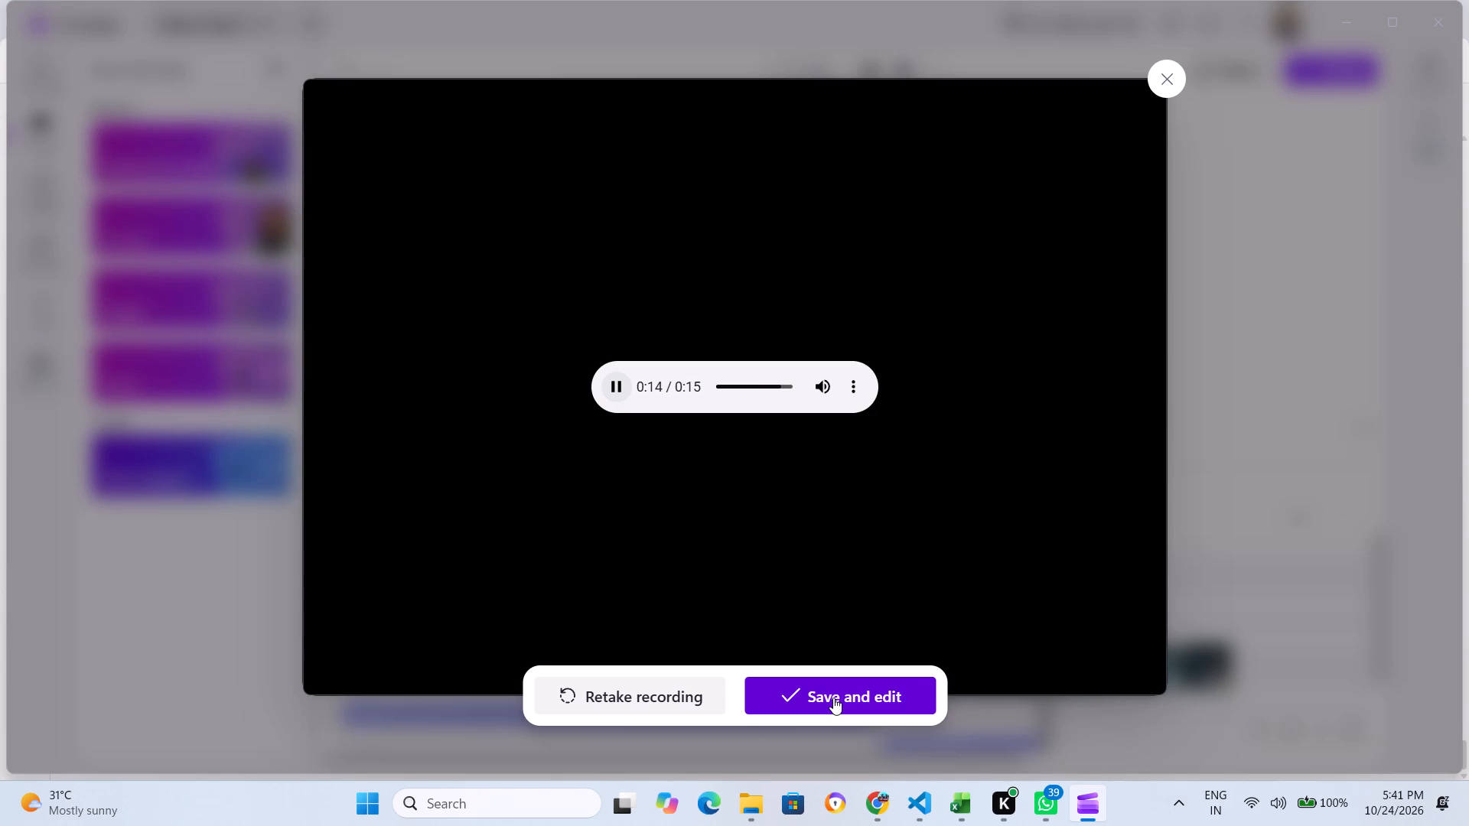
click(833, 698)
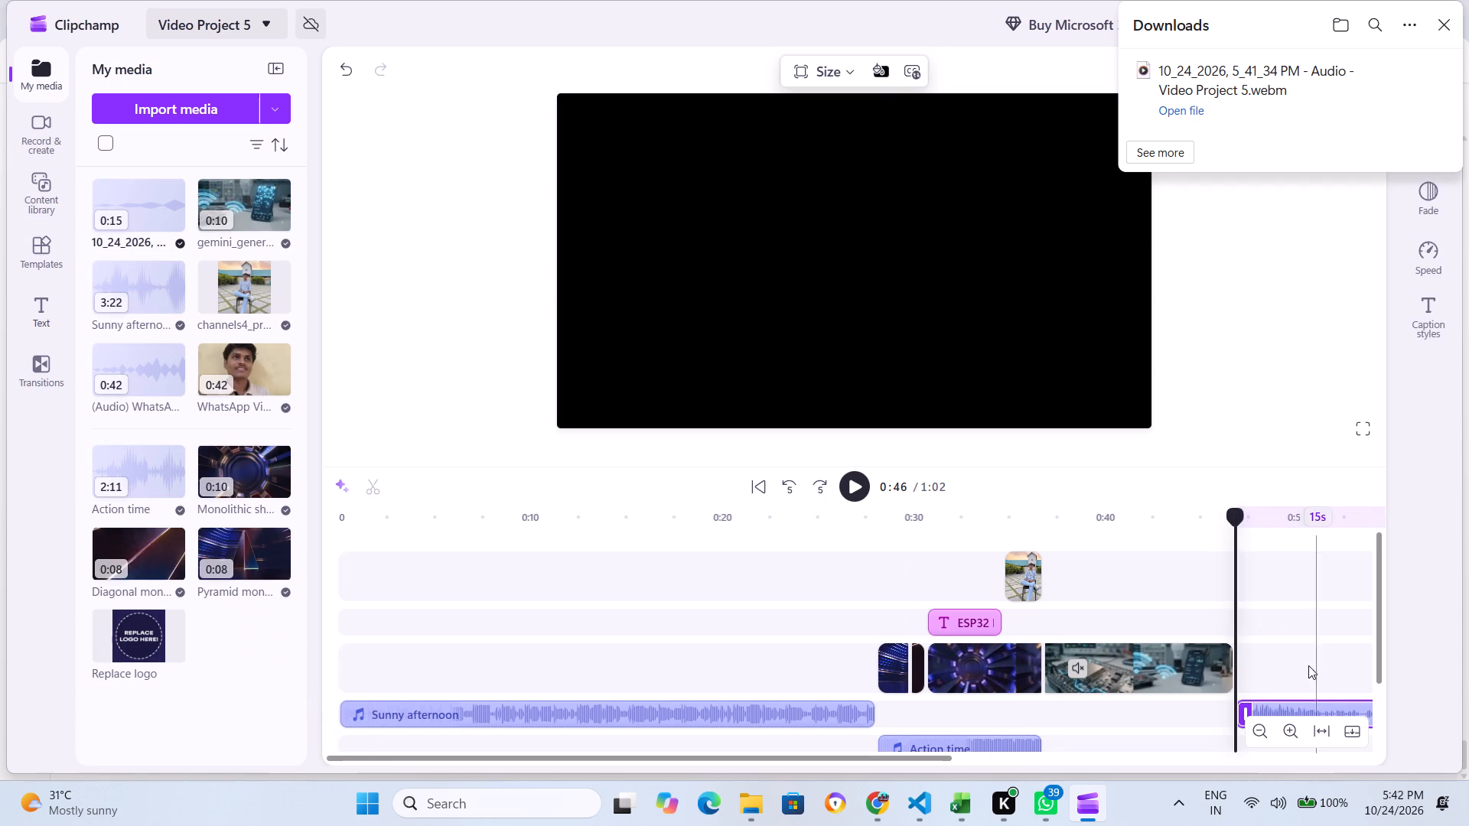
Move the voice-over recording on the timeline so it starts together with the muted Gemini-generated clip.
drag(1297, 701, 1170, 706)
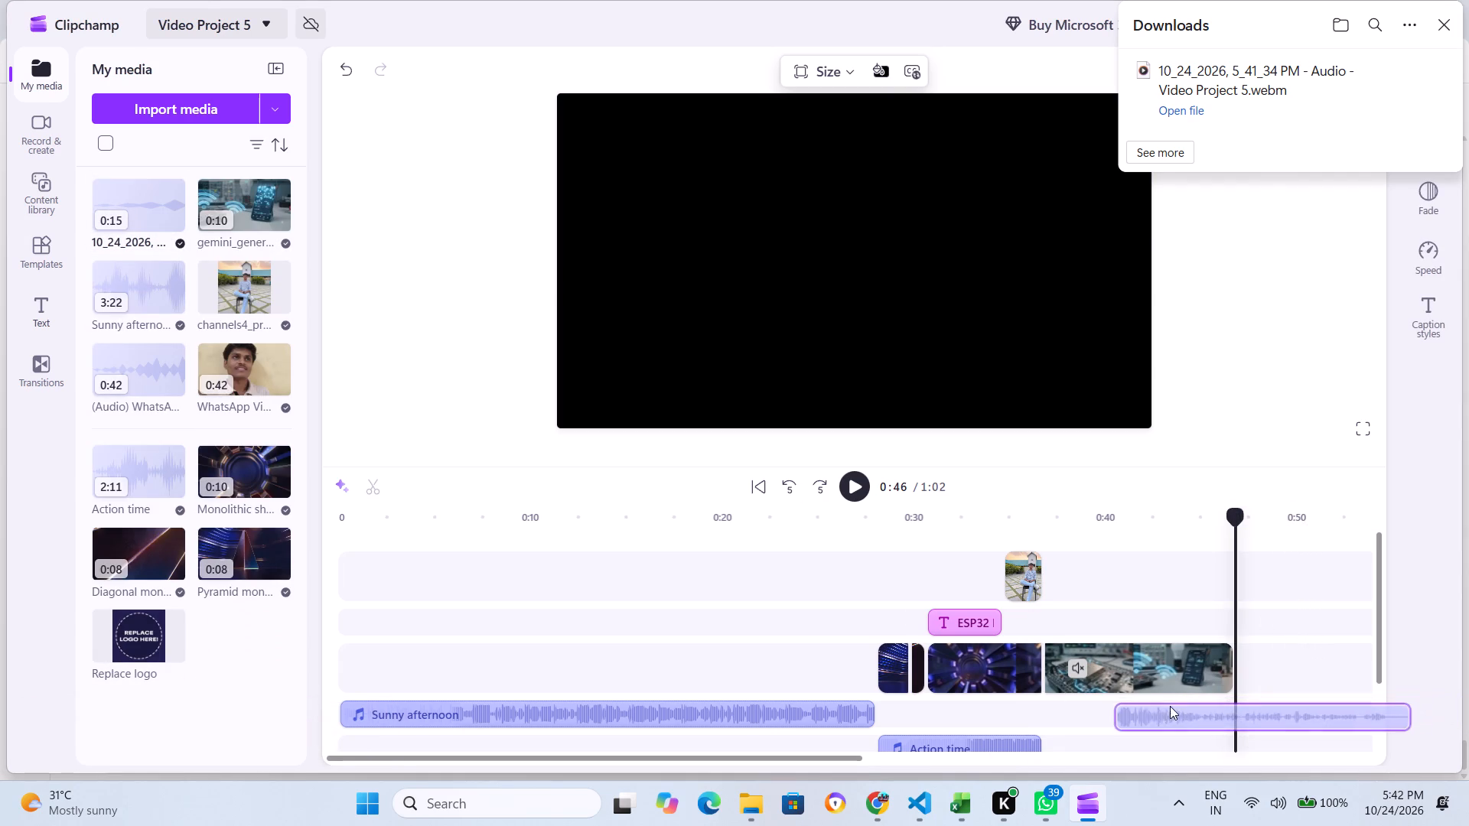
drag(1170, 706, 1106, 699)
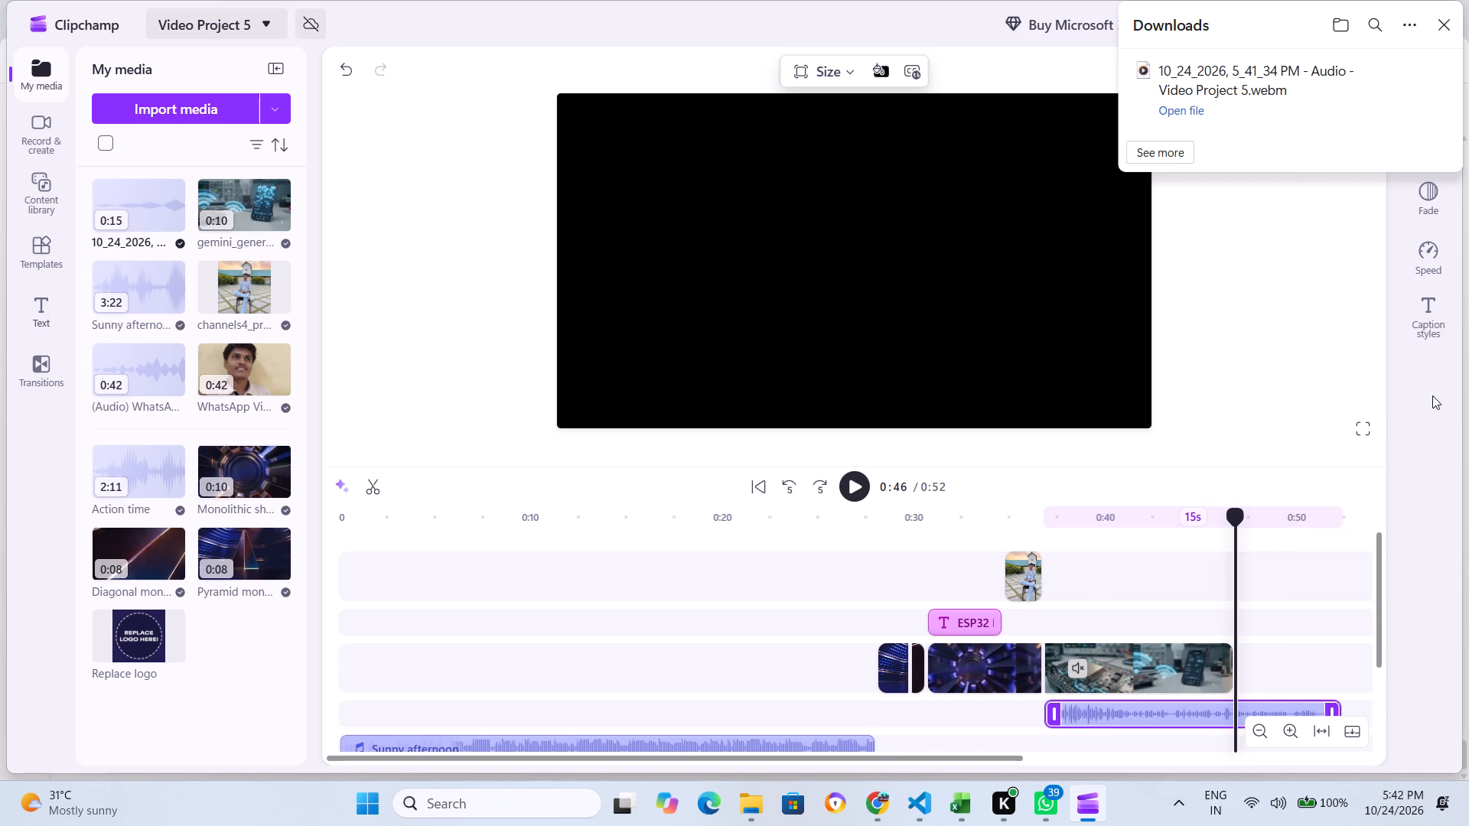
click(1444, 429)
click(1226, 717)
Expand the list of downloads and dismiss it from the editor.
drag(1227, 15, 1177, 44)
drag(1268, 21, 1153, 72)
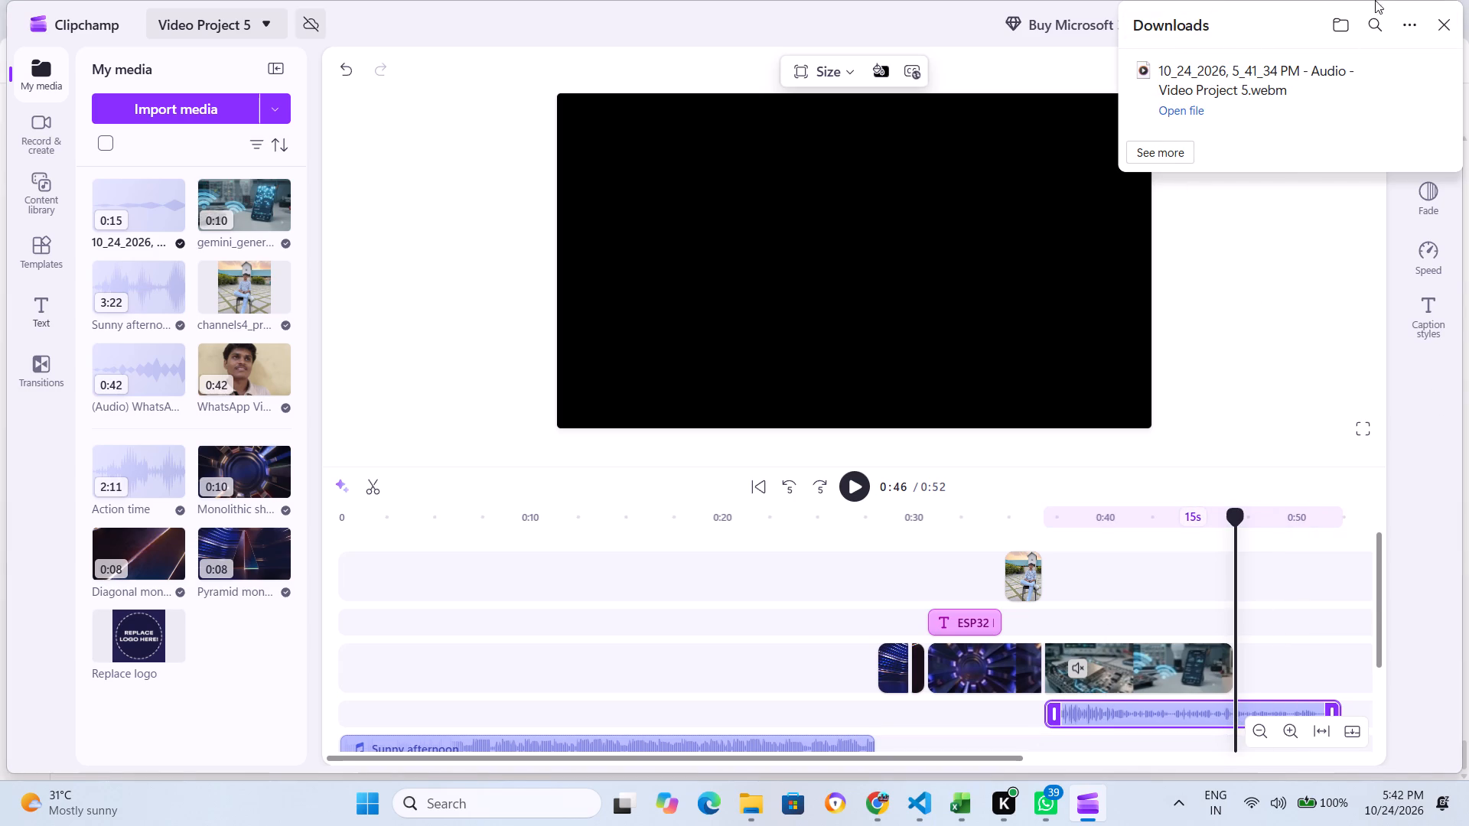
click(1178, 154)
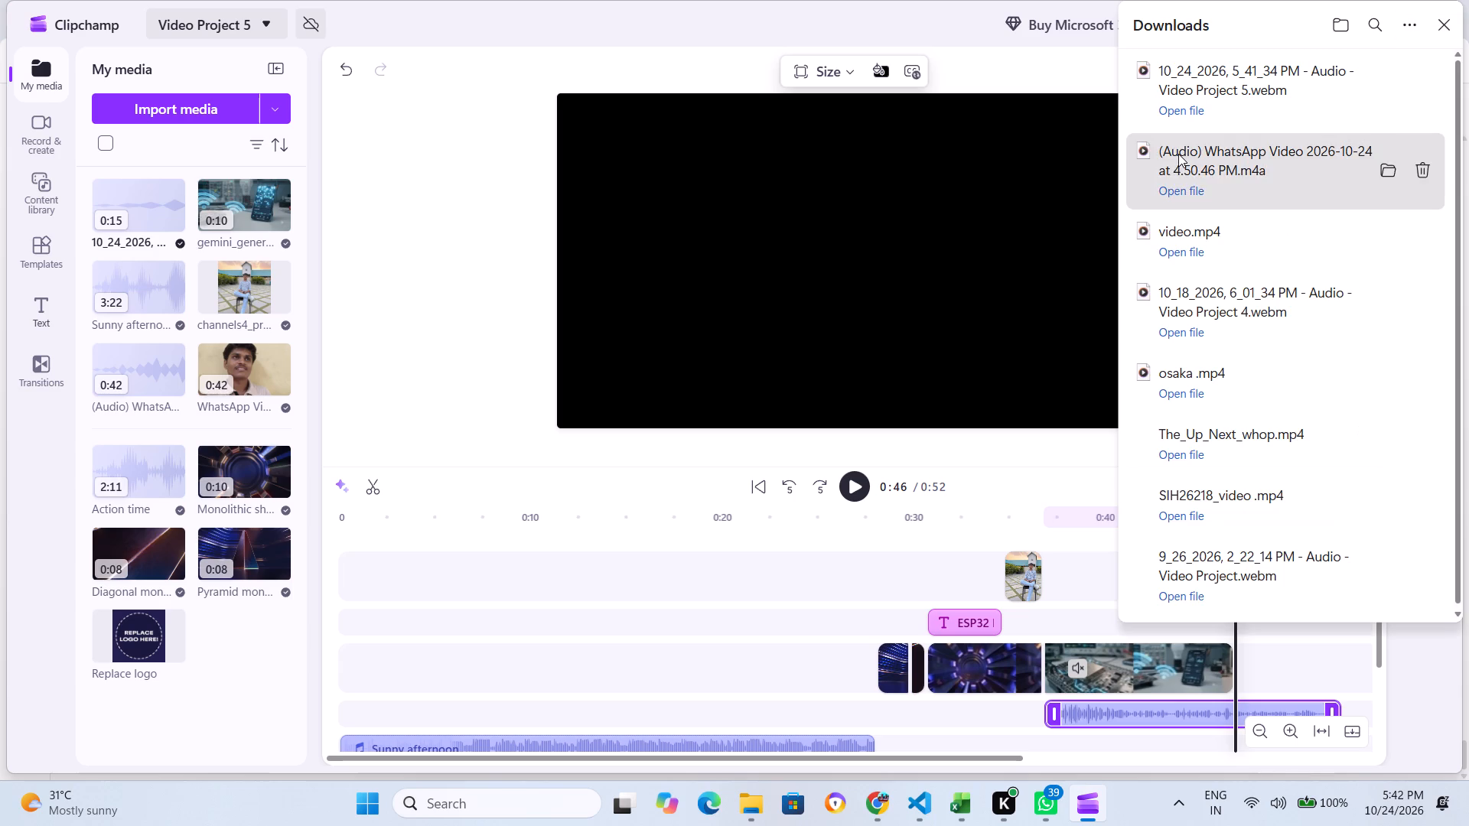
click(1431, 24)
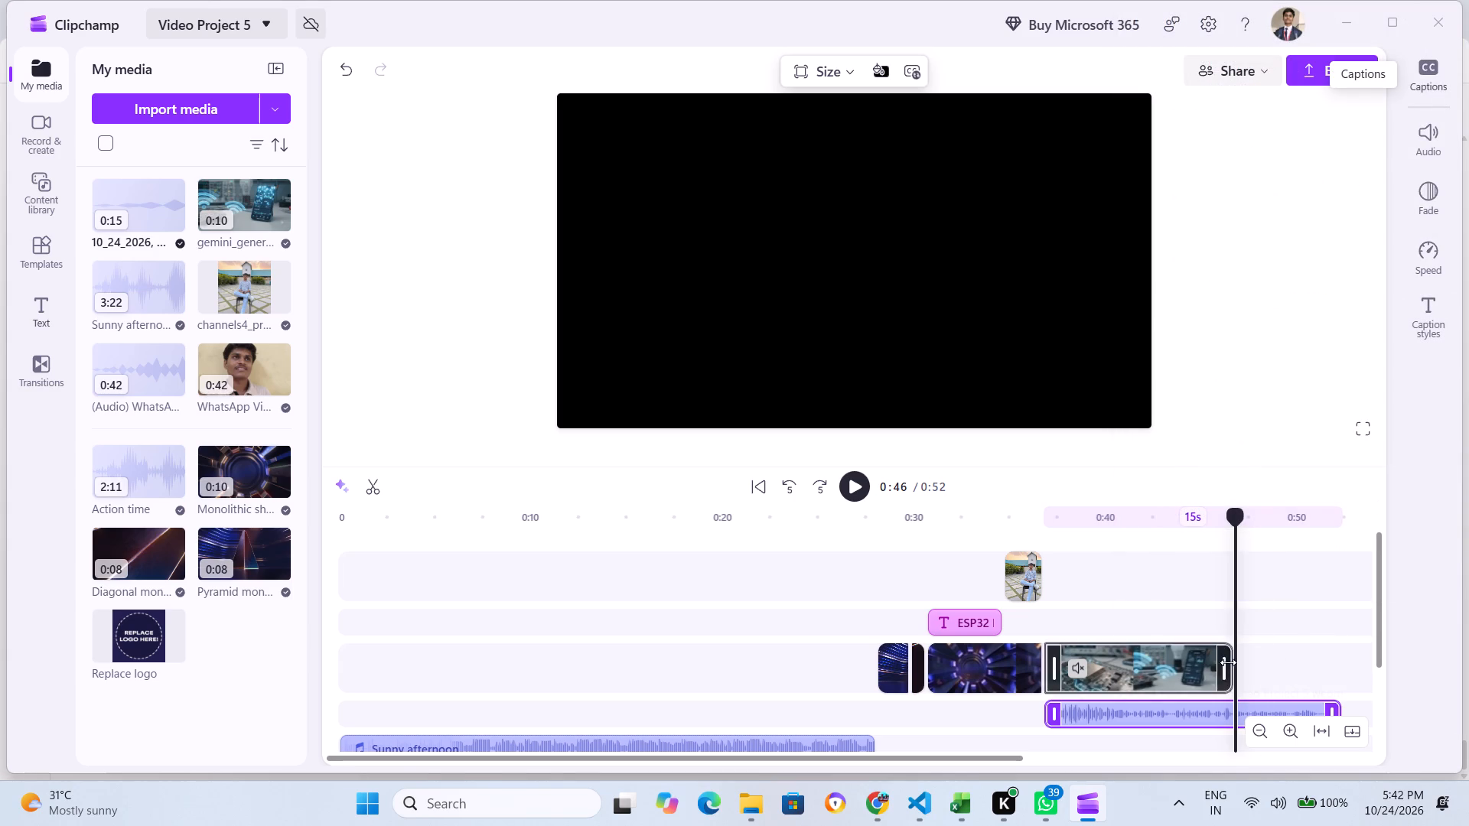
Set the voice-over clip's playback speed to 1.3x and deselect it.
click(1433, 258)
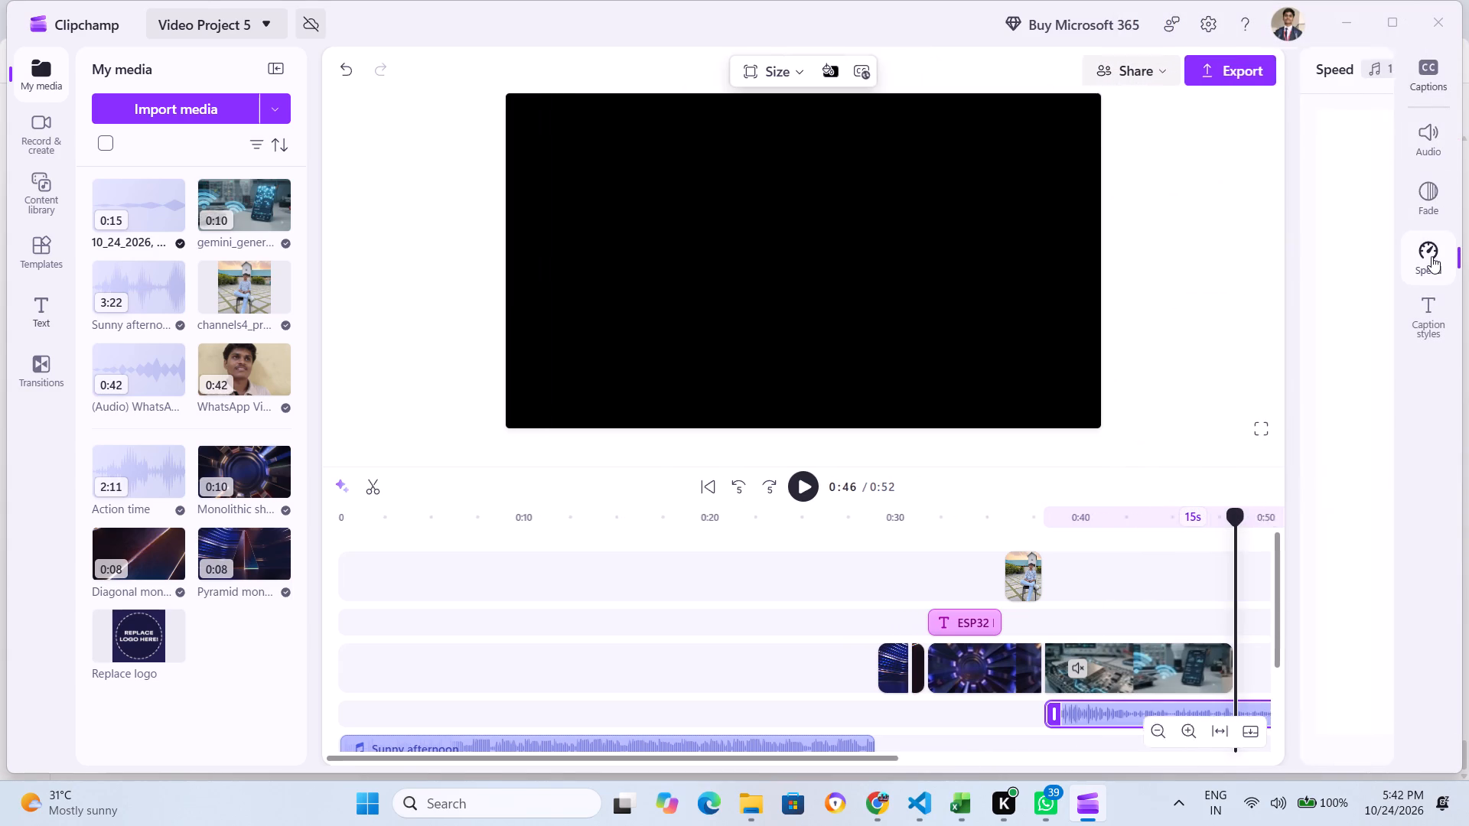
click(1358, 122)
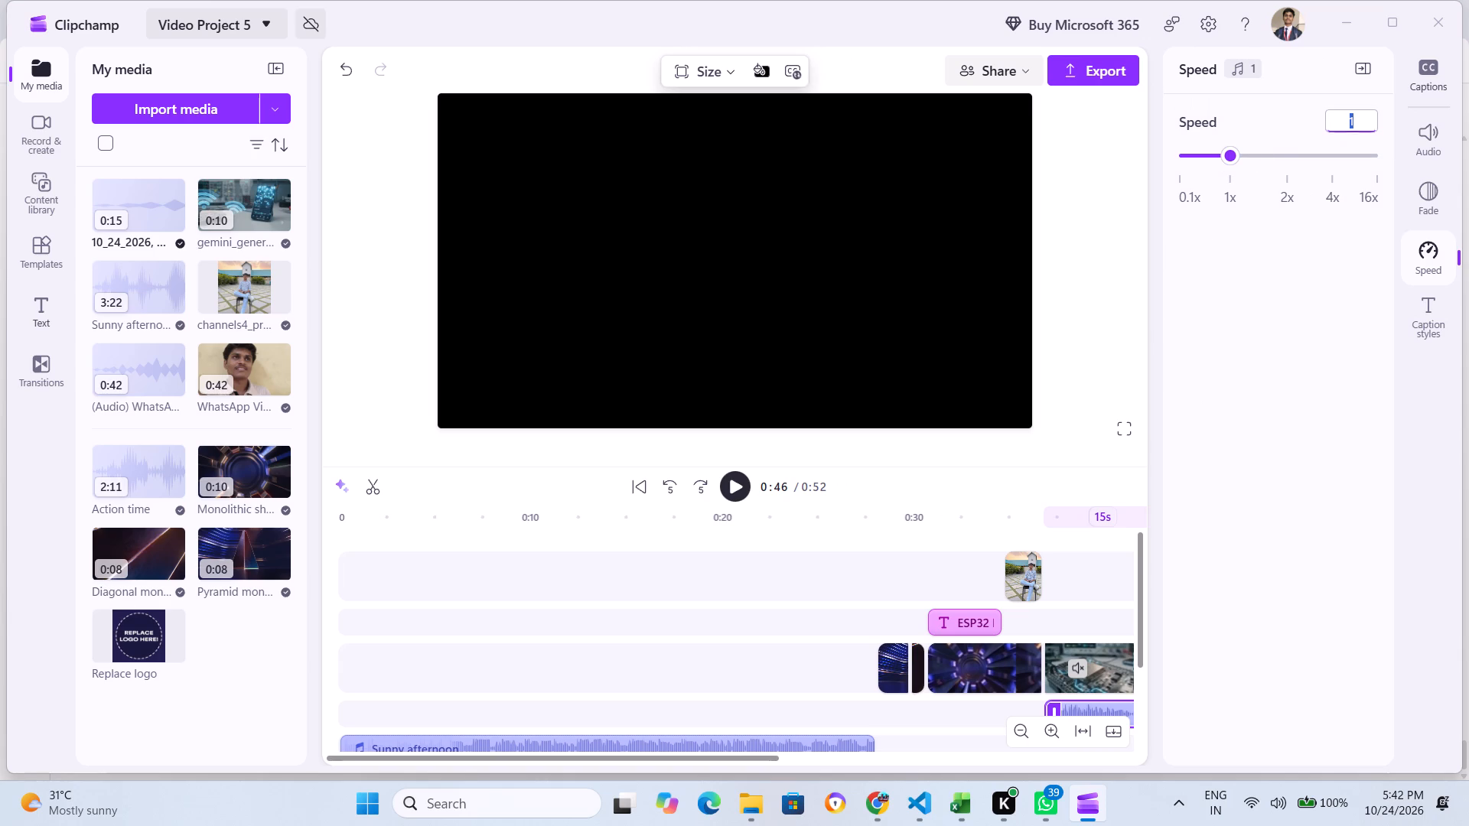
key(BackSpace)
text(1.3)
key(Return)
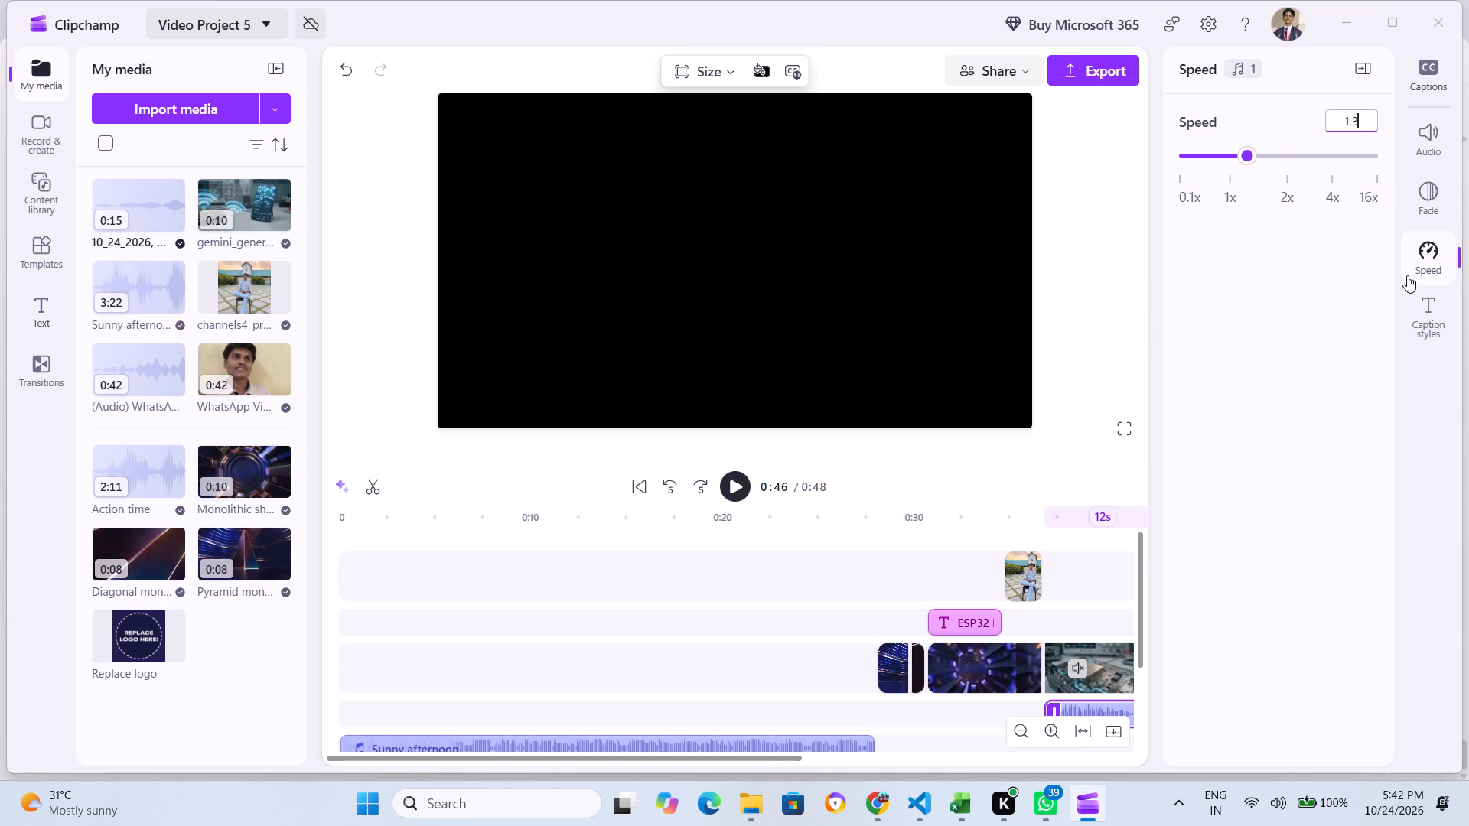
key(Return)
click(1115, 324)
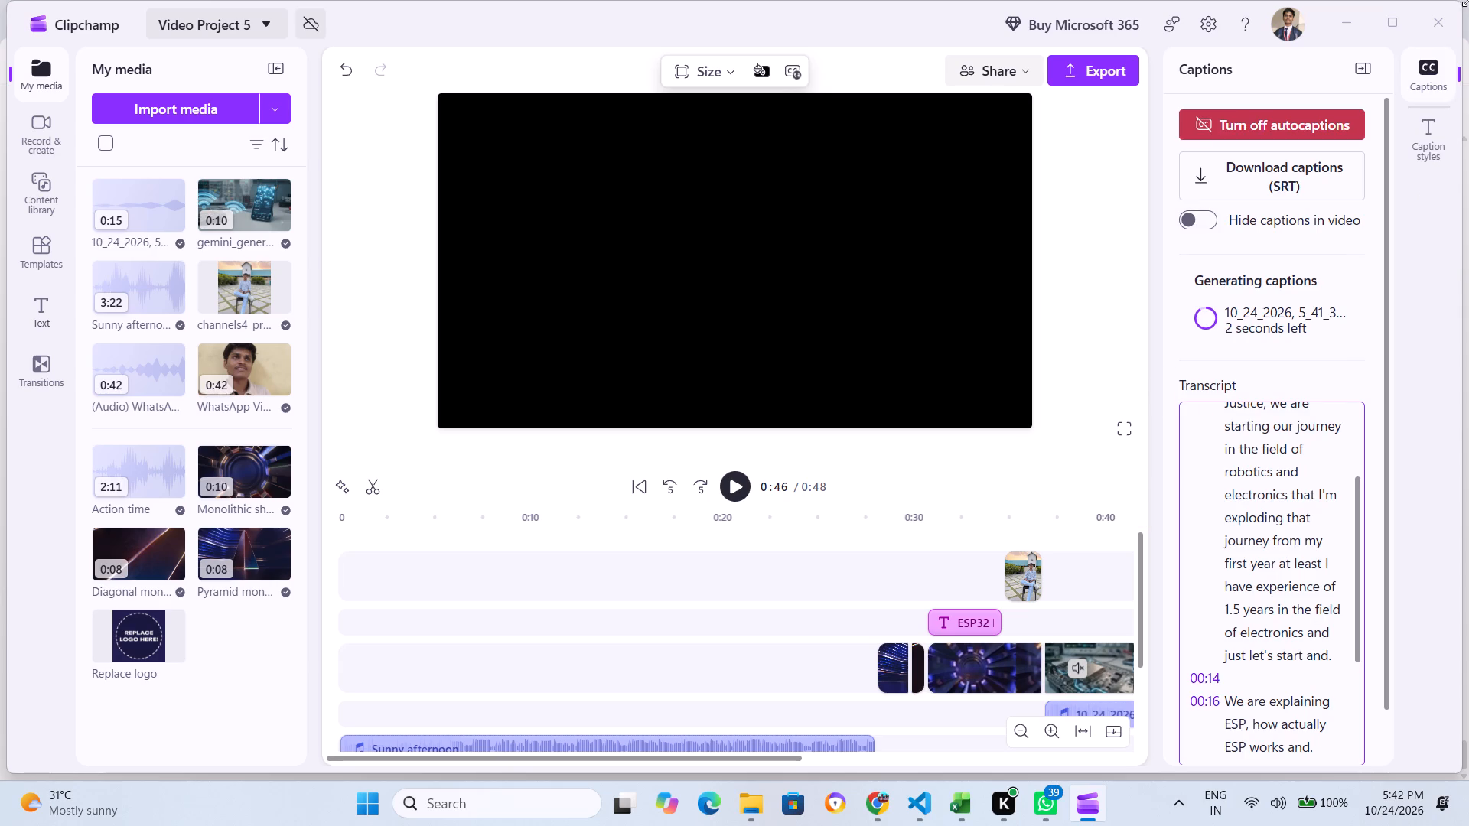
Play back the Gemini clip with its voice-over and captions from about 0:36 to 0:43.
click(1422, 135)
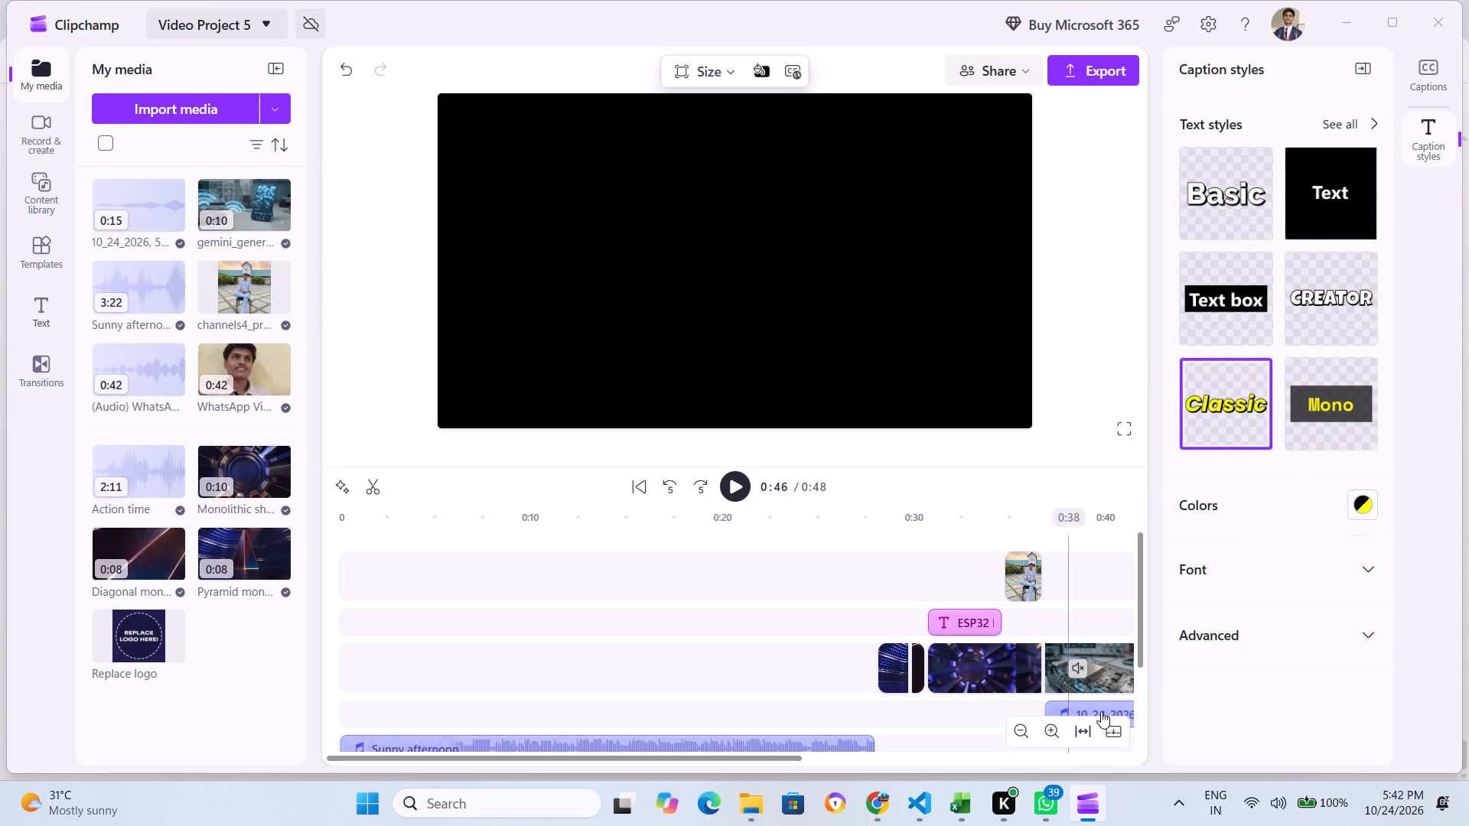
click(1112, 681)
drag(781, 752, 840, 752)
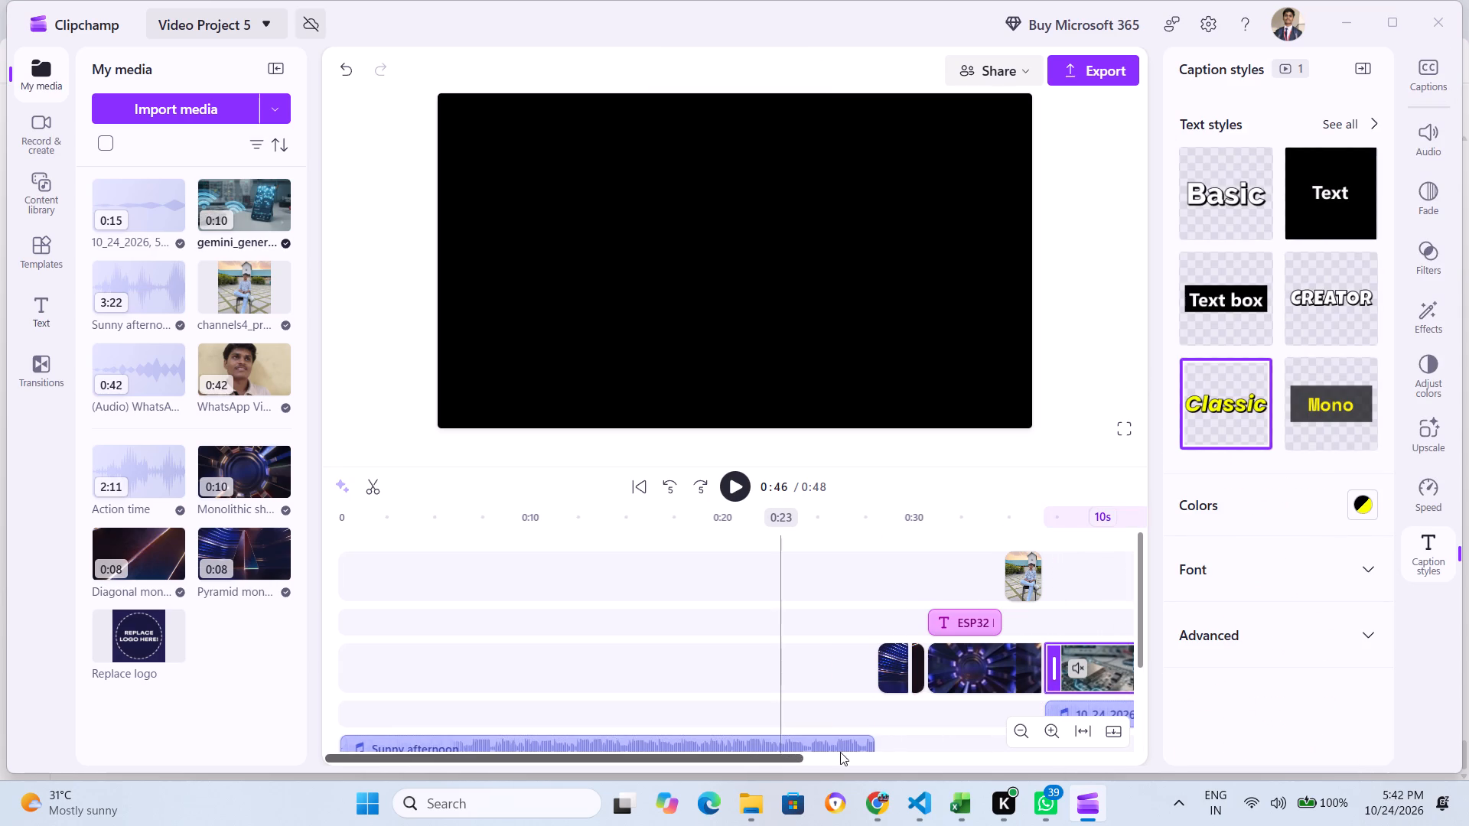
drag(840, 752, 923, 748)
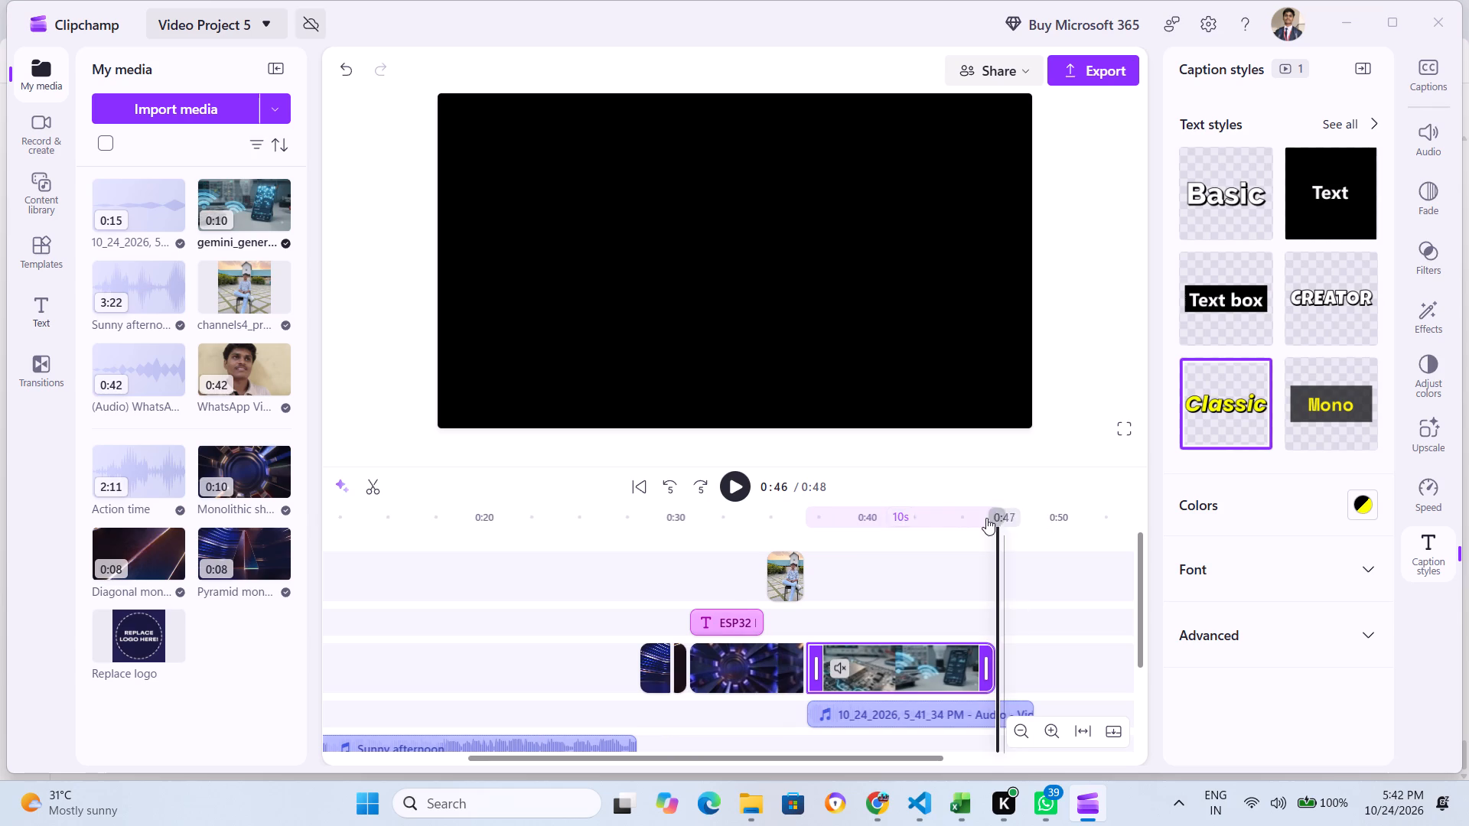
drag(1000, 509, 803, 538)
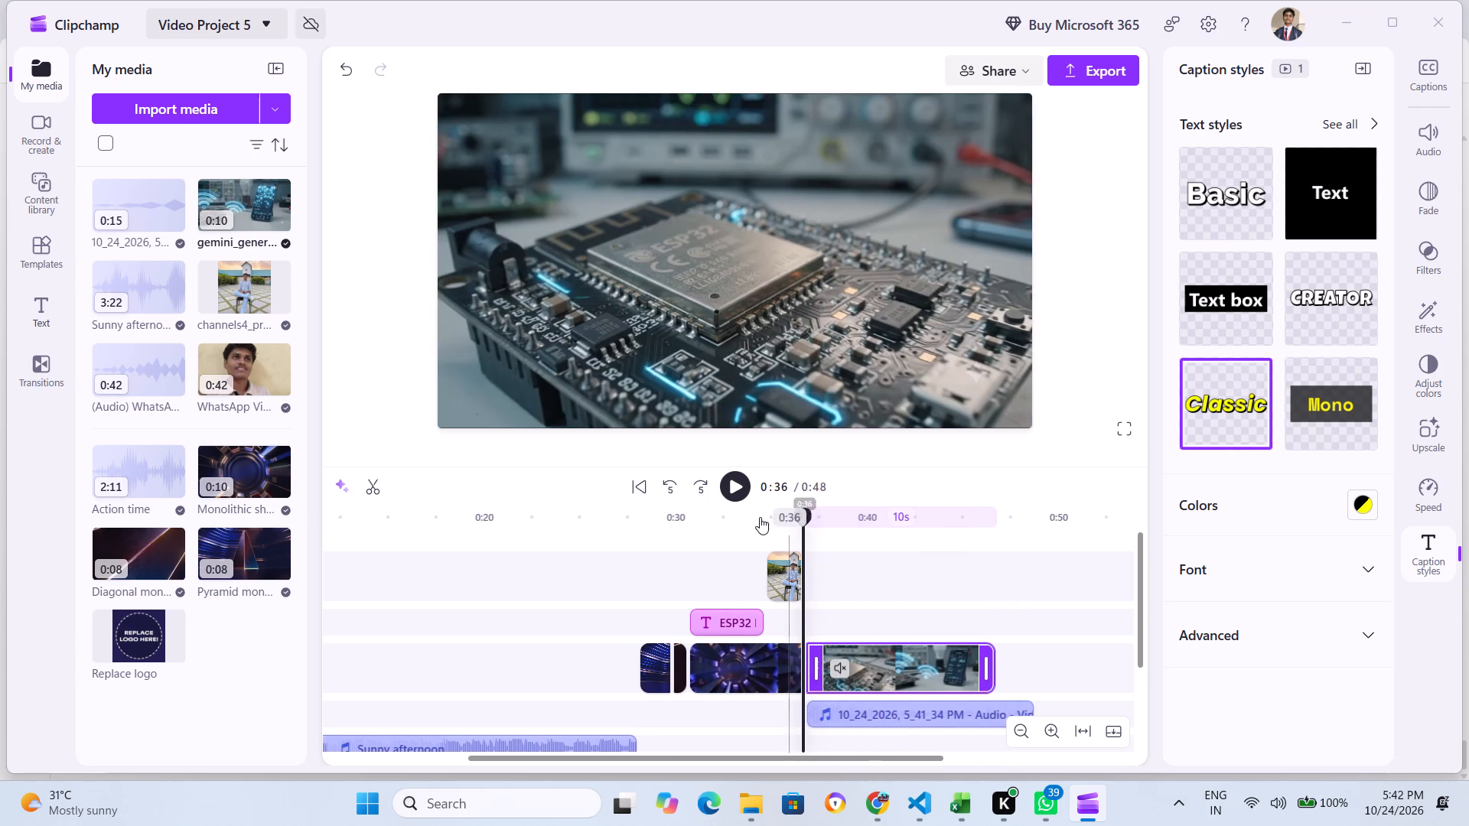
click(739, 473)
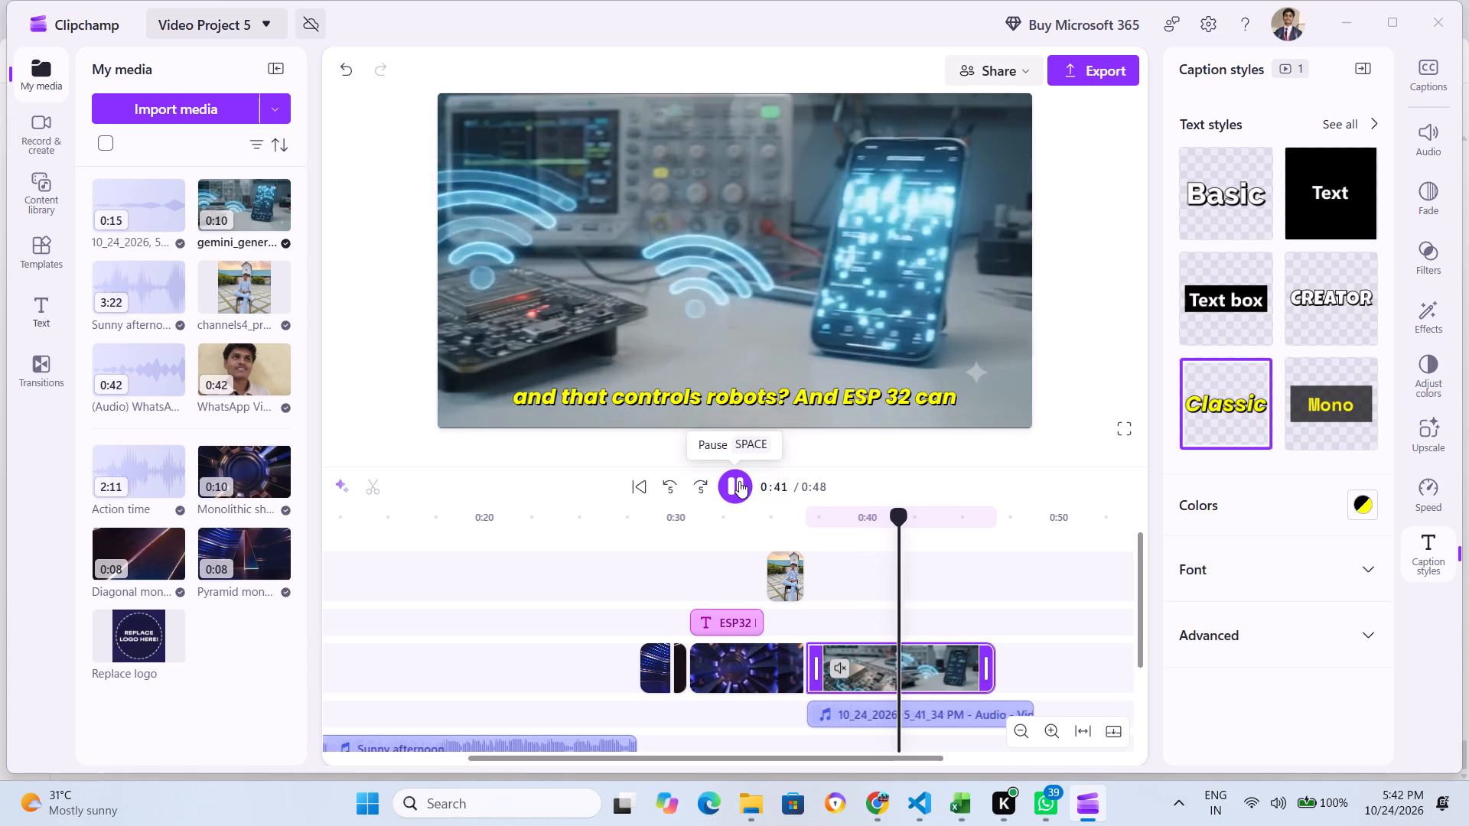
click(739, 481)
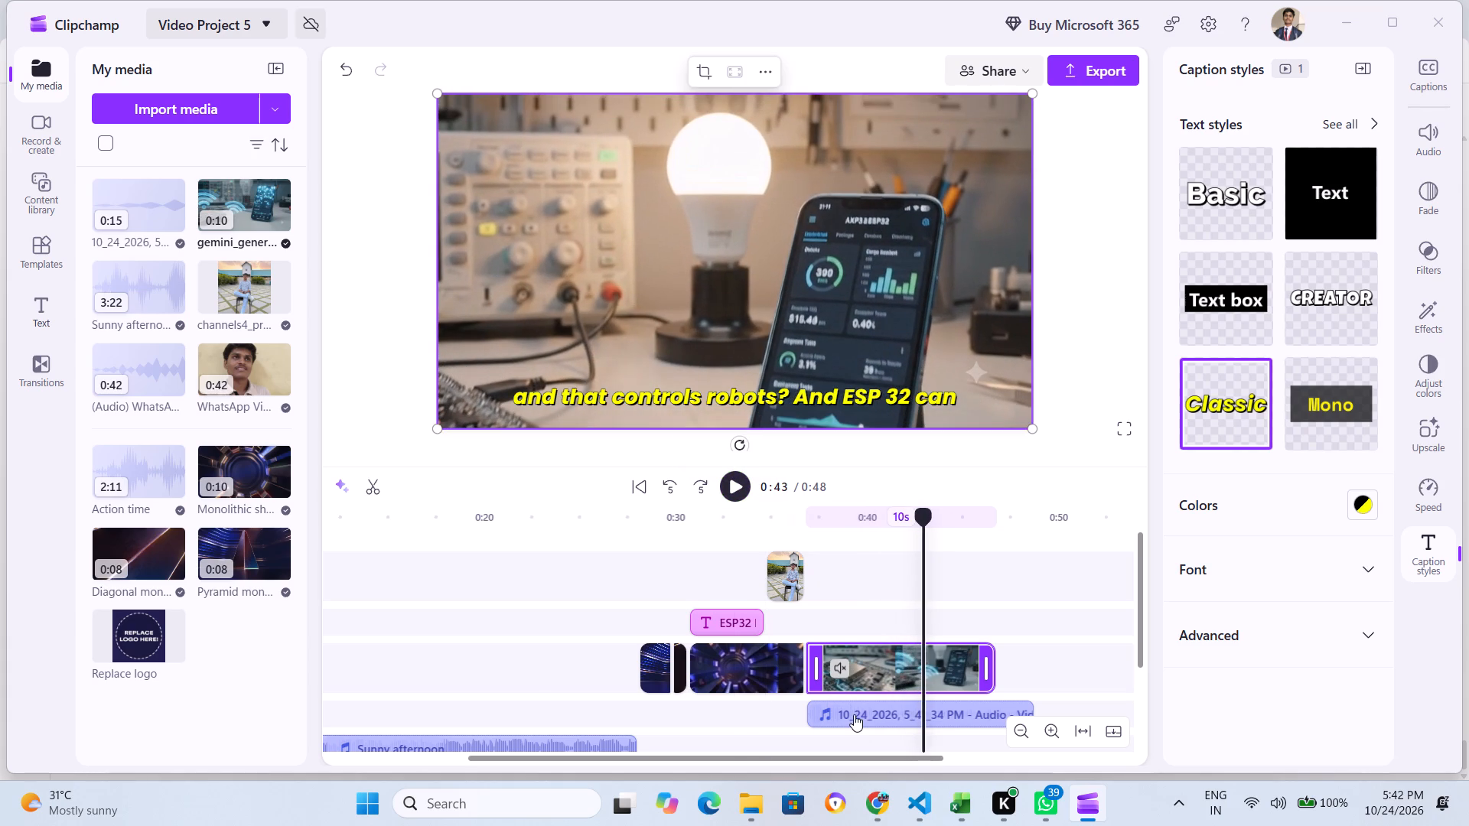
Shift the voice-over clip about half a second earlier so it starts just before the Gemini clip.
drag(854, 714, 843, 714)
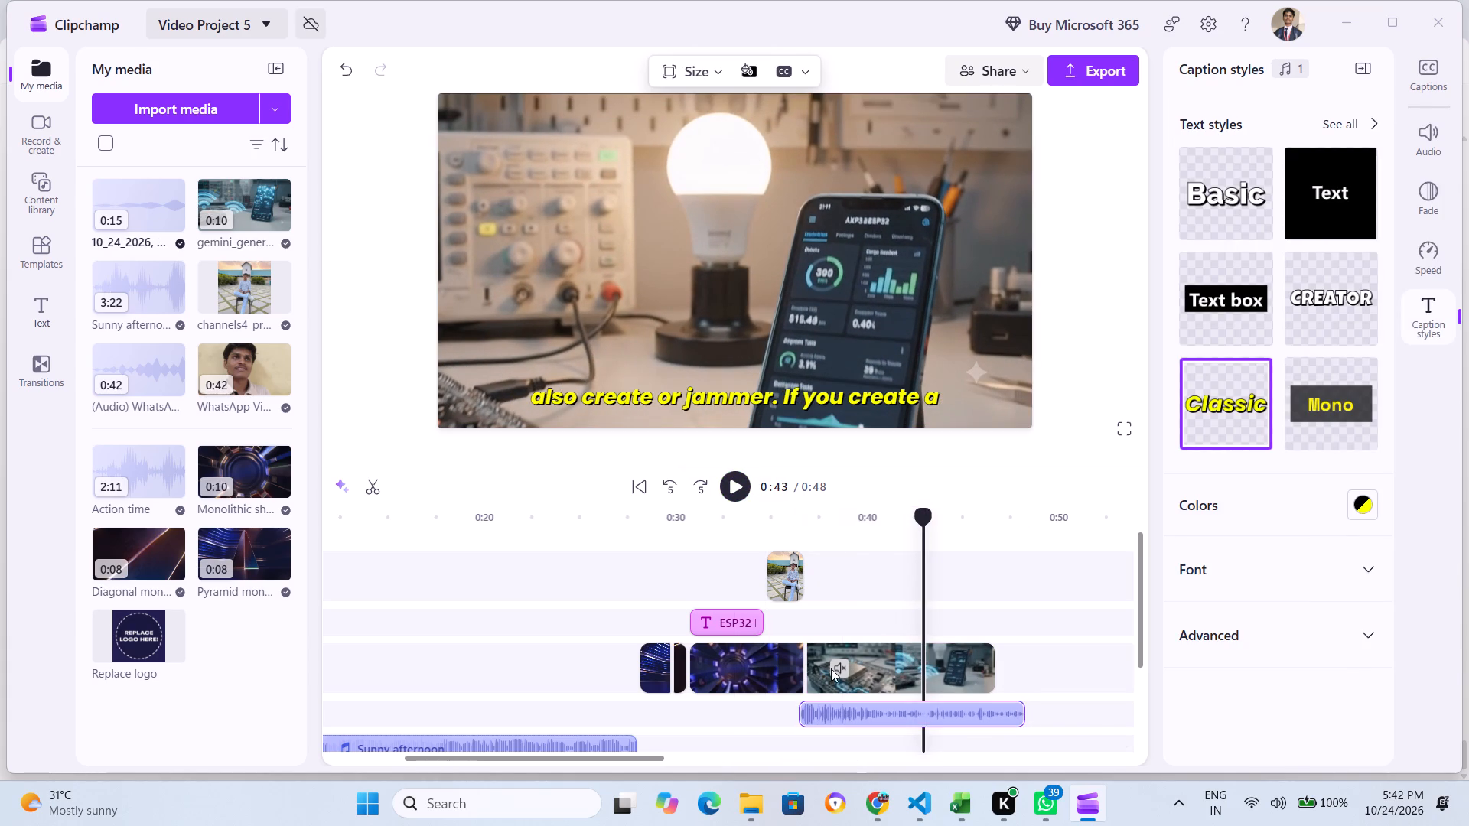
Play back the repositioned voice-over from just before the Gemini clip to about 0:47.
drag(920, 516, 786, 541)
click(735, 492)
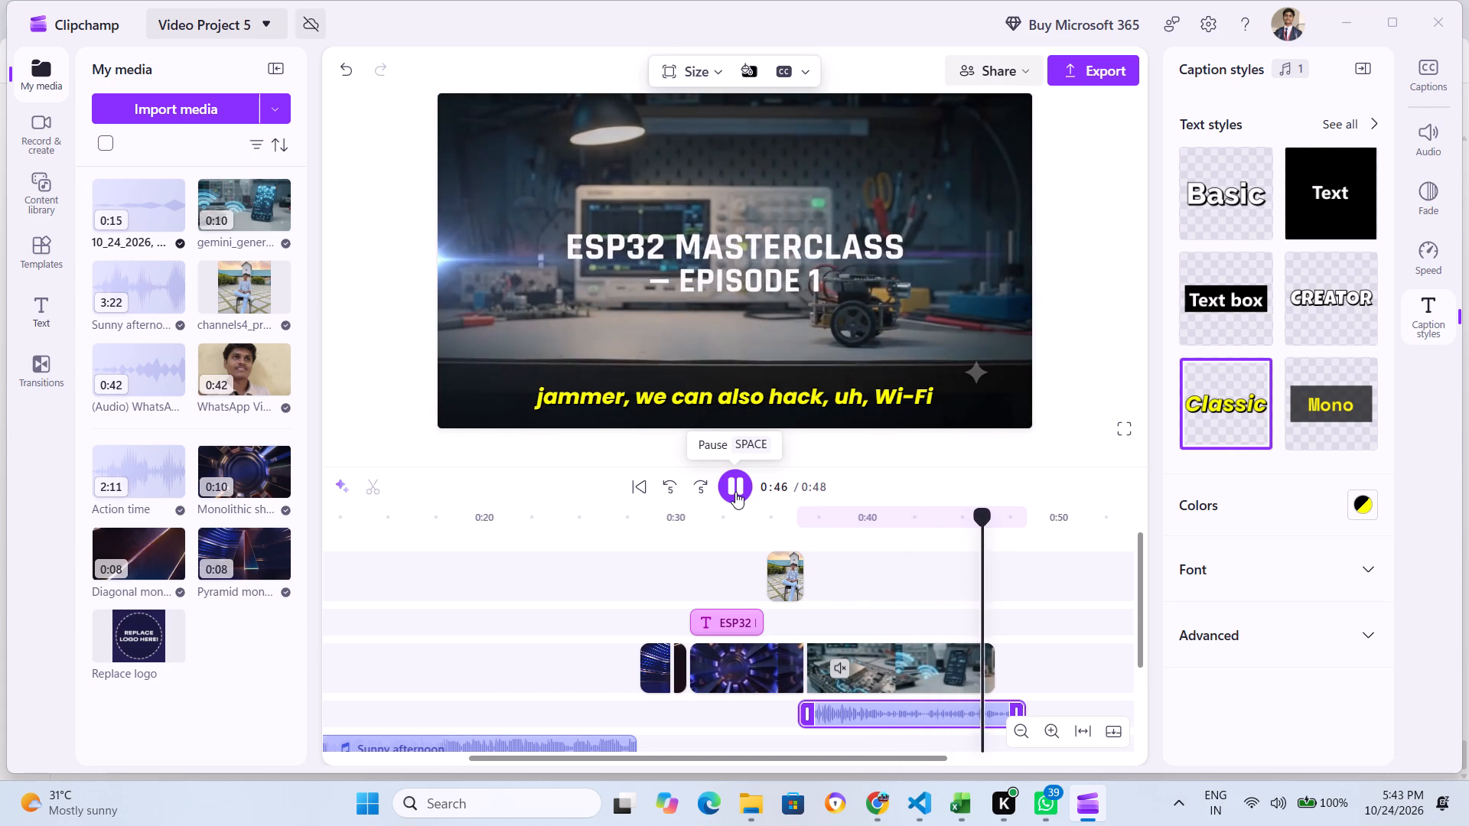
click(735, 492)
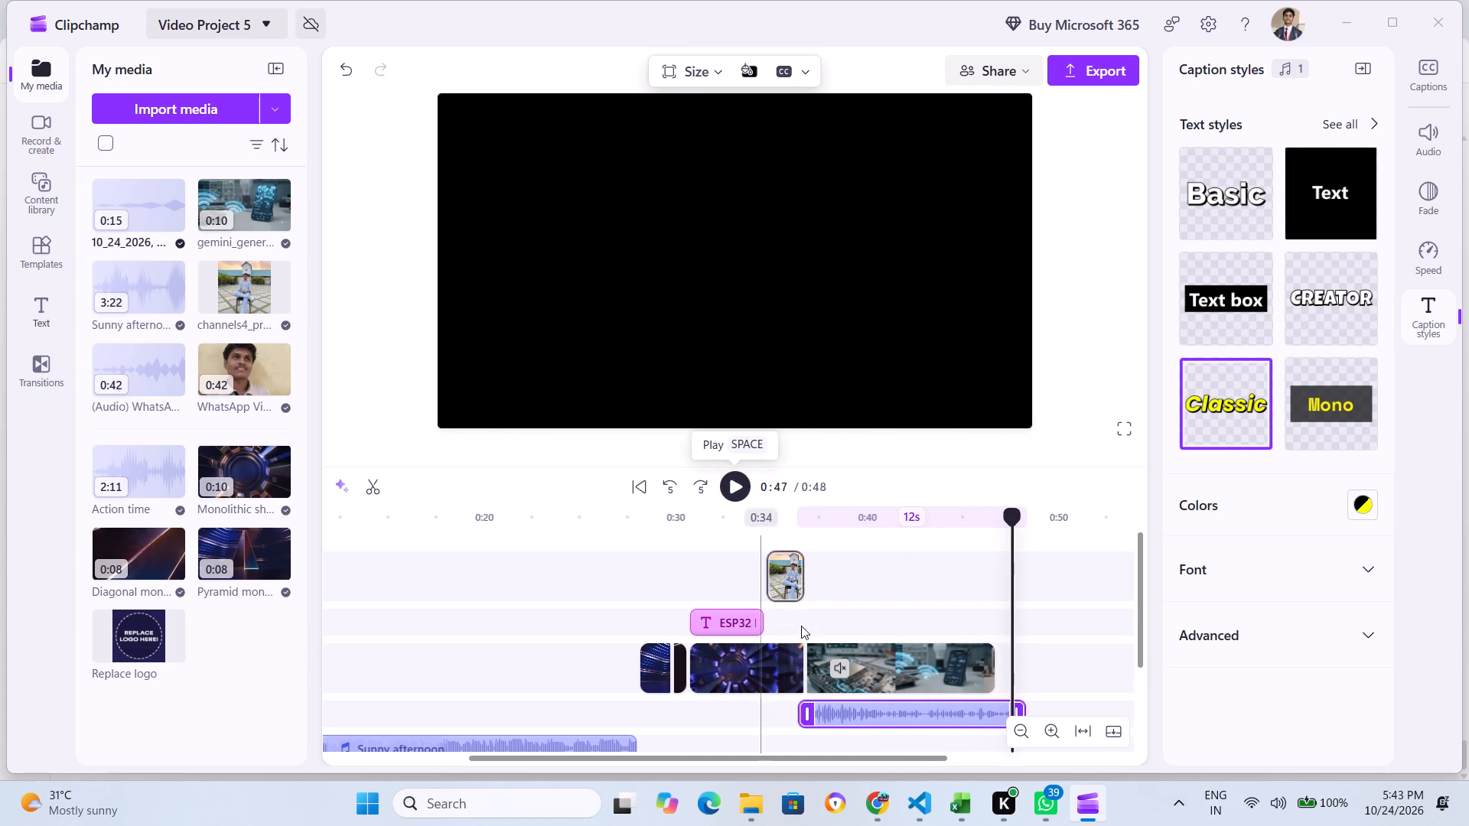
Set the voice-over clip's playback speed to 1.1x.
click(905, 708)
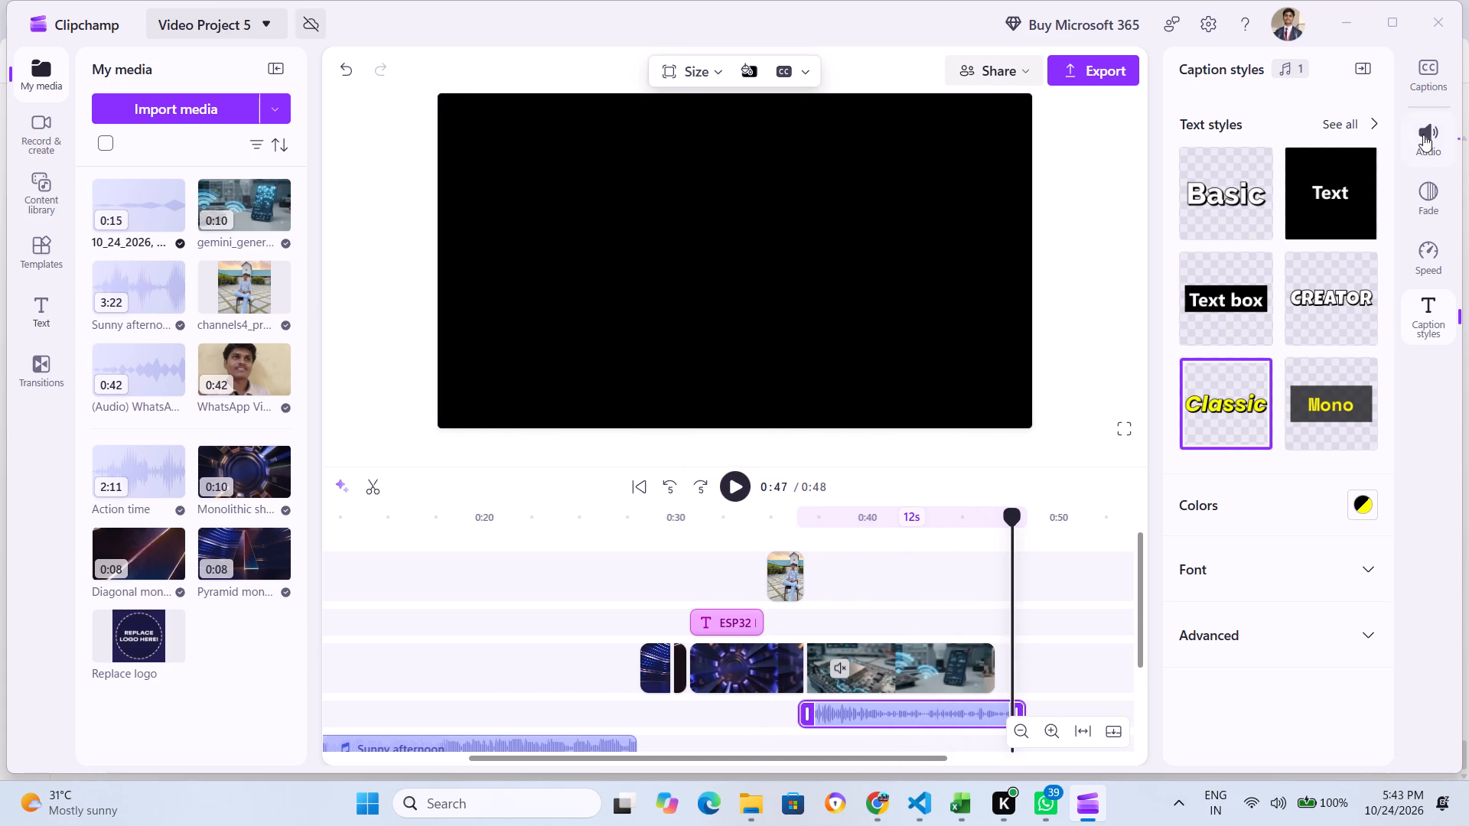
click(1419, 138)
click(1417, 245)
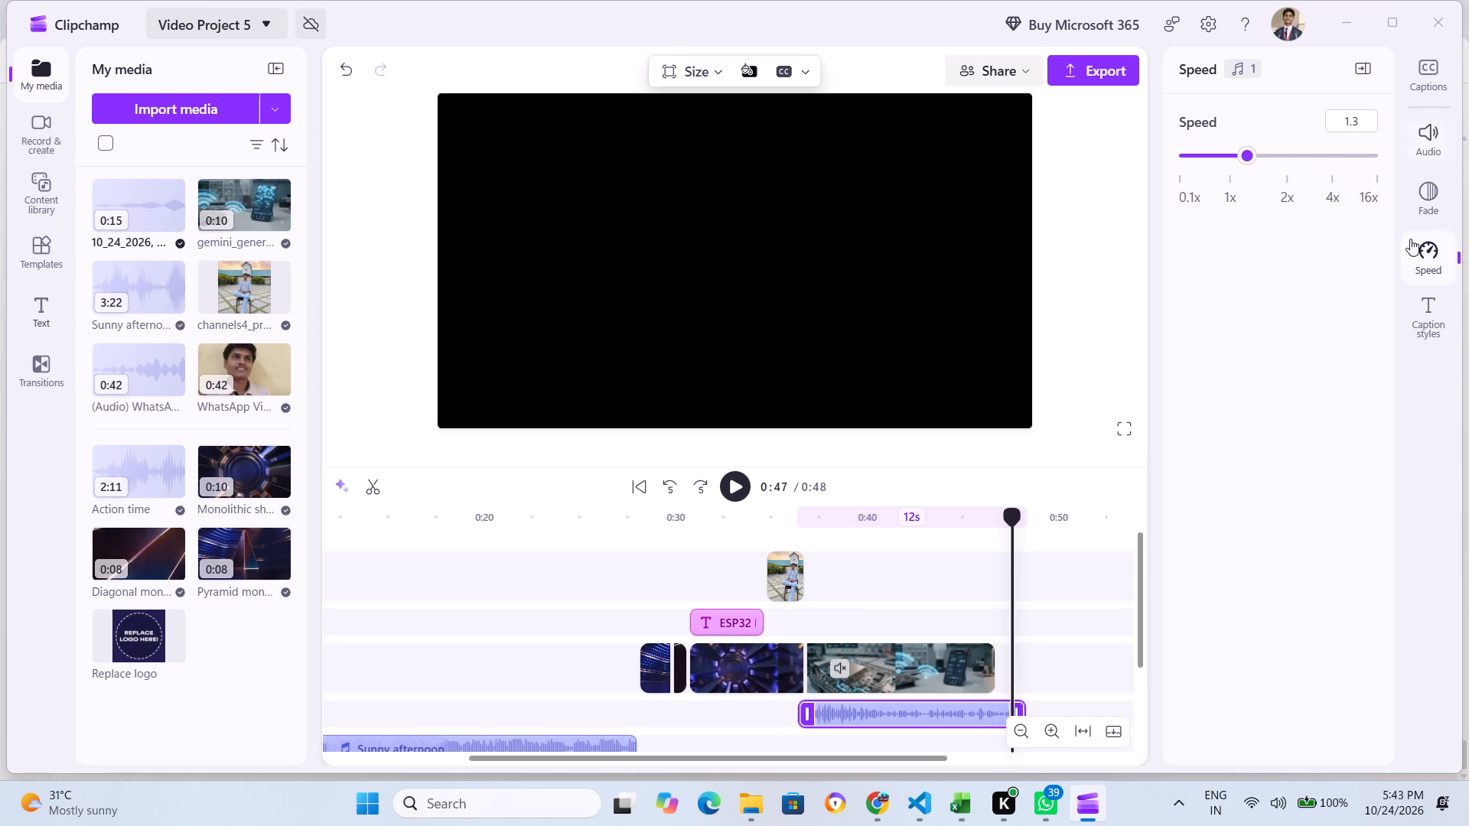
click(1357, 115)
click(1357, 115)
key(BackSpace)
key(1)
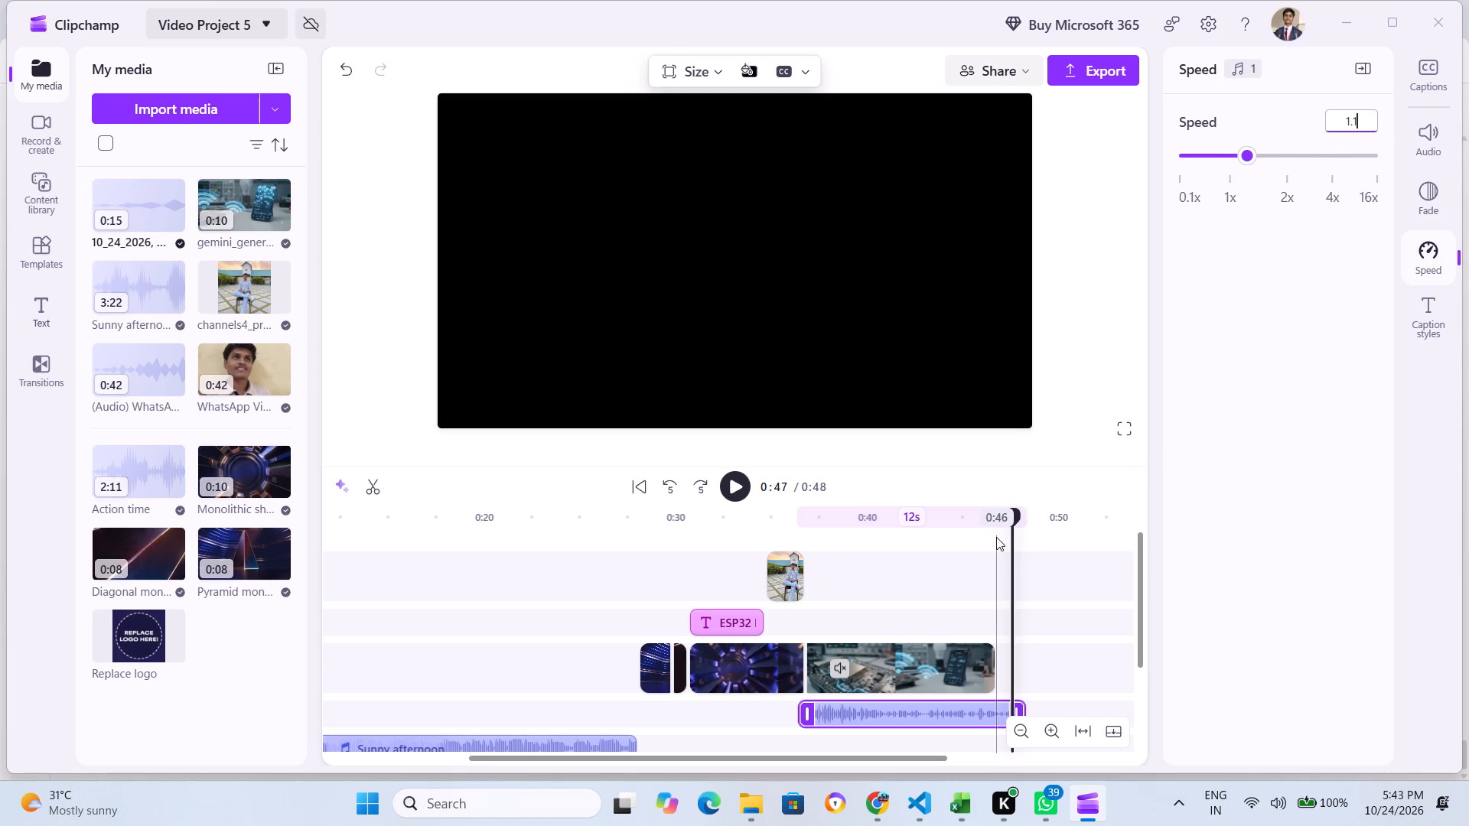
key(Return)
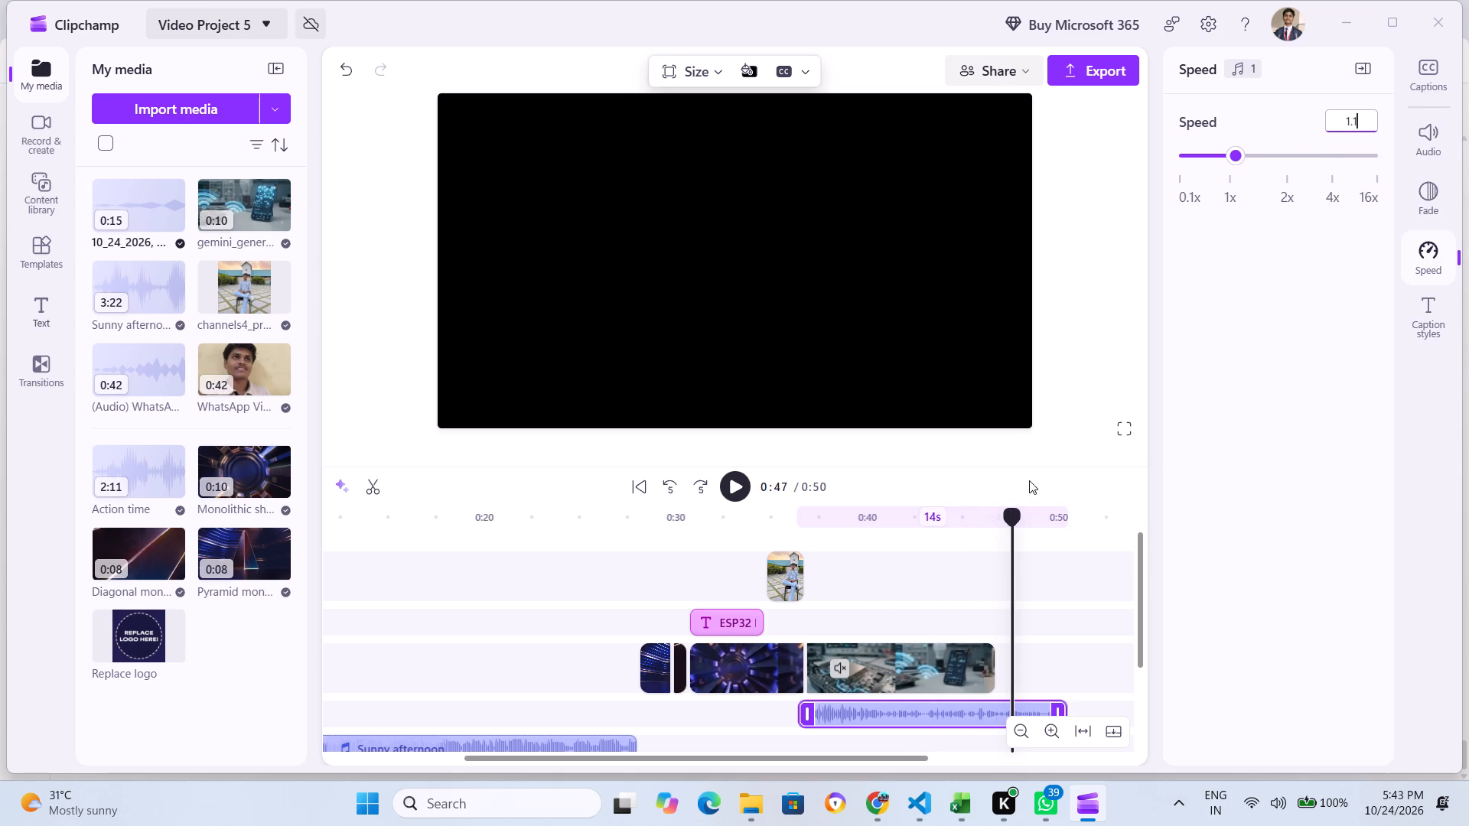
Play back the sped-up voice-over with the Gemini clip from about 0:35 to 0:39.
drag(1017, 513, 813, 571)
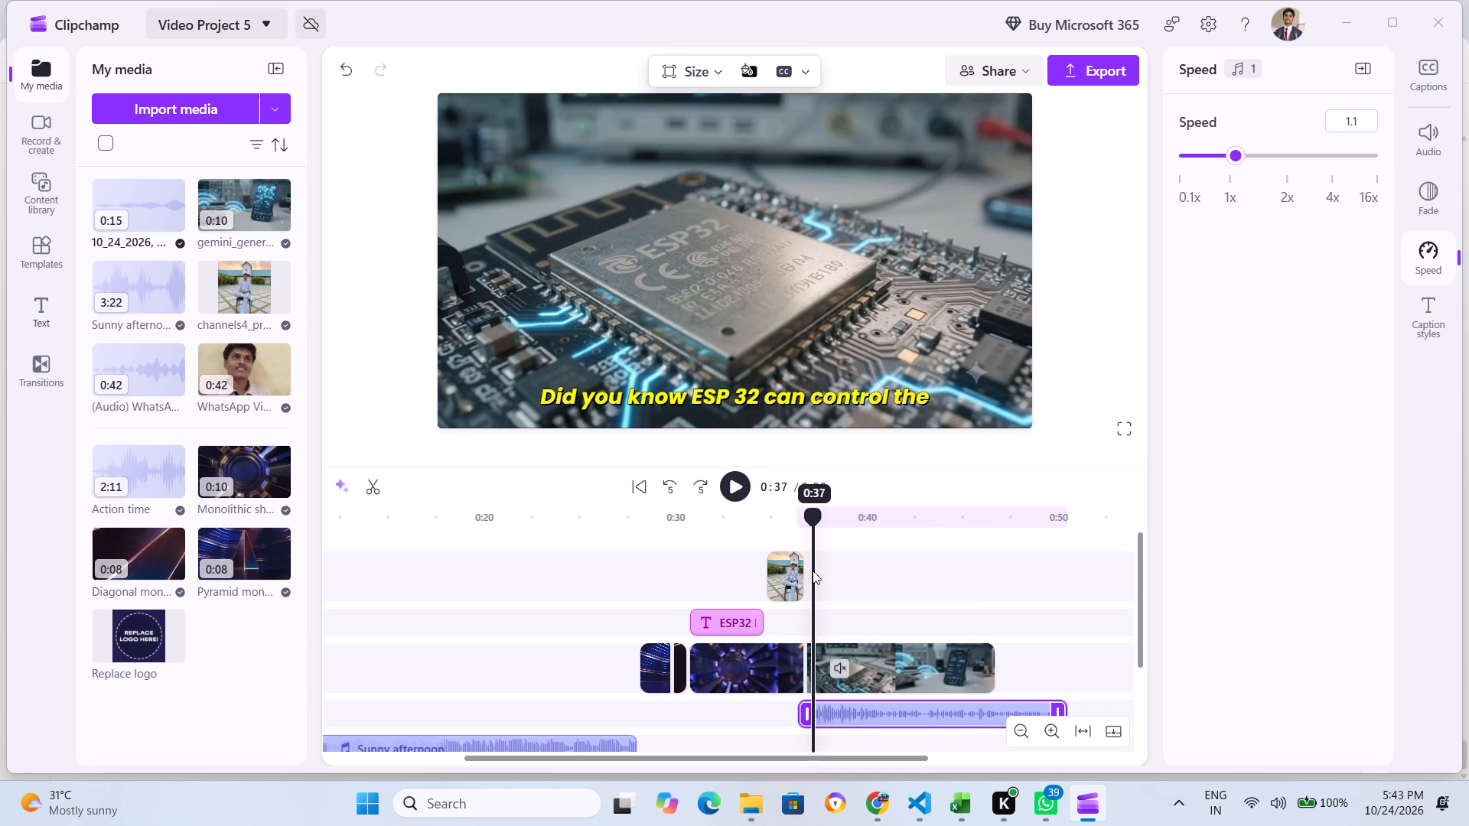
drag(813, 571, 787, 583)
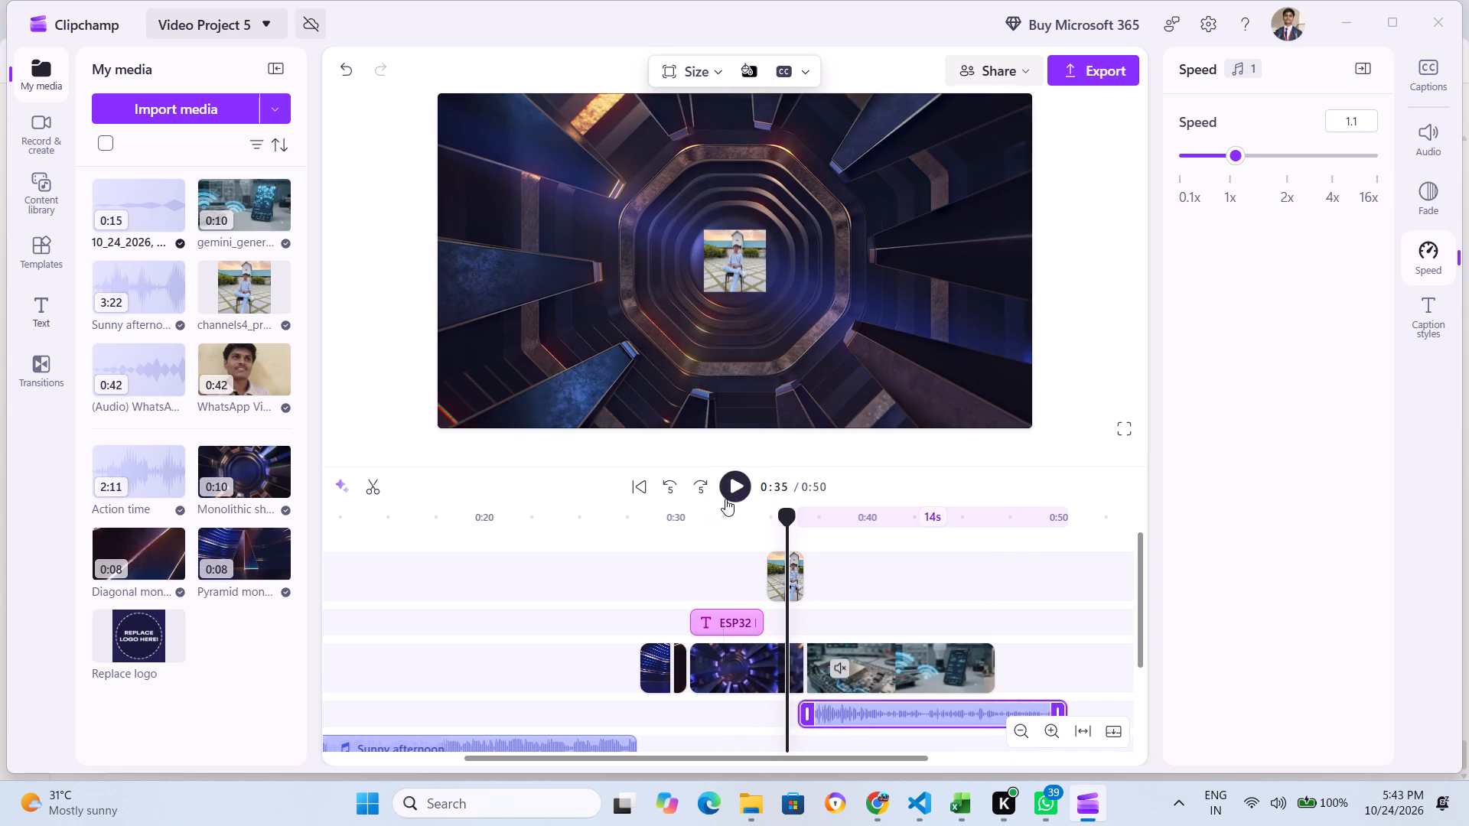
click(728, 494)
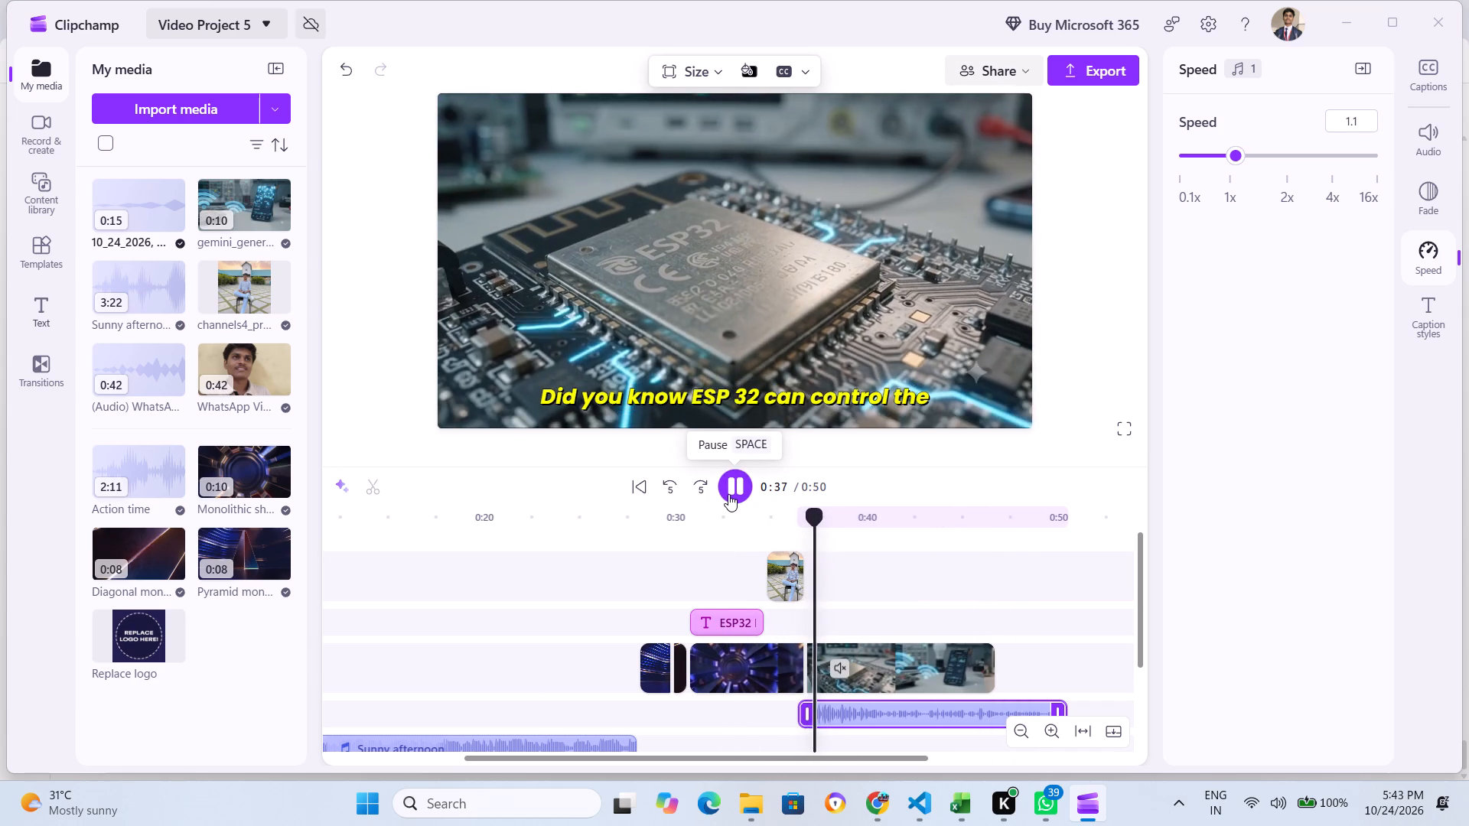
click(734, 489)
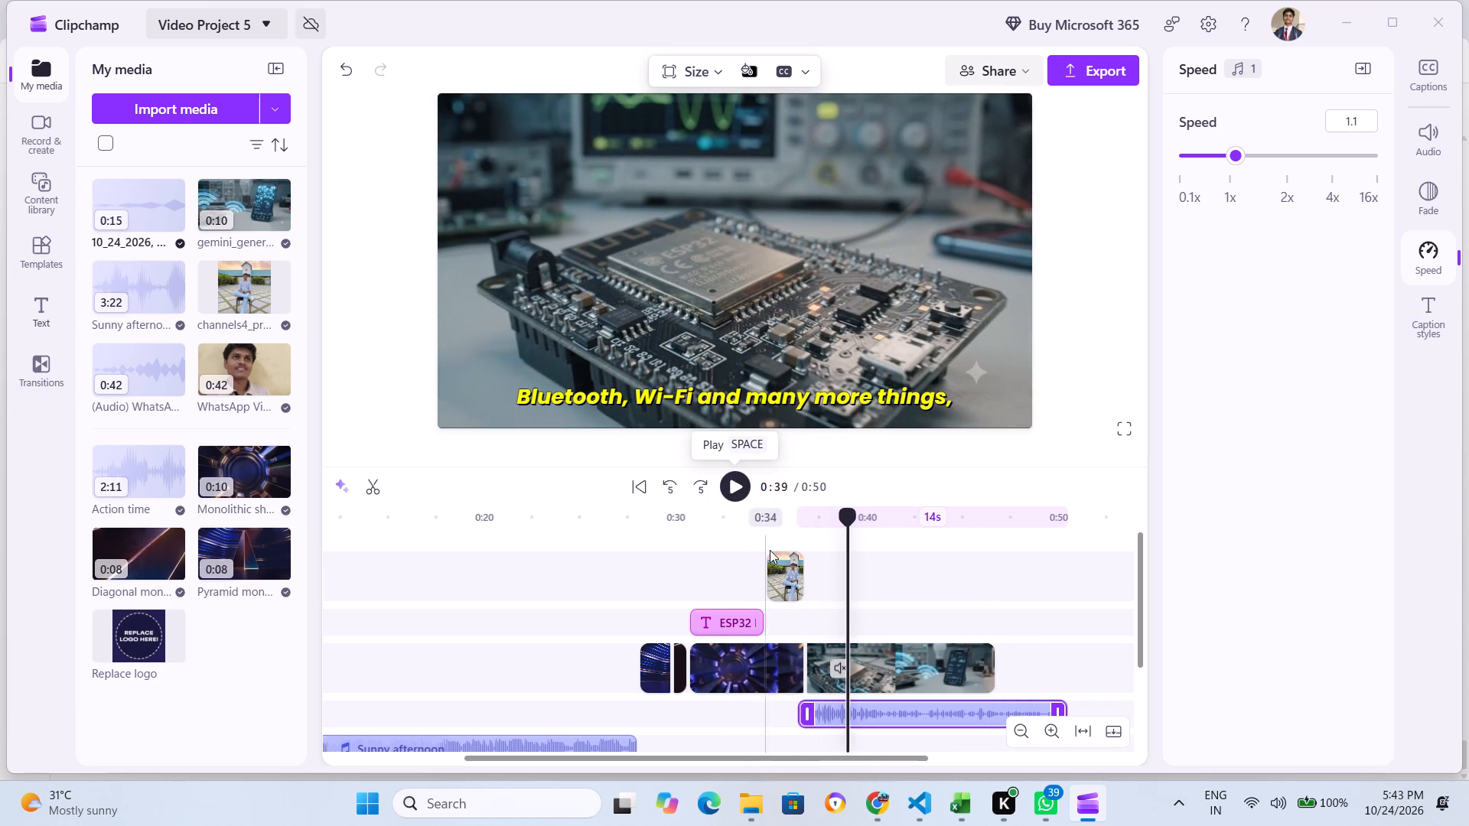
Shift the voice-over clip about half a second later so it starts together with the Gemini clip.
drag(839, 701, 849, 701)
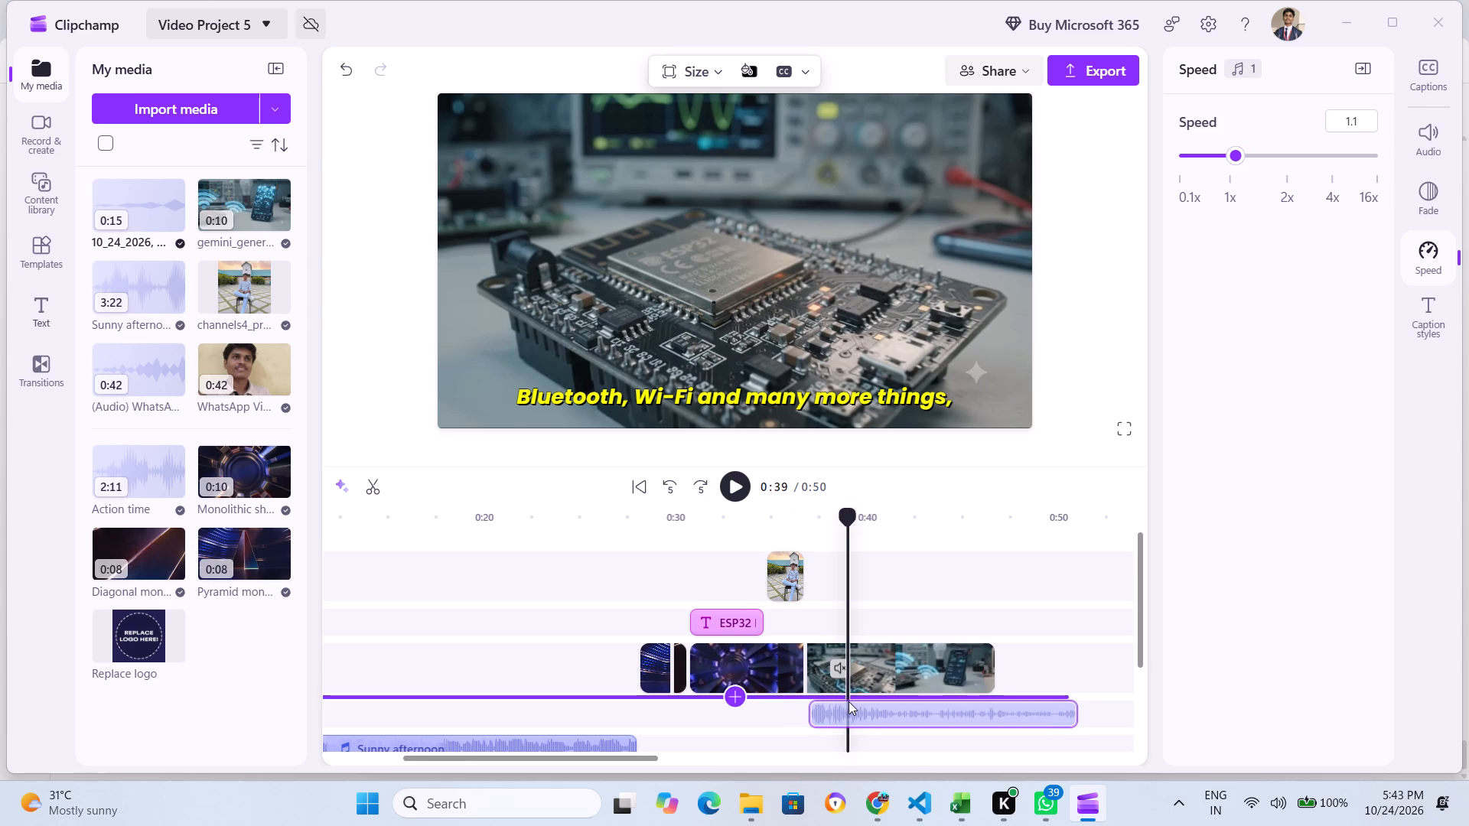
drag(849, 701, 847, 701)
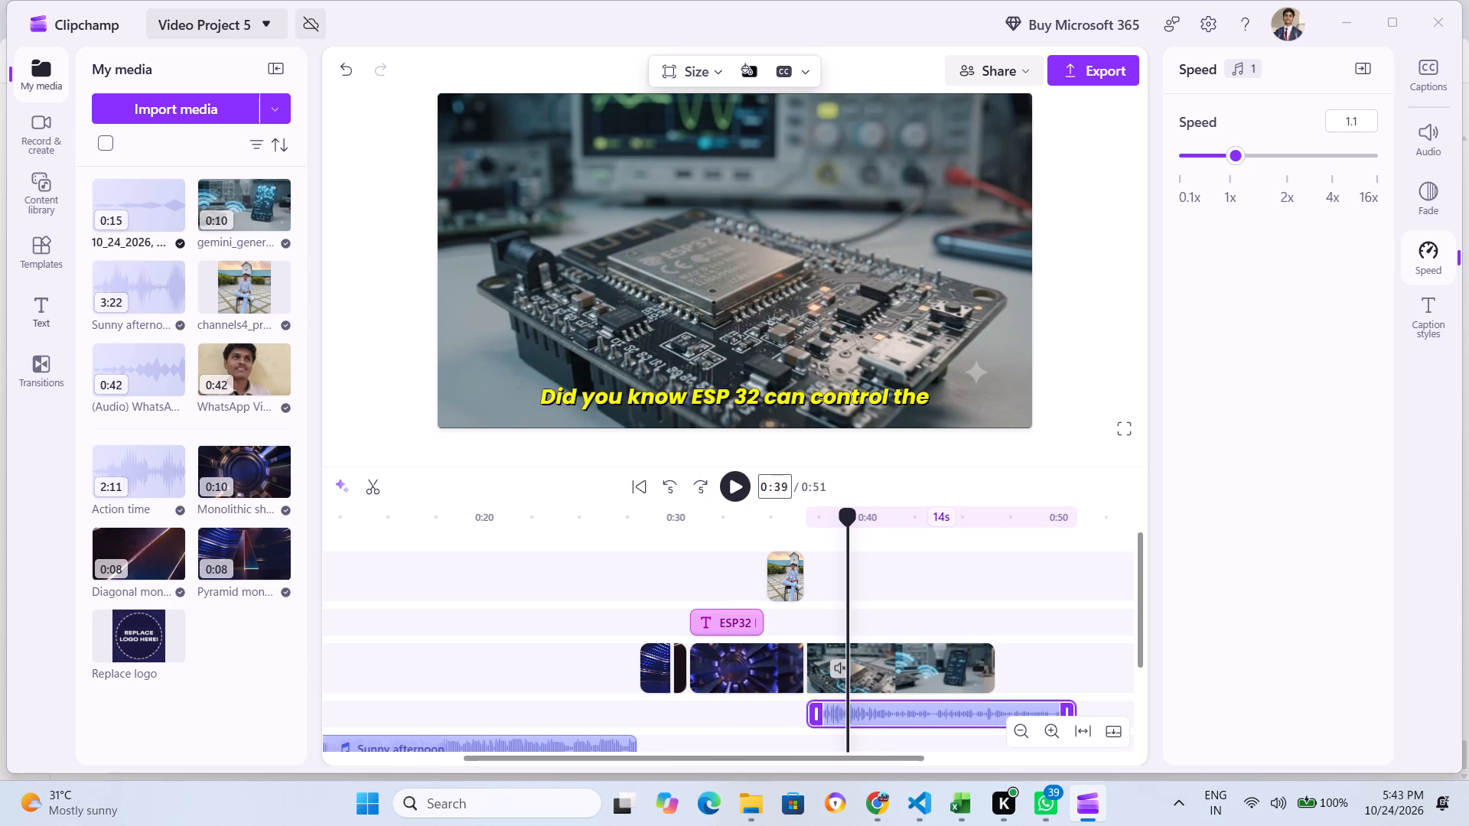
Play back the realigned voice-over and captions from about 0:36 to 0:50.
drag(852, 512, 800, 525)
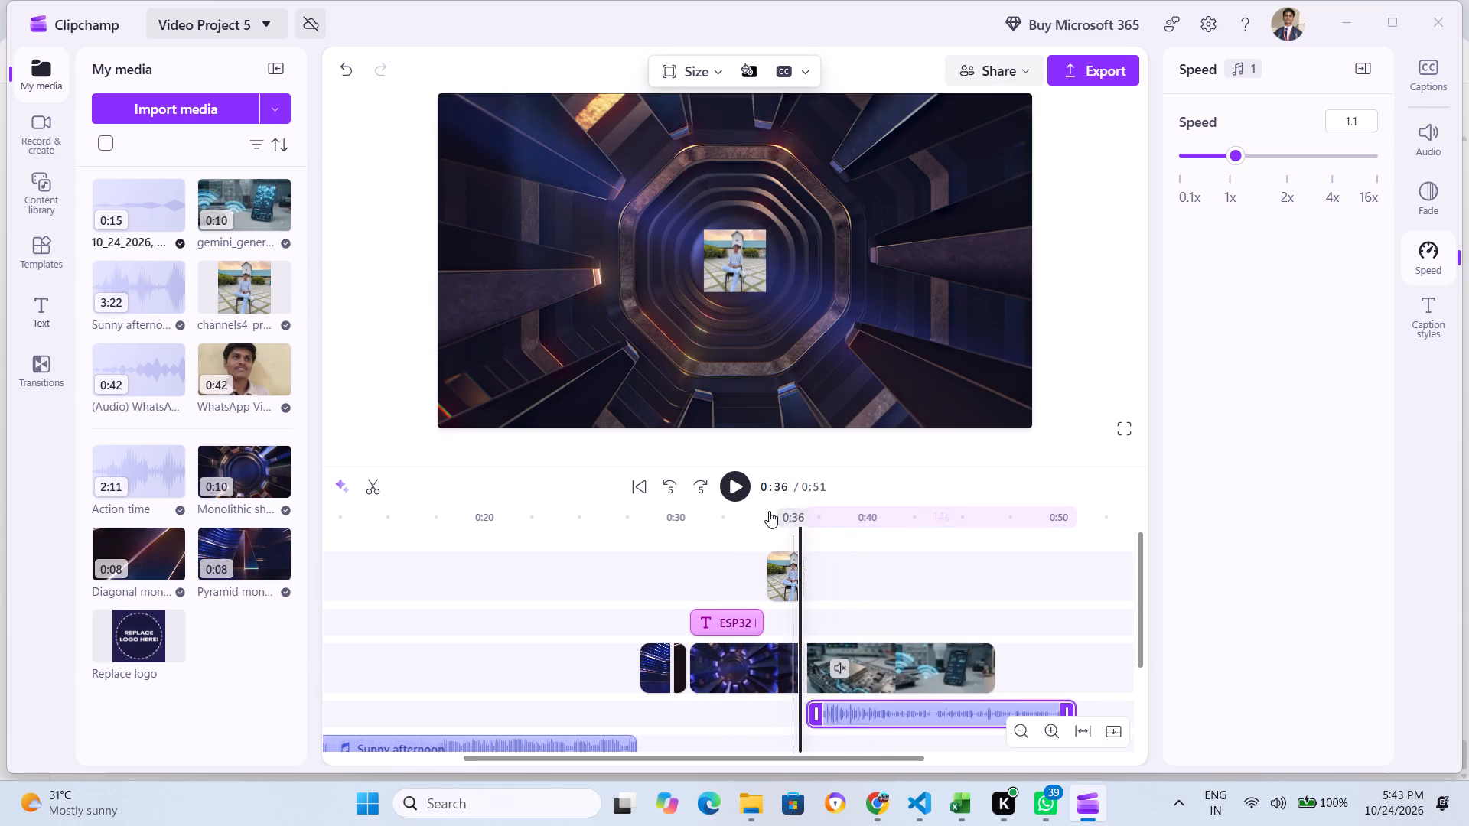
click(738, 477)
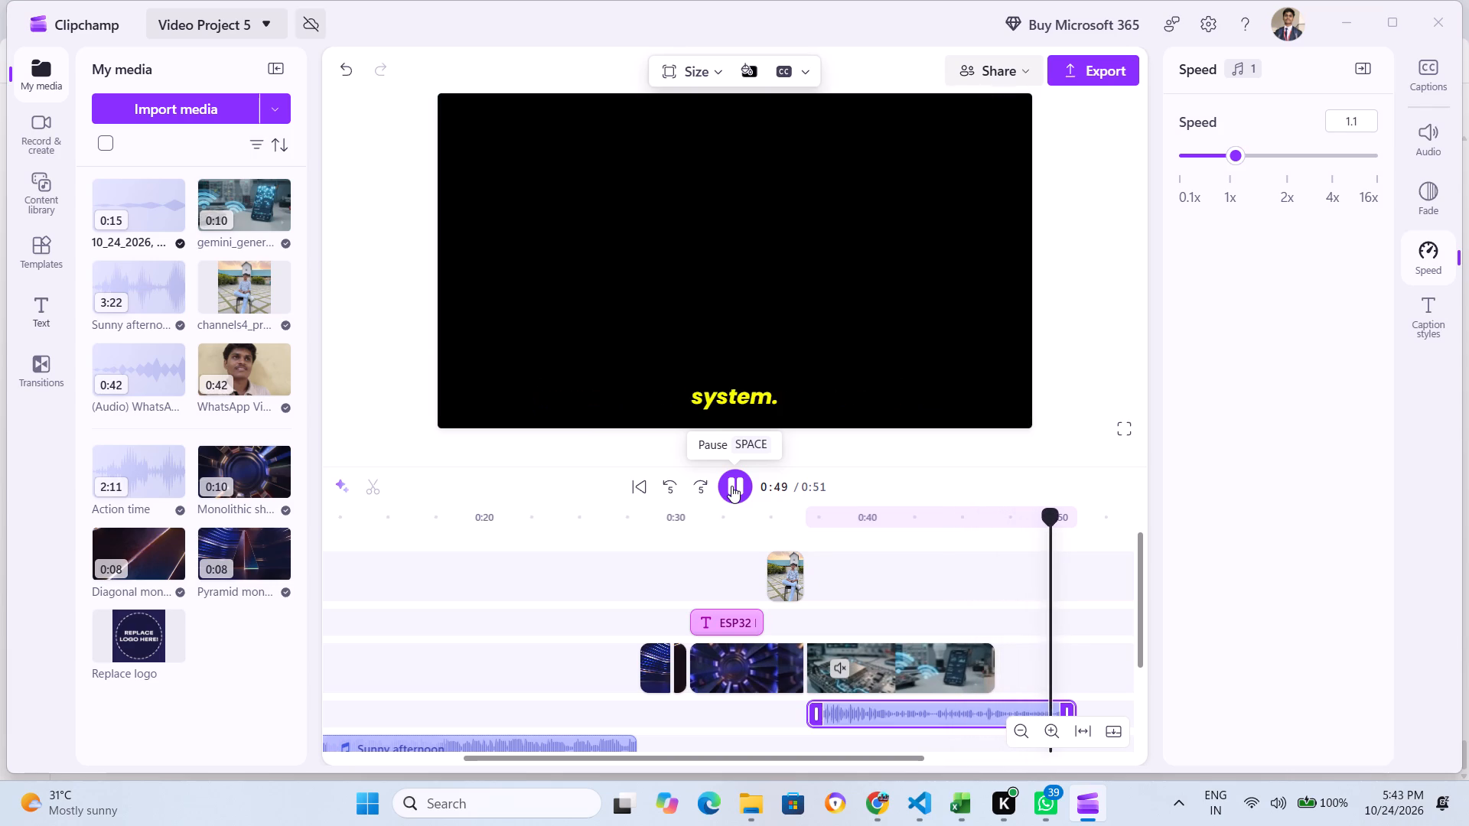
click(731, 486)
Raise the voice-over clip's volume to 200%.
click(998, 704)
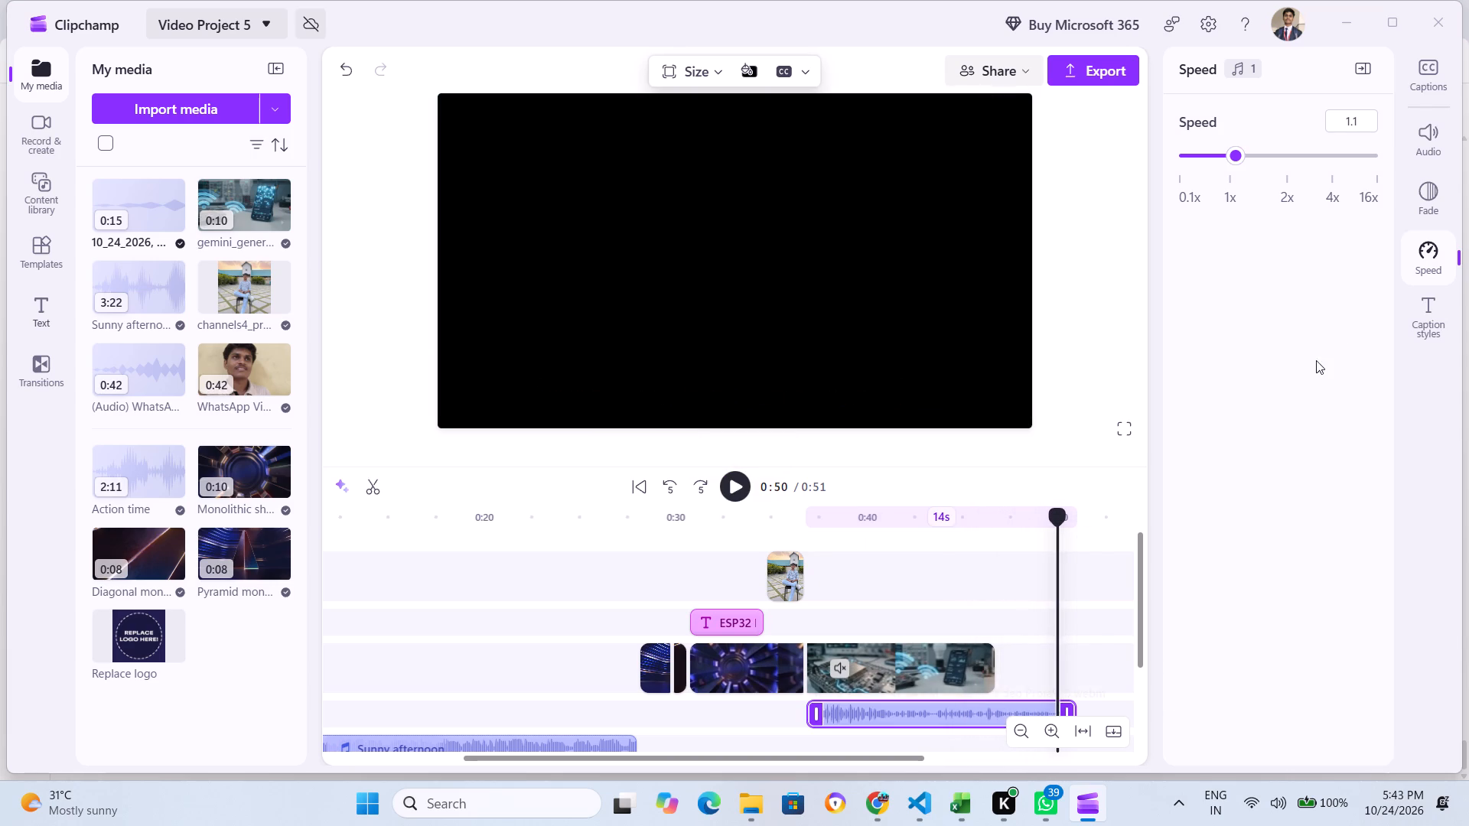
click(1407, 146)
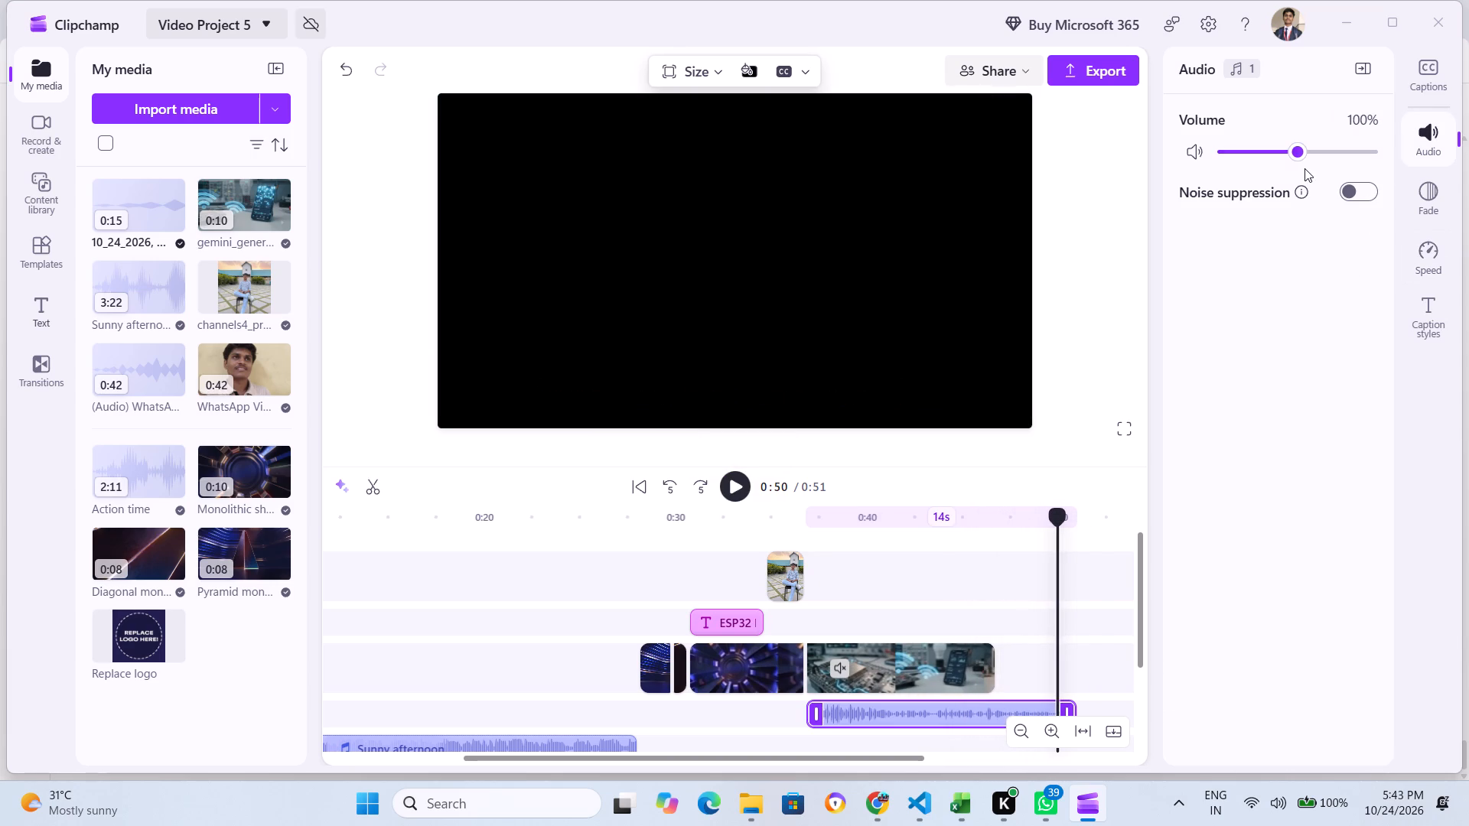
drag(1300, 152, 1439, 152)
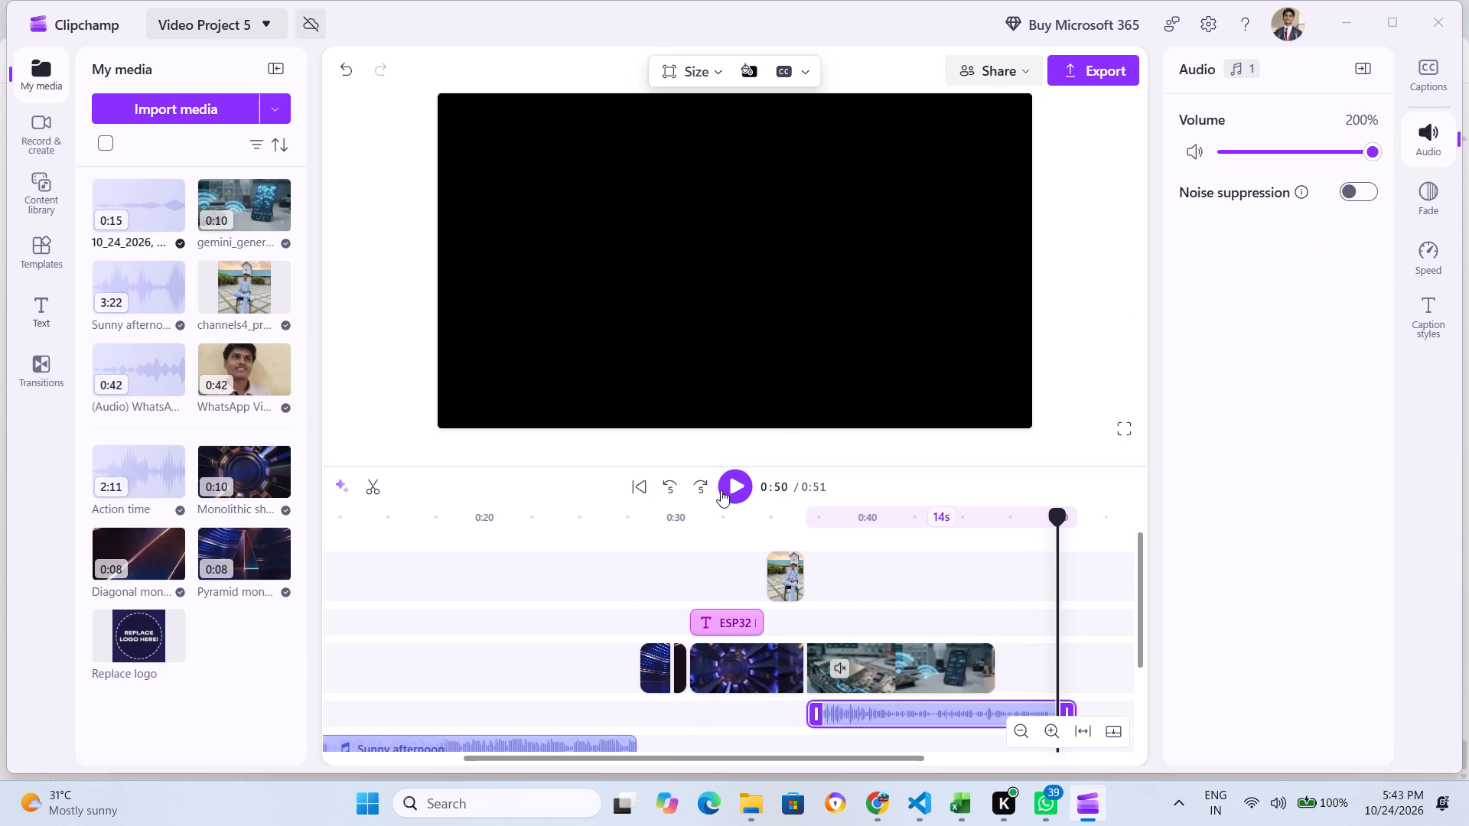
Play back the louder voice-over over the Gemini clip from near its start.
click(734, 493)
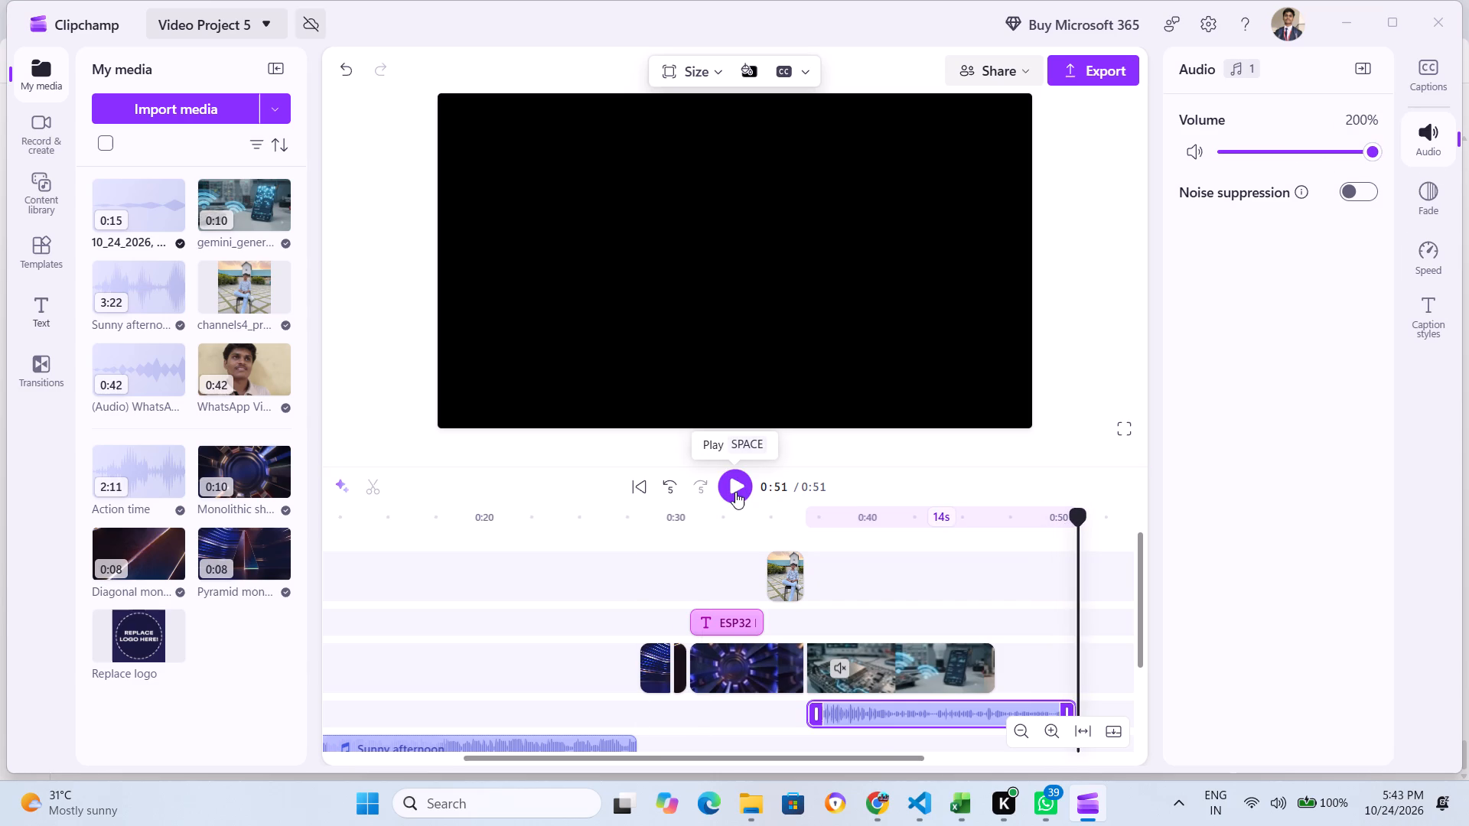
click(867, 574)
click(732, 480)
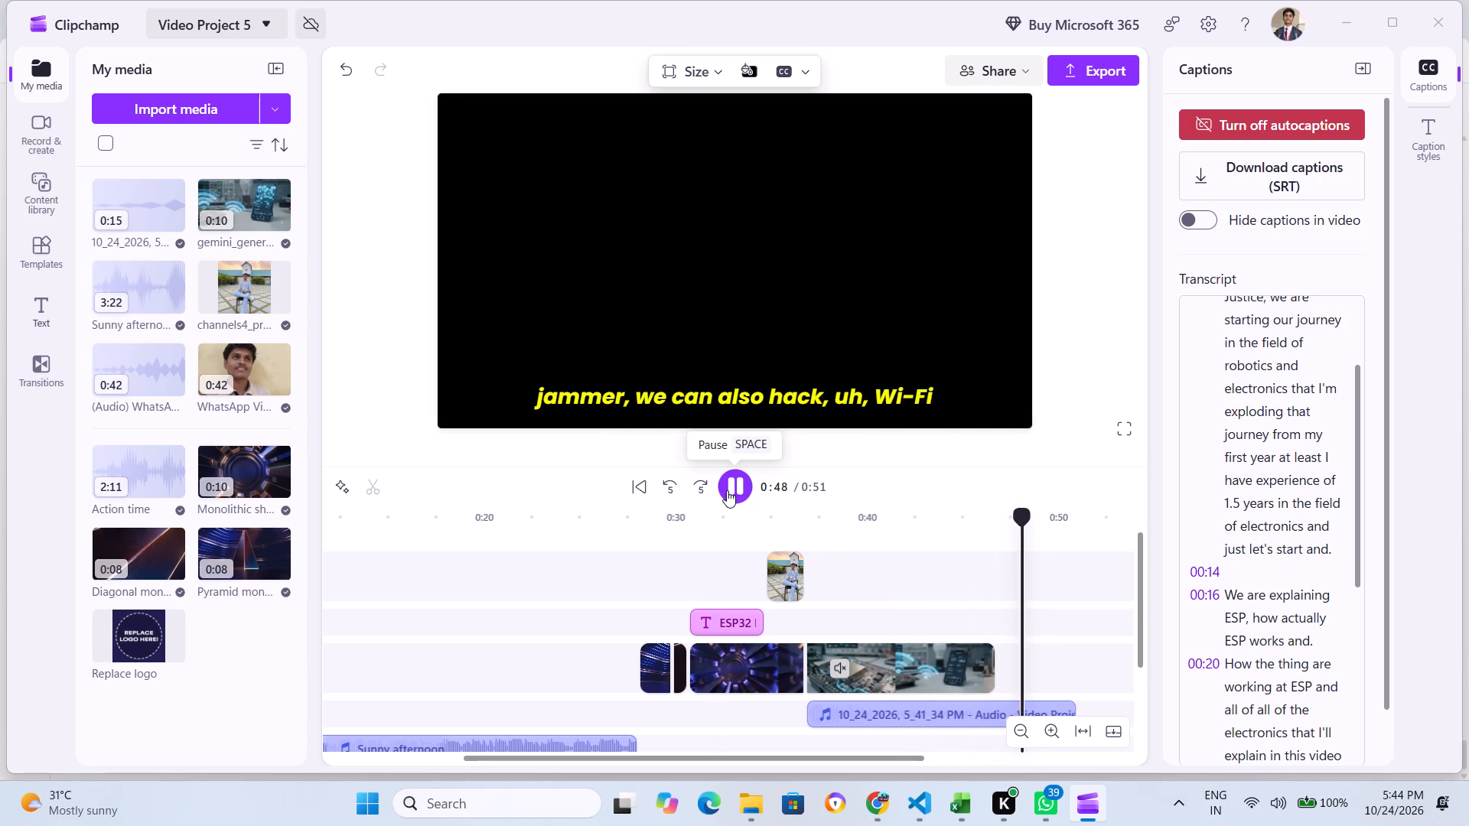
Stop the playback near the end of the voice-over clip.
click(726, 491)
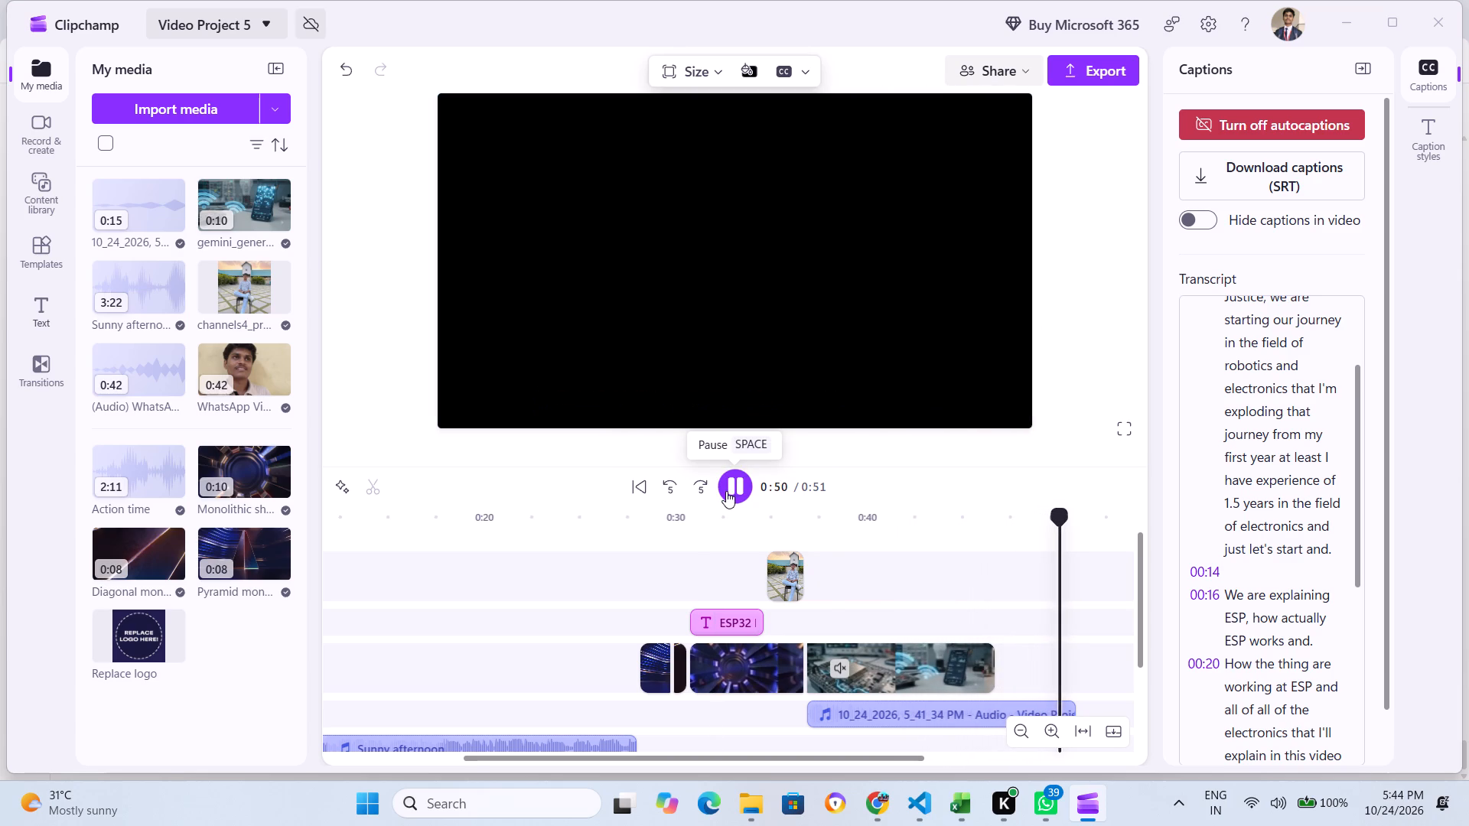
Add a circle shape from the content library to the timeline at about 0:41, over the Gemini clip.
click(897, 580)
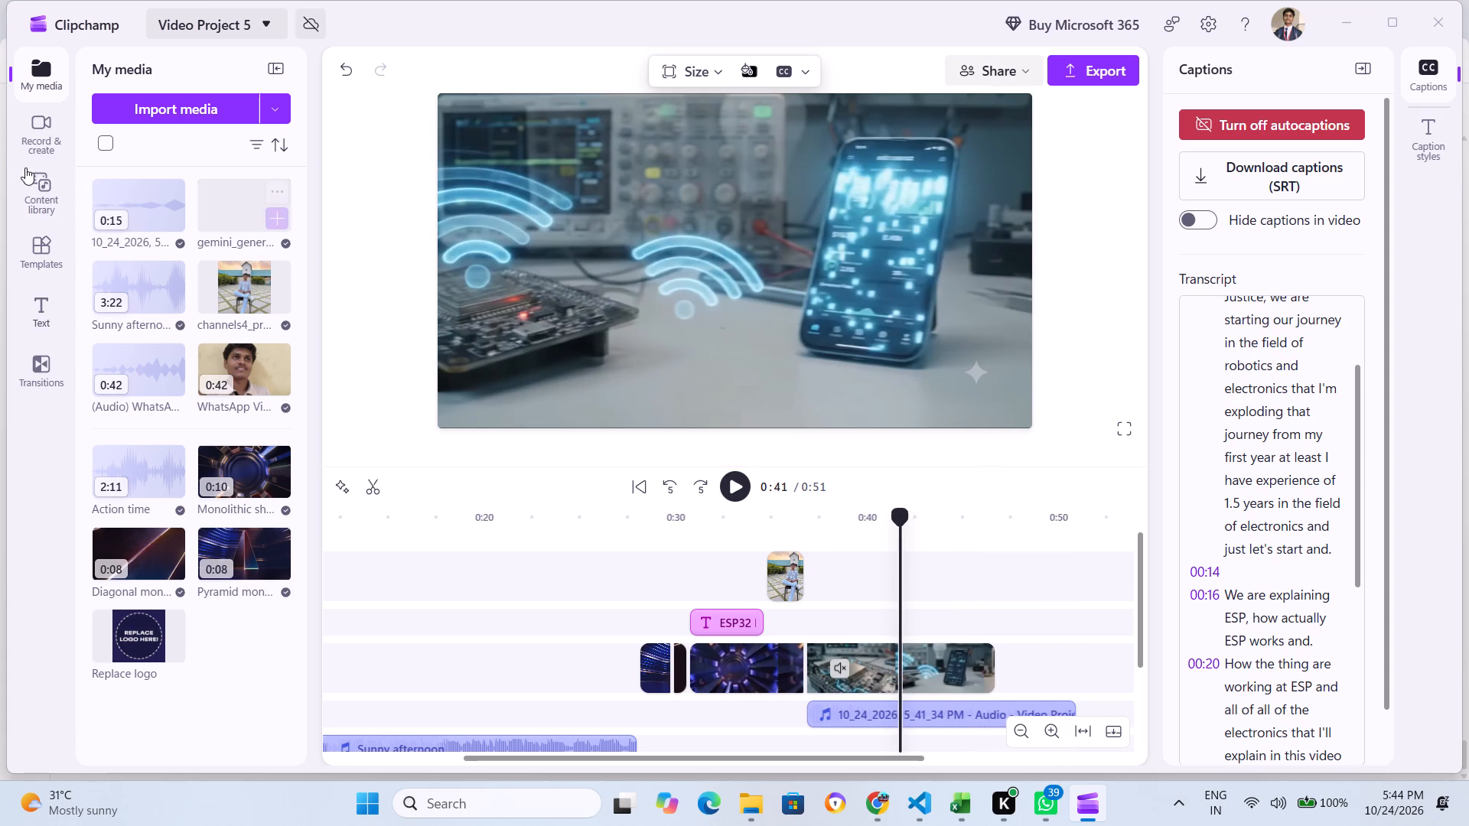
click(25, 262)
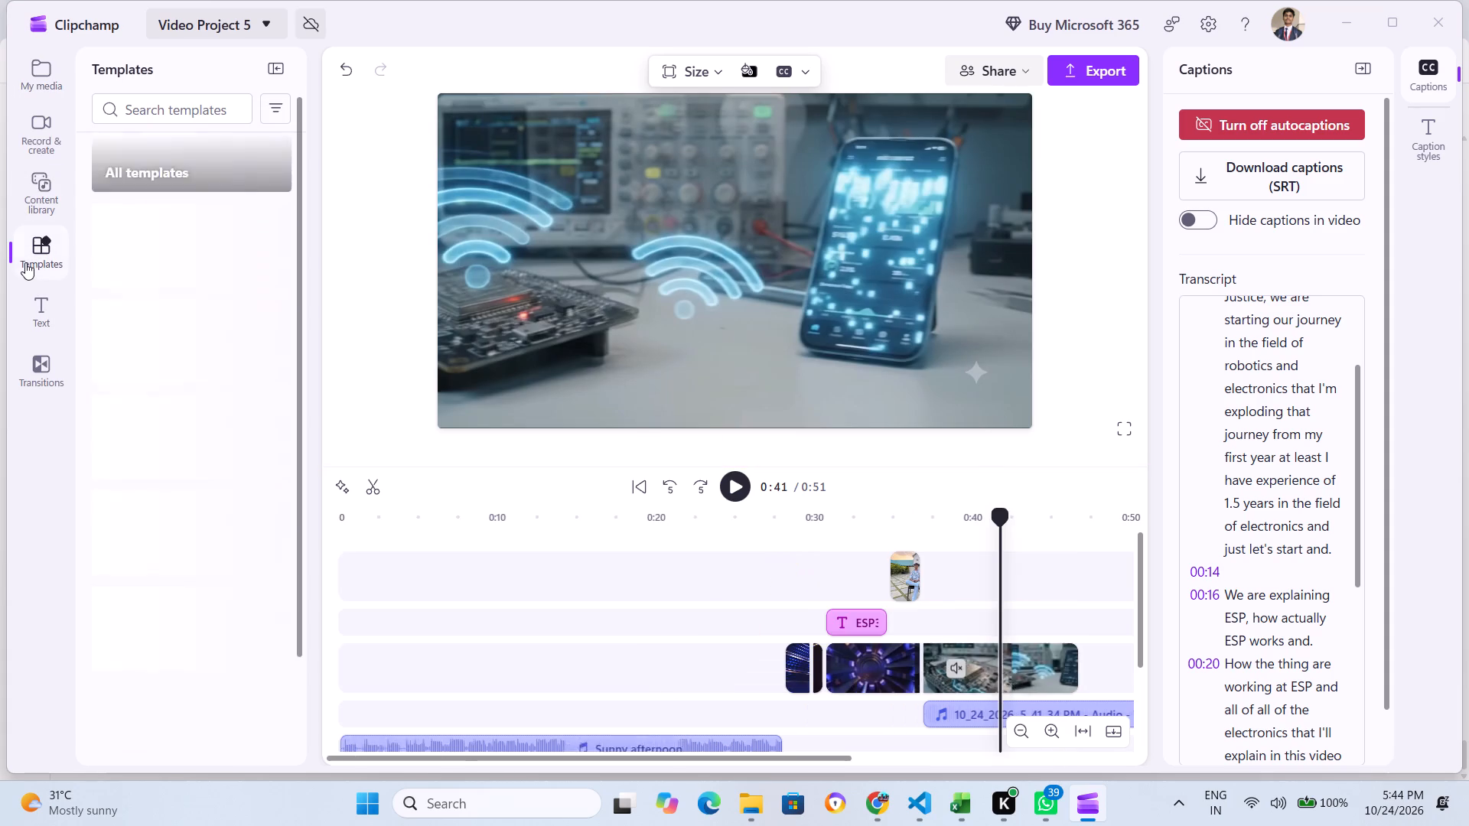
click(44, 182)
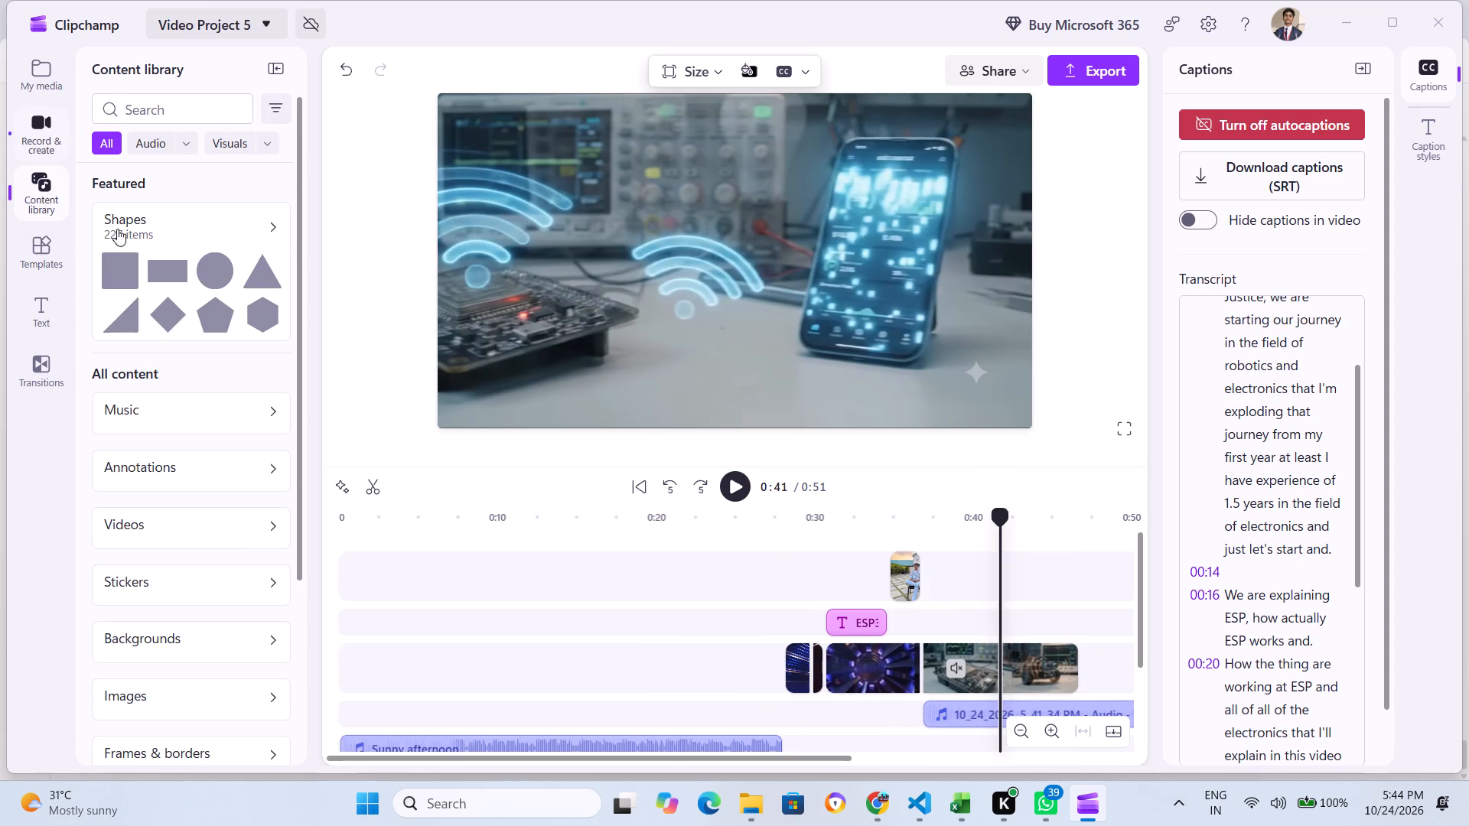
click(215, 265)
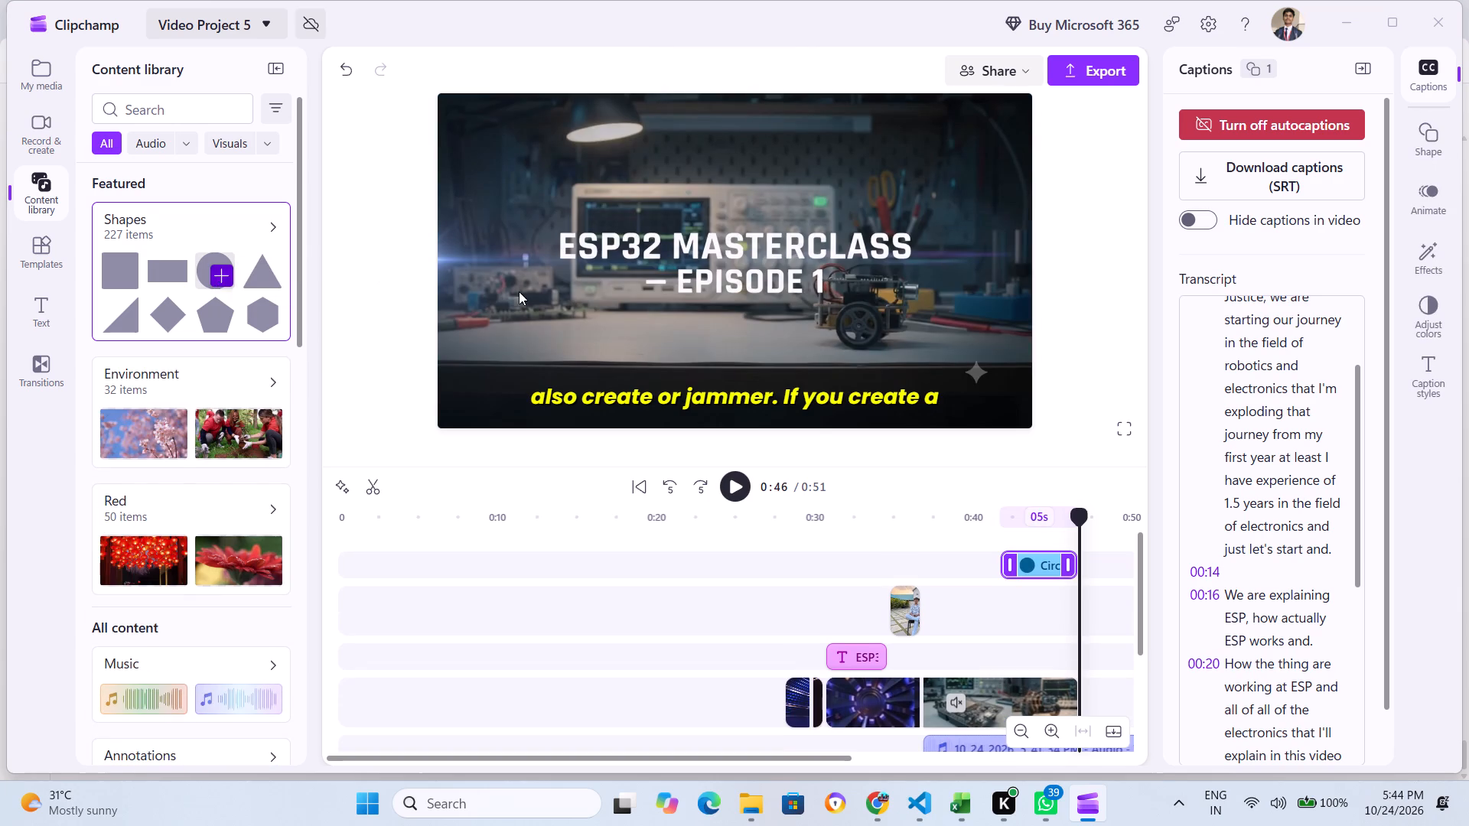
Extend the circle clip at both ends to about 10 s so it spans the whole Gemini clip.
drag(1007, 564, 1006, 565)
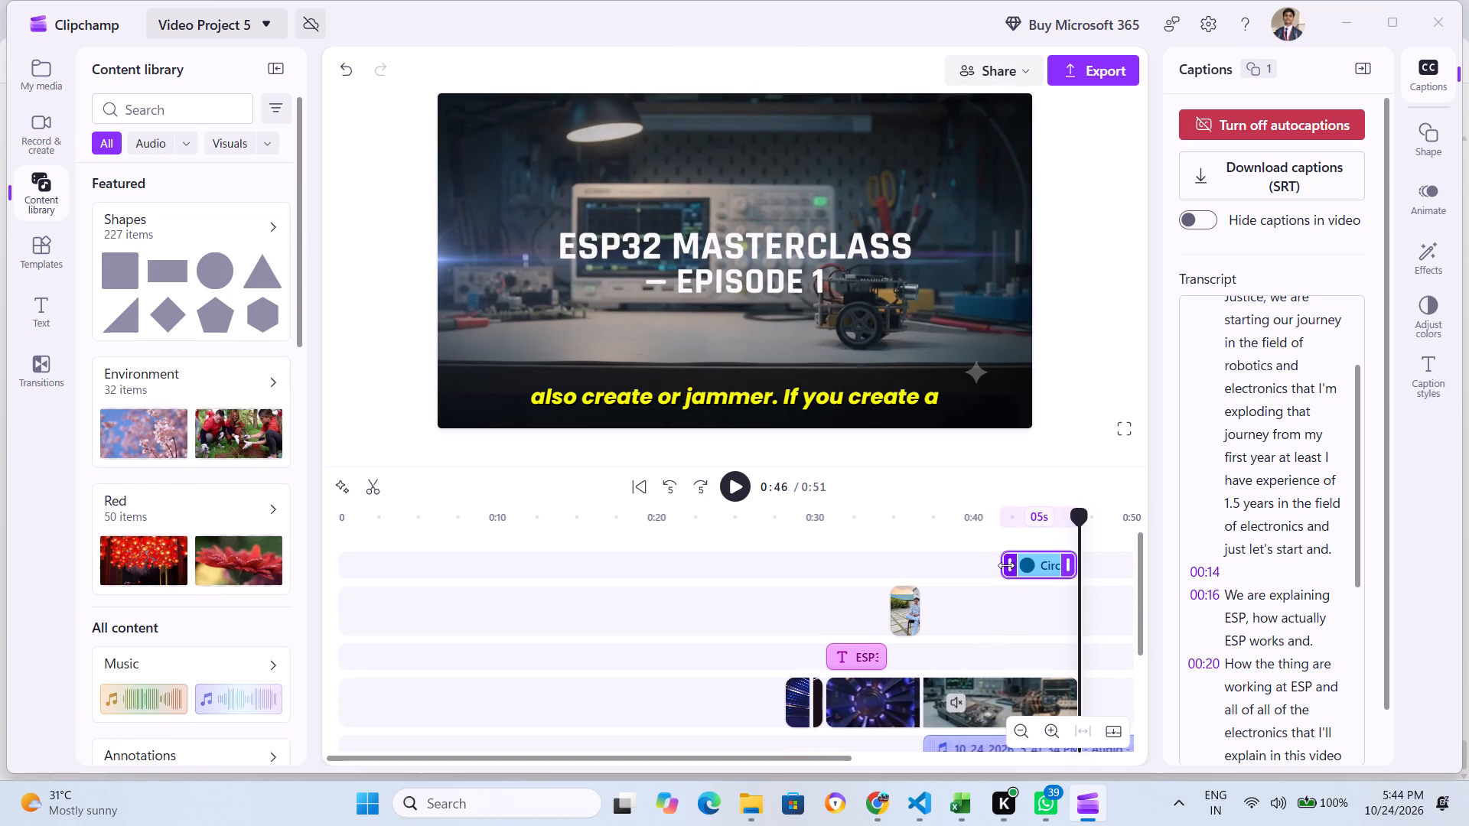
drag(1006, 565, 930, 595)
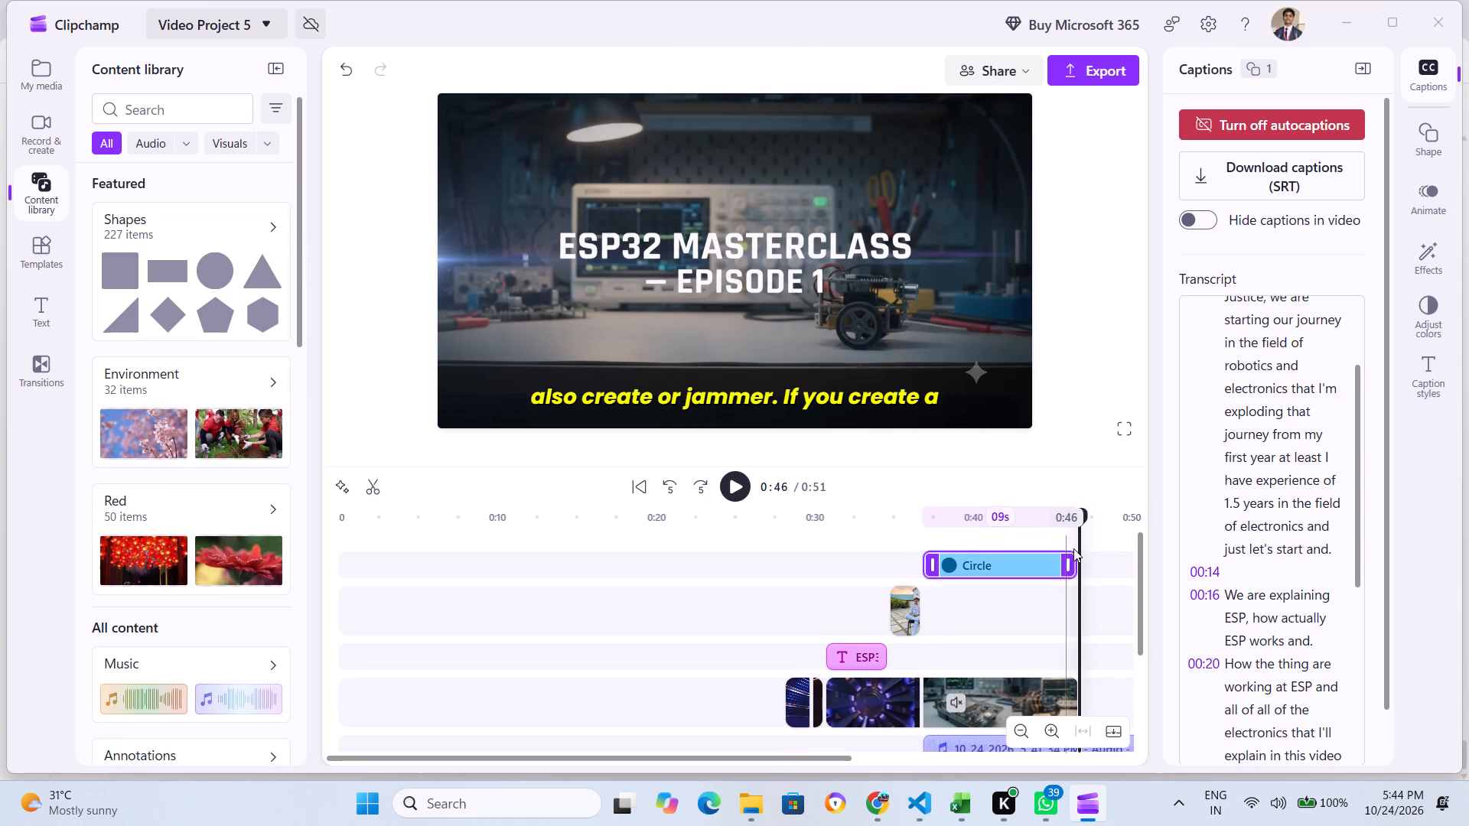
drag(1071, 561, 1080, 562)
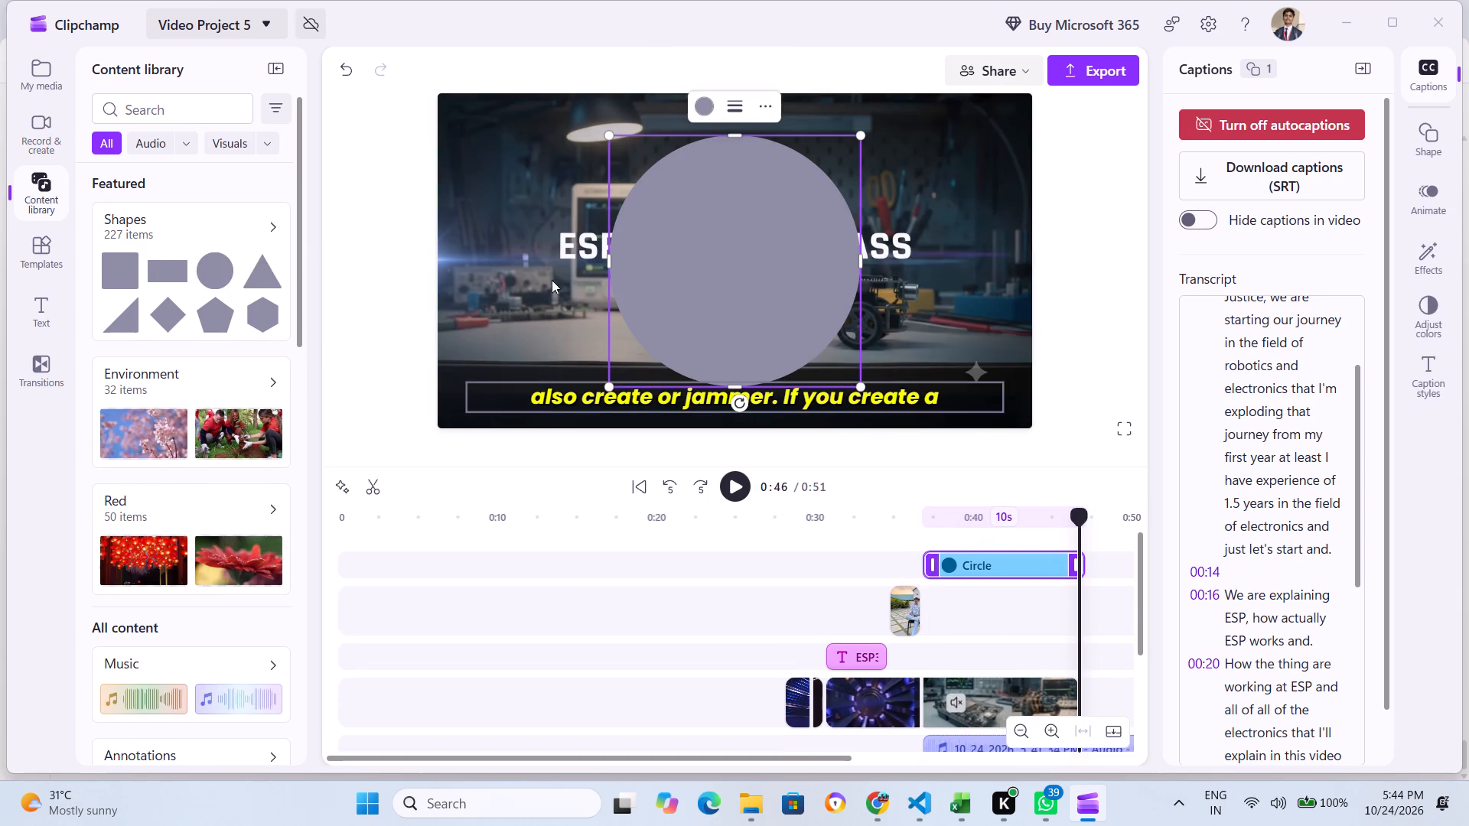
Shrink the circle to a small dot and place it over the Gemini sparkle watermark in the video frame's lower-right corner.
drag(860, 138, 745, 326)
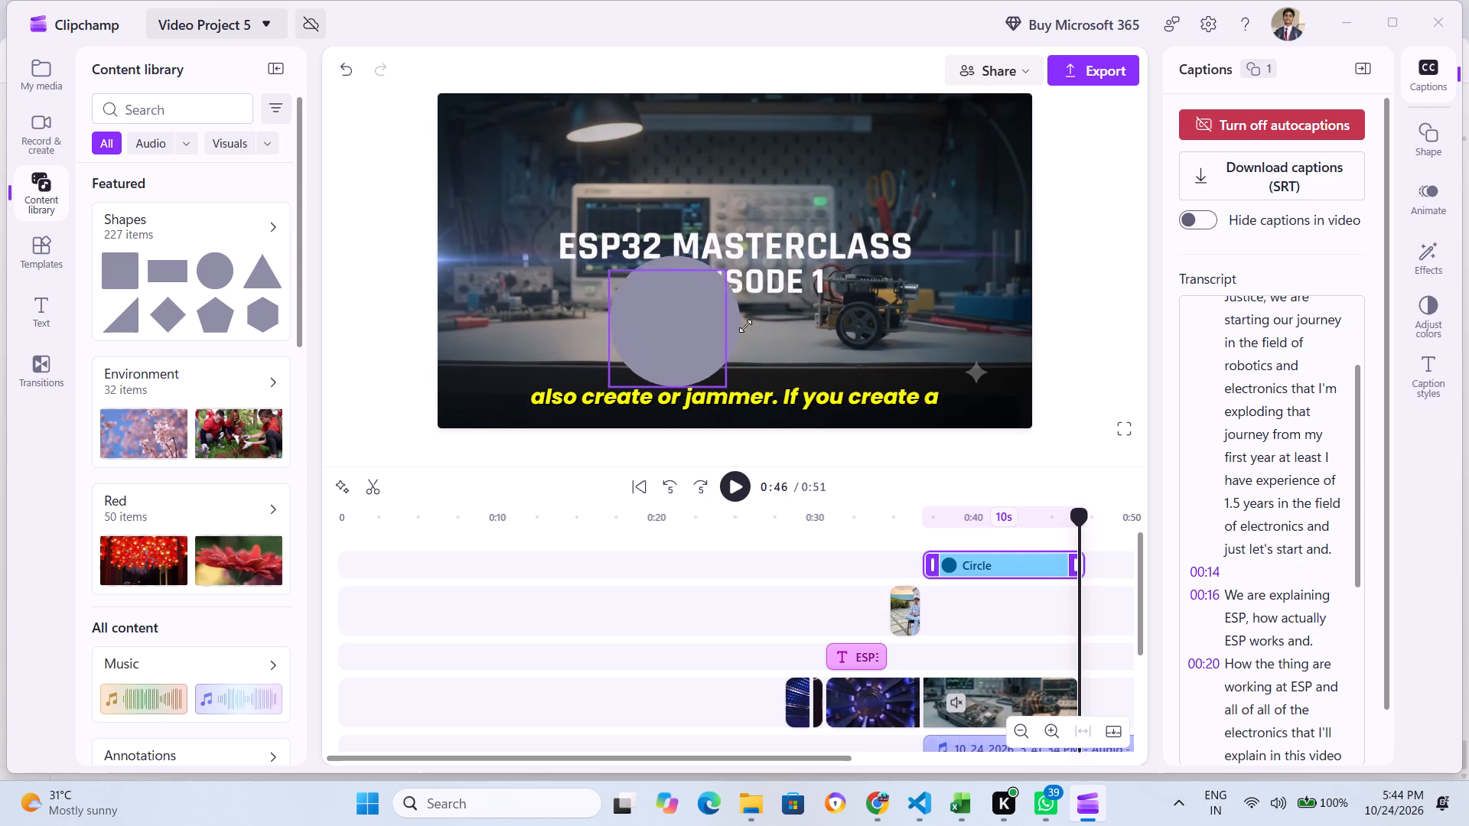
drag(745, 326, 665, 380)
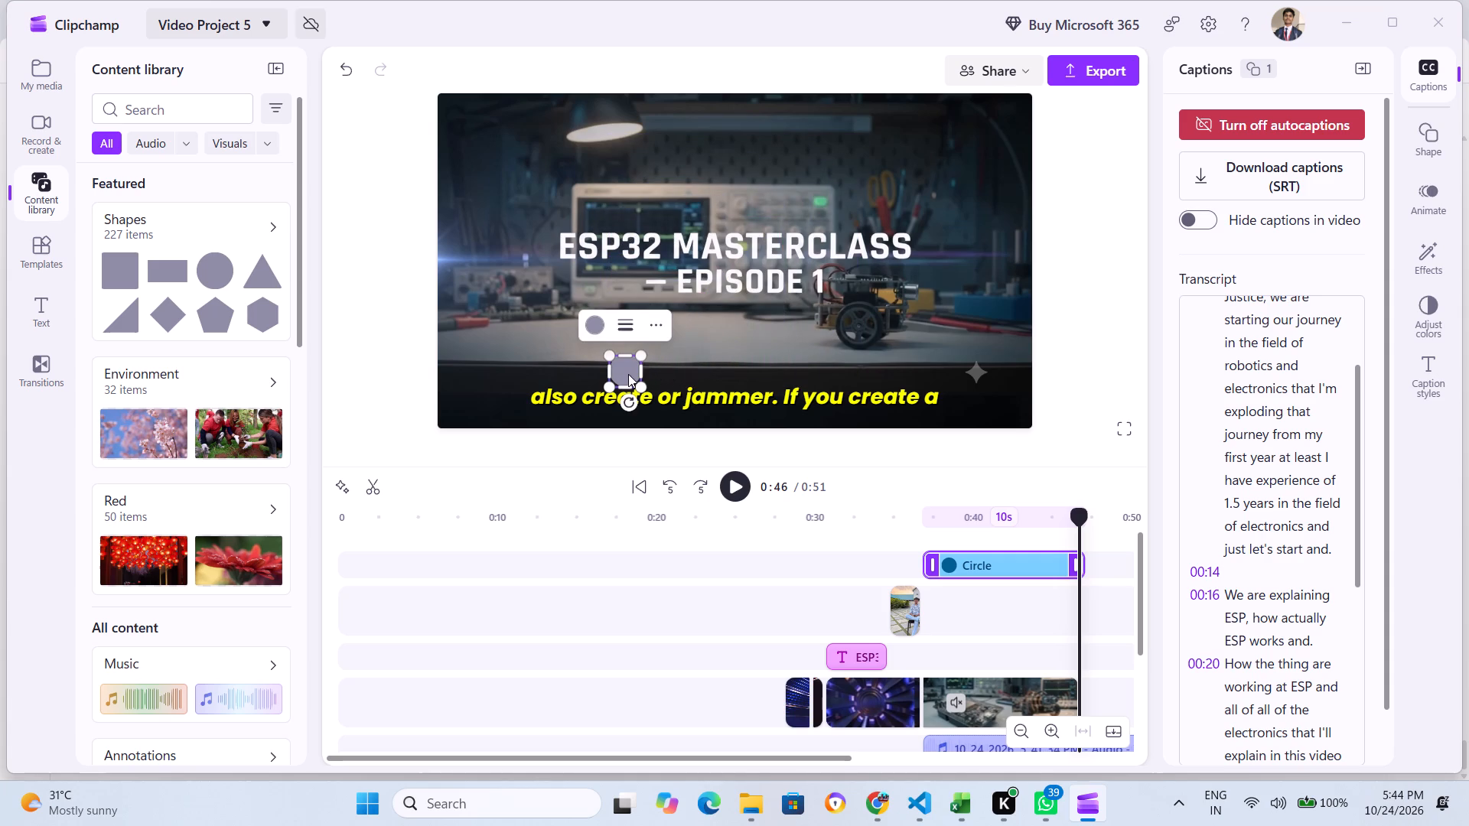
drag(627, 374, 972, 375)
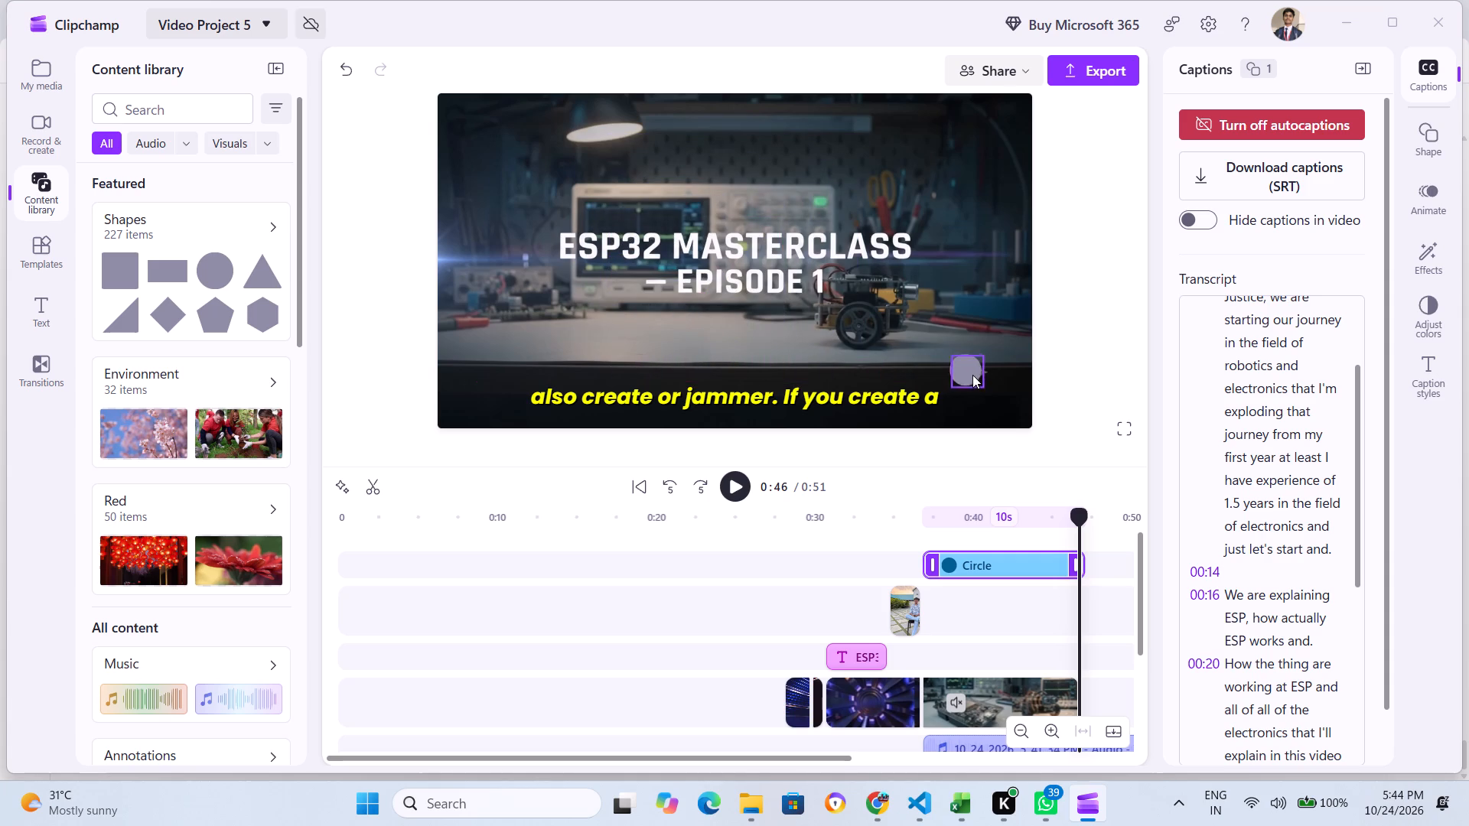
Nudge the circle shape slightly right so it covers the sparkle watermark near the Gemini clip's lower-right corner.
drag(972, 375, 976, 375)
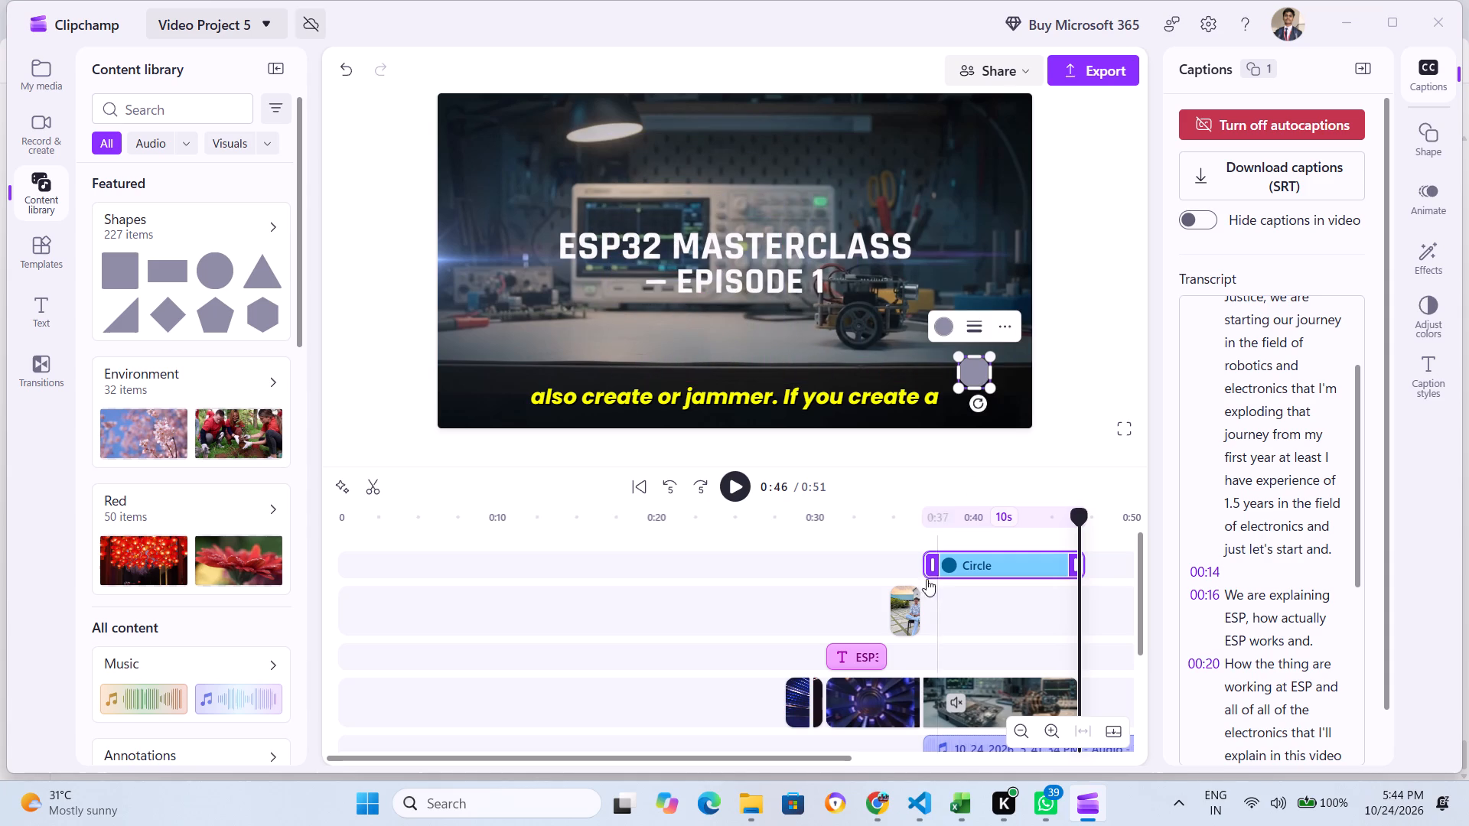
Play back the Gemini clip with the circle overlay and voice-over from about 0:36 to 0:49.
drag(1080, 511, 980, 526)
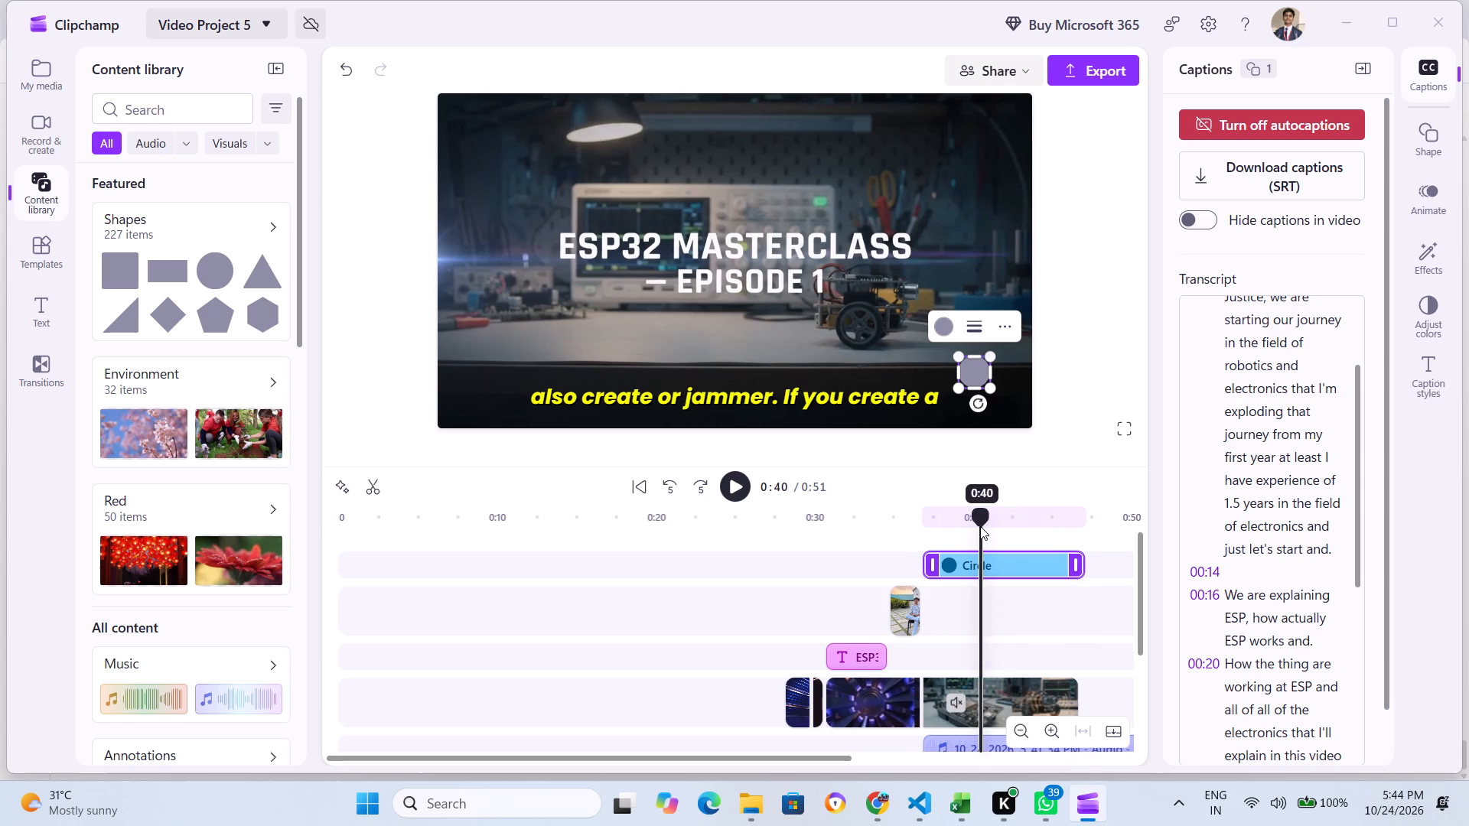
drag(980, 526, 918, 571)
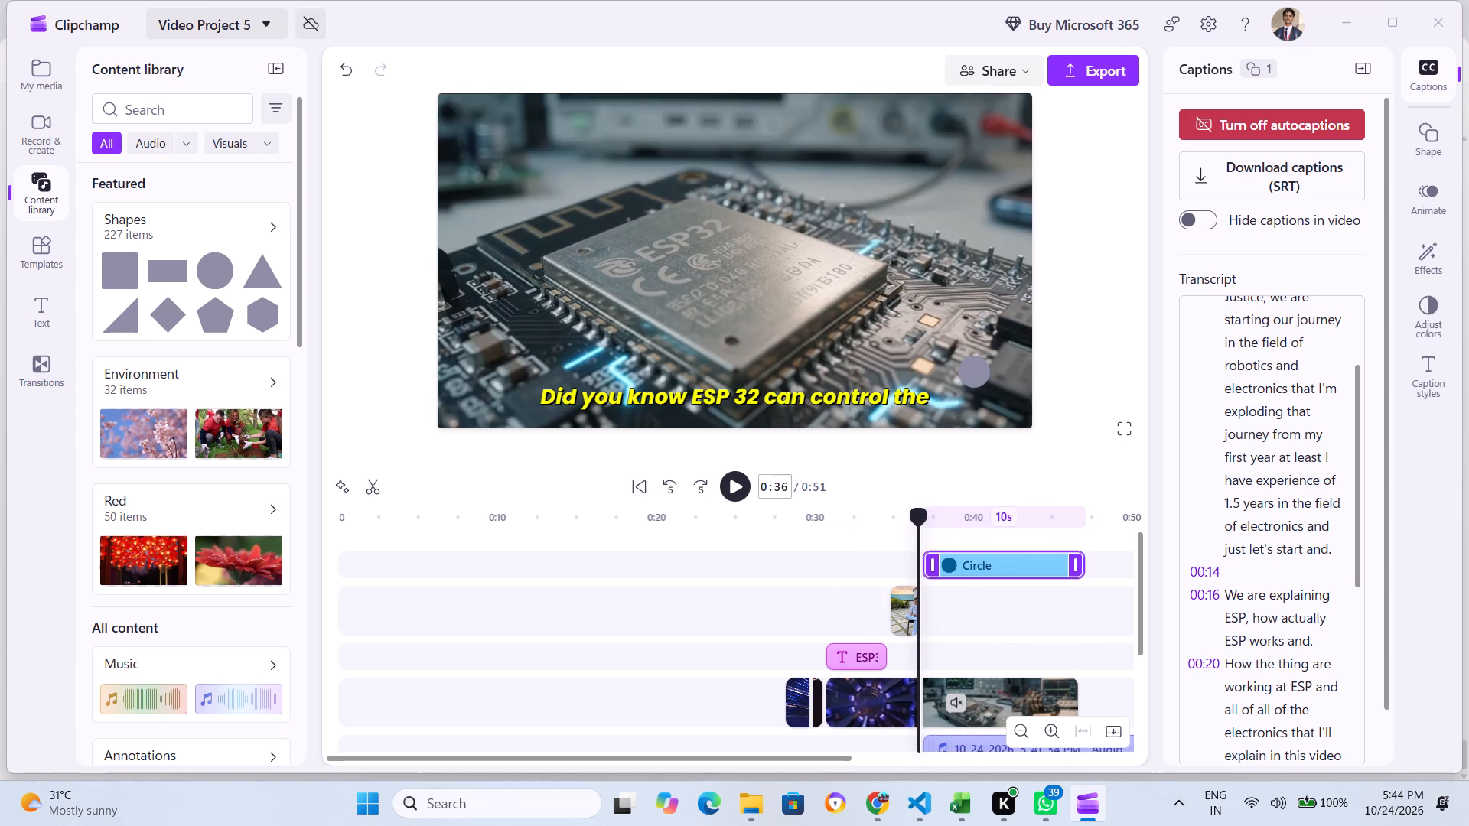
click(743, 492)
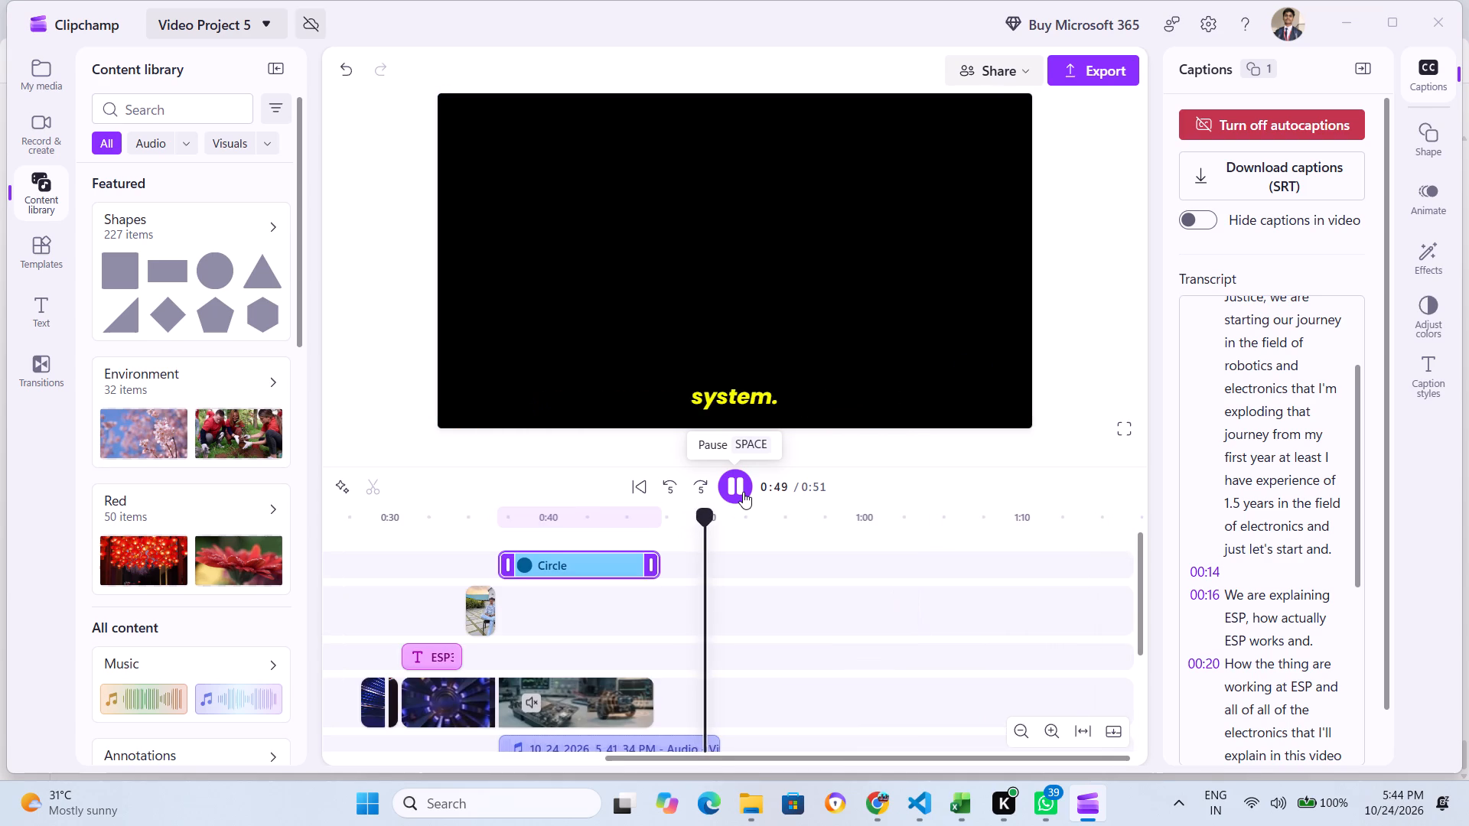
Trim the circle overlay's end to line up with the end of the Gemini clip, making it about 10 s long.
click(743, 492)
drag(711, 510, 709, 511)
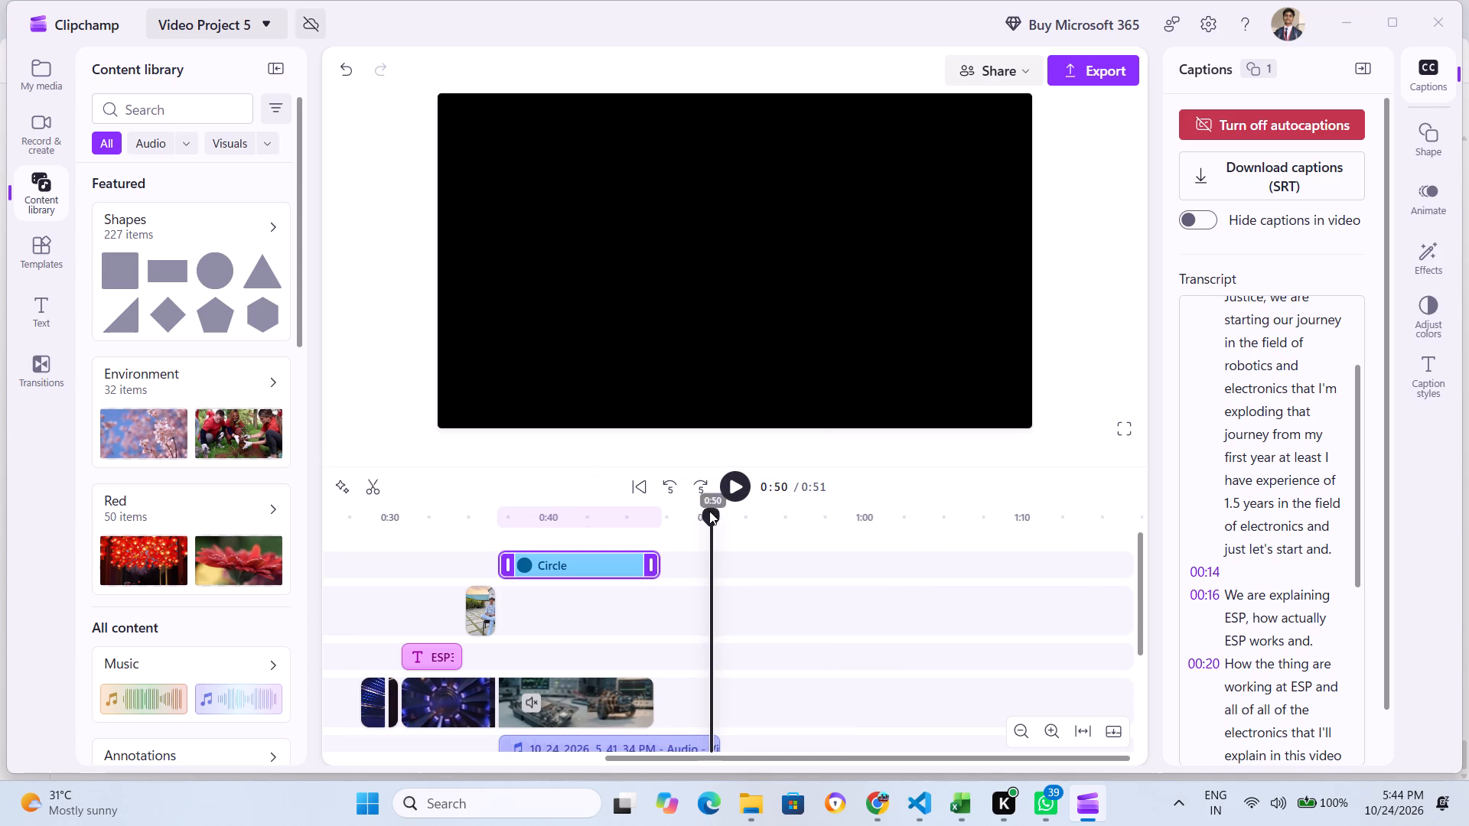
drag(709, 511, 653, 551)
click(789, 600)
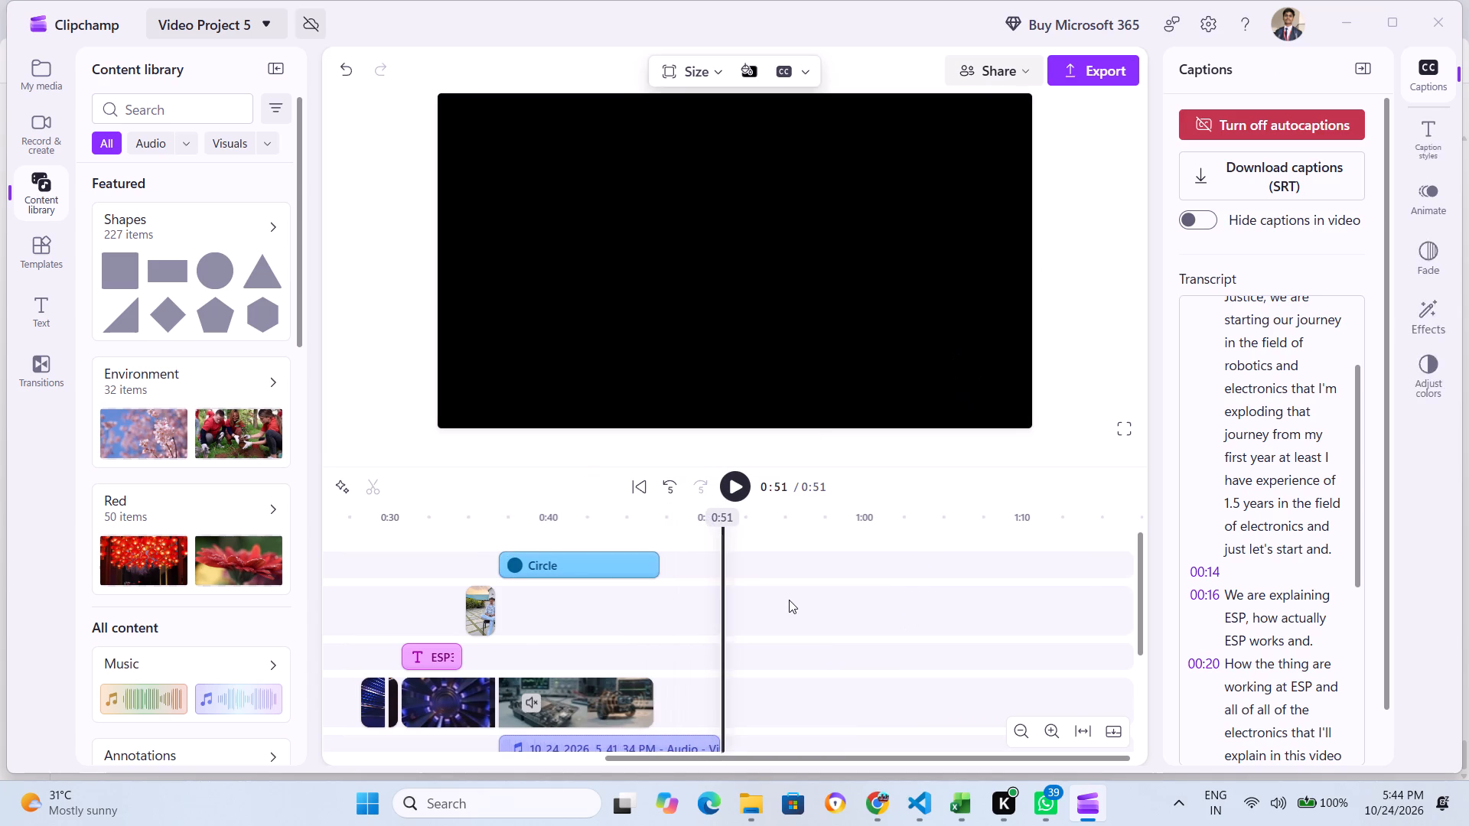
click(632, 571)
drag(652, 565, 710, 573)
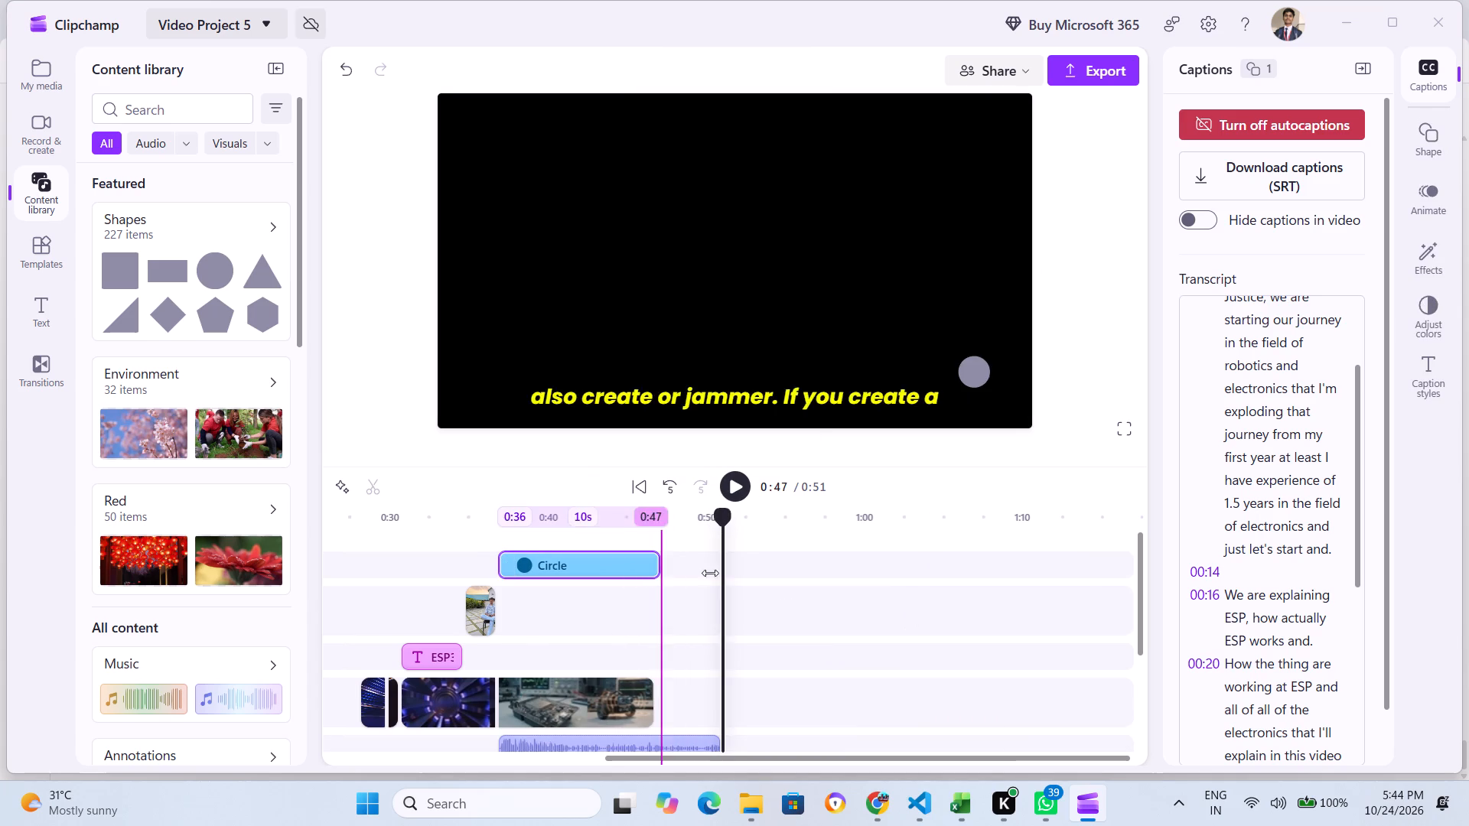
drag(710, 573, 716, 583)
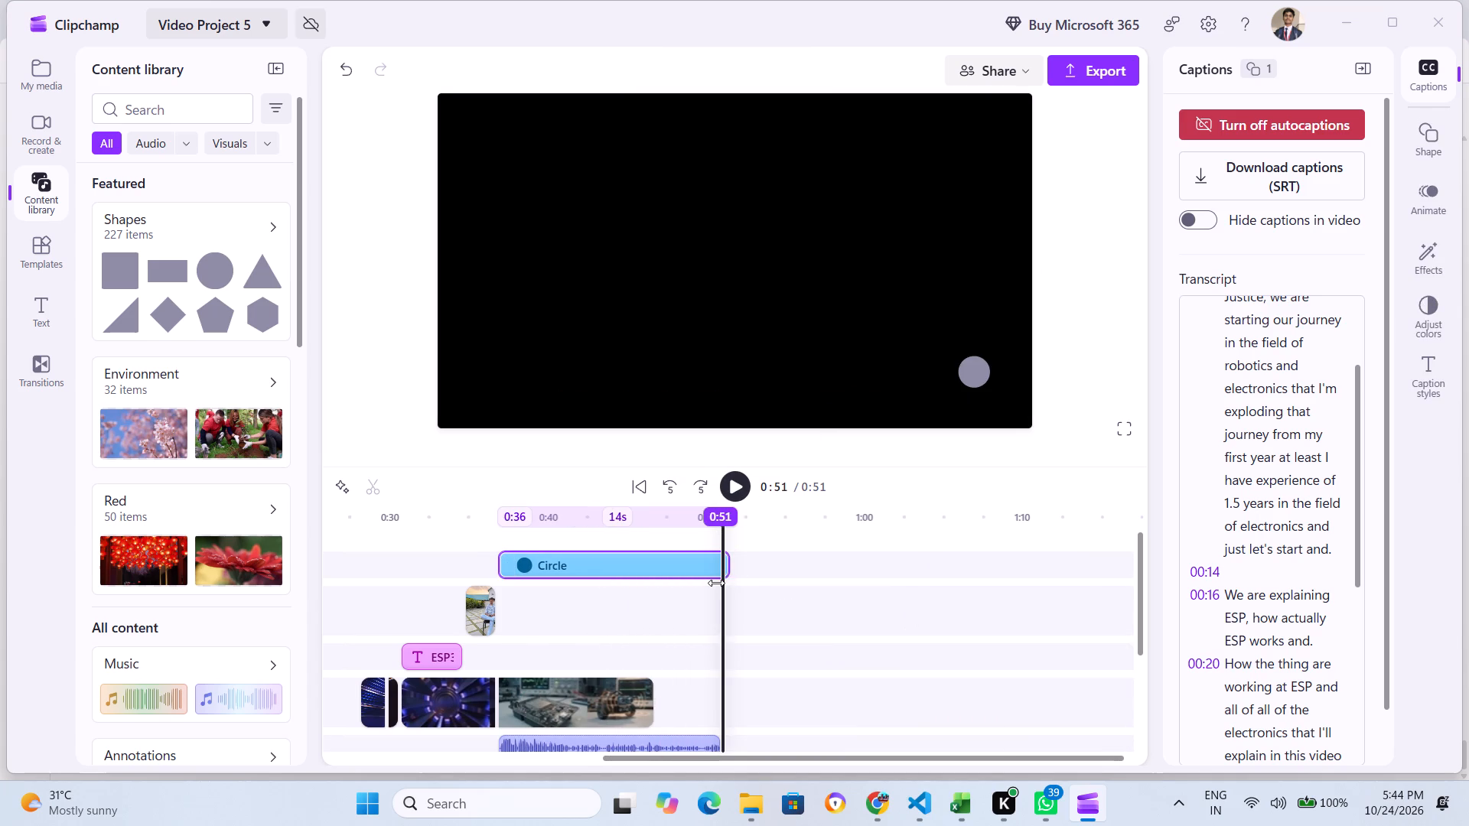
drag(716, 583, 651, 588)
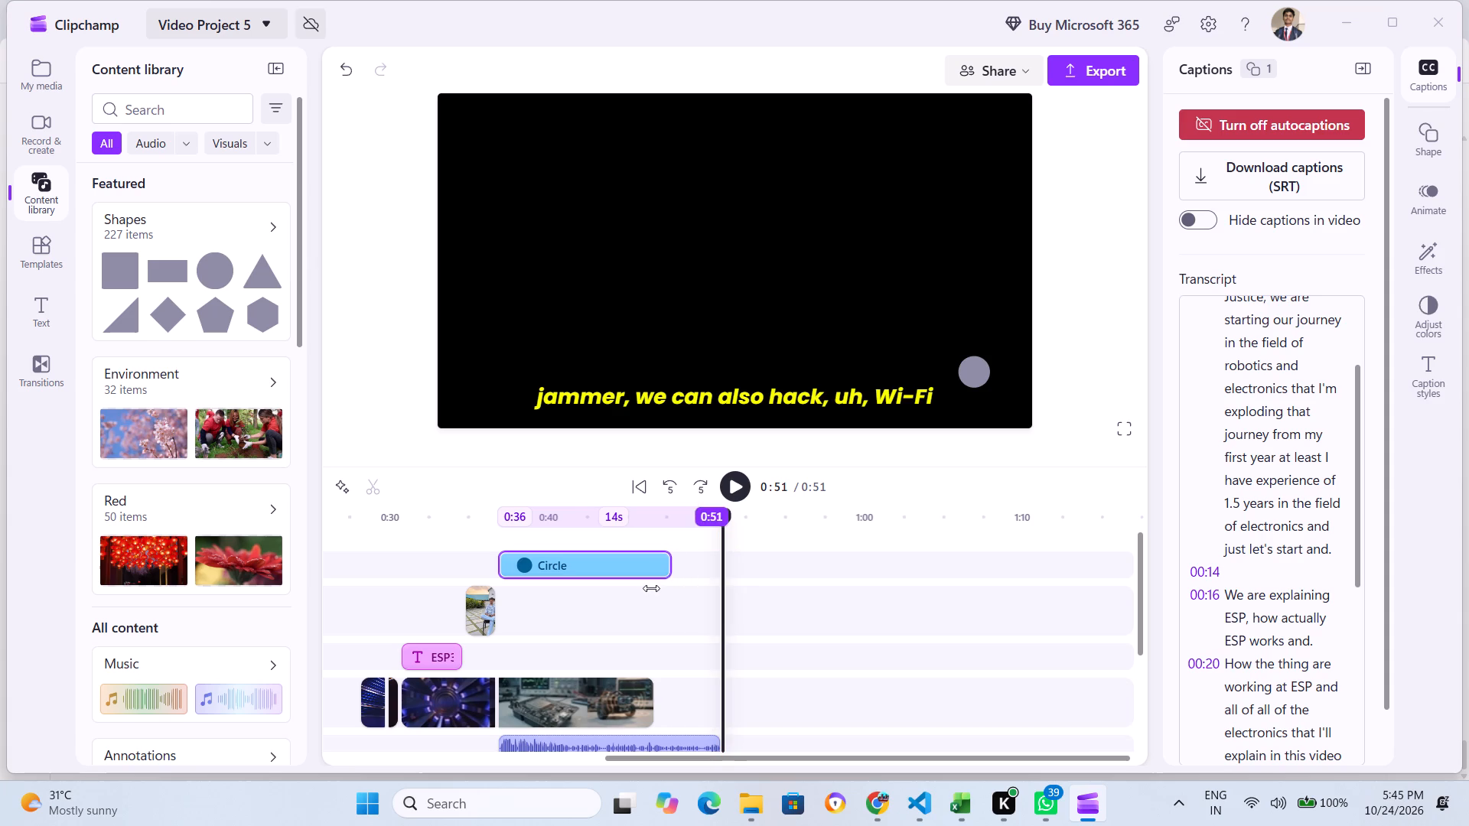
drag(651, 588, 644, 590)
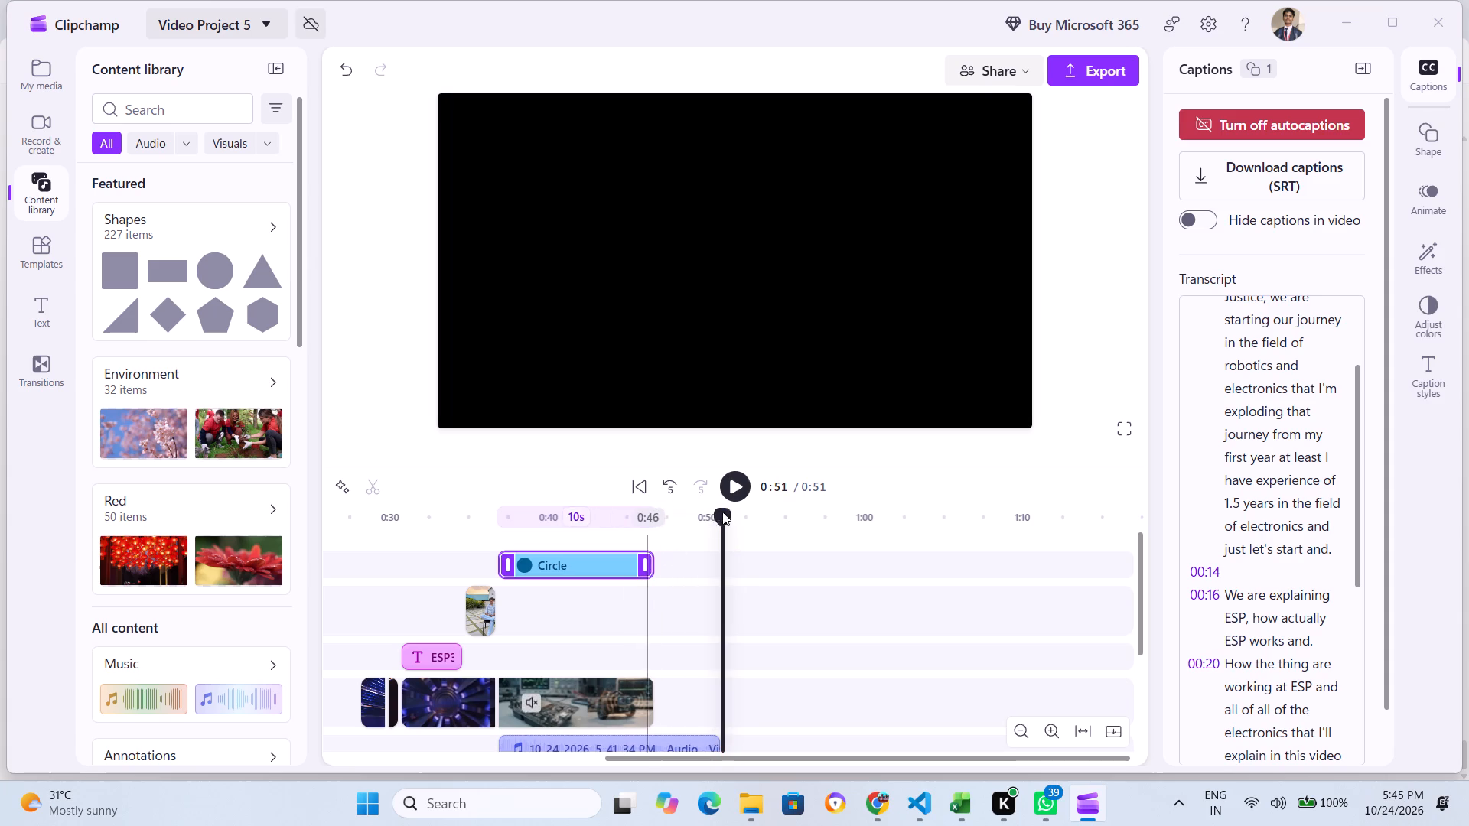
Place the playhead at the Gemini clip's end, about 0:46, and look through the content library's categories.
drag(724, 515, 647, 551)
scroll(319, 482, down, 2)
scroll(240, 500, down, 2)
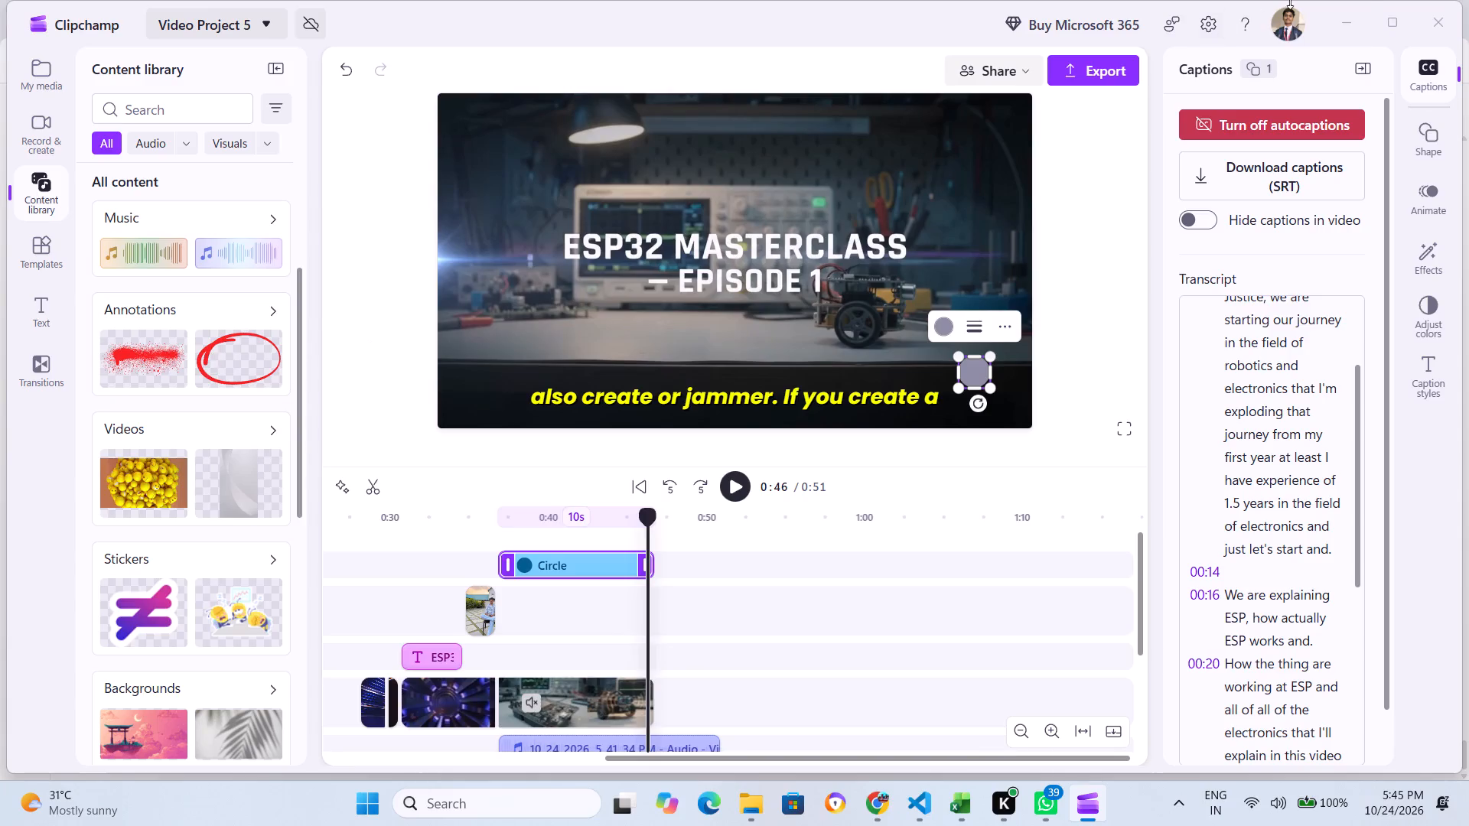
Switch from Clipchamp to the Chrome browser window.
click(1344, 24)
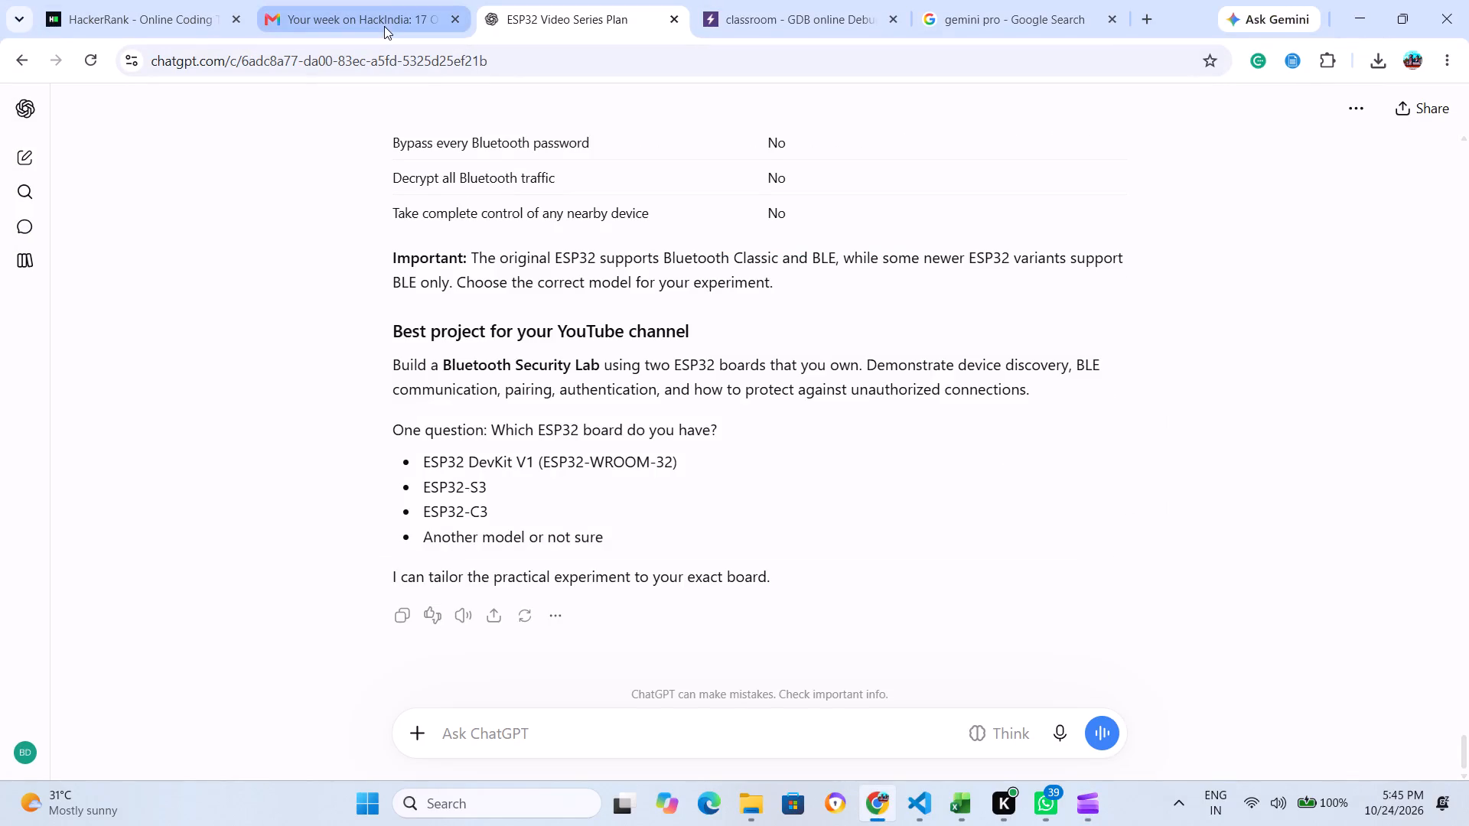
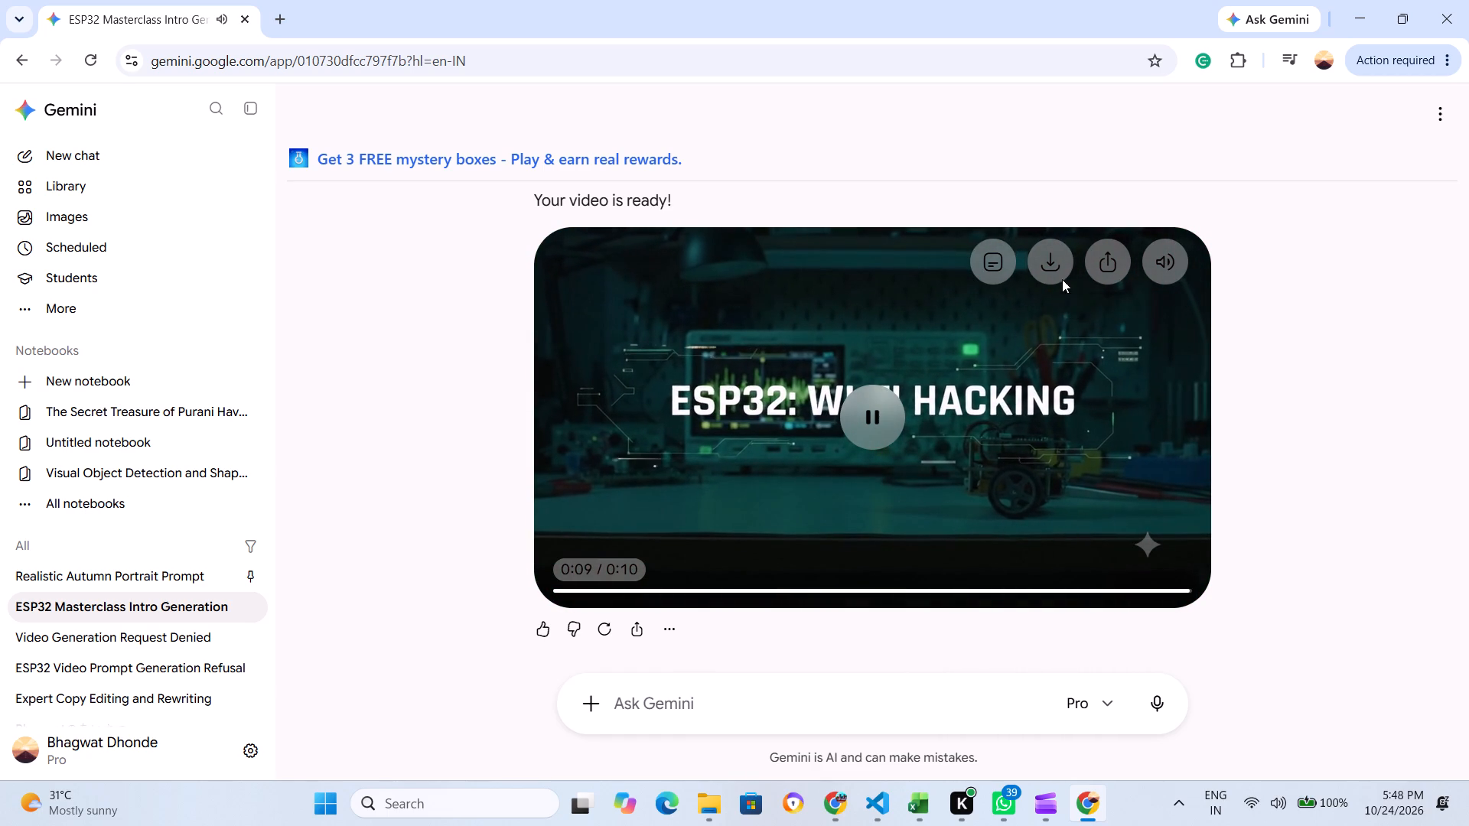
click(1050, 265)
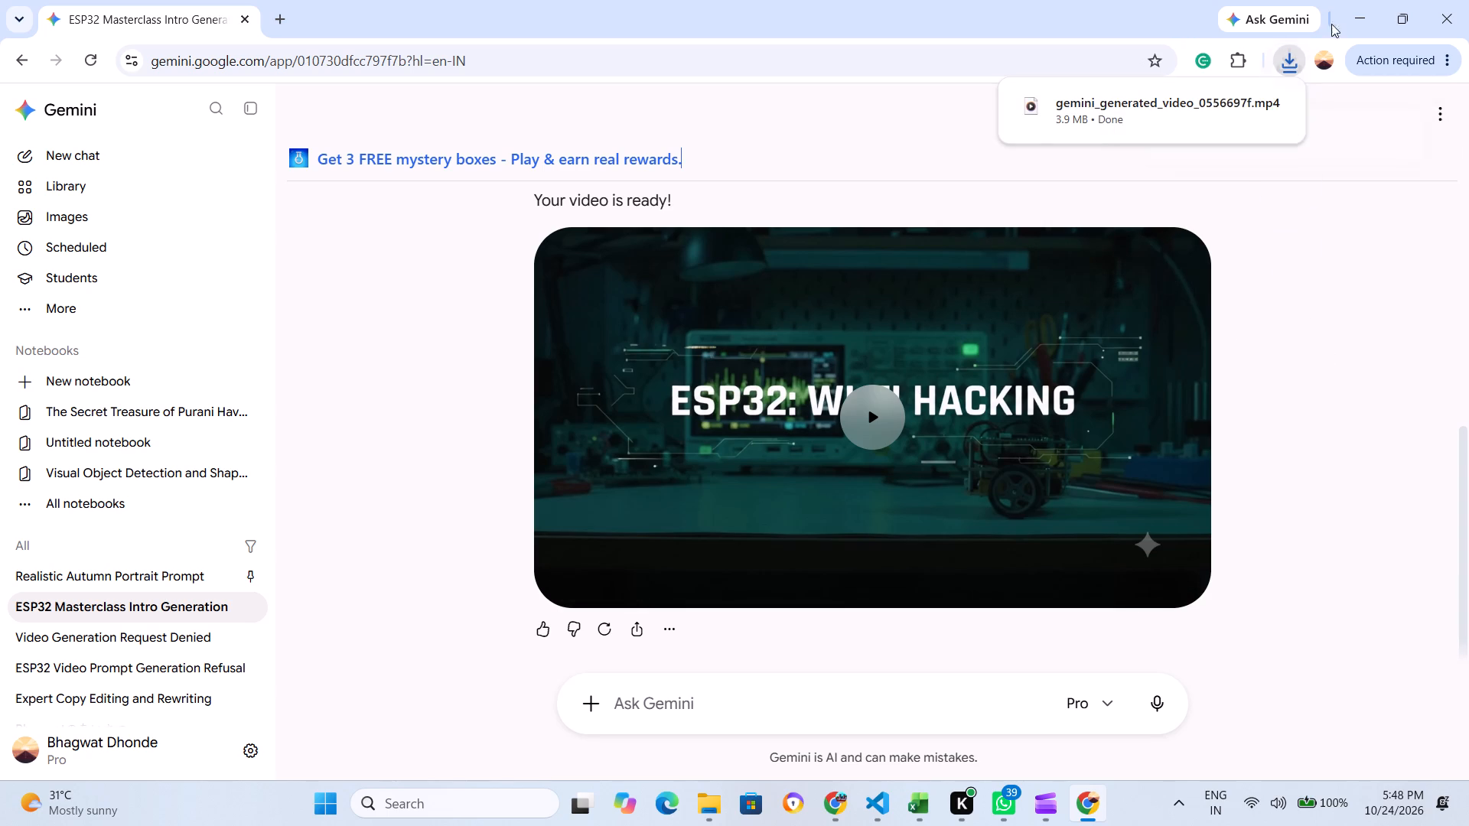
Switch to Clipchamp, split the ESP32 Masterclass clip at about 0:39 and delete the part after the split.
click(1041, 798)
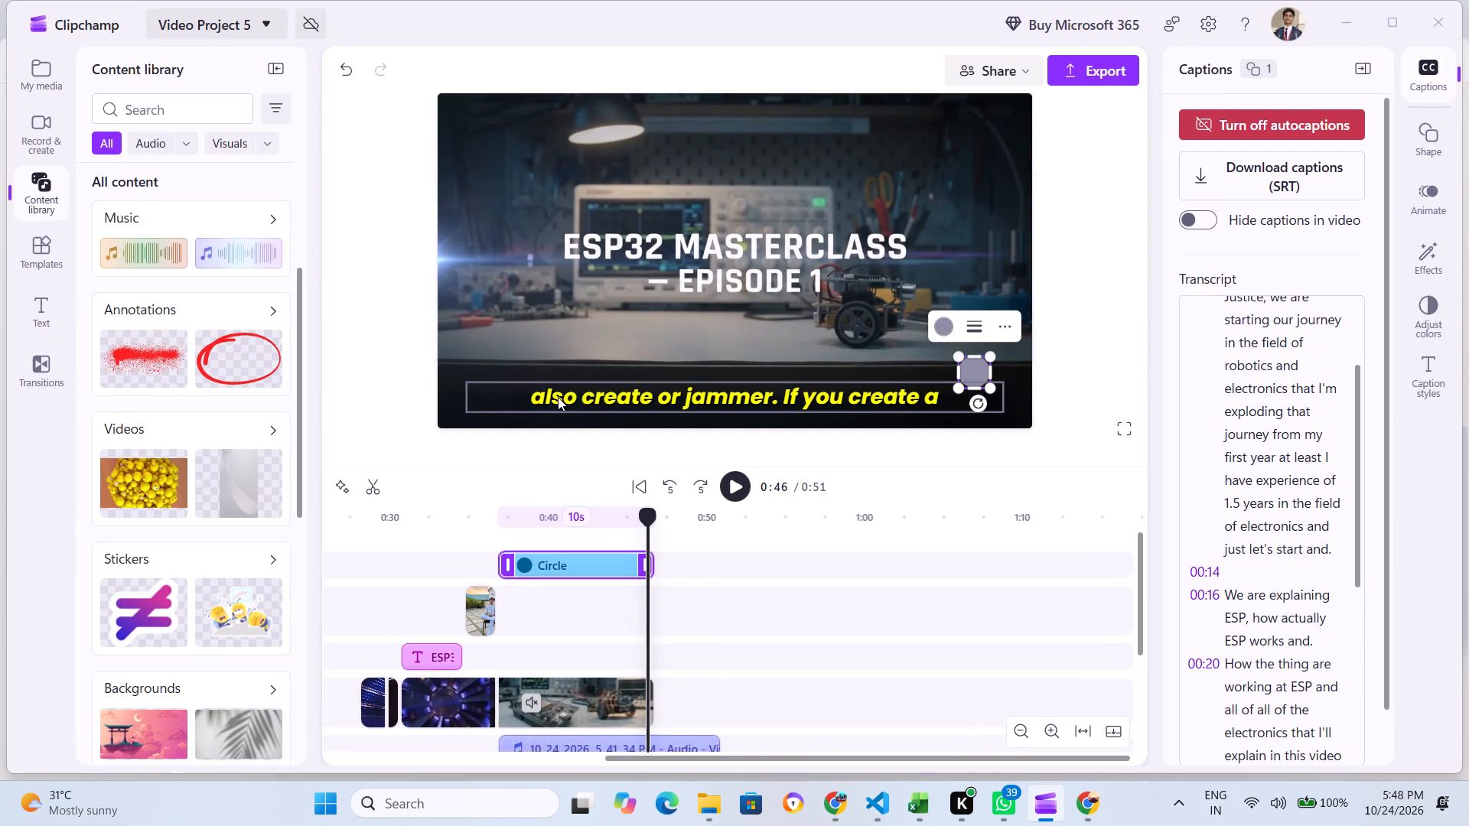
click(25, 62)
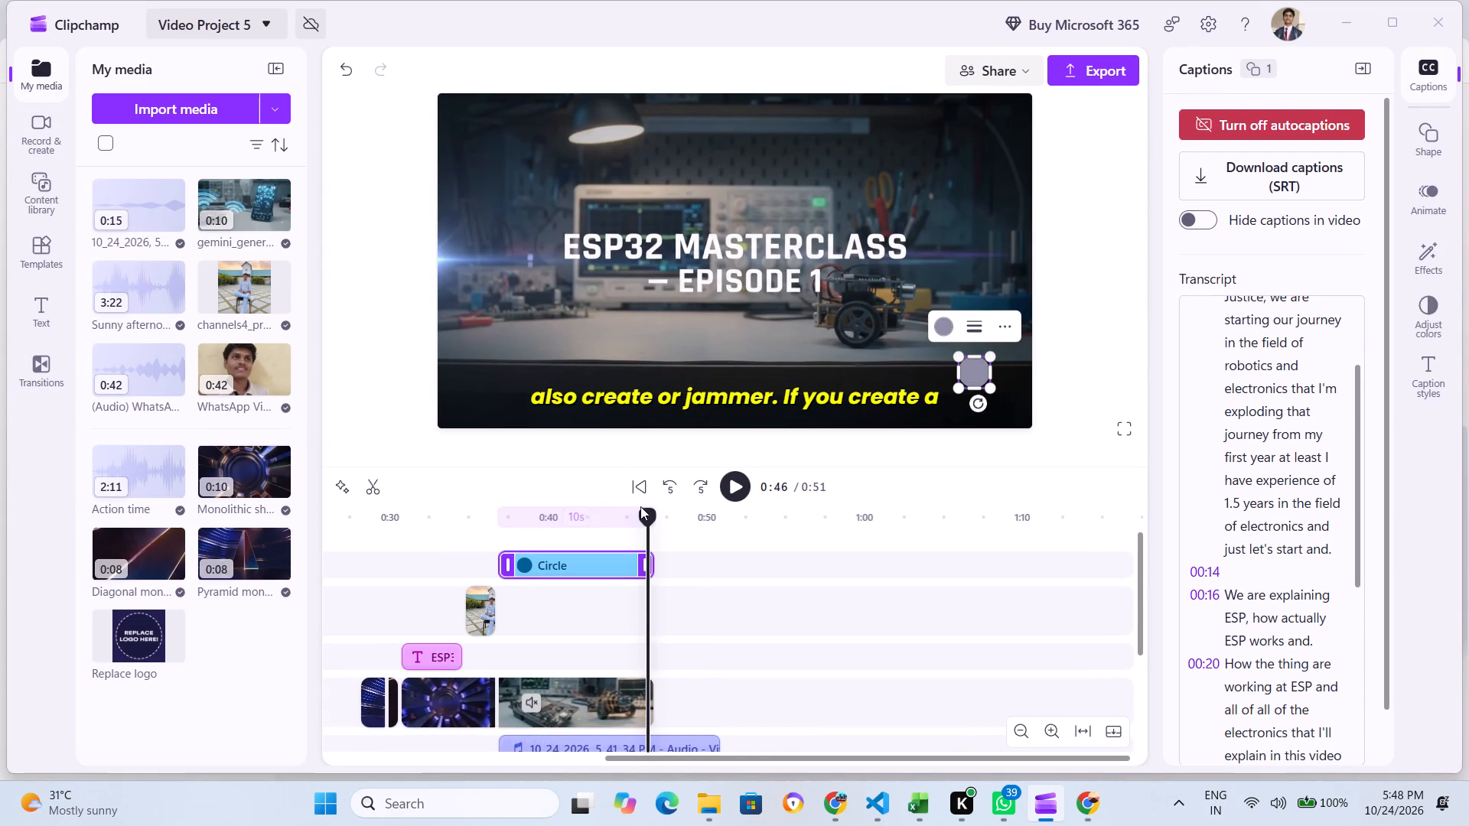
drag(647, 516, 538, 567)
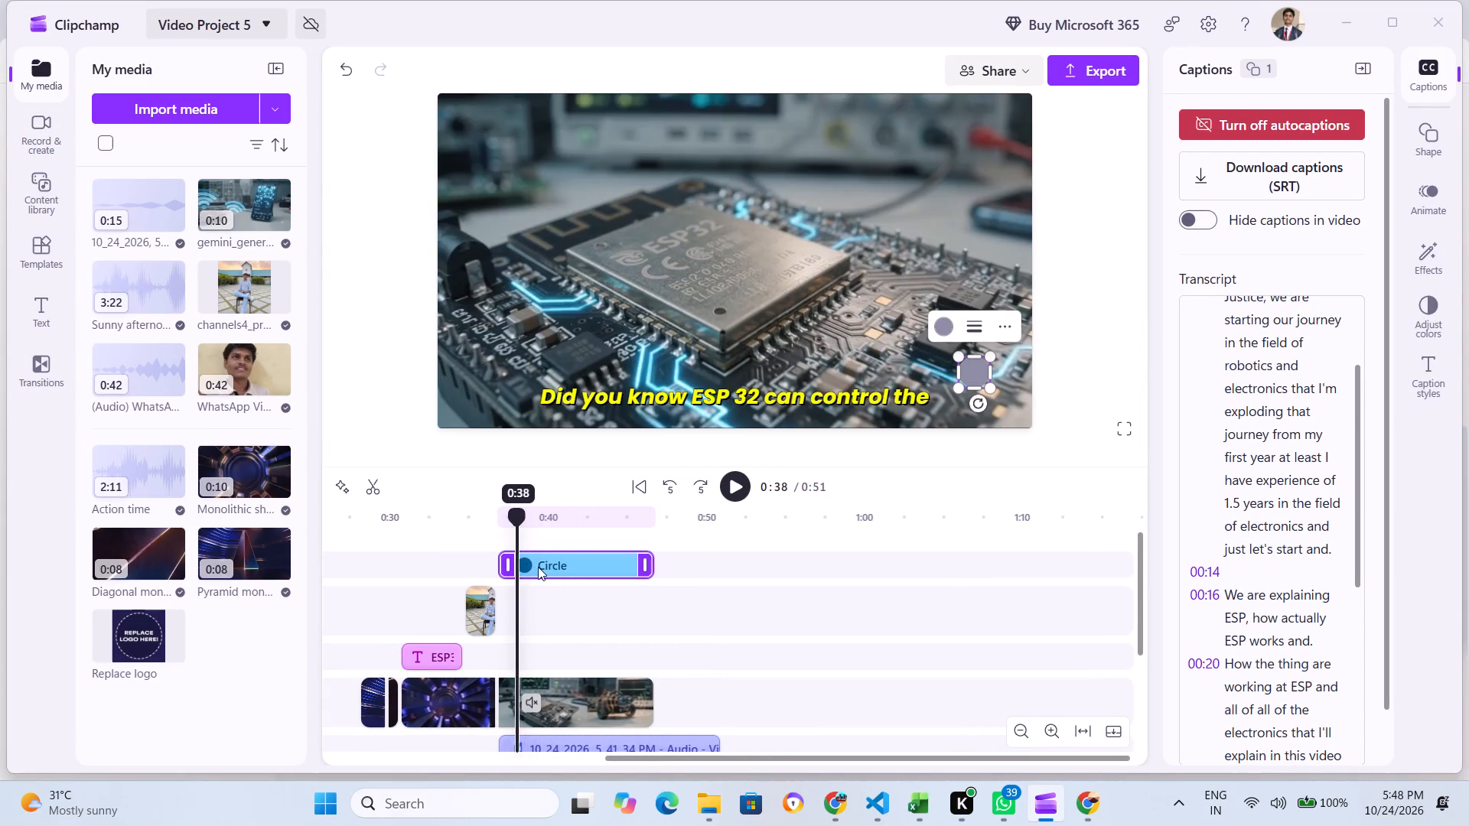
drag(538, 567, 542, 569)
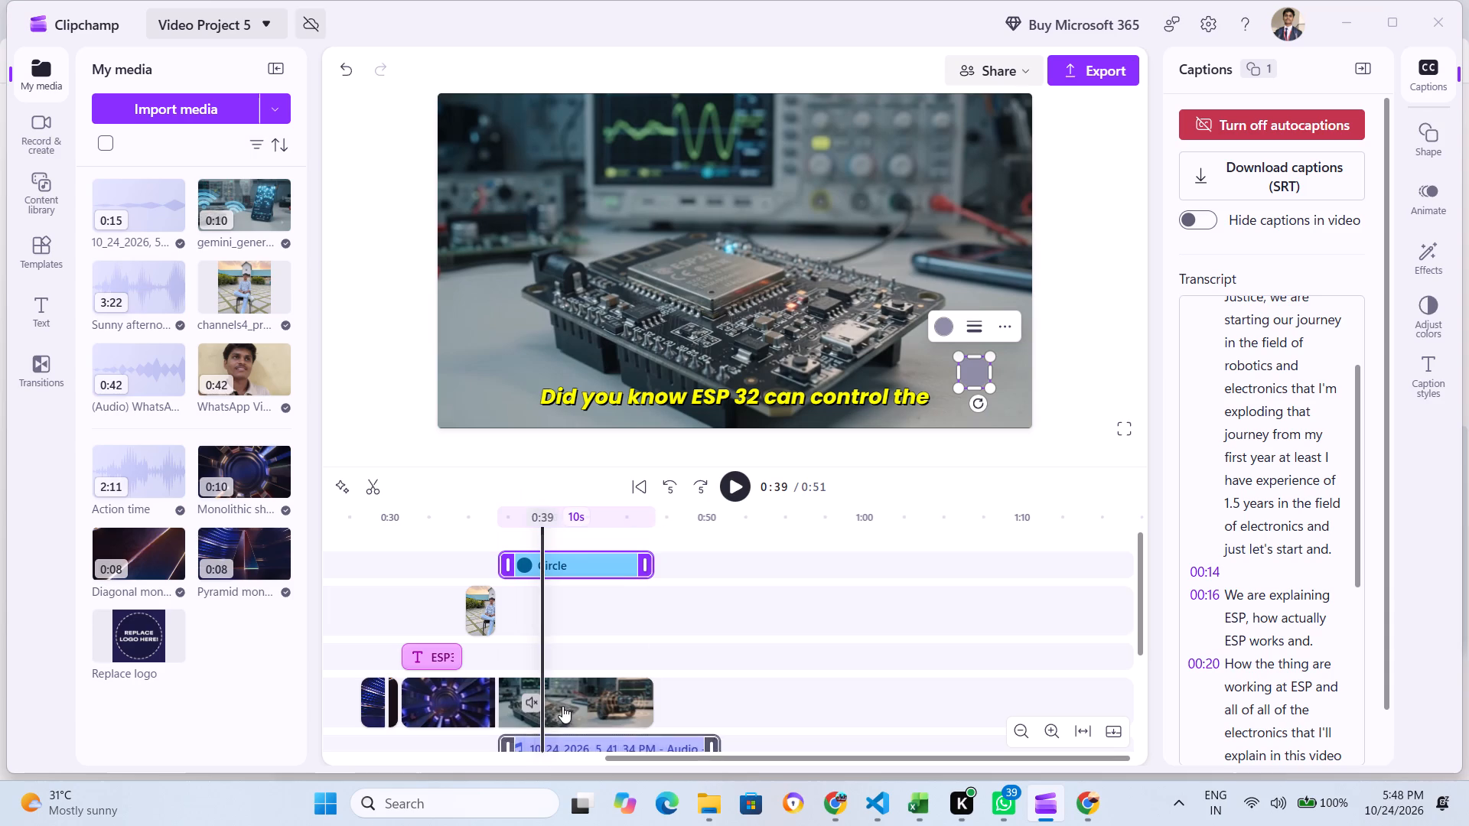
click(562, 706)
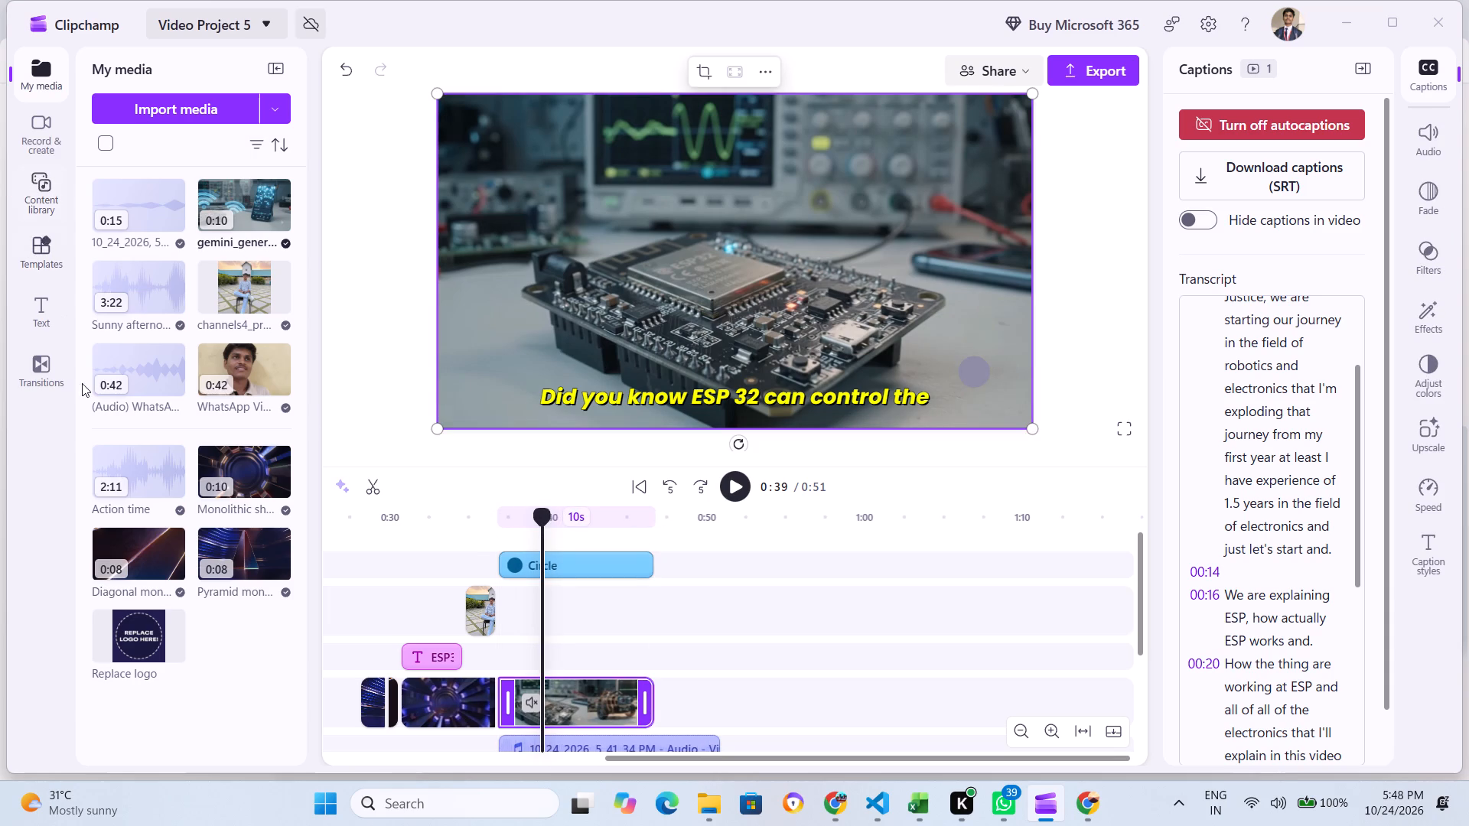
click(375, 481)
key(Delete)
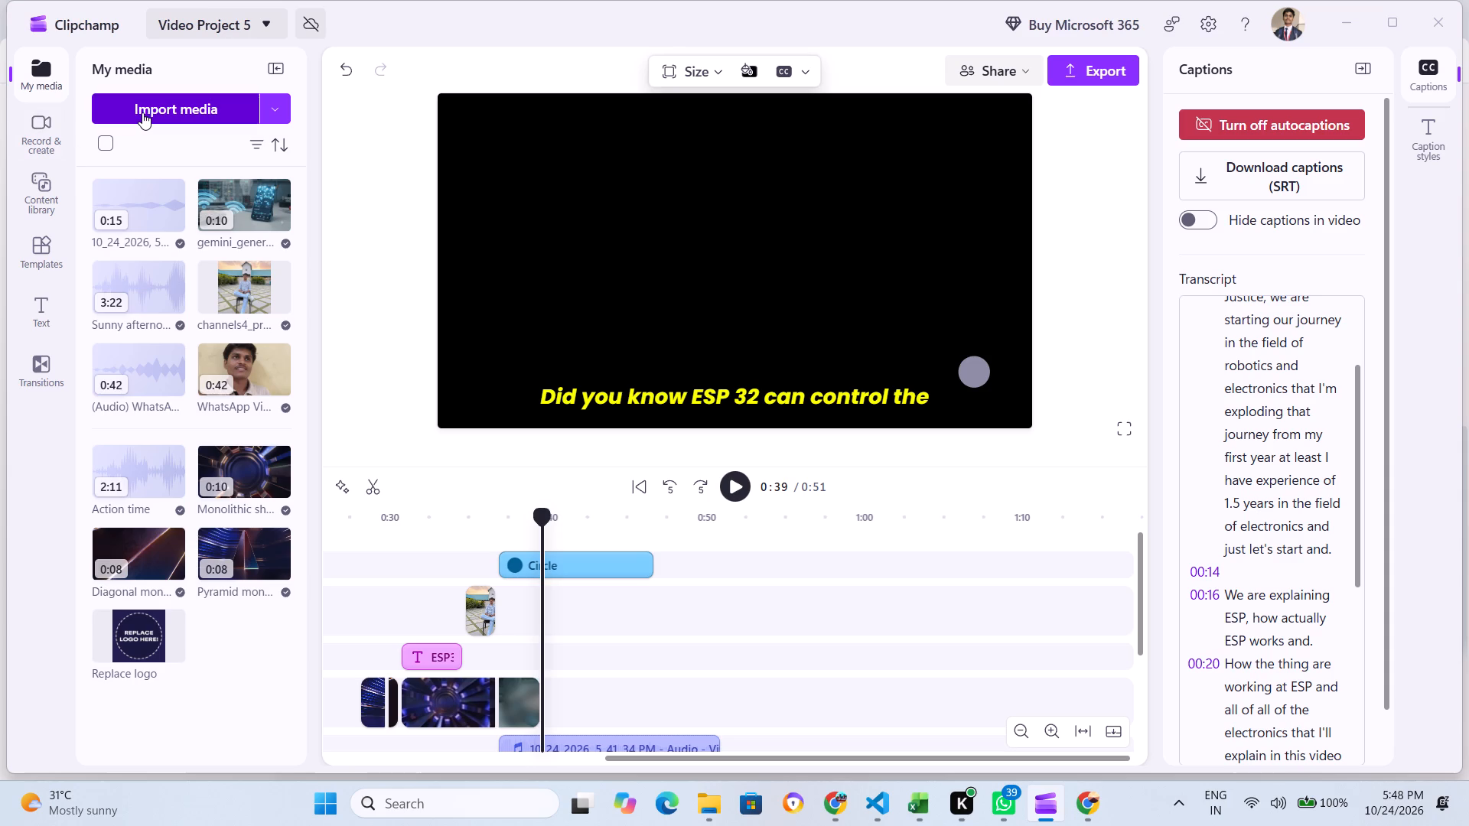
Import gemini_generated_video_0556697f from Downloads and place it on the timeline after the shortened ESP32 clip, starting at about 0:41.
click(142, 112)
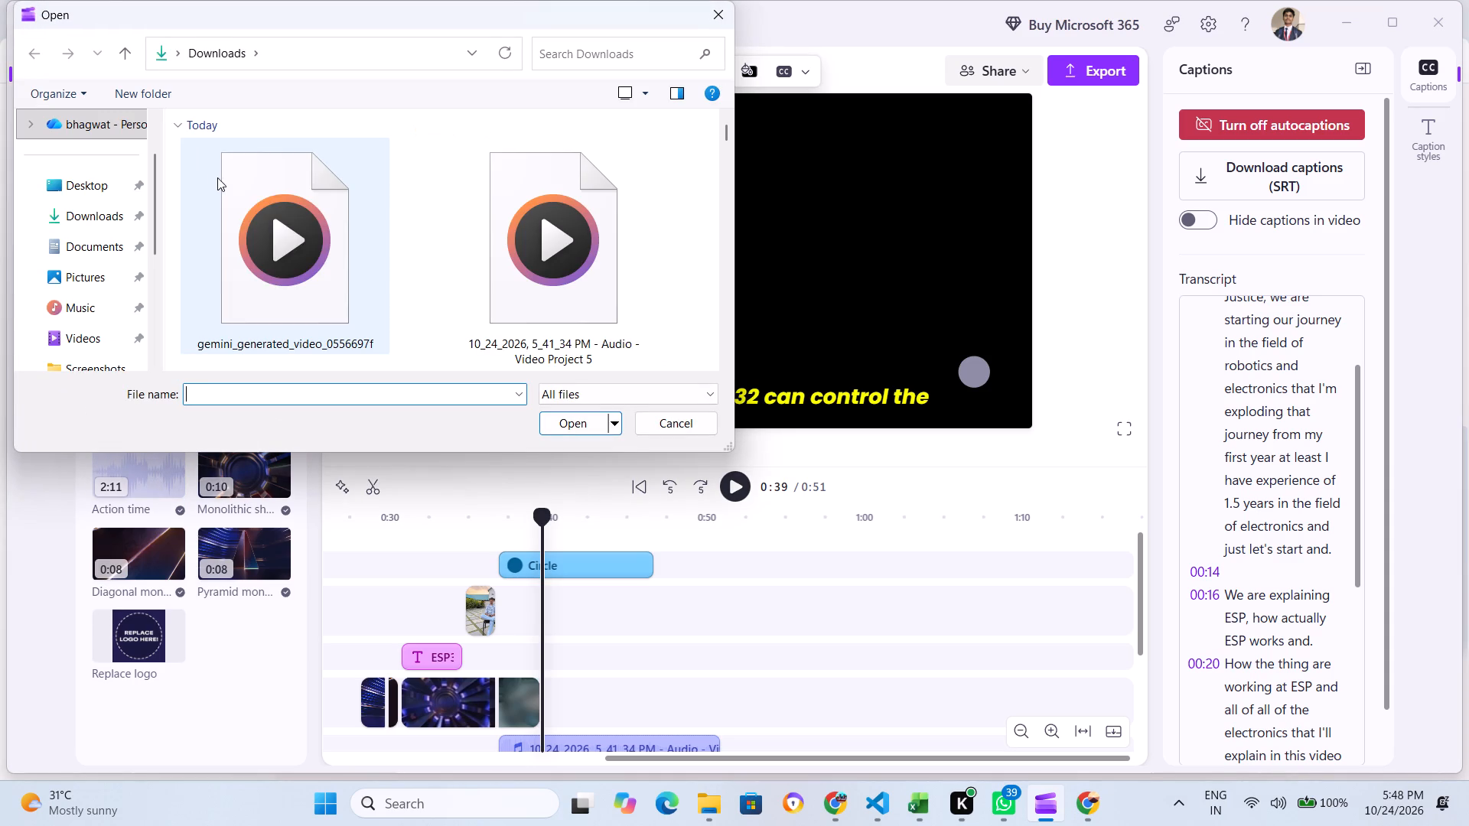
click(217, 177)
click(560, 421)
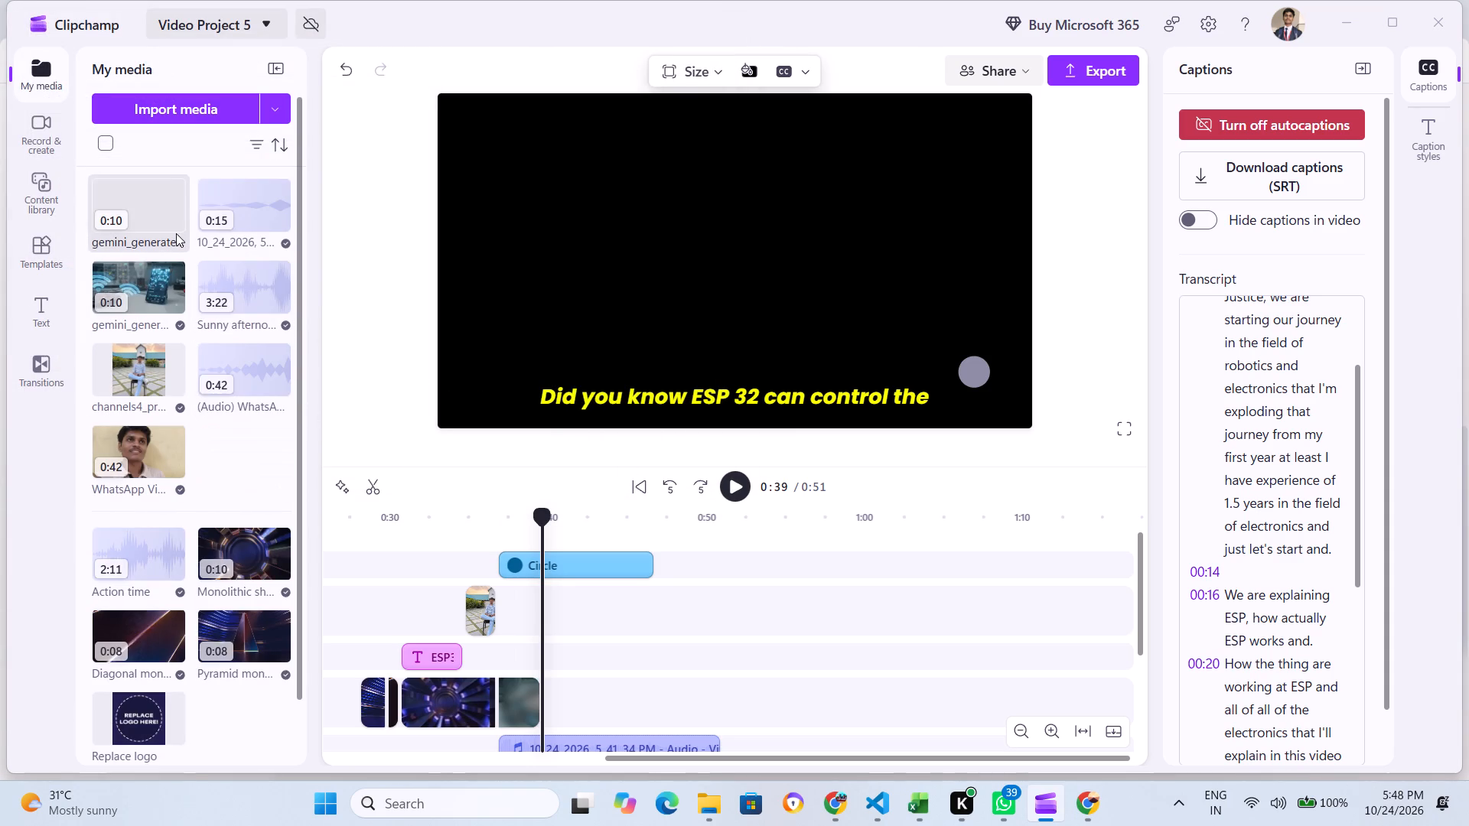
click(176, 222)
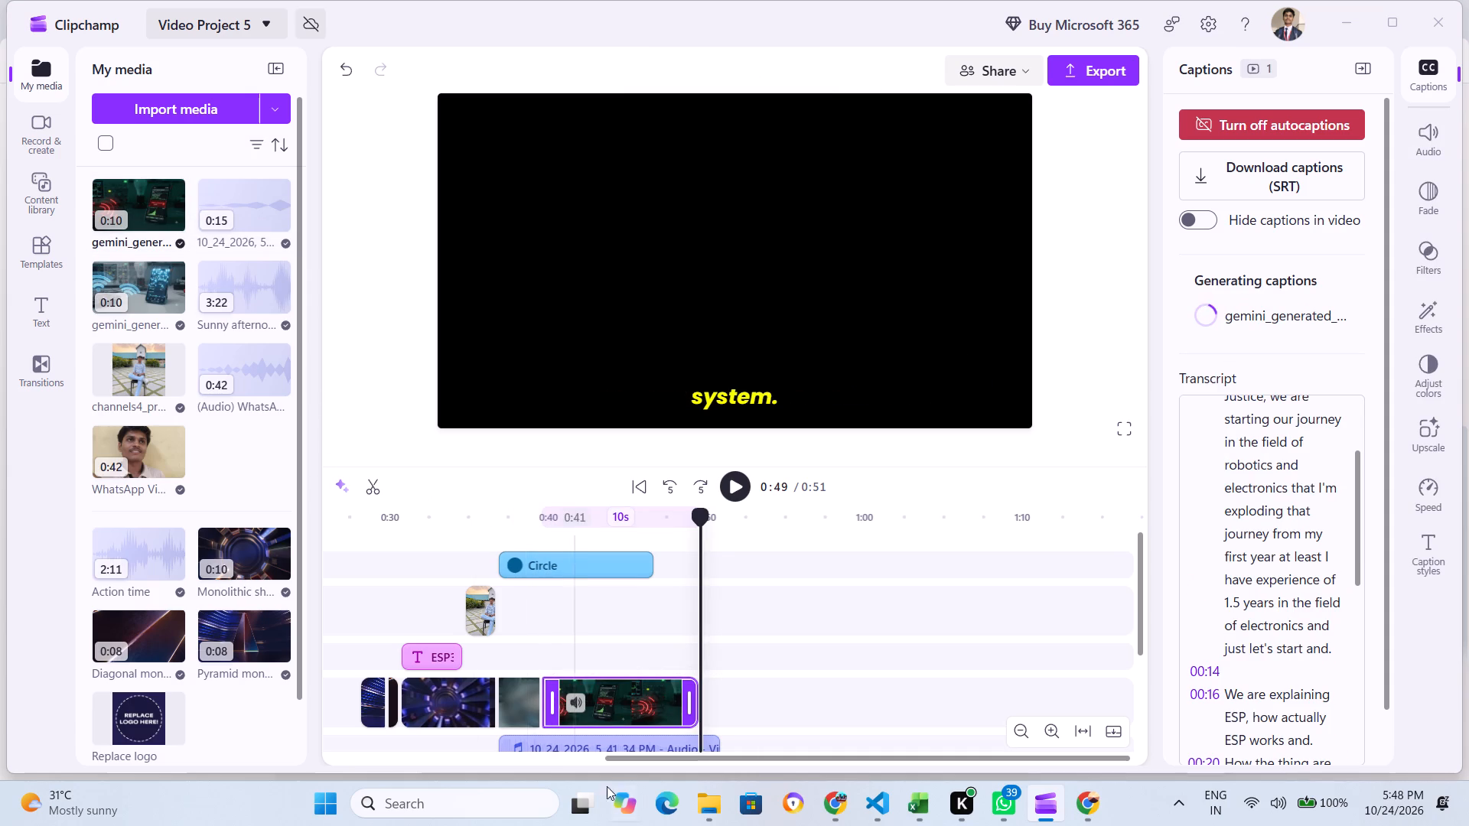
drag(642, 691, 660, 691)
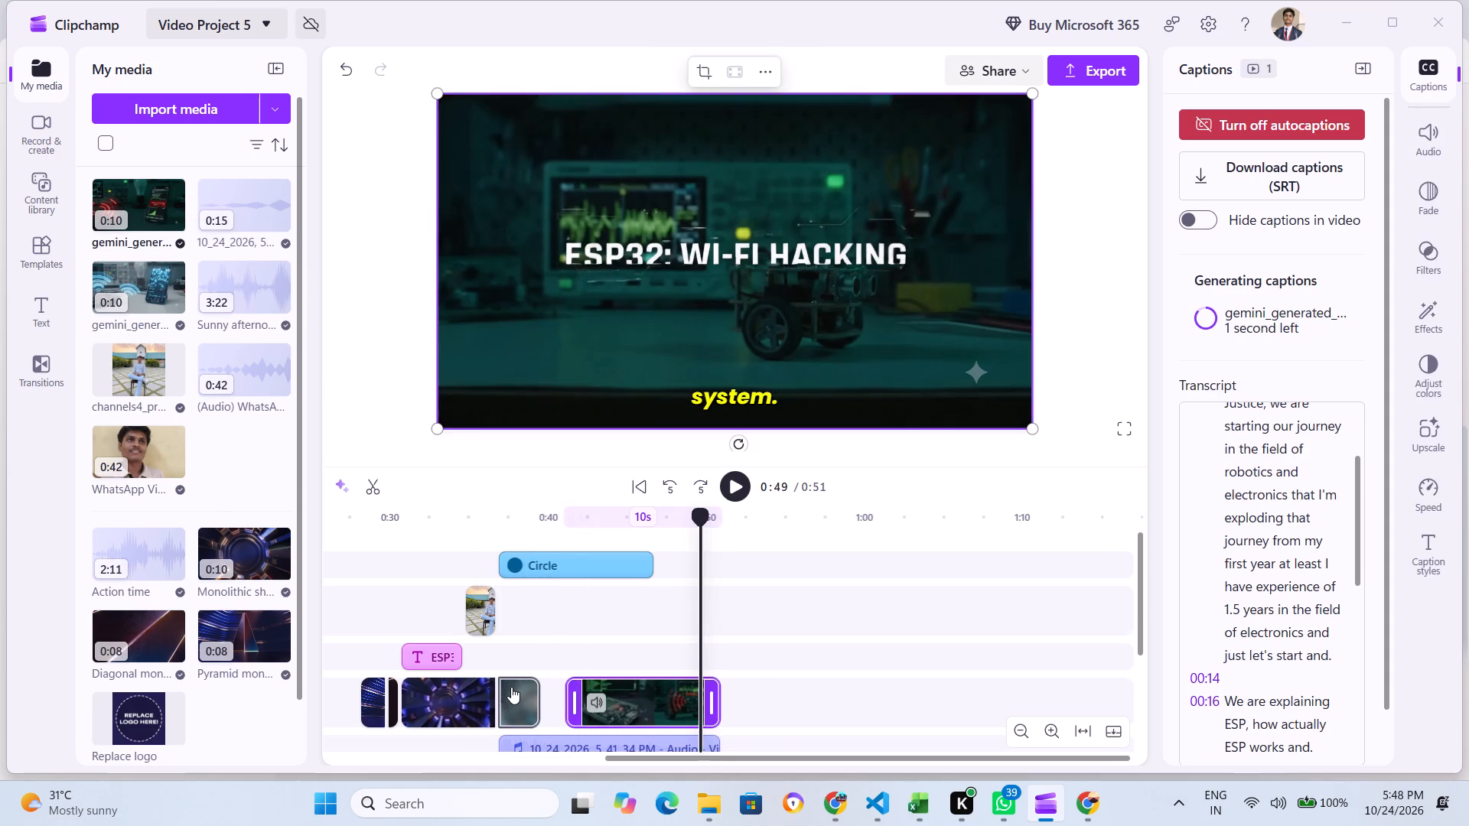
Extend the end of the shortened ESP32 Masterclass clip to about 0:41, closing the gap before the Wi-Fi Hacking clip.
click(515, 691)
double_click(526, 699)
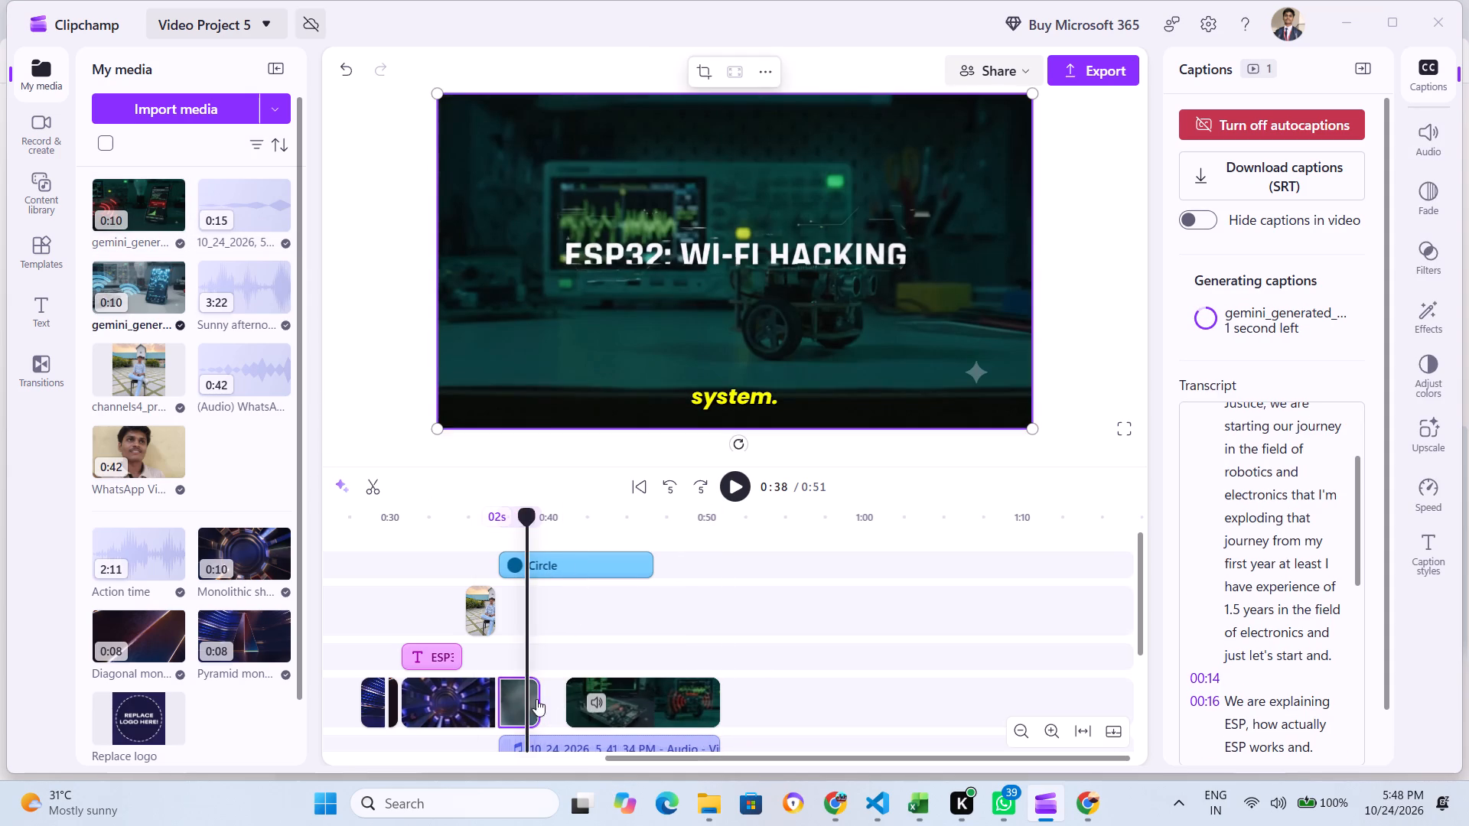
drag(539, 701, 560, 711)
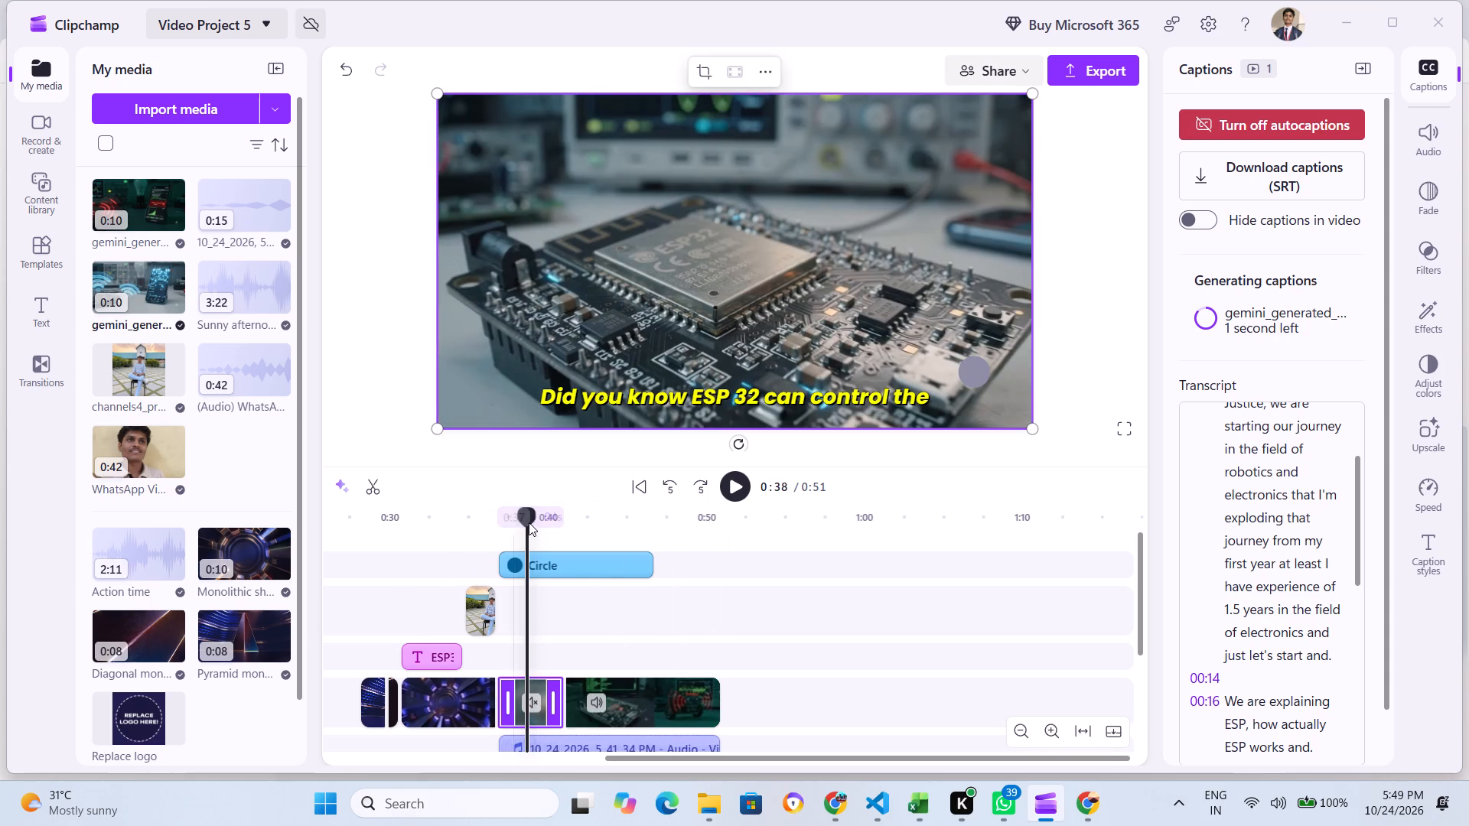
Lengthen the Circle shape to about 14 s so it ends with the Wi-Fi Hacking clip at about 0:51.
drag(524, 512, 503, 522)
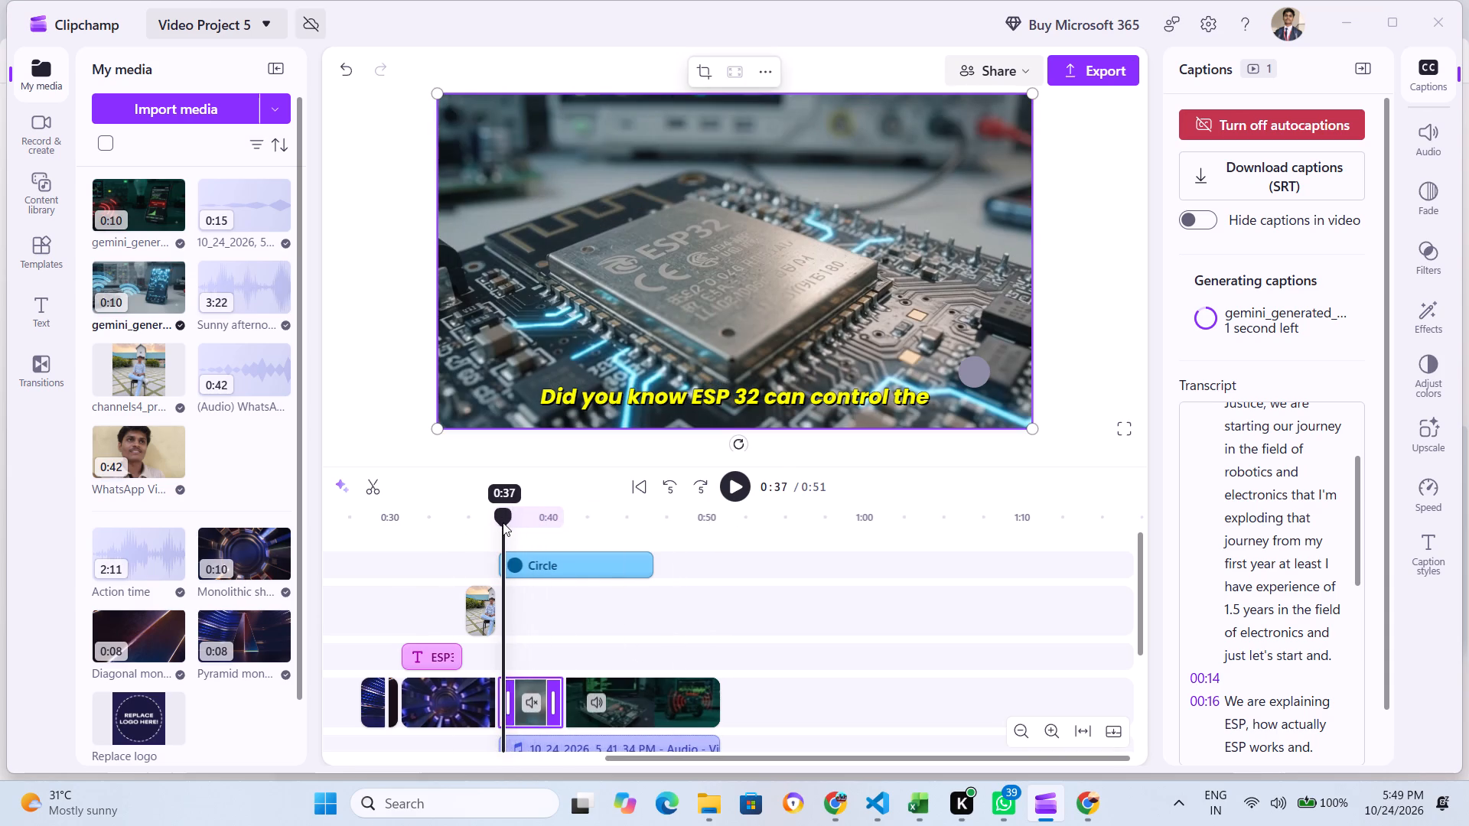
drag(503, 522, 502, 522)
click(547, 563)
drag(648, 564, 651, 564)
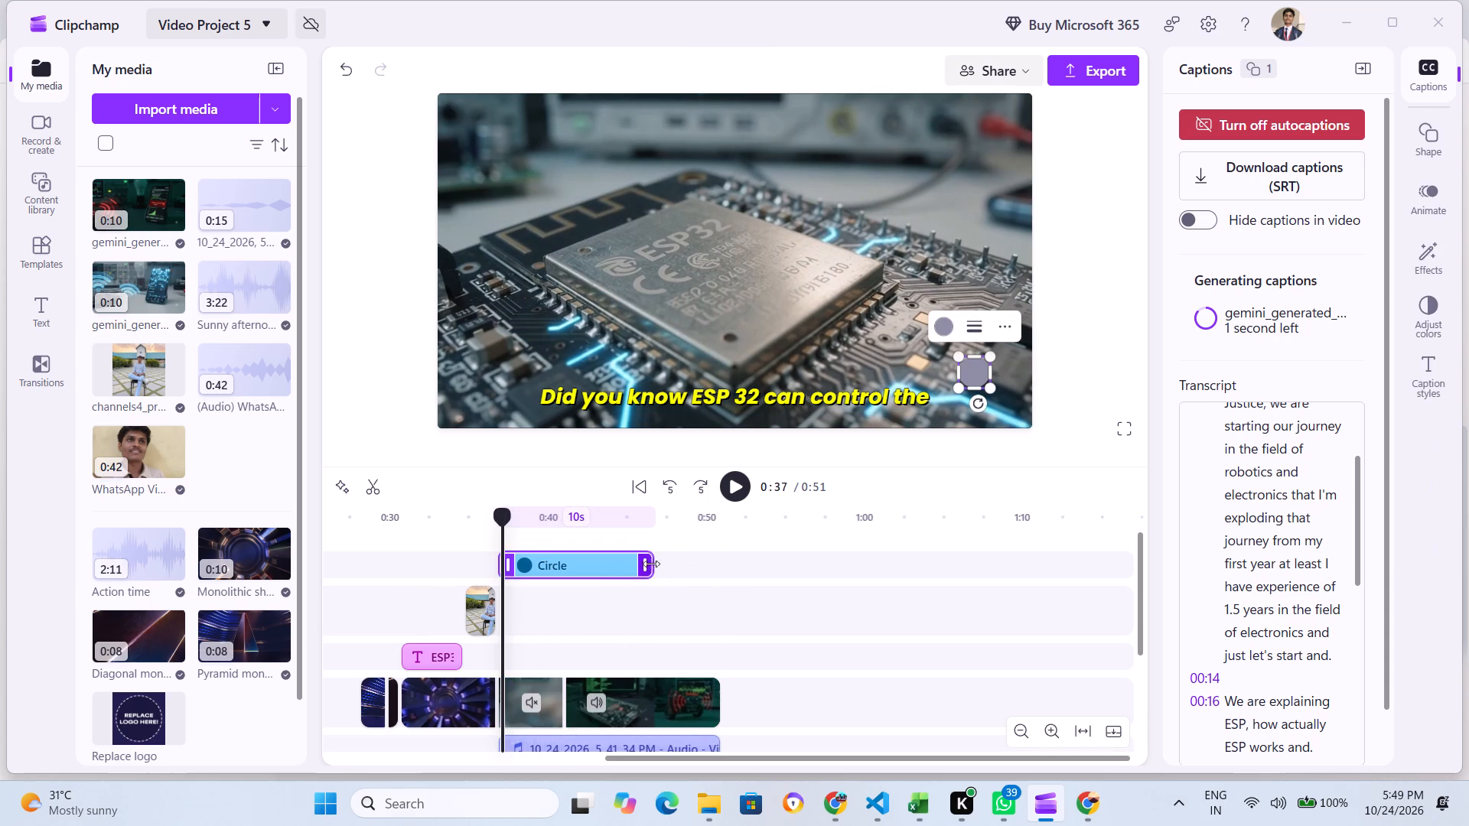
drag(651, 564, 707, 577)
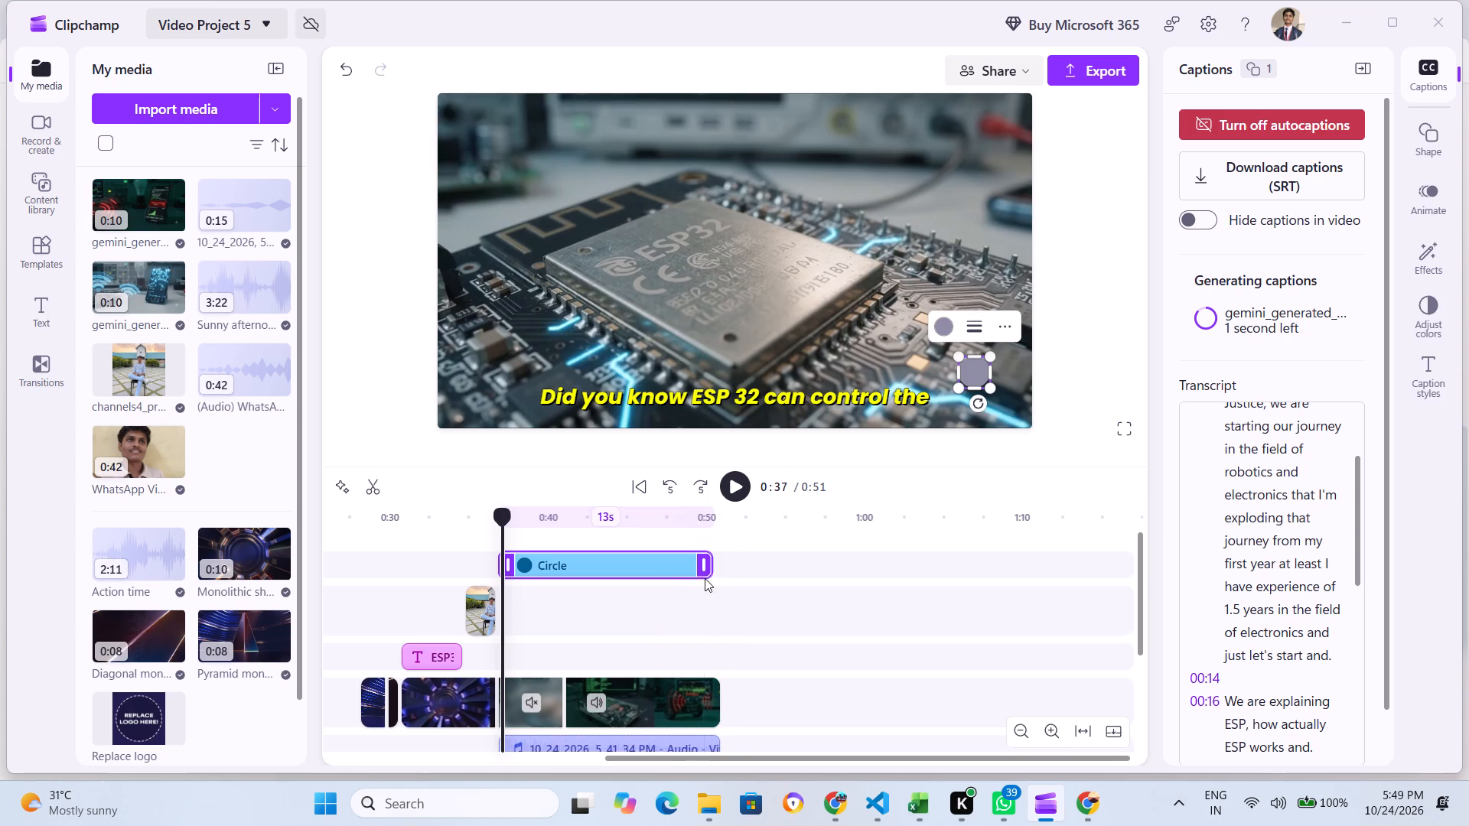
drag(703, 567, 721, 577)
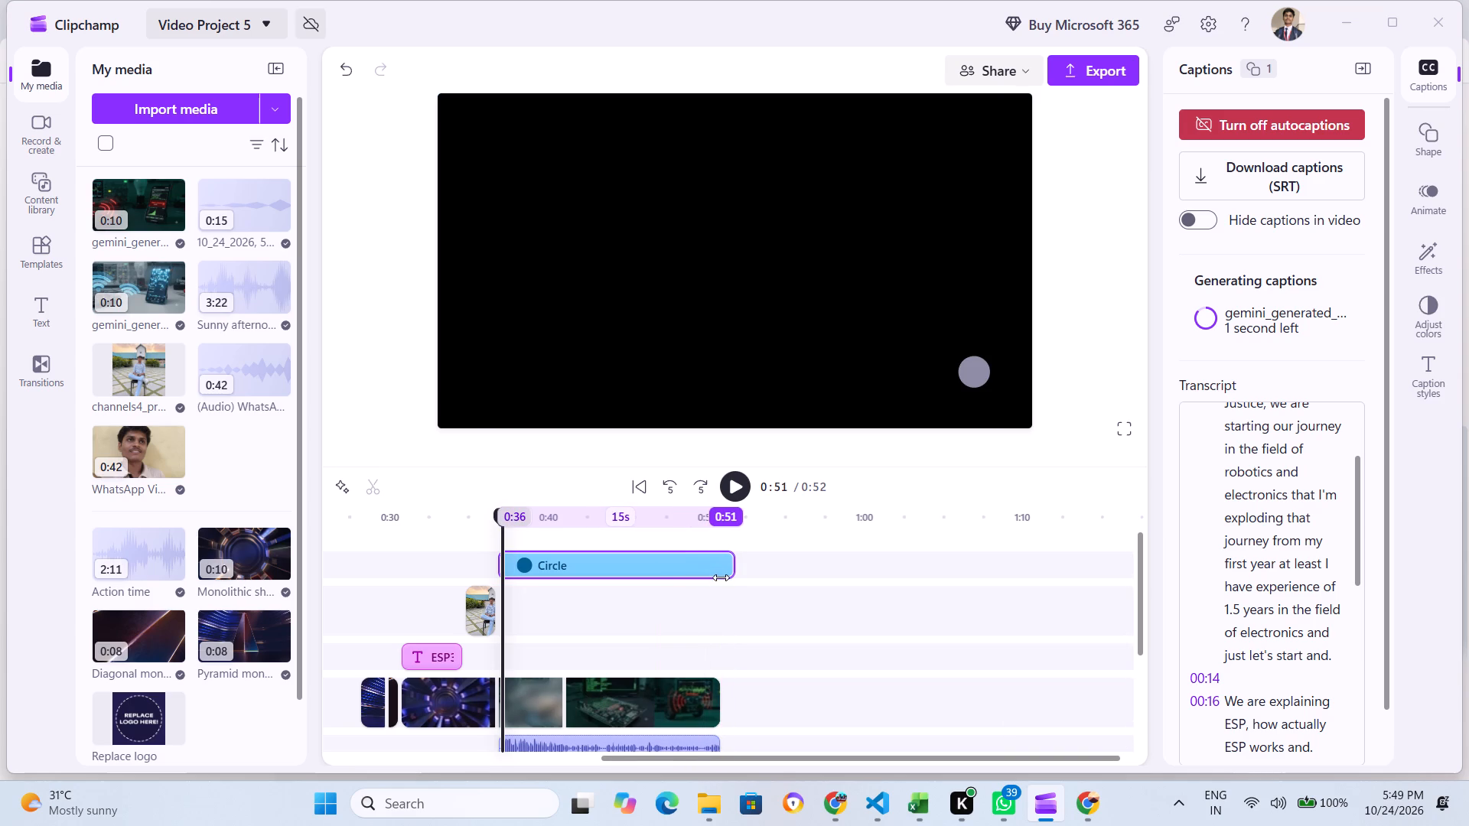
drag(721, 577, 712, 587)
Play back the project from about 0:12 to review the edit.
drag(498, 515, 111, 517)
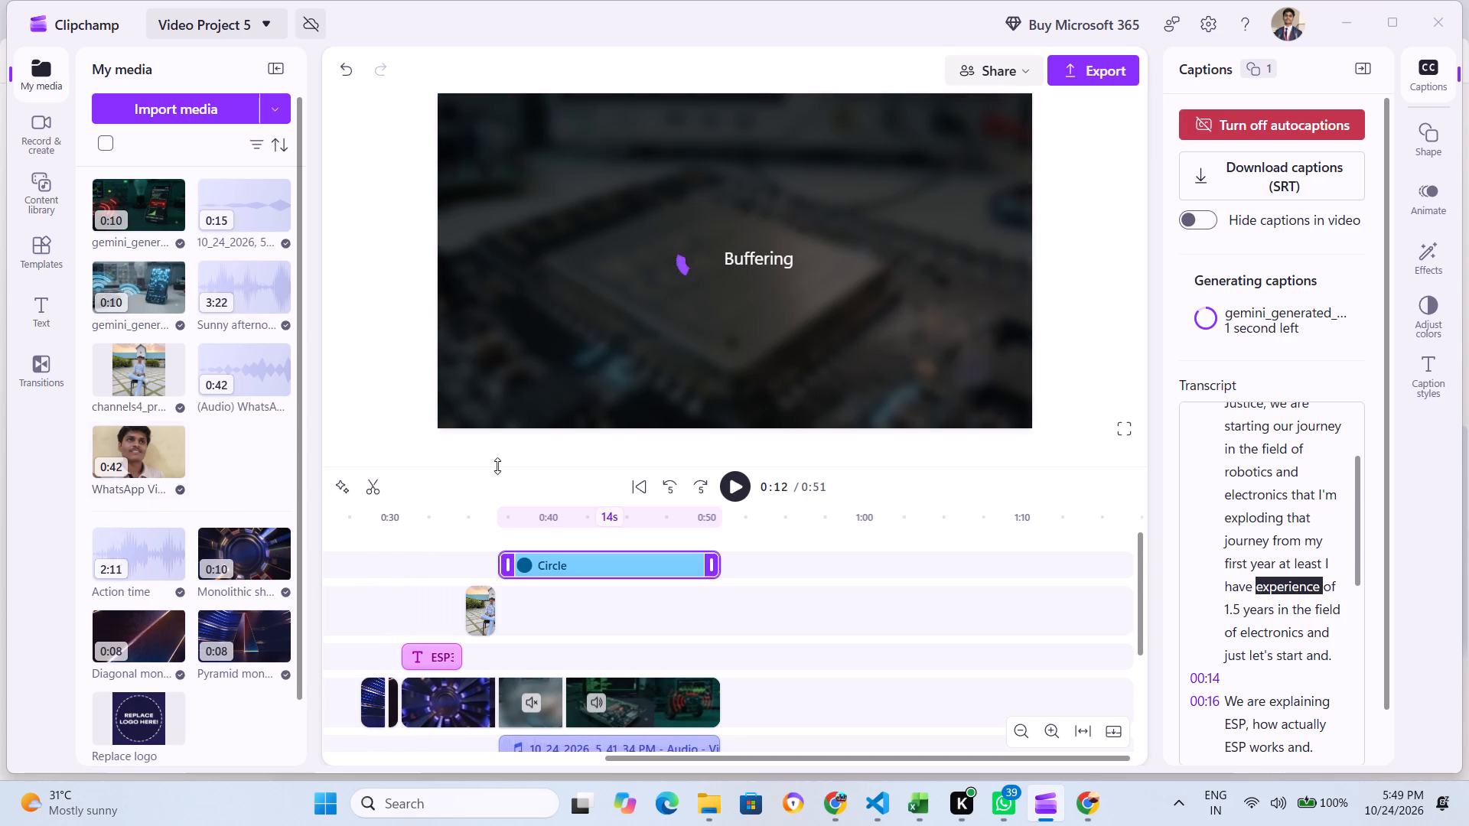
middle_drag(809, 542, 879, 551)
click(737, 483)
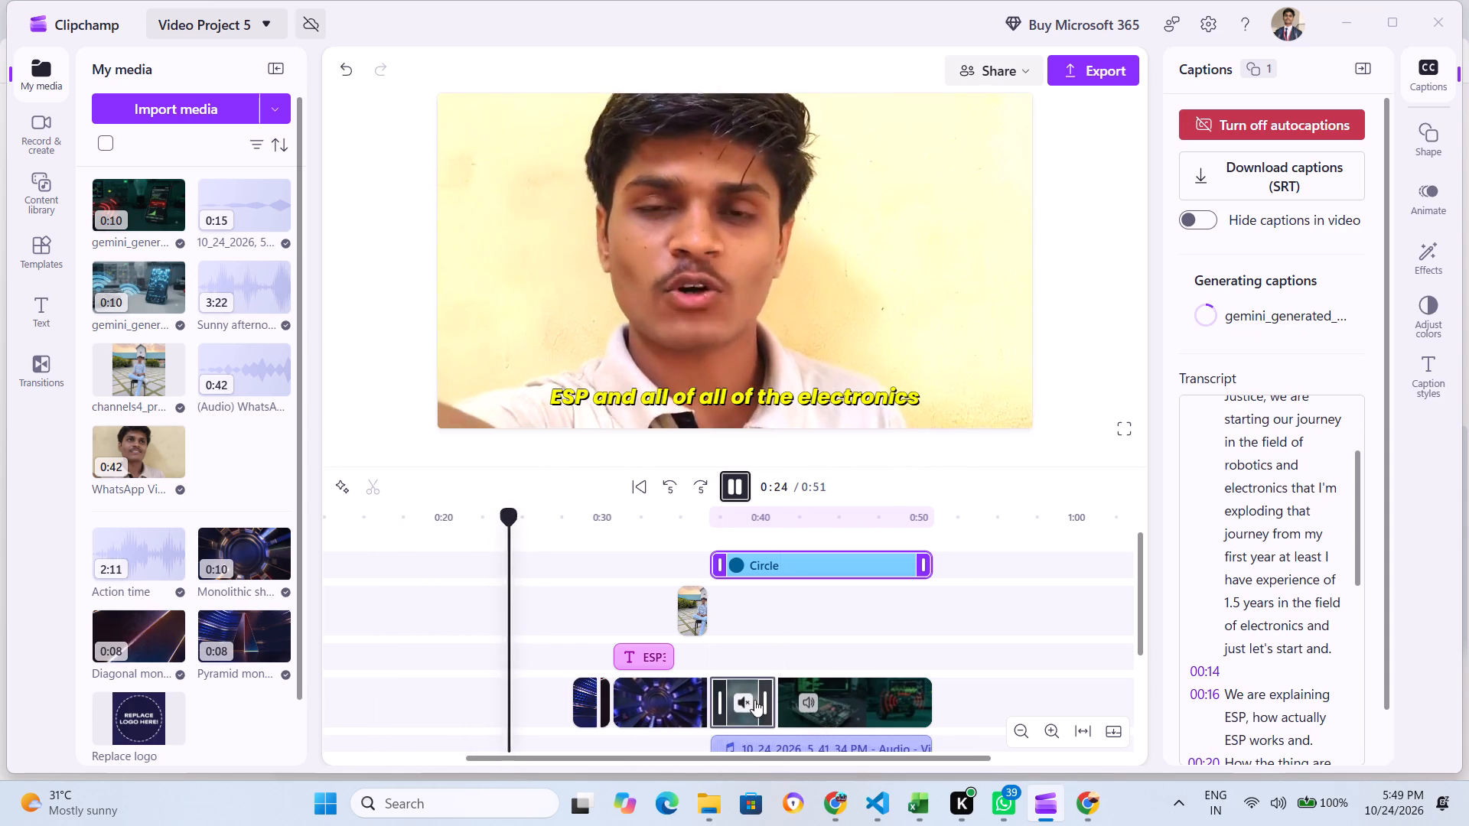
Mute the audio of the newly added Wi-Fi hacking clip on the timeline.
click(809, 697)
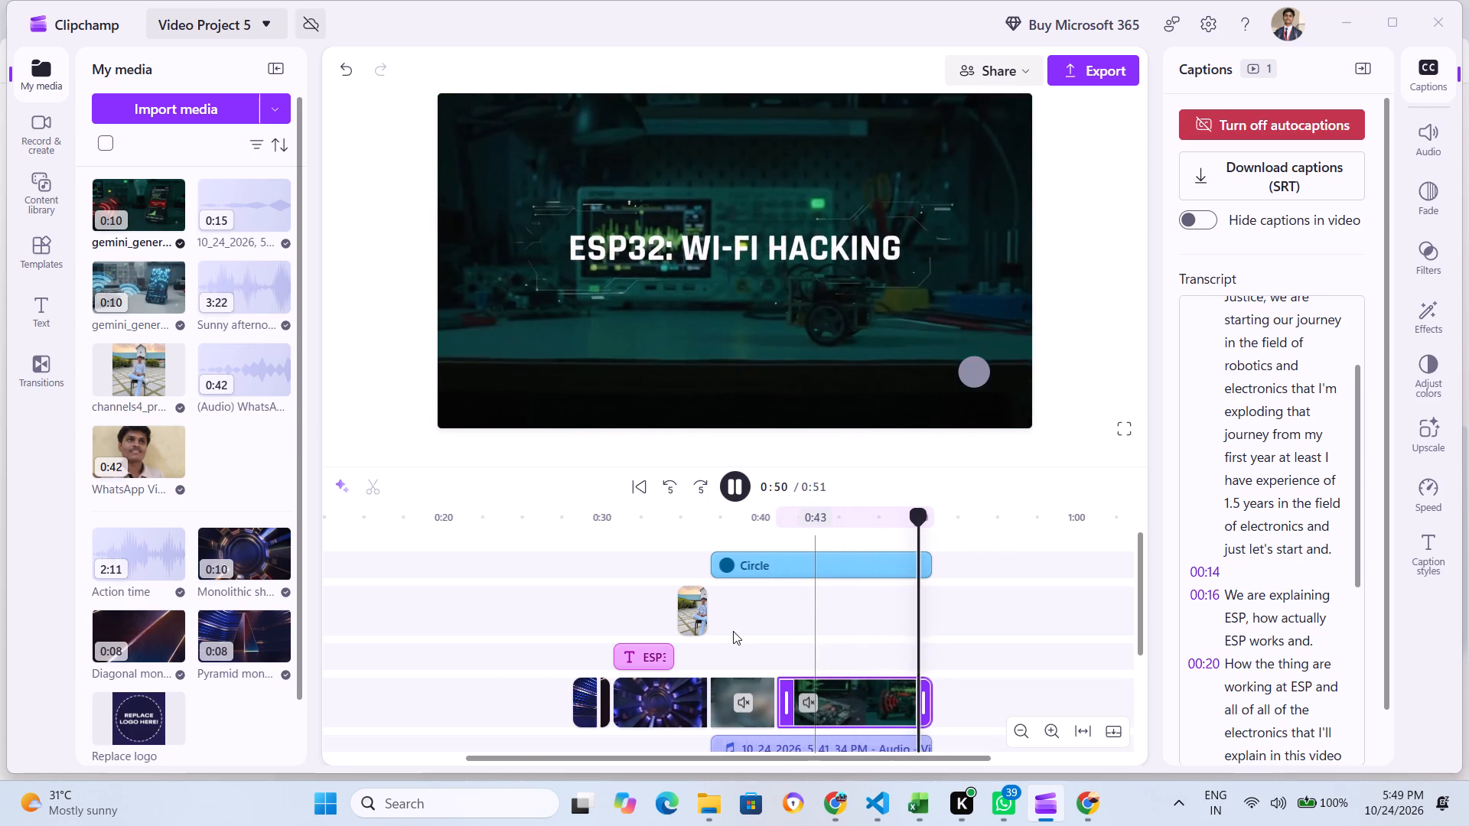
Preview the final seconds of the timeline from about 0:47, checking the Wi-Fi hacking clip with its captions and circle overlay.
click(739, 490)
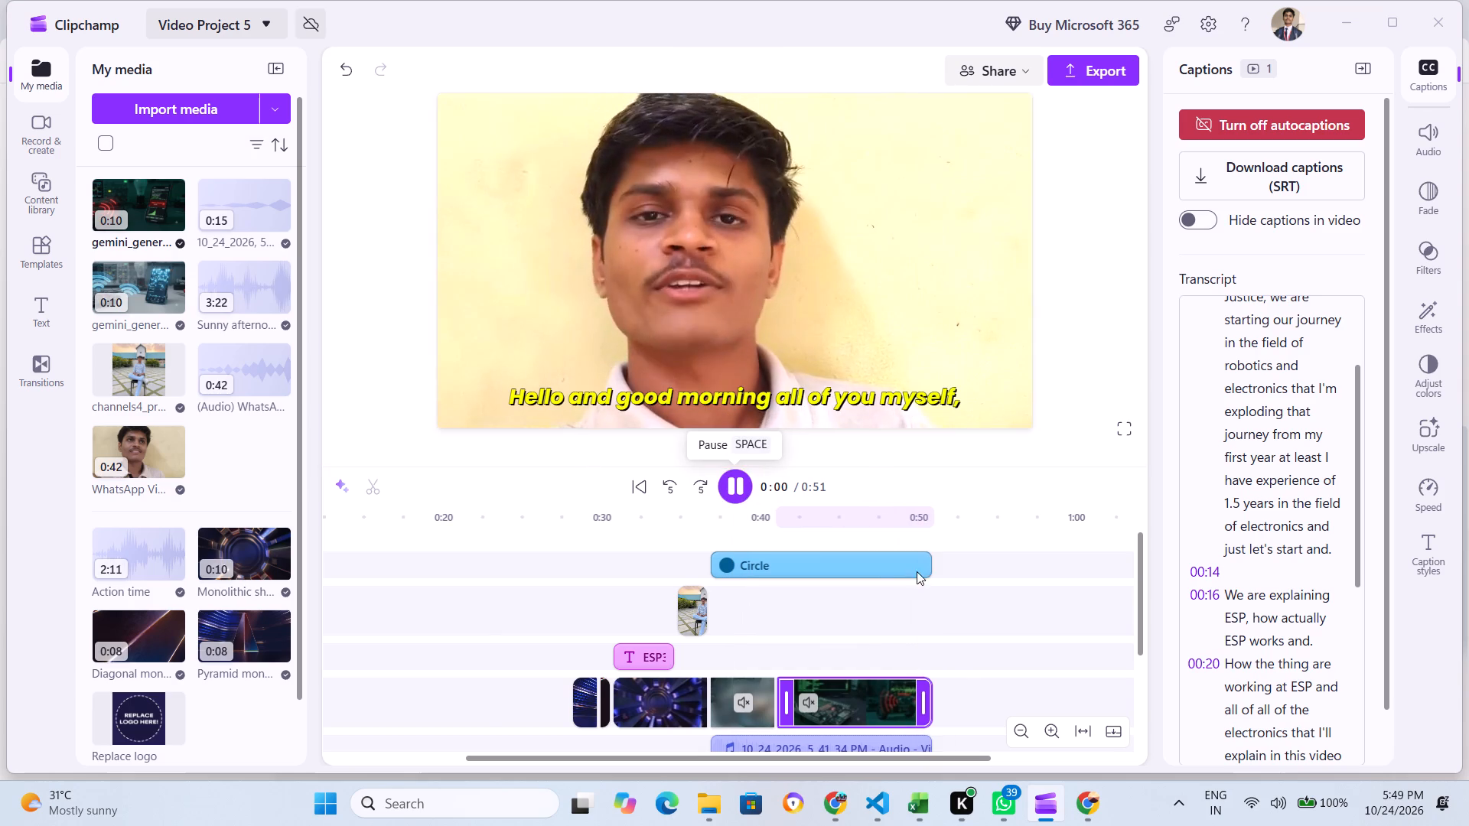
click(881, 623)
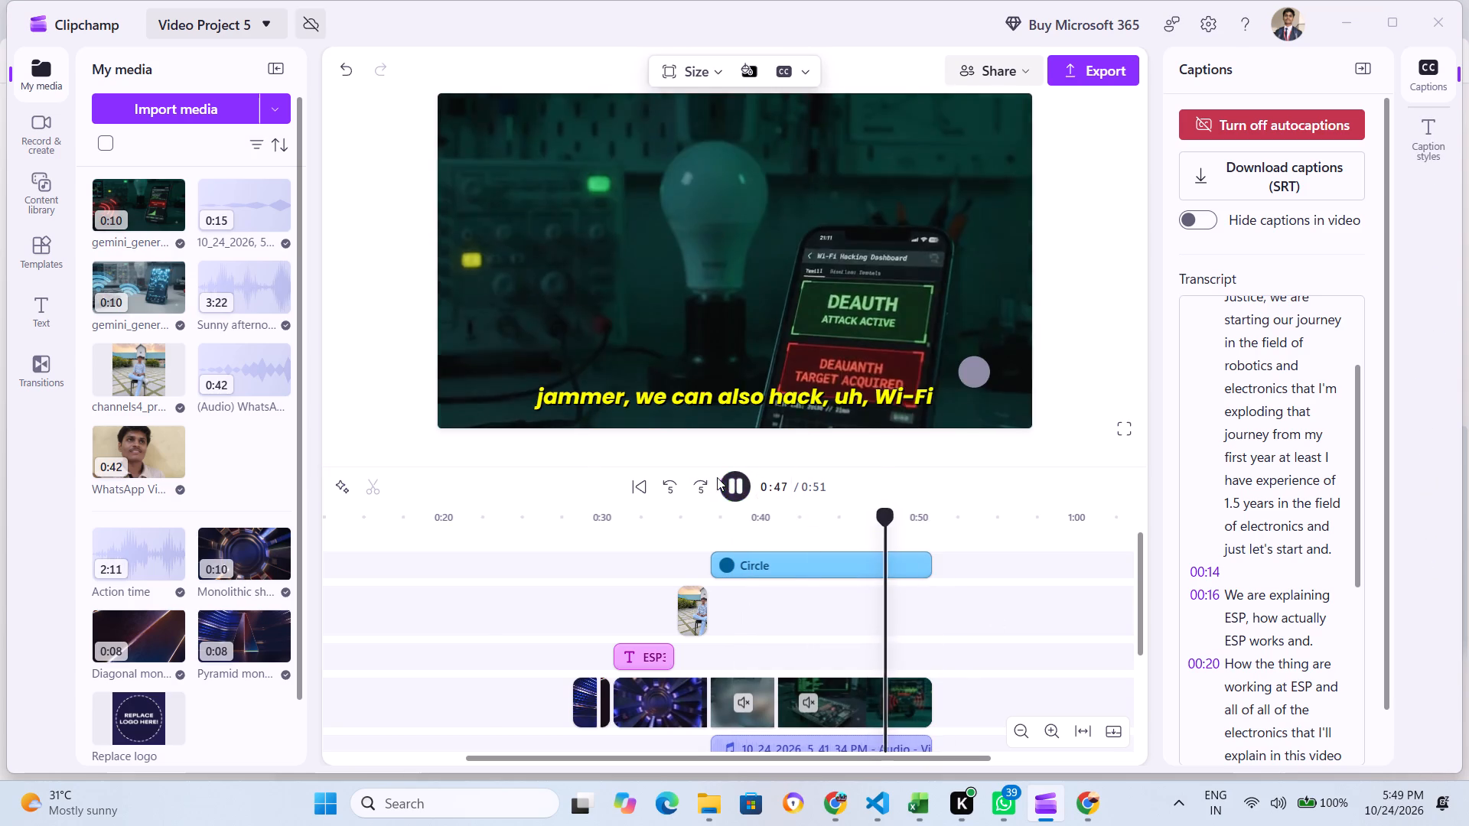
click(731, 483)
click(731, 483)
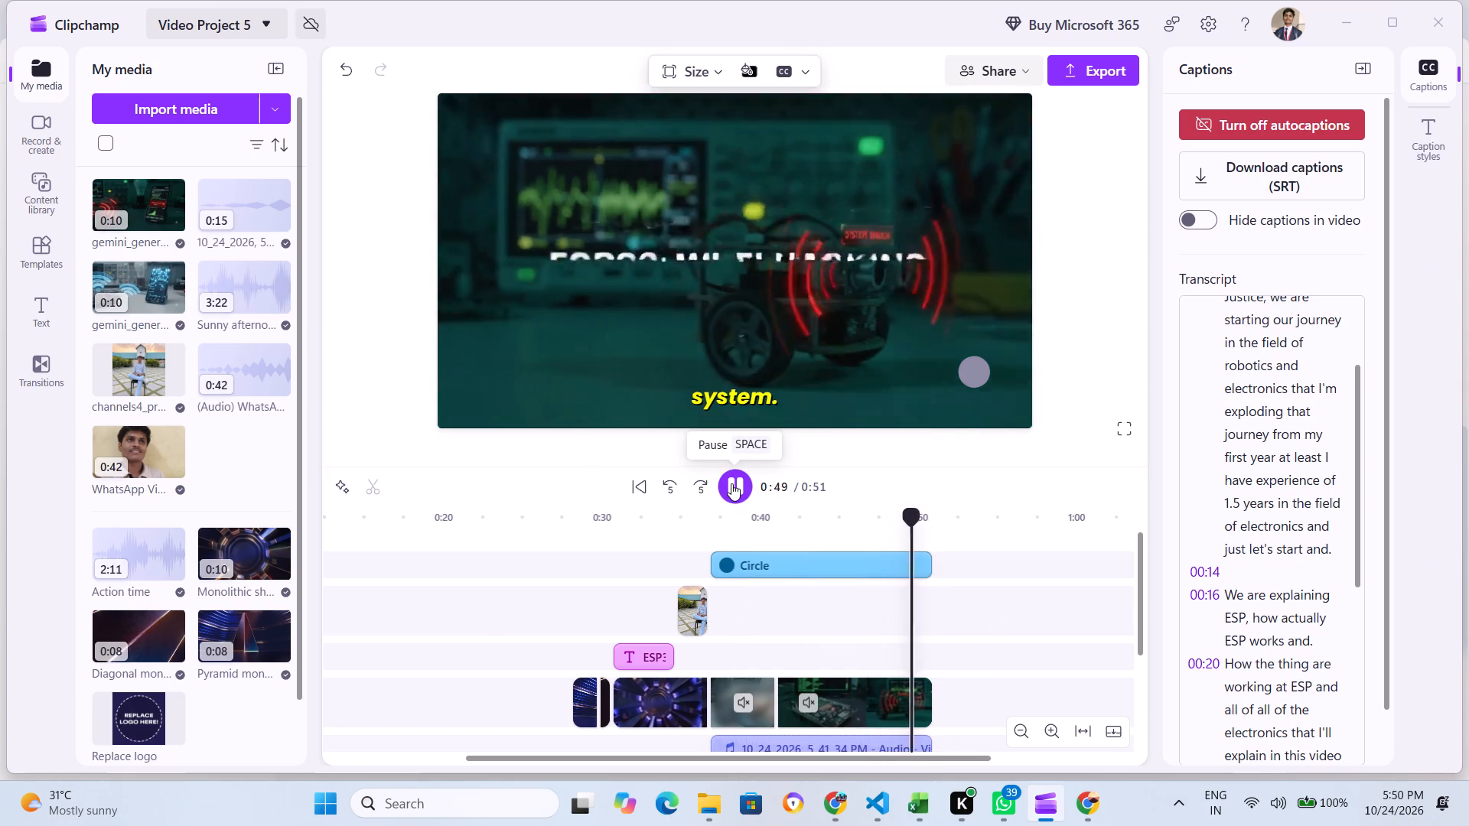
click(731, 483)
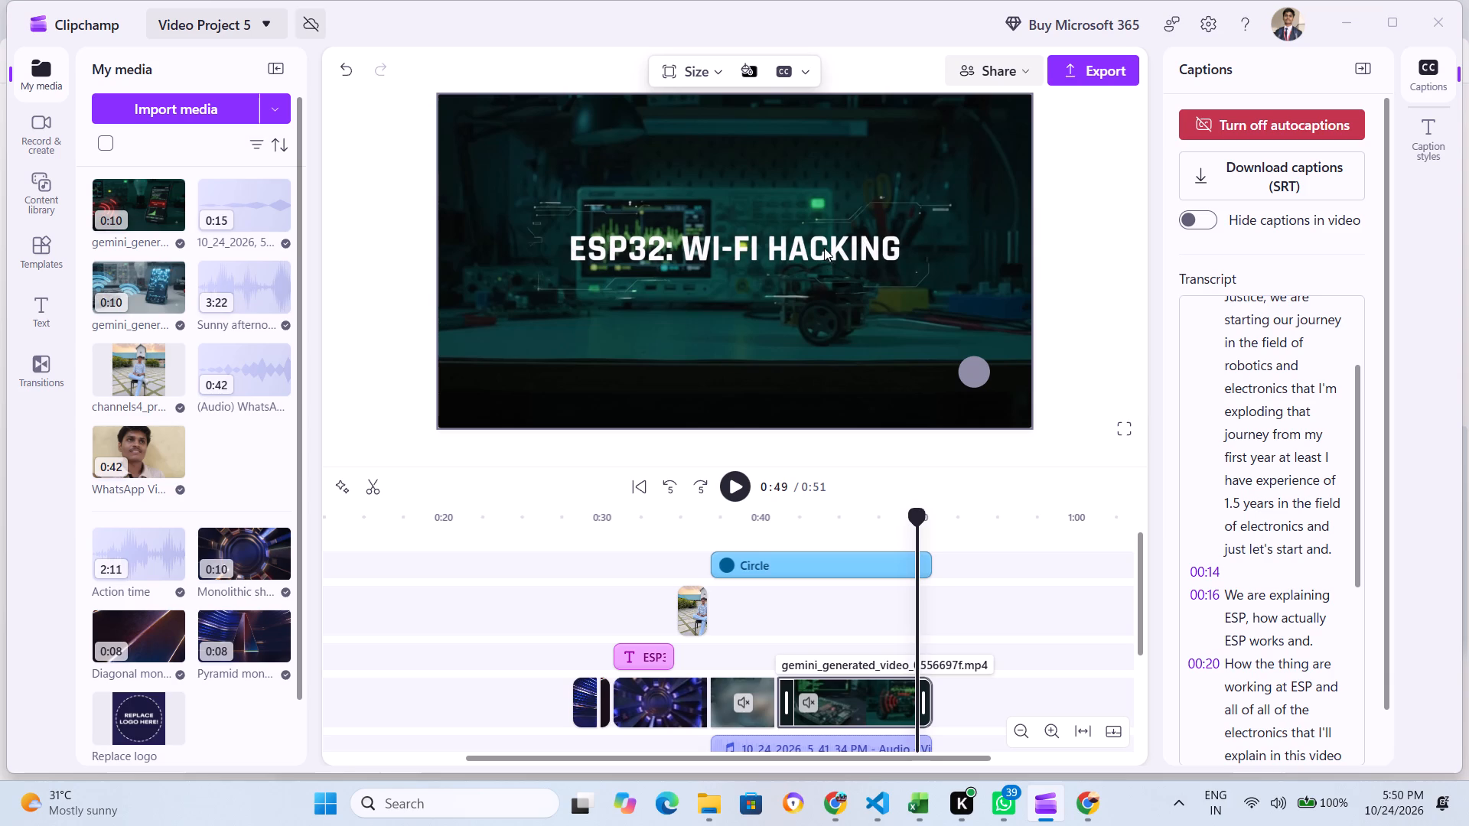
click(964, 562)
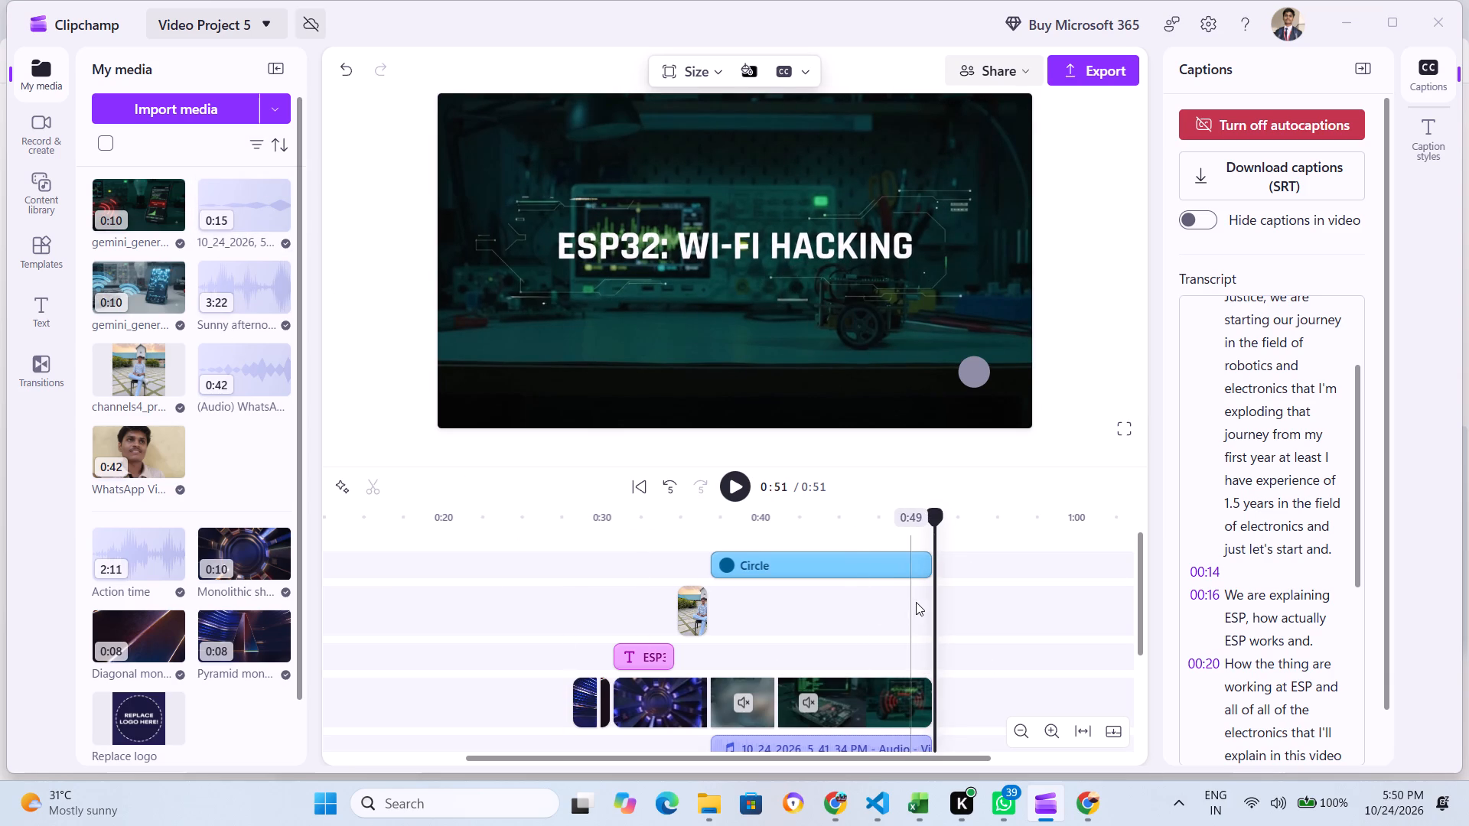
Save the video project.
key(ctrl+s)
key(ctrl+s)
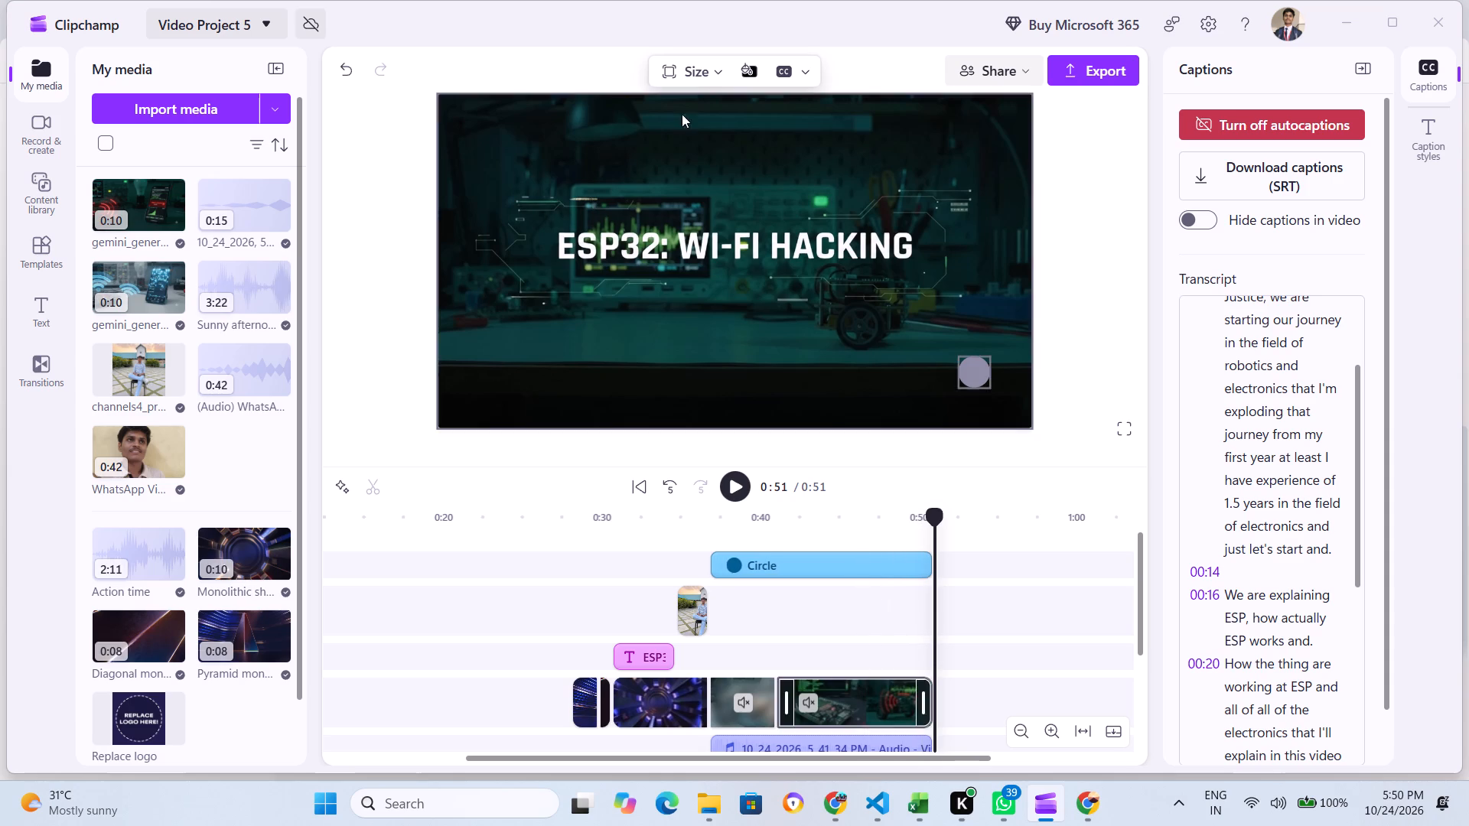
Turn on media backup to OneDrive for Video Project 5.
click(311, 24)
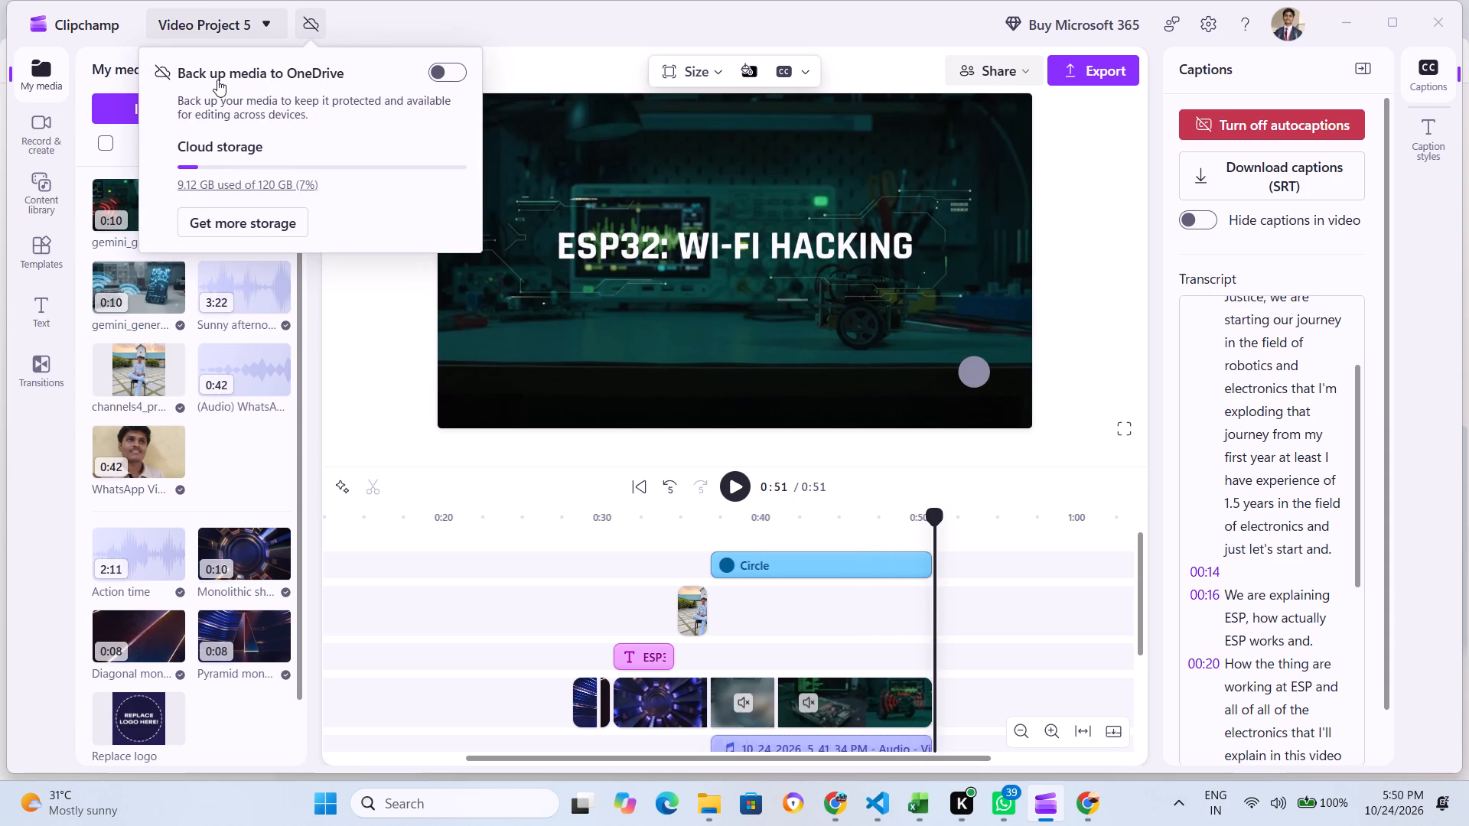
click(438, 62)
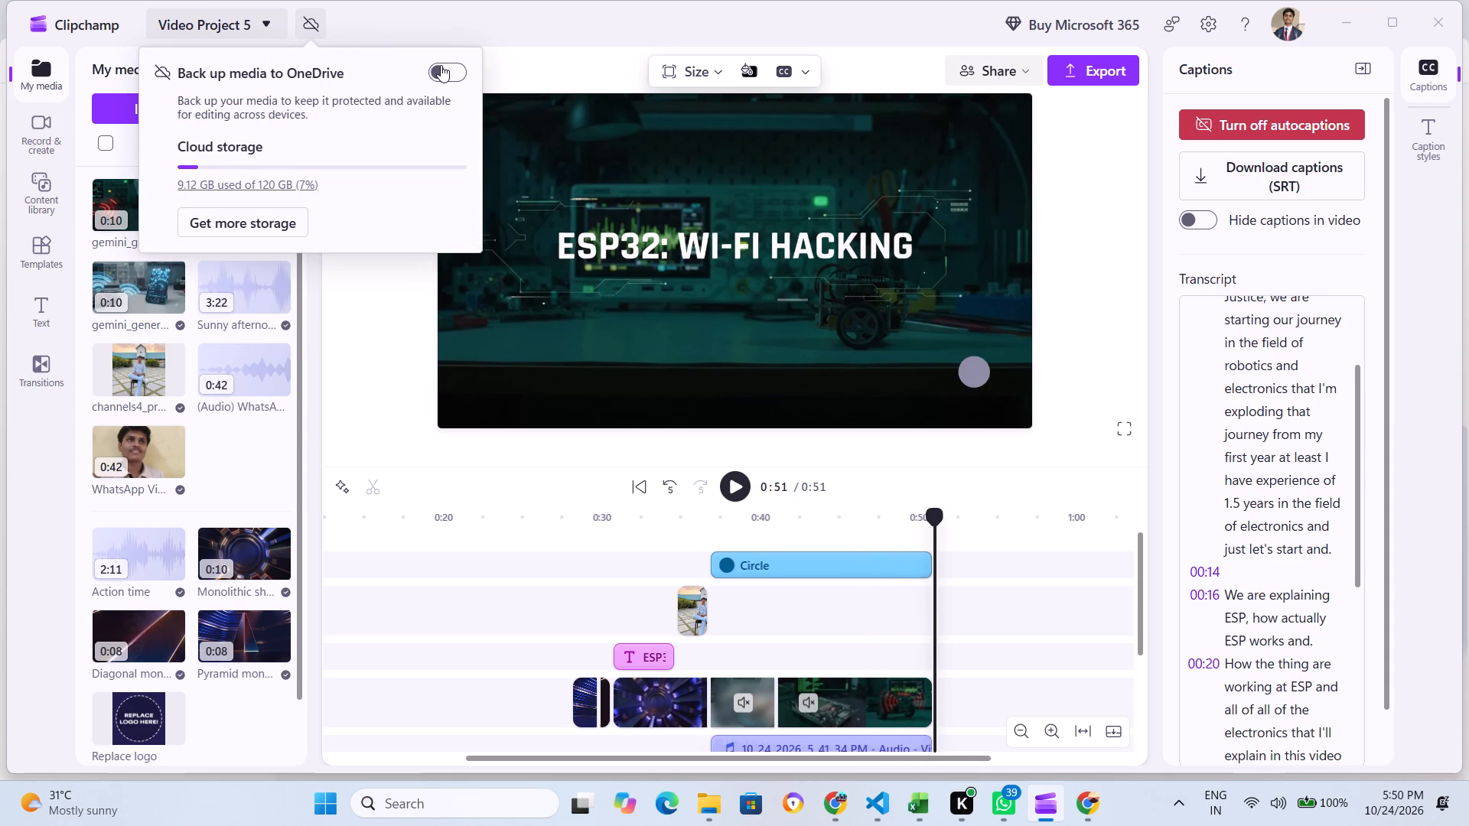
click(441, 65)
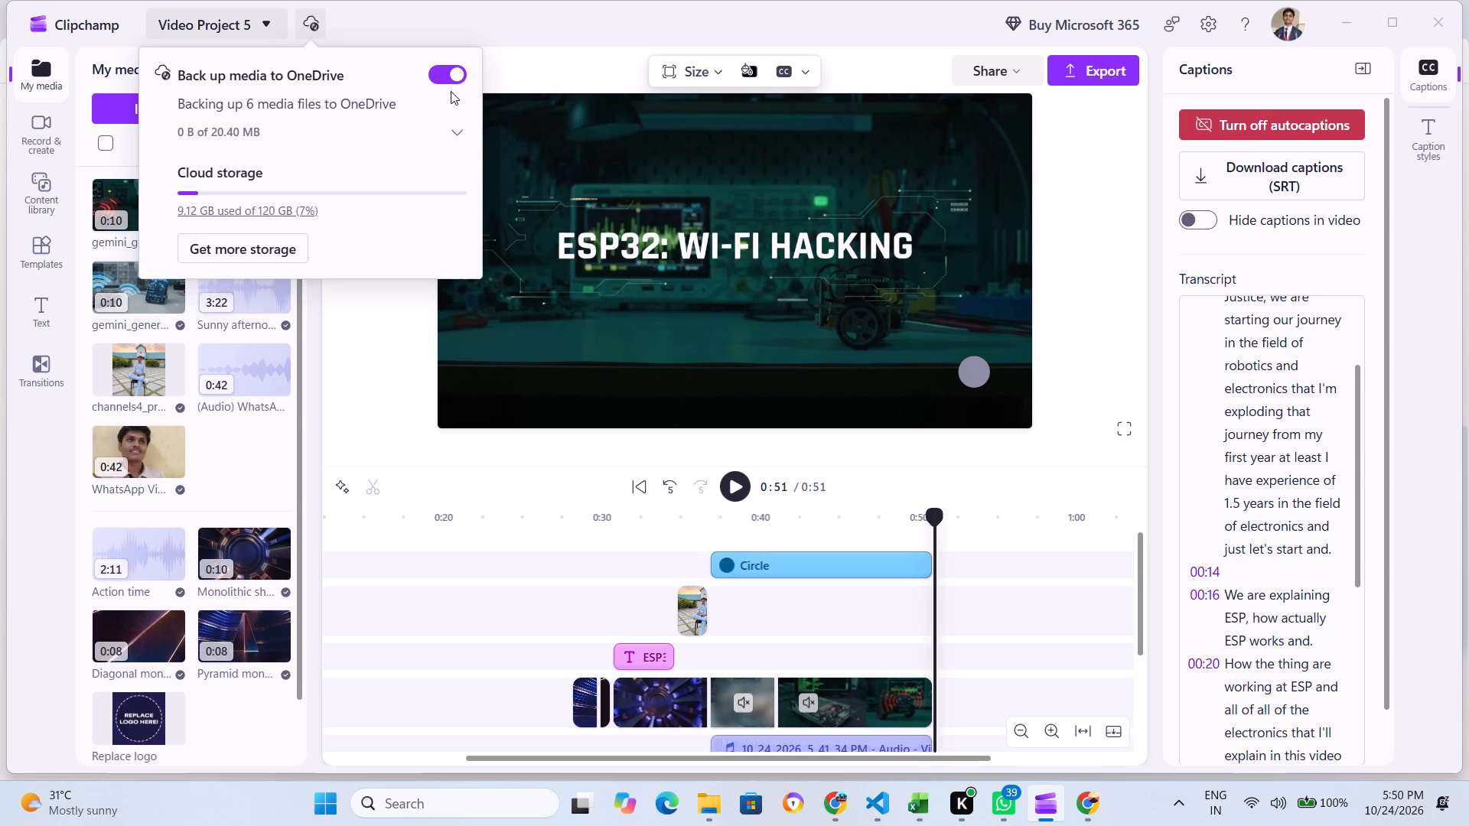
click(484, 23)
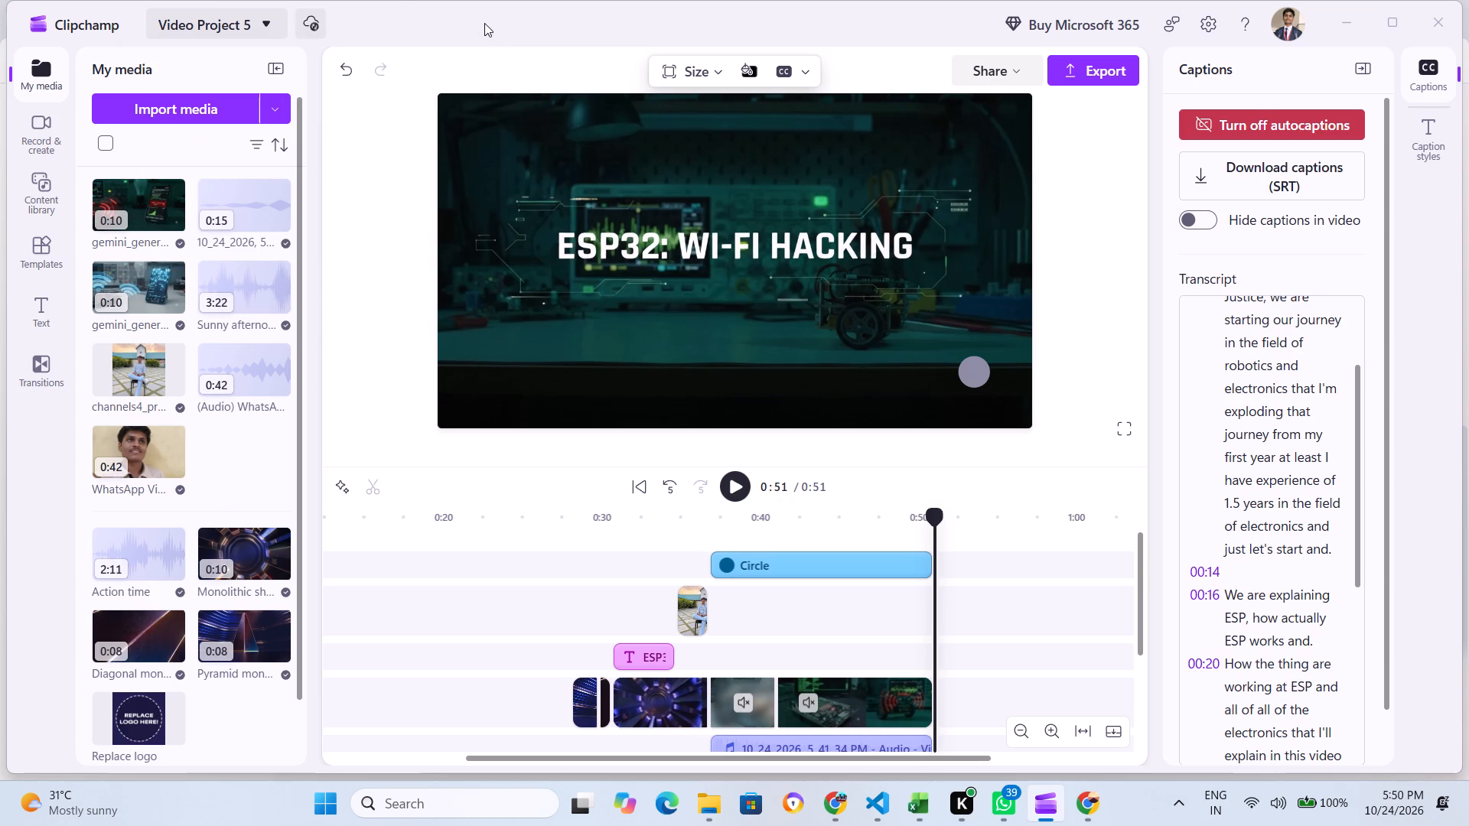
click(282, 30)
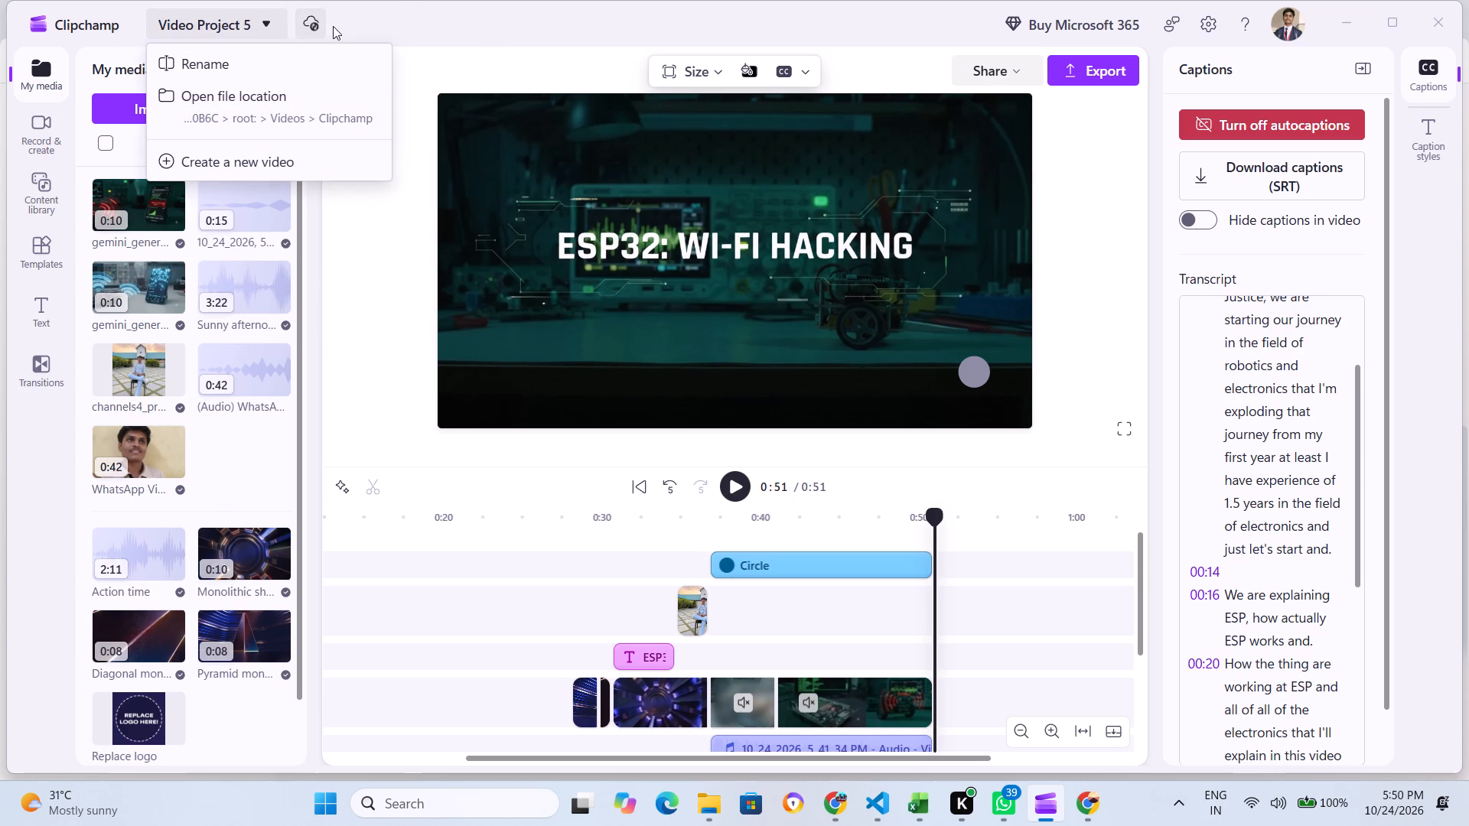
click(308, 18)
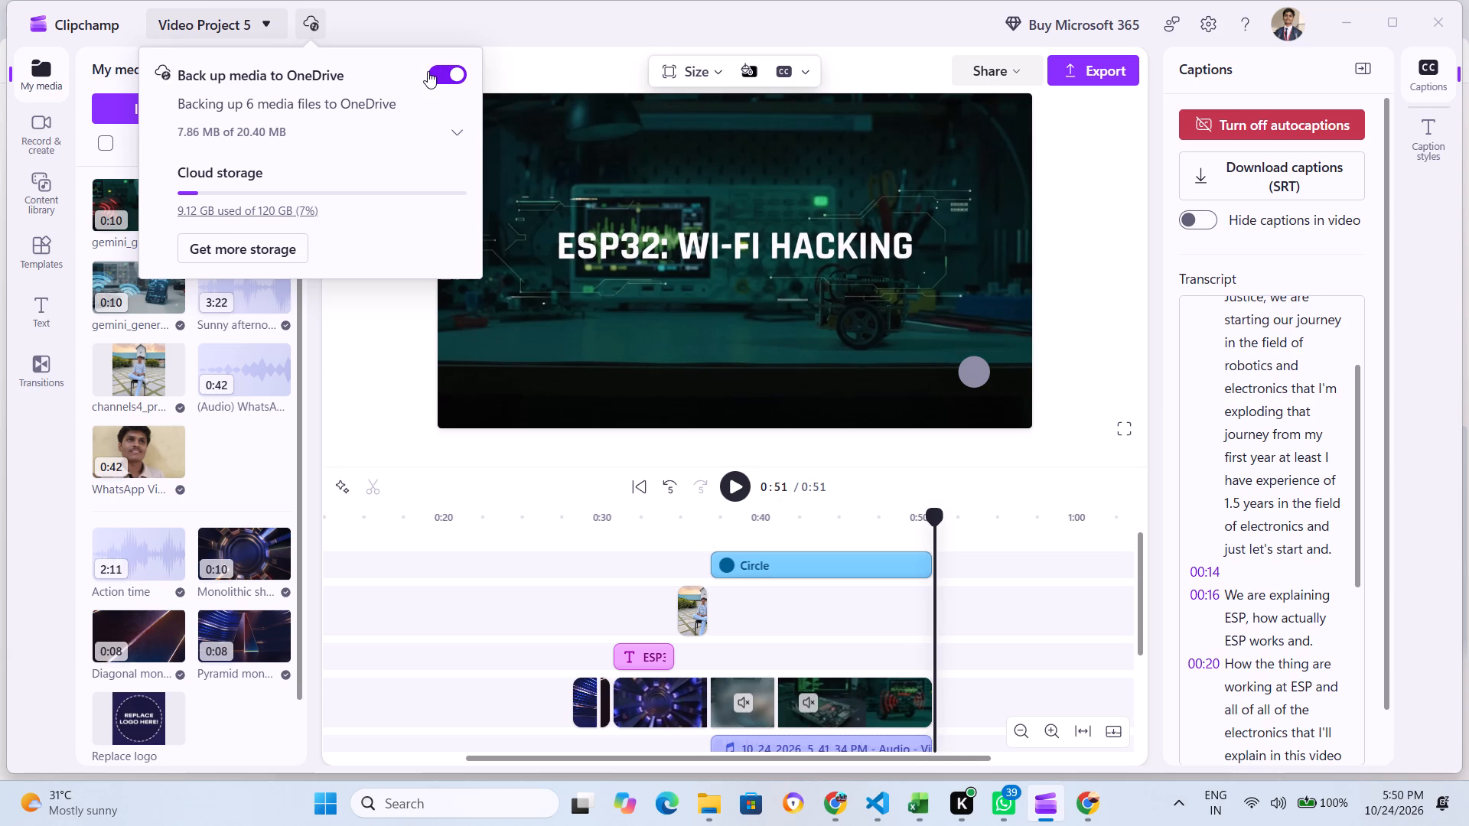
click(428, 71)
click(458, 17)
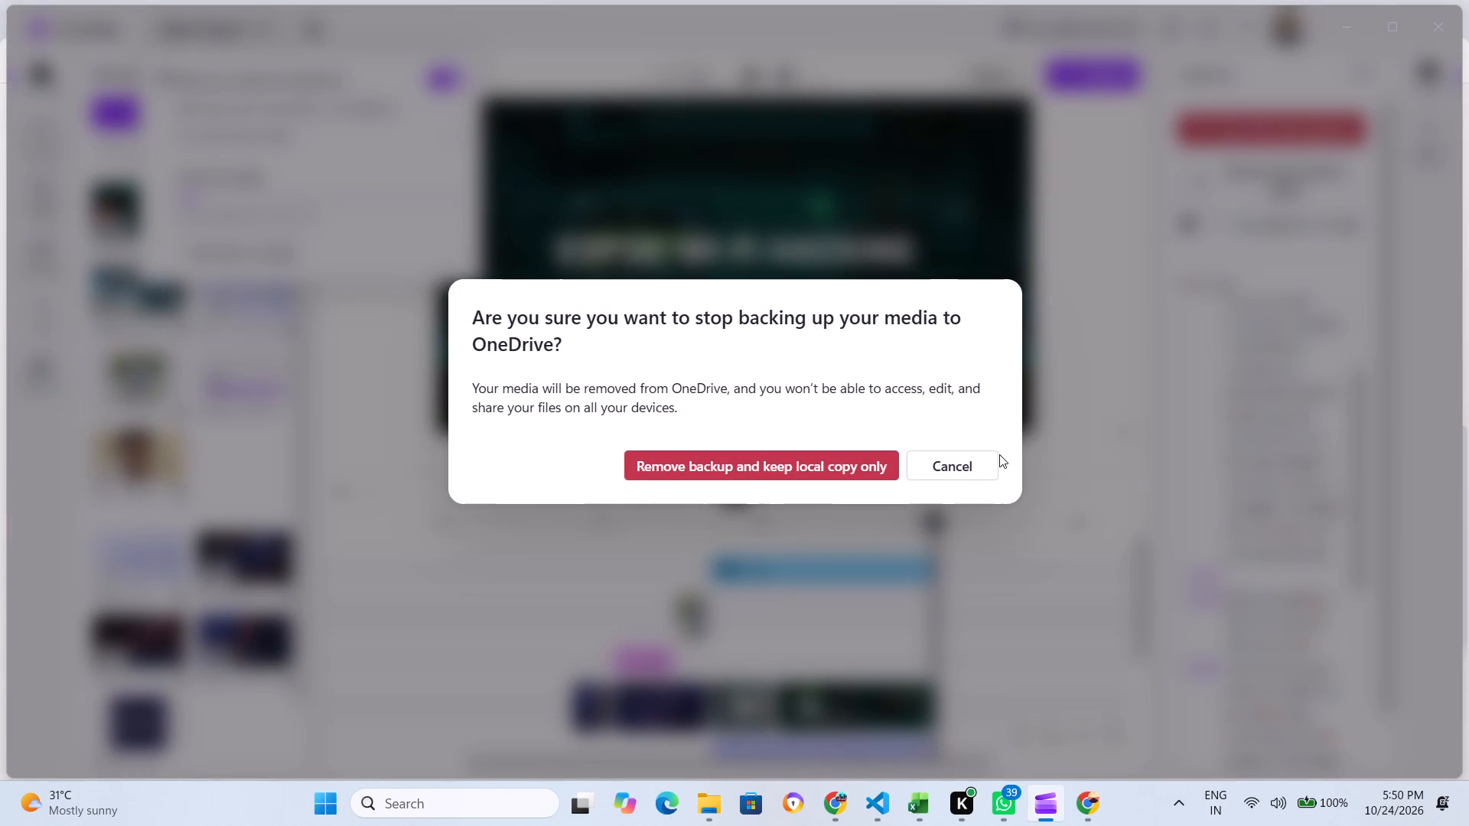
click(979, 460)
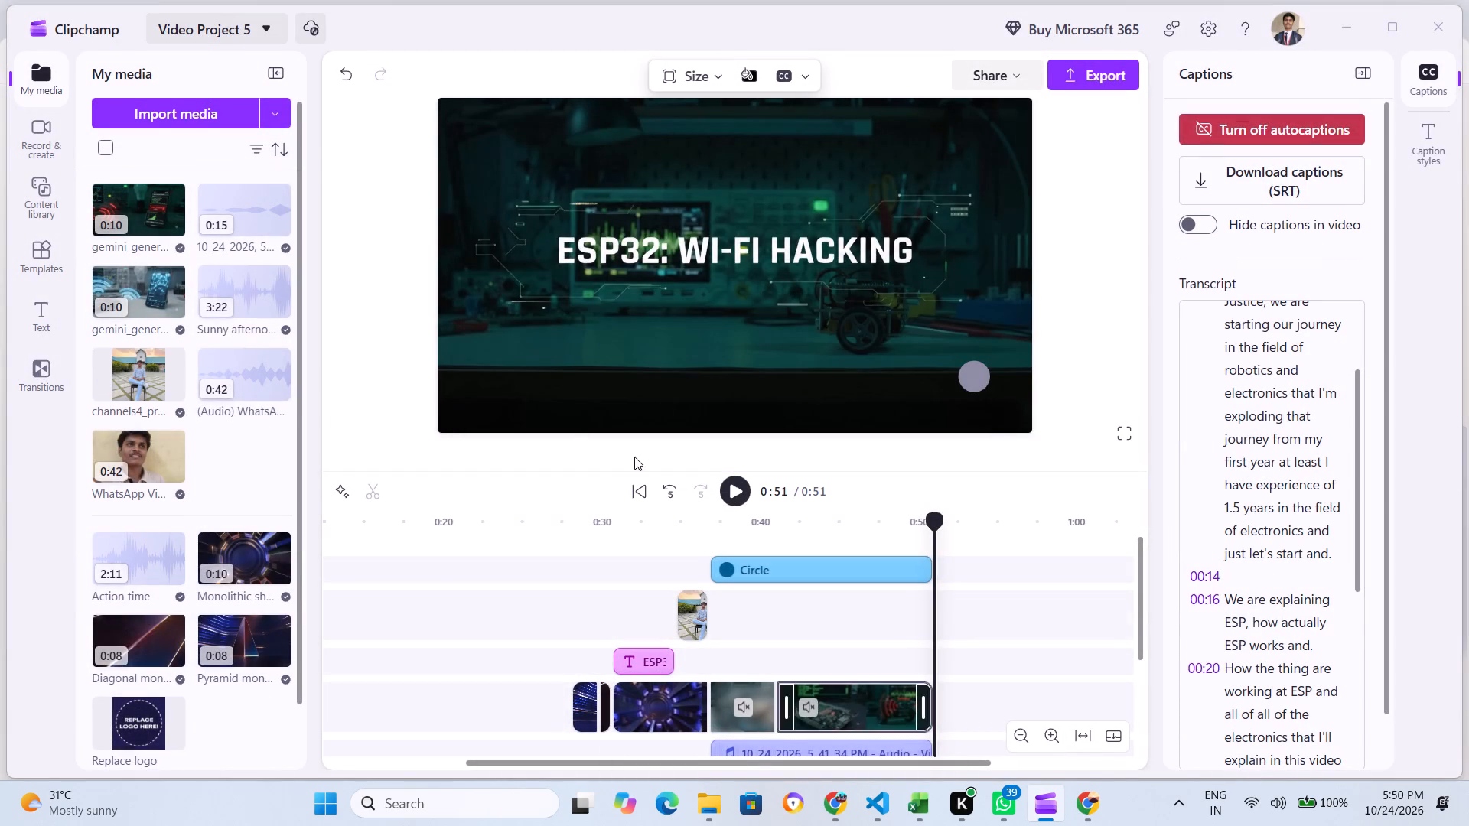
Play the edited video from the beginning to review it.
click(731, 493)
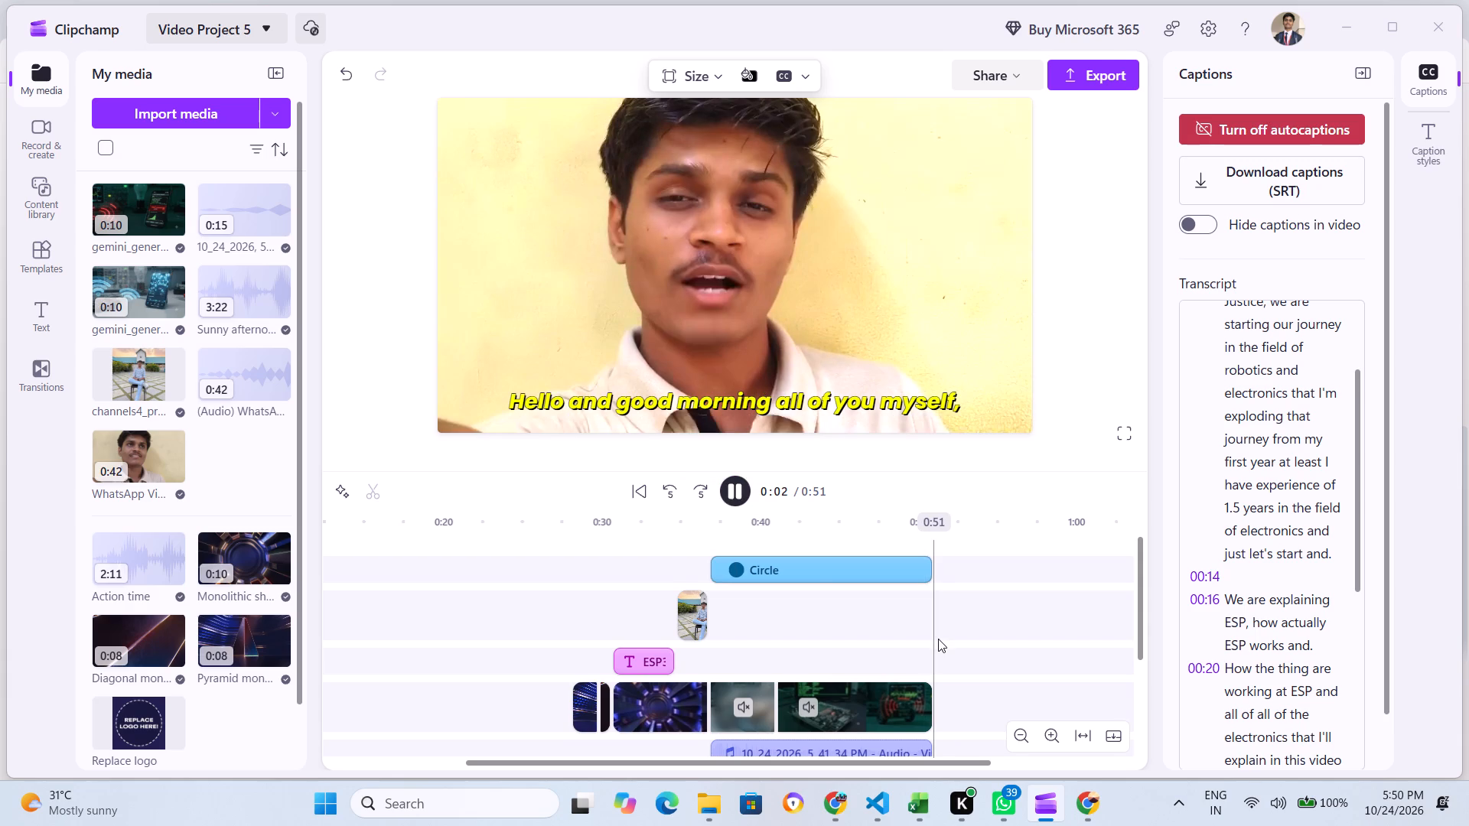
Pause playback and spot-check frames from the vlog ending at about 0:26 through the ESP32 and Wi-Fi hacking clips to about 0:50.
click(731, 493)
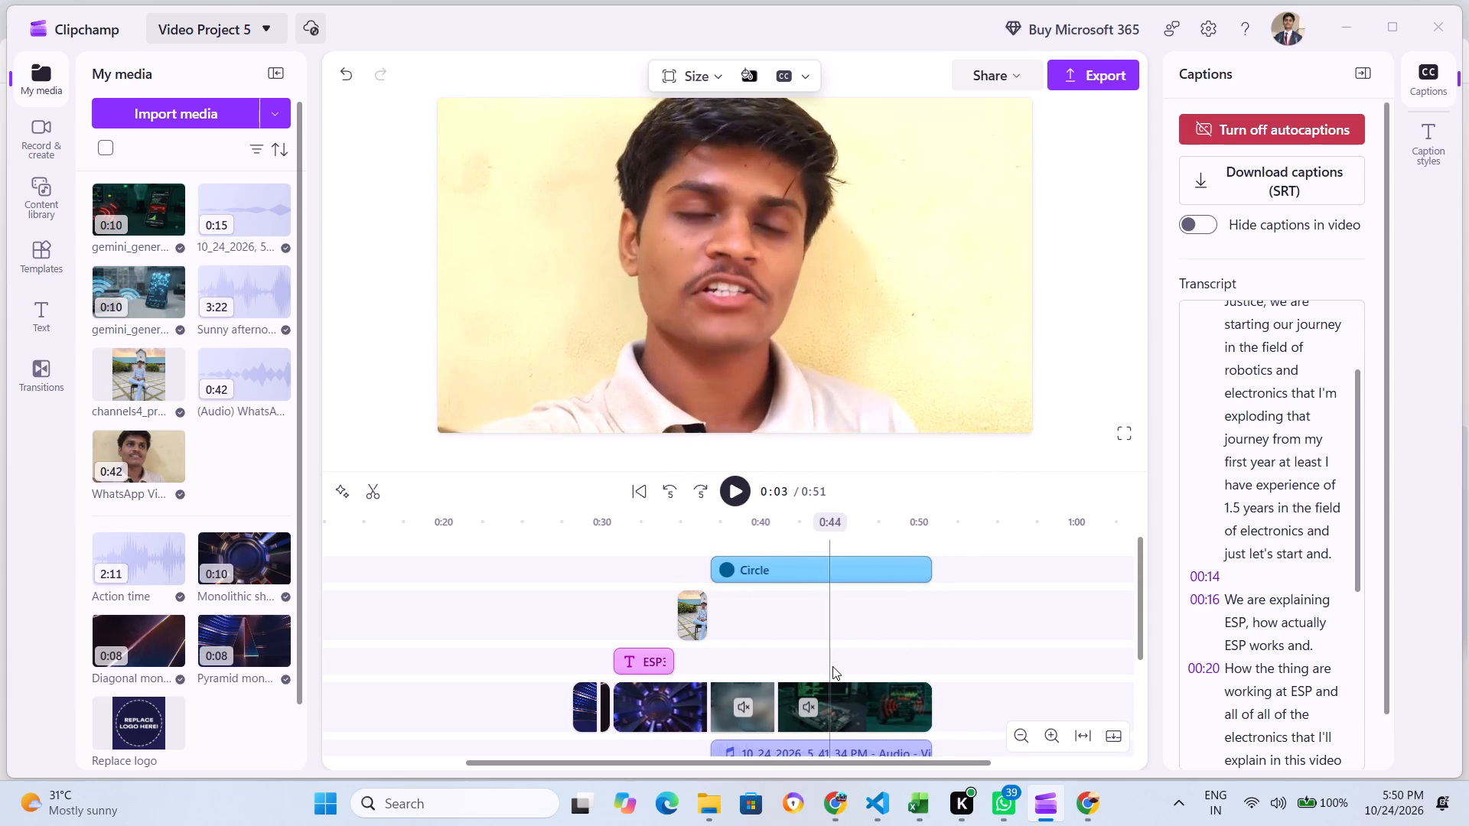
click(832, 666)
click(728, 630)
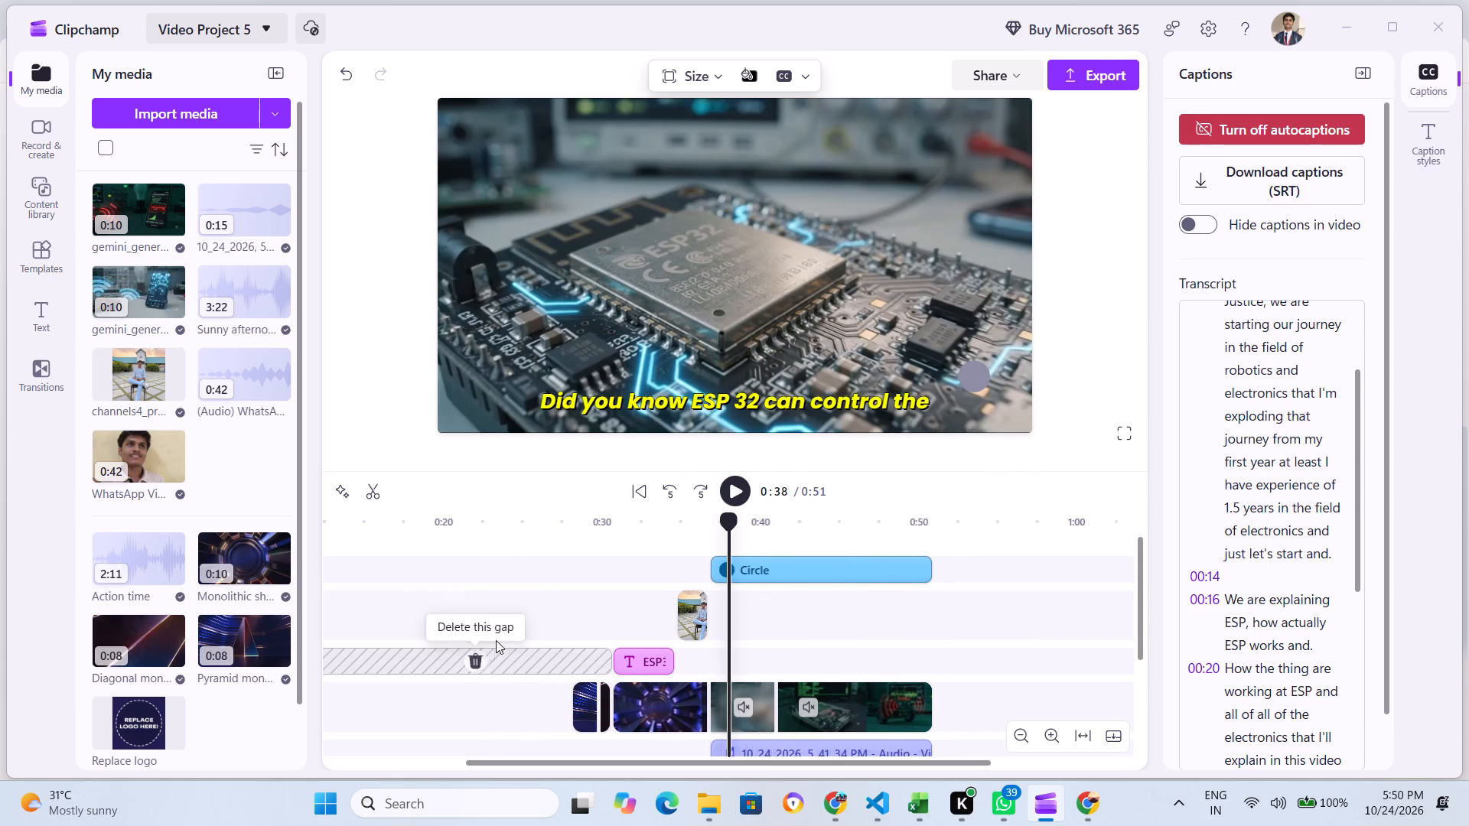
click(534, 580)
click(552, 575)
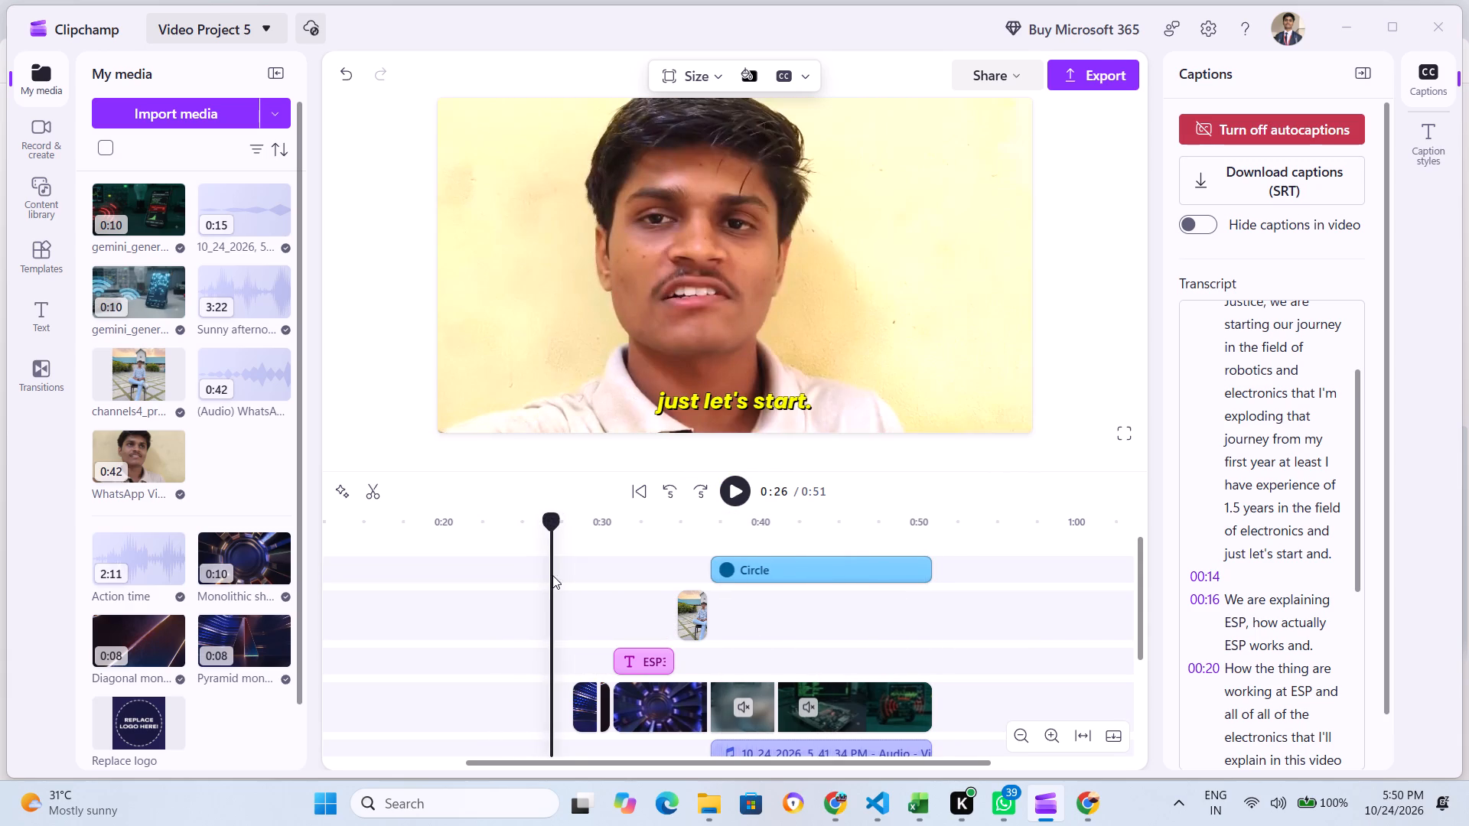
click(656, 567)
click(796, 607)
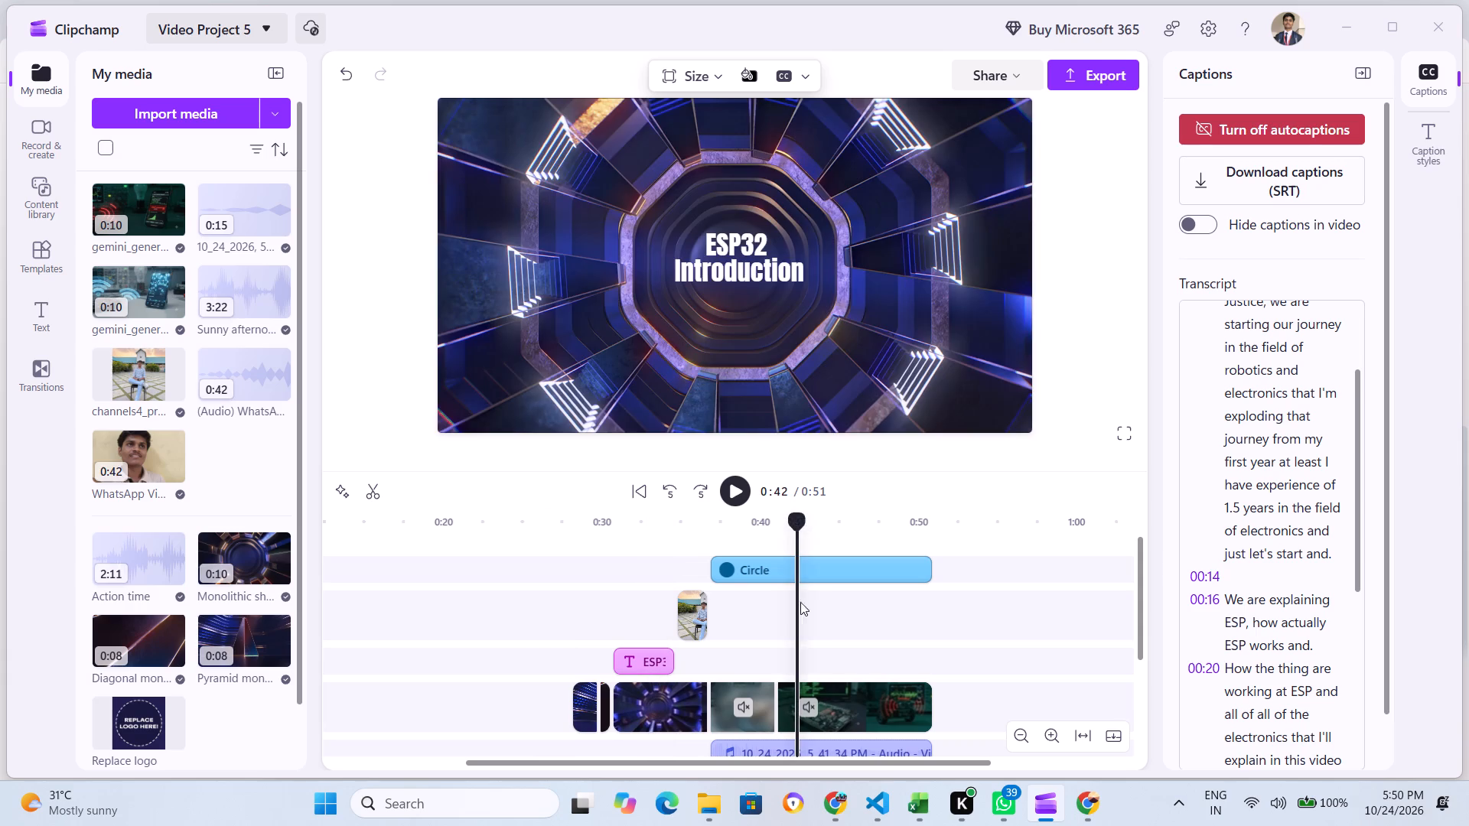
click(822, 596)
click(829, 596)
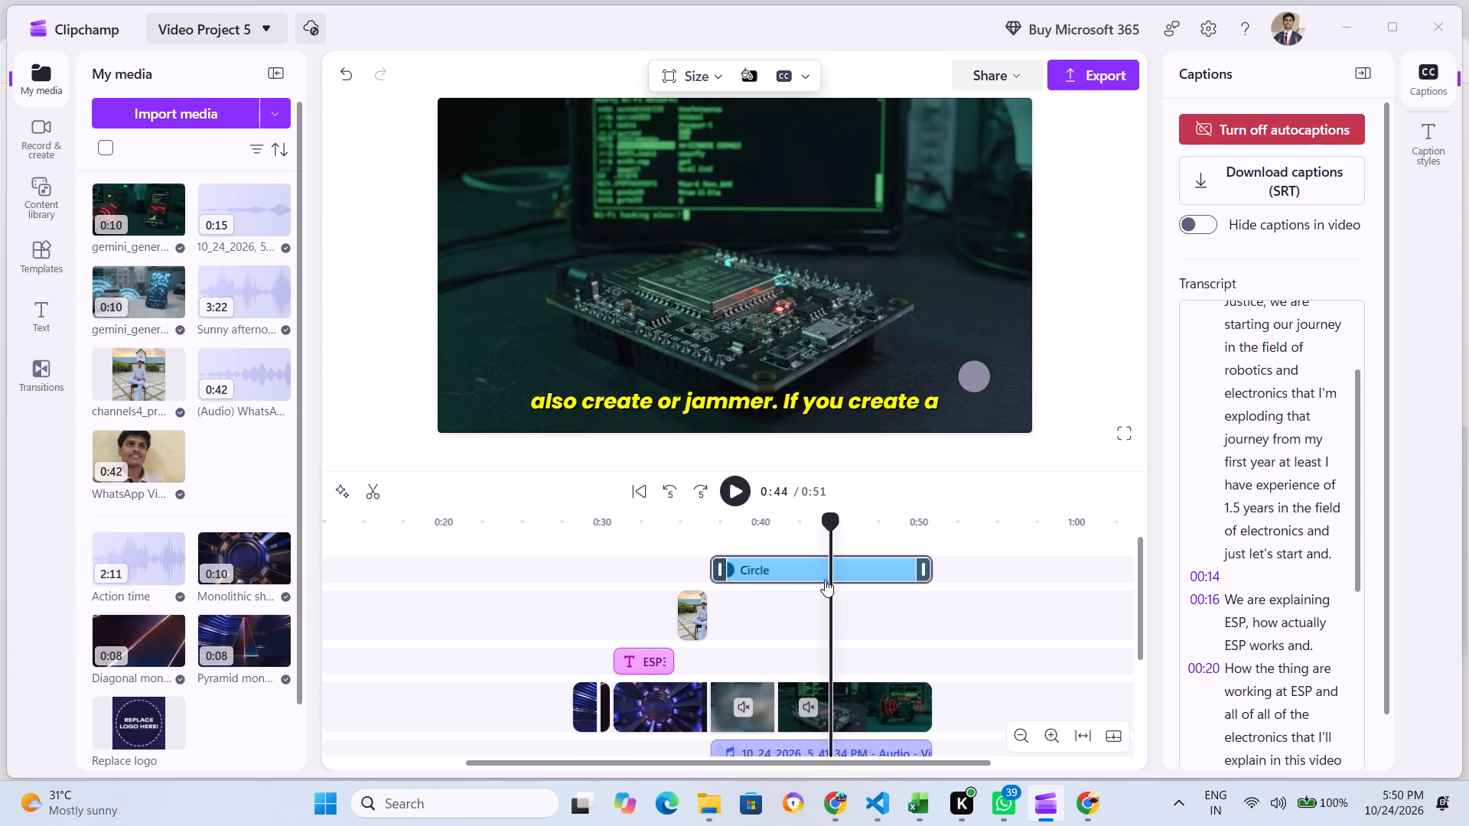
click(888, 579)
click(891, 615)
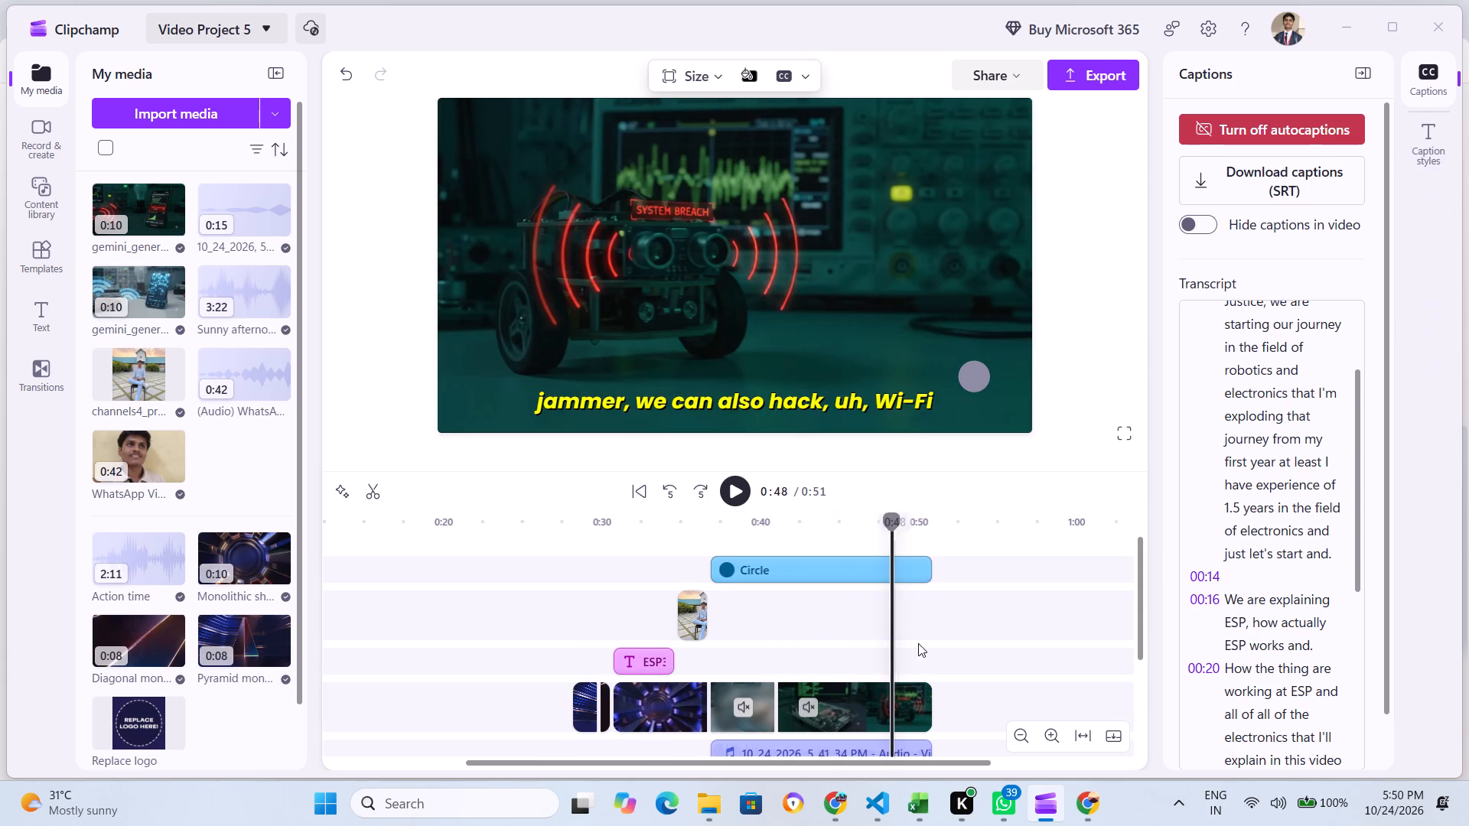
click(918, 643)
click(923, 624)
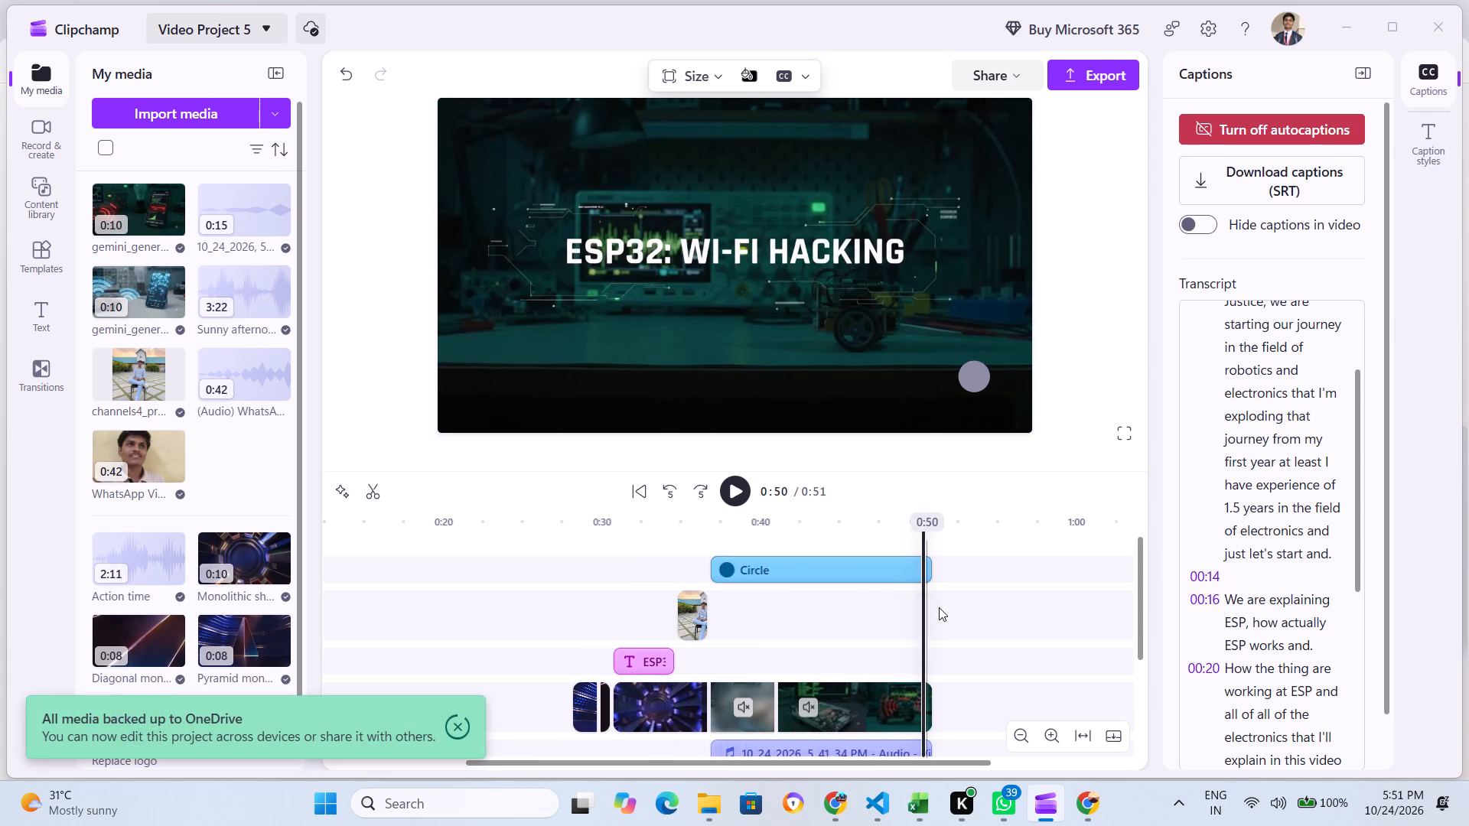
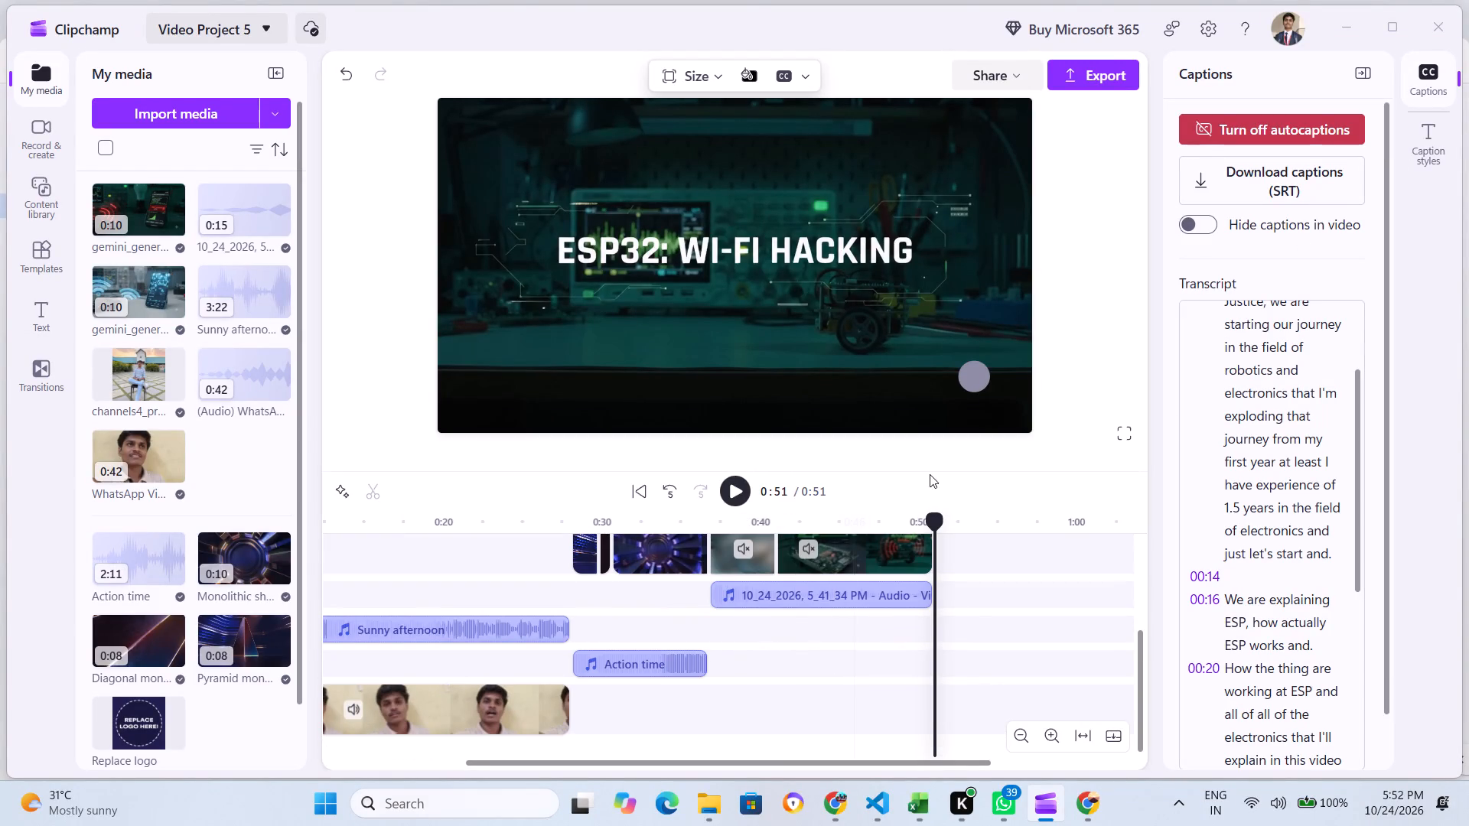
Set up a new screen and camera recording and slightly enlarge the camera preview in its lower corner.
scroll(970, 604, up, 2)
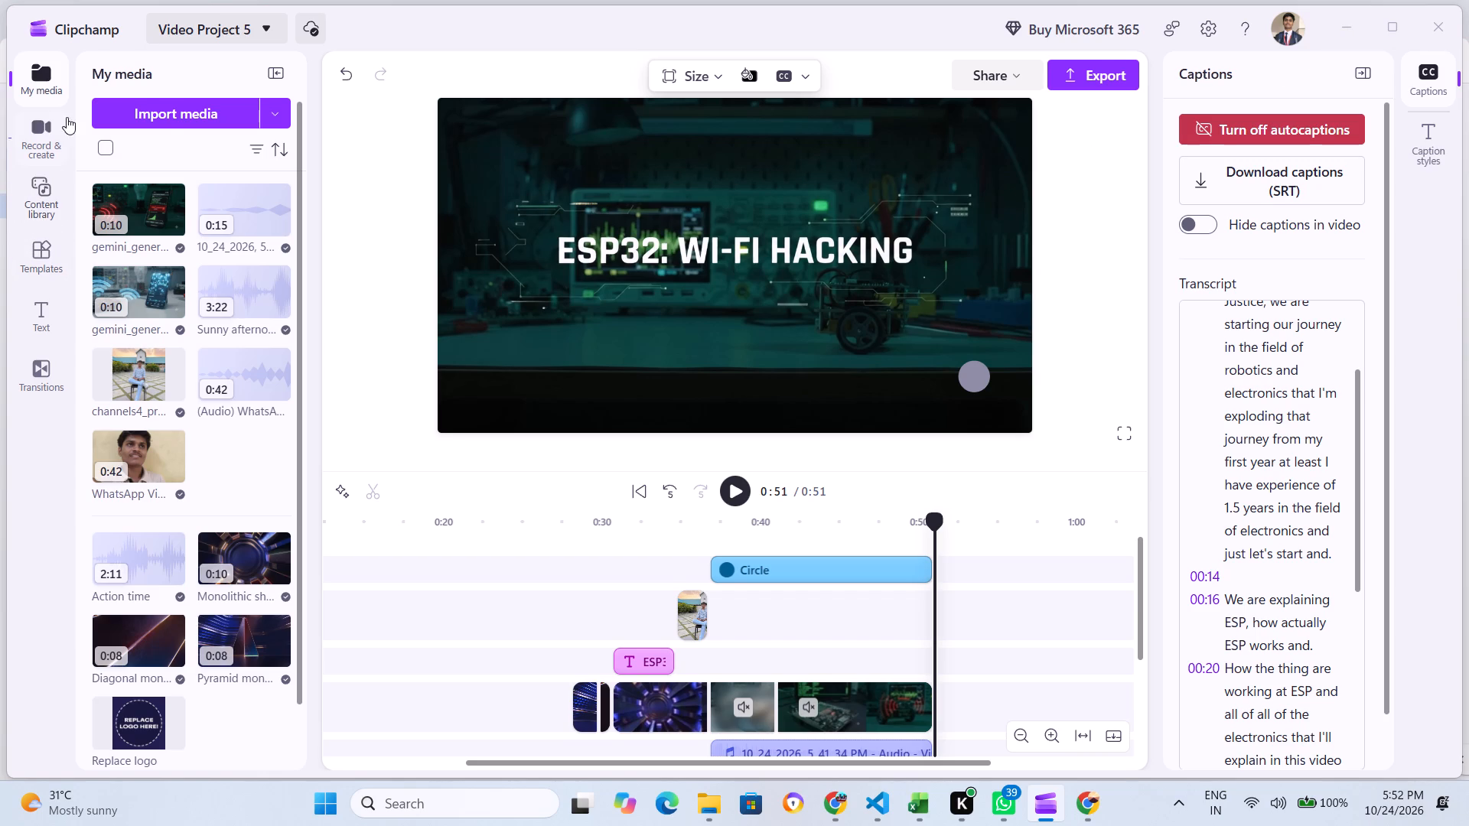
click(47, 126)
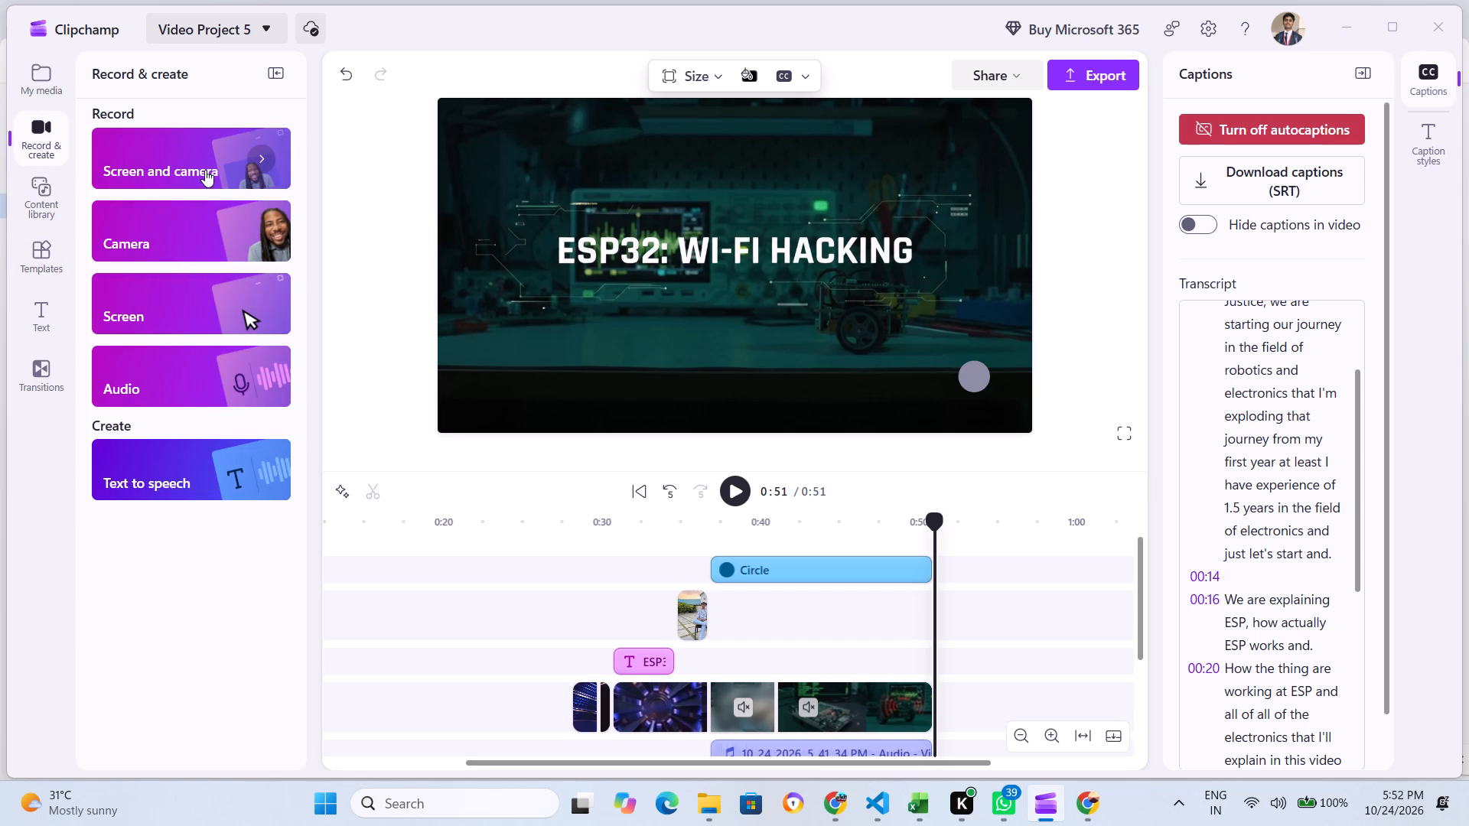
drag(205, 170, 204, 181)
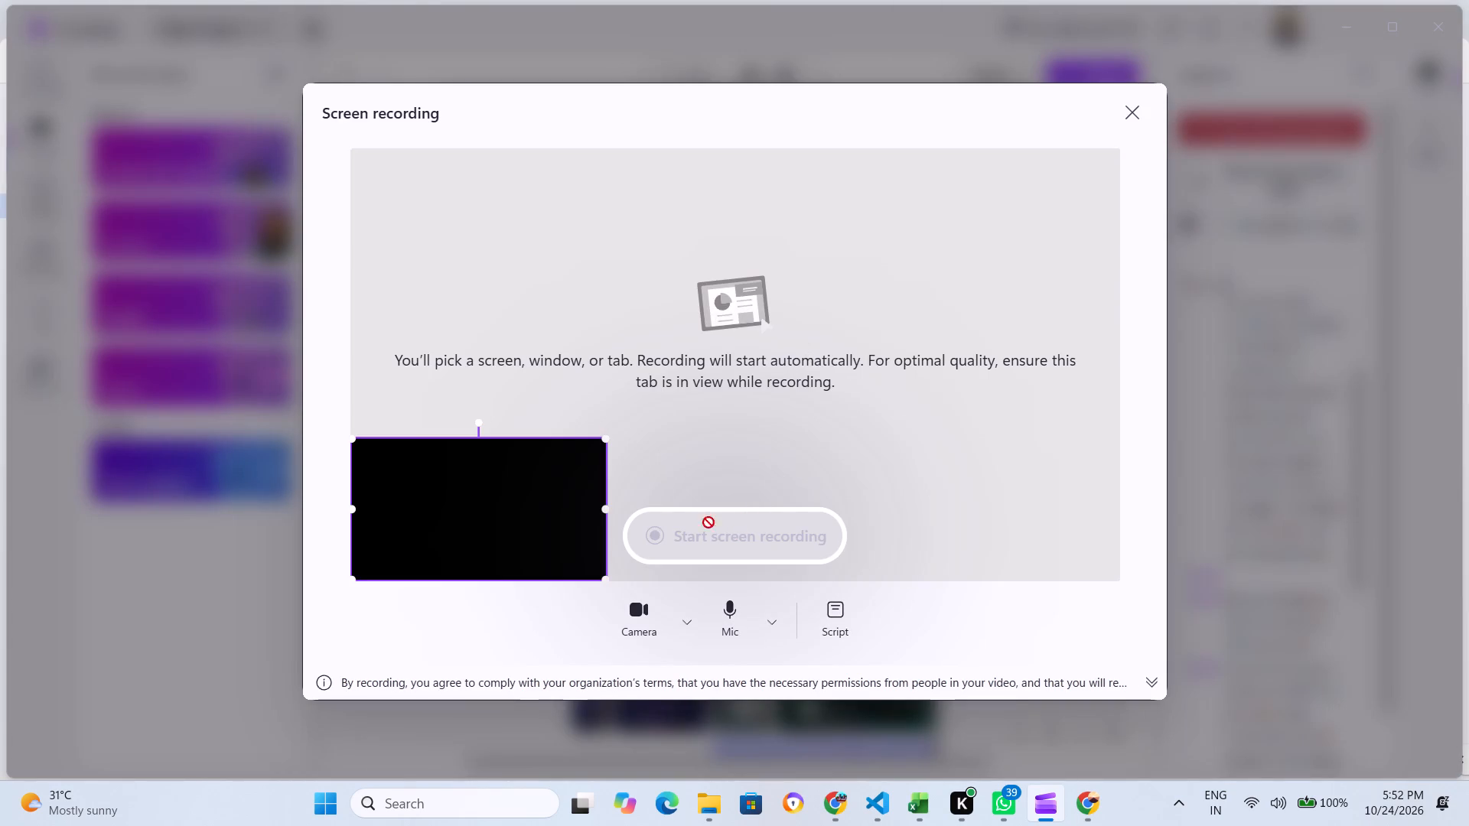
drag(604, 439, 563, 447)
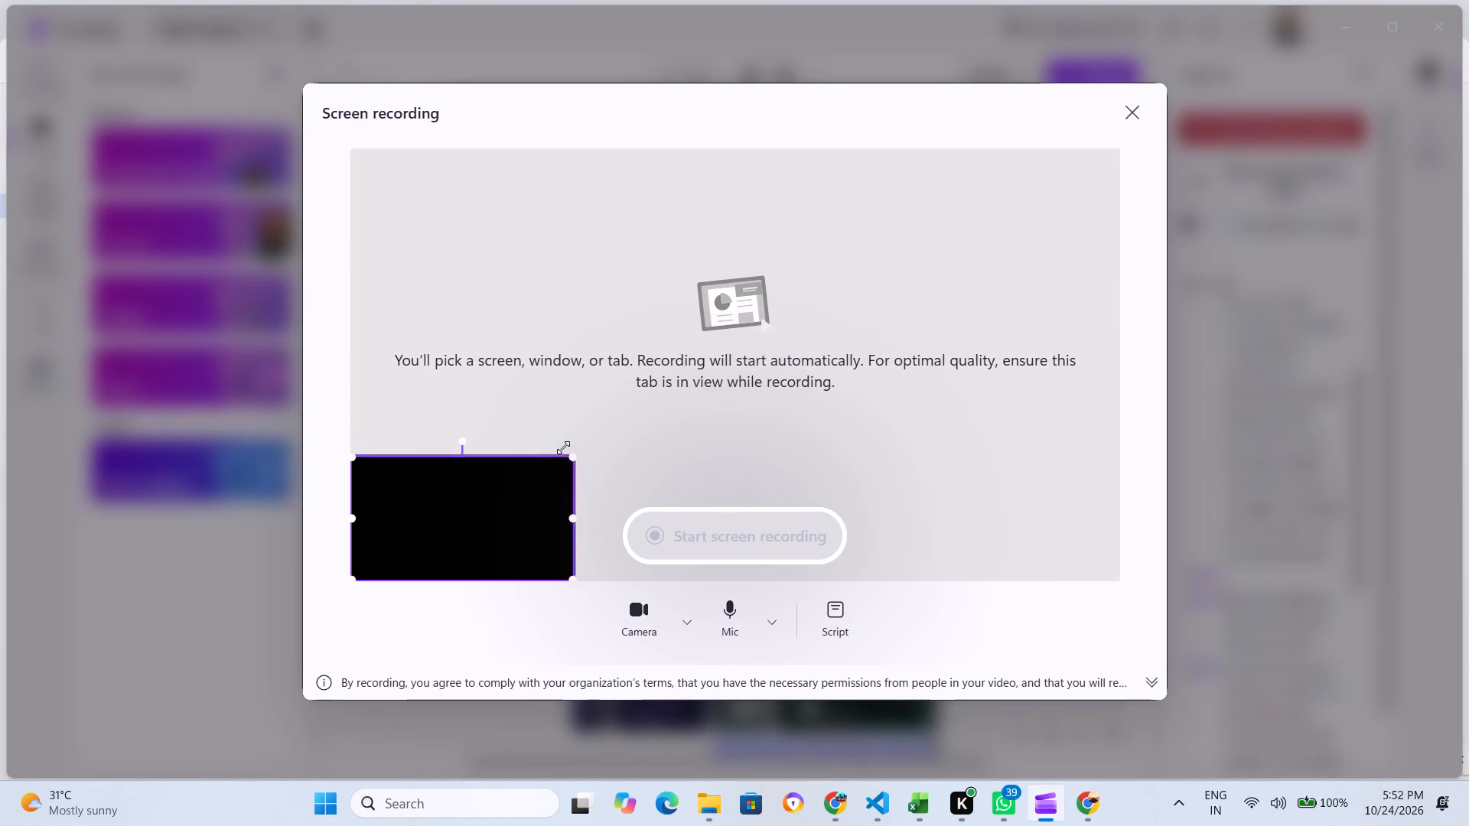
drag(563, 447, 607, 403)
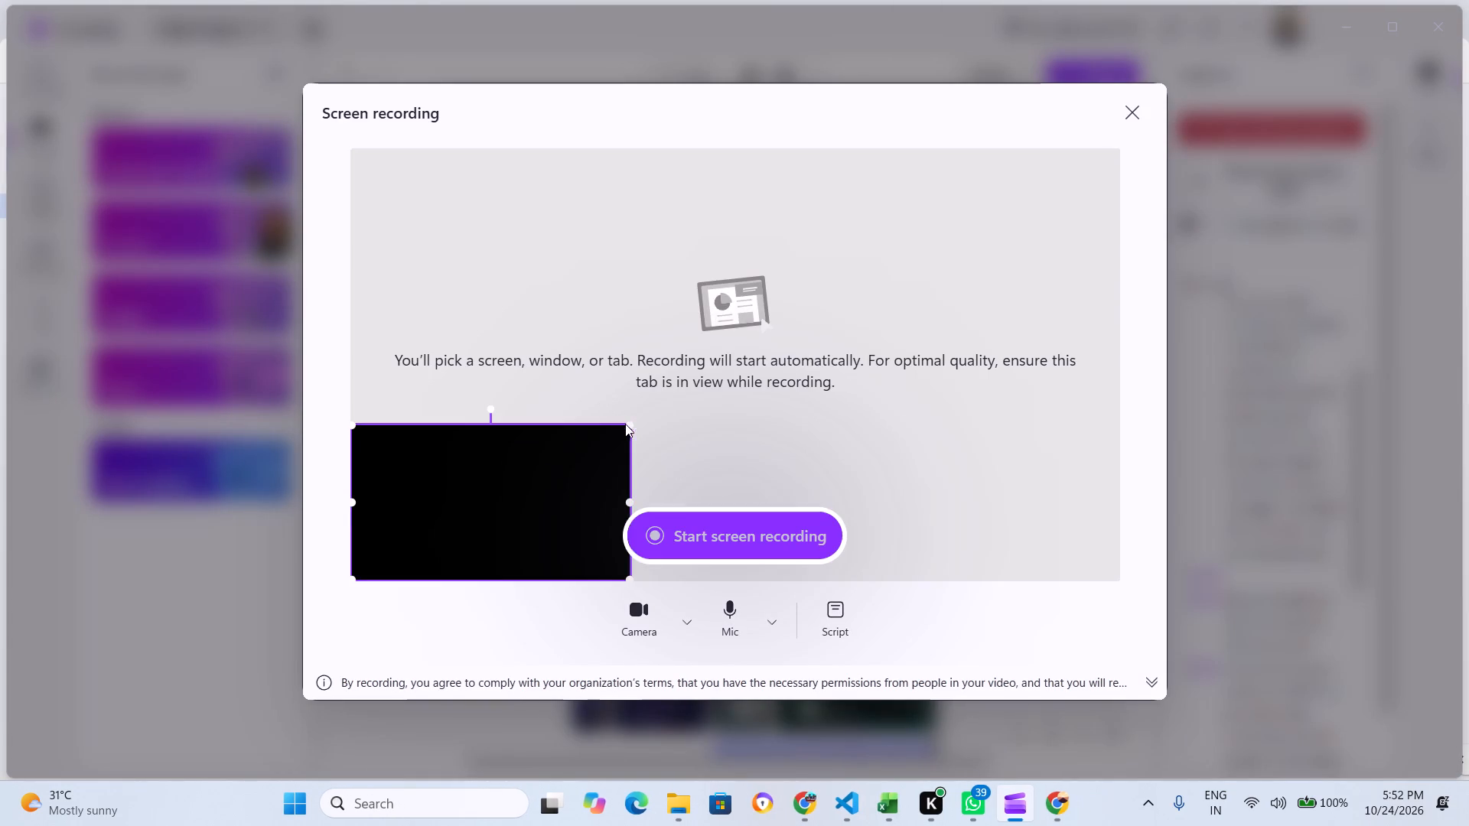
Resize the camera overlay in the lower-left corner of the screen recording preview to about one third of the frame's width.
drag(625, 424, 611, 428)
click(566, 483)
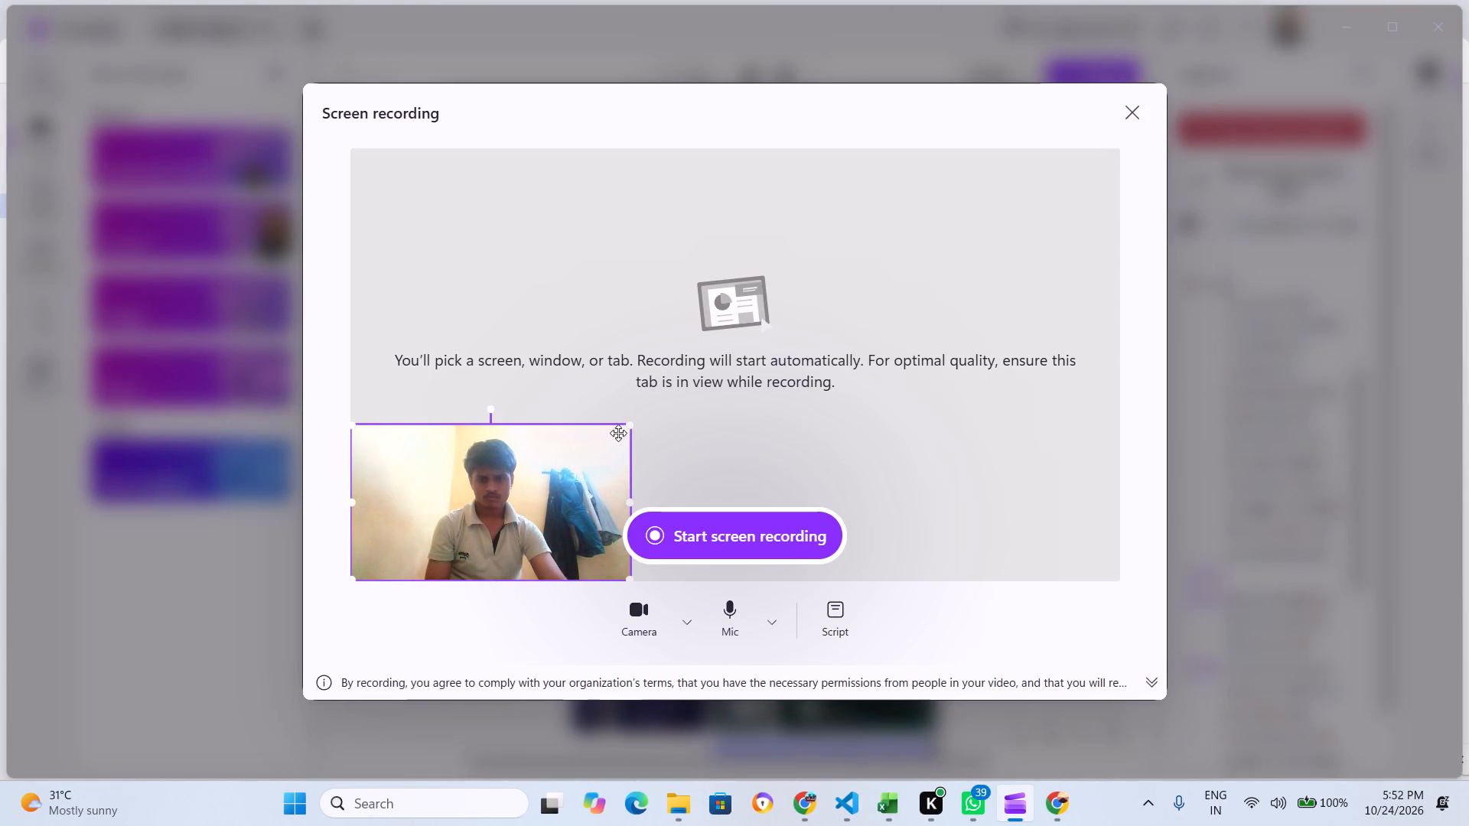
drag(629, 427, 584, 458)
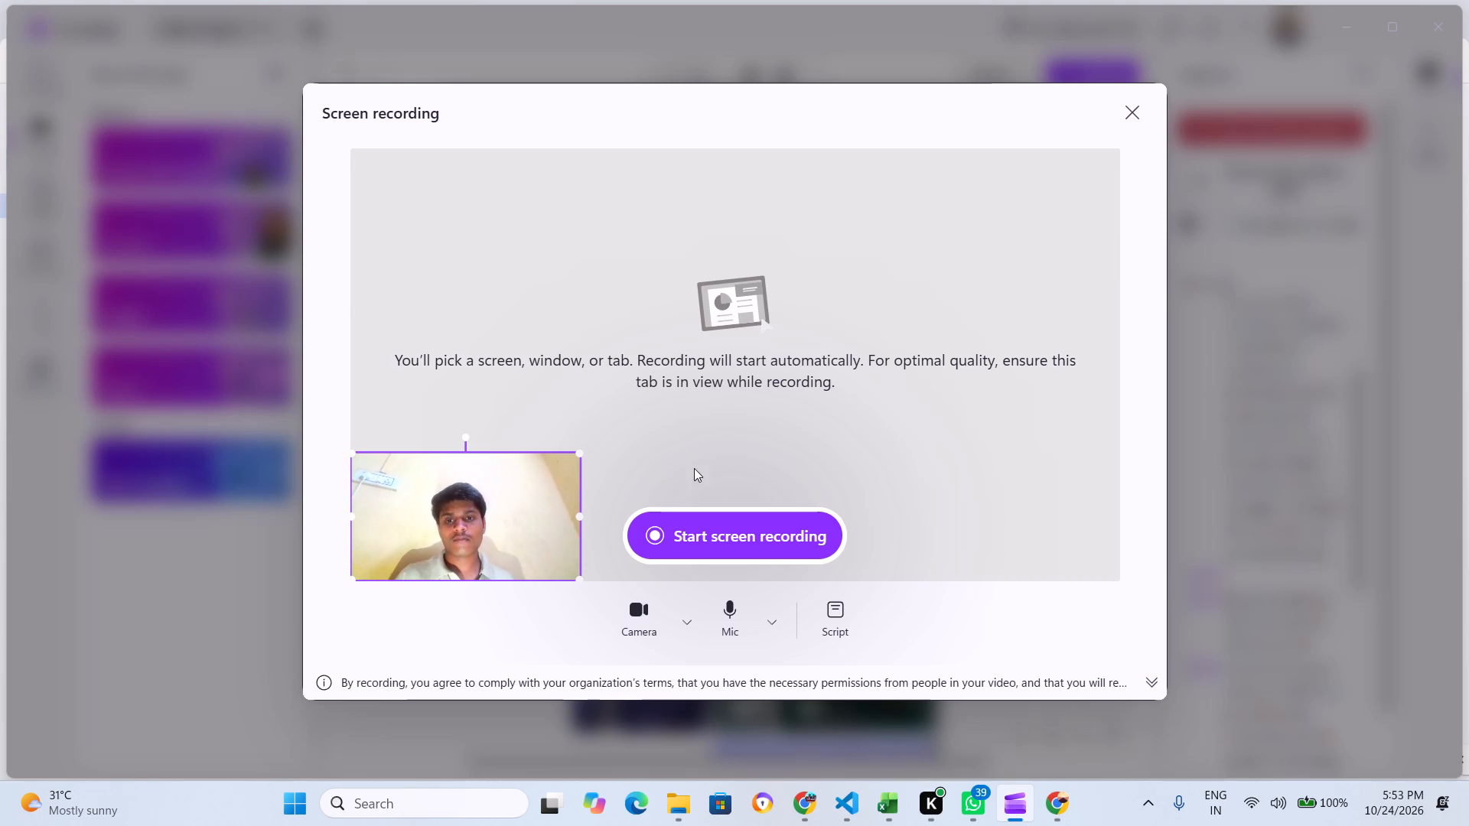
drag(581, 452, 487, 514)
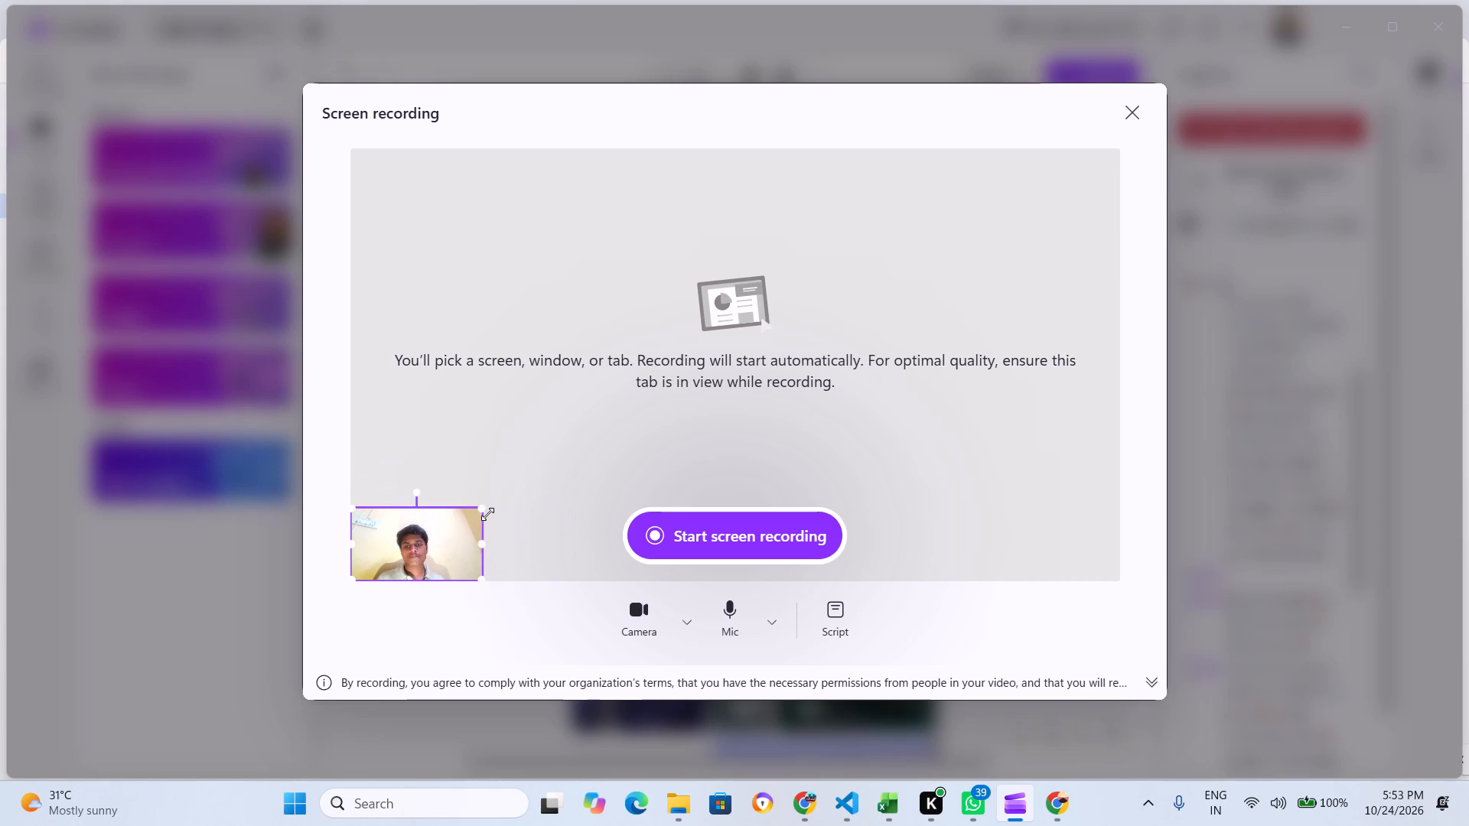
drag(487, 514, 646, 474)
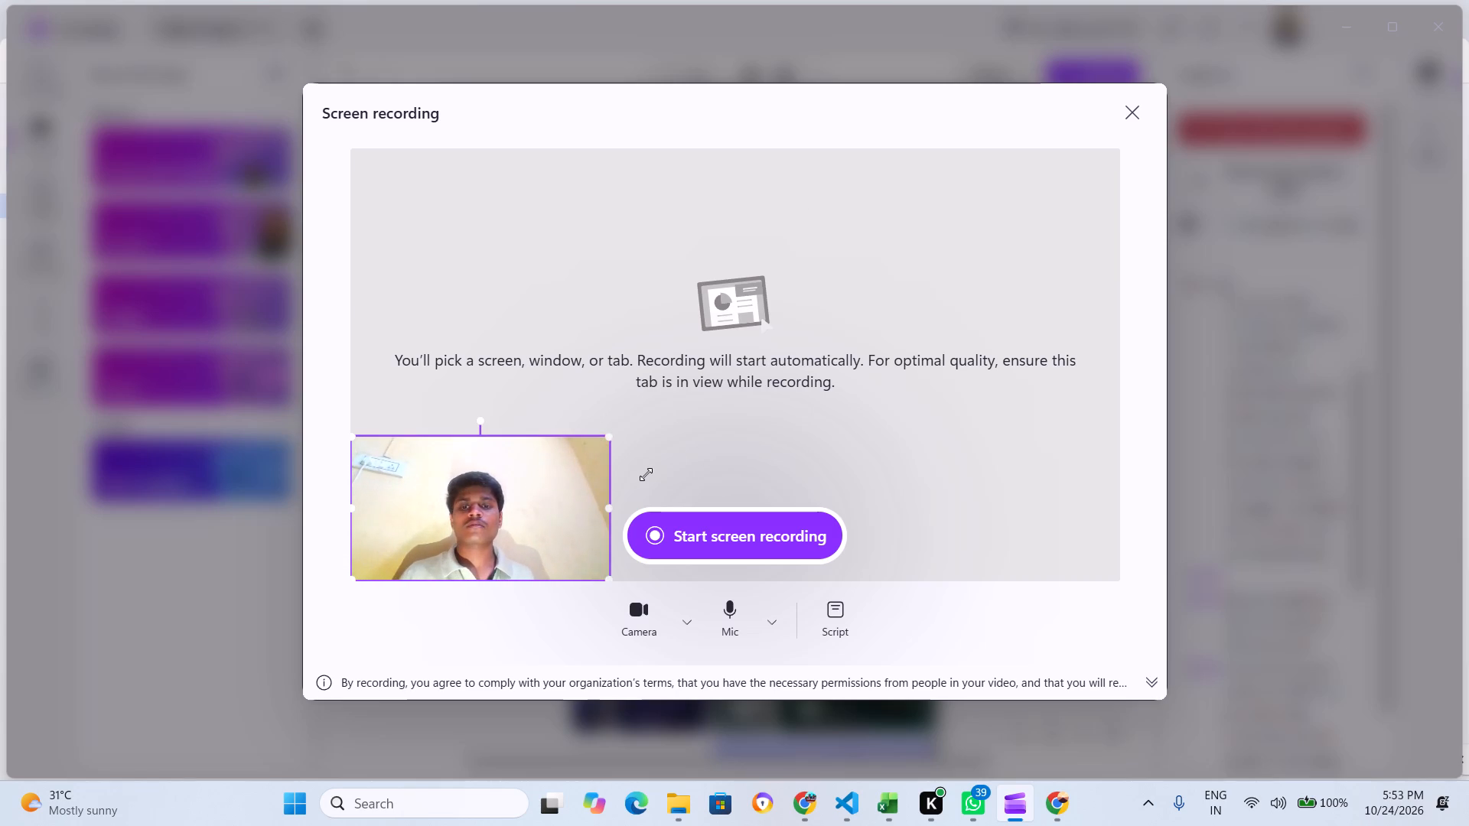
drag(646, 474, 643, 476)
drag(608, 515, 600, 512)
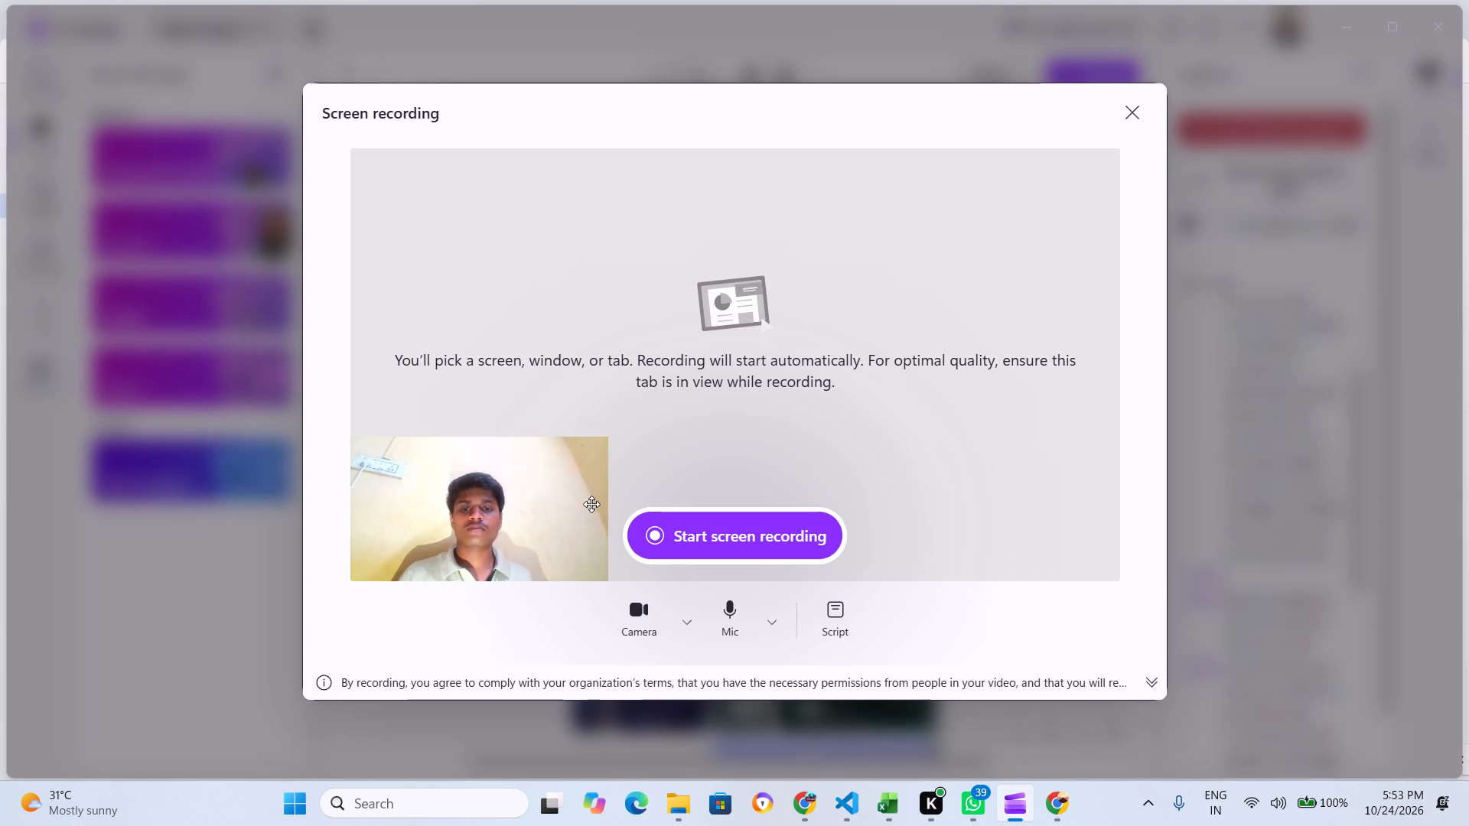
Move the camera overlay slightly inward from the preview's lower-left corner and enlarge it to just over a third of the frame's width.
click(591, 504)
drag(601, 508, 641, 503)
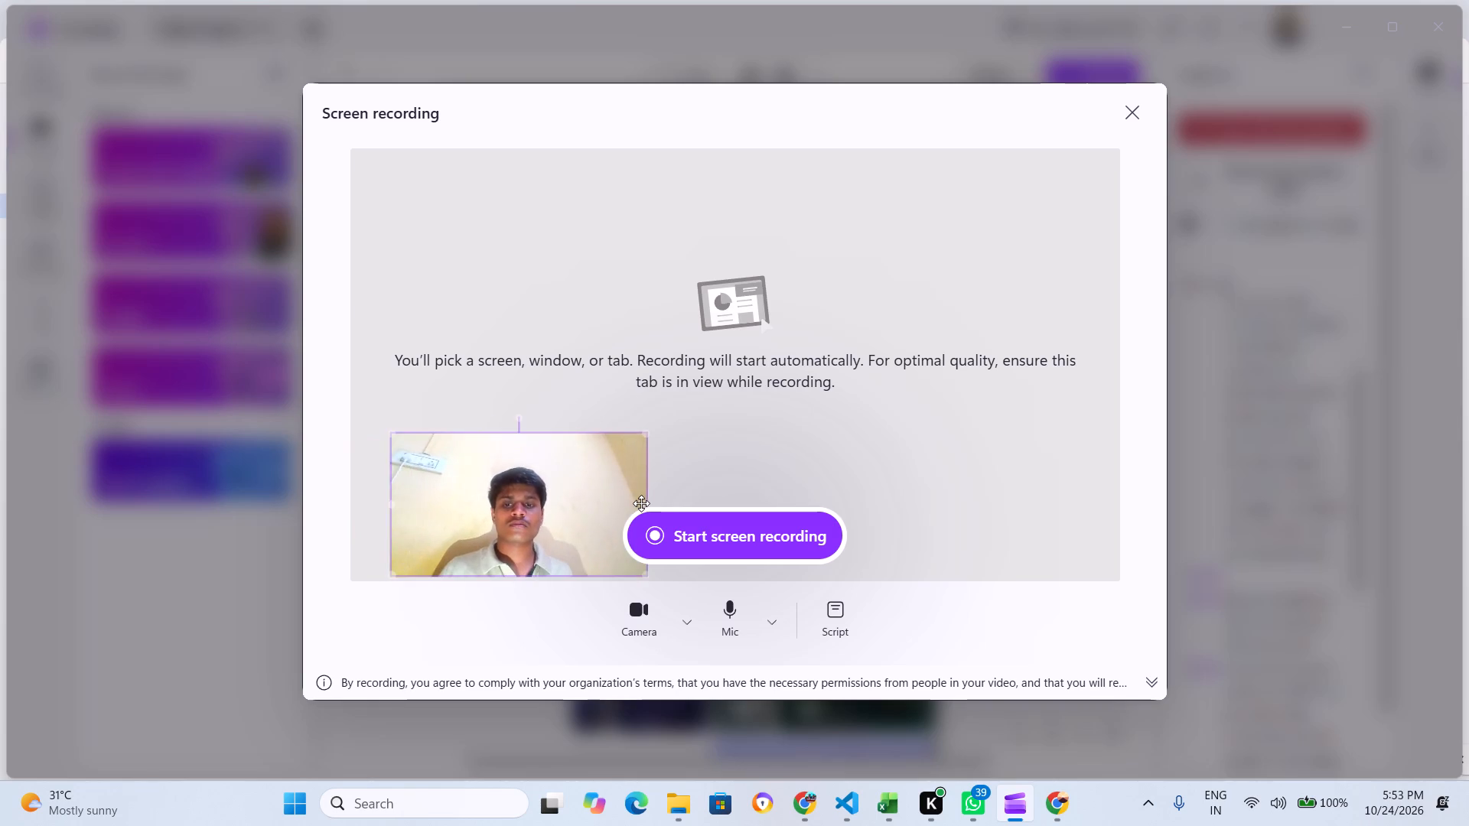
drag(641, 503, 606, 501)
drag(529, 473, 562, 447)
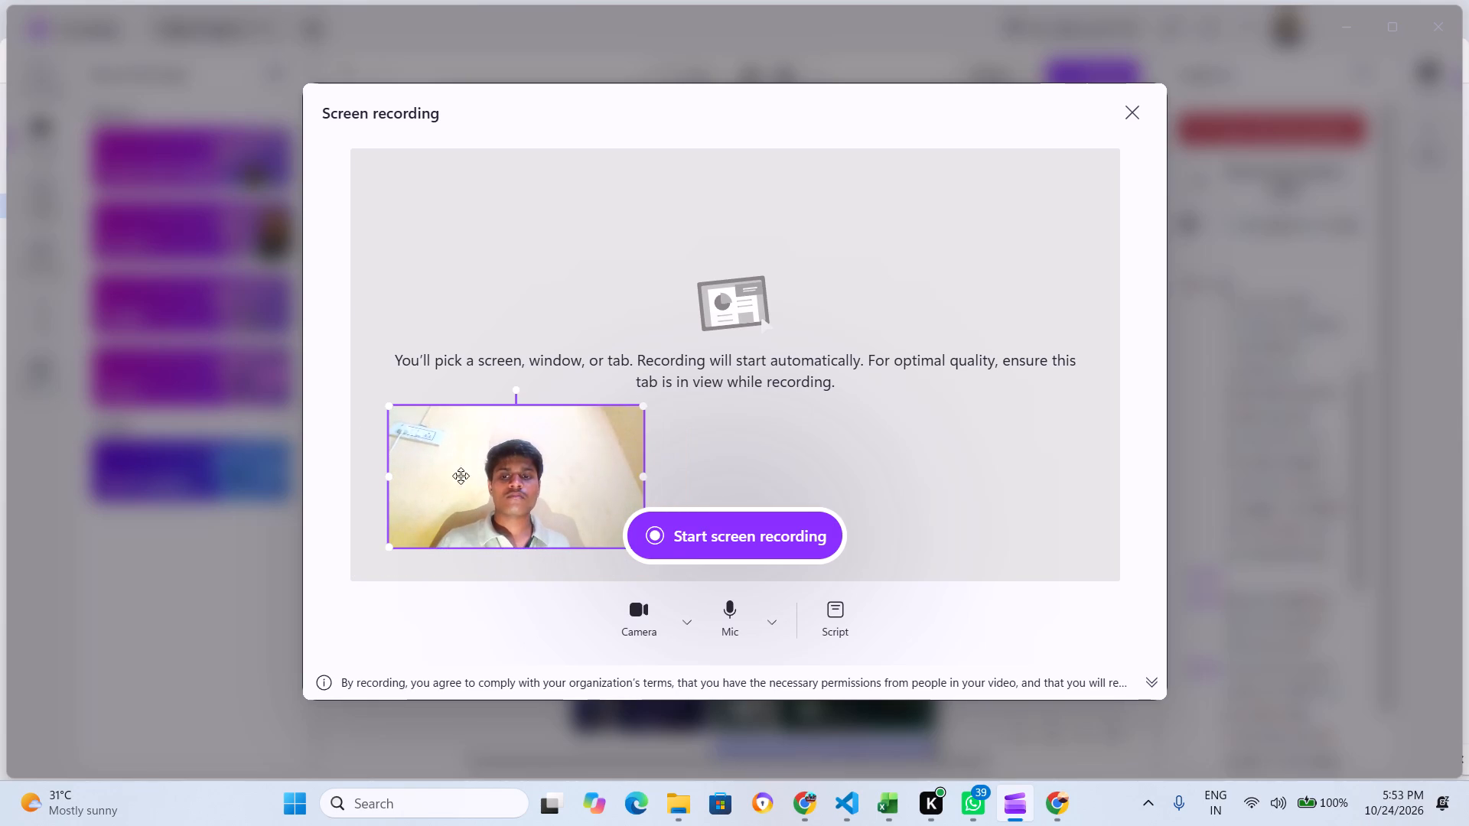
right_click(456, 446)
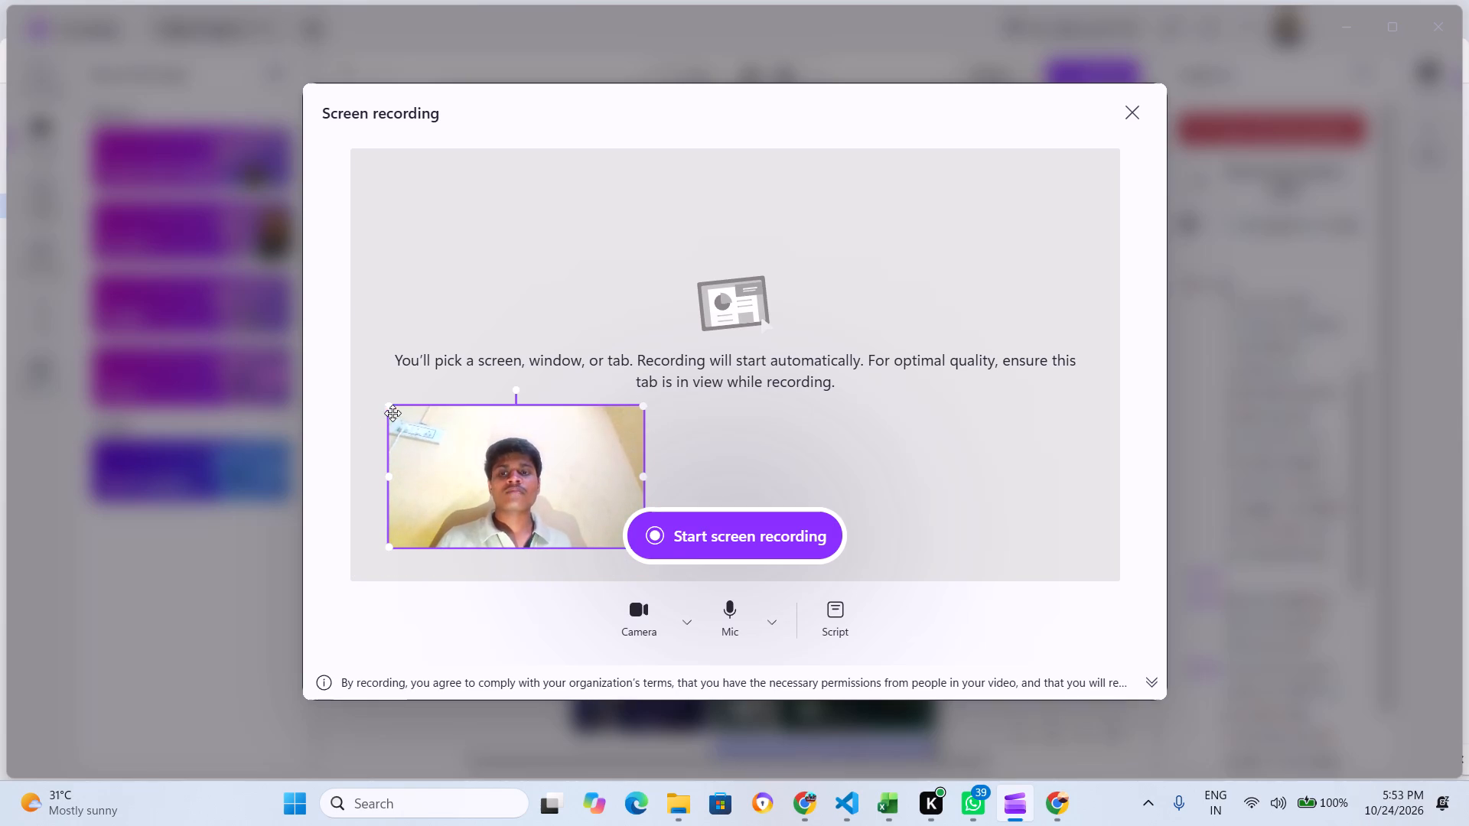
drag(391, 405, 374, 407)
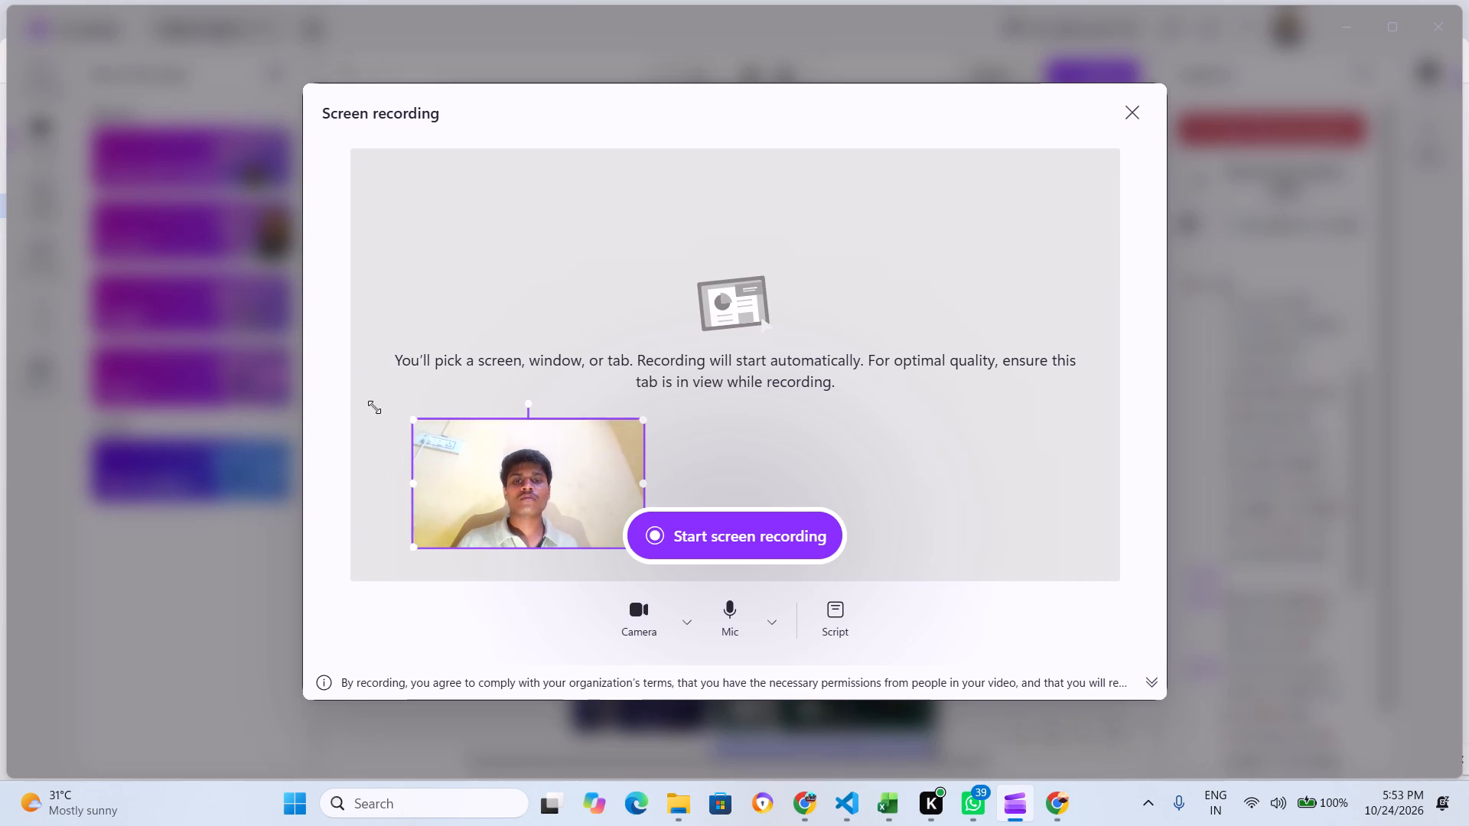
drag(374, 407, 358, 404)
Check the microphone and camera devices available for the screen recording.
click(770, 610)
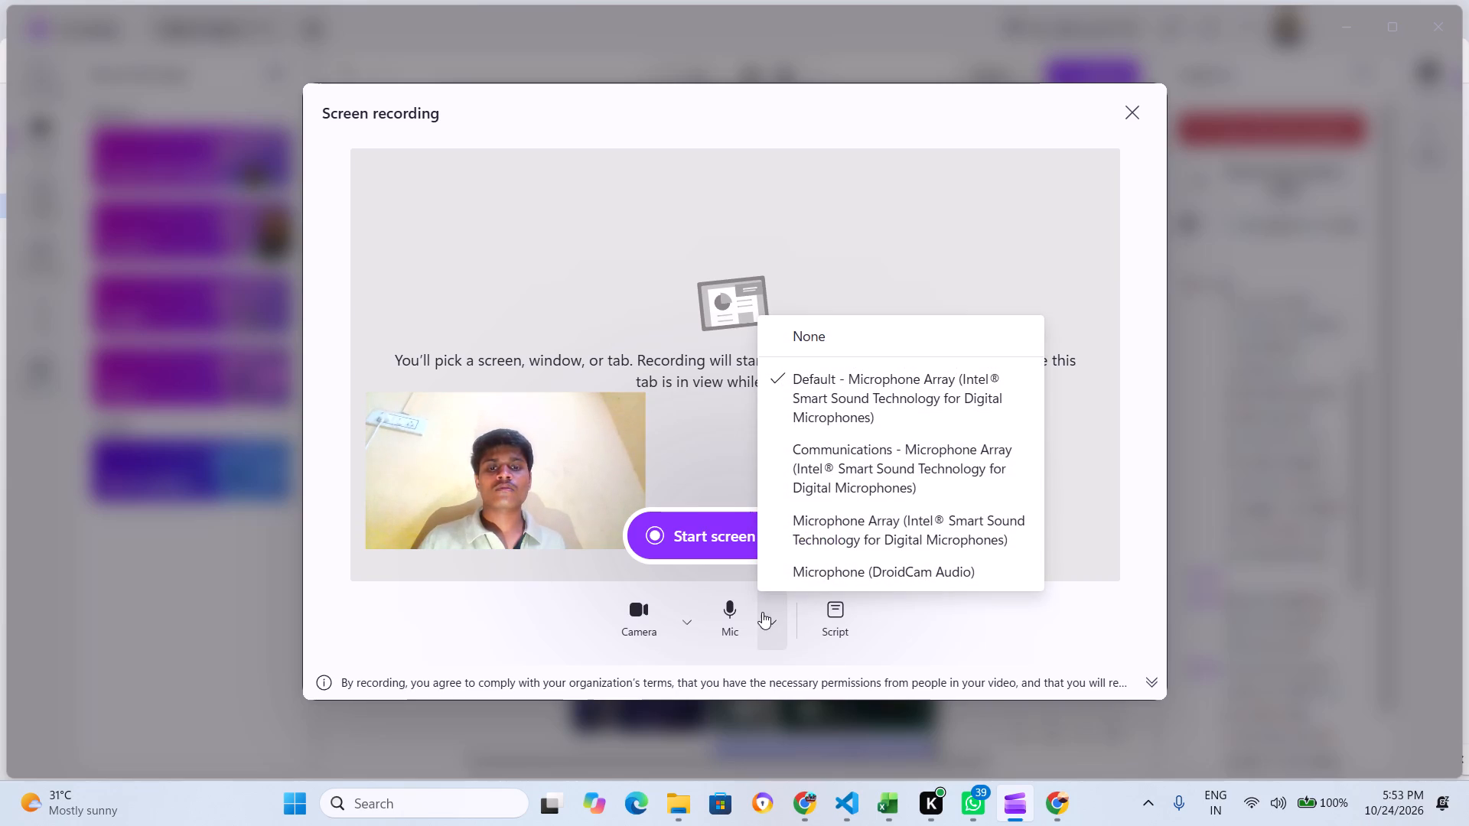
click(682, 620)
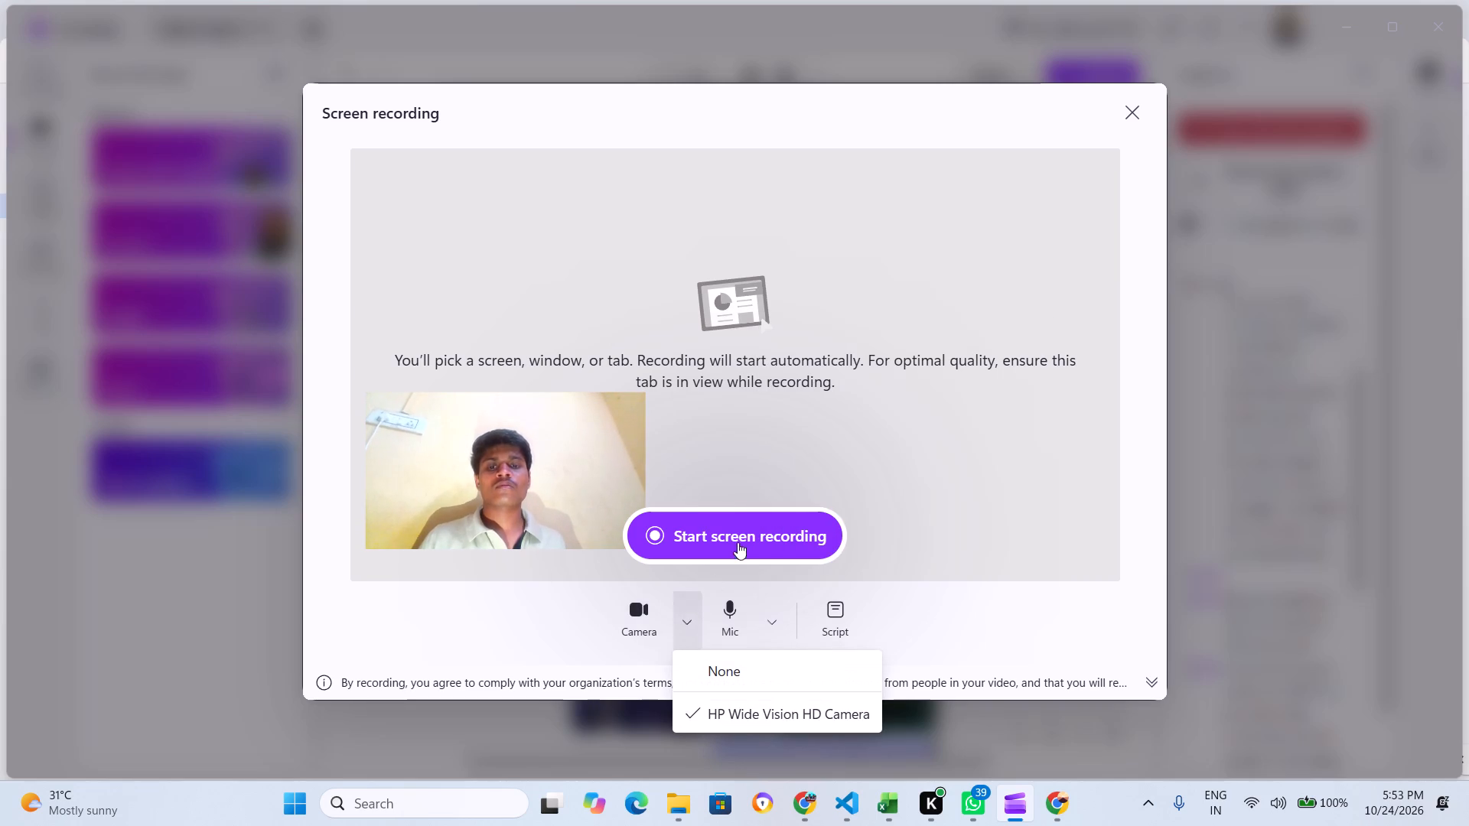
scroll(763, 619, down, 1)
click(725, 509)
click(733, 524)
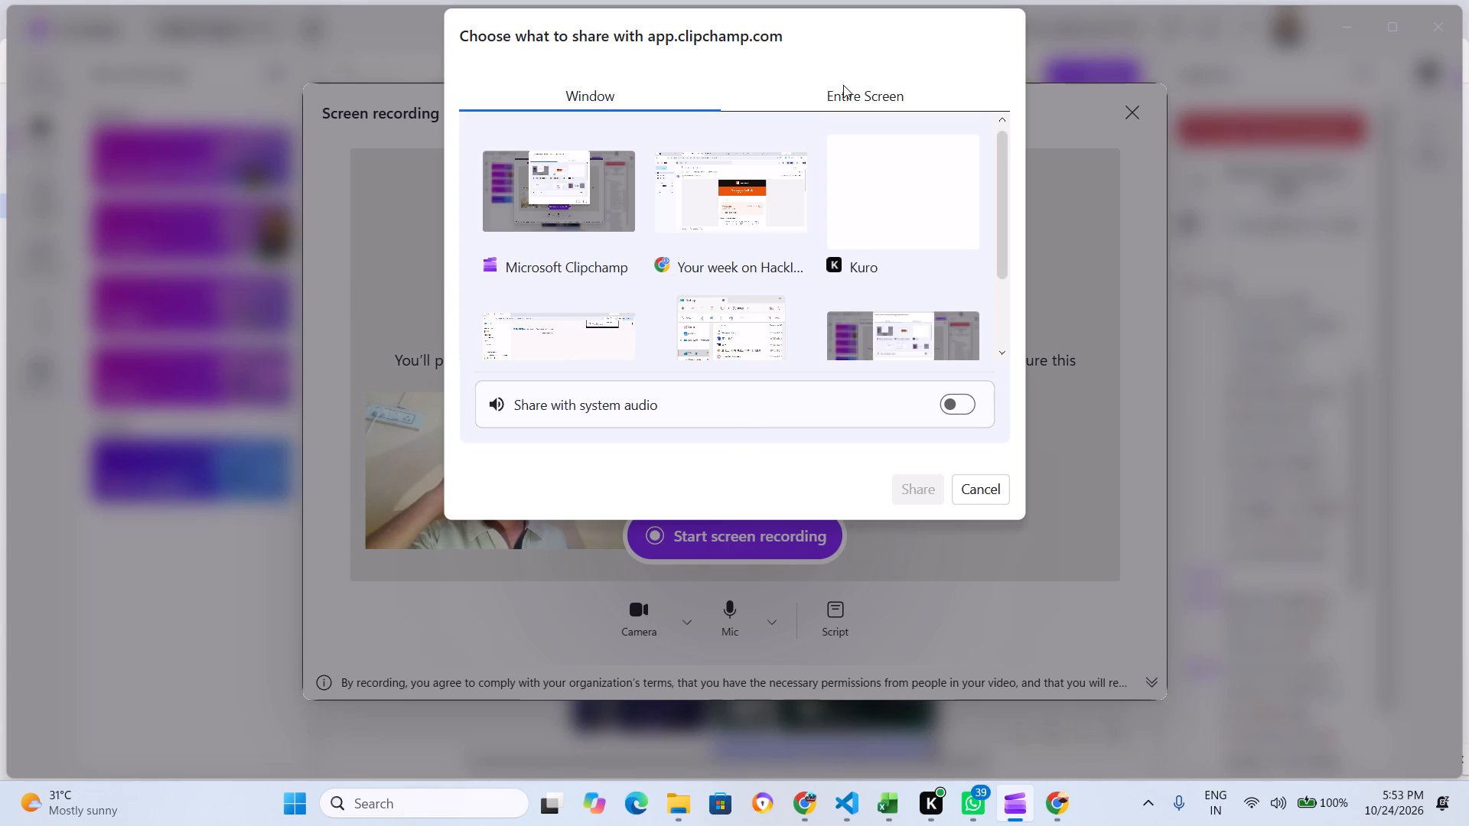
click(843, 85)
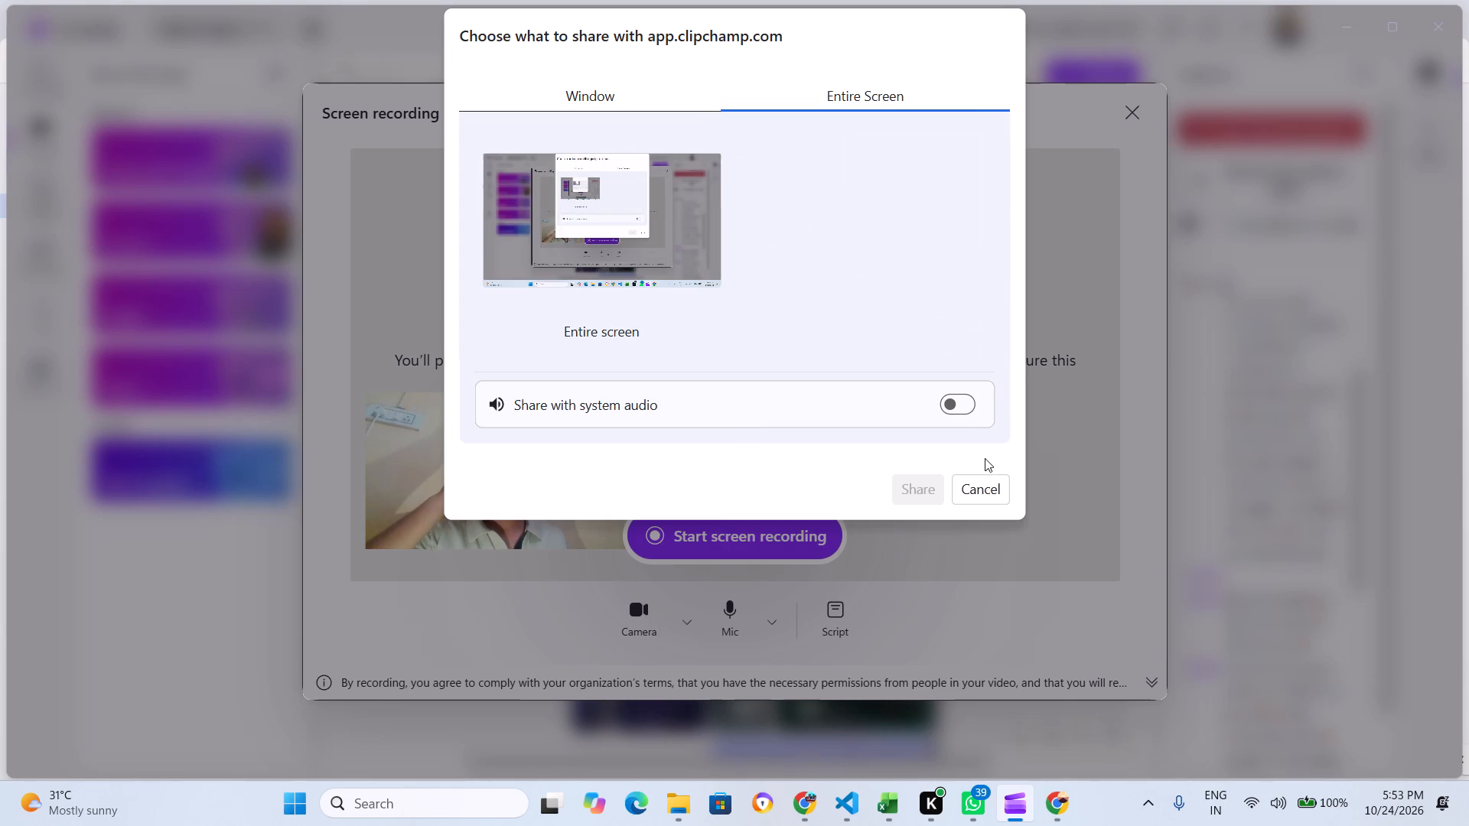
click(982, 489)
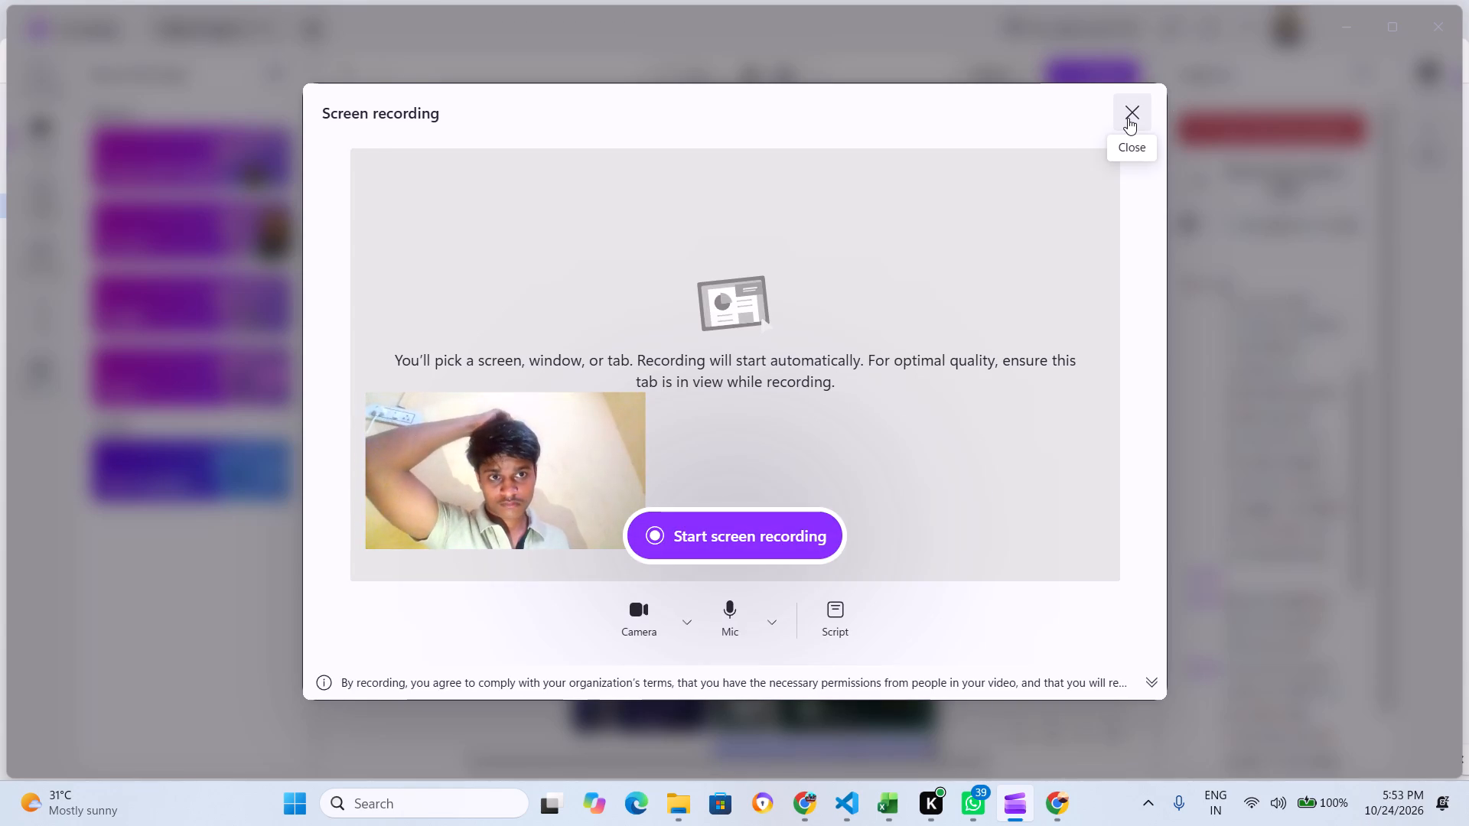
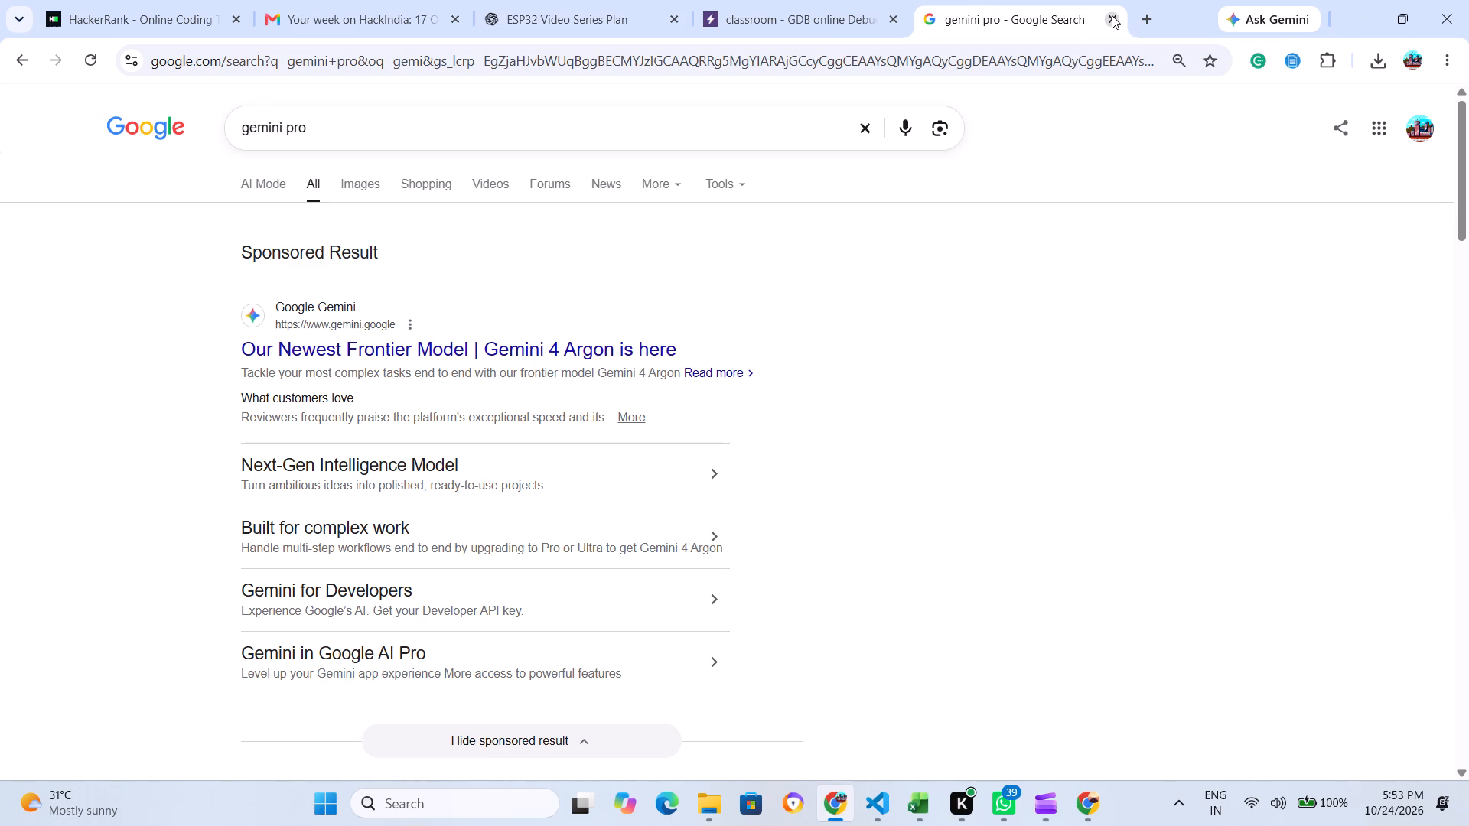
Close the browser tab with the gemini pro search results.
click(1112, 15)
Open a new browser tab and search Google for ESp32.
click(963, 28)
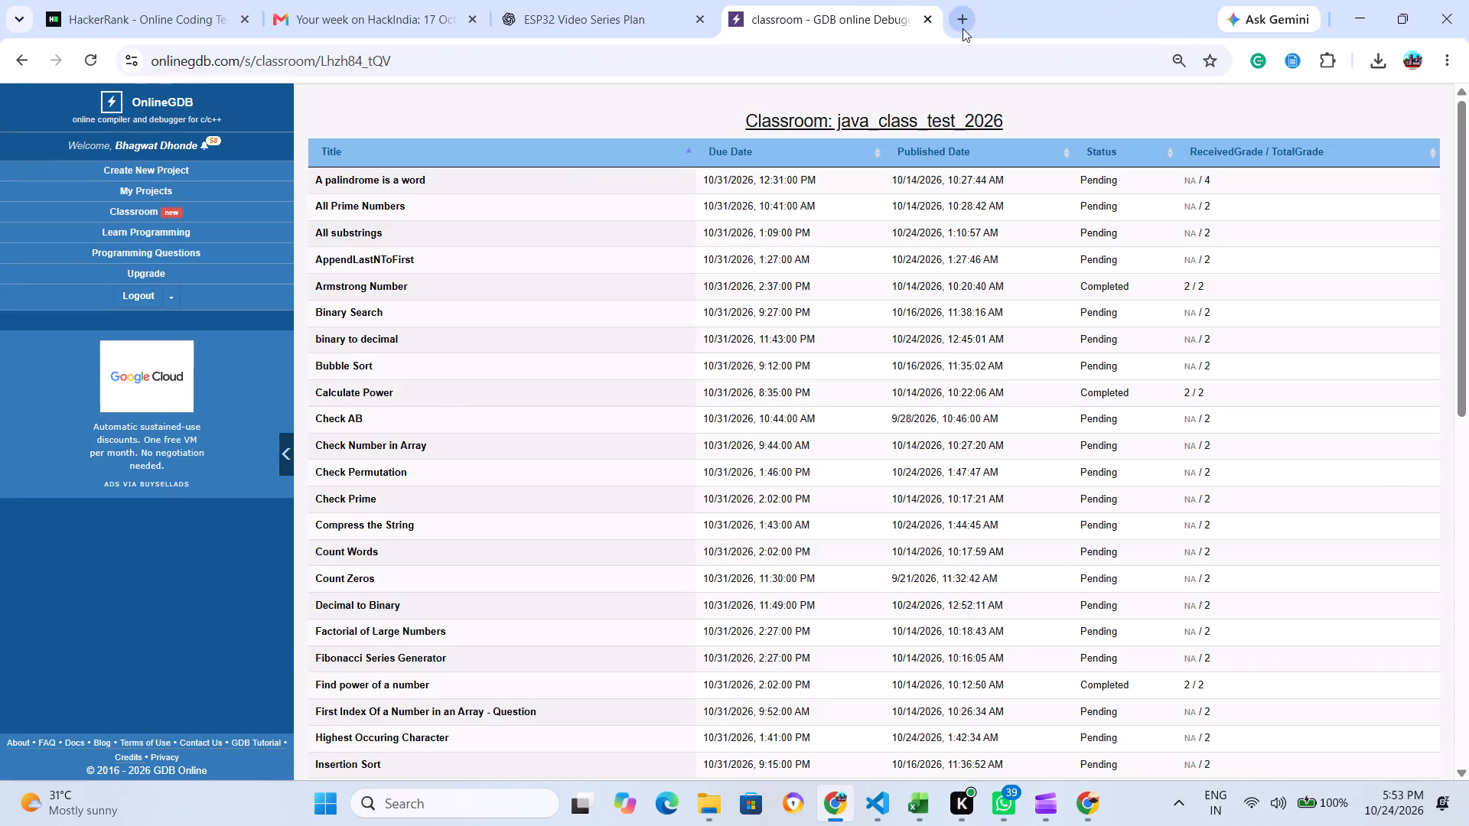
click(767, 395)
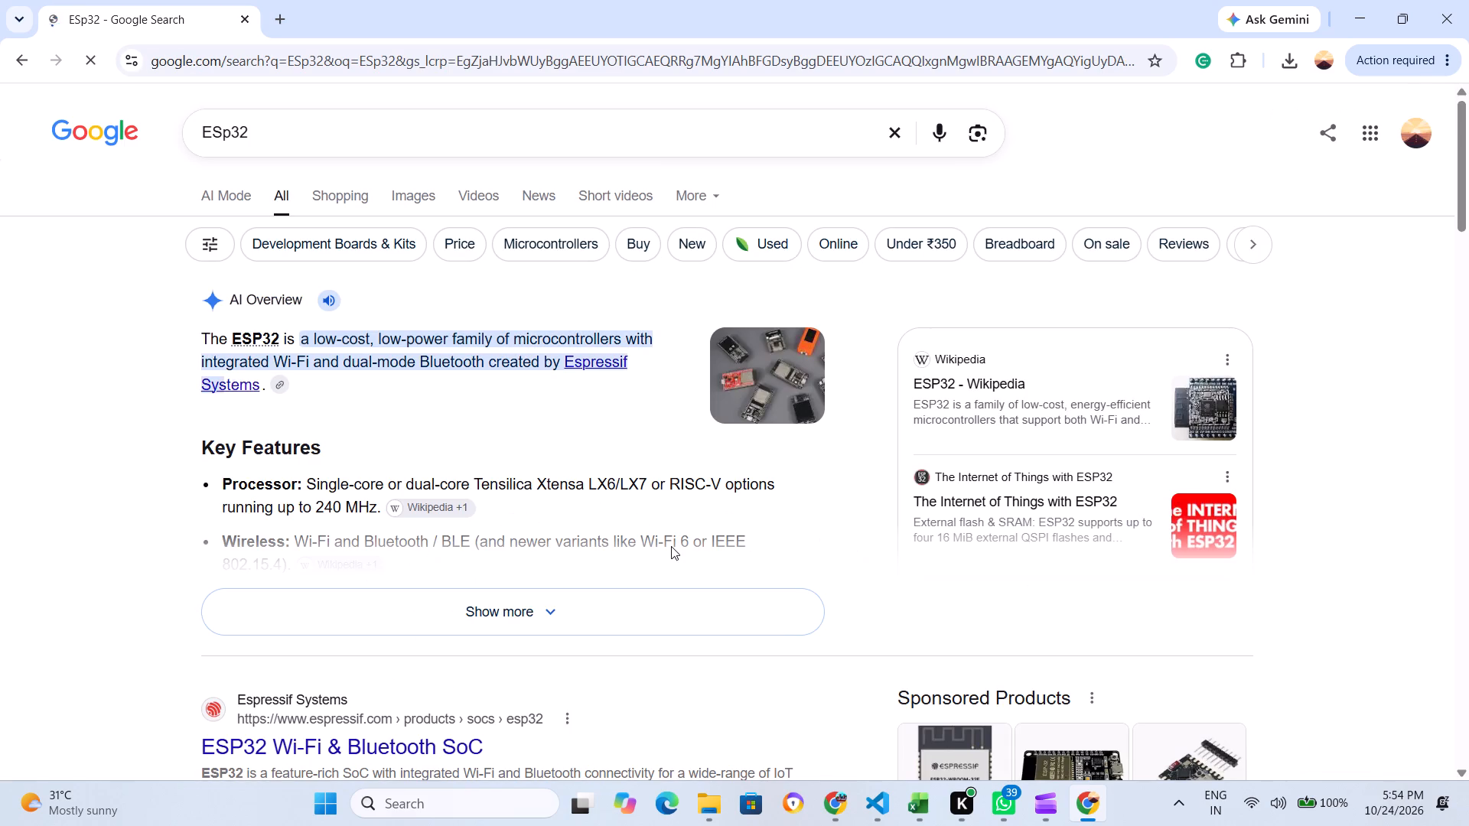
click(582, 618)
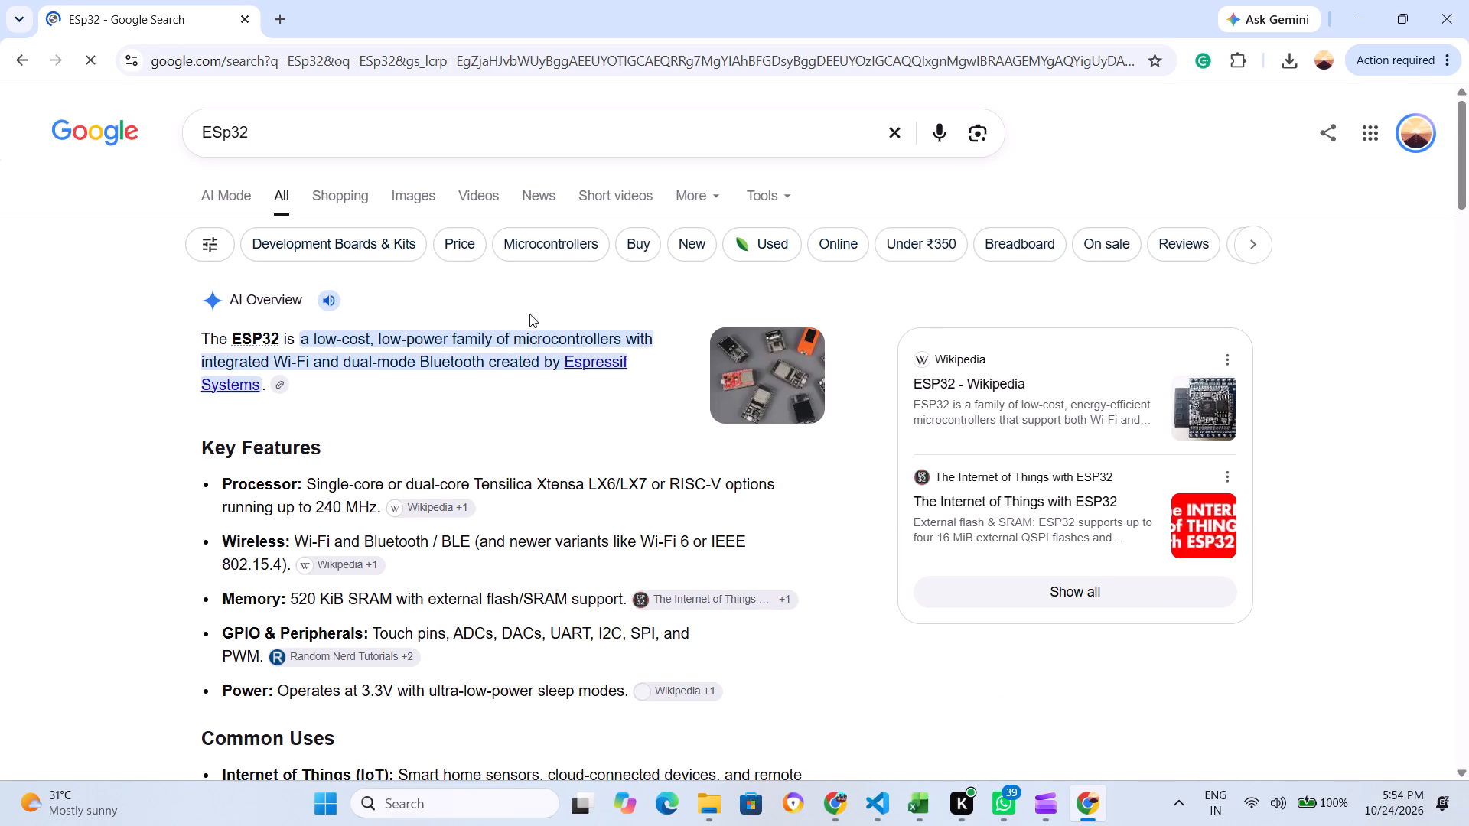
Browse the ESP32 image results and preview the Probots ESP32-WROOM-32D 30-pin board picture.
click(392, 195)
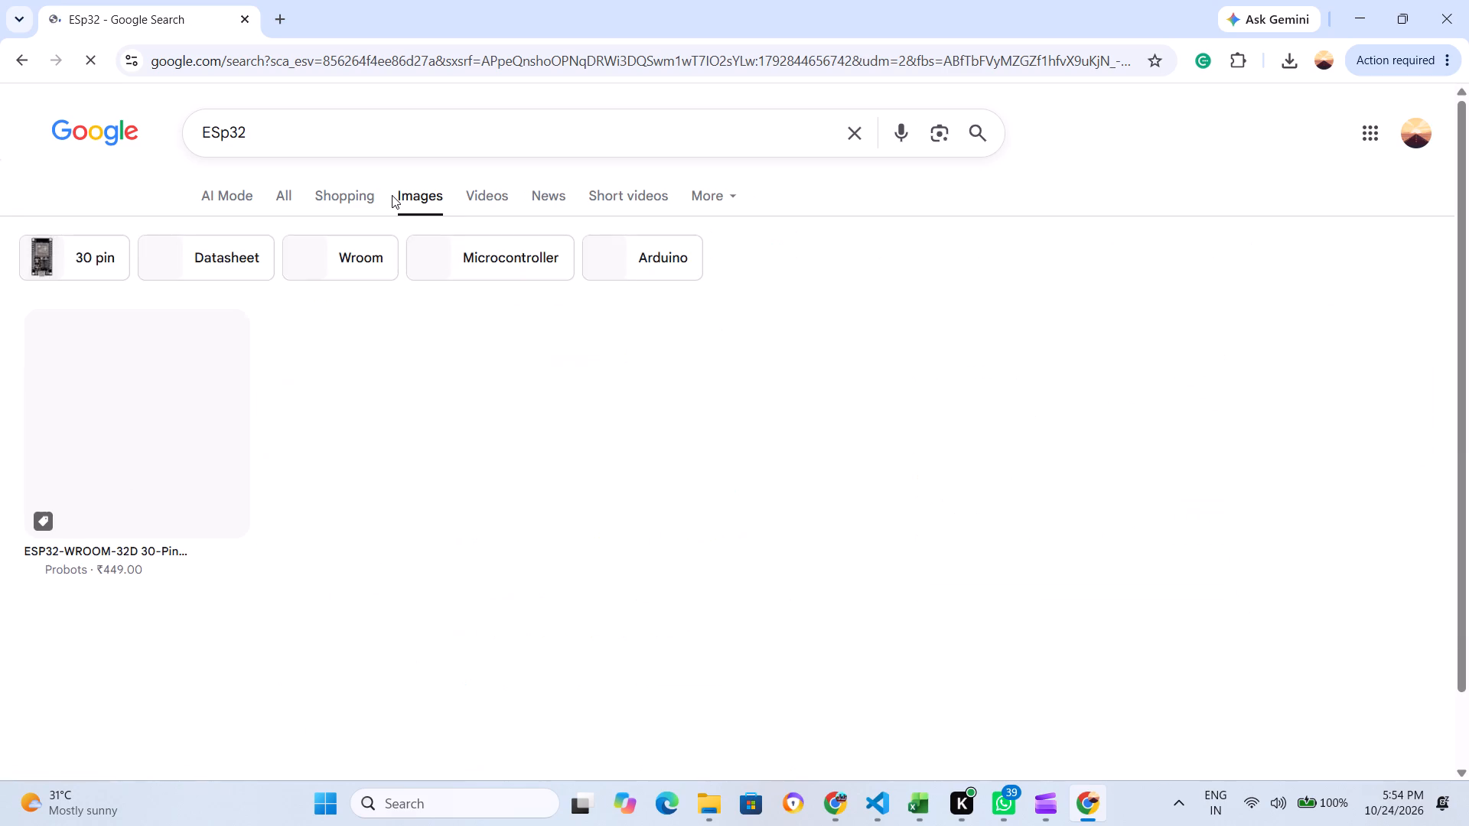
scroll(1018, 419, down, 1)
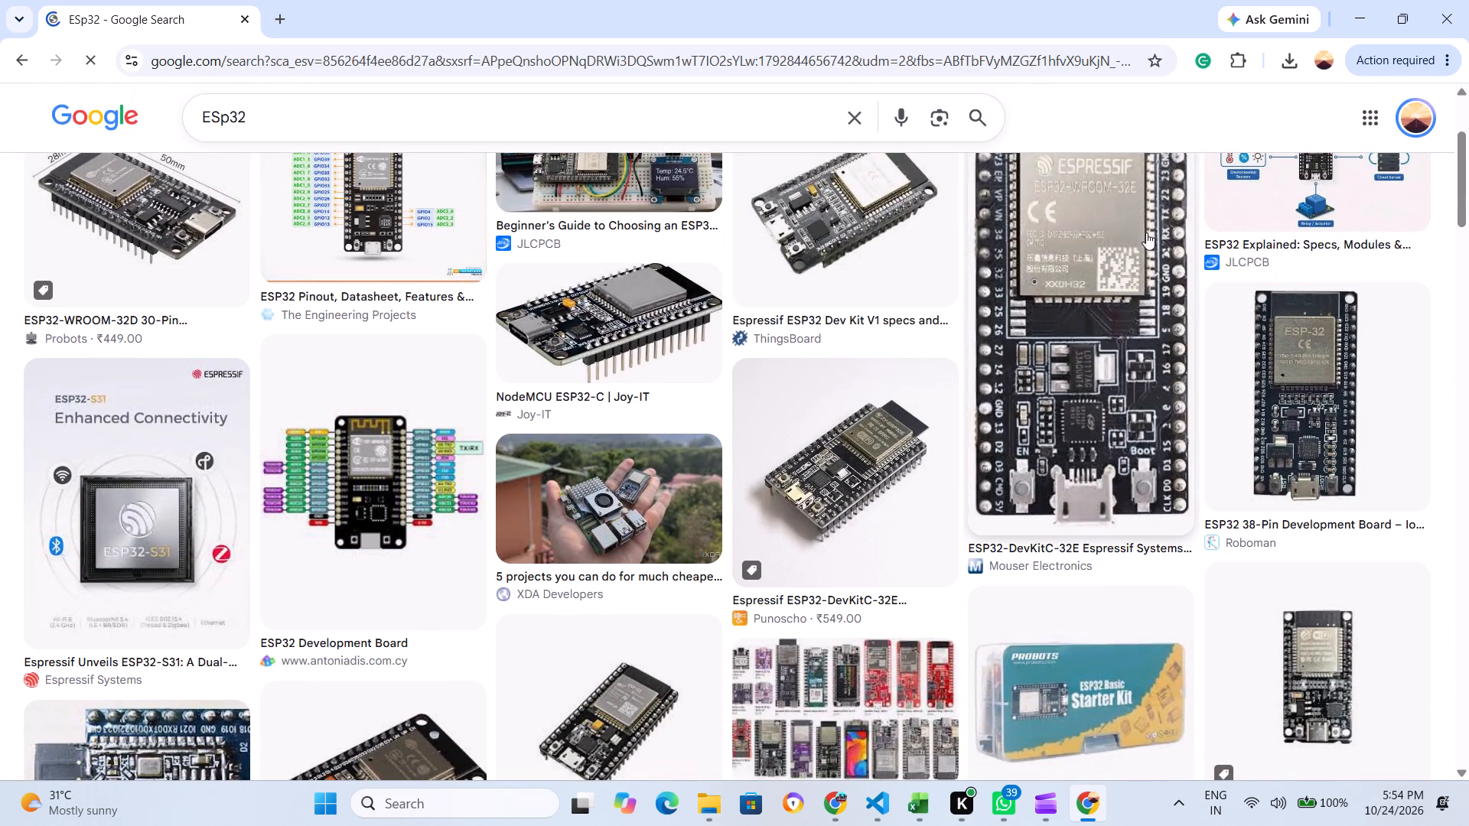
scroll(1060, 406, up, 1)
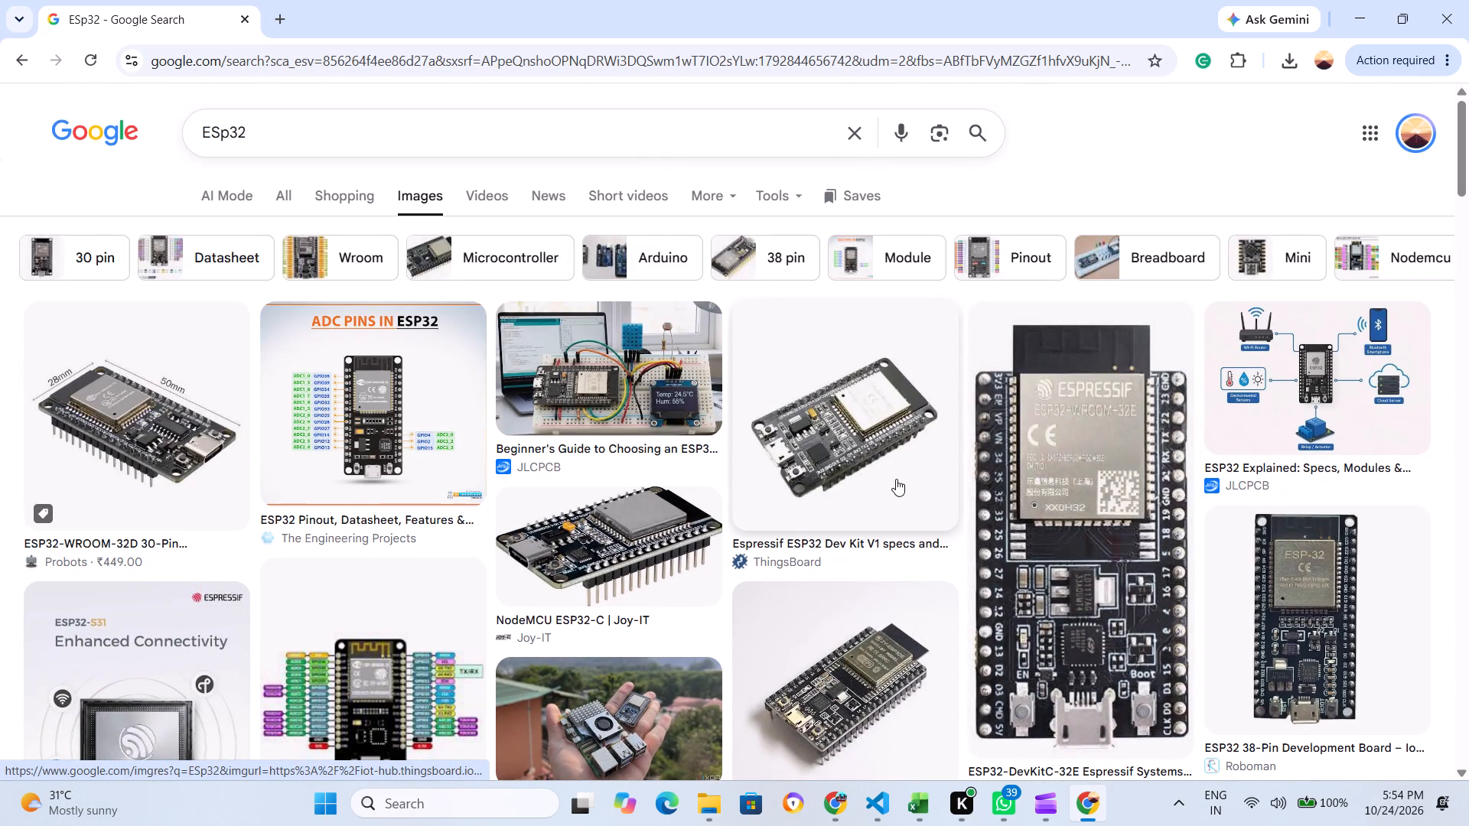
click(85, 441)
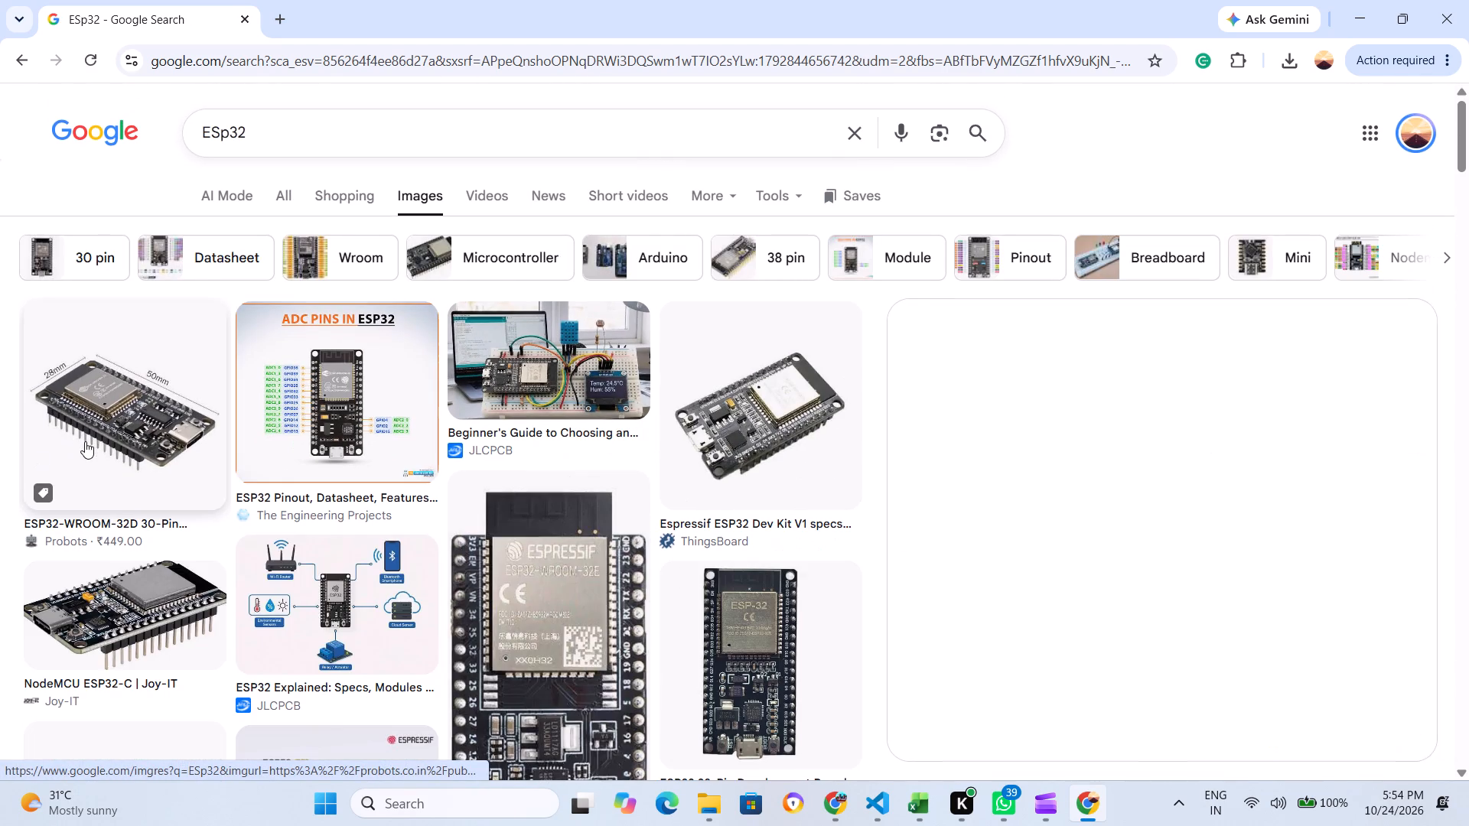
scroll(1230, 475, down, 1)
scroll(1230, 475, up, 1)
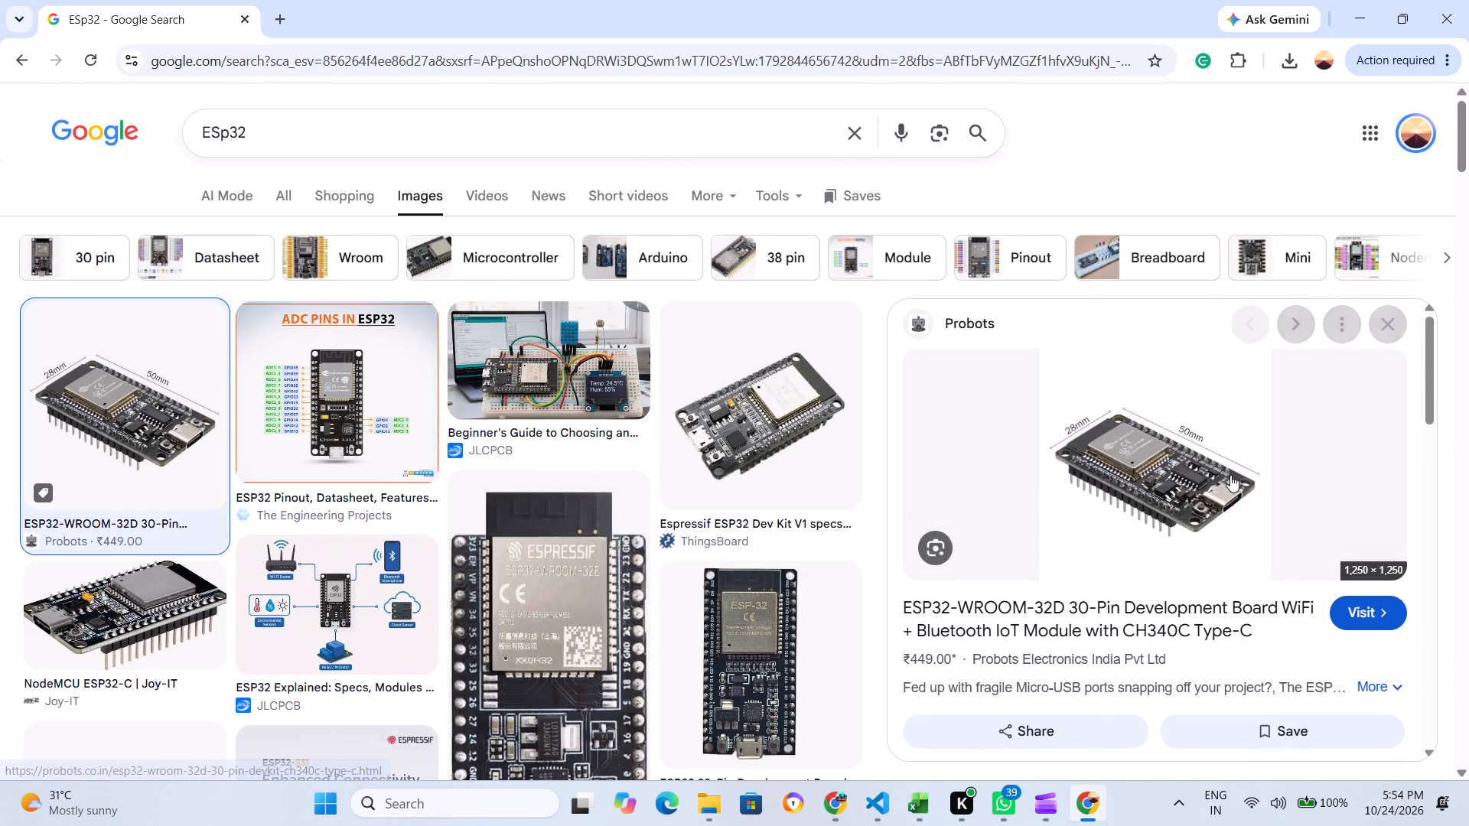
scroll(1230, 475, up, 1)
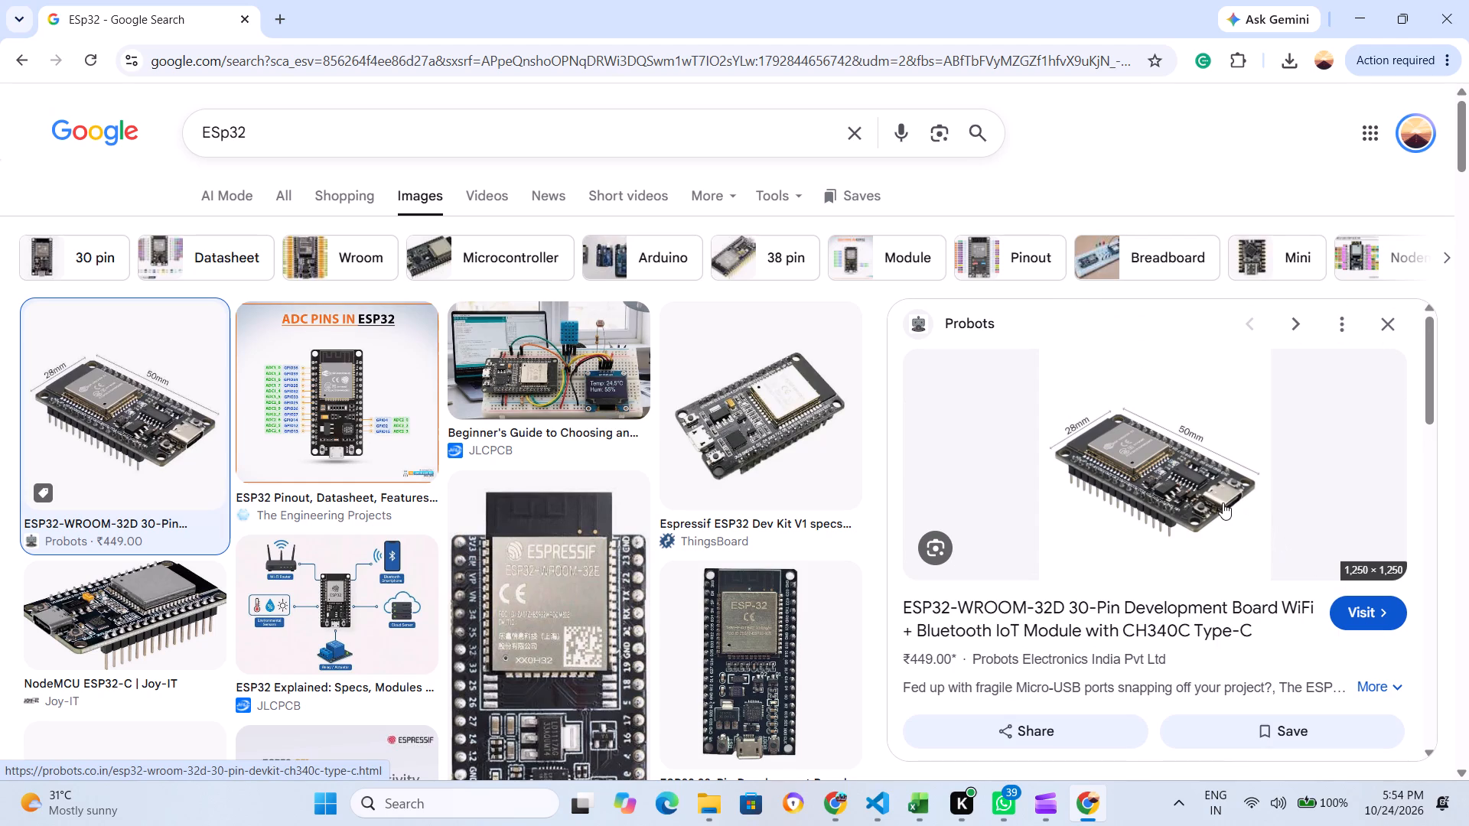
Open Roboman's ESP32 38-Pin Development Board product page from the image results and examine its board picture and specifications.
click(761, 662)
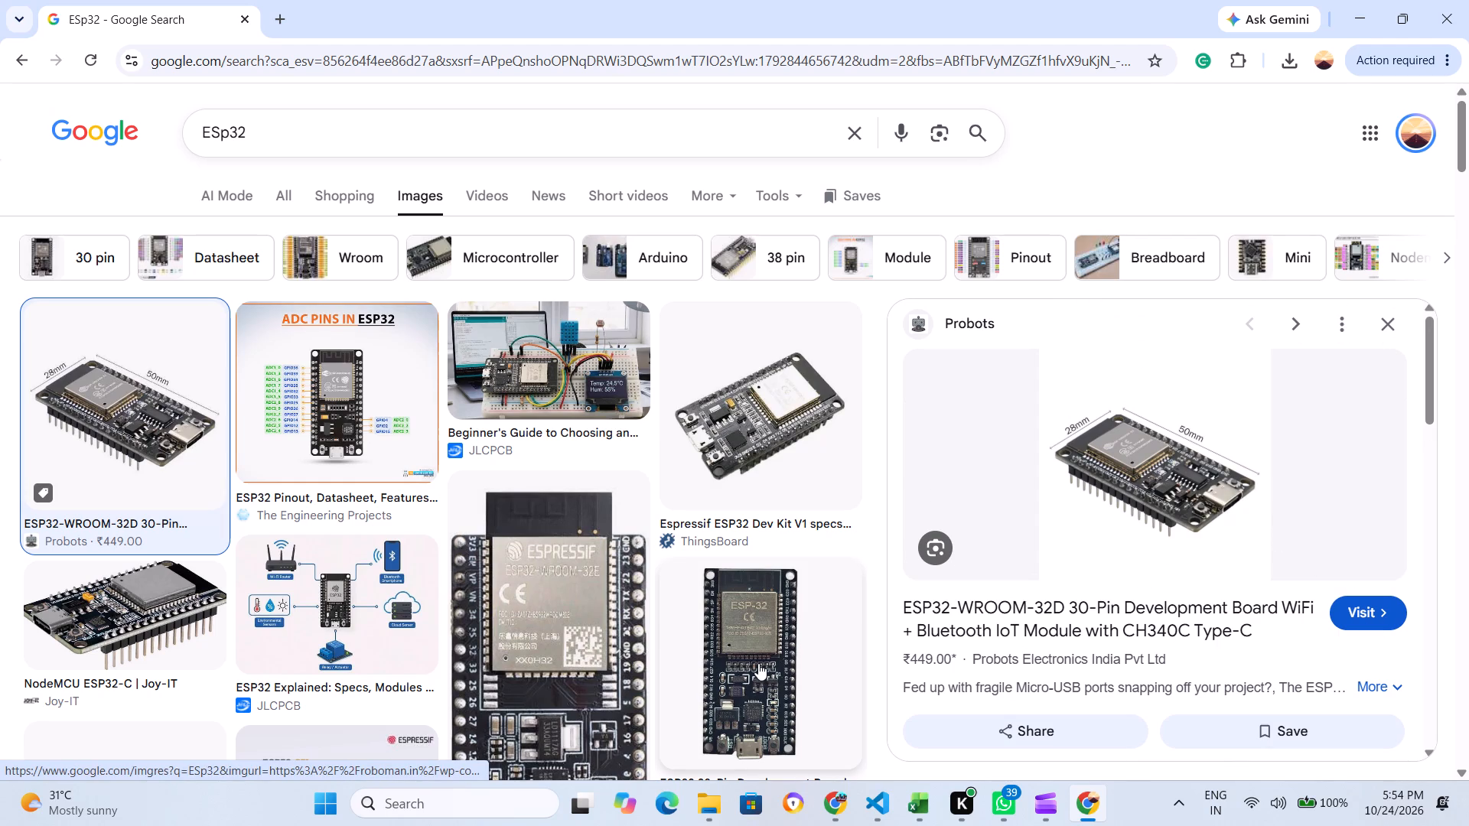
click(757, 663)
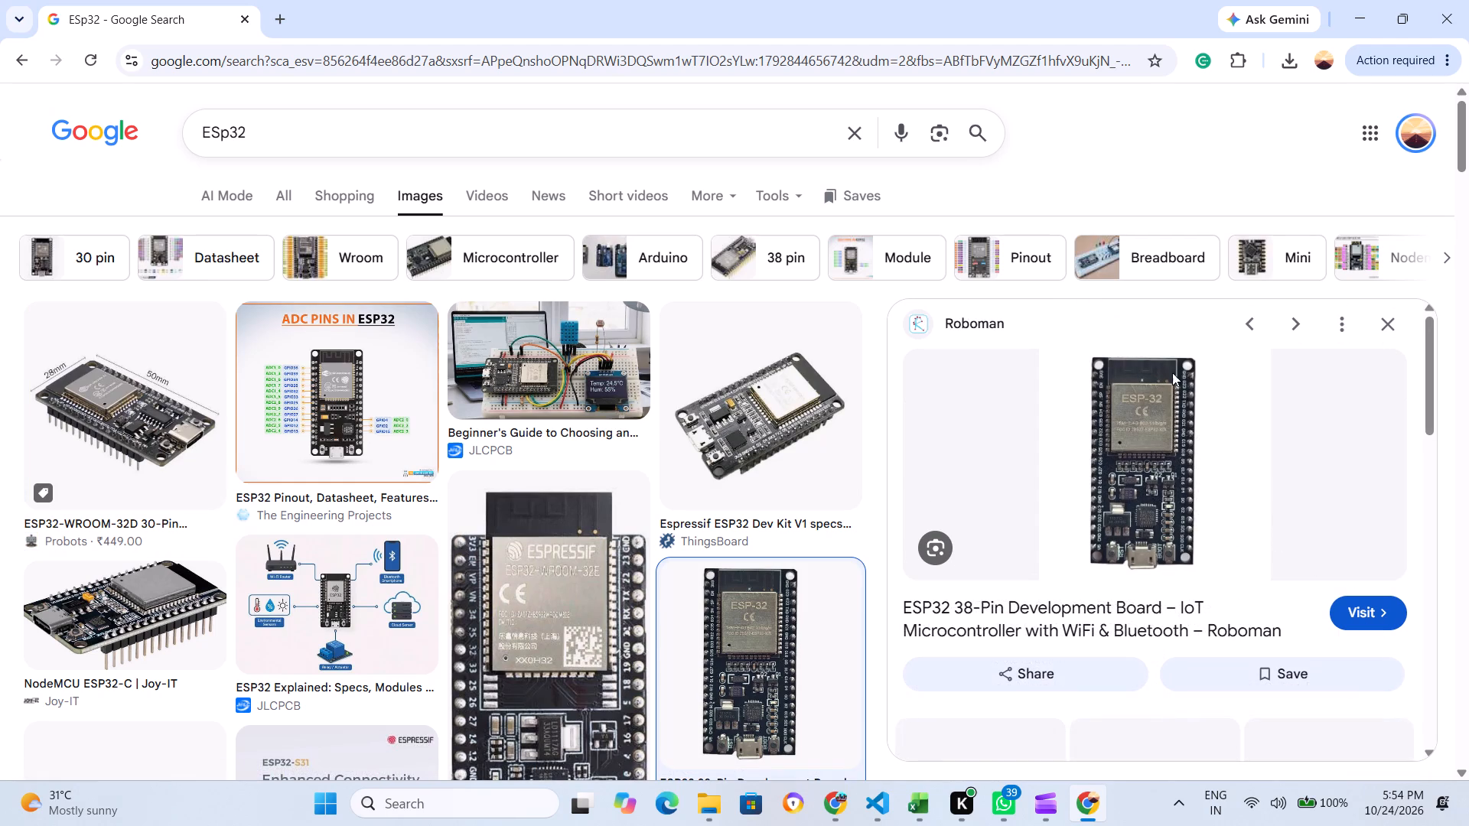
click(1385, 610)
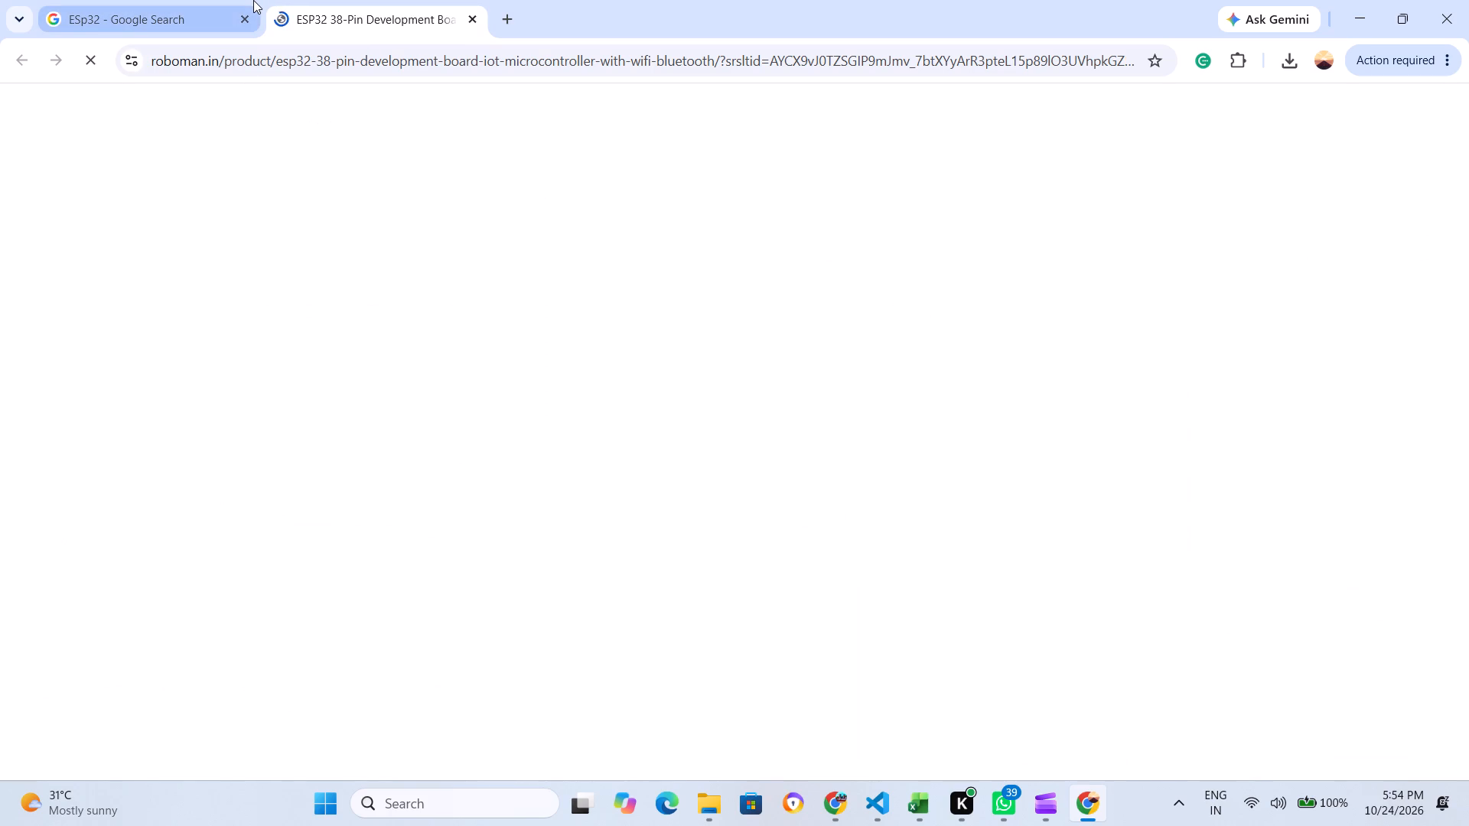
scroll(643, 184, down, 1)
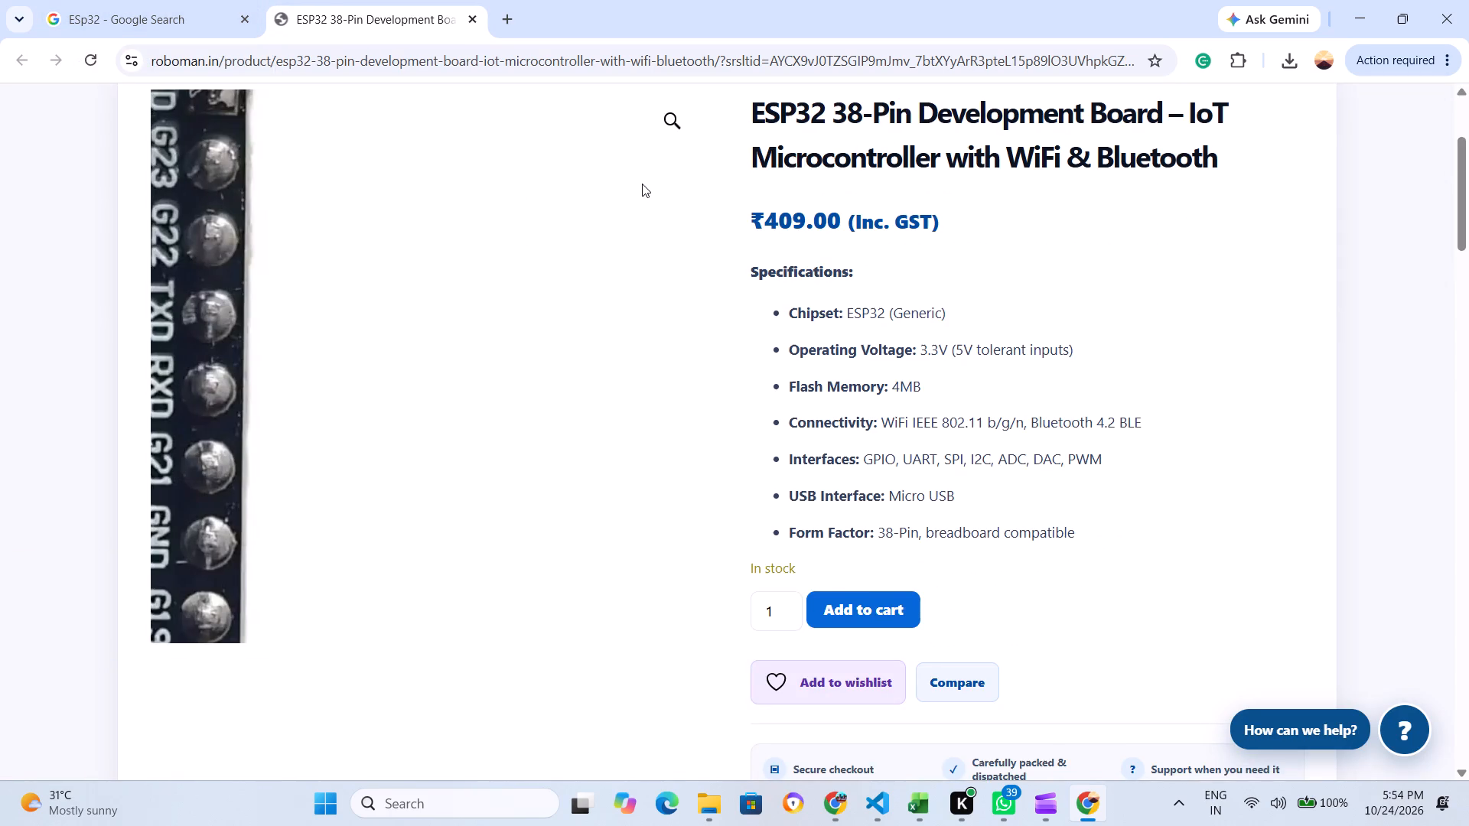
scroll(642, 184, up, 1)
middle_drag(352, 337, 577, 343)
scroll(532, 428, down, 1)
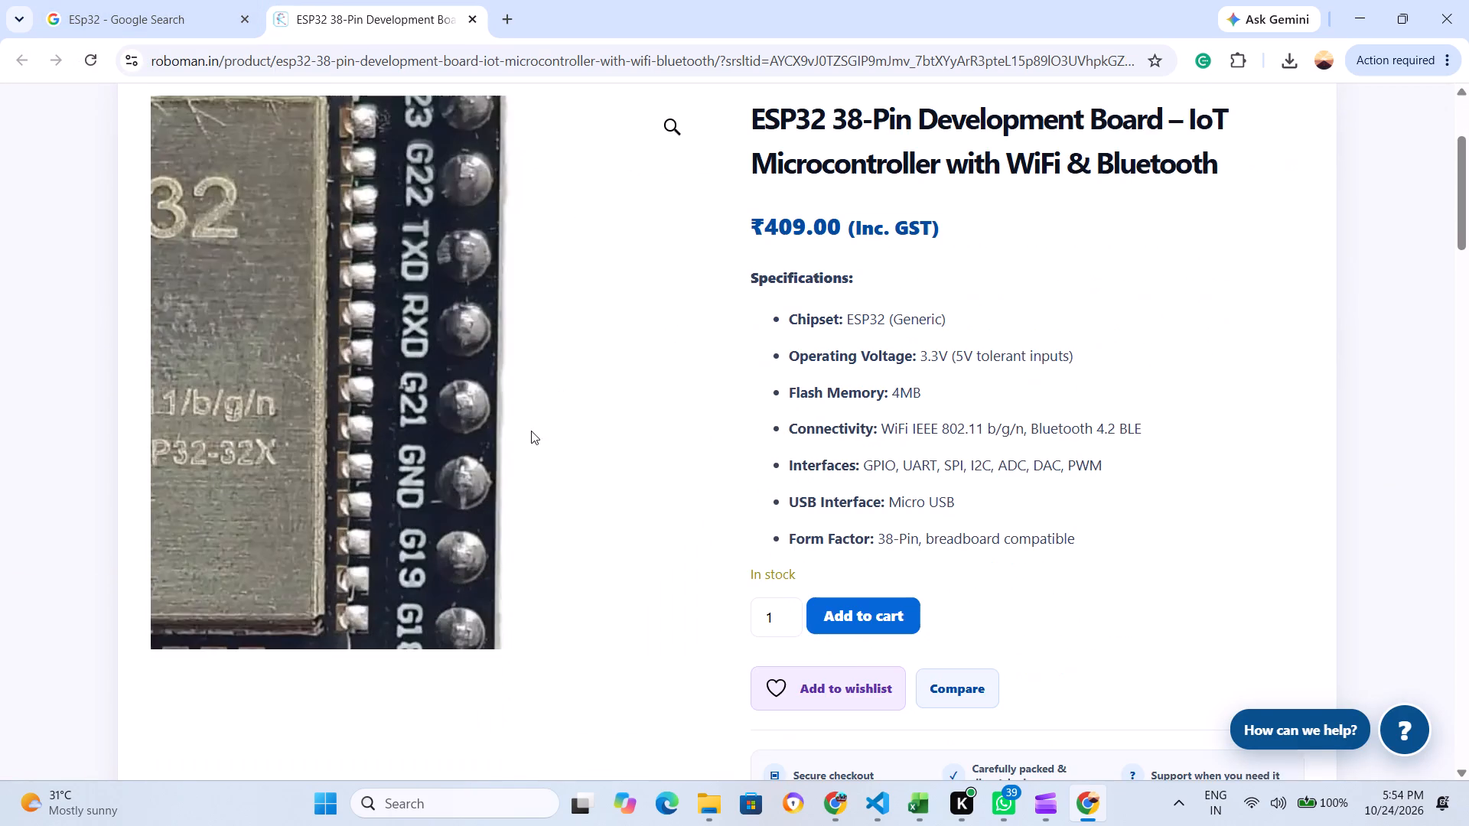
scroll(1021, 369, up, 1)
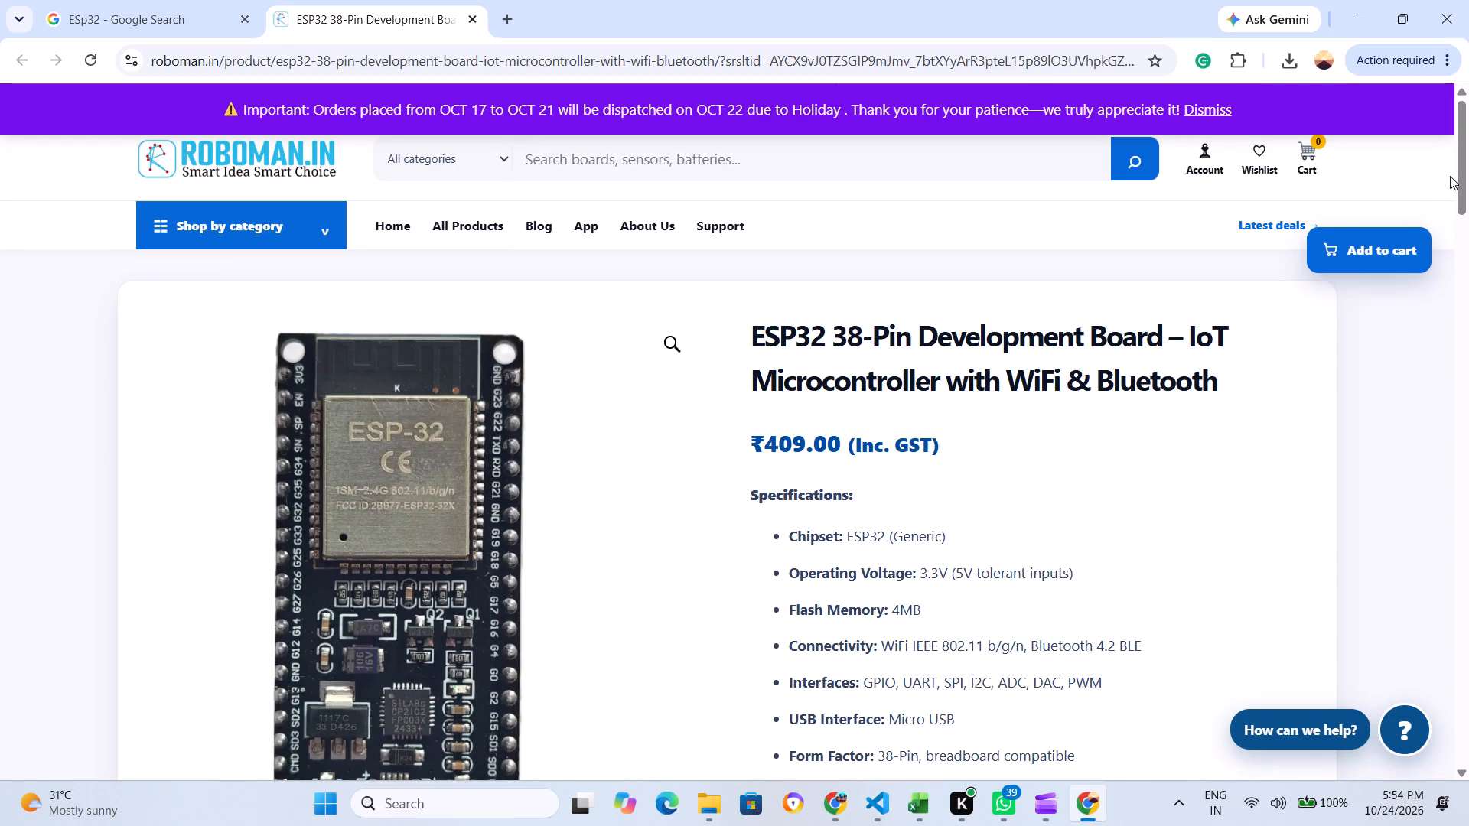
drag(1461, 167, 1462, 201)
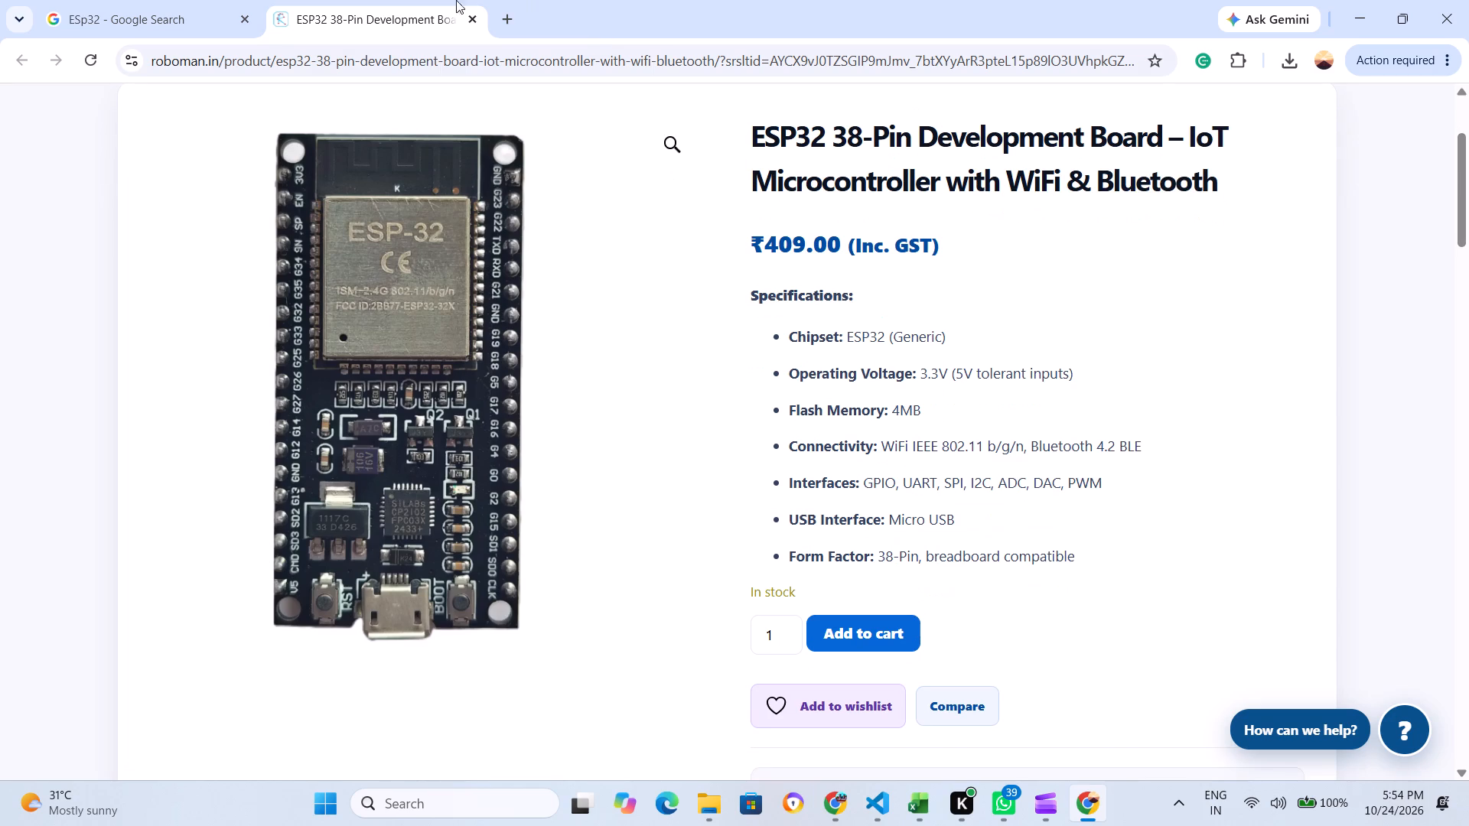
Close the ESp32 image search tab and open a new tab beside the Roboman product page.
click(129, 0)
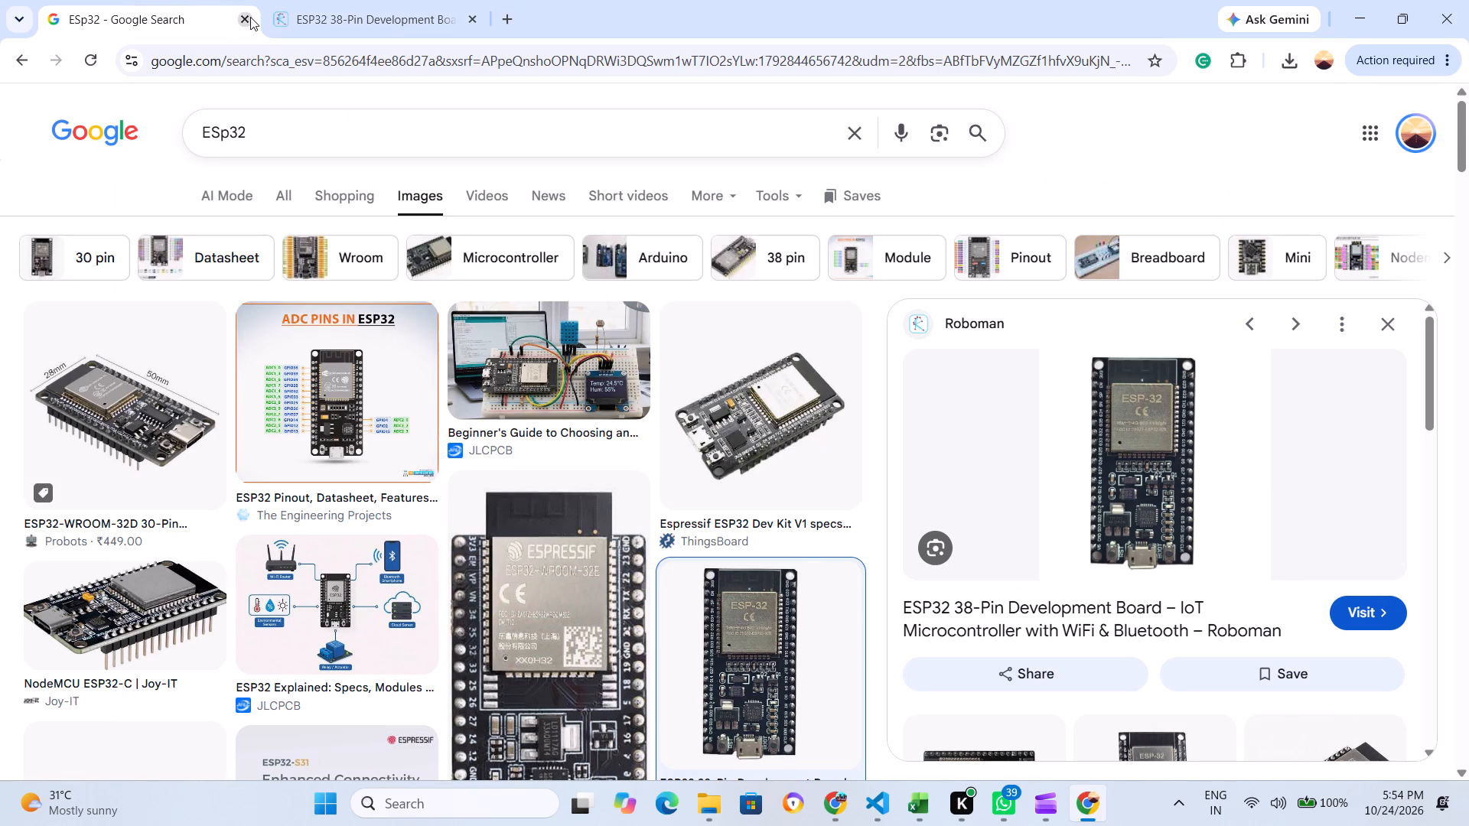
click(250, 17)
click(268, 15)
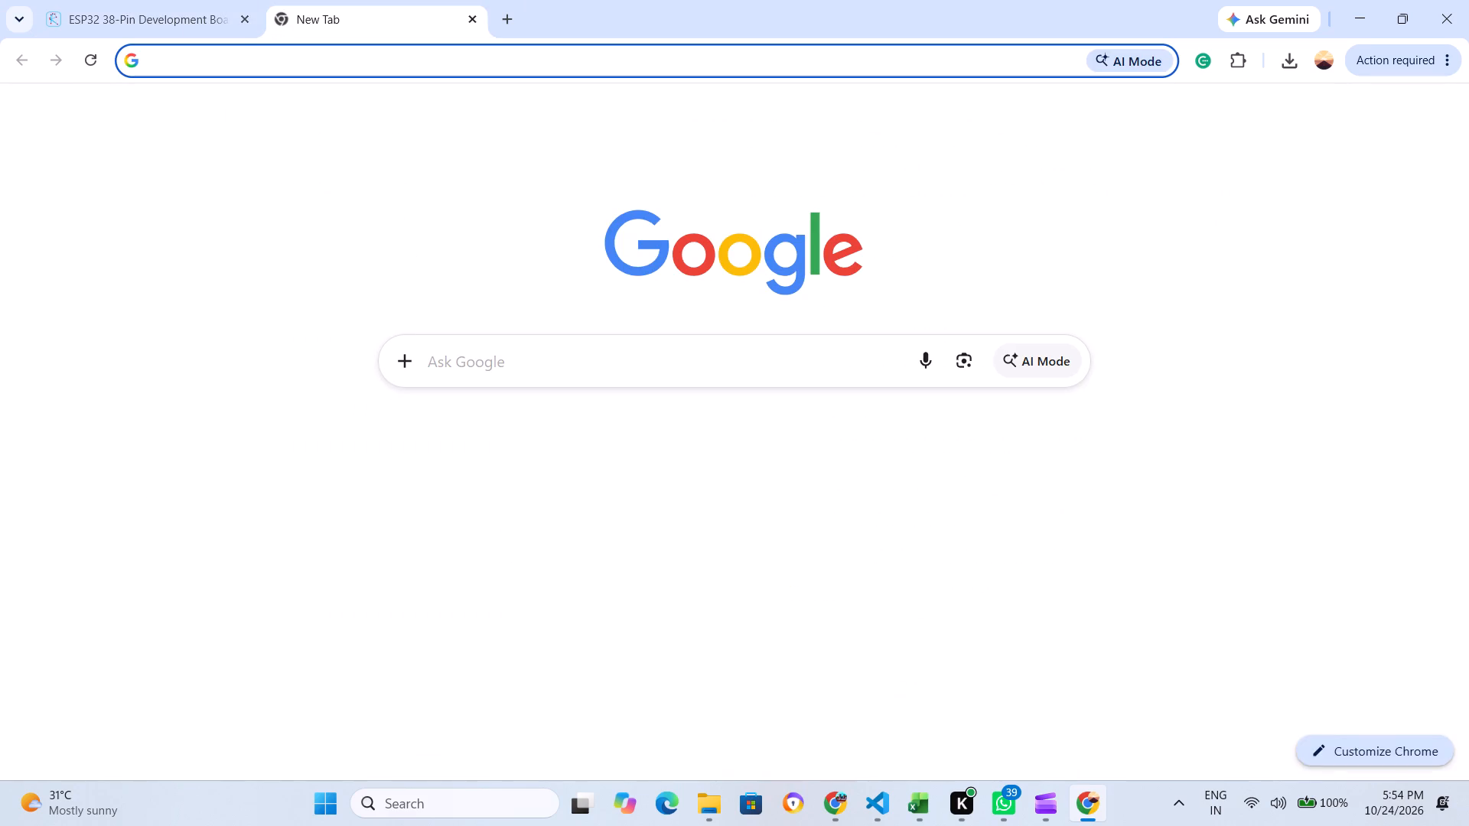
Search Google for "how many esp32 are there in market".
click(493, 363)
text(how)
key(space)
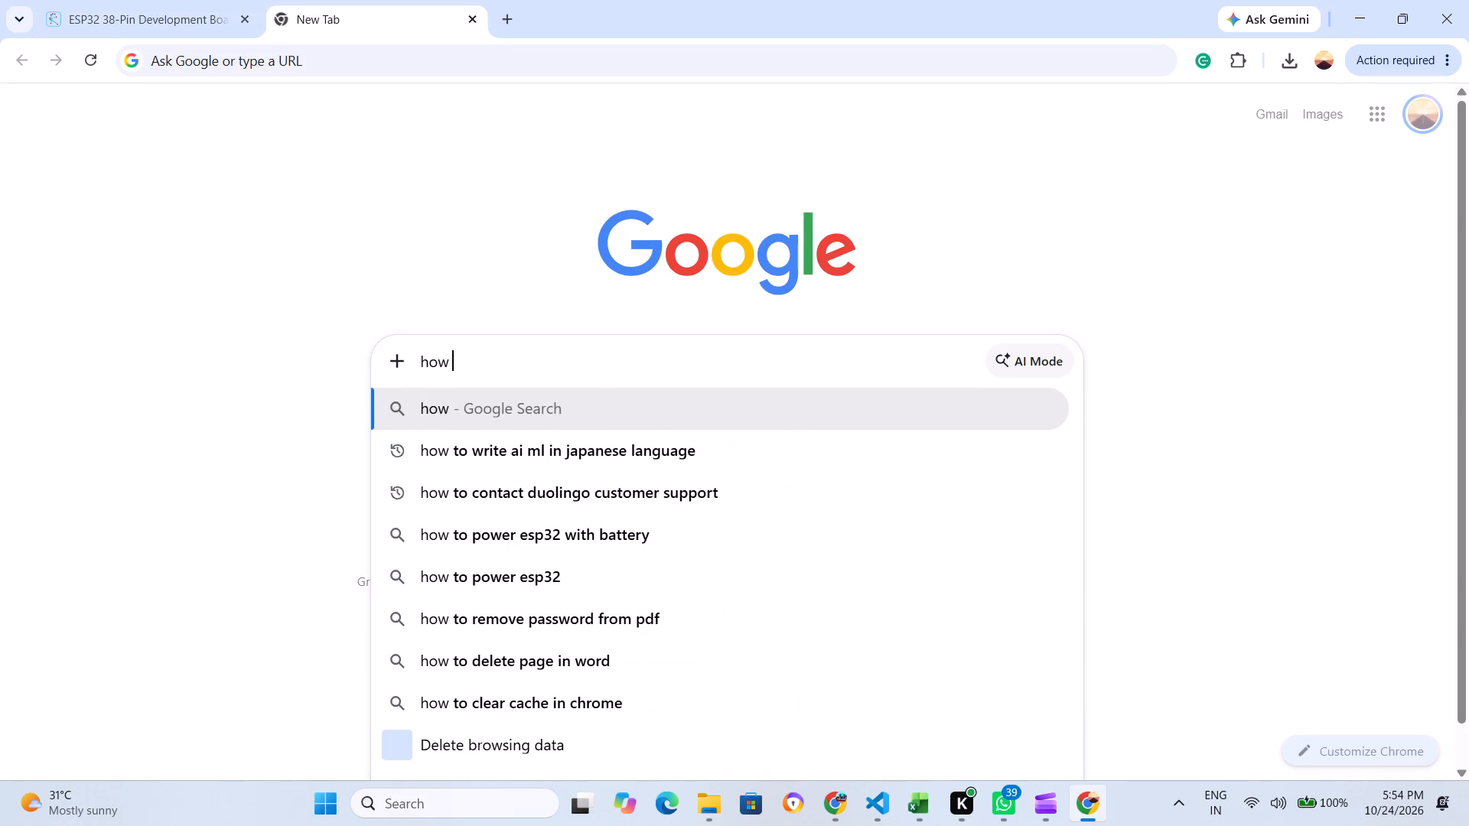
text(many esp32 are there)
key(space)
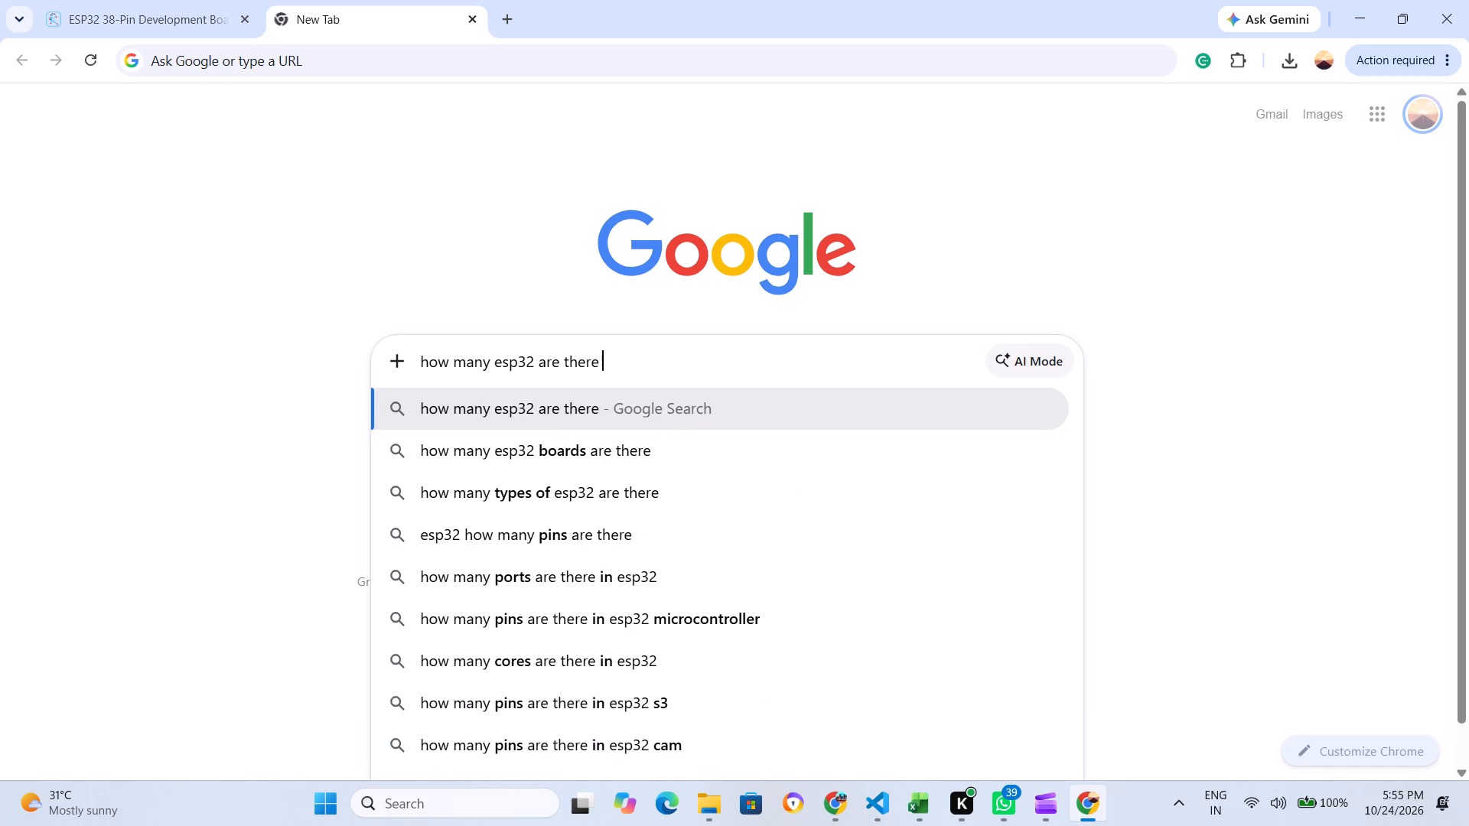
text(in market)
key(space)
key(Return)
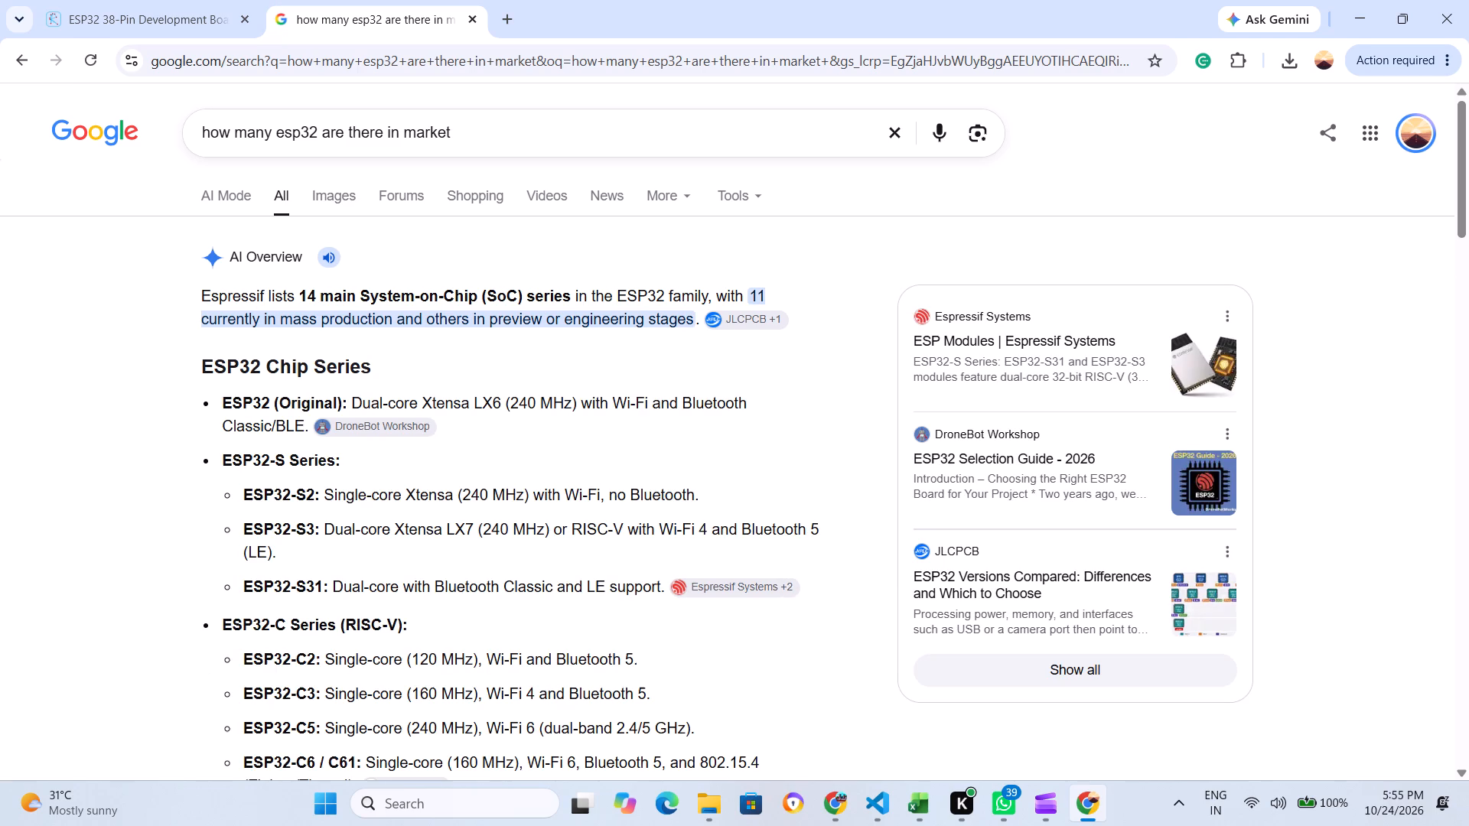
Examine the AI overview's list of ESP32 chip series for the query about how many exist in the market.
scroll(523, 452, down, 1)
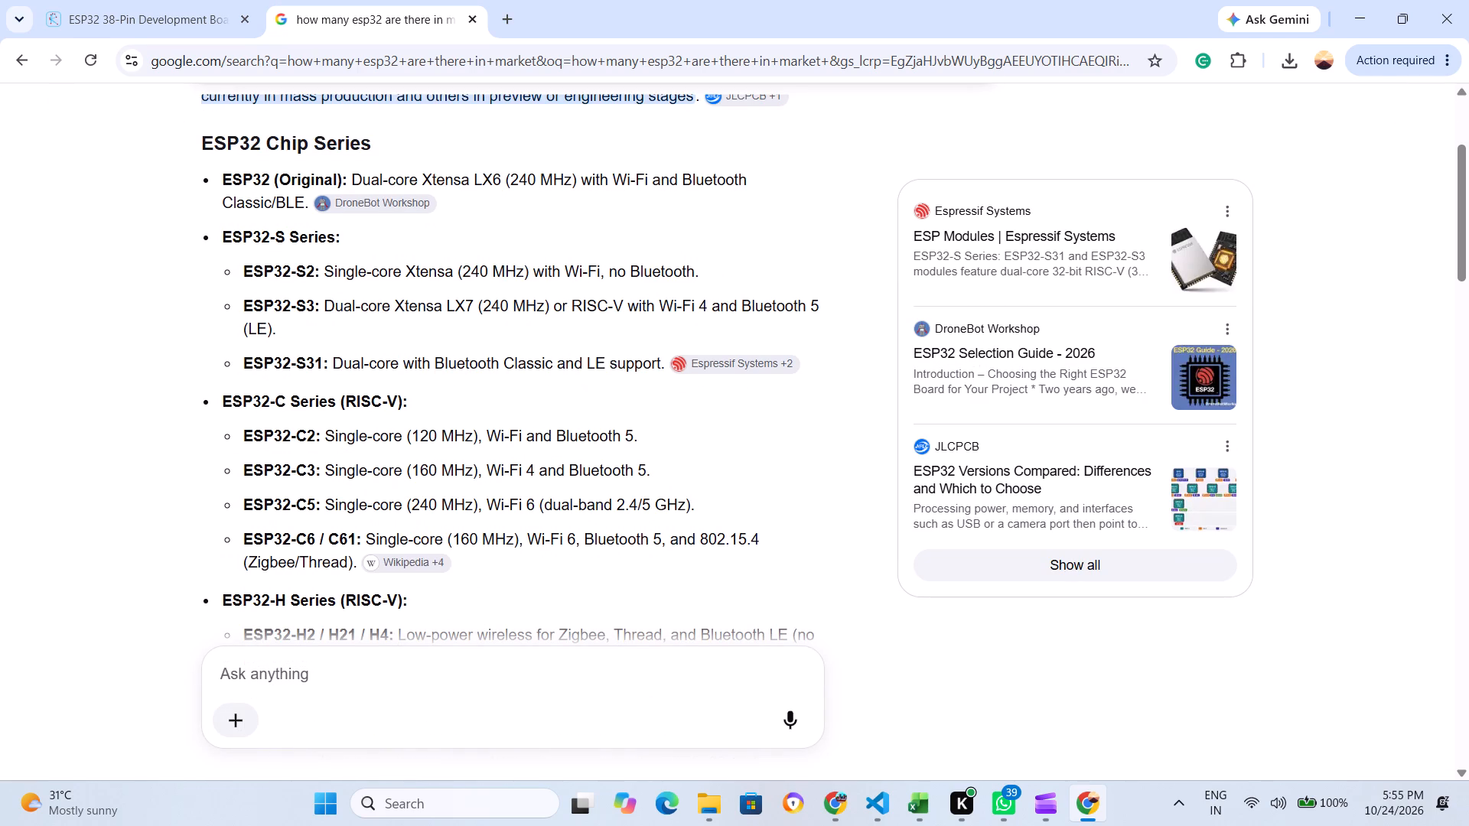
scroll(493, 329, up, 1)
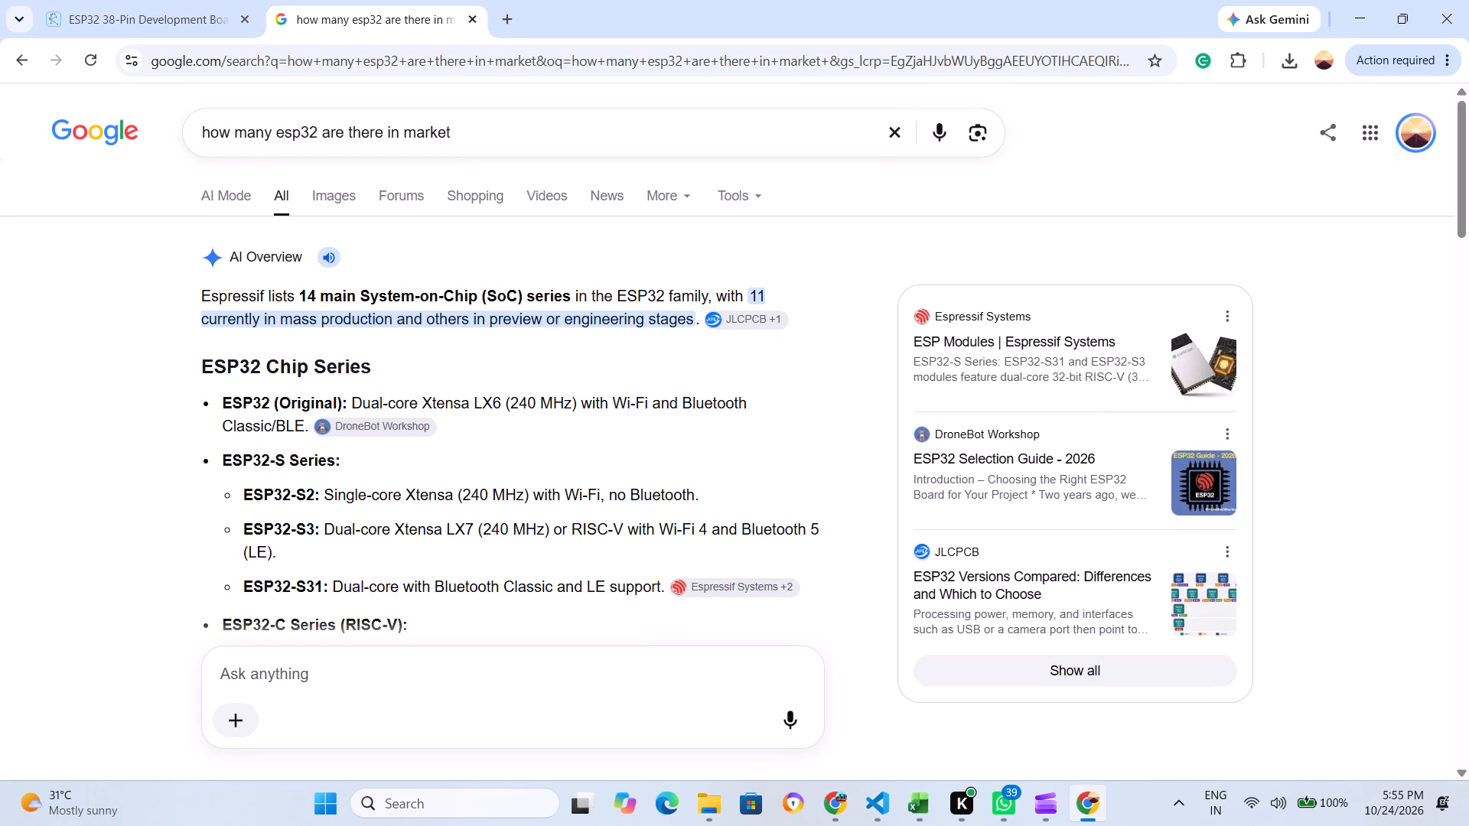
scroll(366, 415, down, 1)
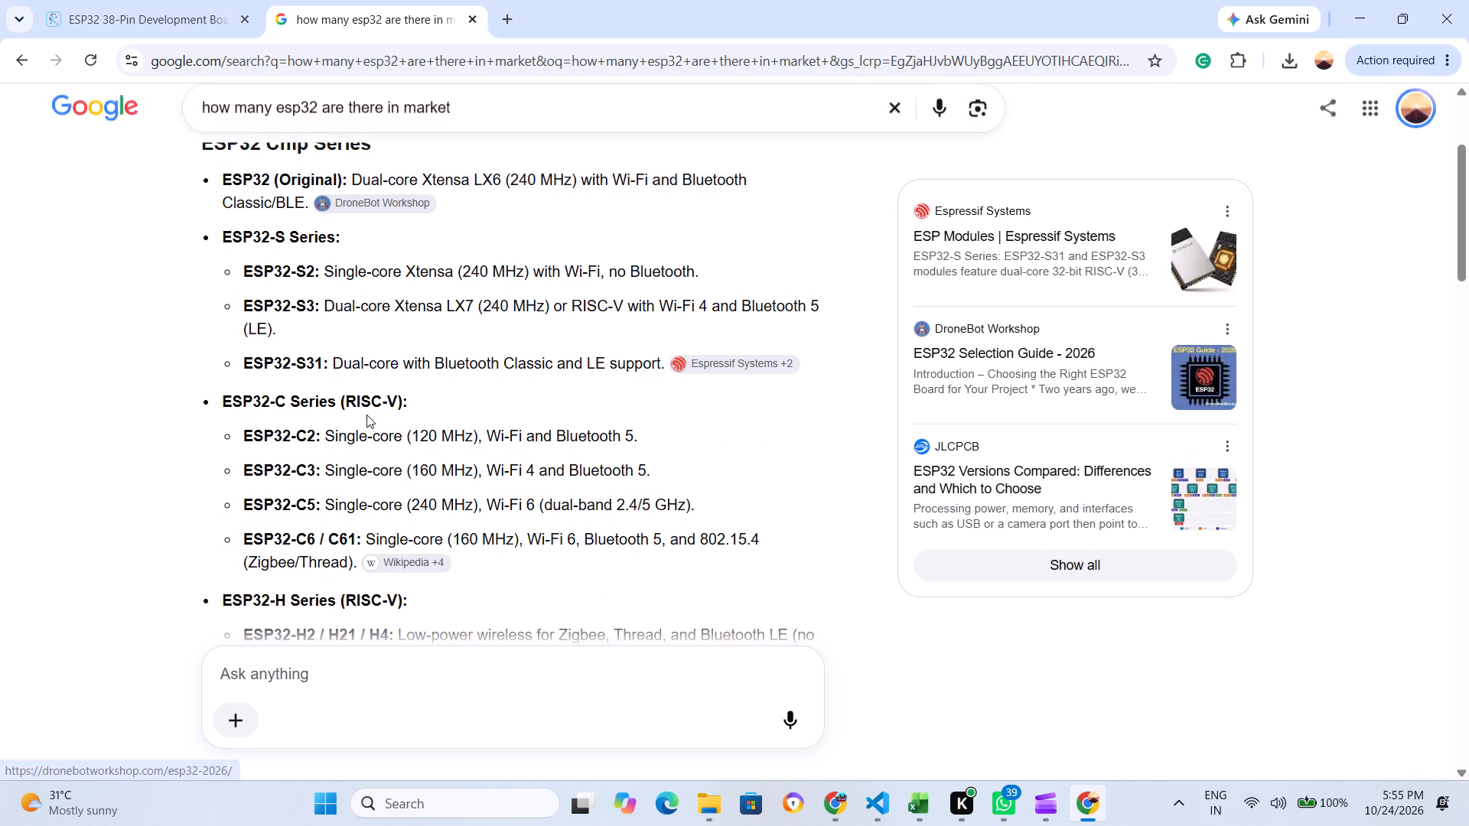
scroll(481, 343, down, 1)
scroll(483, 343, up, 2)
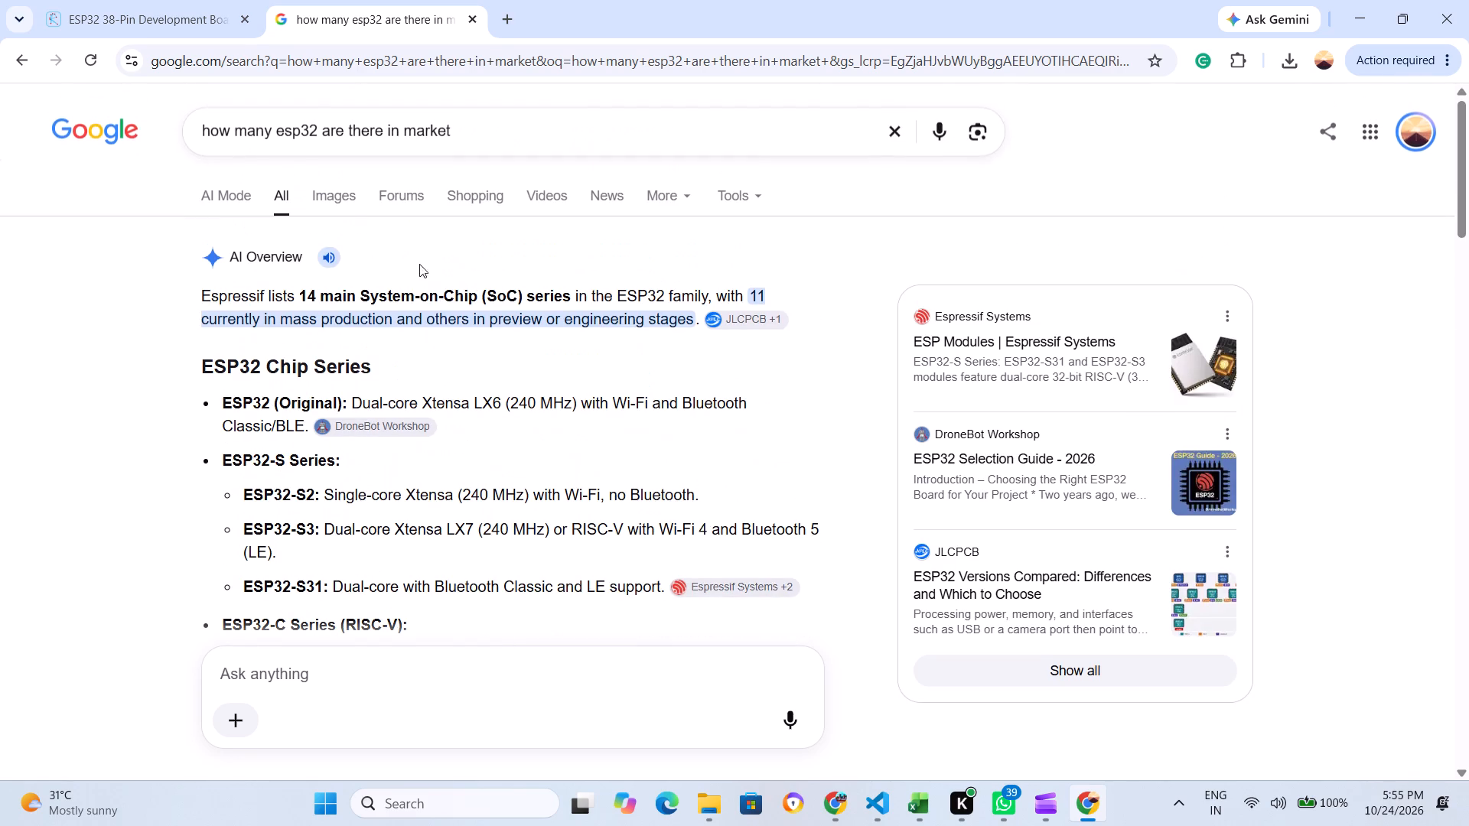
Preview the "ESP32 | Physical Computing" board lineup among the query's image results and copy that image.
click(328, 184)
scroll(789, 376, down, 1)
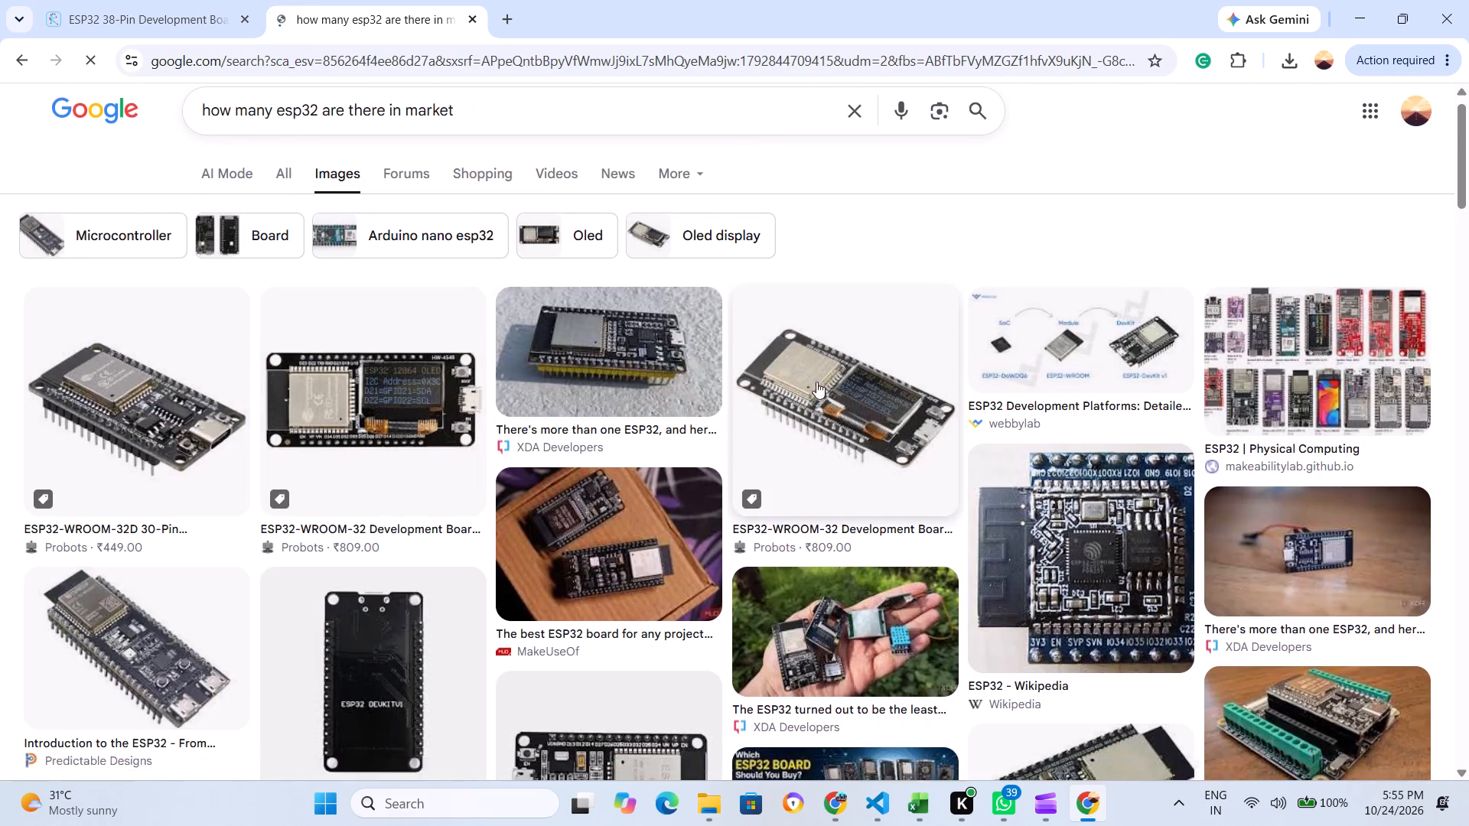
scroll(821, 382, up, 1)
click(1318, 371)
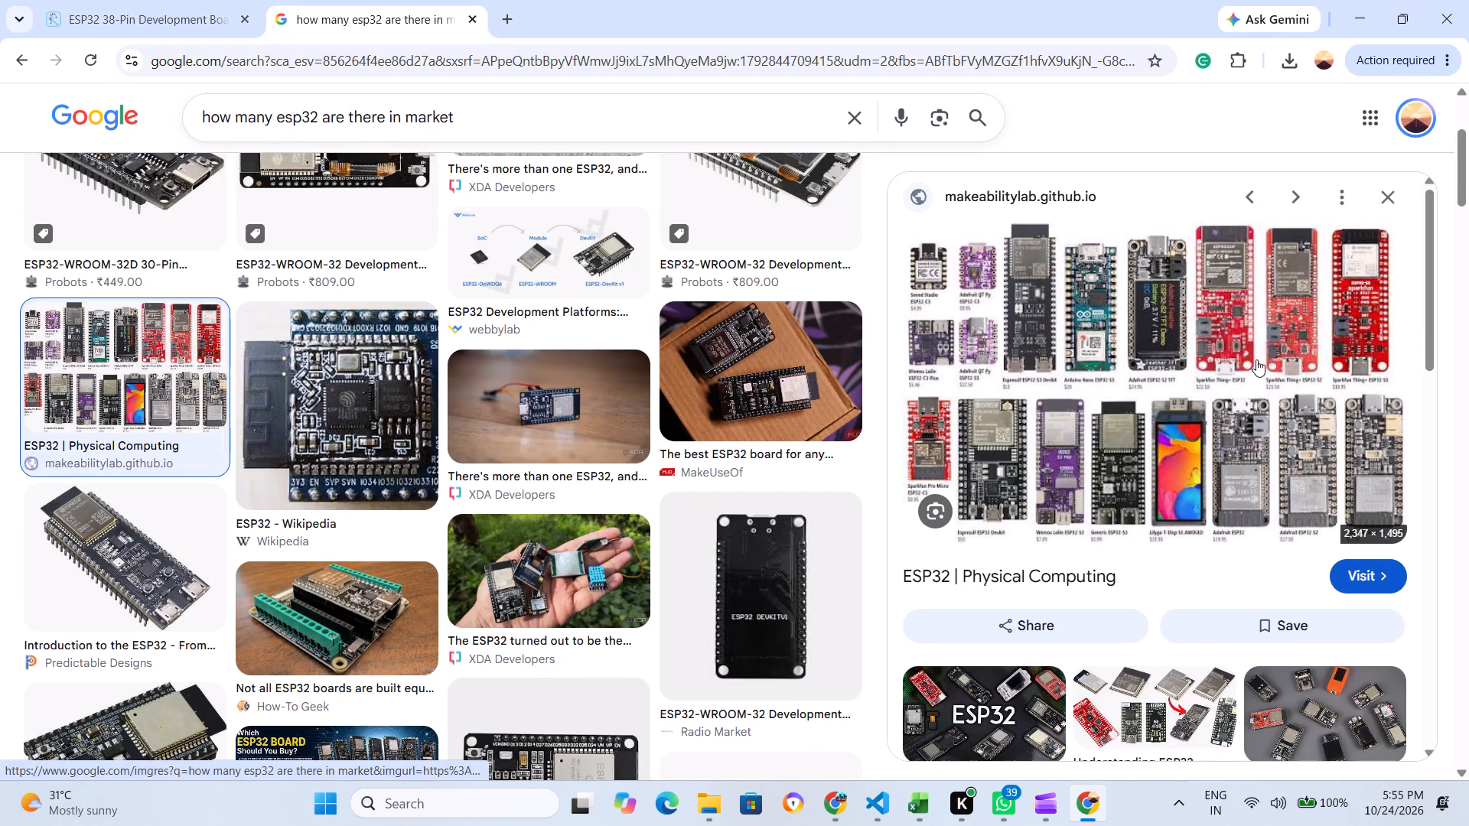
right_click(1168, 379)
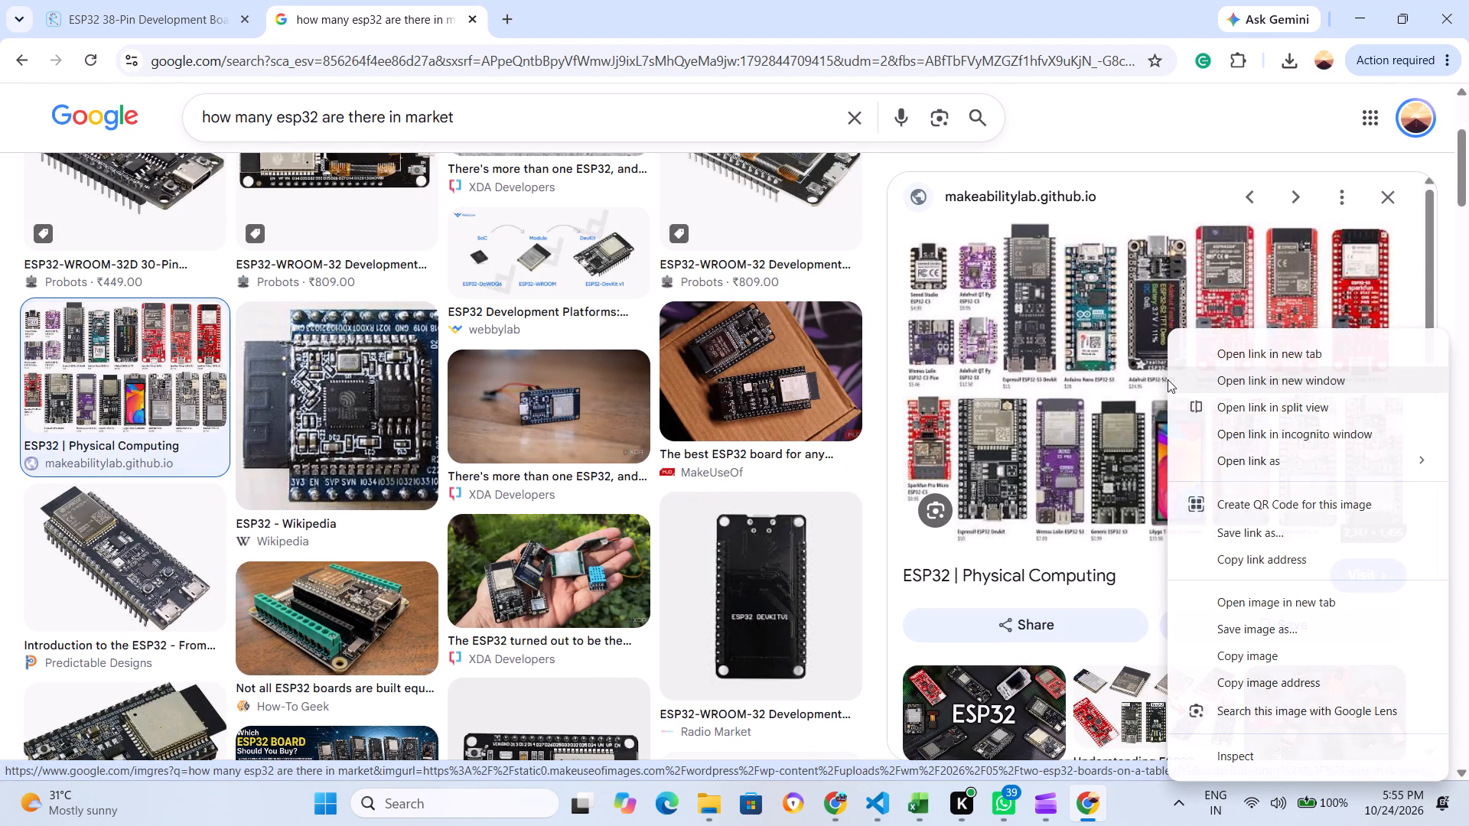
click(1278, 651)
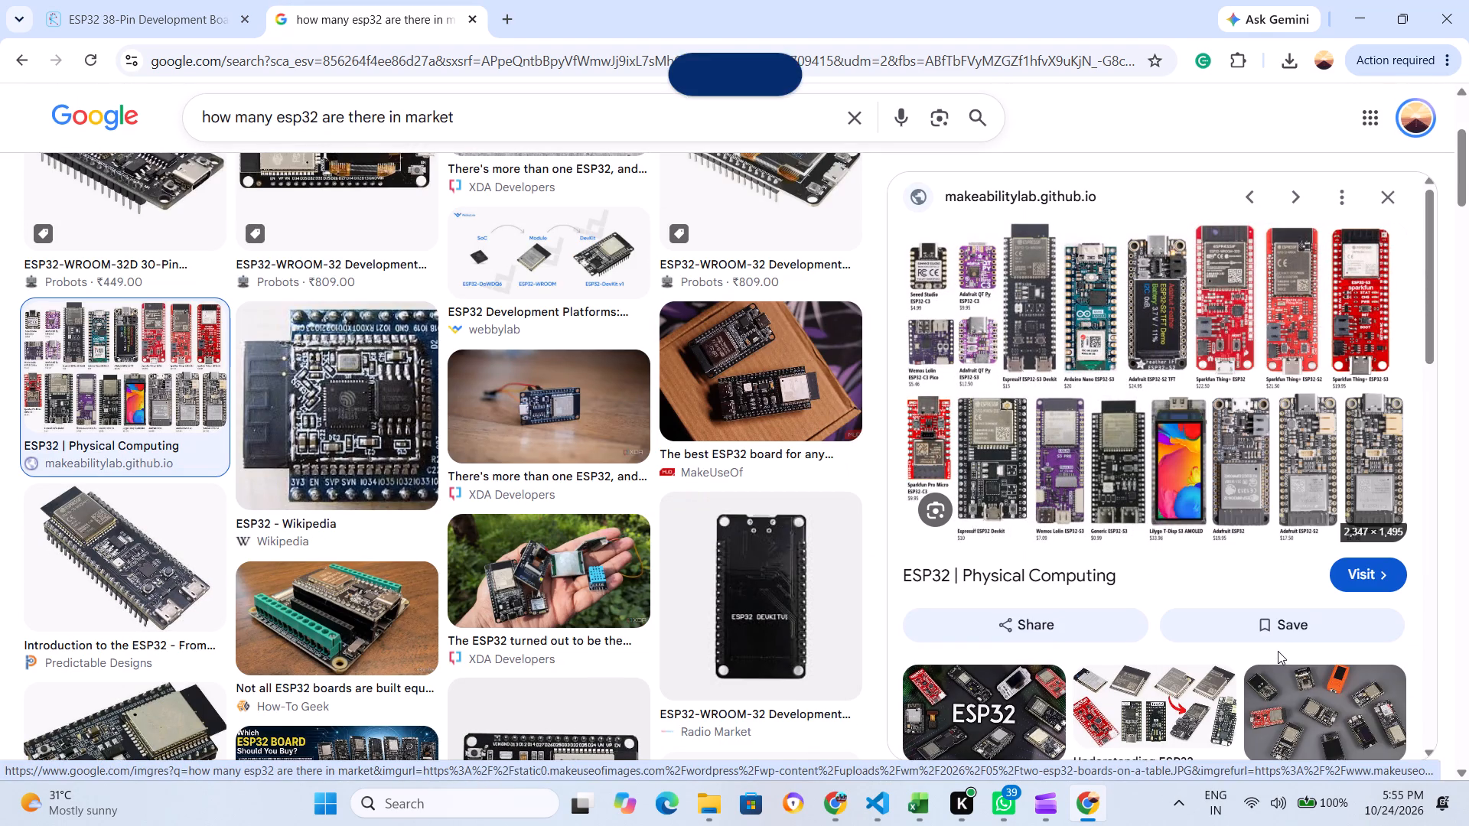
Save the linked page of the ESP32 board lineup image as HTML document "download" in the Downloads folder.
right_click(1135, 253)
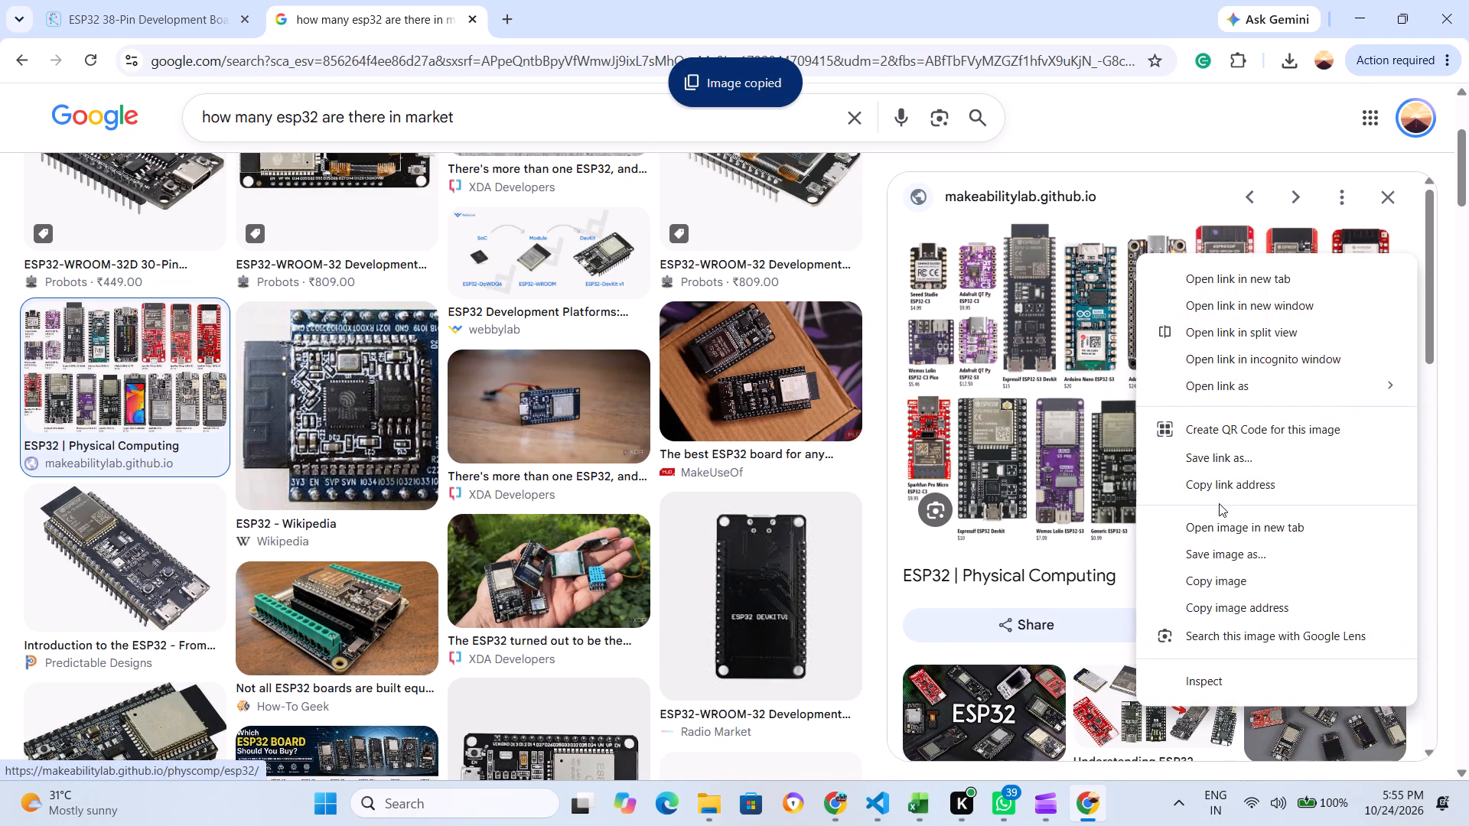
click(1208, 461)
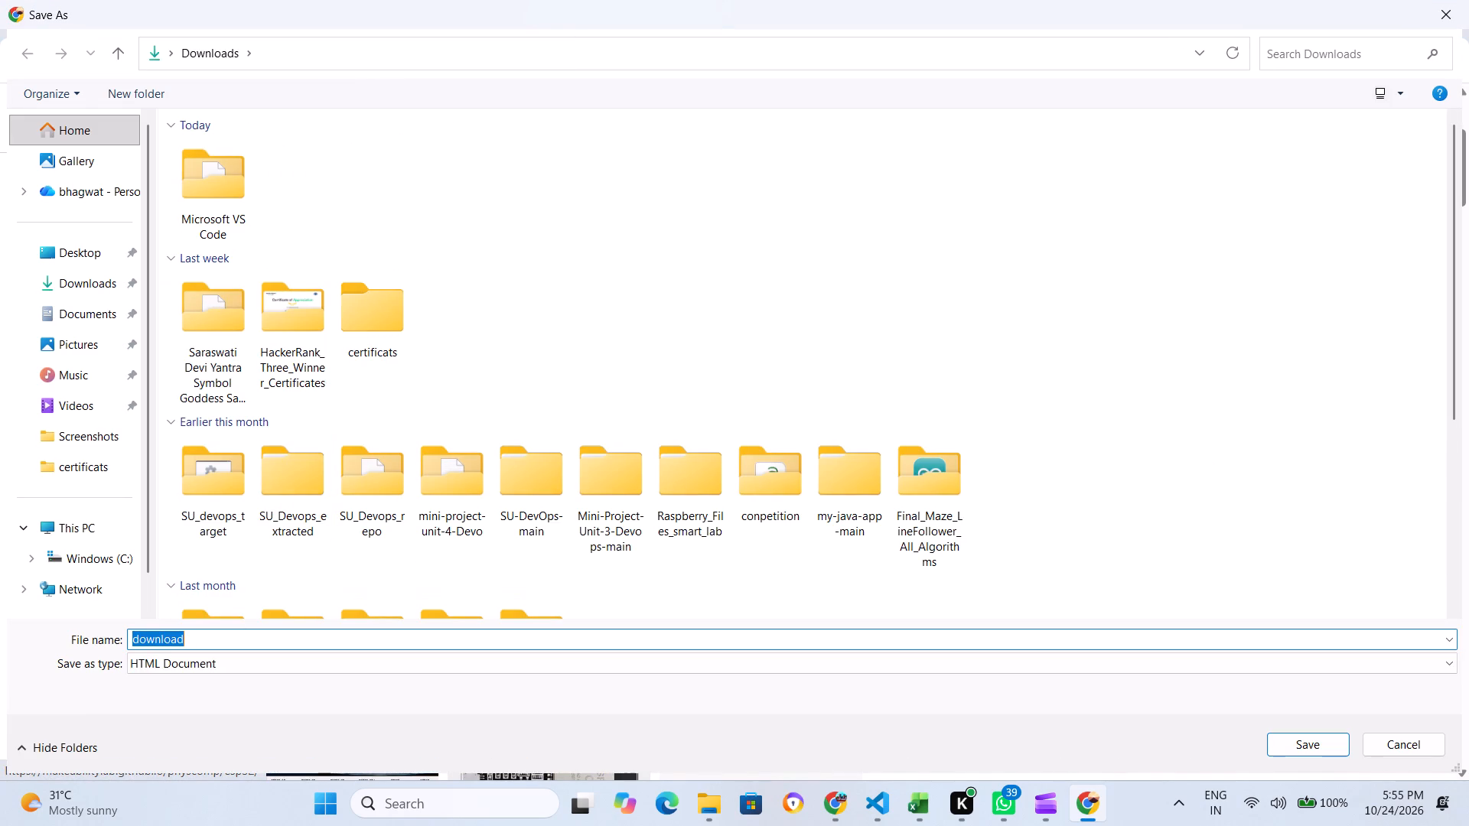
click(73, 279)
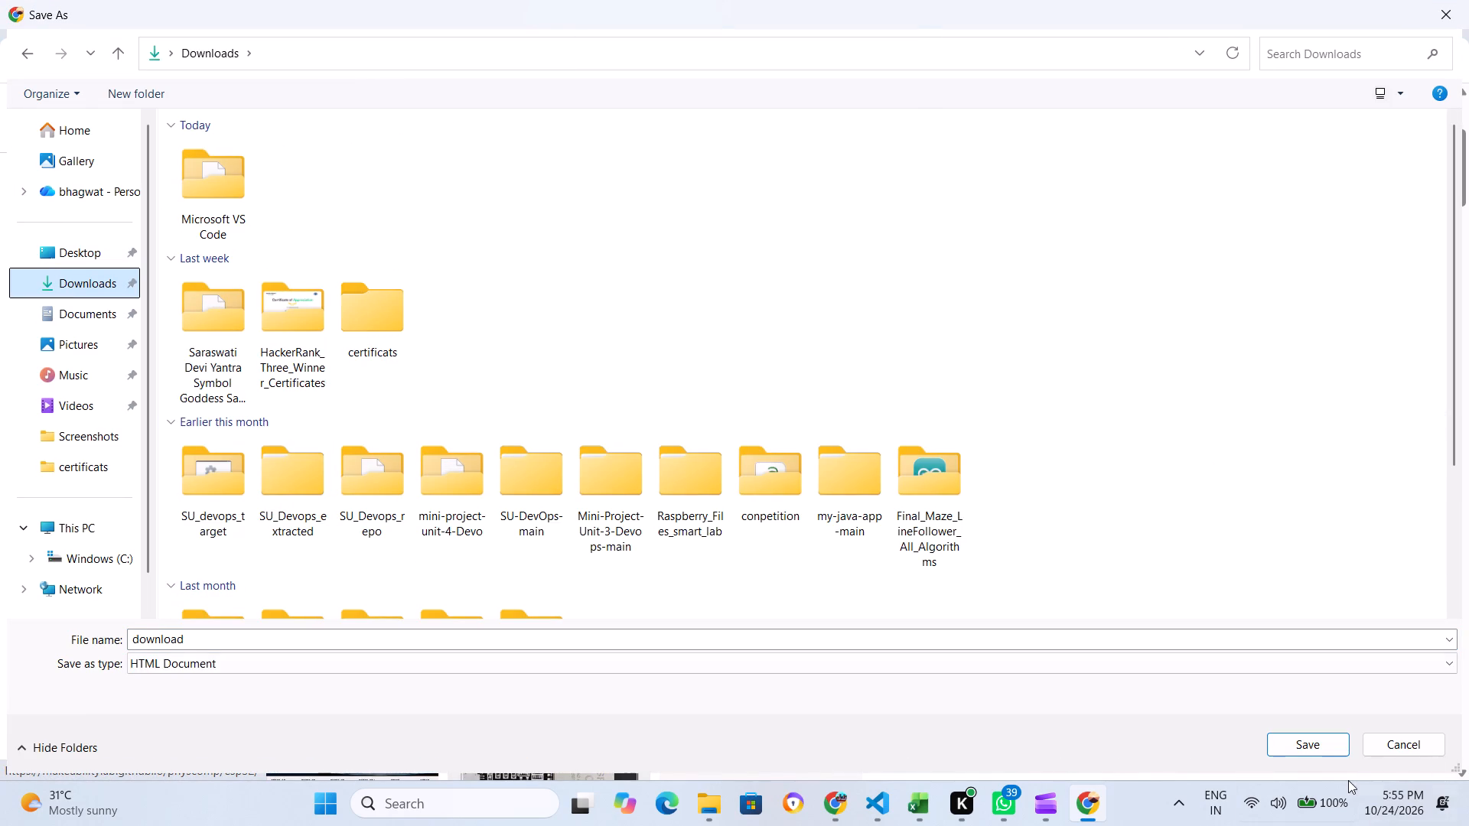
click(1313, 740)
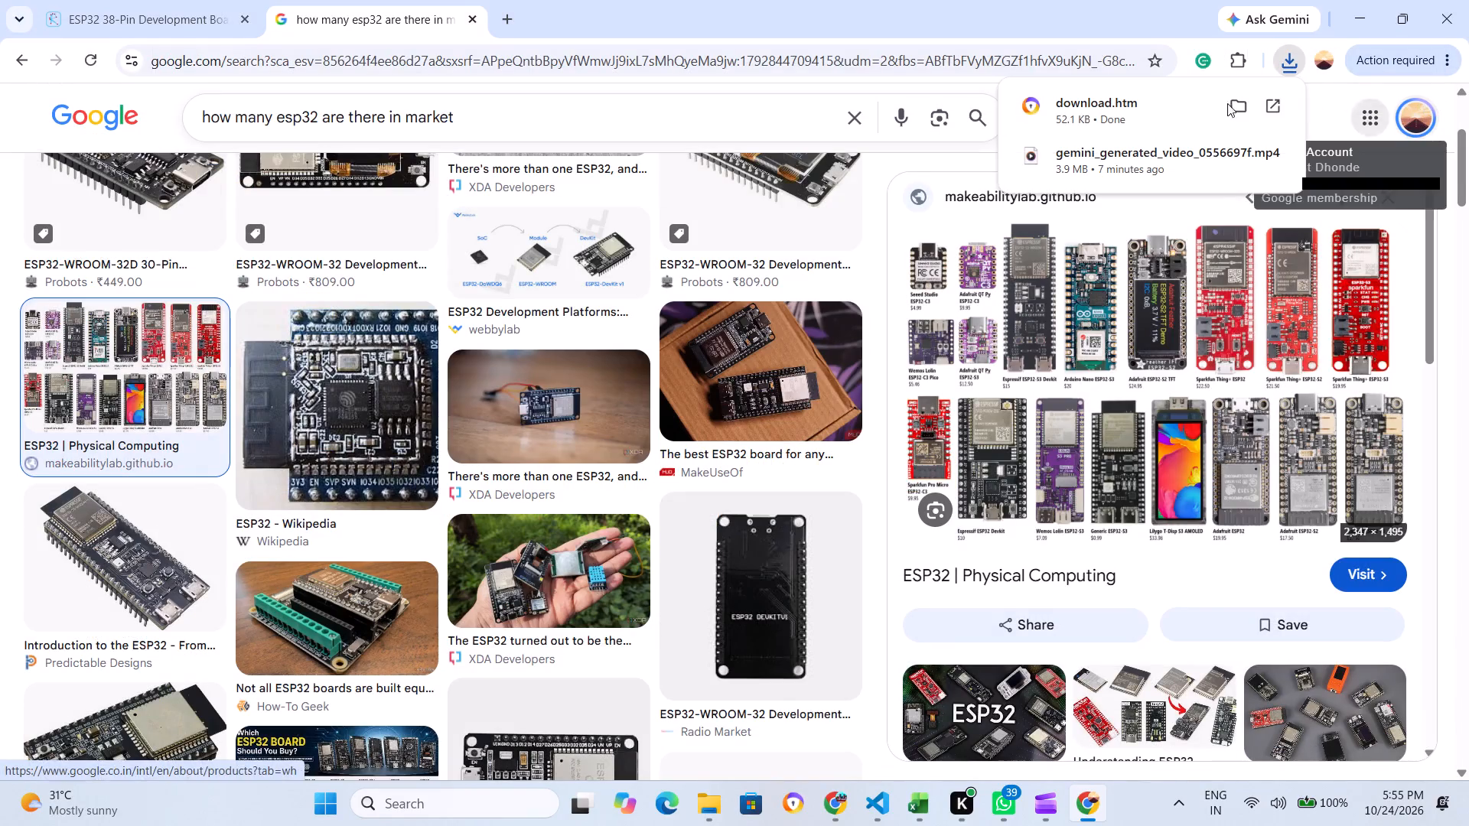
Open the downloaded download.htm to check it, return to the image results and look over the recent downloads.
click(1127, 108)
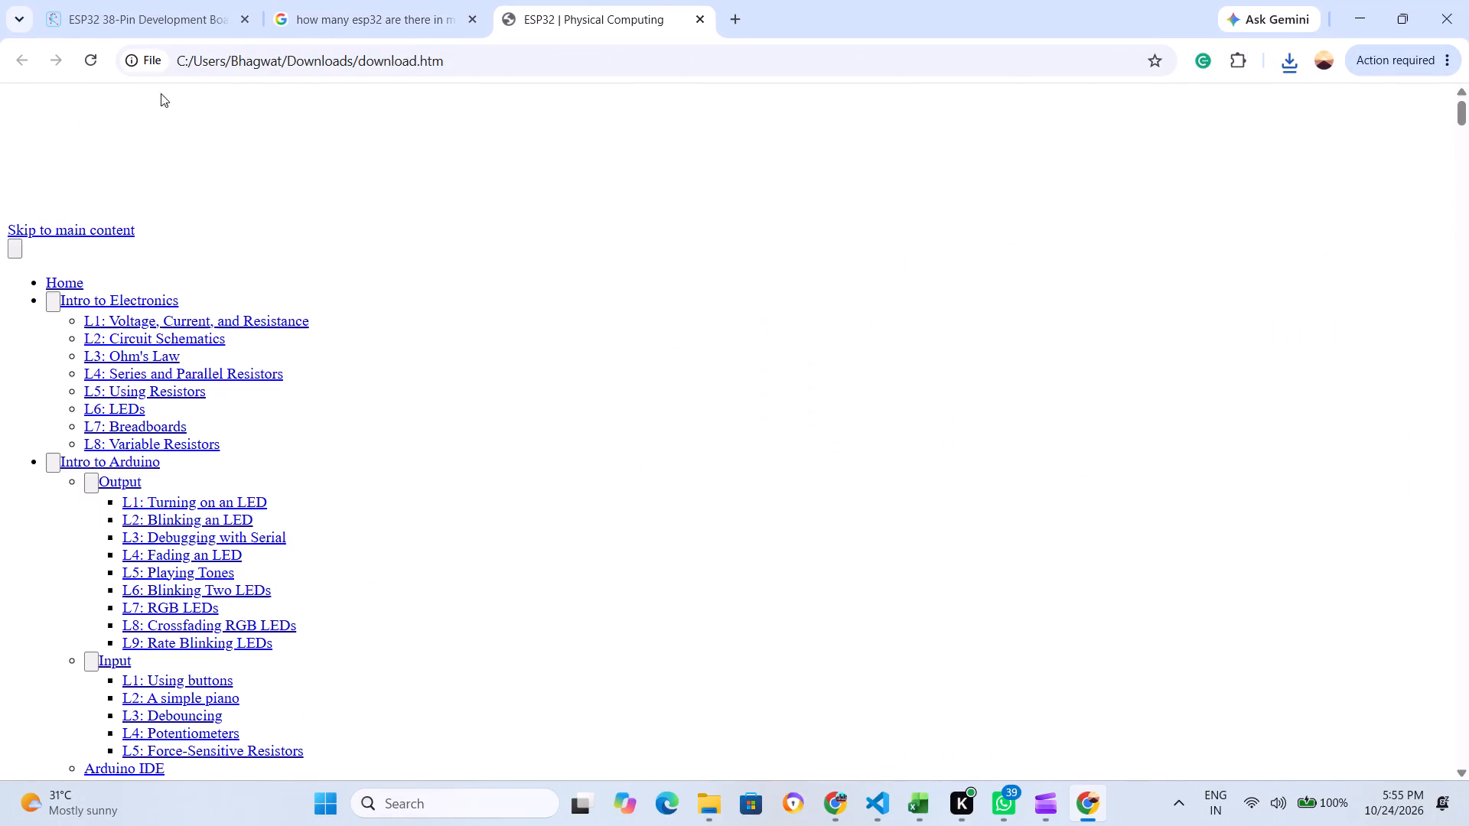
click(311, 8)
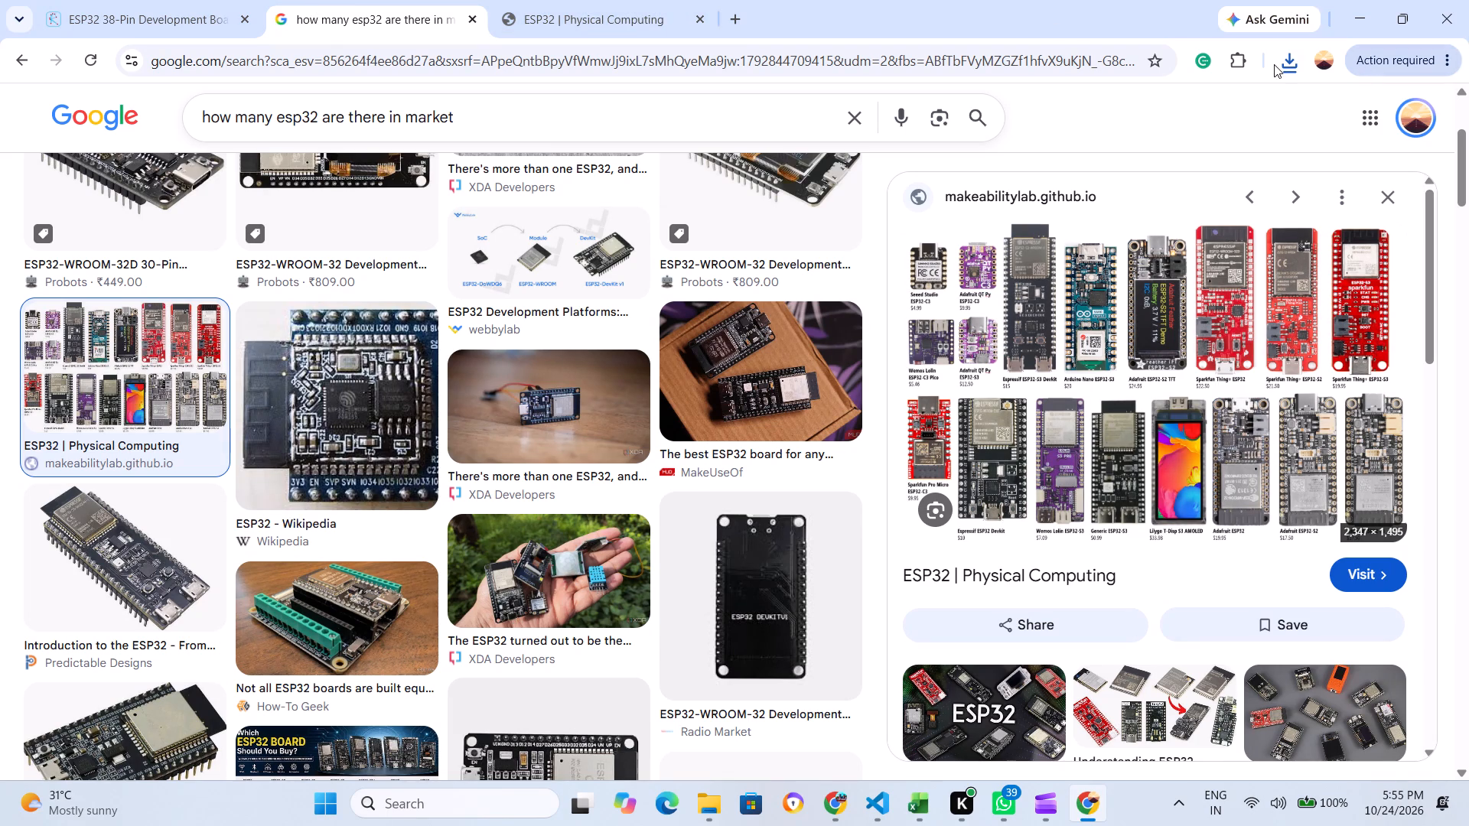
click(1273, 63)
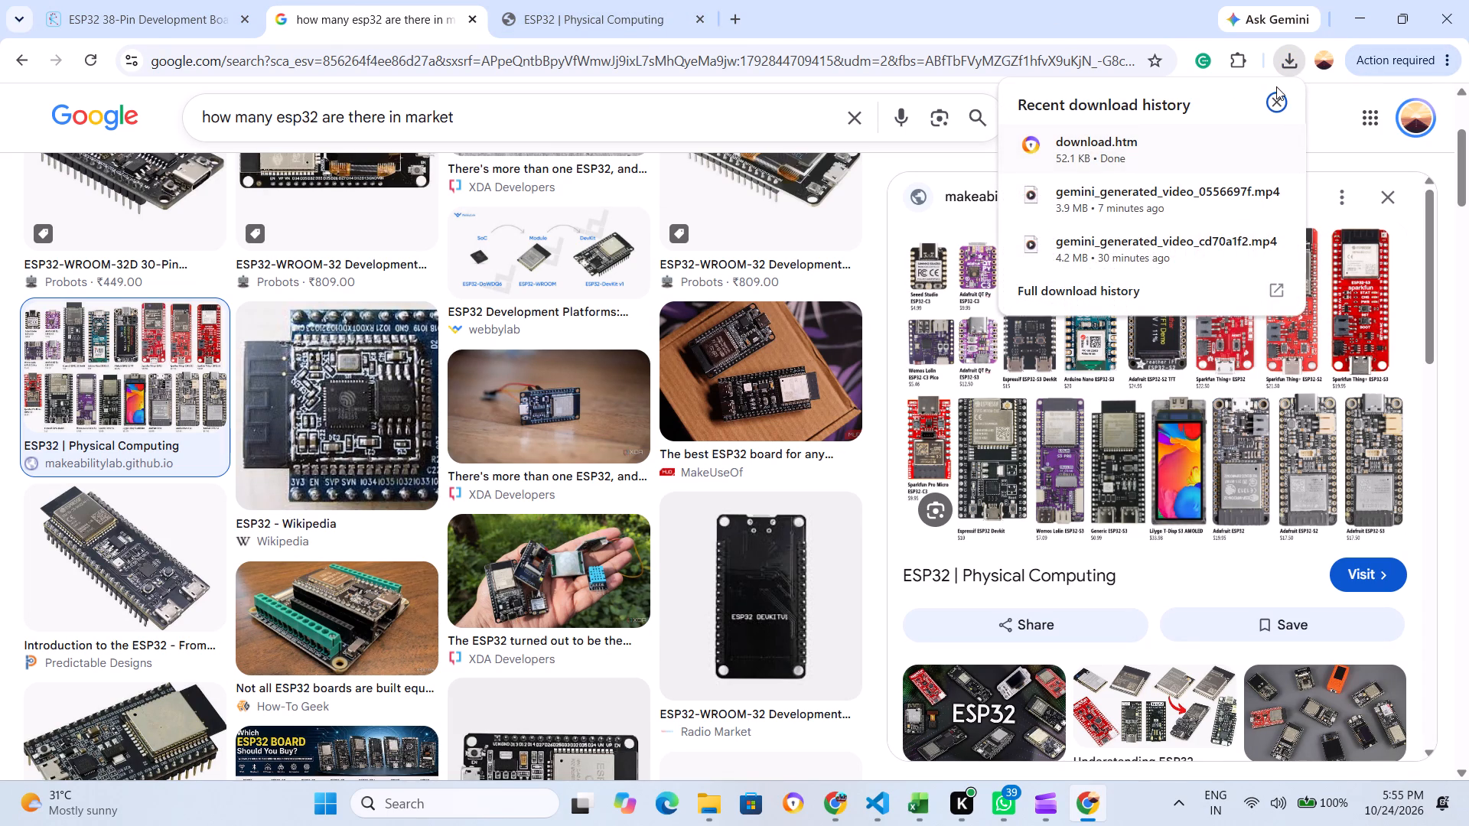
click(1278, 100)
Visit the "ESP32 | Physical Computing" source page on makeabilitylab.github.io.
click(1369, 567)
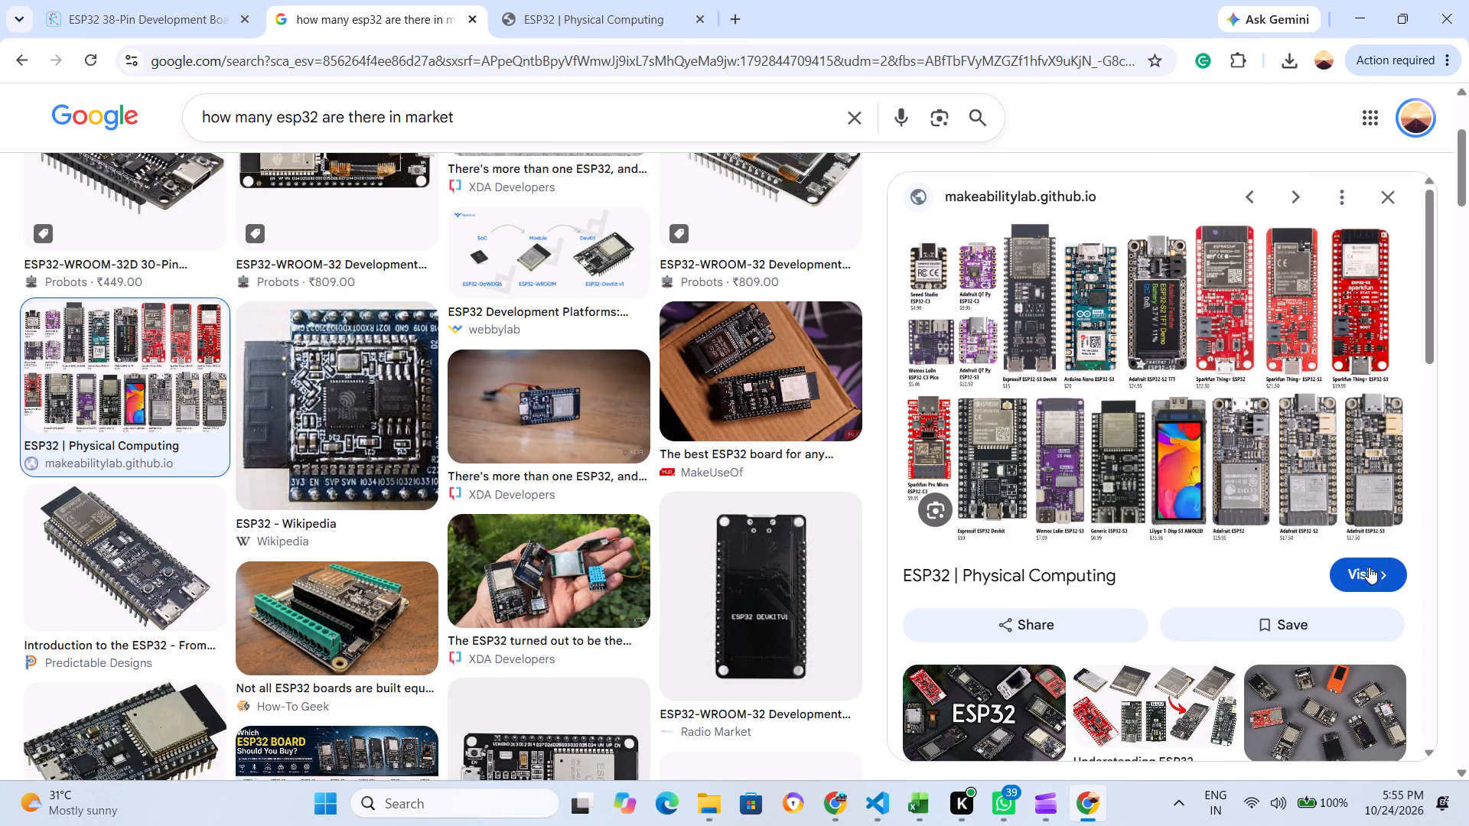
Look over the opened ESP32 page from its introduction to the figure of ESP32 board variants.
scroll(459, 189, up, 1)
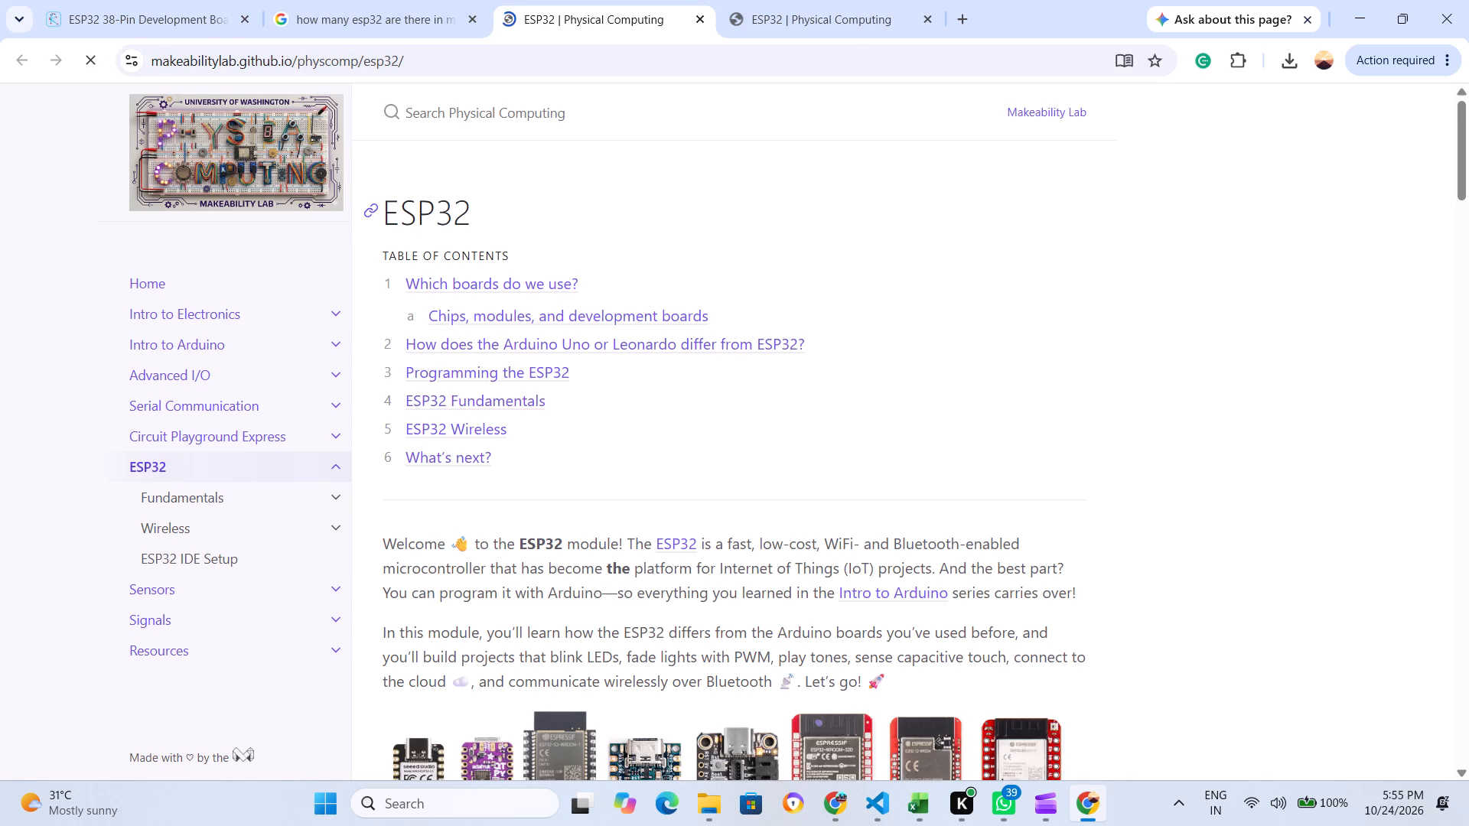
scroll(466, 194, down, 1)
scroll(549, 283, down, 1)
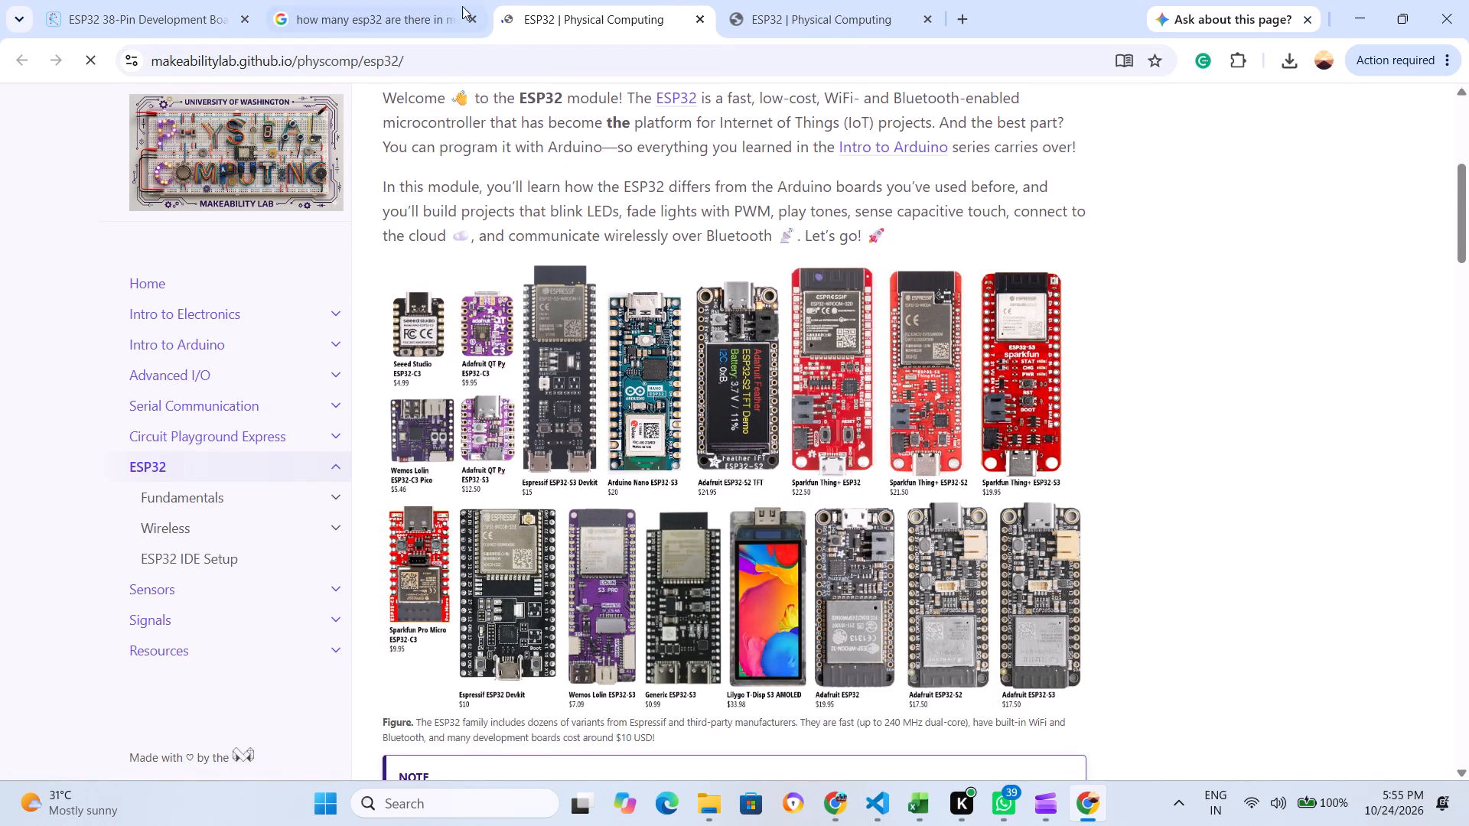
Close the "how many esp32 are there in market" image results and the local download.htm page, keeping the makeabilitylab.github.io page open.
click(405, 2)
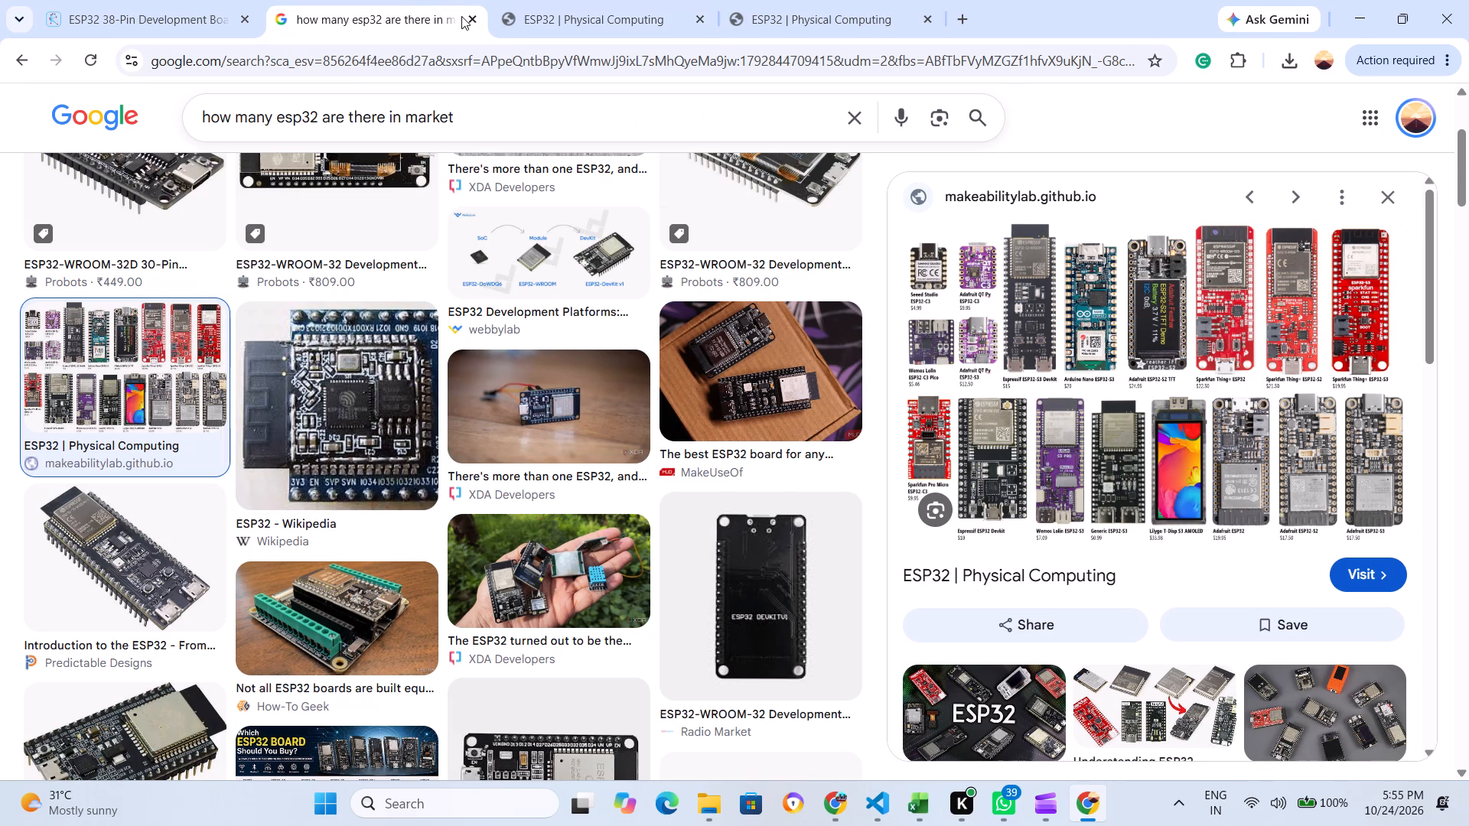
click(470, 18)
click(581, 13)
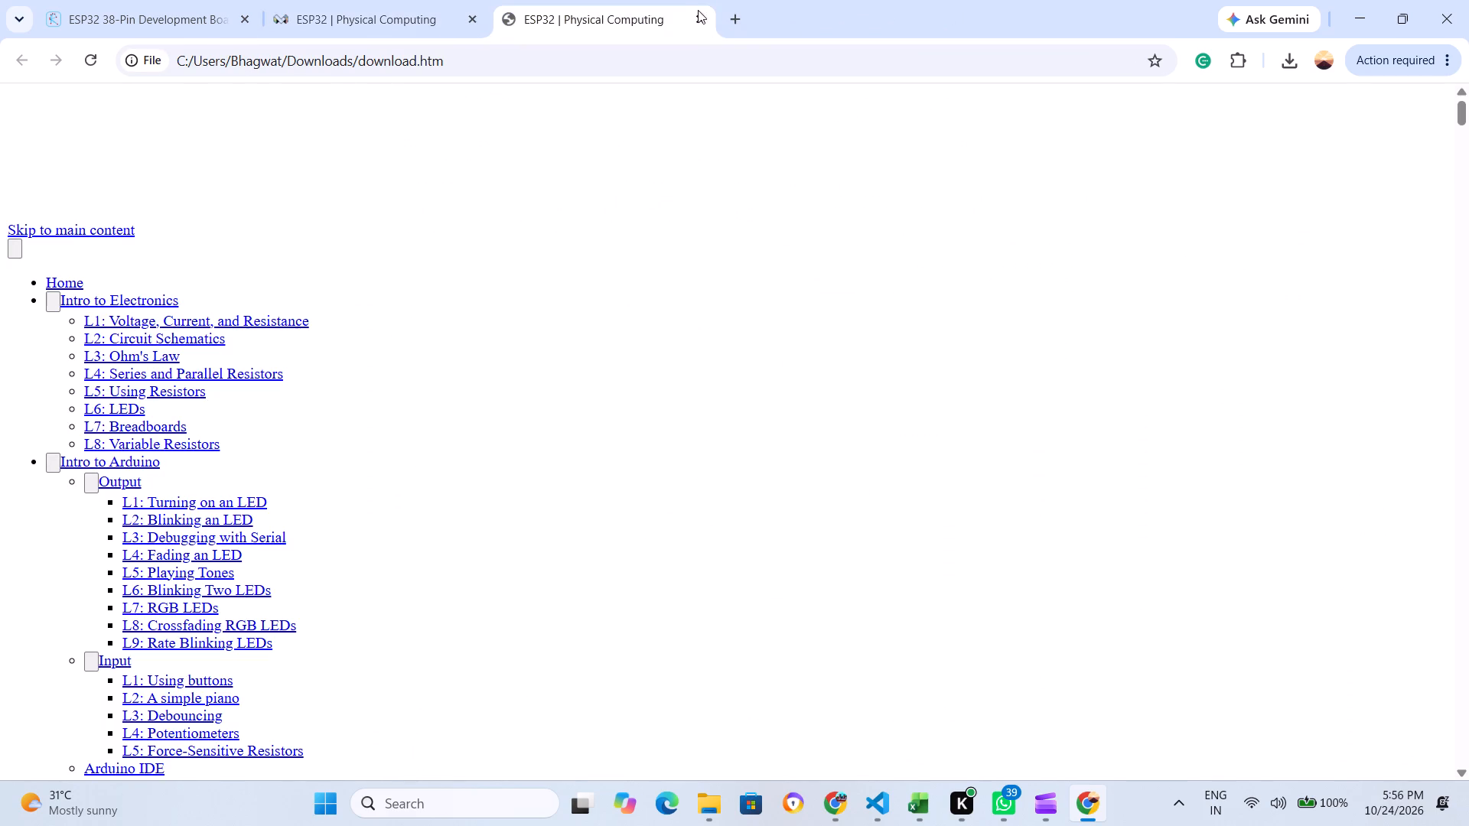
click(699, 10)
click(699, 14)
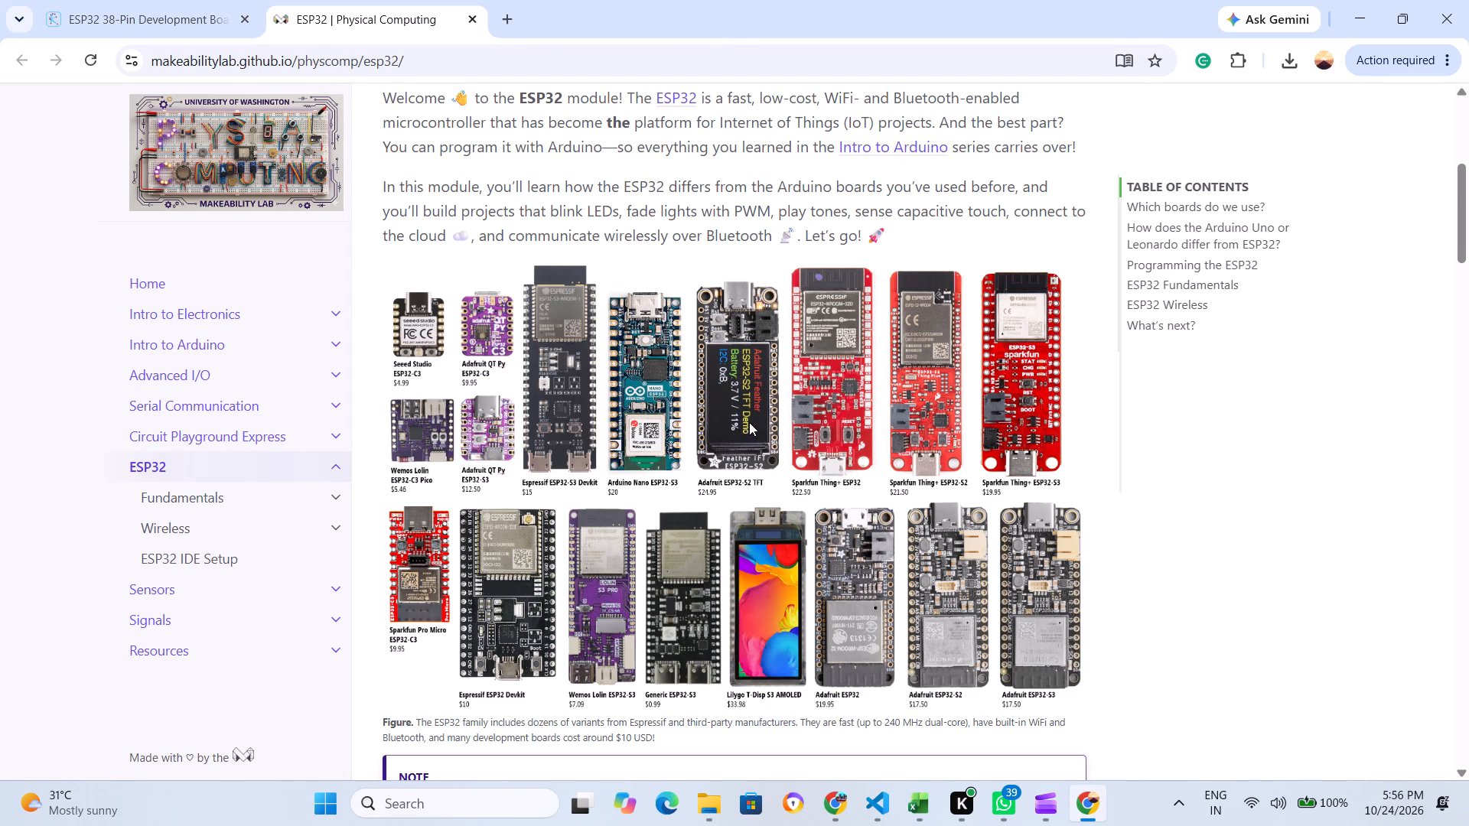
Examine the ESP32 board lineup figure and the note below it on the makeabilitylab.github.io page.
scroll(749, 422, down, 1)
scroll(917, 316, up, 1)
scroll(765, 456, down, 1)
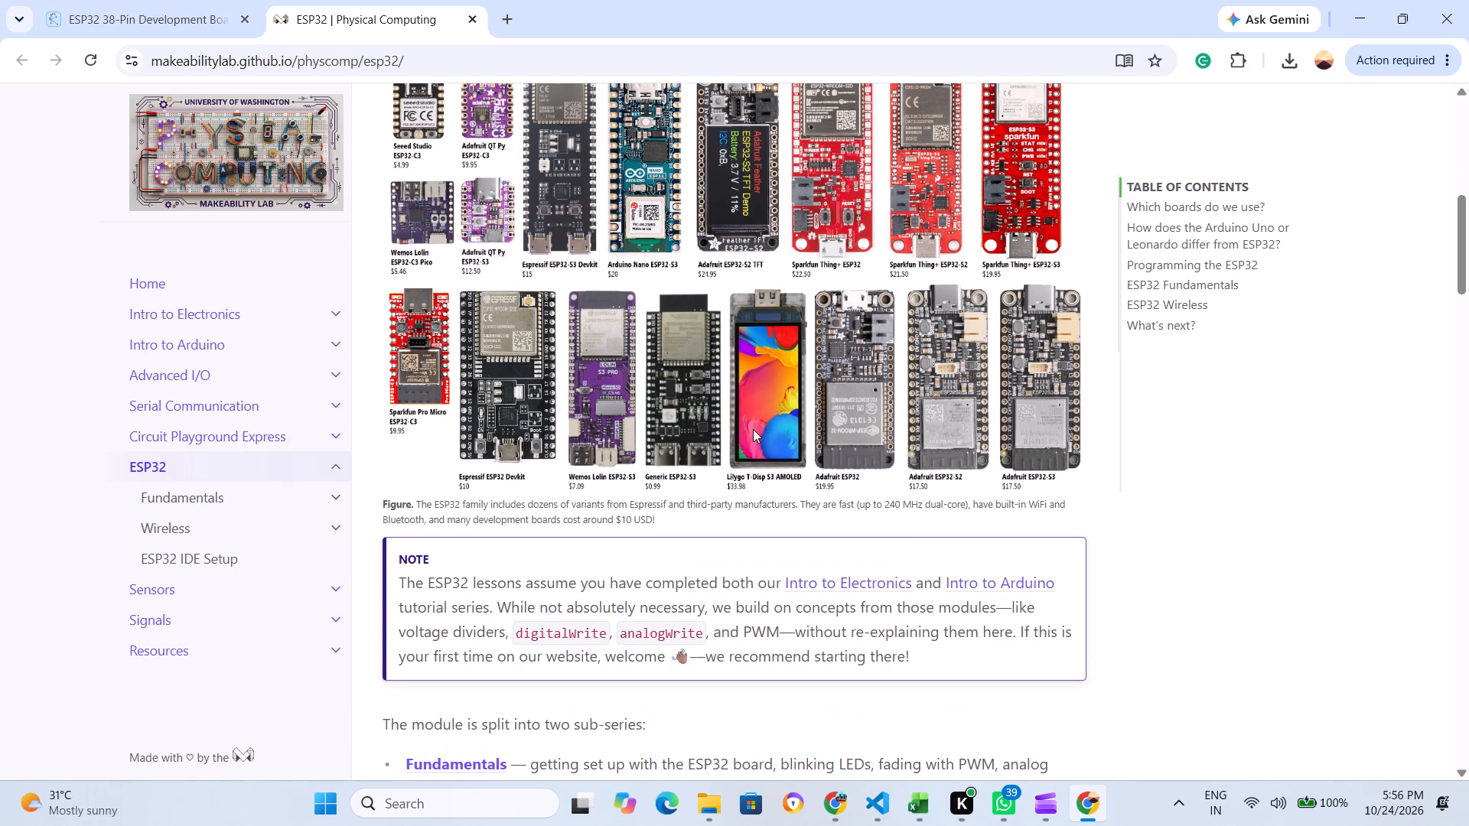
Search Google in a new tab for "give me totoal numaber os esp32 that parsent in real word".
click(504, 8)
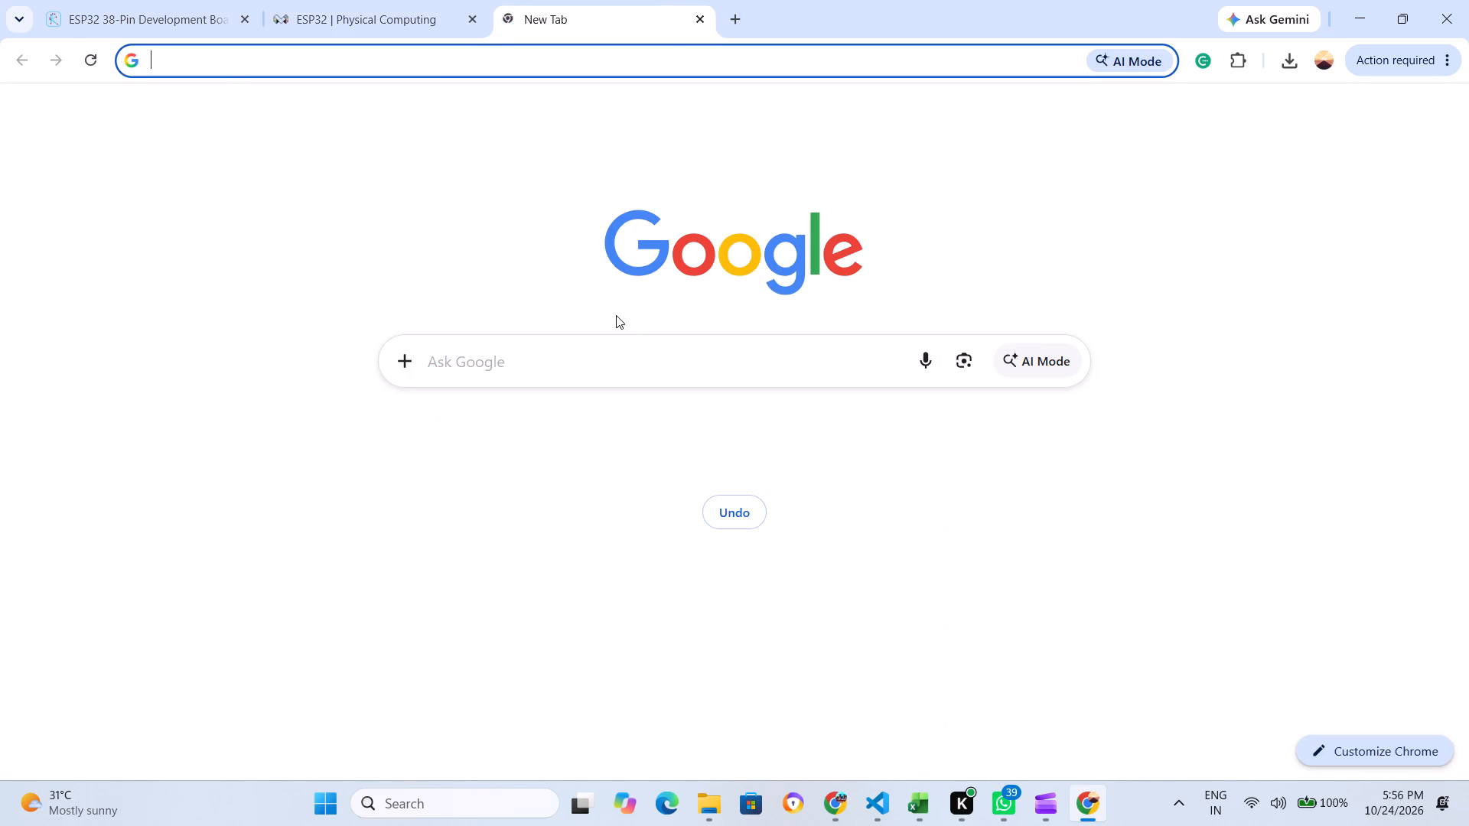
click(617, 353)
text(give me)
key(space)
text(totoal)
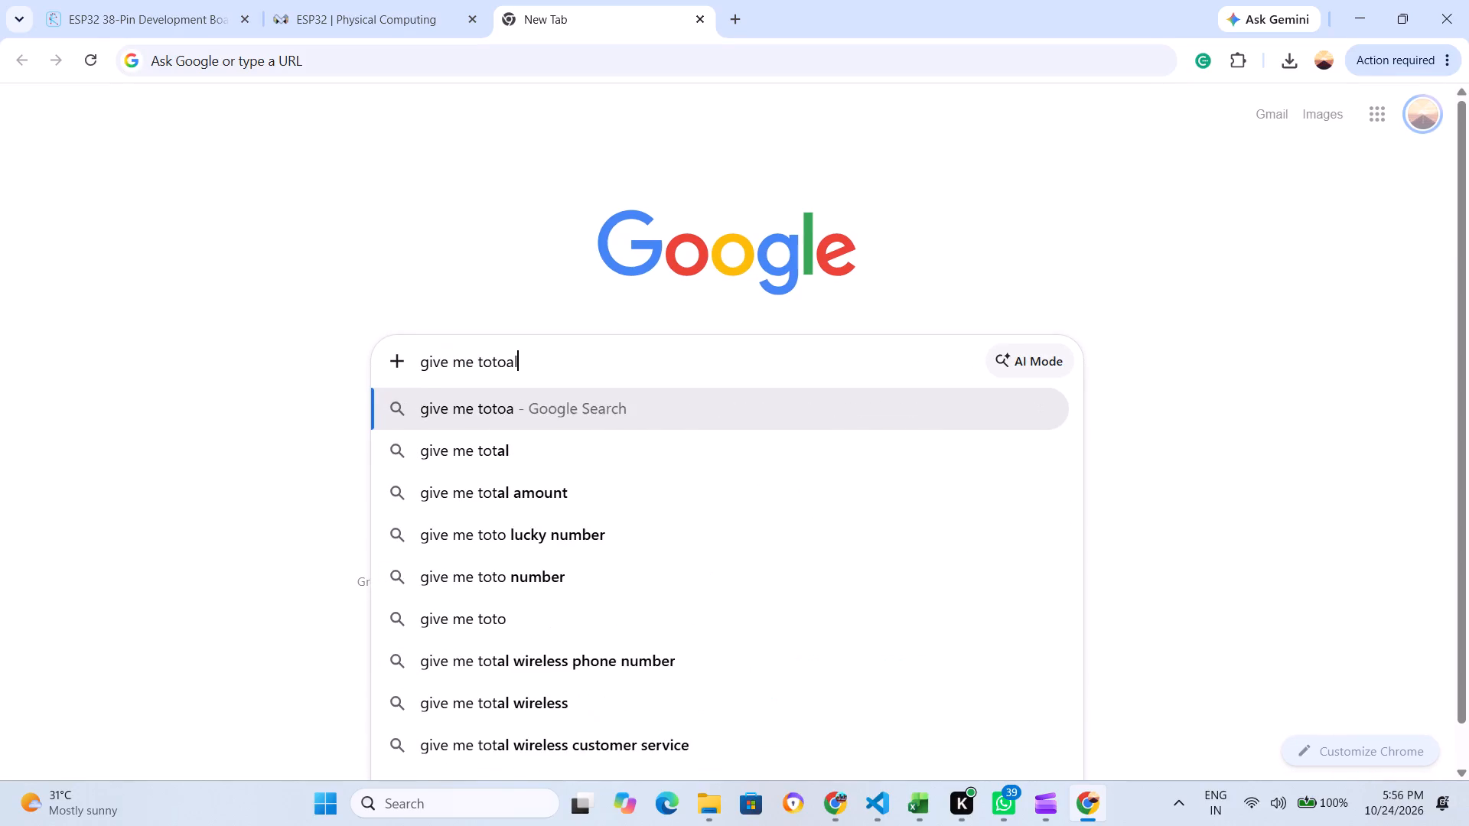
key(space)
text(numav)
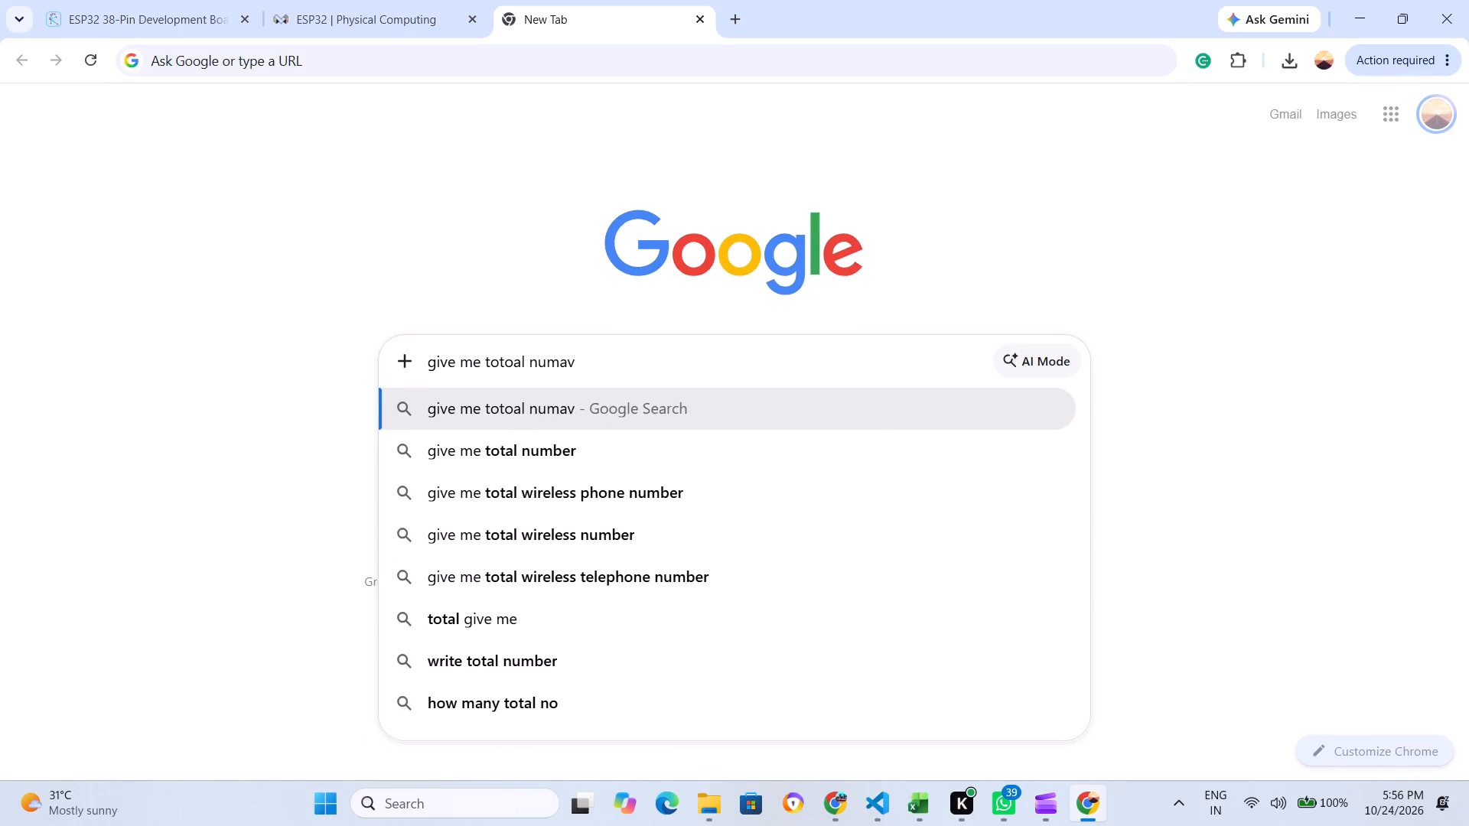
key(BackSpace)
text(bet)
key(BackSpace)
text(r os esp32)
key(space)
text(that)
key(space)
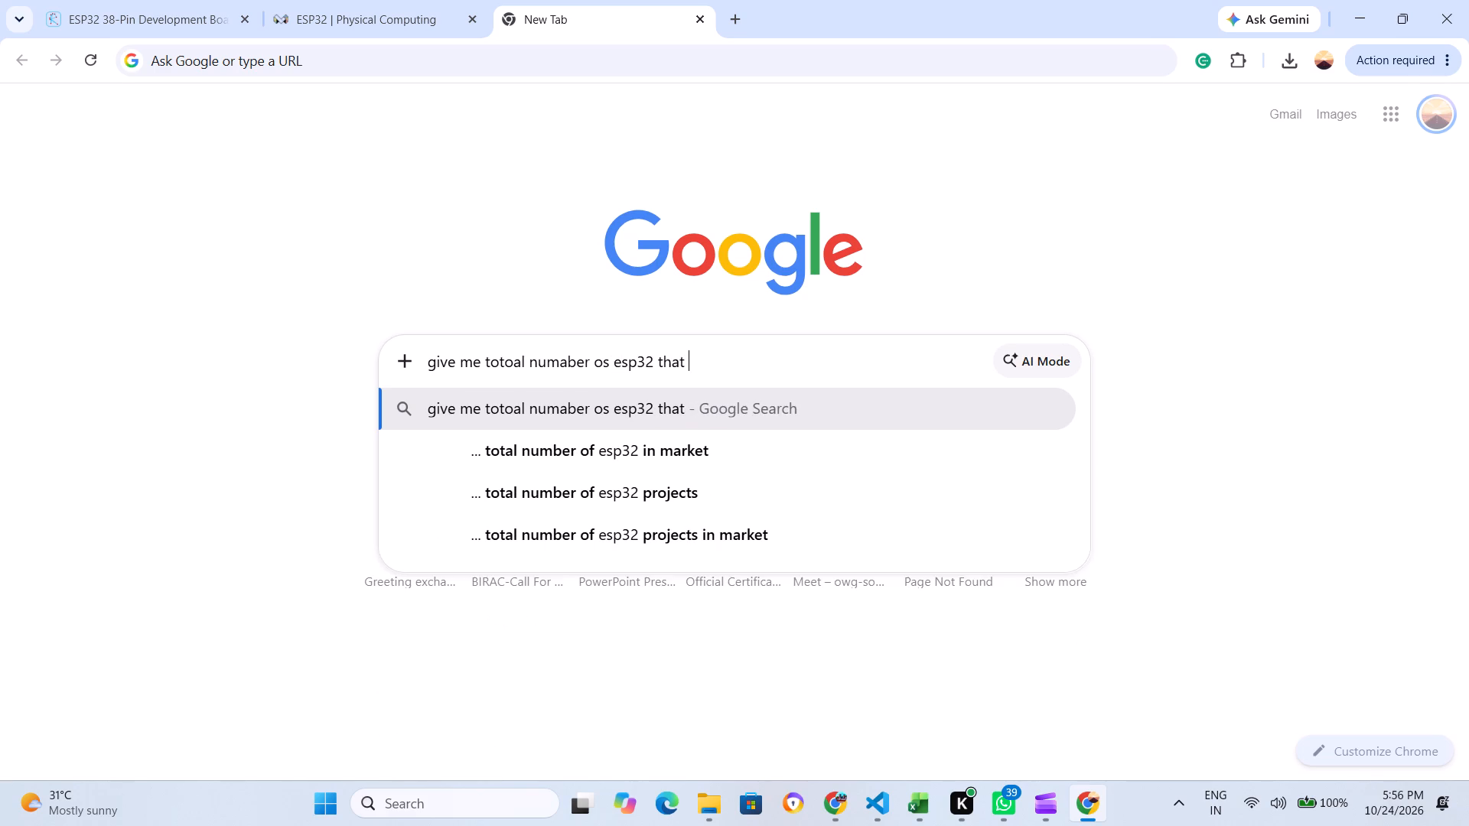
text(par)
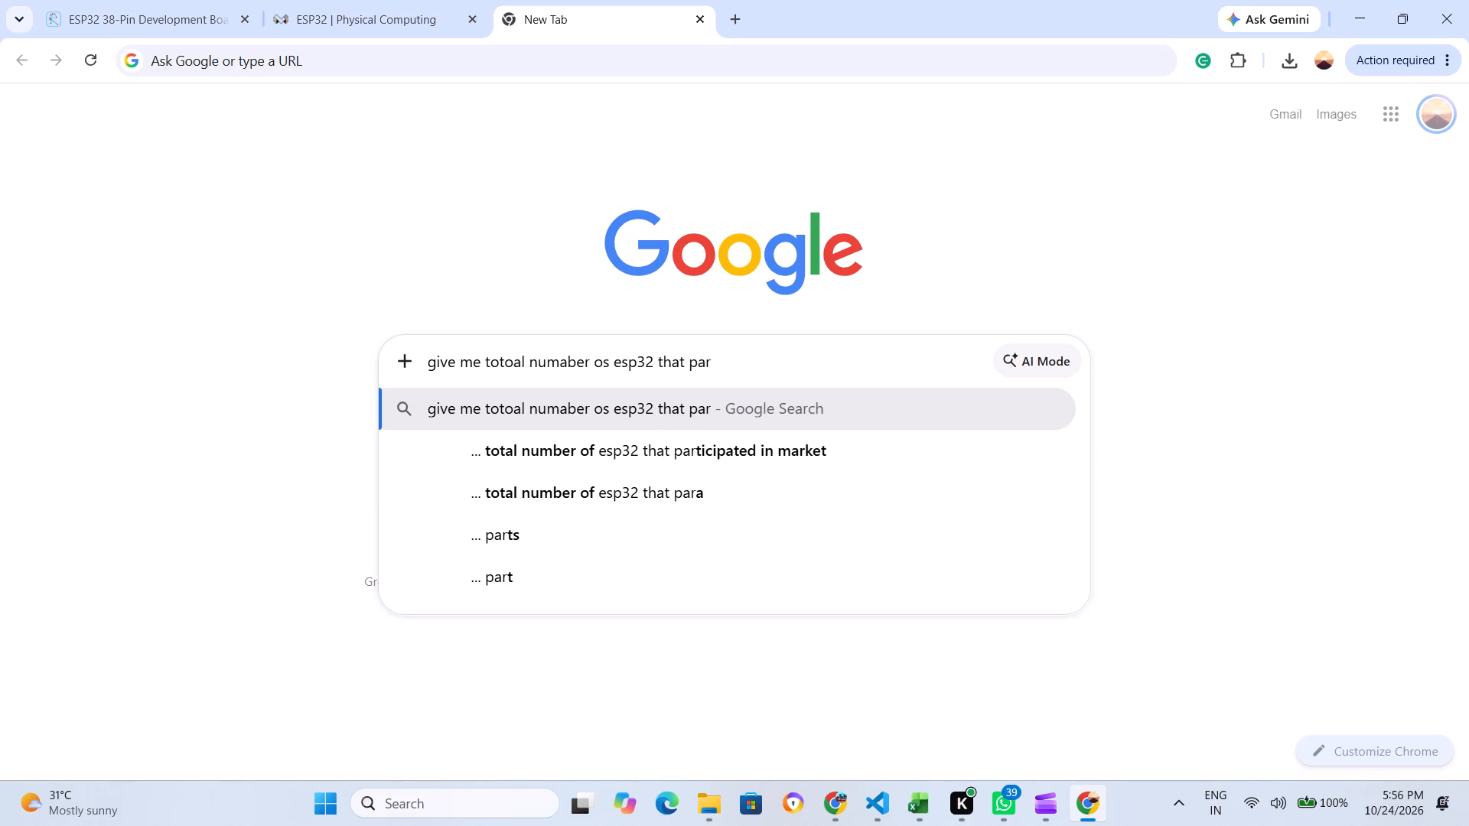
text(sent)
key(space)
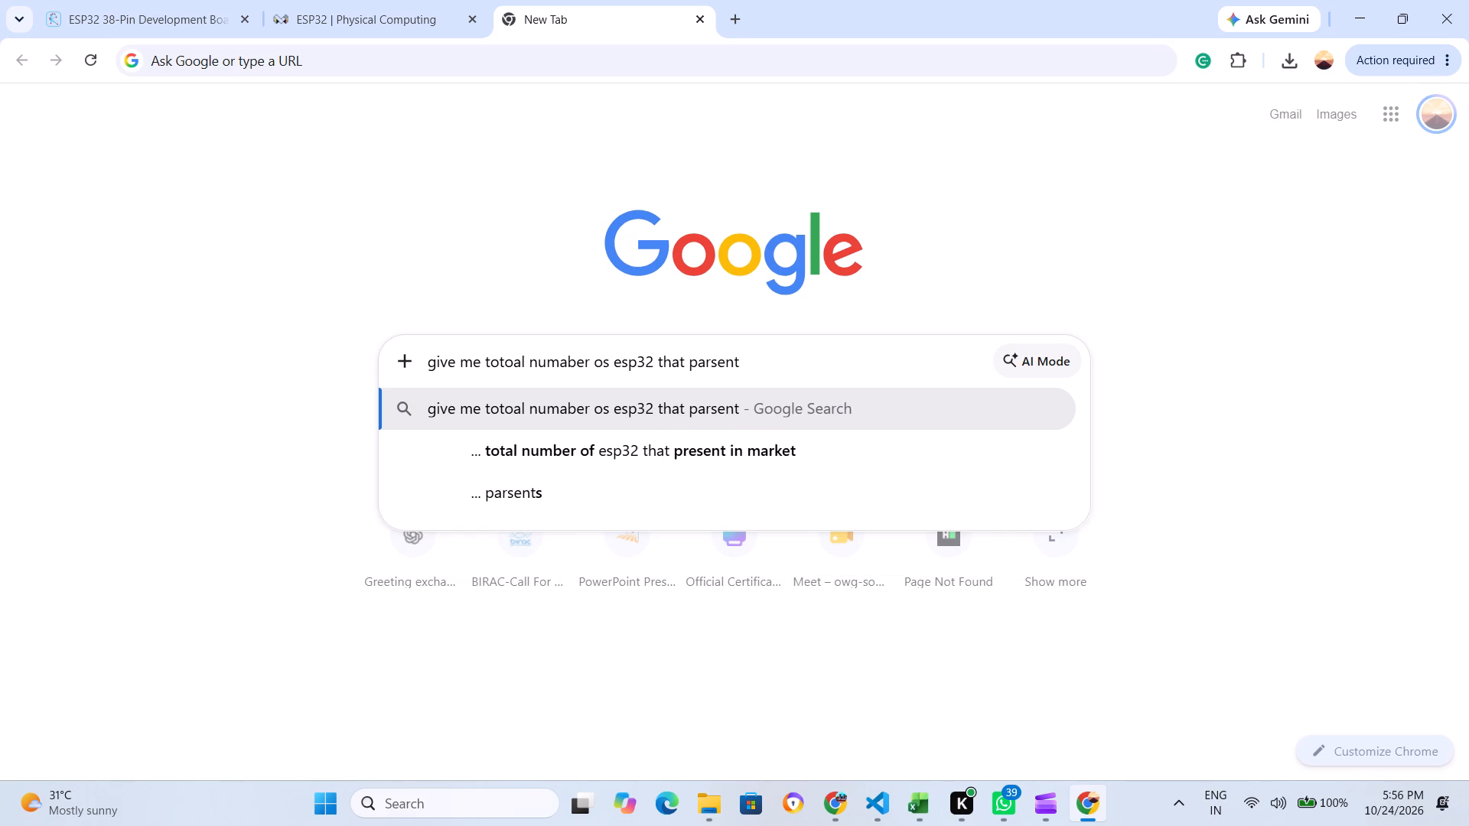
text(in real word)
key(Return)
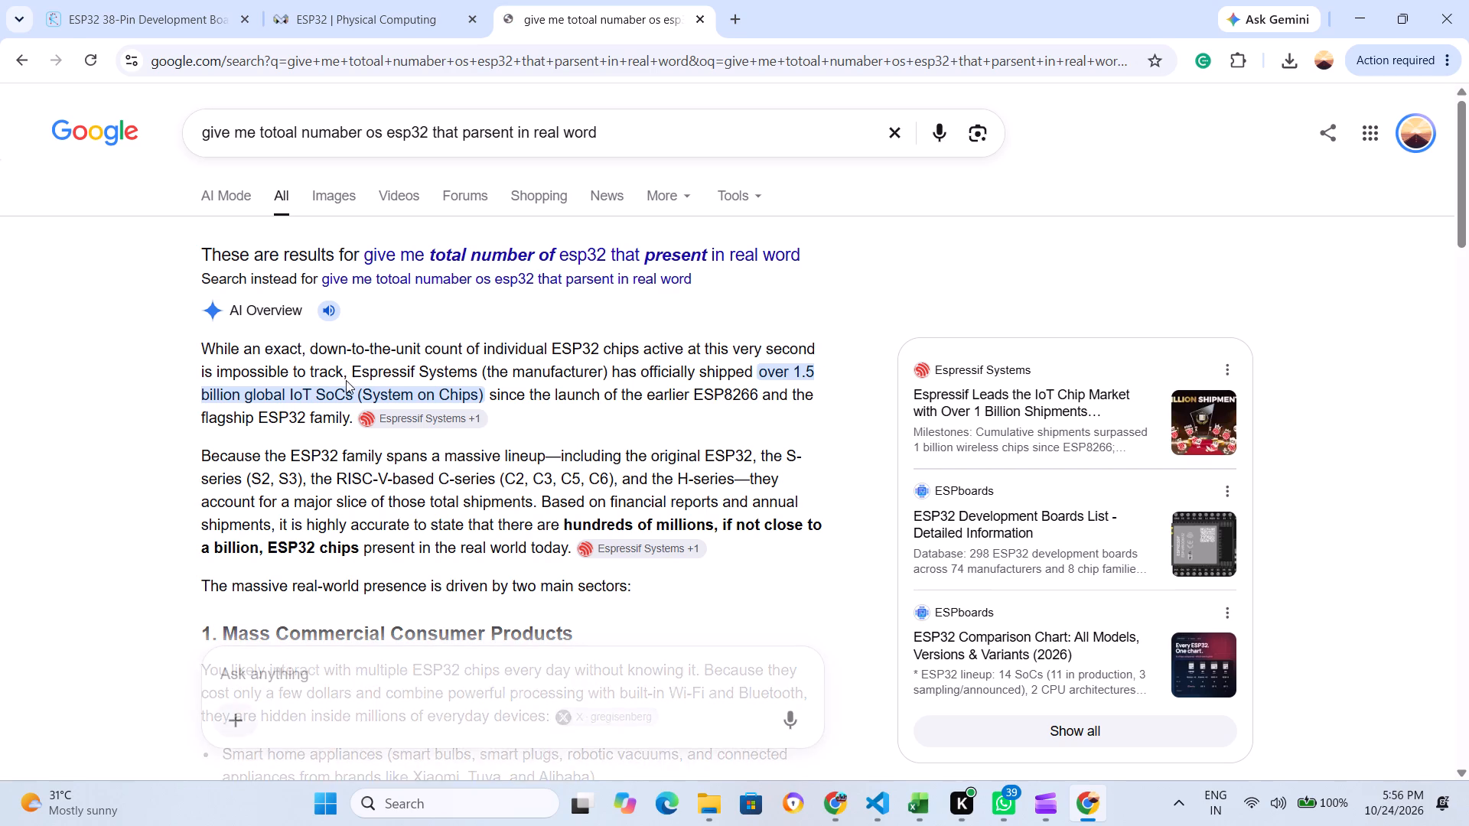
Skim the AI overview and rerun the search with "diffent type" inserted after "esp32" in the query.
scroll(369, 373, down, 1)
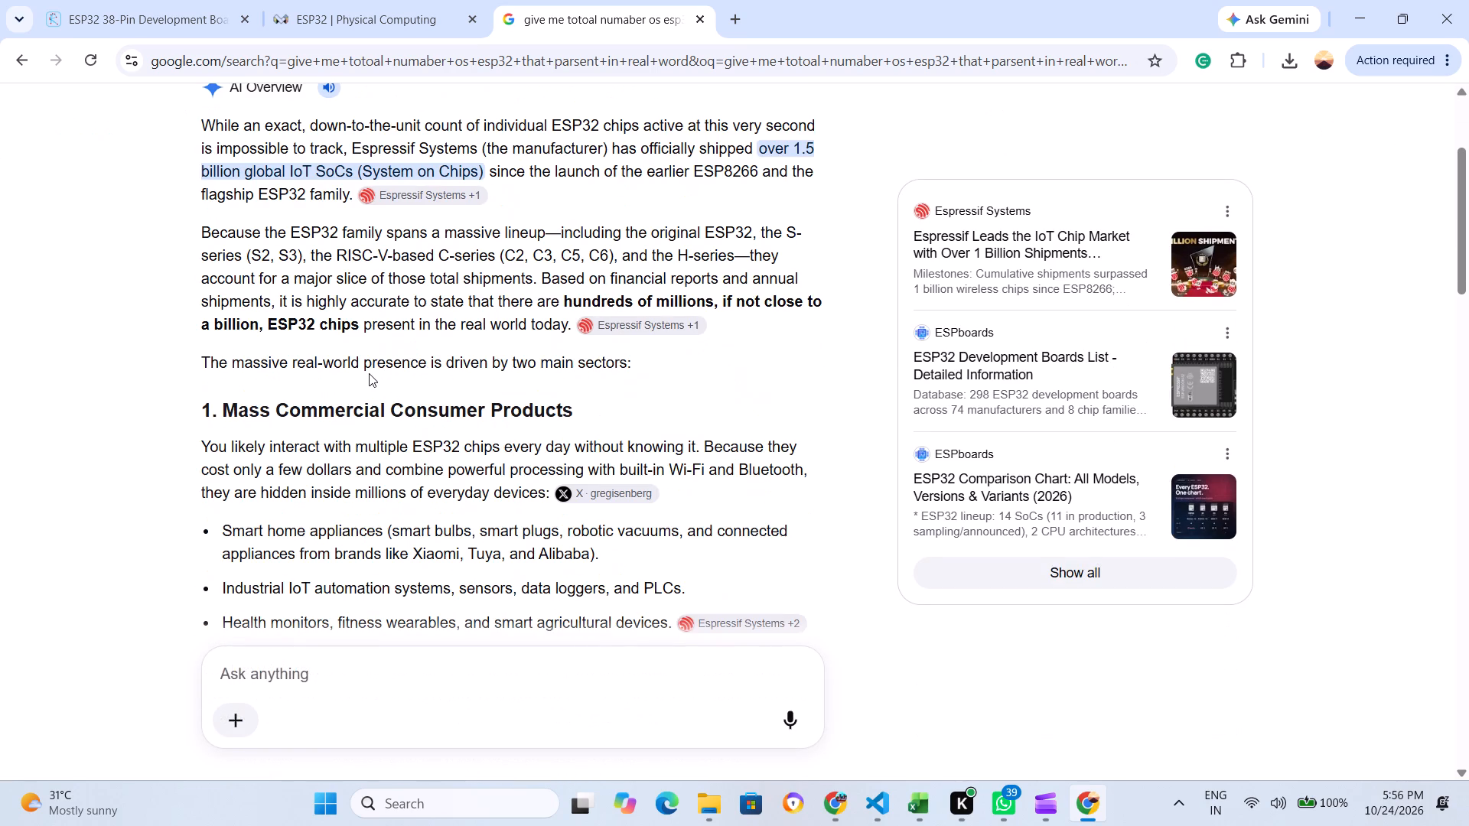
scroll(415, 336, up, 2)
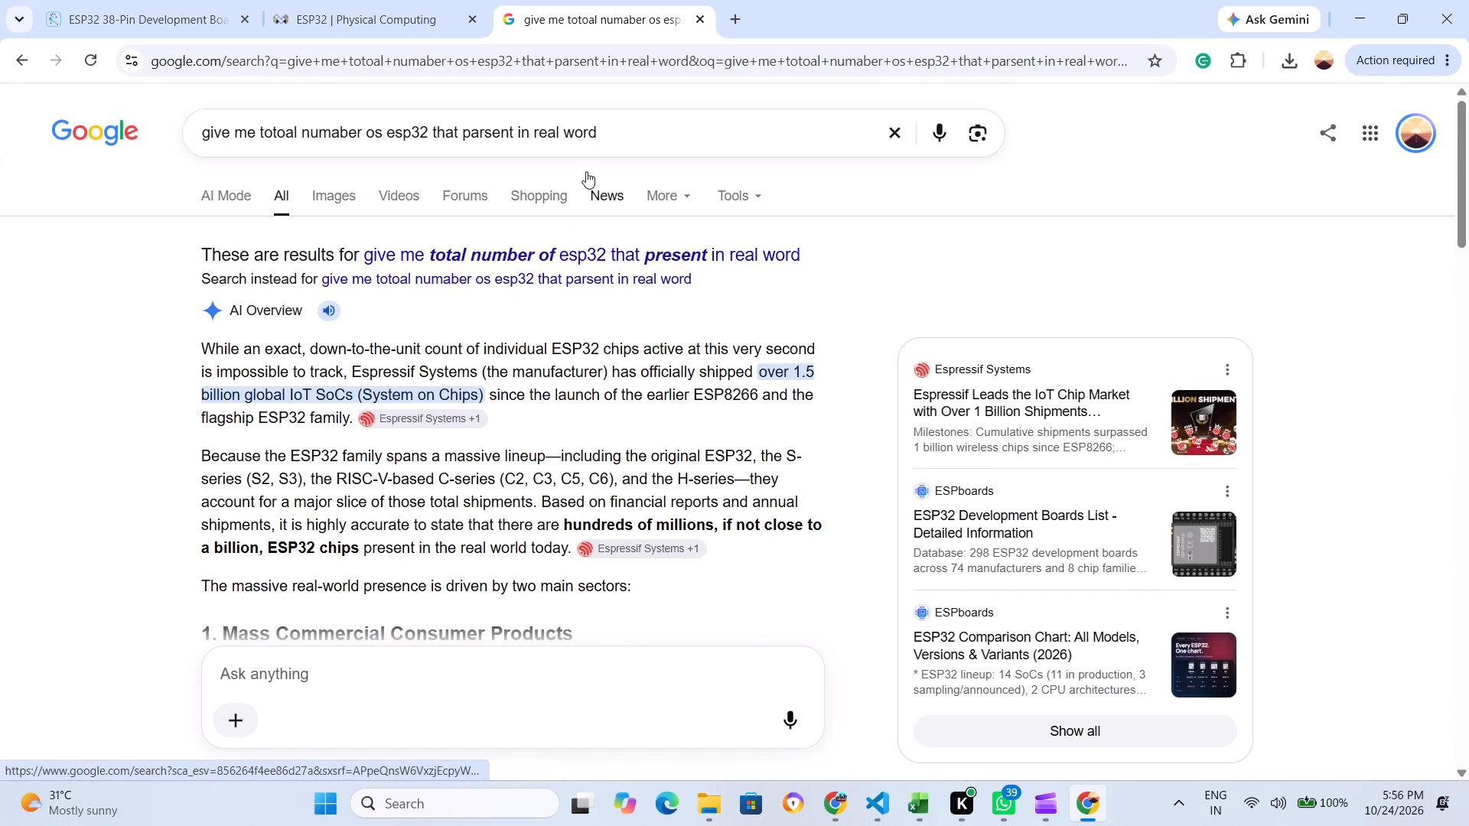
click(436, 138)
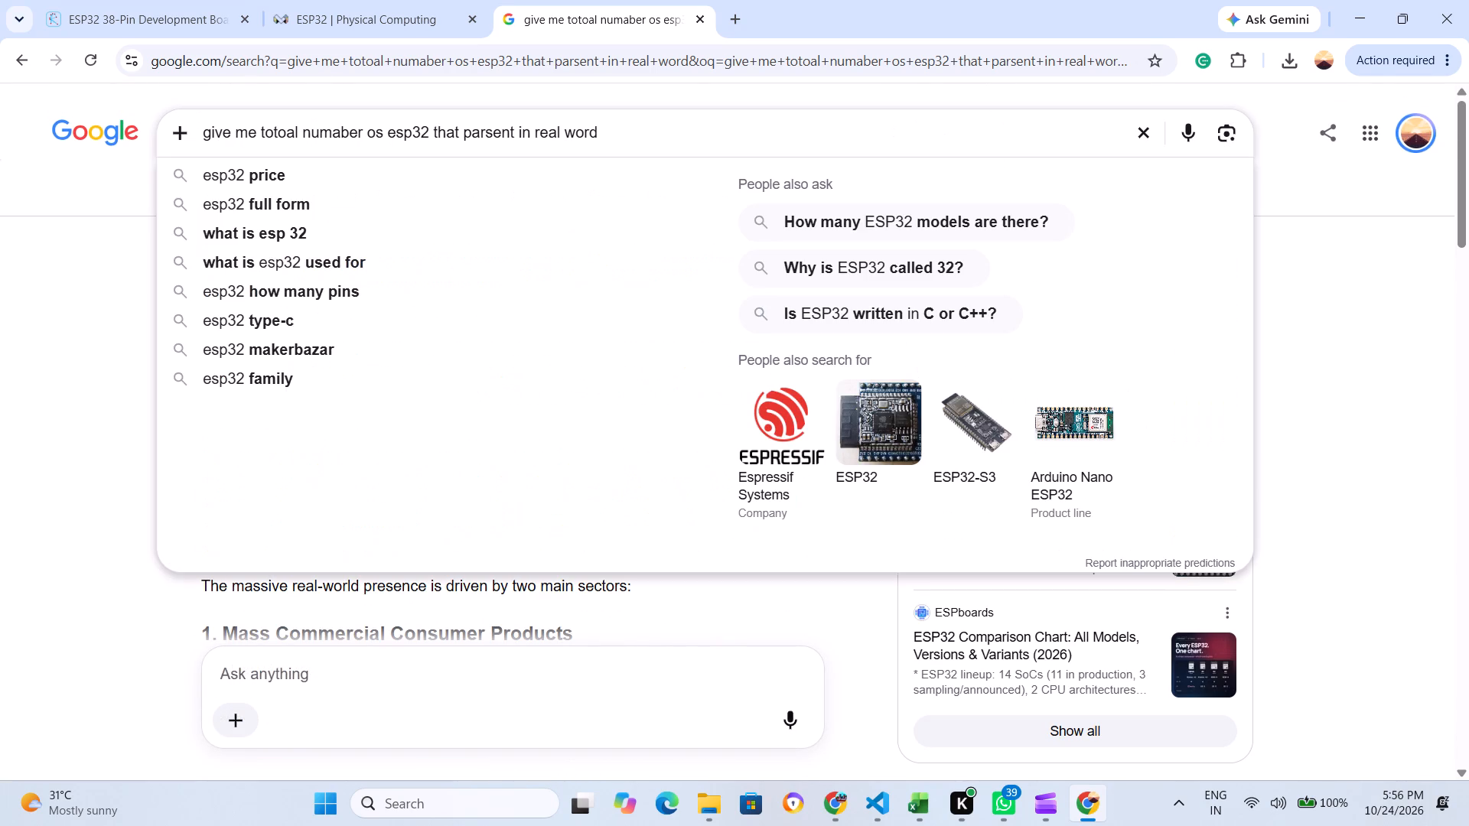
key(Left)
text(diffent type)
key(space)
key(Return)
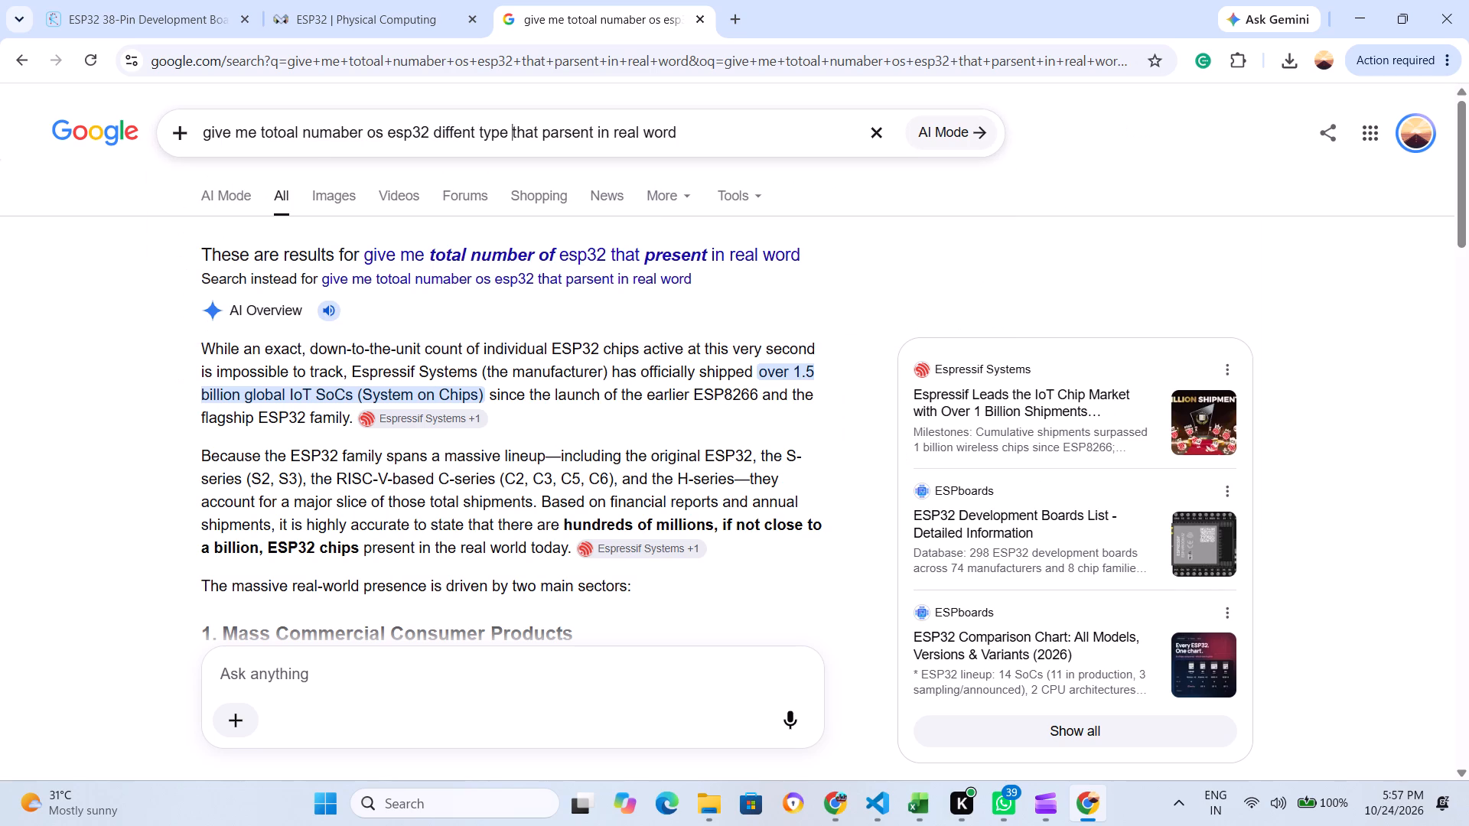
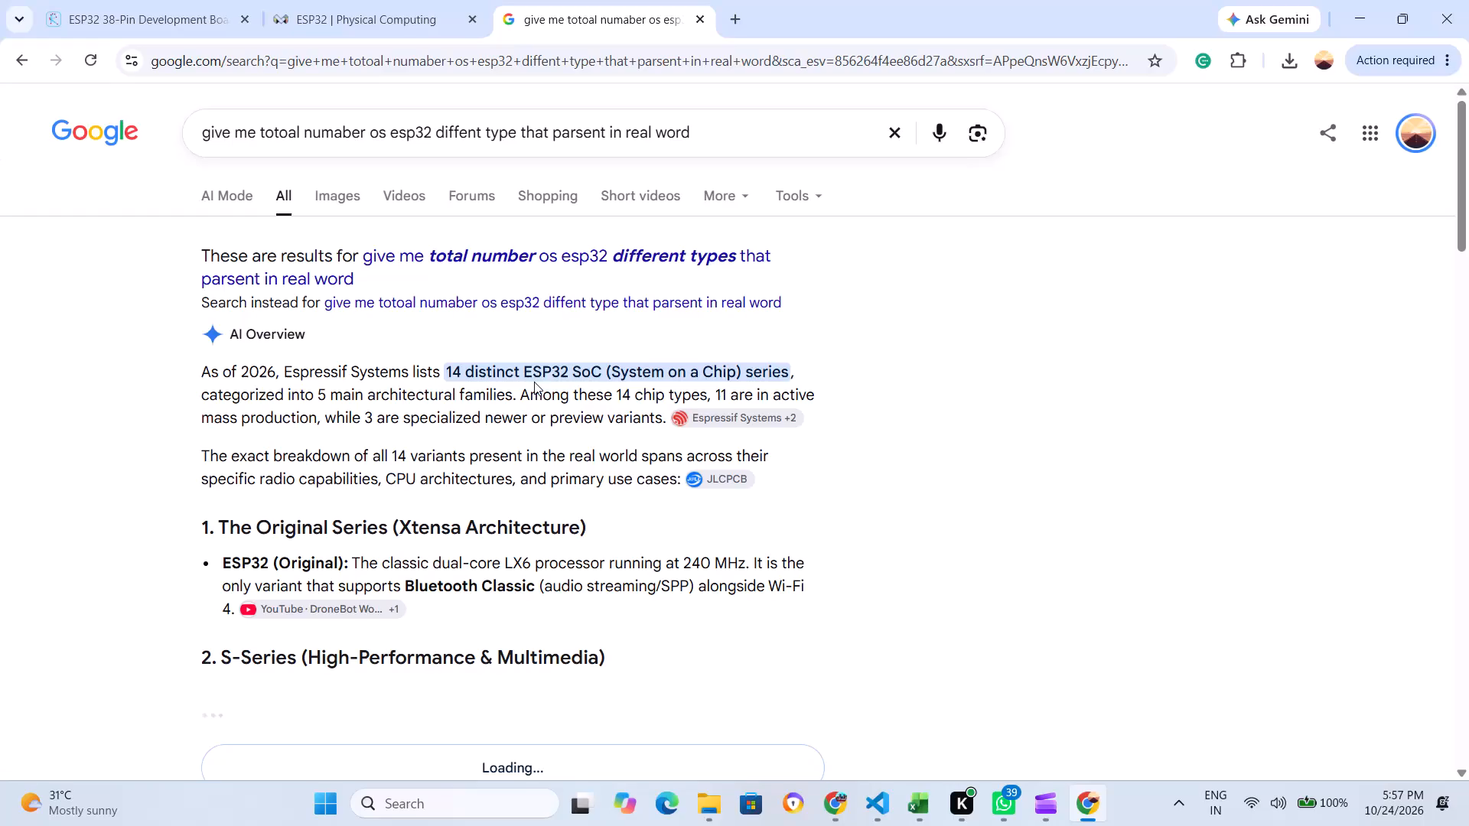
Skim the current results and replace the query with a Google search for "how many type of esp is there".
scroll(611, 356, down, 1)
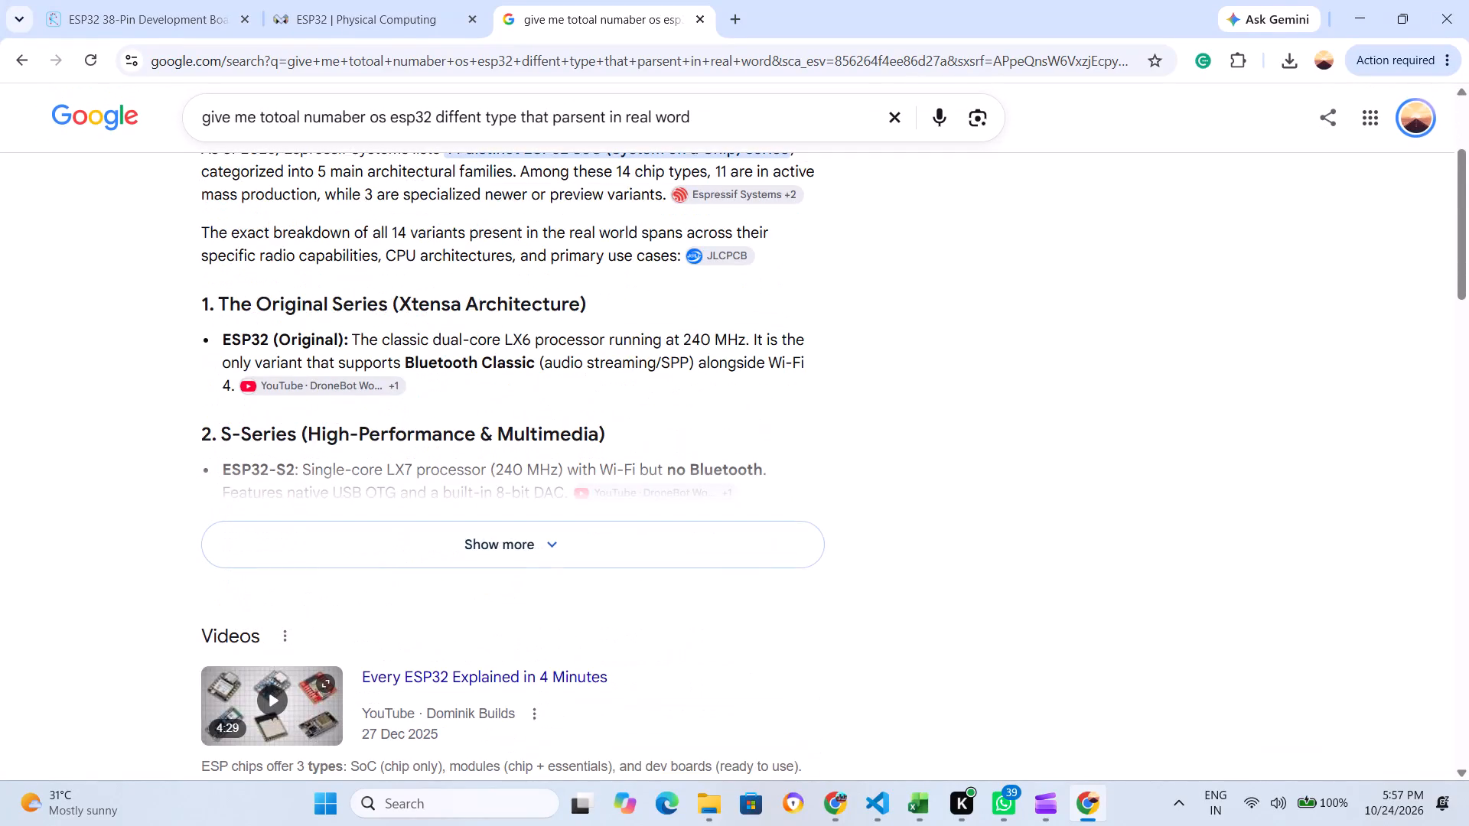
scroll(612, 356, down, 1)
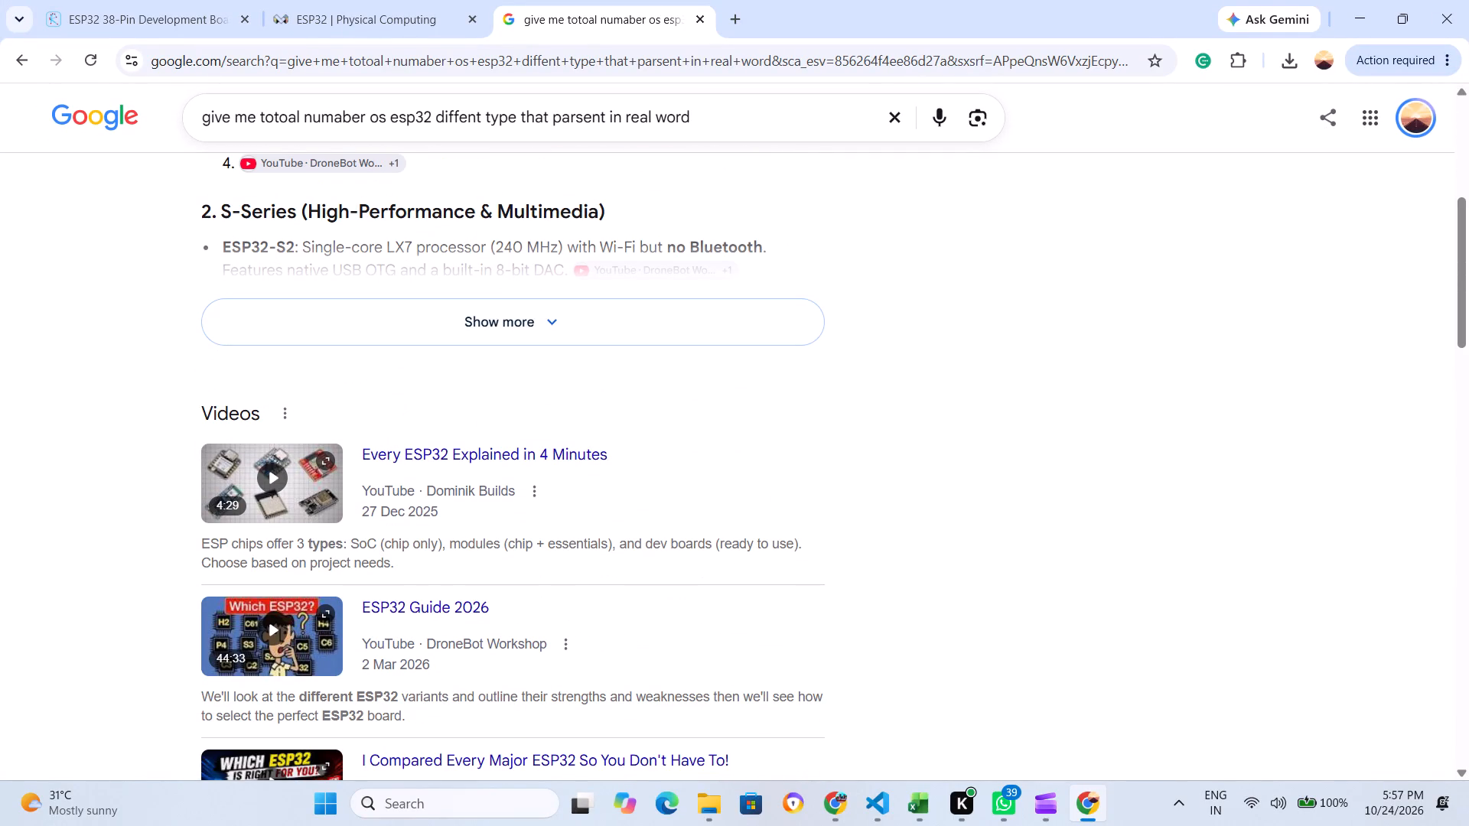
drag(708, 120, 169, 119)
key(BackSpace)
key(BackSpace)
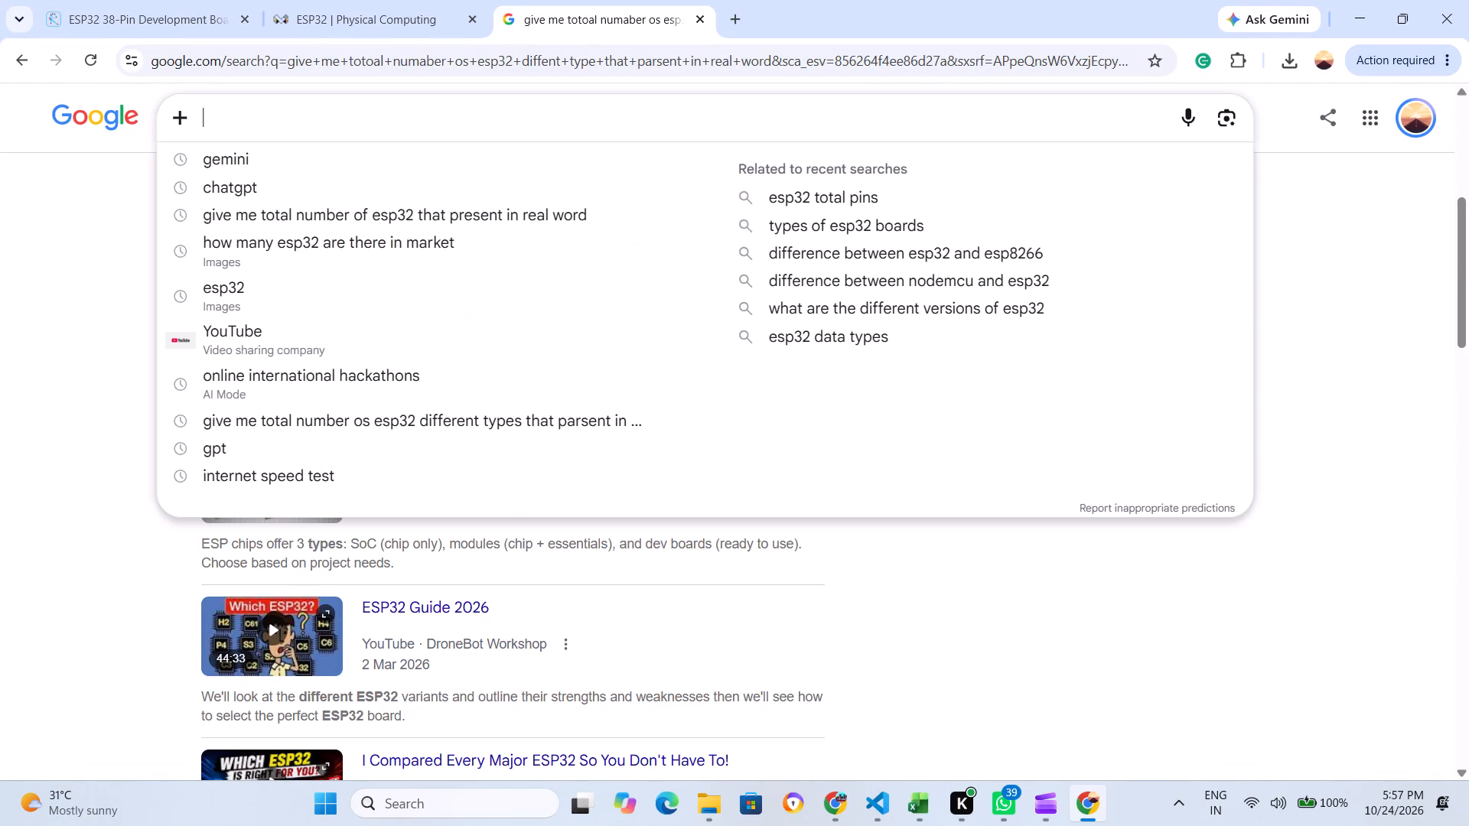
text(how many type od)
key(BackSpace)
text(f esp)
key(space)
text(is there)
key(space)
key(Return)
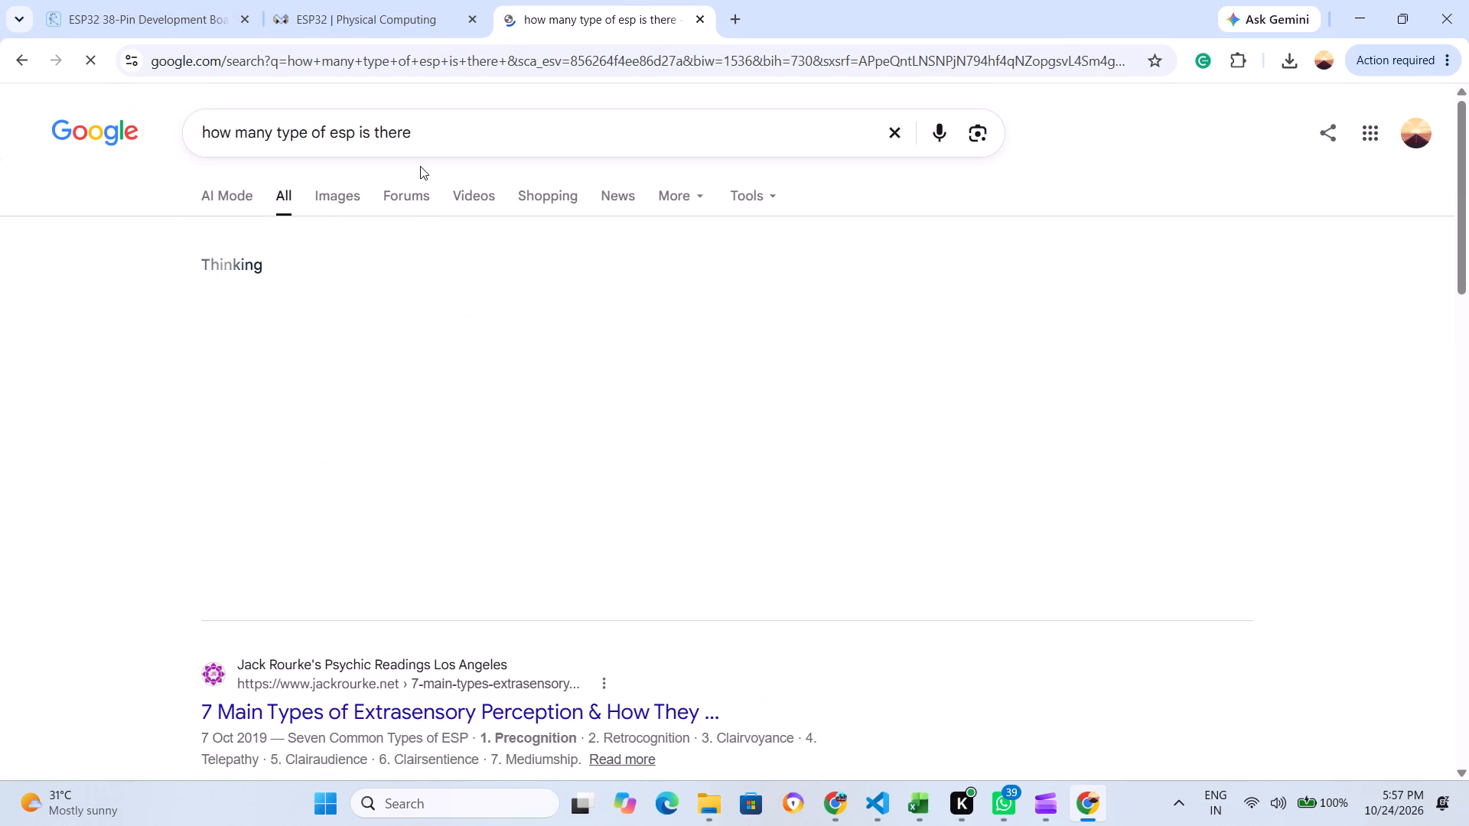
Expand the AI overview for the ESP query and read through its listed types.
click(488, 621)
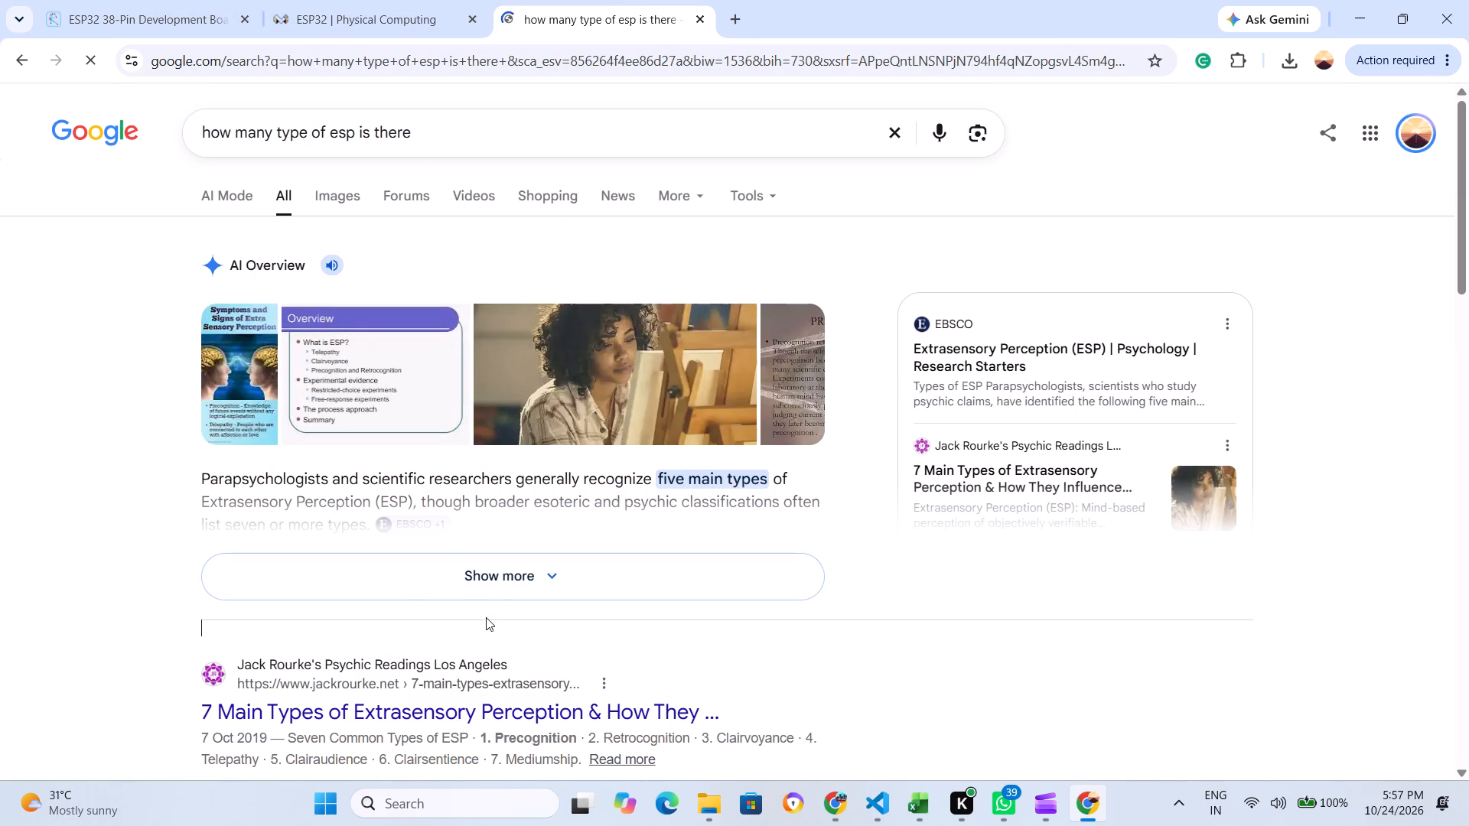
click(490, 598)
scroll(544, 323, down, 1)
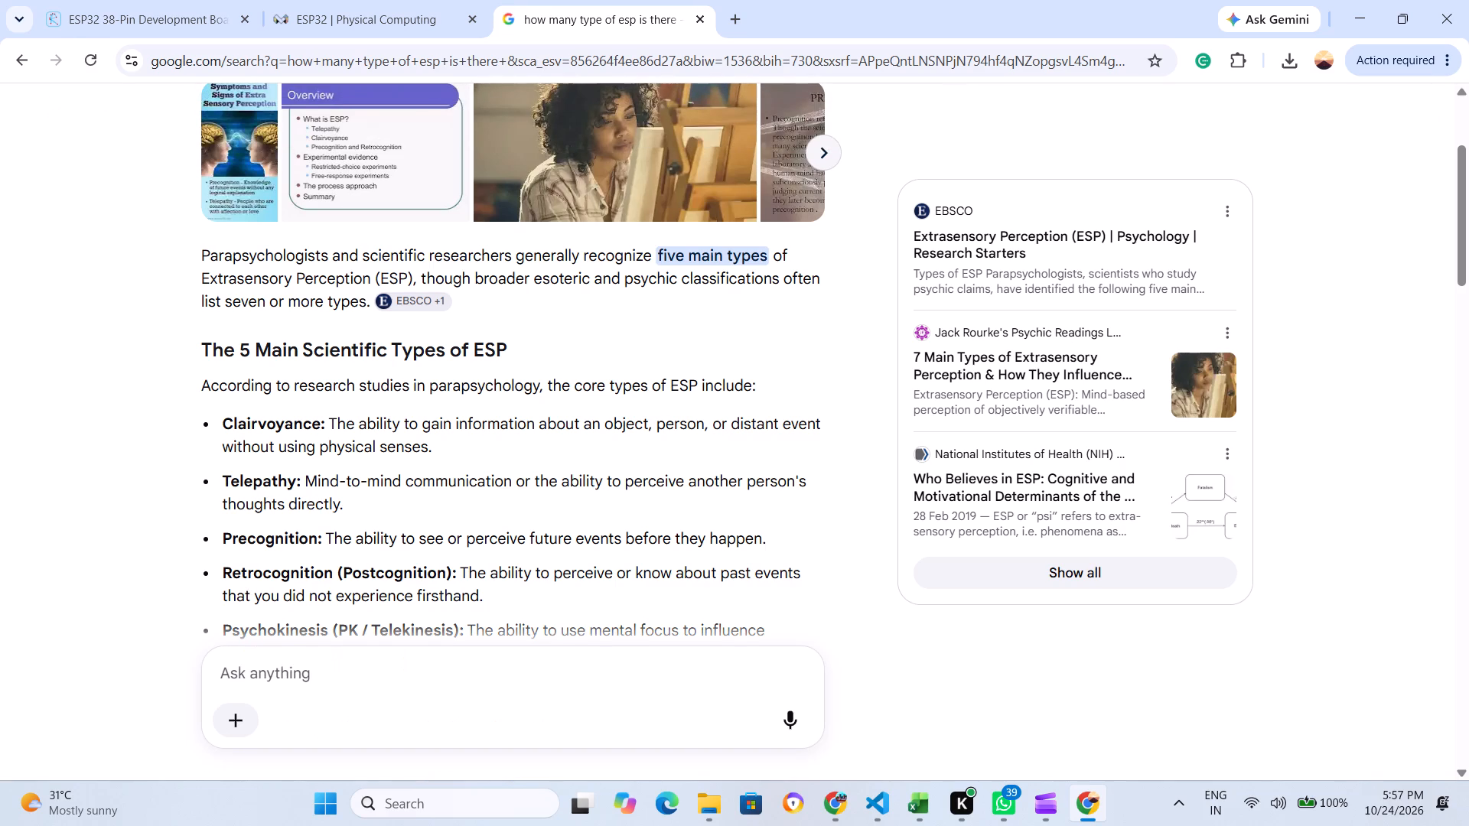
scroll(405, 528, down, 1)
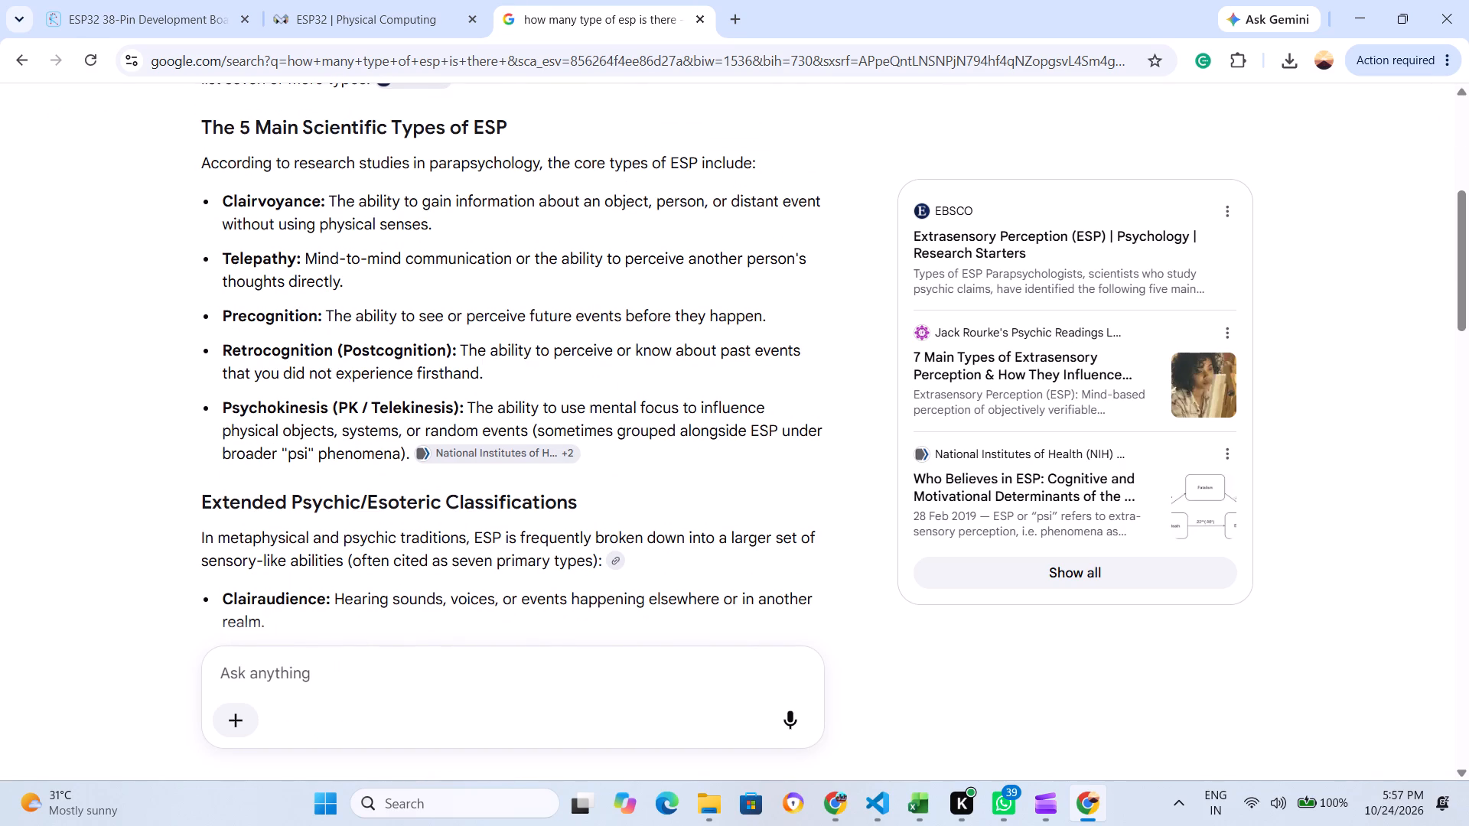
scroll(407, 377, up, 1)
scroll(398, 394, down, 1)
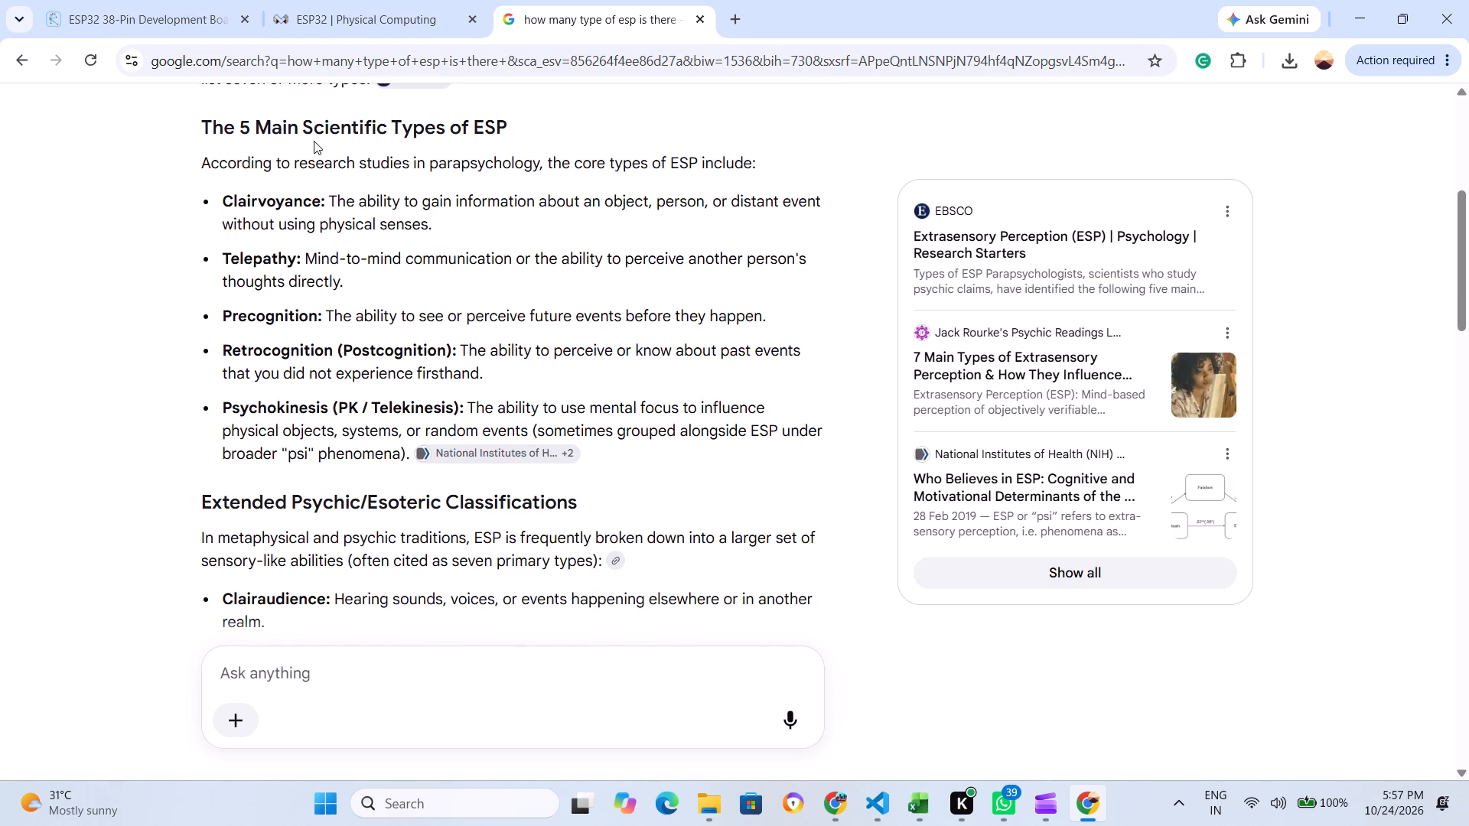
scroll(503, 164, up, 2)
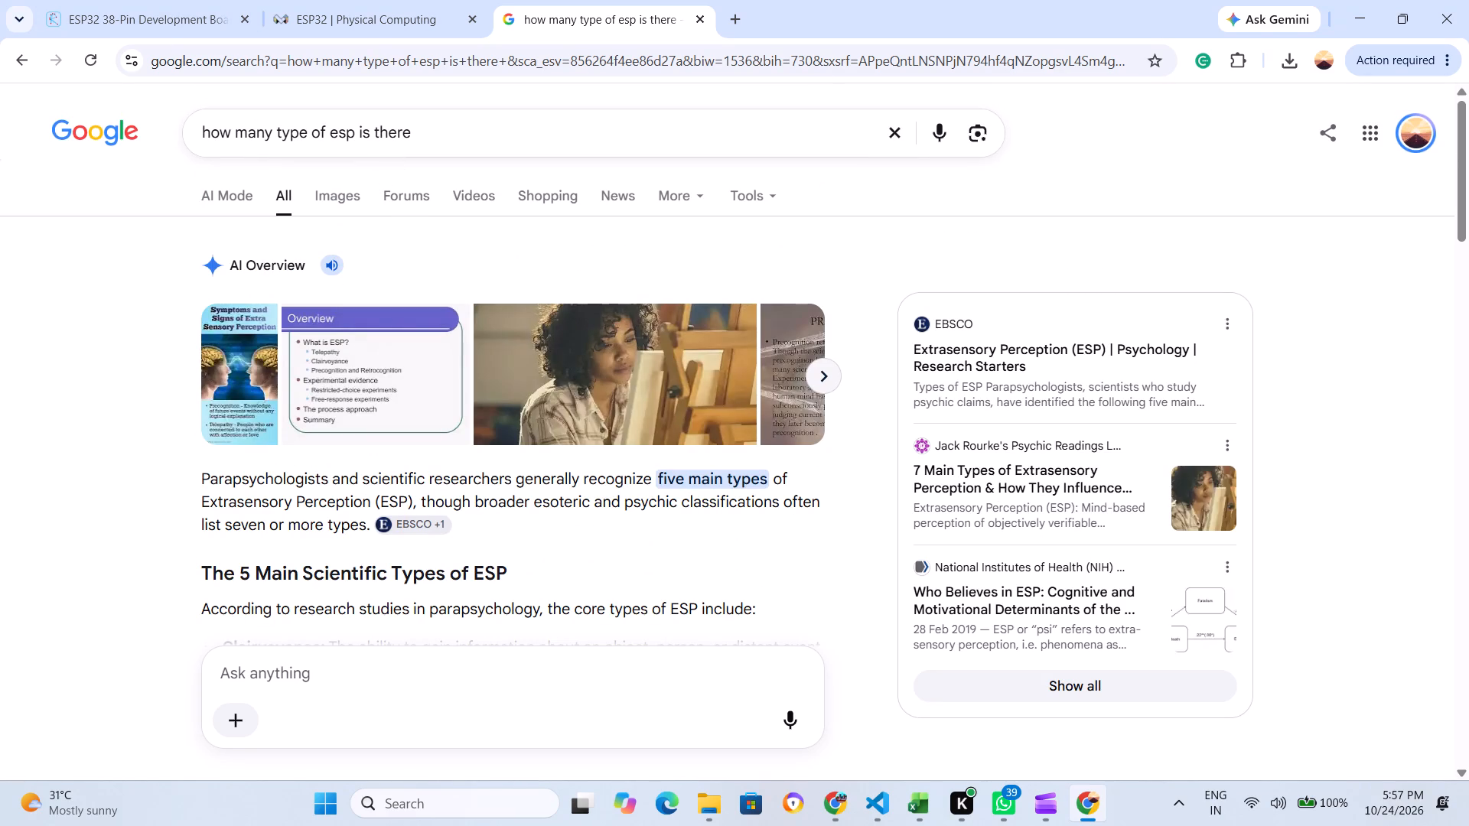
Refine the query to "how many type of esp32 electonic is there" and rerun the search.
click(354, 133)
key(space)
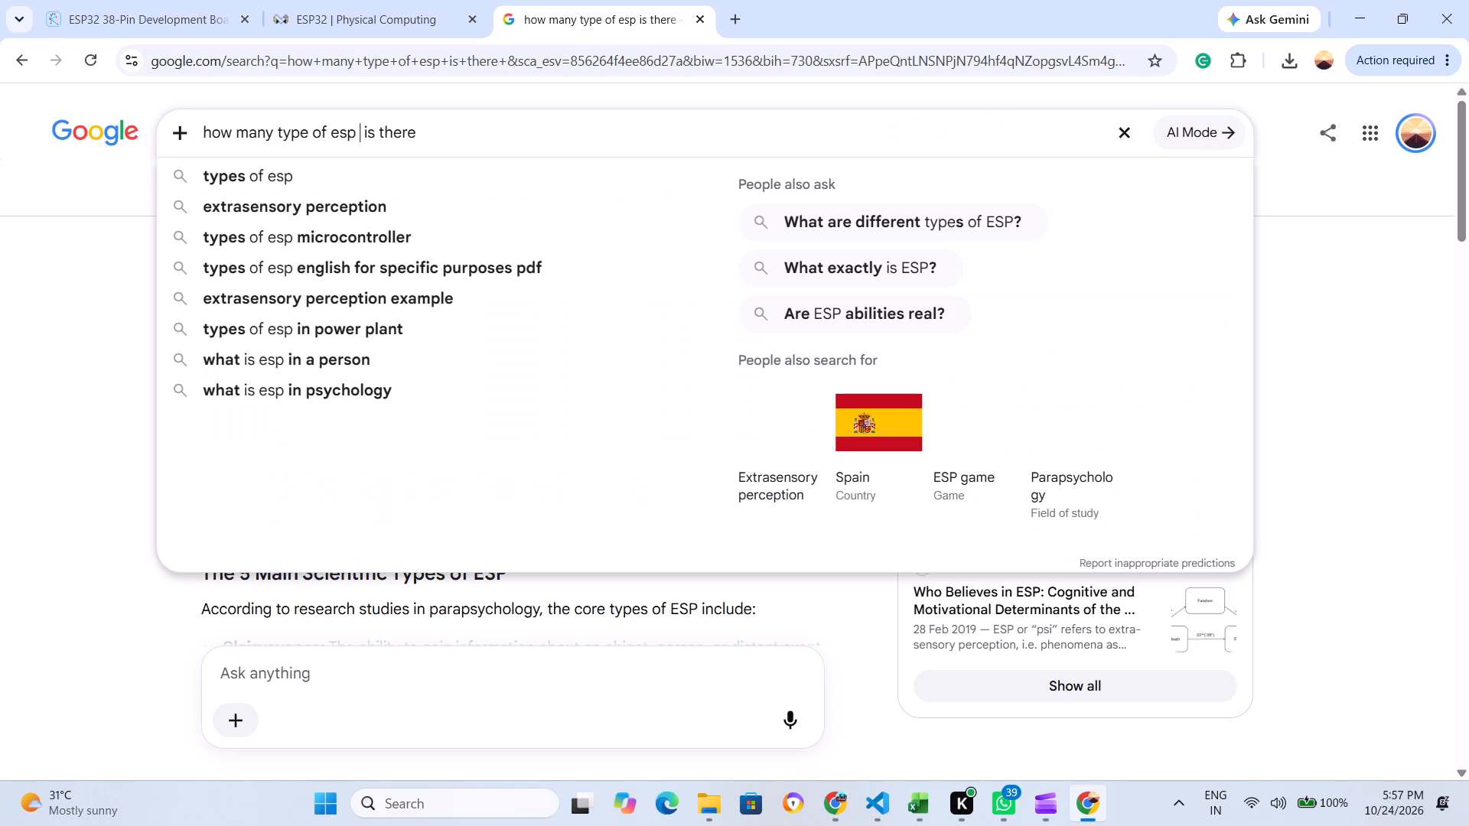
text(elec)
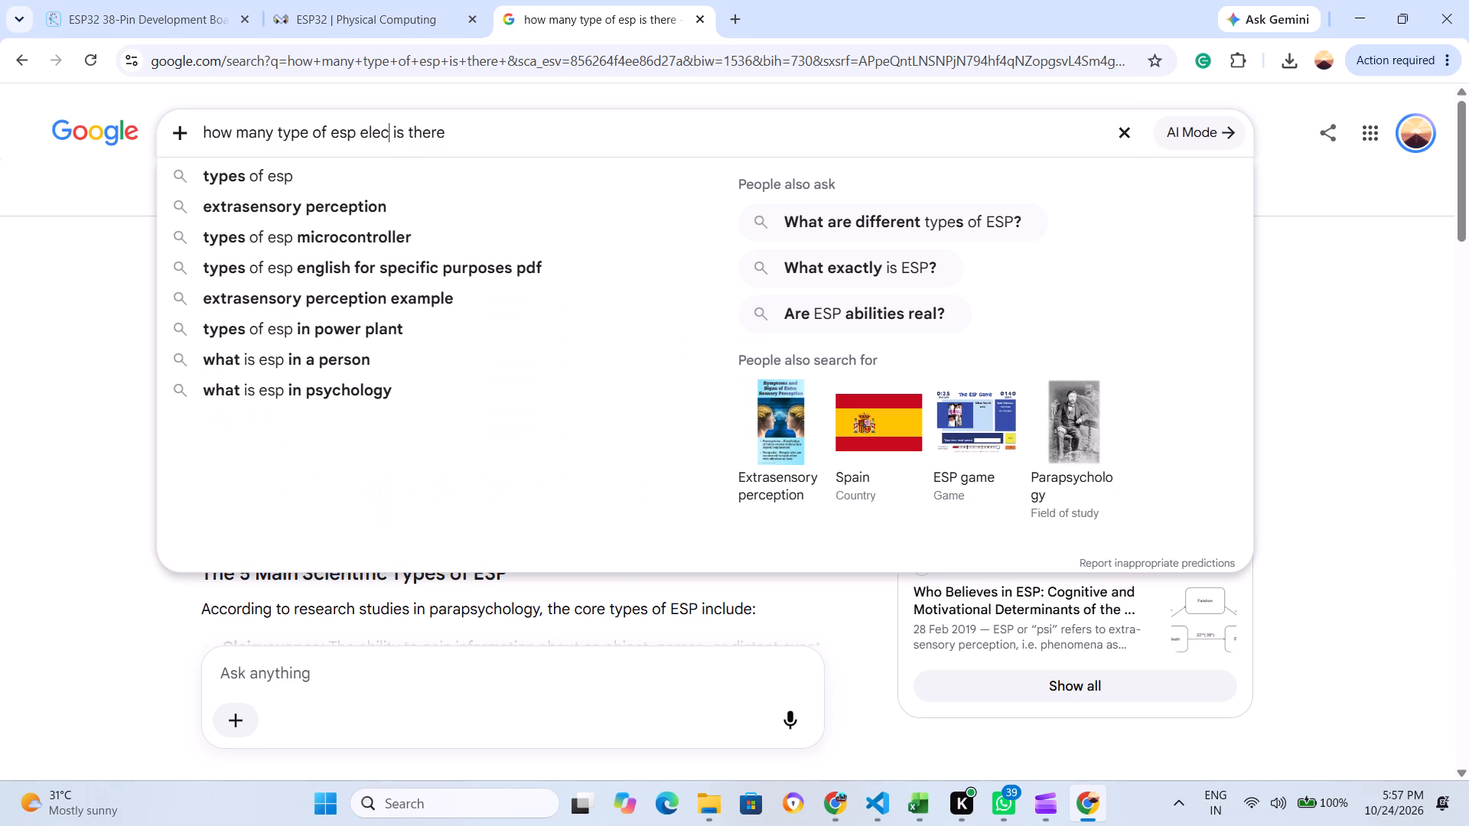
text(to)
text(nic)
key(space)
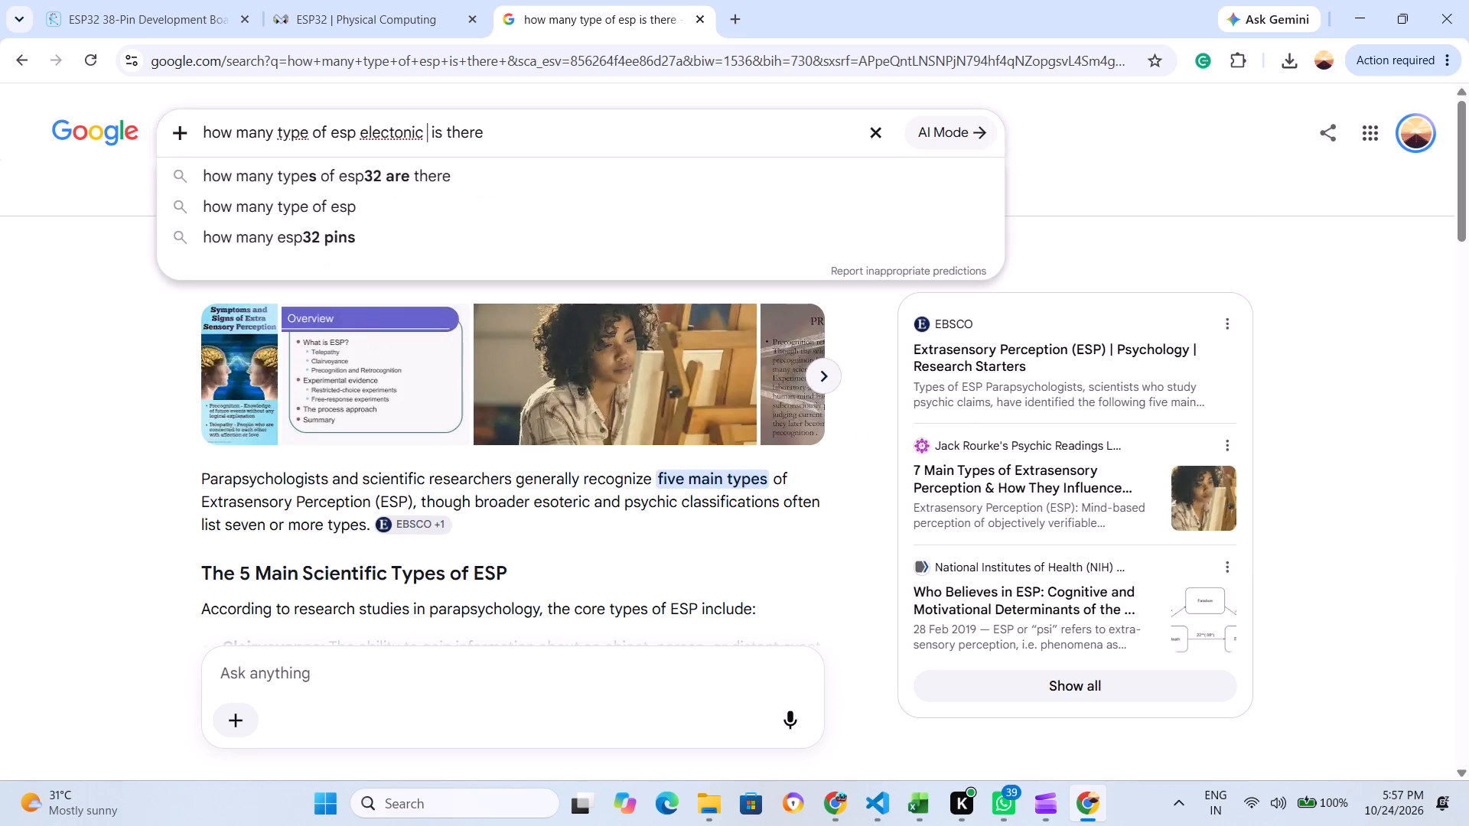
click(353, 127)
text(32)
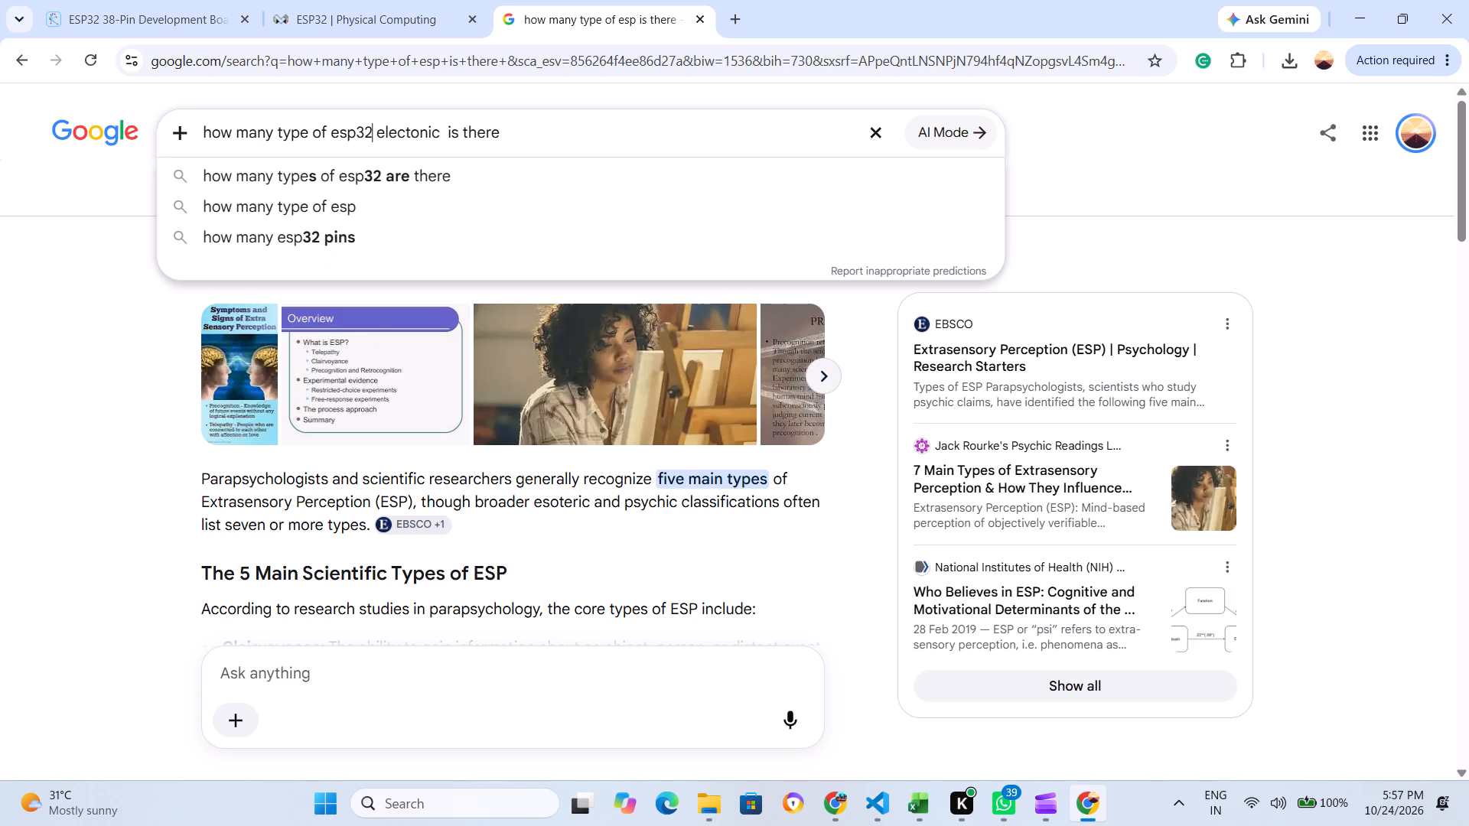
key(Return)
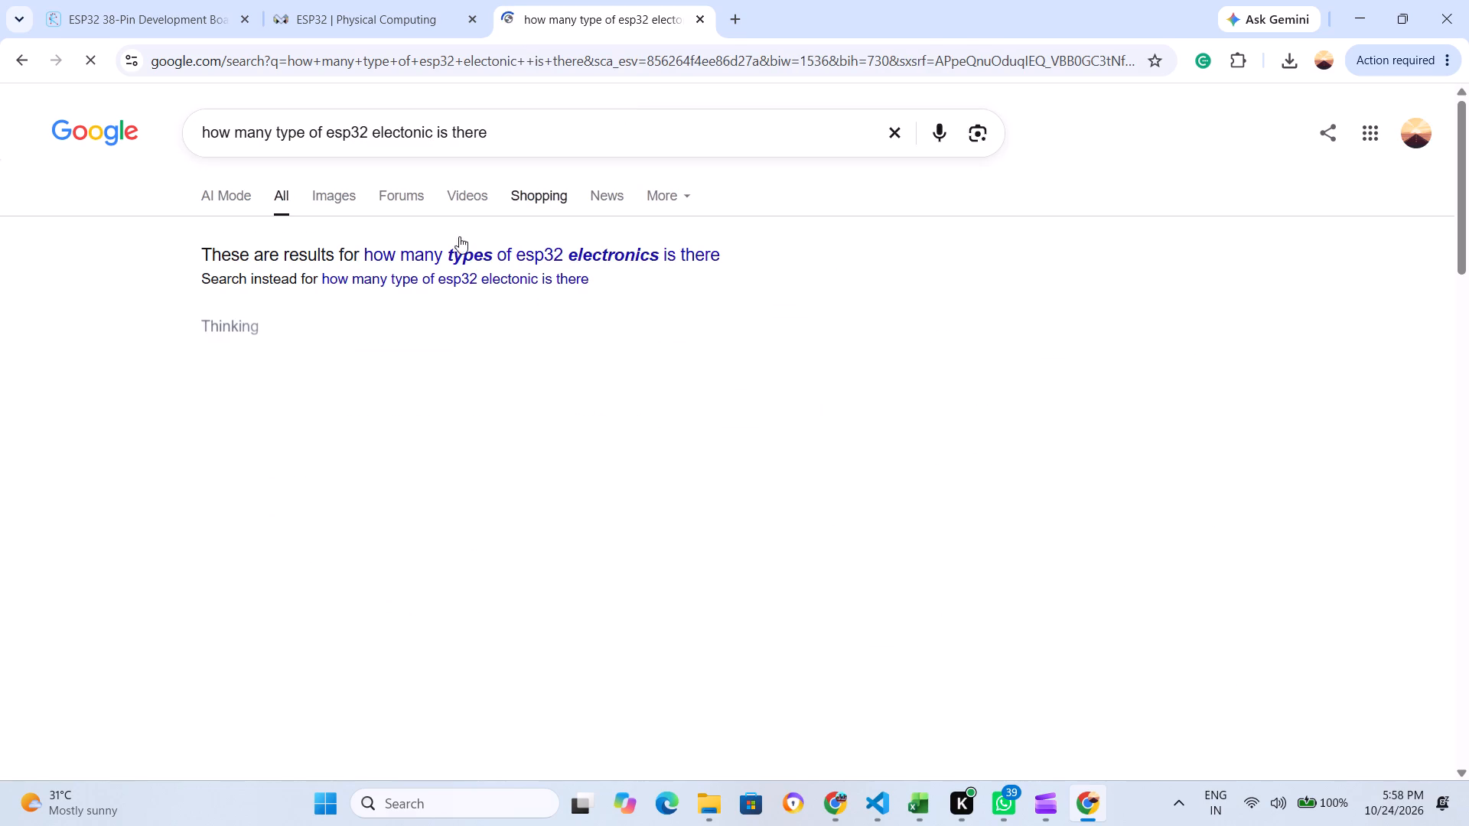
Expand the AI overview and skim its full list of main ESP32 chip series and variants.
scroll(452, 276, down, 1)
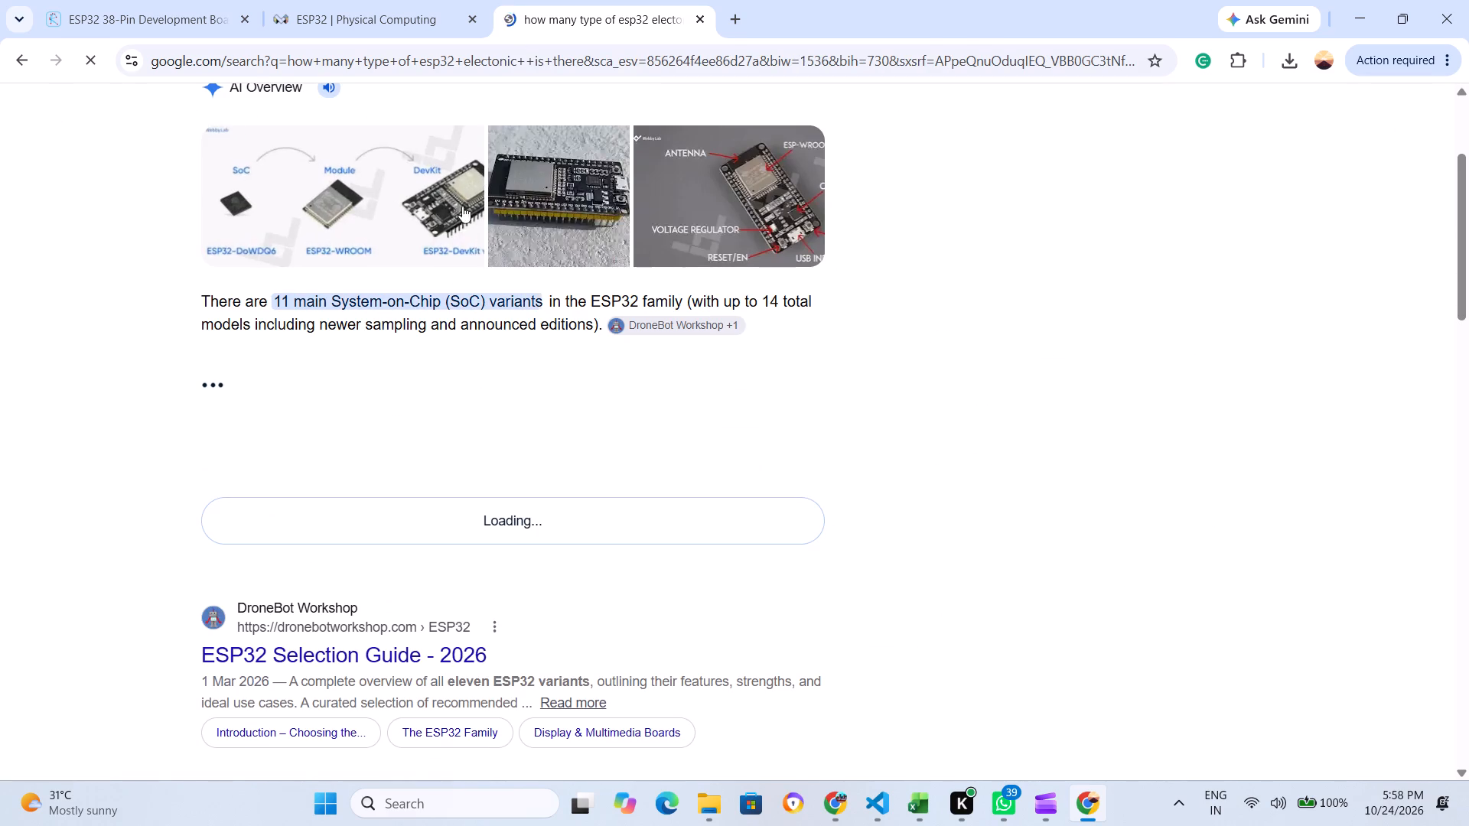
click(455, 520)
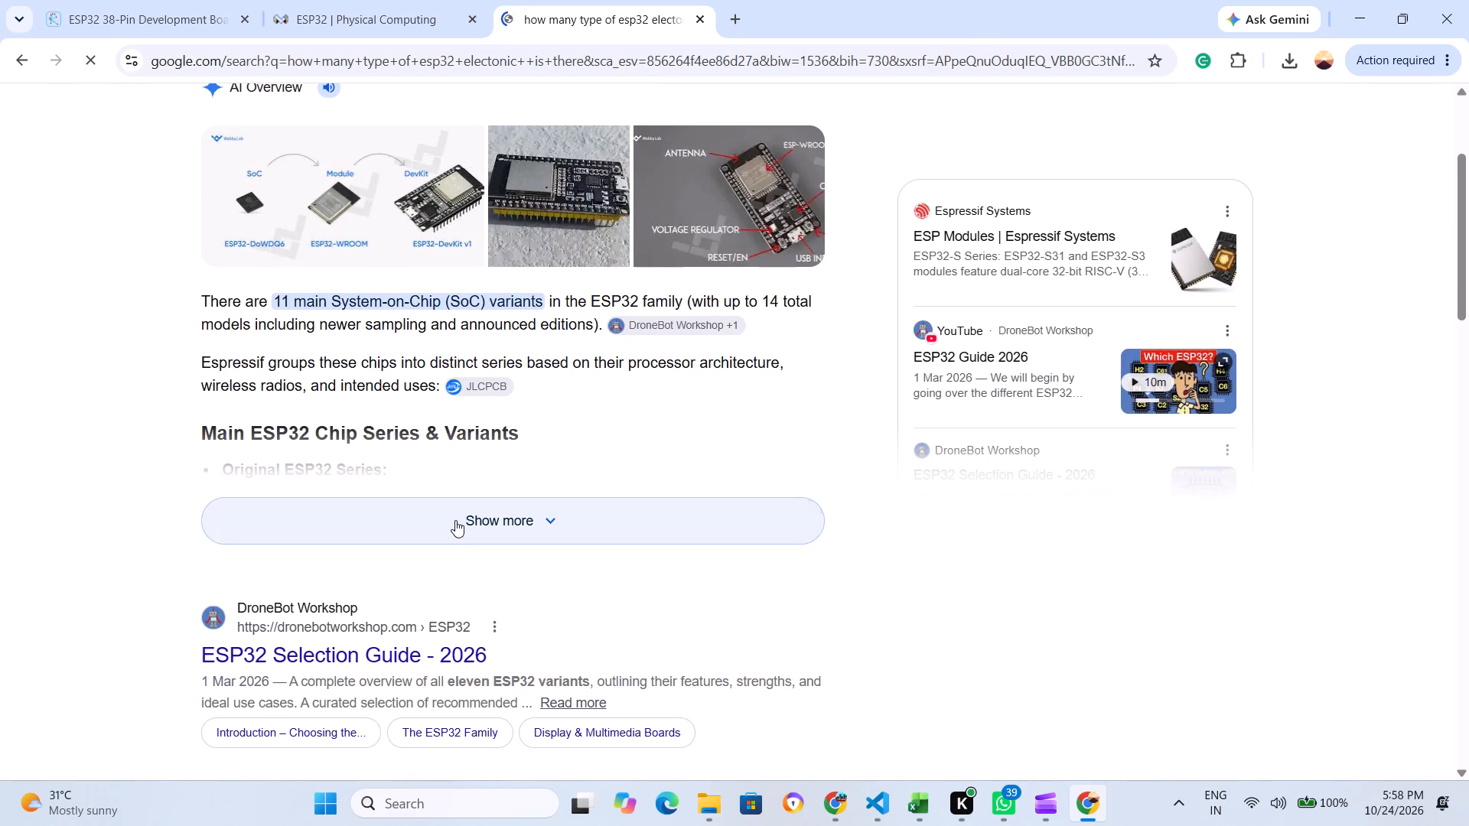
scroll(379, 513, down, 1)
scroll(411, 435, down, 2)
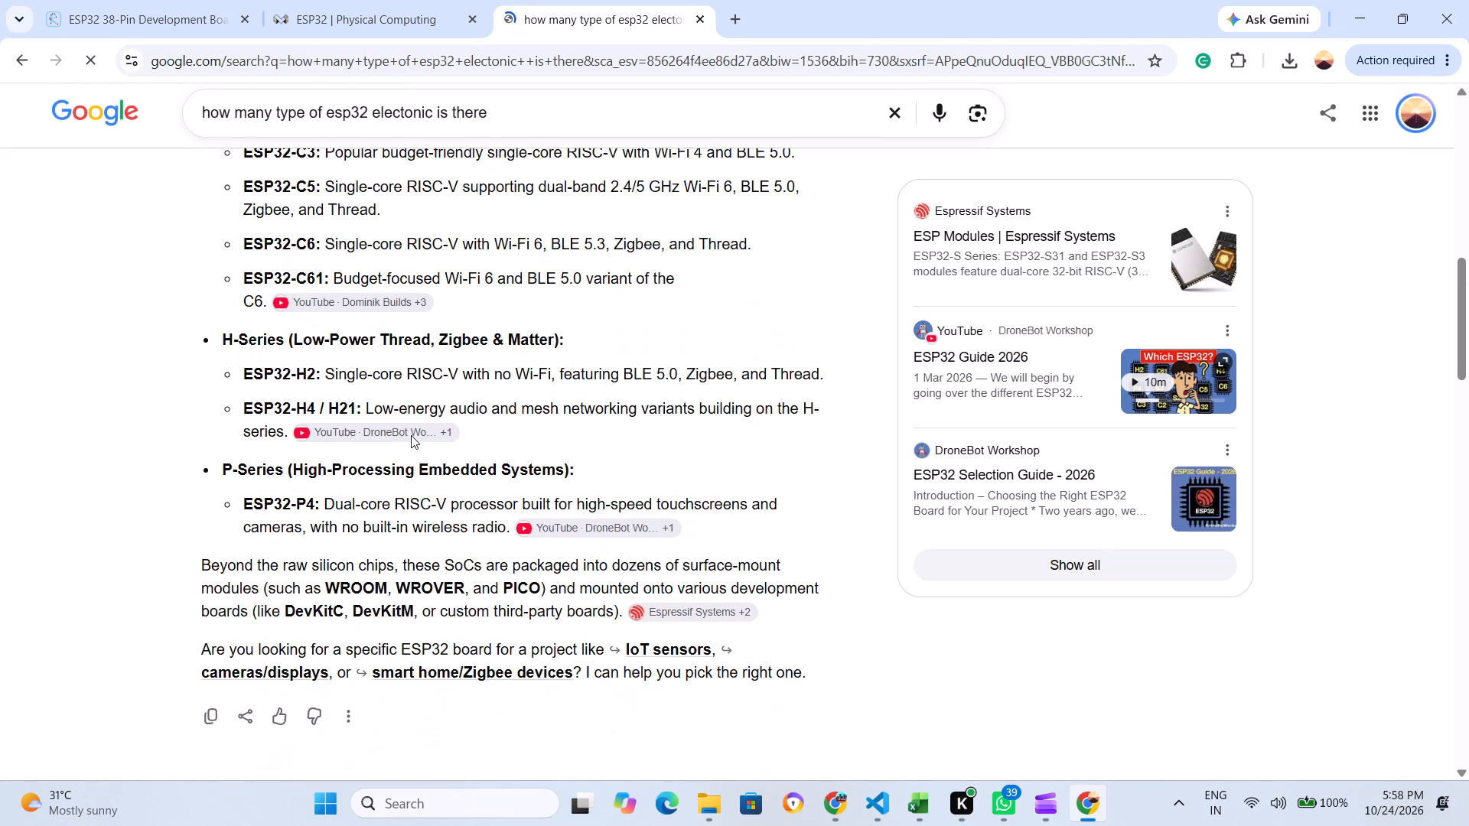
scroll(523, 418, up, 3)
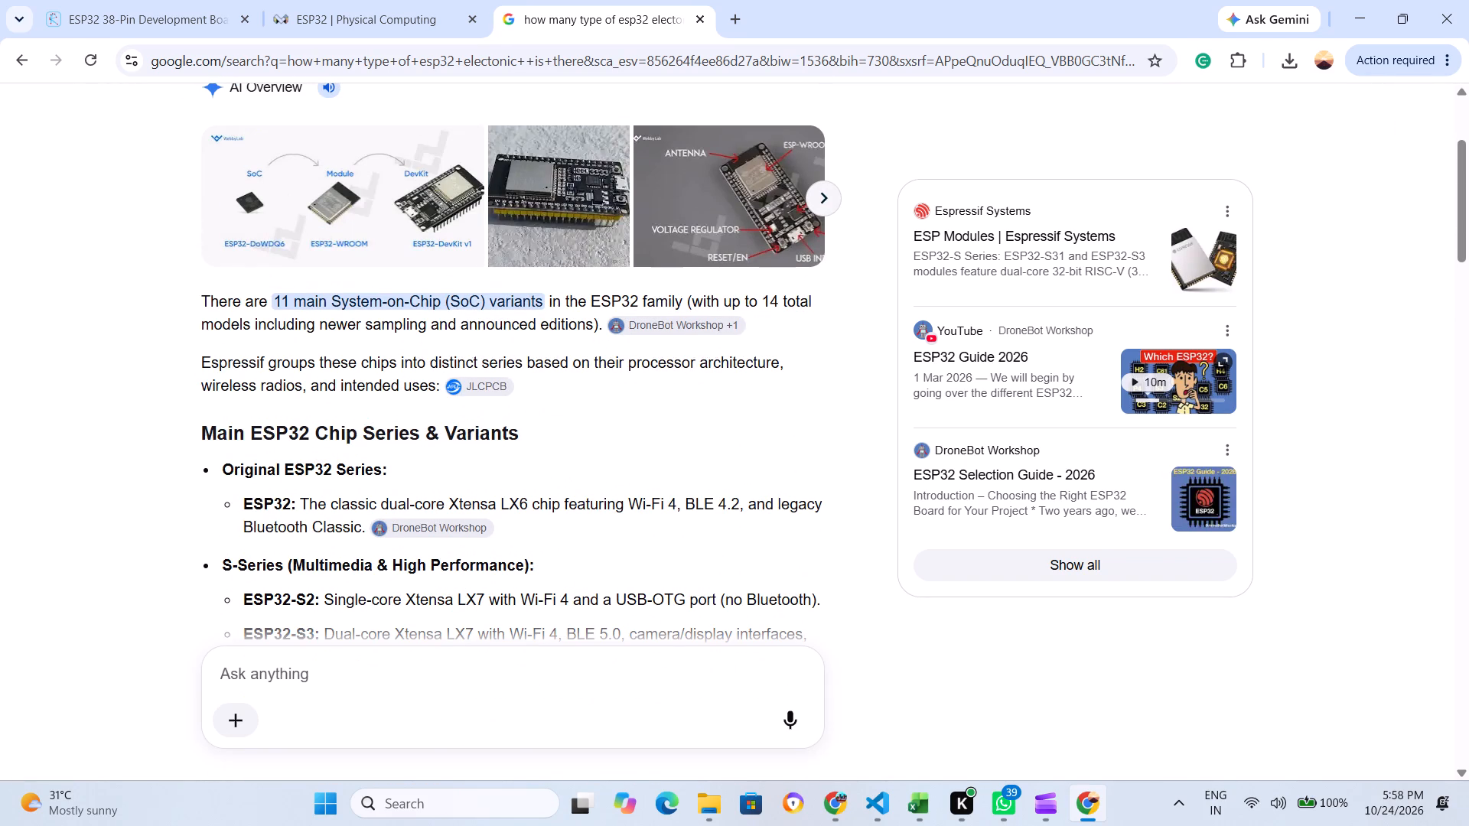
scroll(441, 327, down, 1)
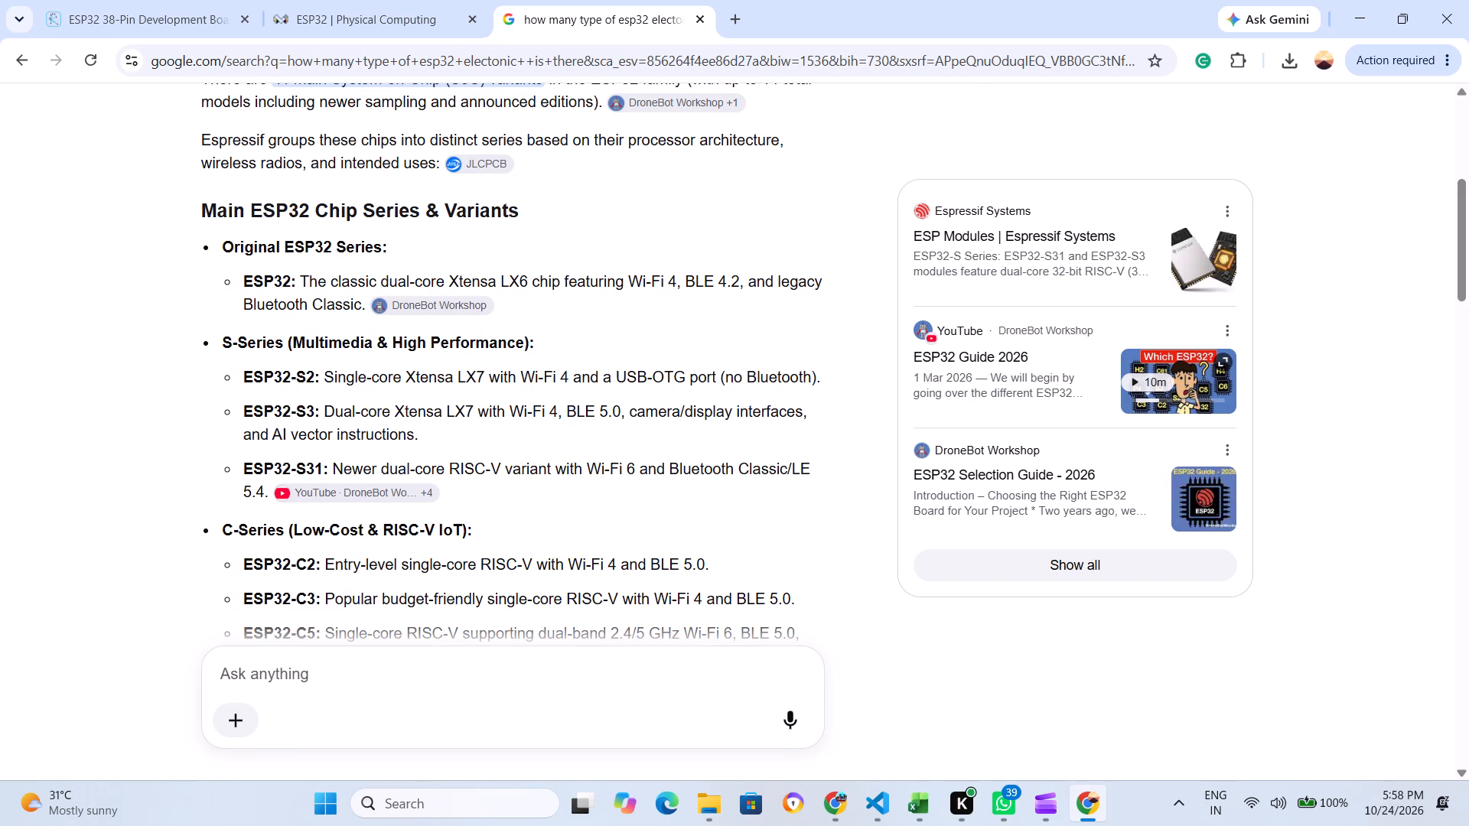
scroll(481, 339, down, 1)
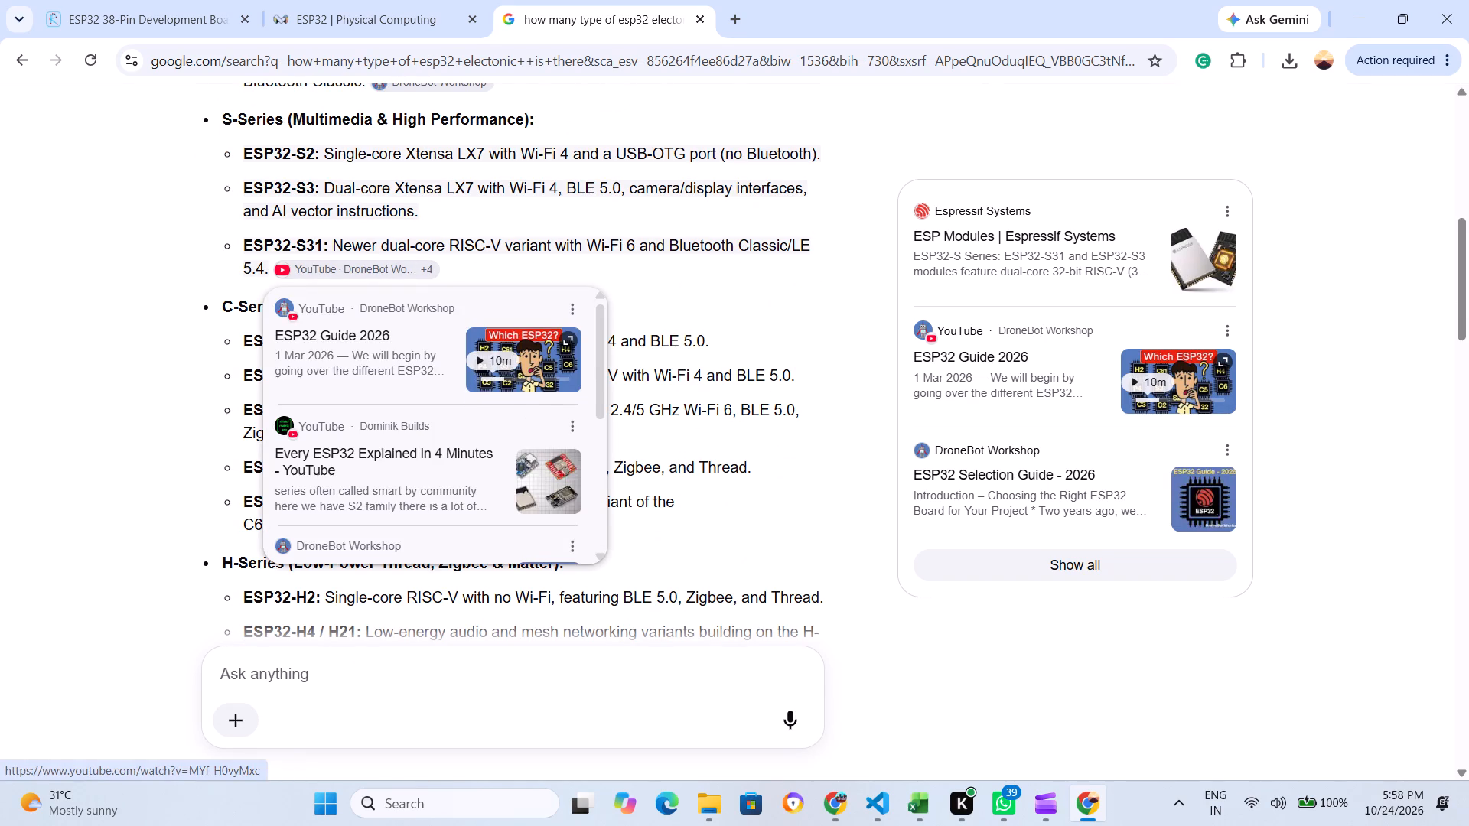
scroll(679, 405, down, 1)
scroll(657, 366, up, 1)
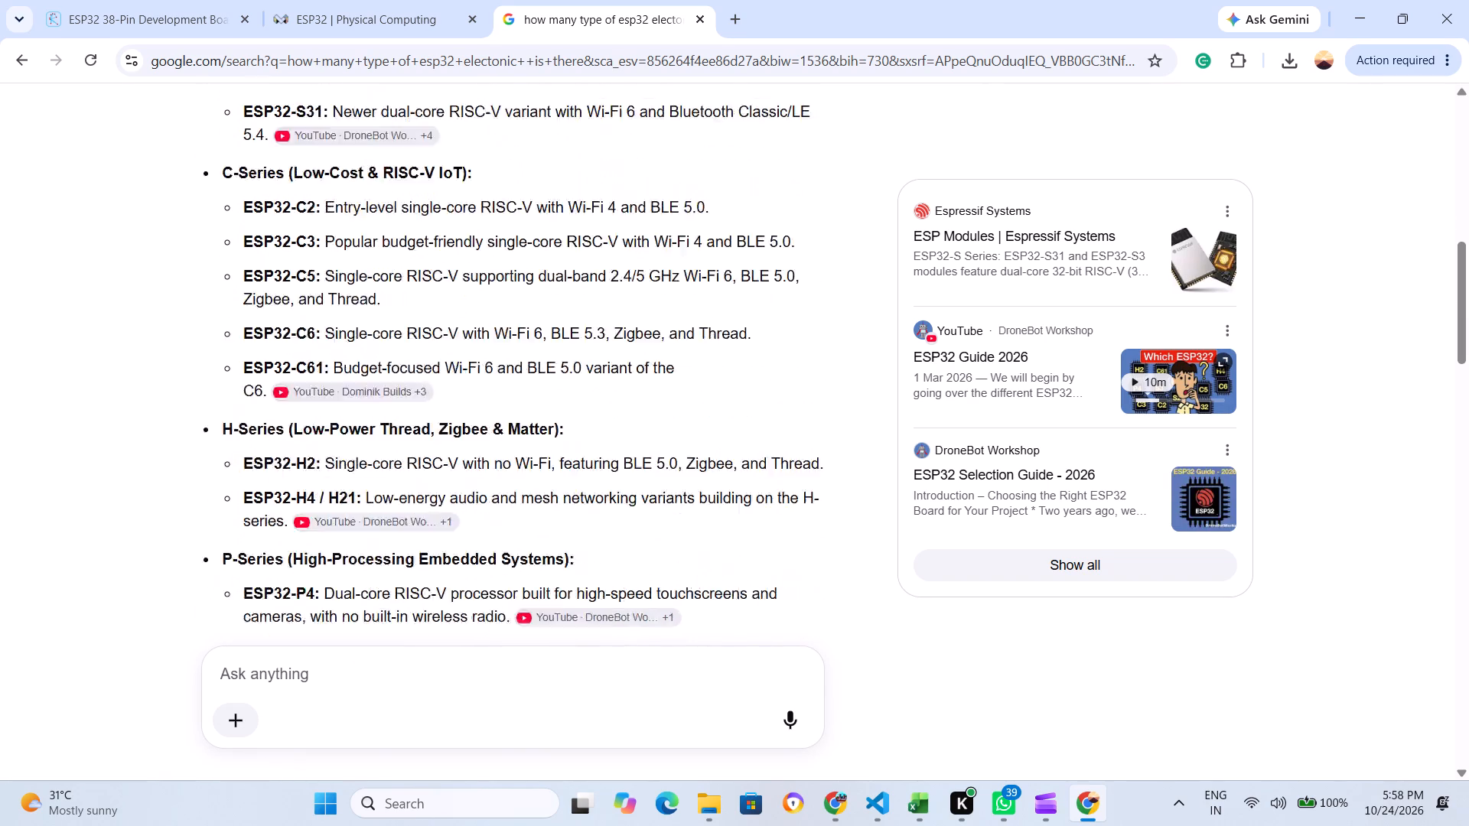
scroll(657, 366, up, 3)
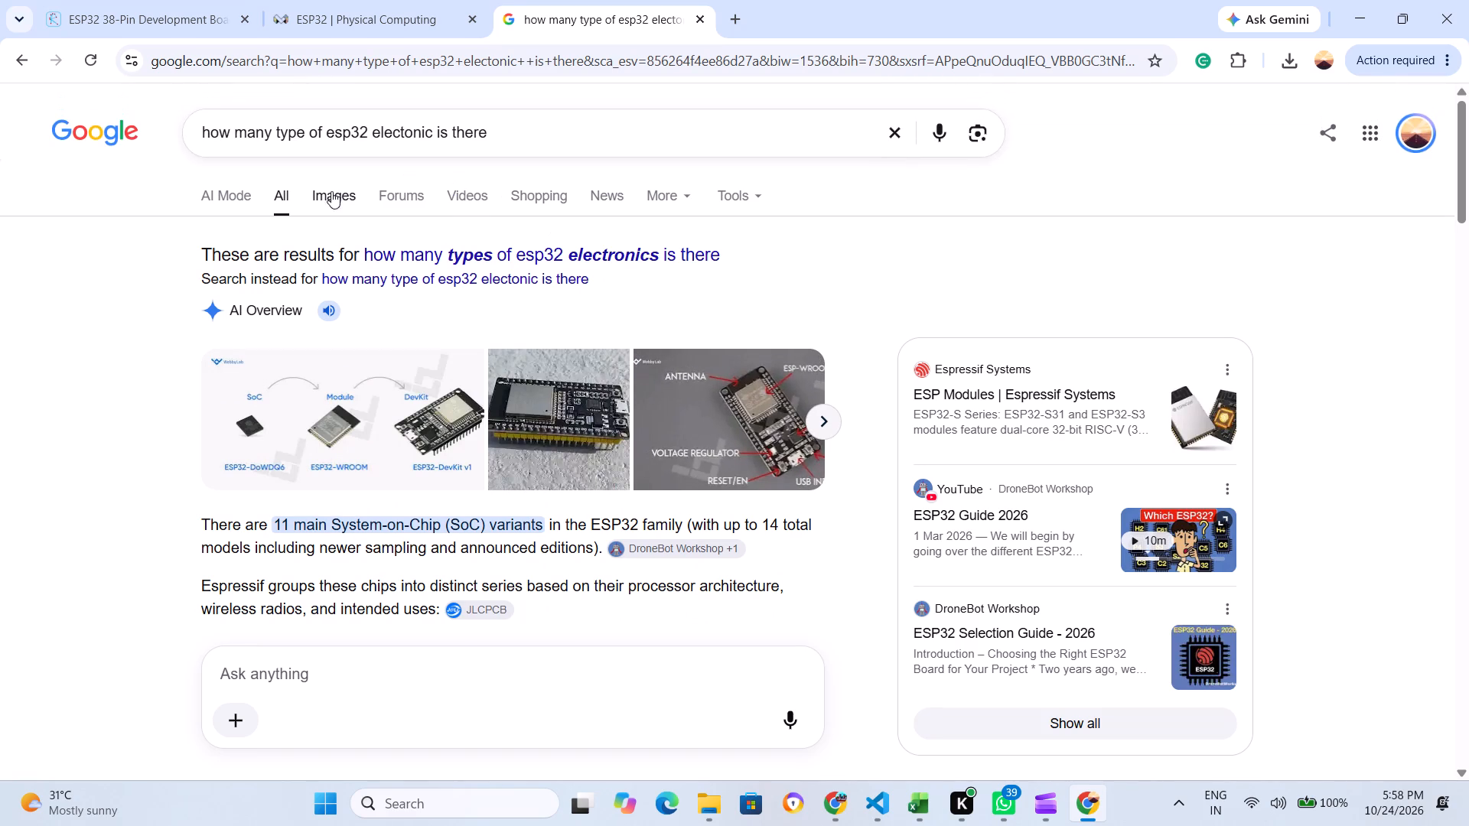
Go through the overview's ESP32 chip list again, examining the Original, S-Series, C-Series and H-Series variants.
scroll(610, 319, down, 1)
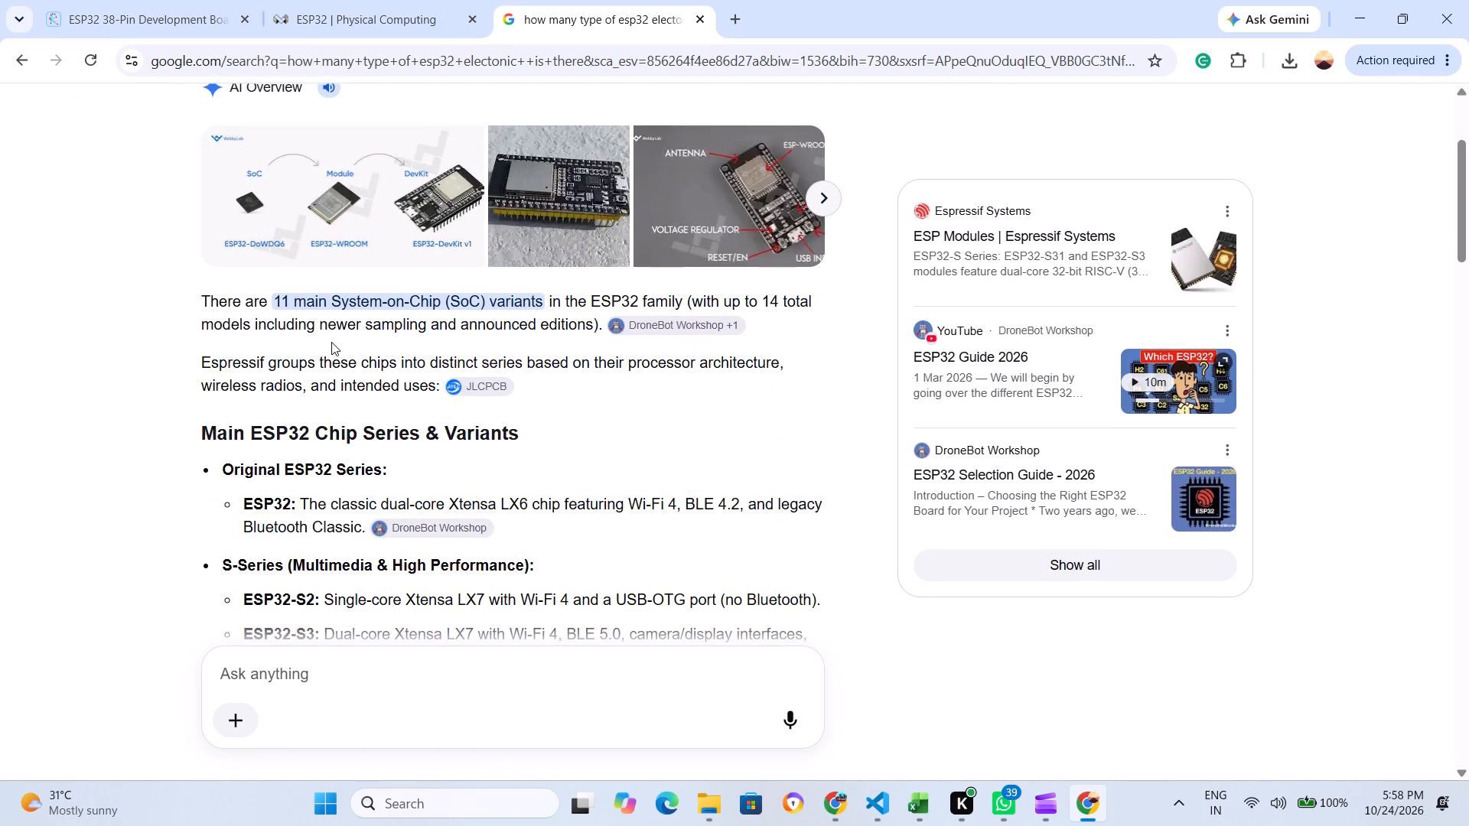
scroll(331, 342, down, 2)
scroll(377, 272, up, 2)
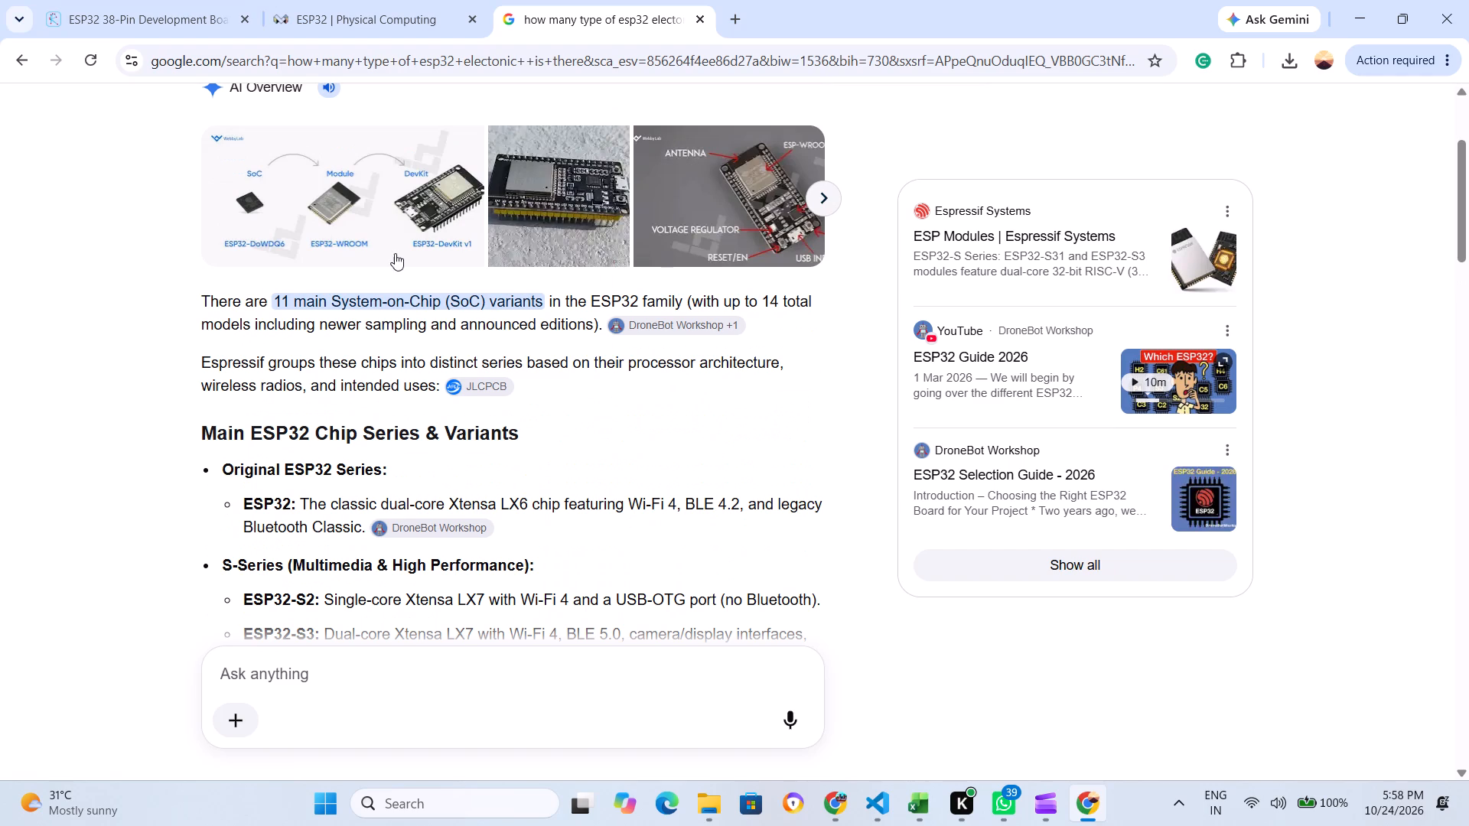
scroll(393, 294, down, 1)
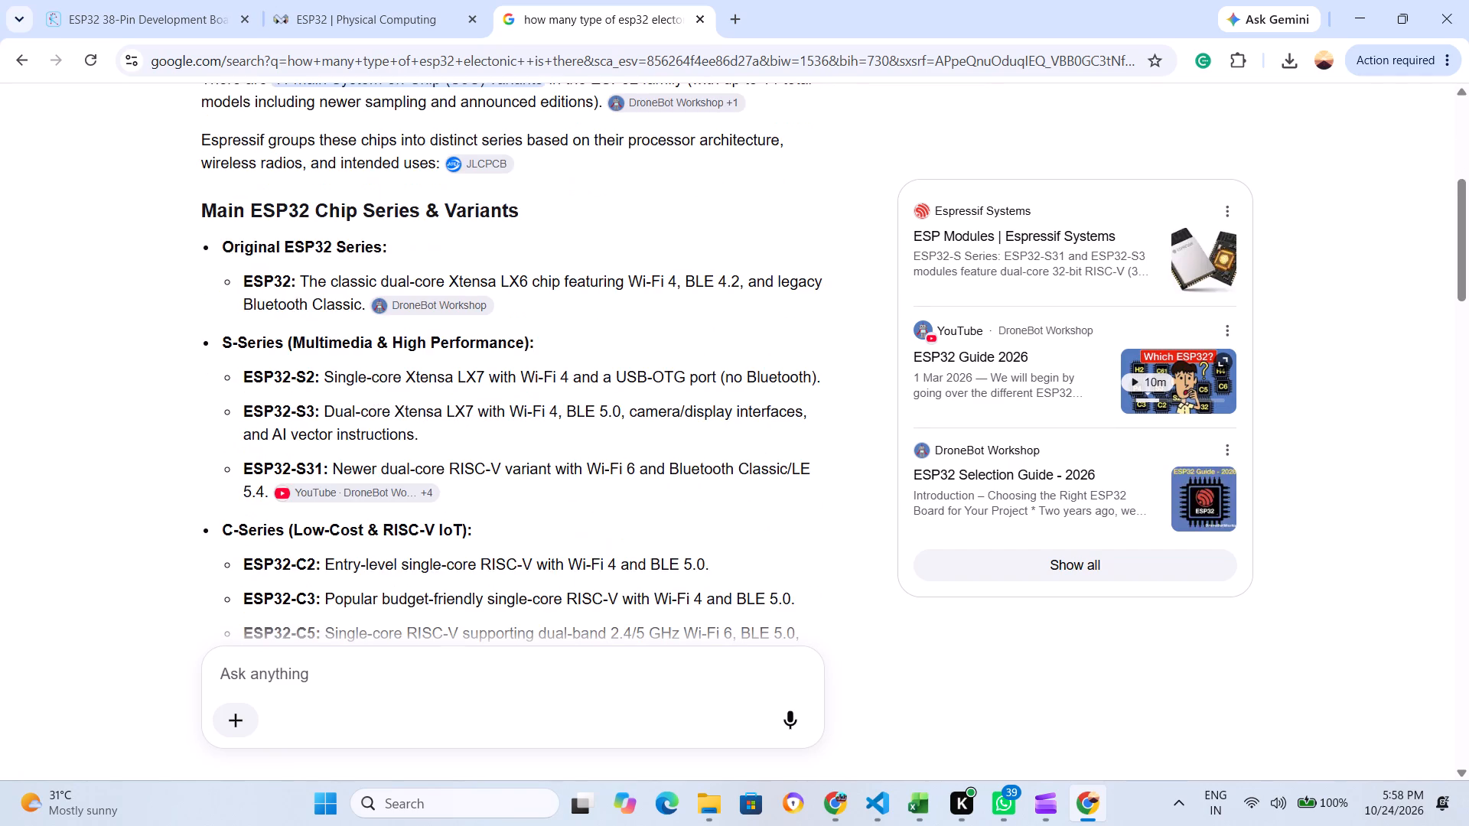
scroll(335, 162, up, 1)
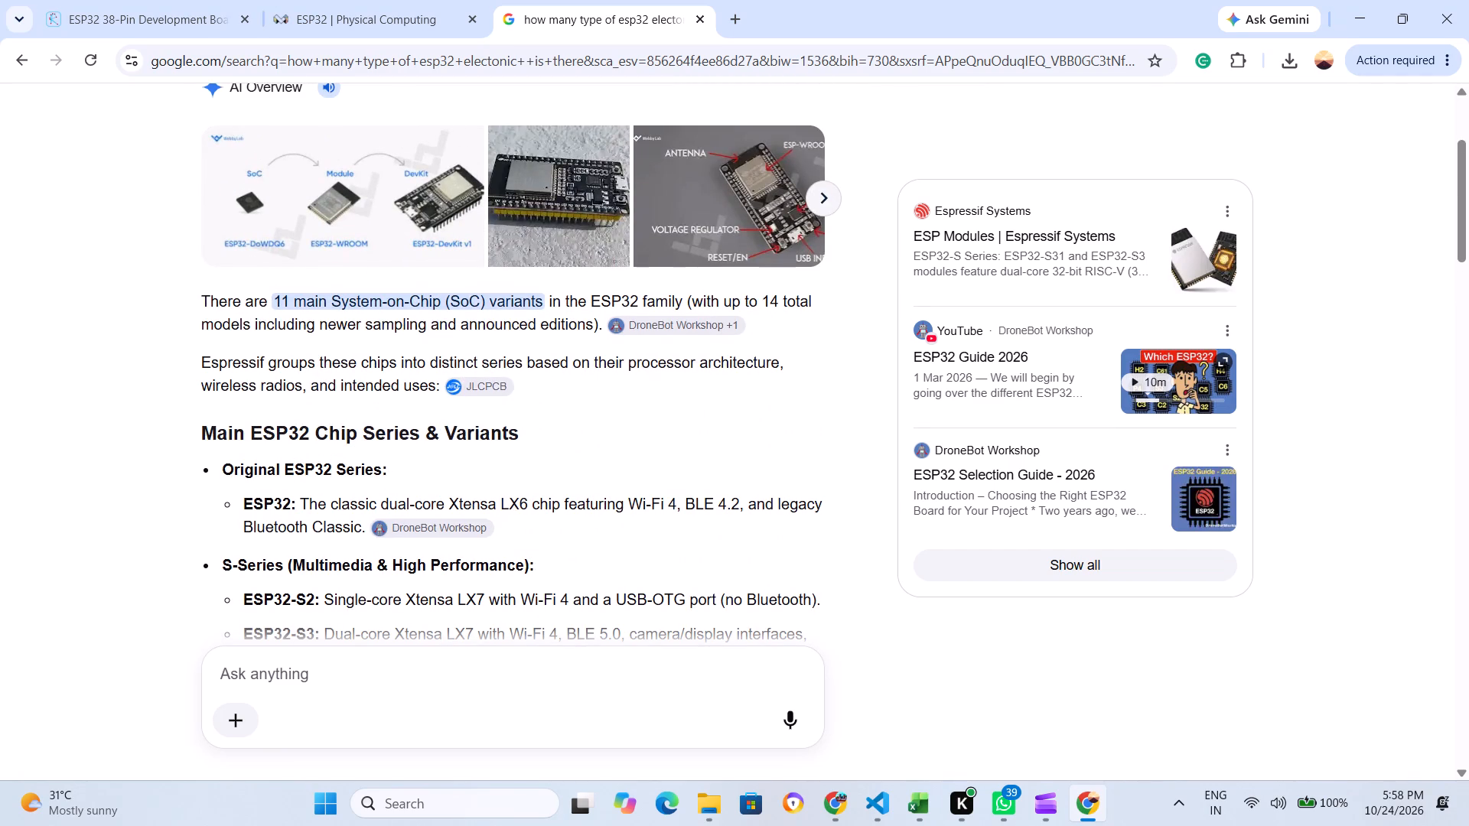
scroll(600, 323, down, 1)
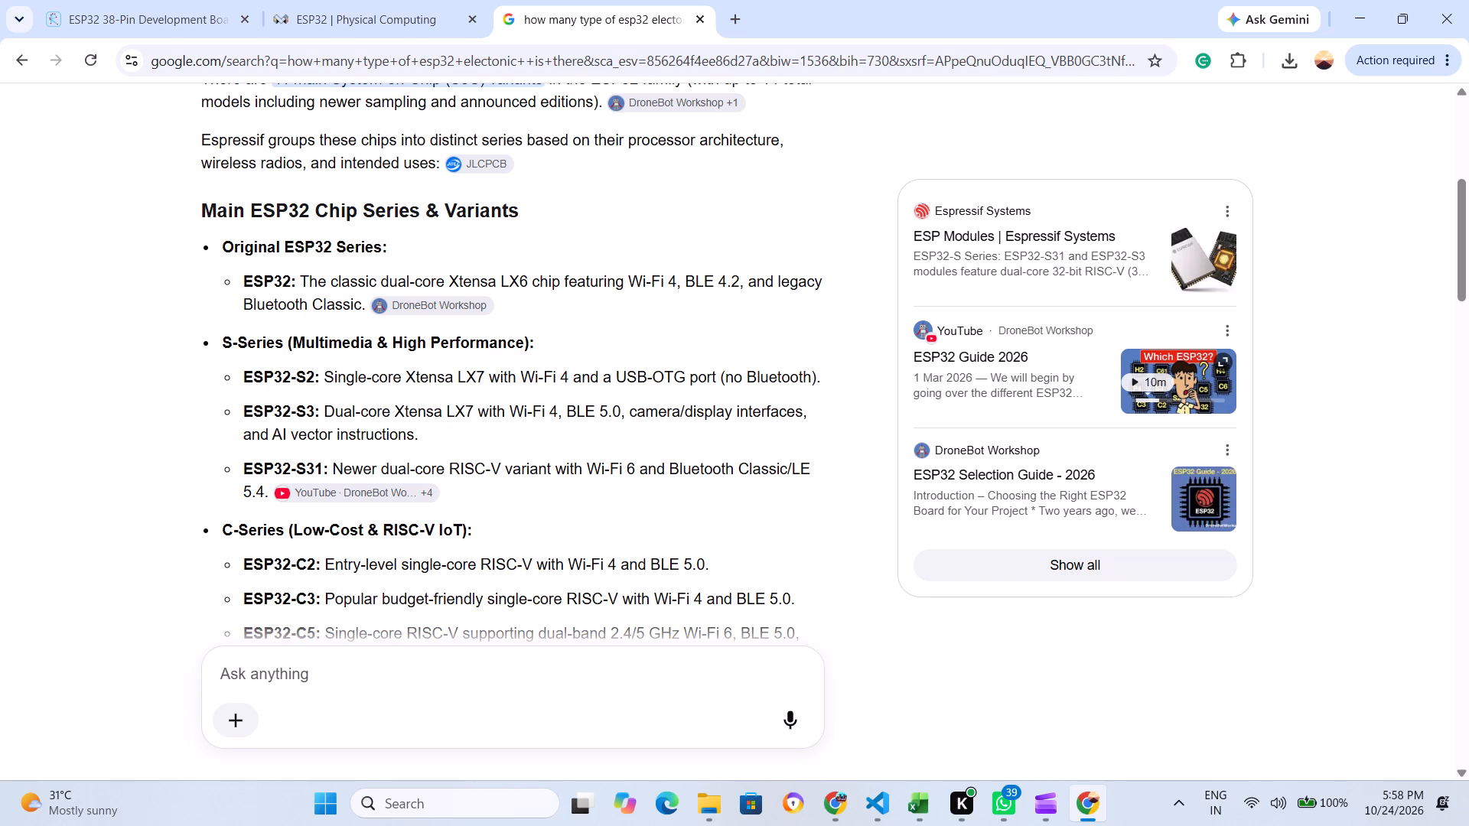
scroll(354, 355, down, 1)
scroll(354, 355, up, 1)
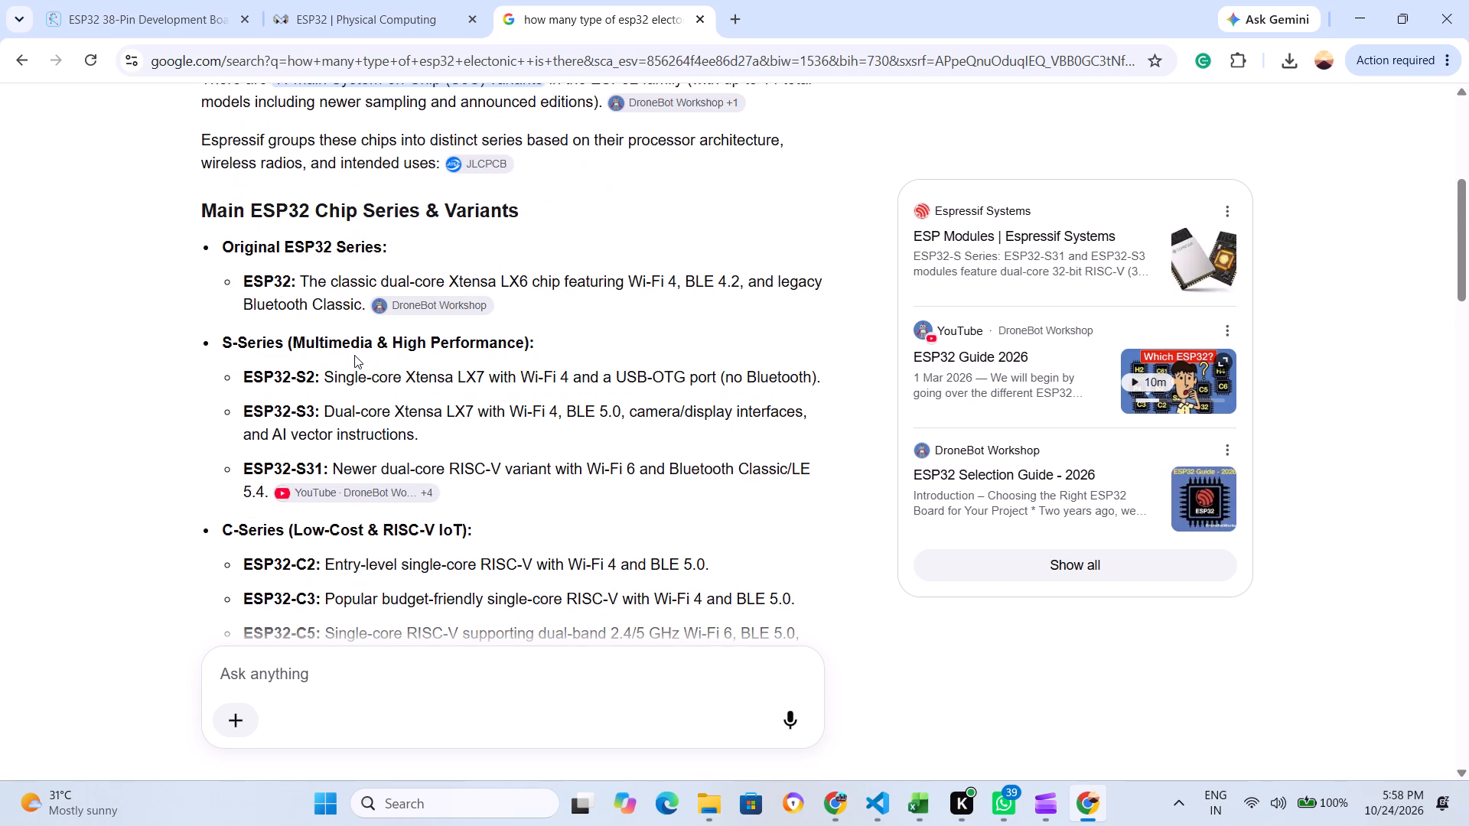
scroll(259, 425, down, 1)
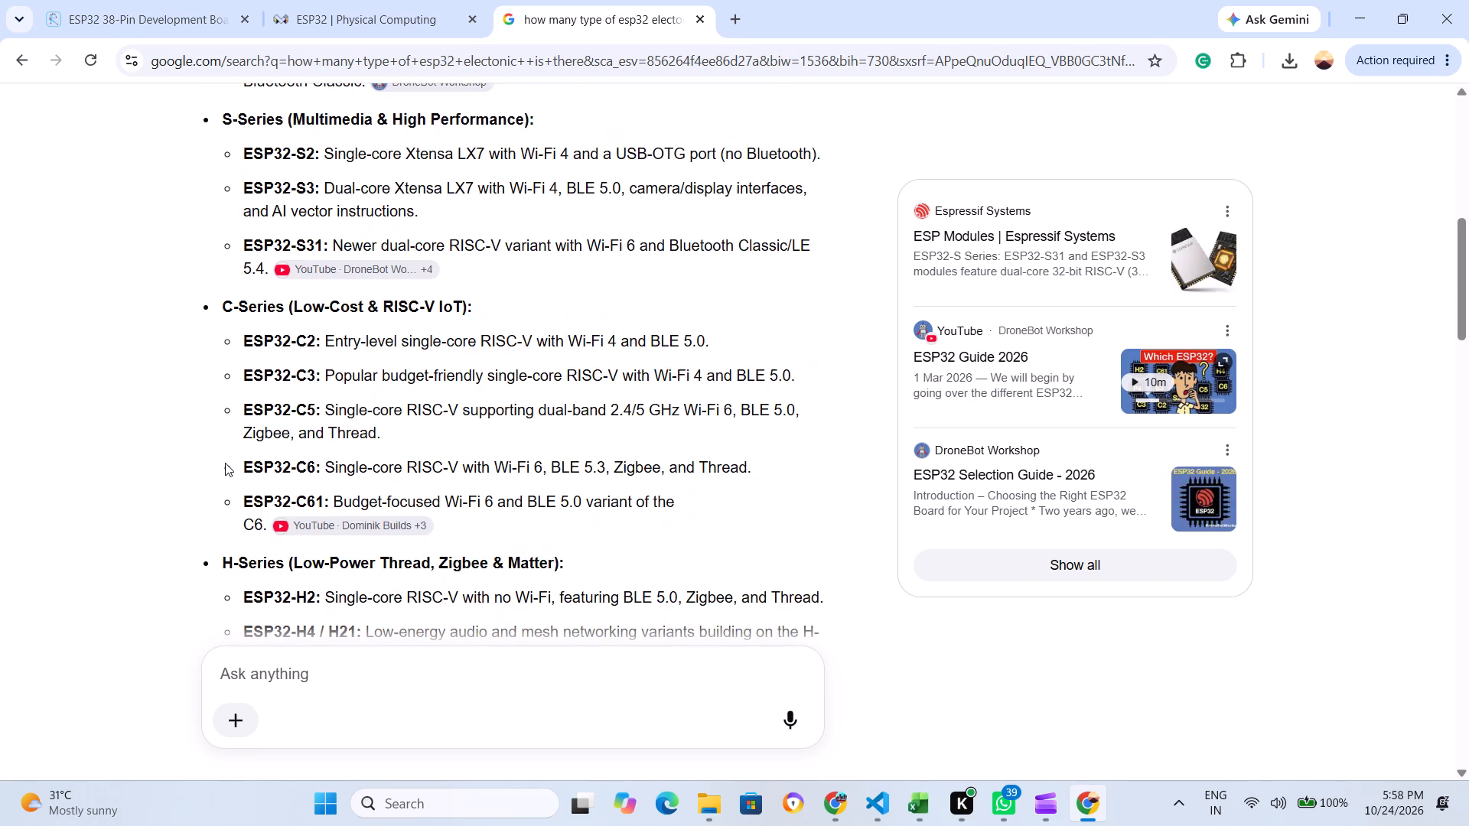
scroll(270, 369, down, 1)
scroll(285, 350, up, 1)
scroll(467, 382, up, 1)
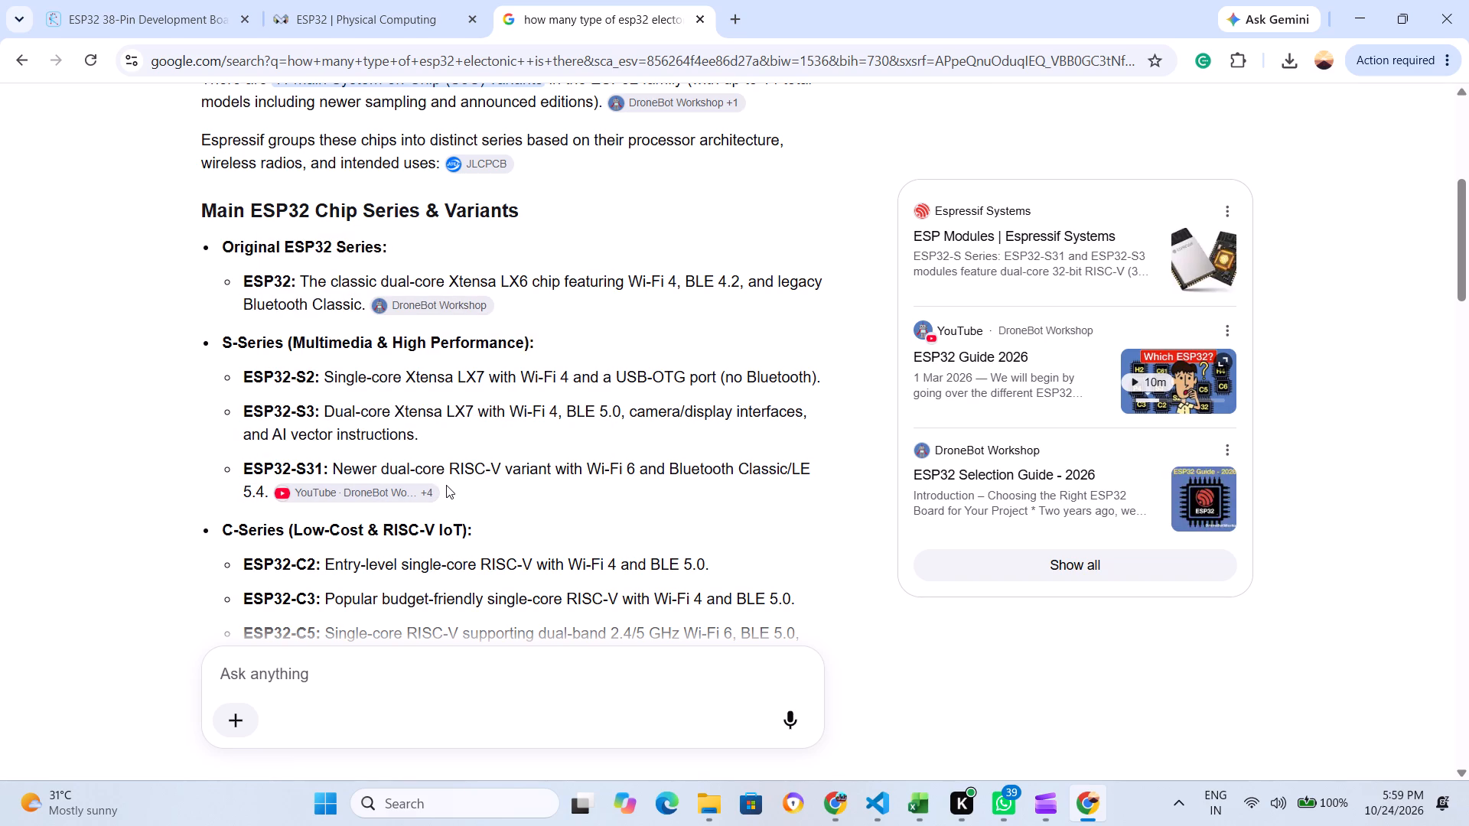
Read the rest of the AI overview's ESP32 chip list, covering the C-Series, H-Series and P-Series, and return to its introduction.
scroll(449, 486, down, 1)
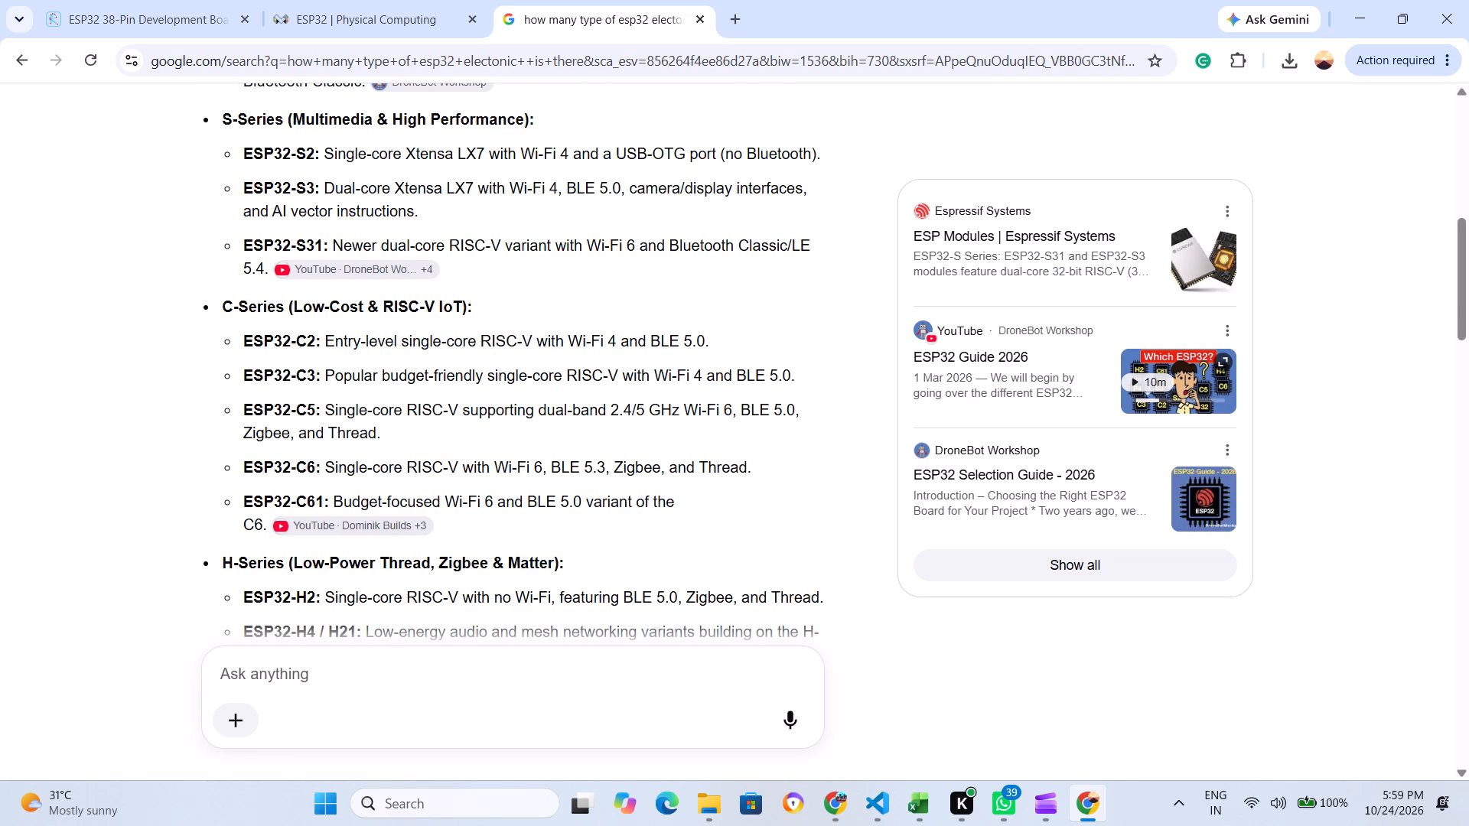
scroll(466, 565, down, 1)
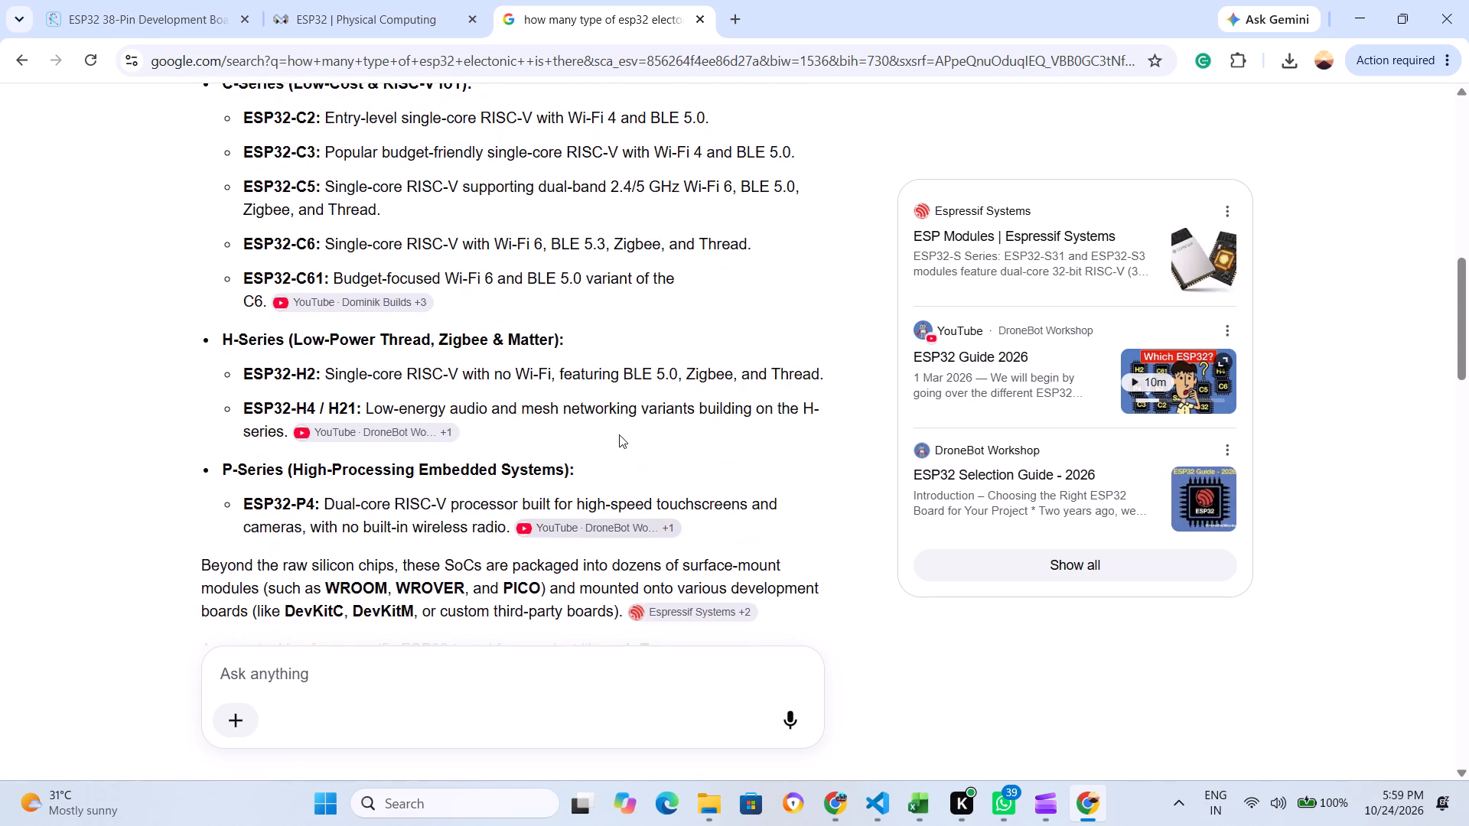
scroll(619, 434, up, 4)
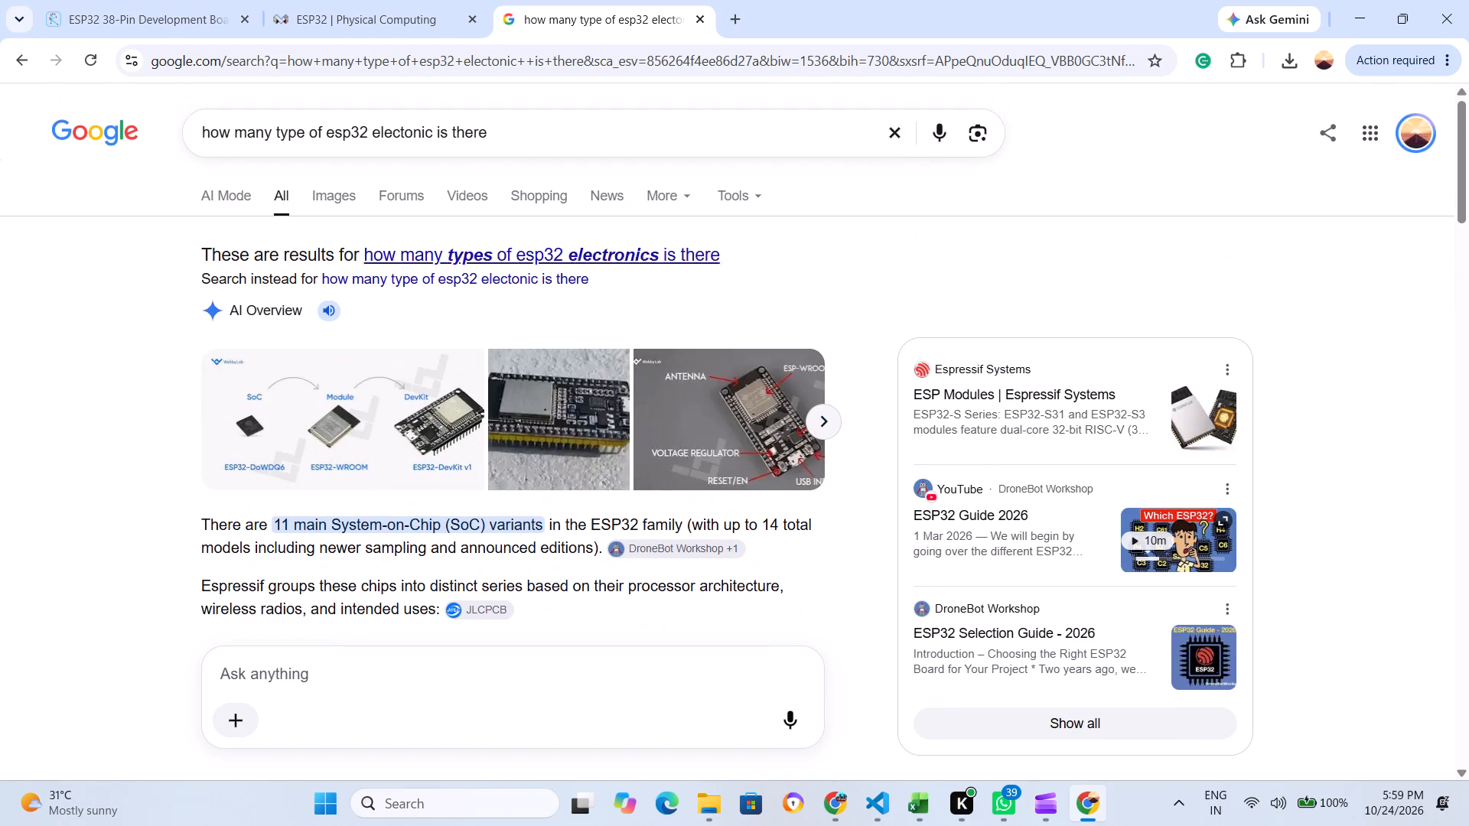
scroll(513, 254, down, 1)
Switch to the Physical Computing ESP32 page and skim its table of contents, introduction and board pictures.
click(419, 0)
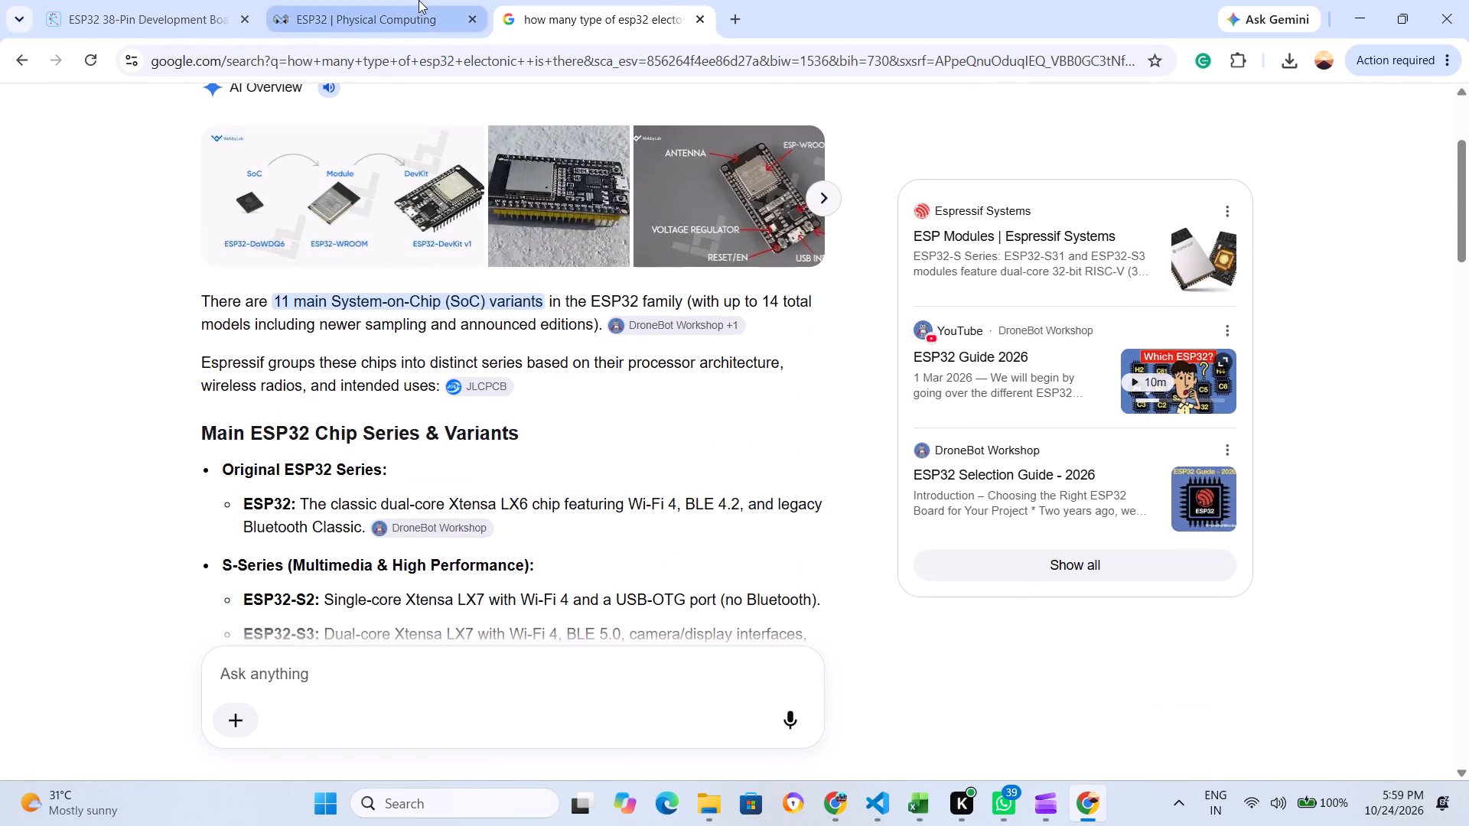
scroll(612, 156, up, 5)
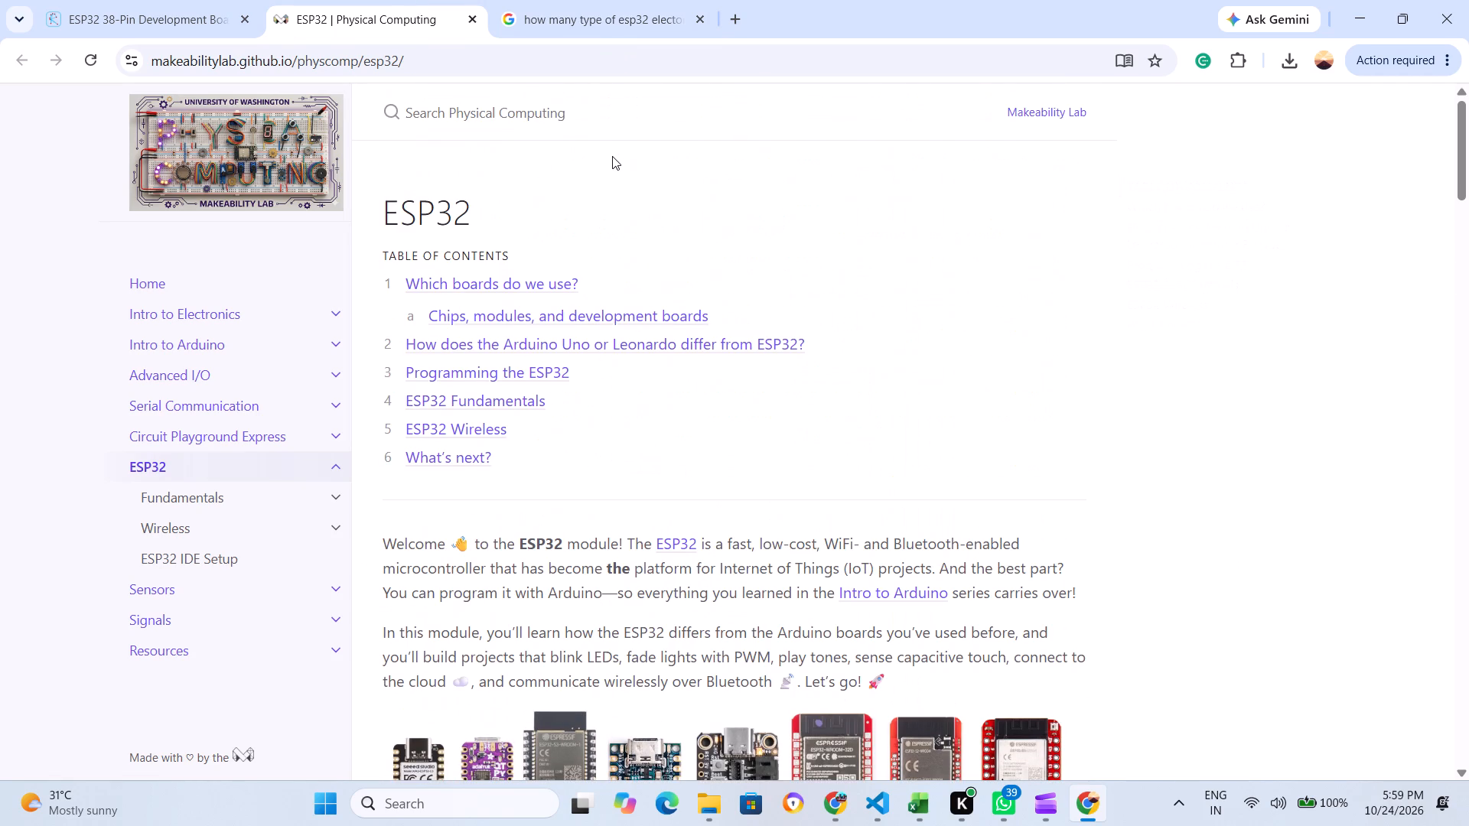
scroll(612, 156, up, 1)
scroll(612, 156, down, 4)
scroll(619, 167, up, 3)
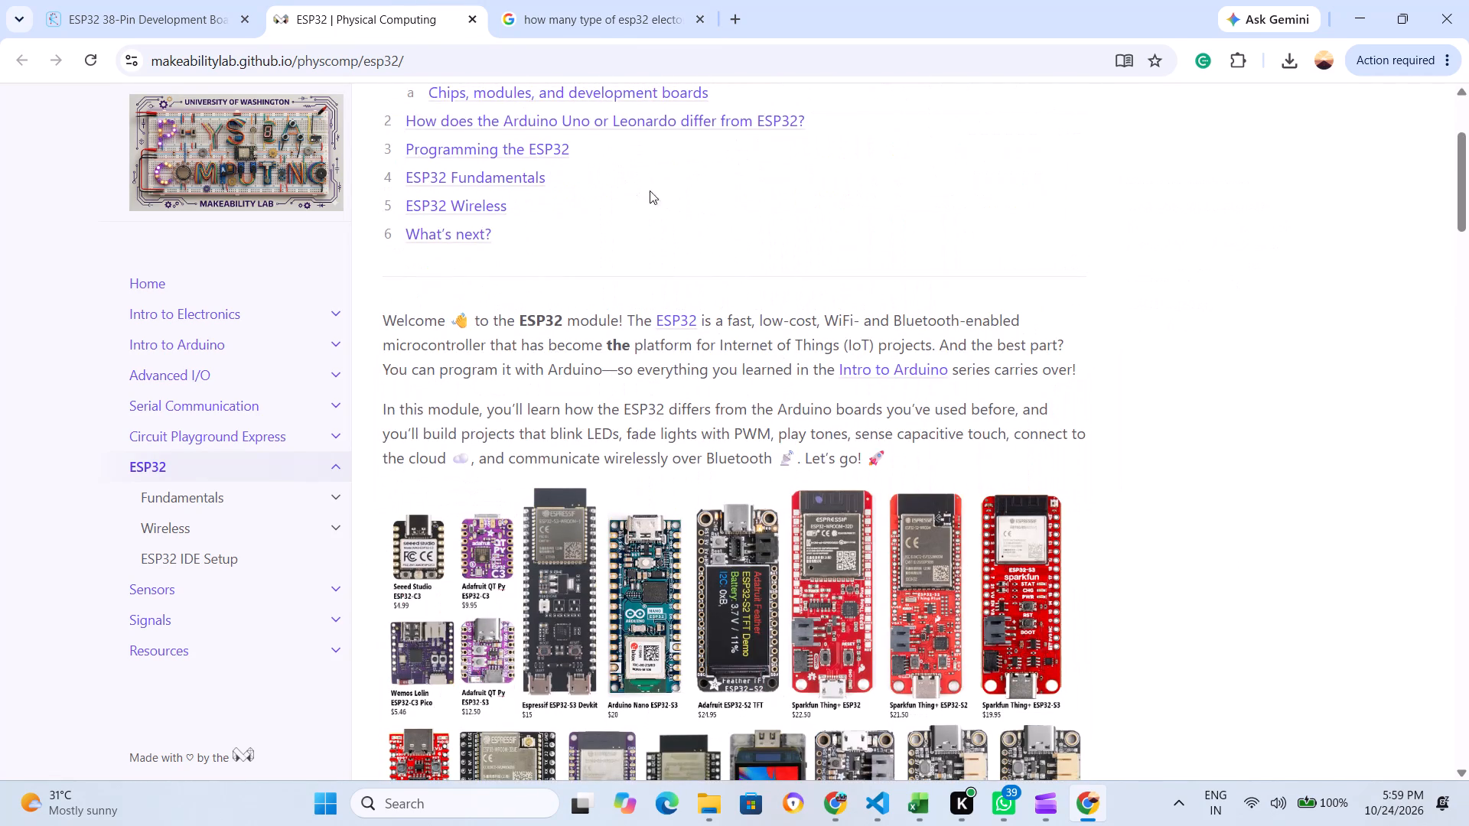
Review the ESP32 38-Pin Development Board product page, highlighting its Key Features list and examining the board photo and specifications.
click(102, 0)
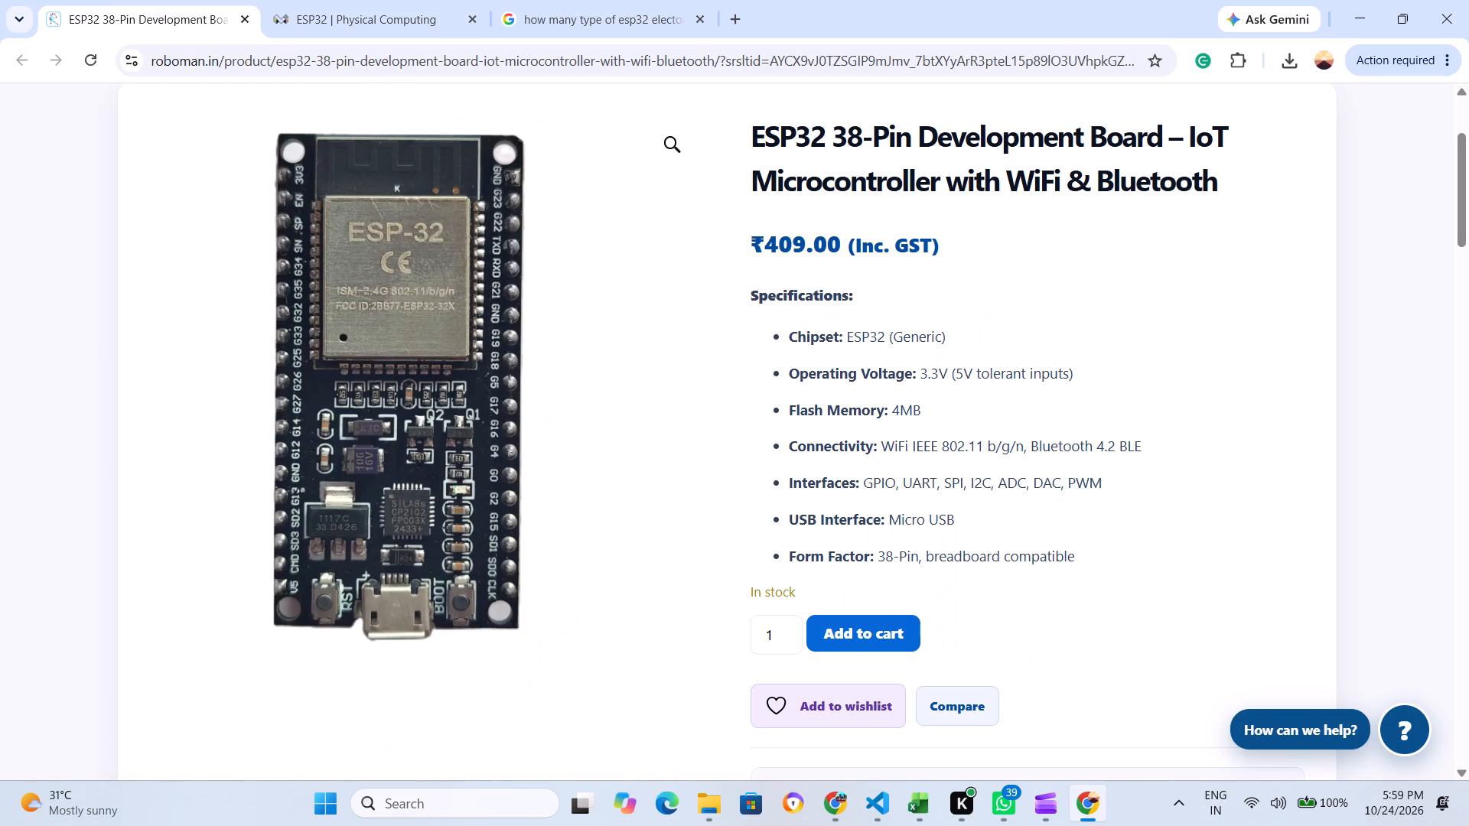
scroll(839, 300, up, 2)
scroll(839, 300, down, 5)
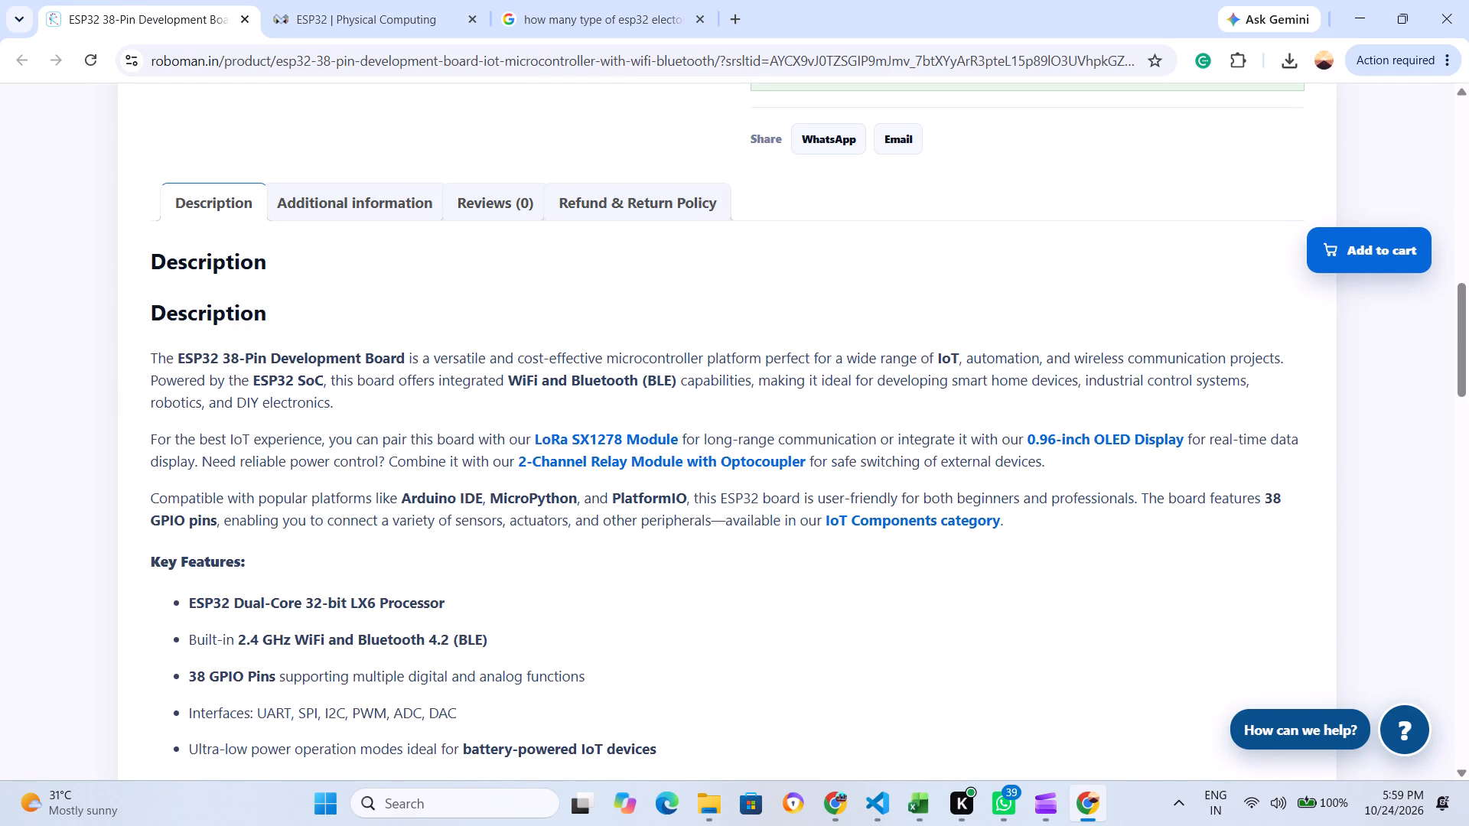
scroll(832, 386, down, 1)
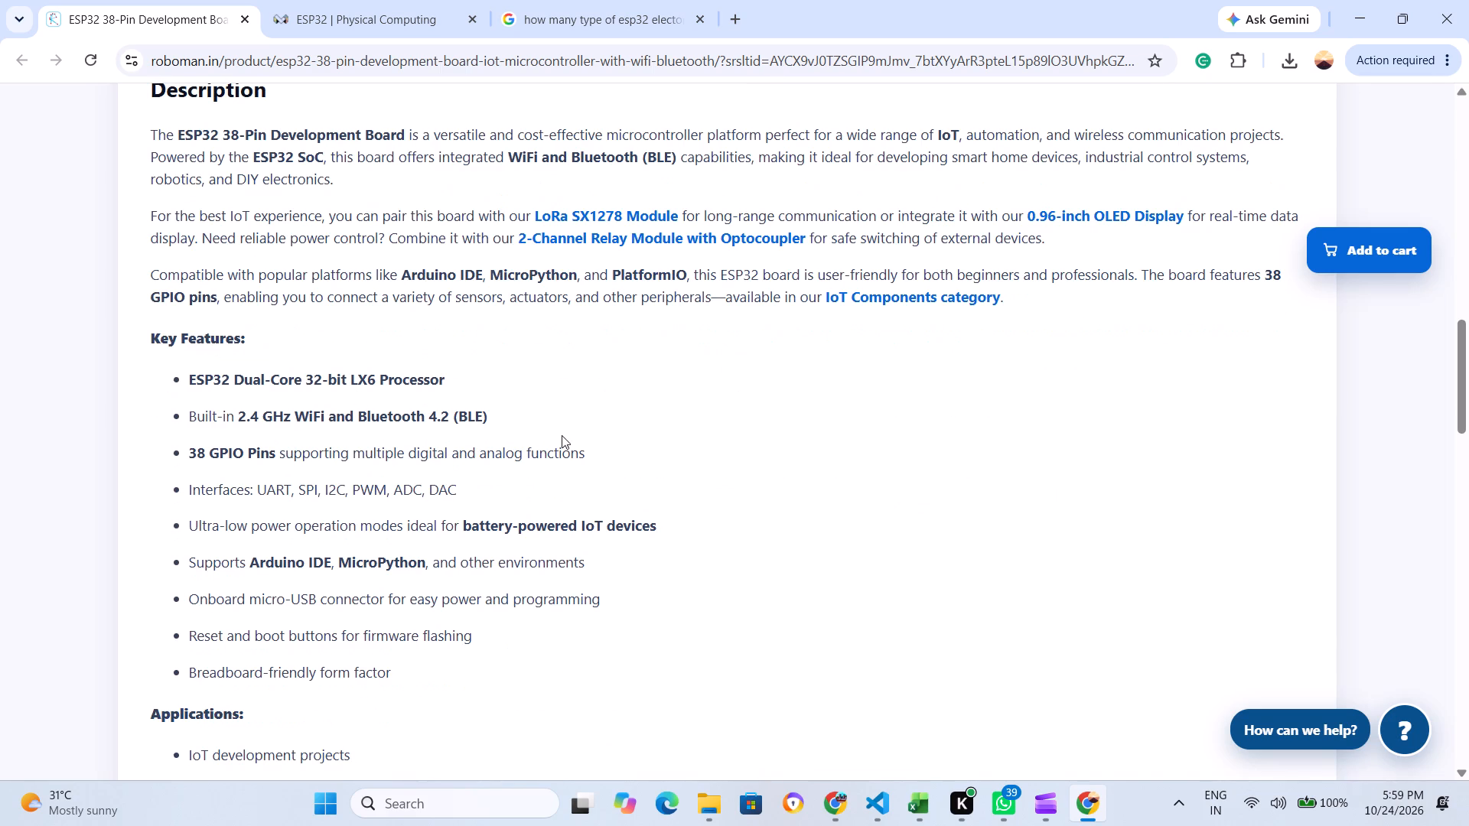
drag(131, 364, 568, 522)
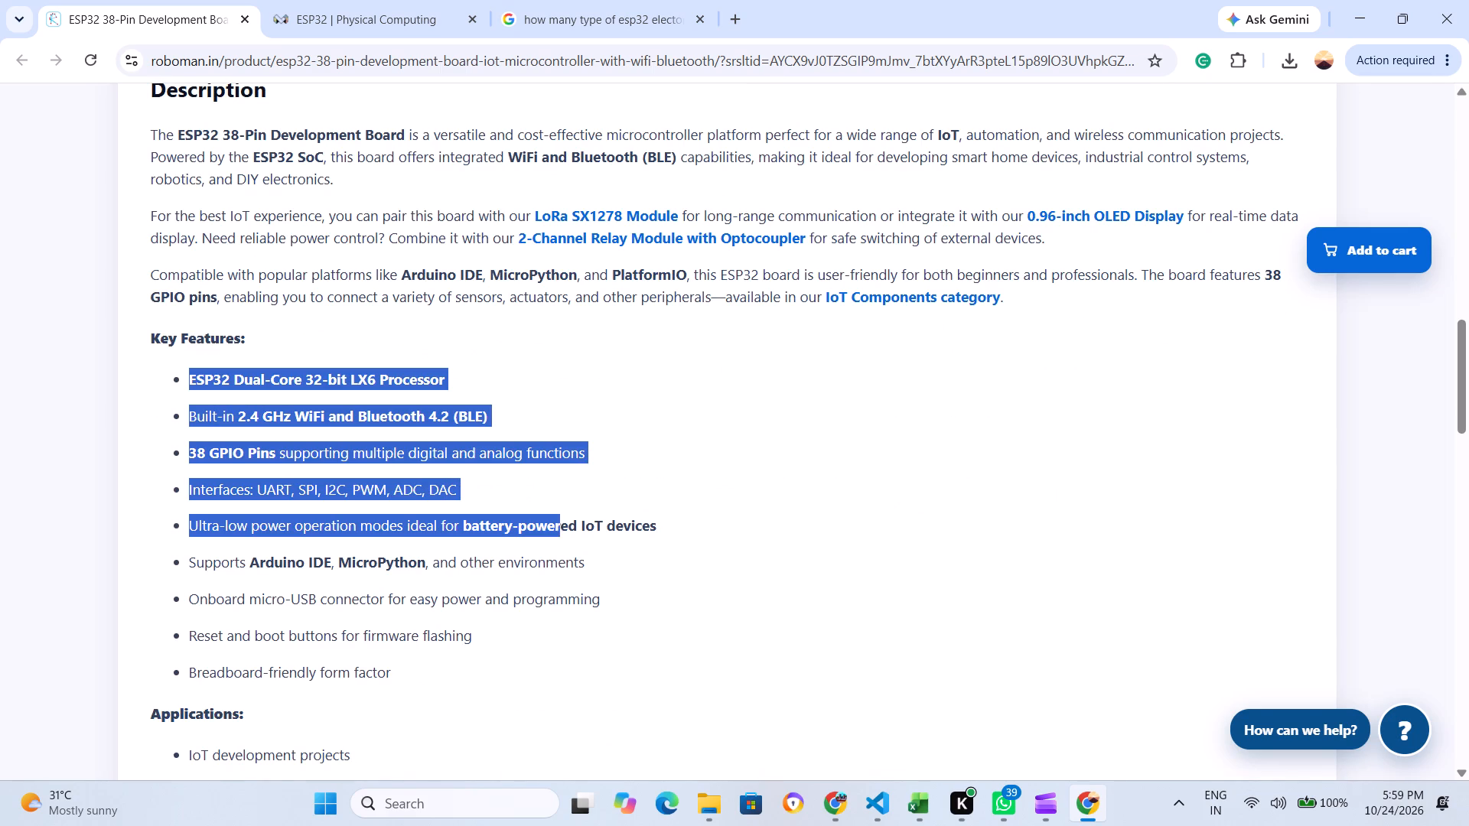
drag(568, 522, 585, 685)
click(758, 627)
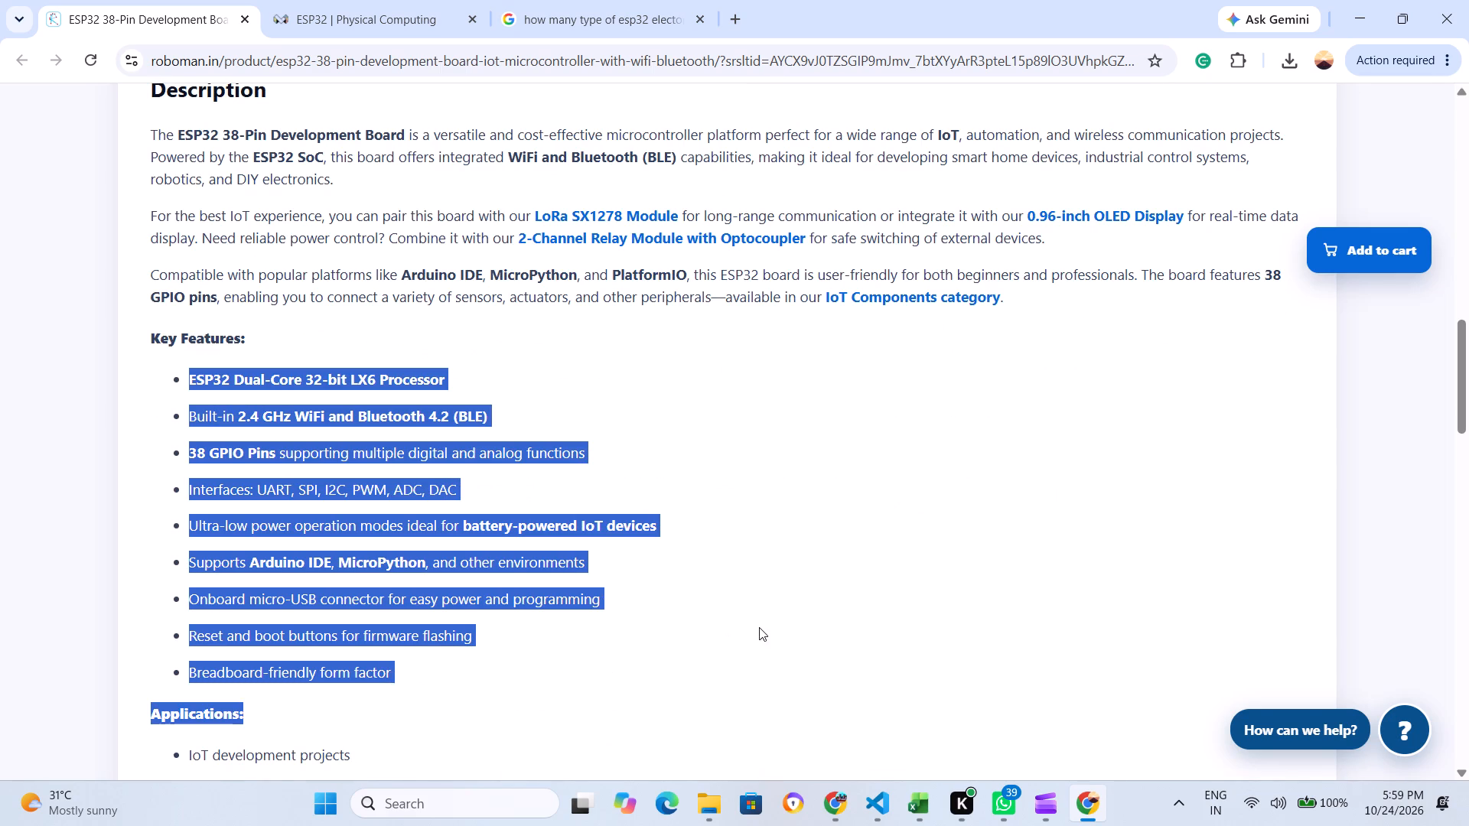
click(467, 402)
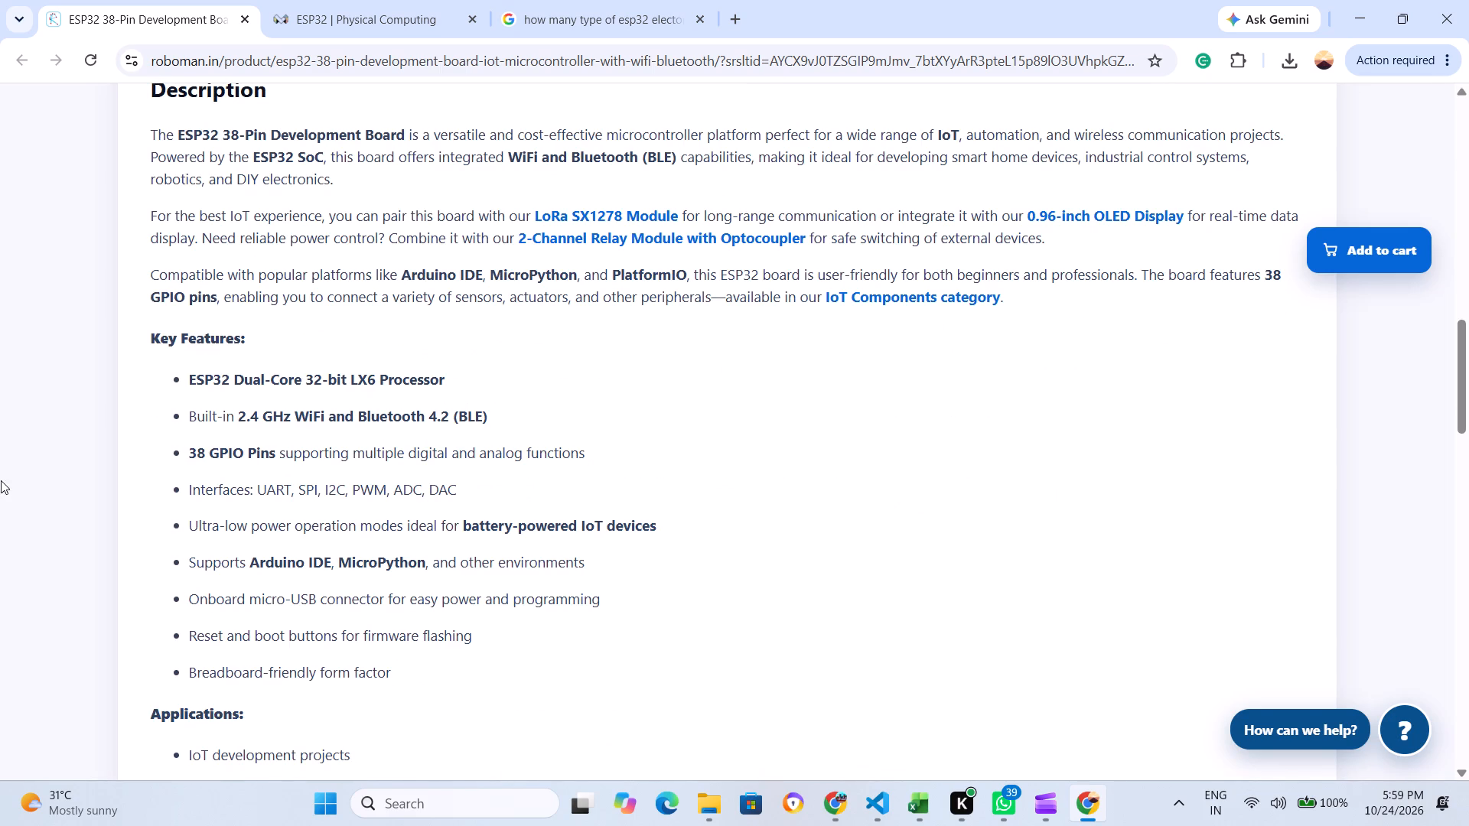
scroll(579, 402, up, 5)
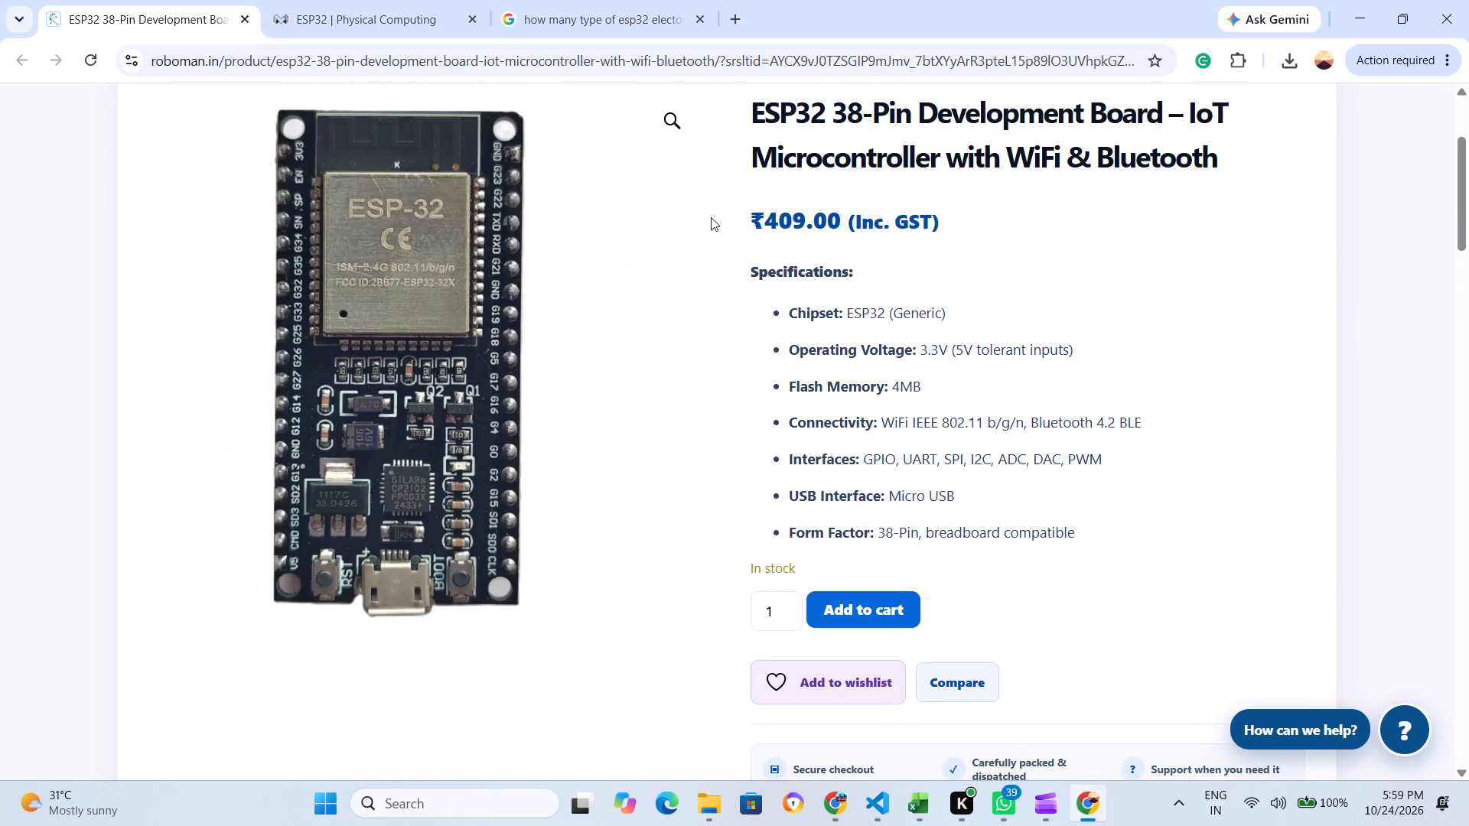
scroll(863, 261, up, 2)
scroll(863, 261, down, 1)
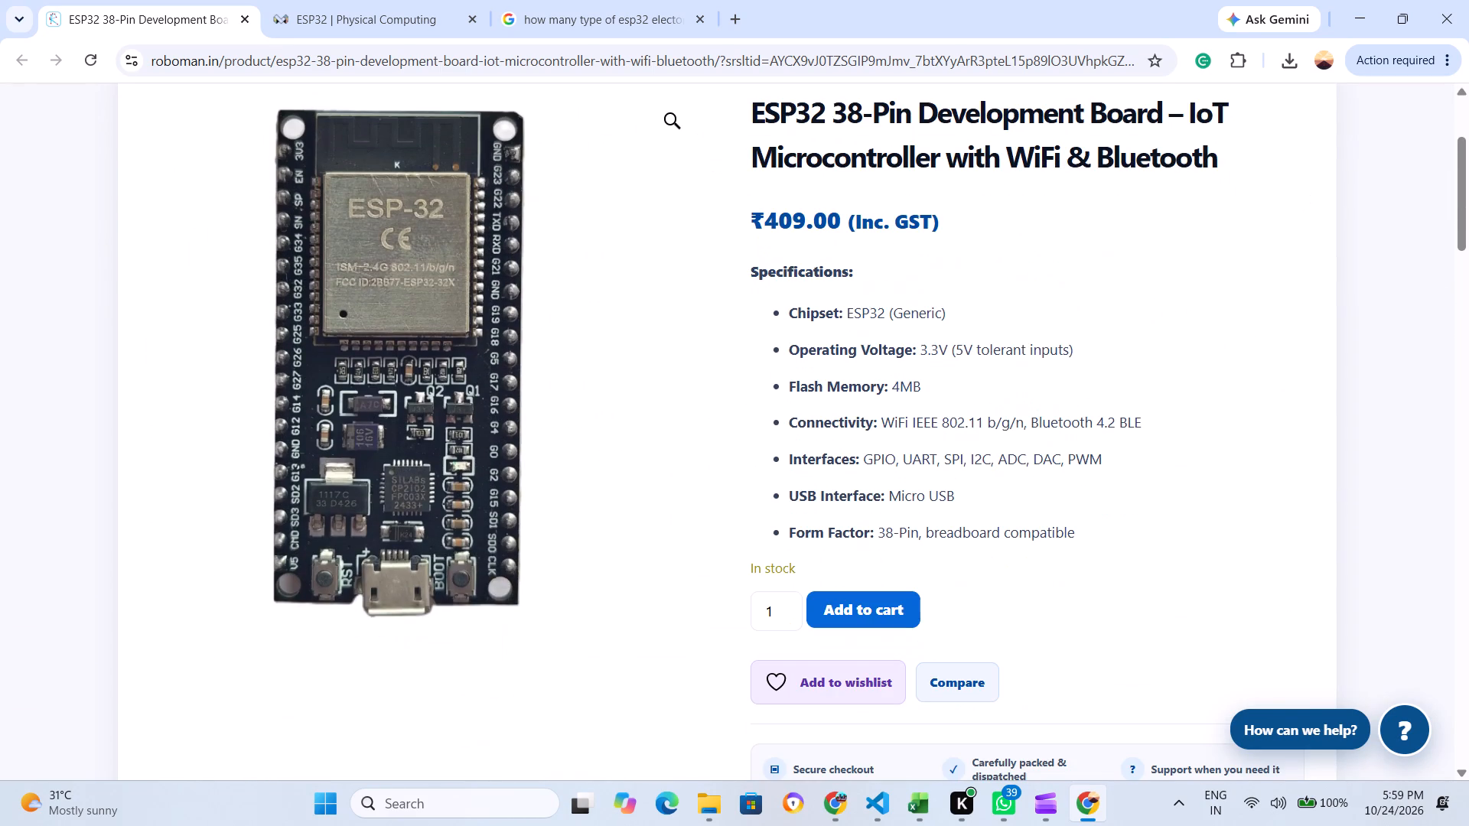
scroll(863, 261, up, 1)
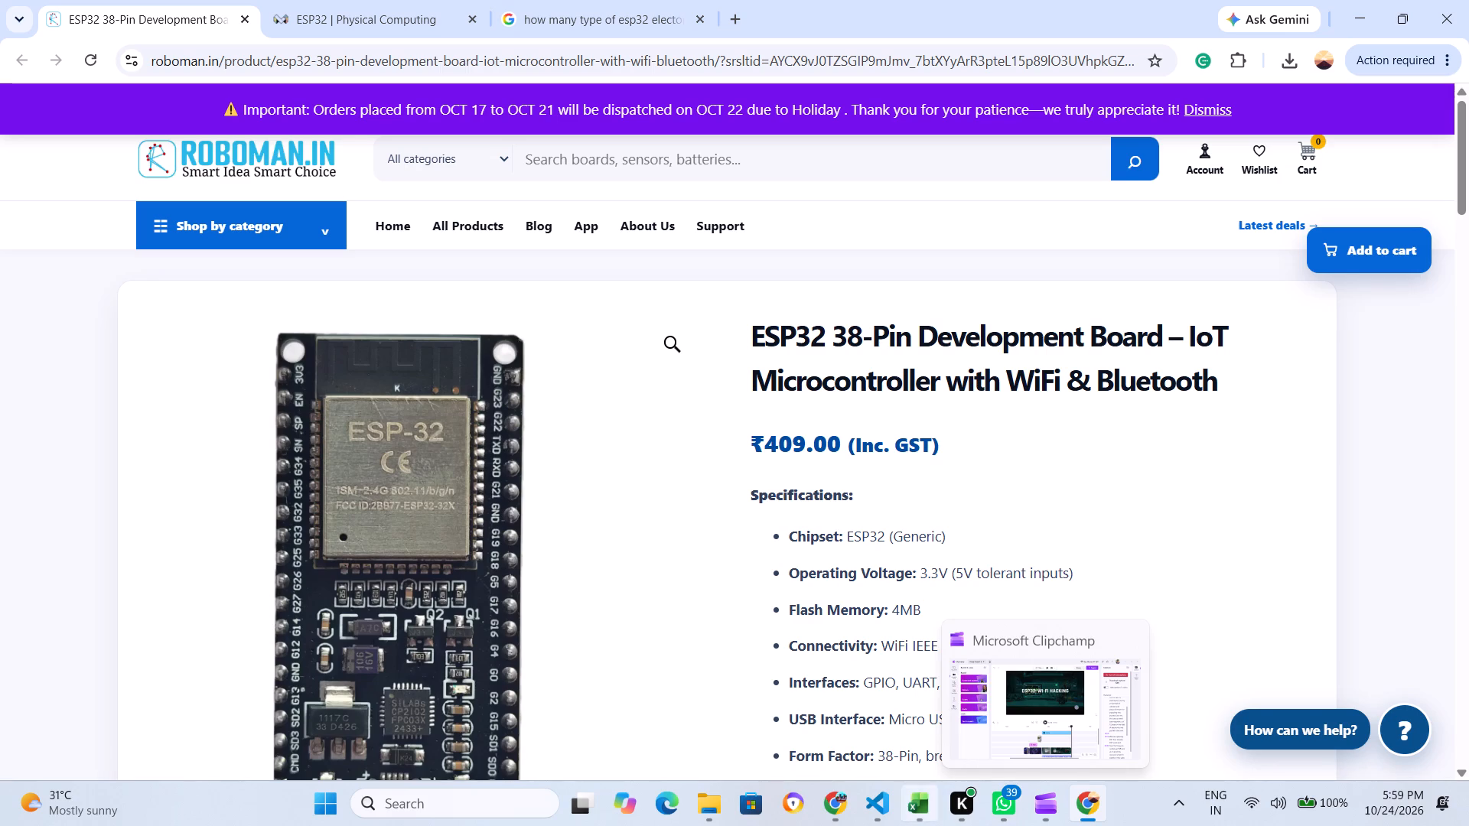
Switch back to Video Project 5 in Clipchamp.
click(1044, 795)
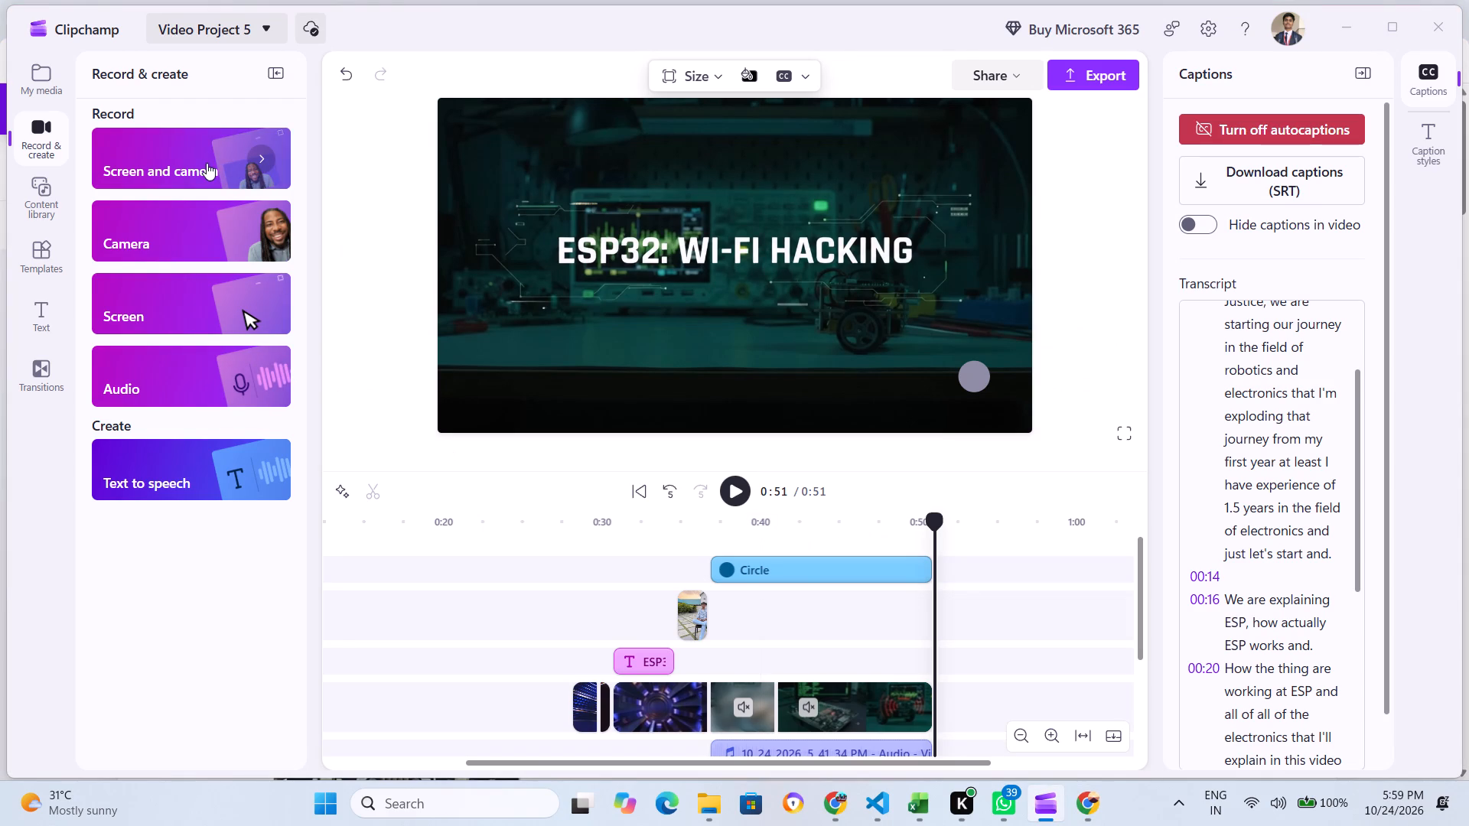
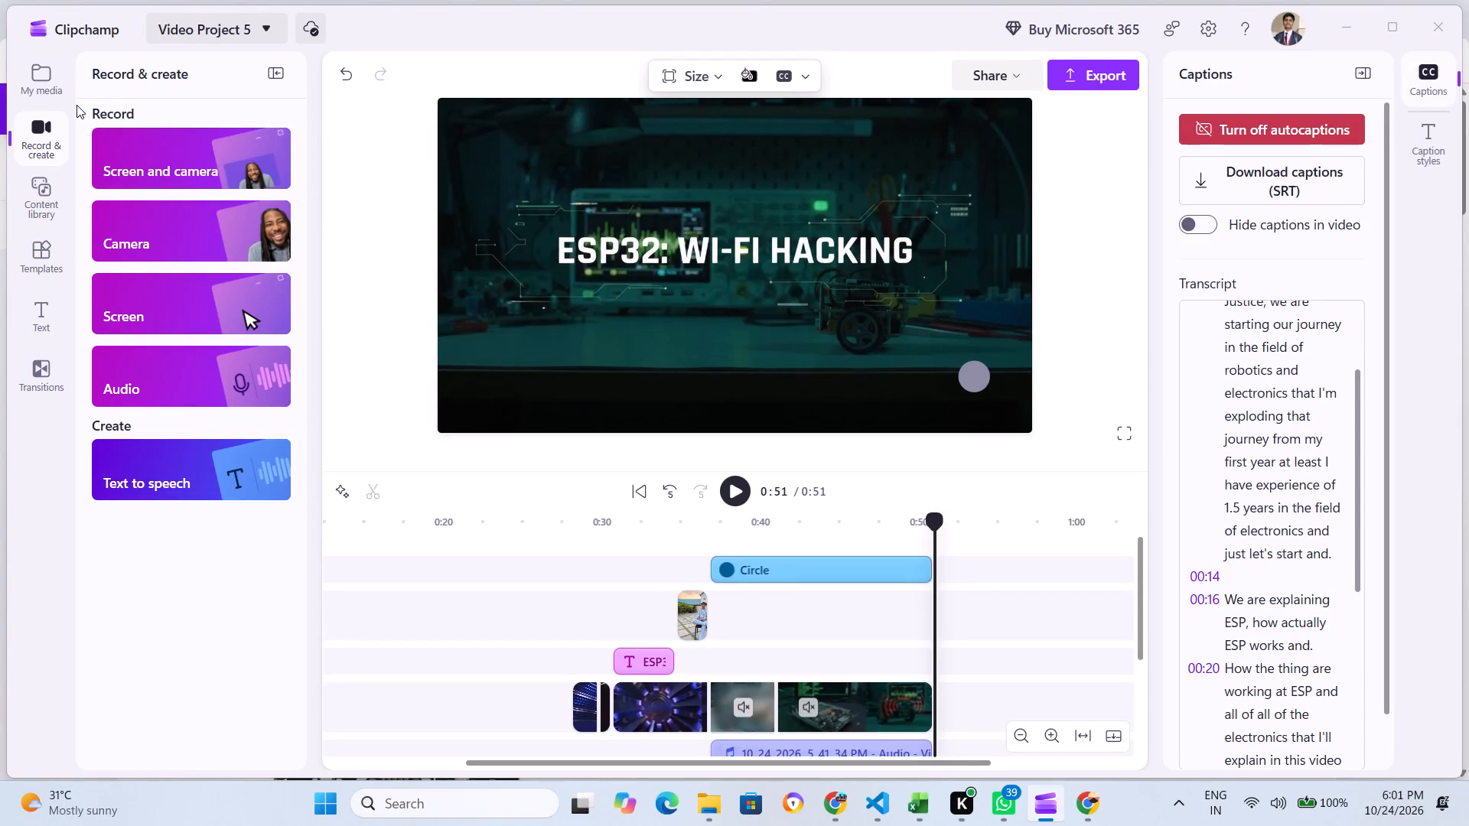
Set up a screen and camera recording, making the camera overlay slightly smaller in the frame's lower-left corner.
click(201, 154)
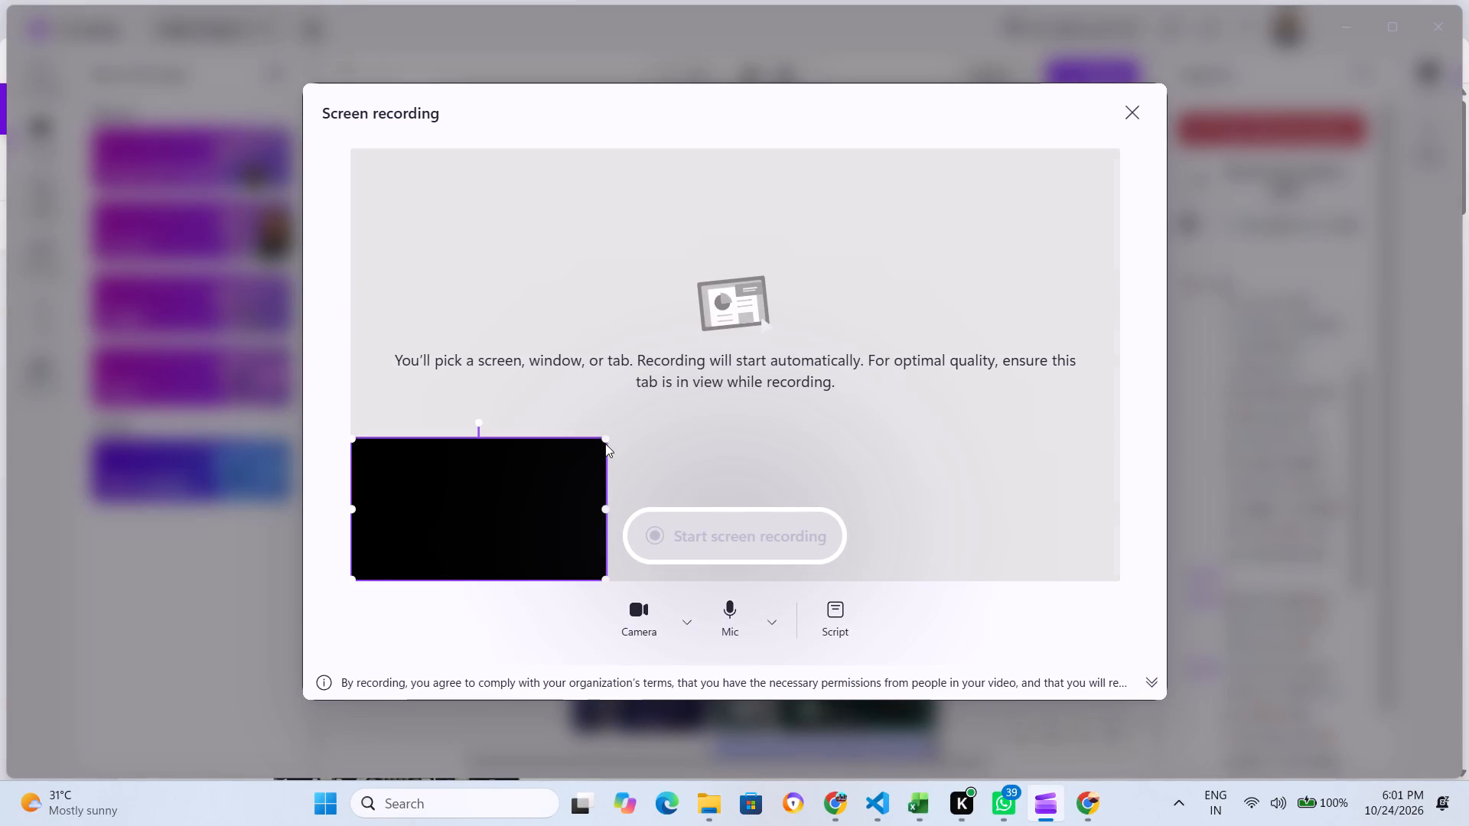
drag(605, 441, 583, 453)
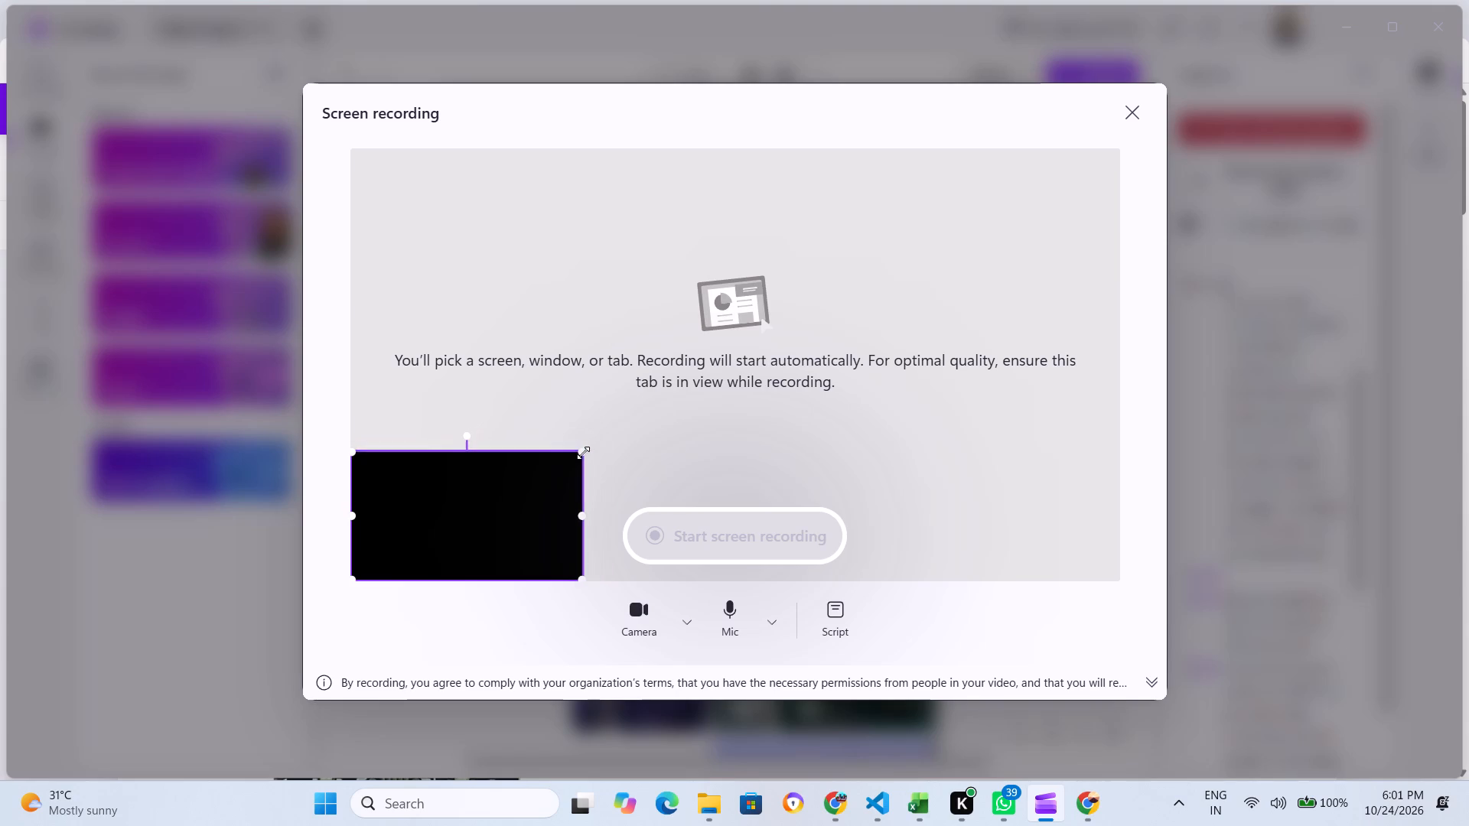
drag(583, 453, 592, 445)
click(497, 496)
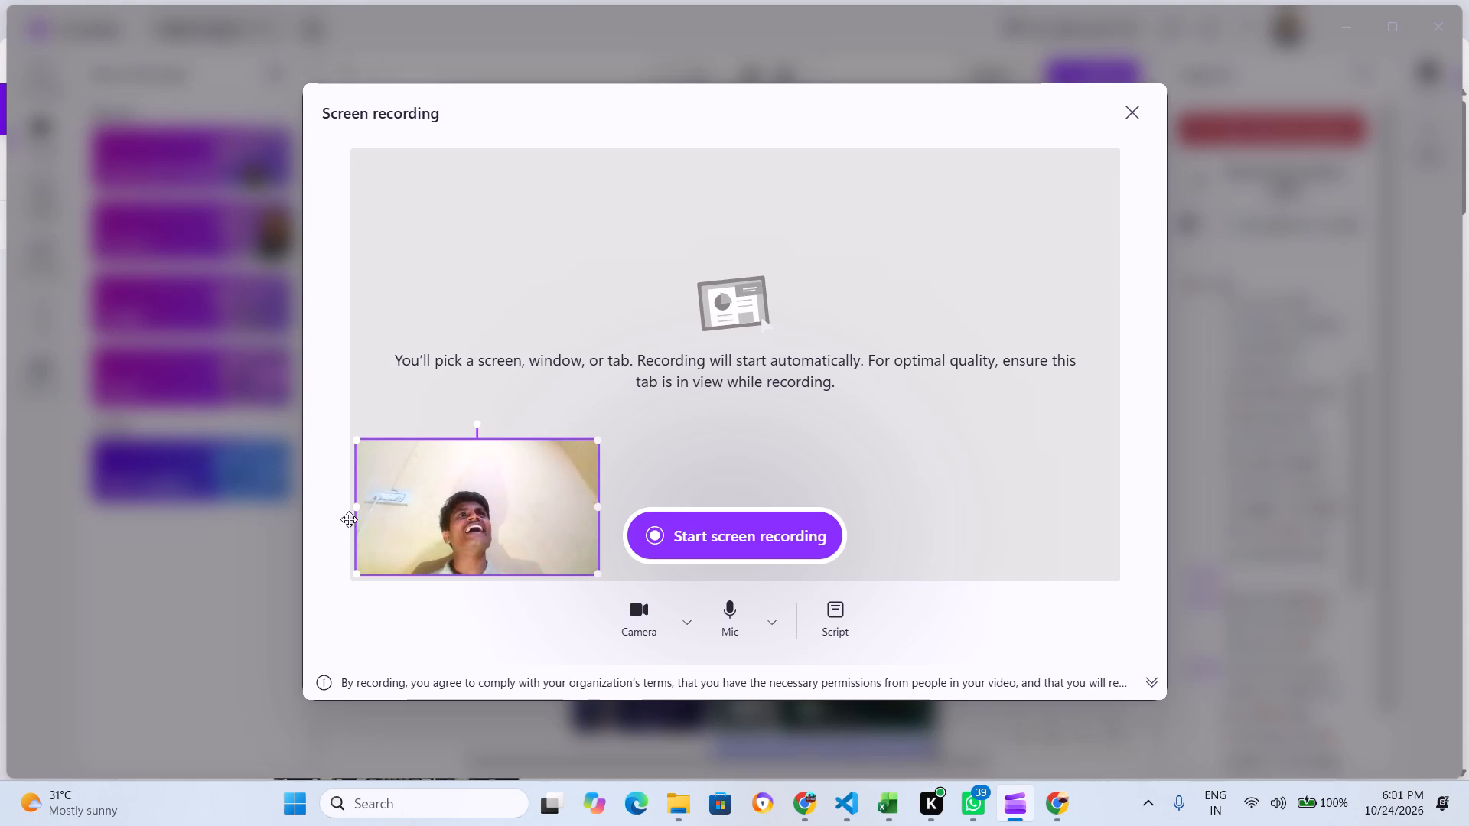
click(479, 441)
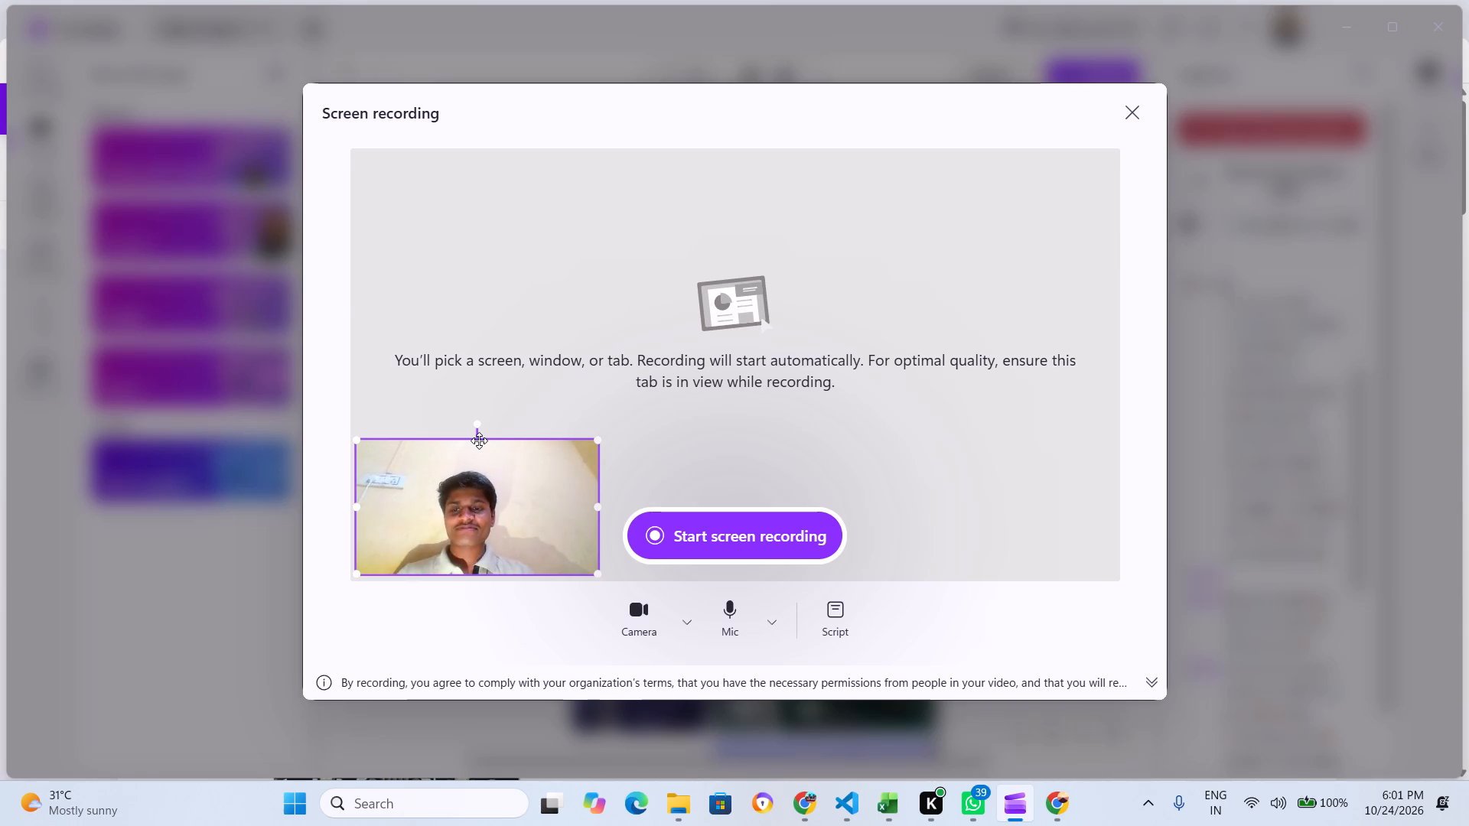
click(334, 483)
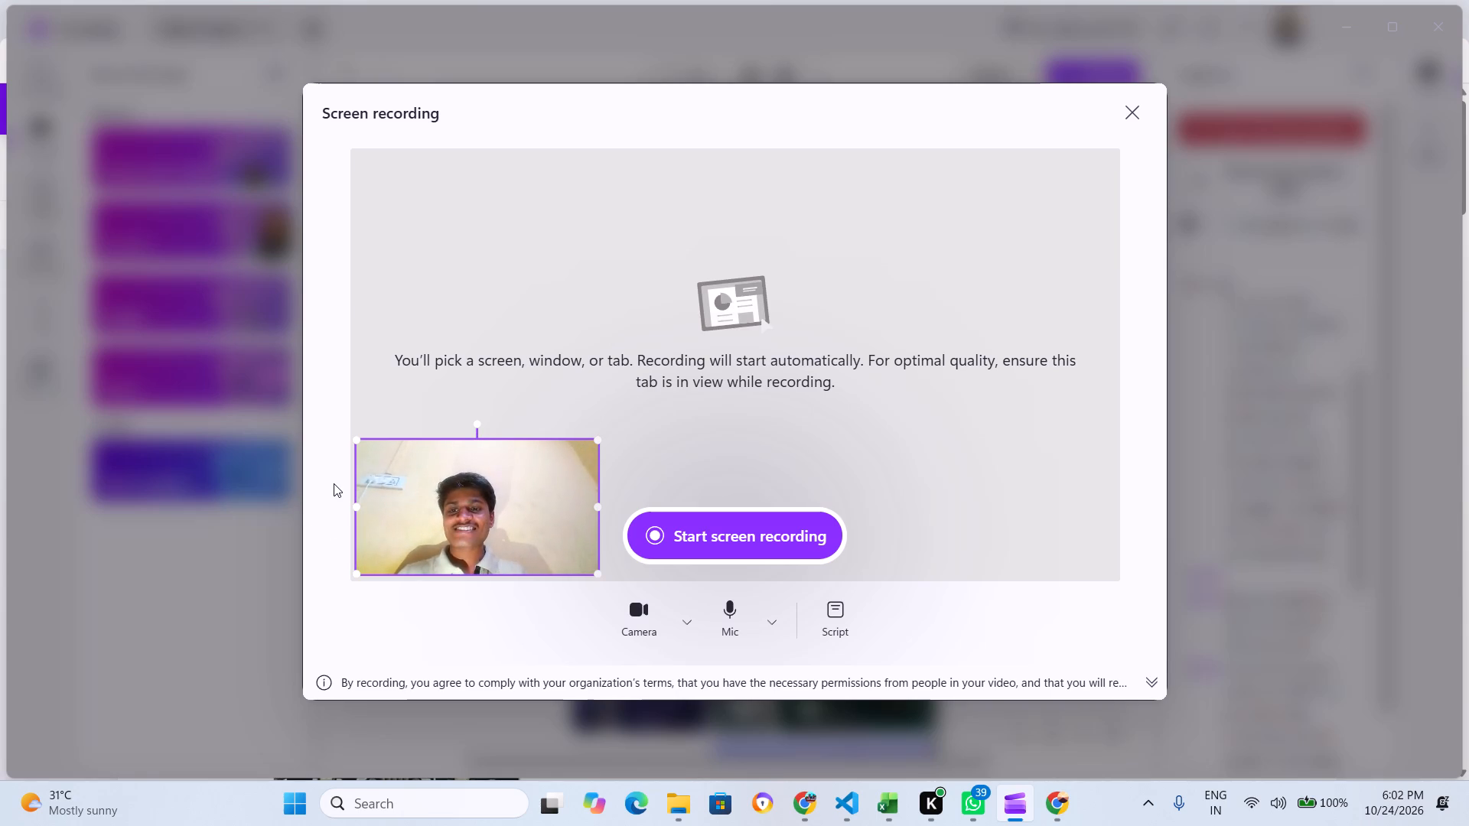
click(435, 489)
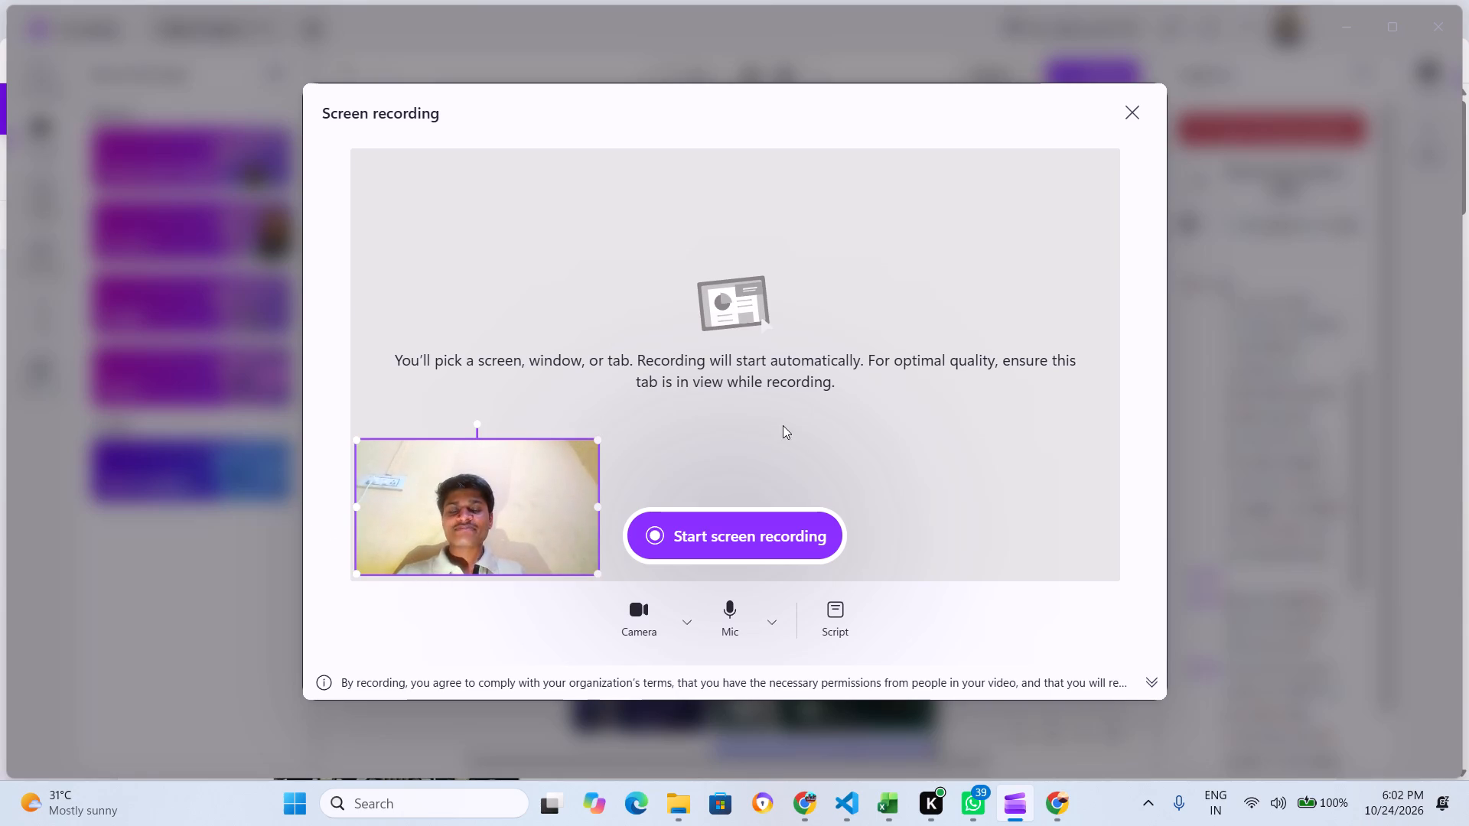
click(884, 463)
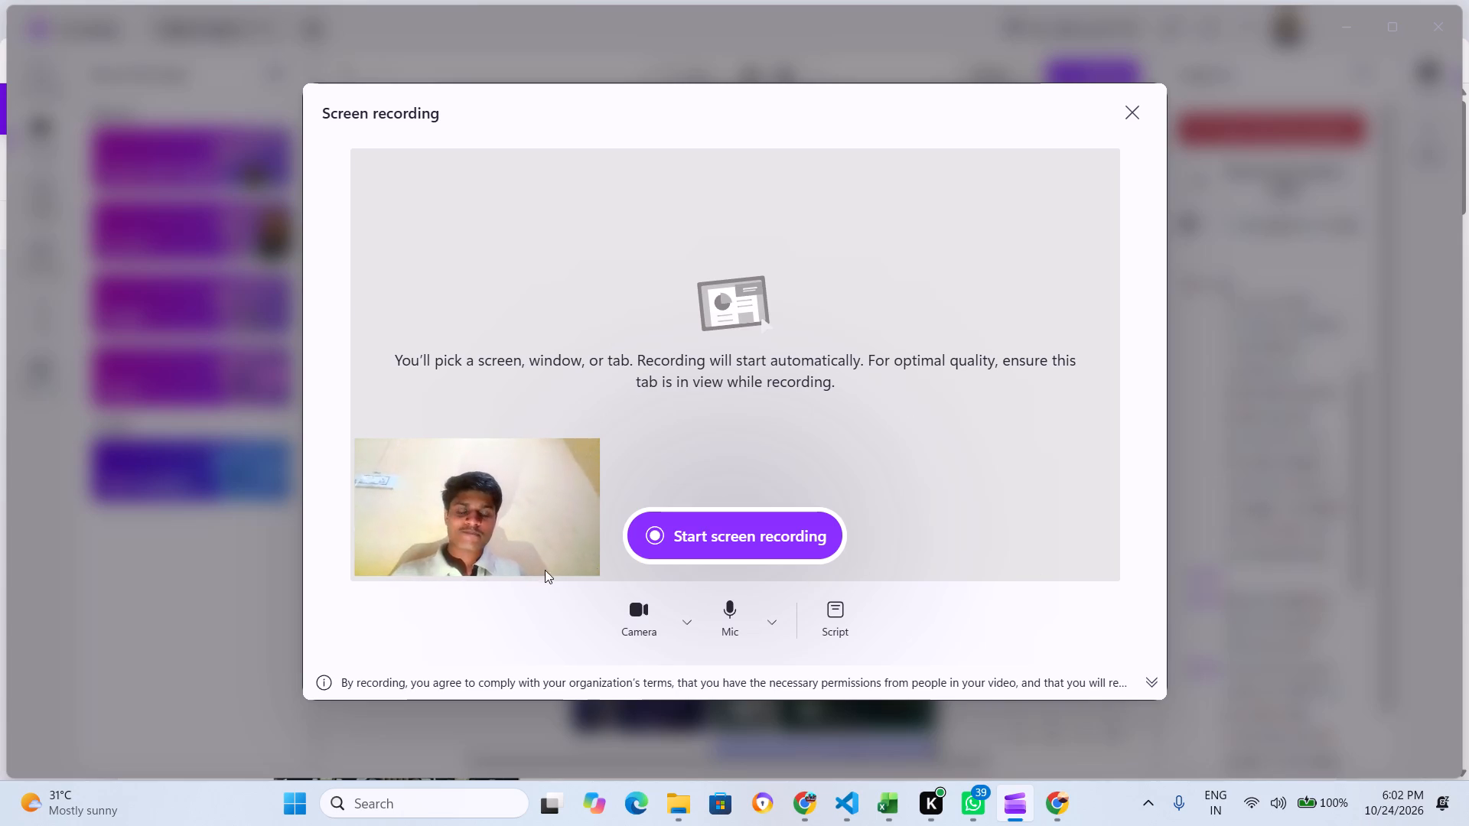
click(476, 486)
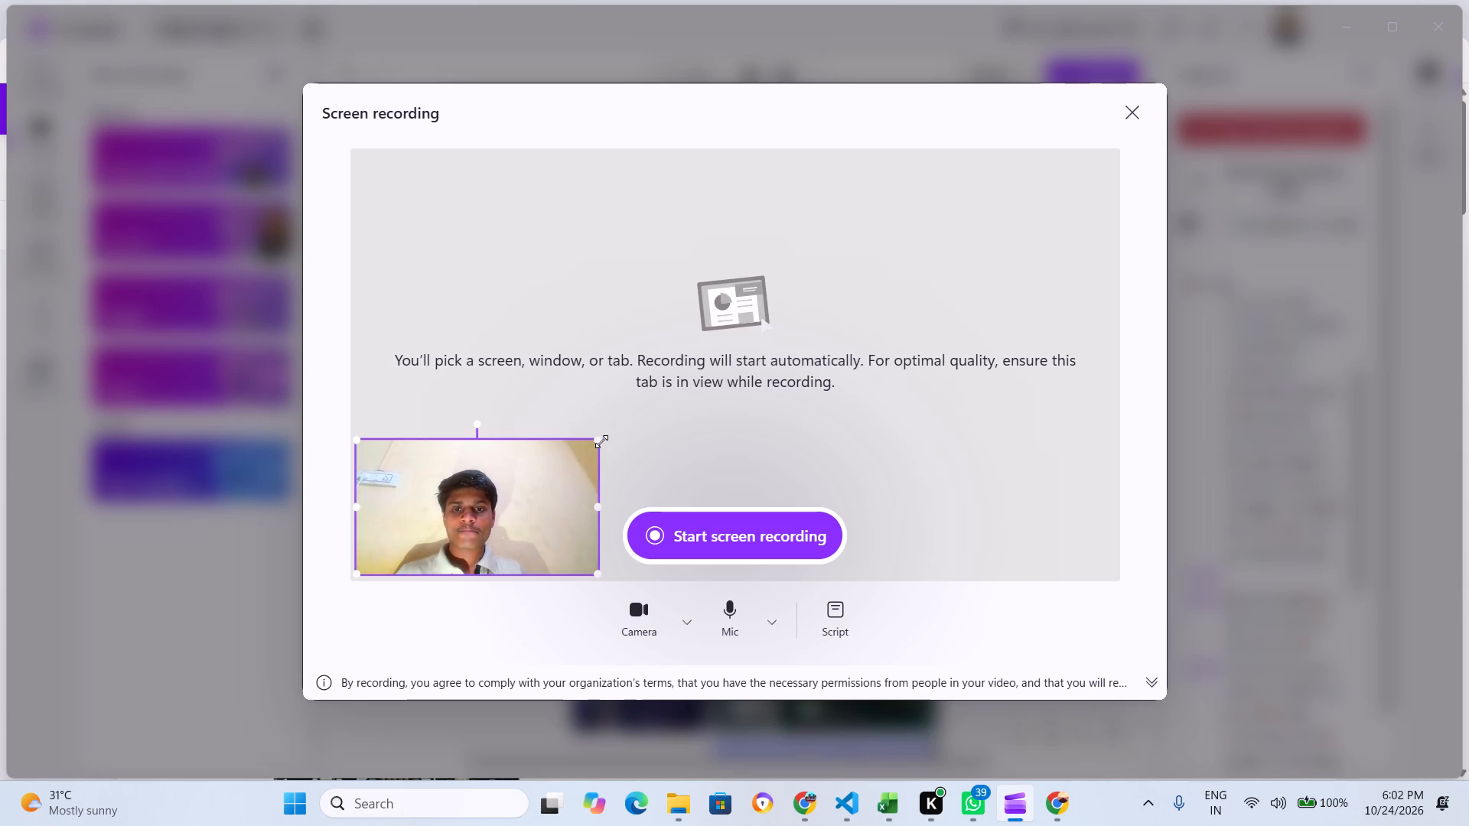
Shrink the camera overlay slightly more, keeping it anchored in the recording frame's lower-left corner, and deselect it.
drag(601, 441, 584, 447)
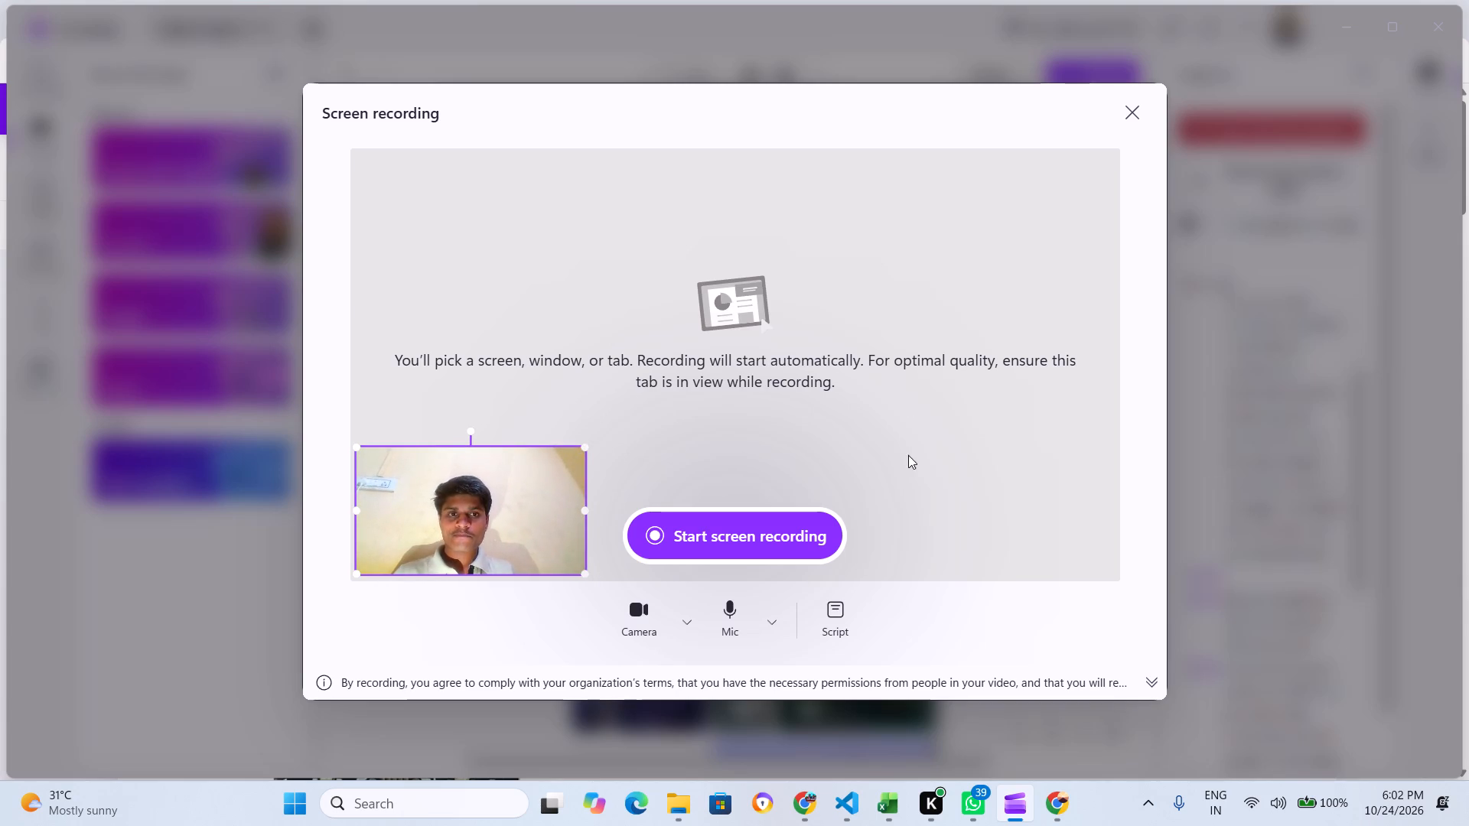
click(908, 455)
Switch to Chrome and check the open windows and tabs to bring up the roboman.in ESP32 38-Pin Development Board page.
click(812, 818)
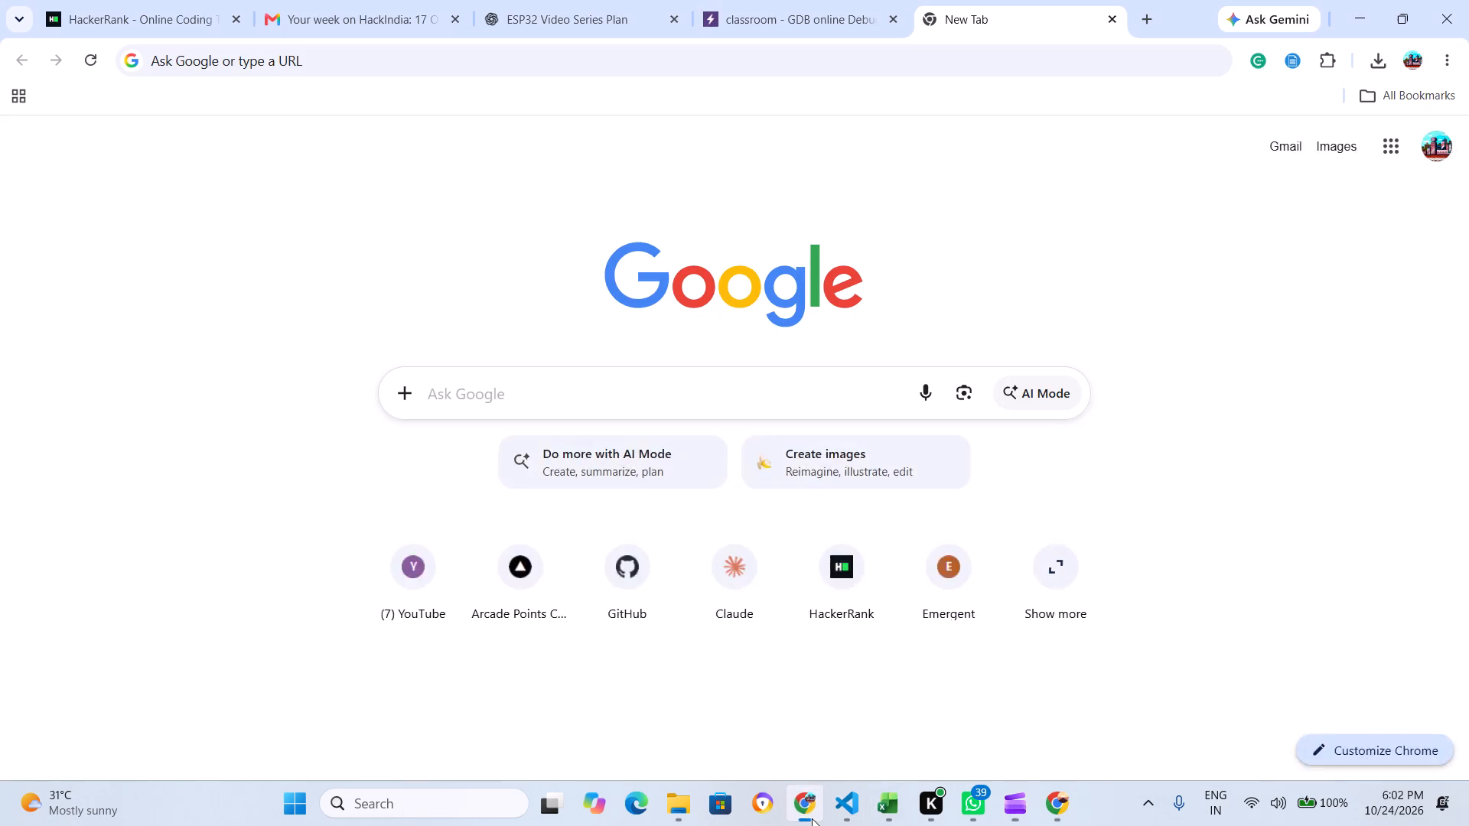
click(745, 0)
click(617, 0)
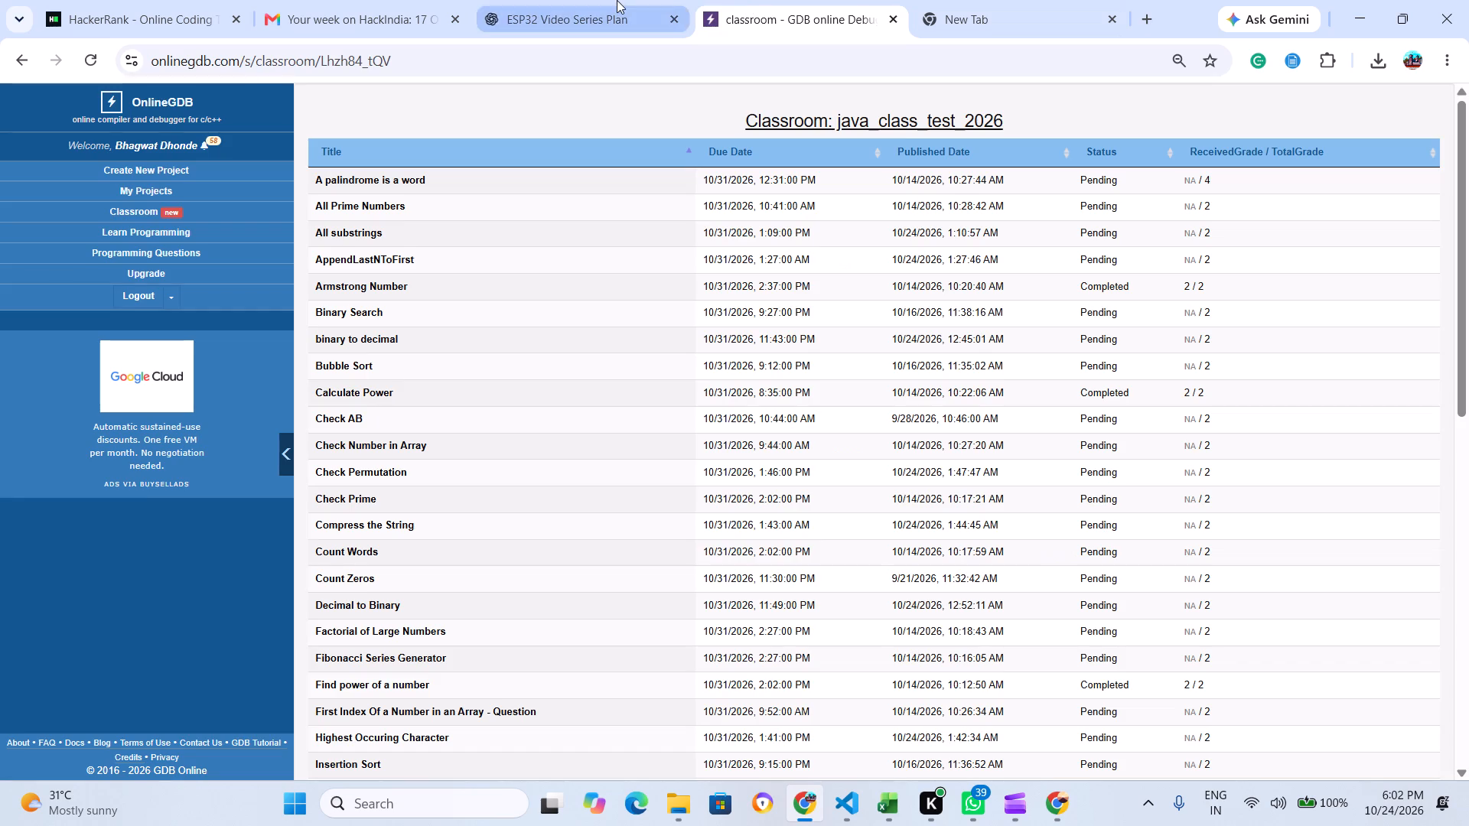
click(957, 1)
key(Tab)
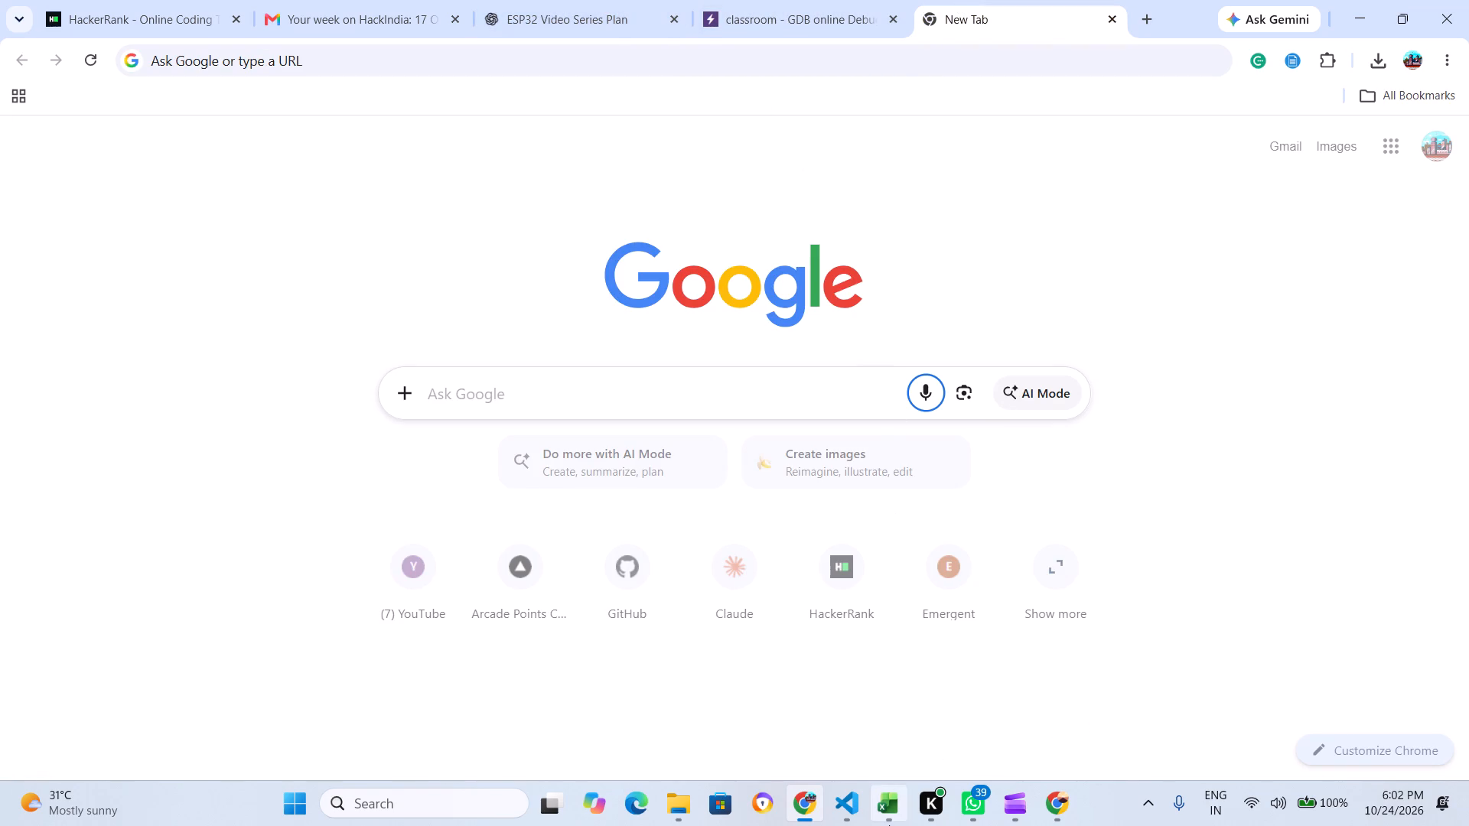
click(1045, 806)
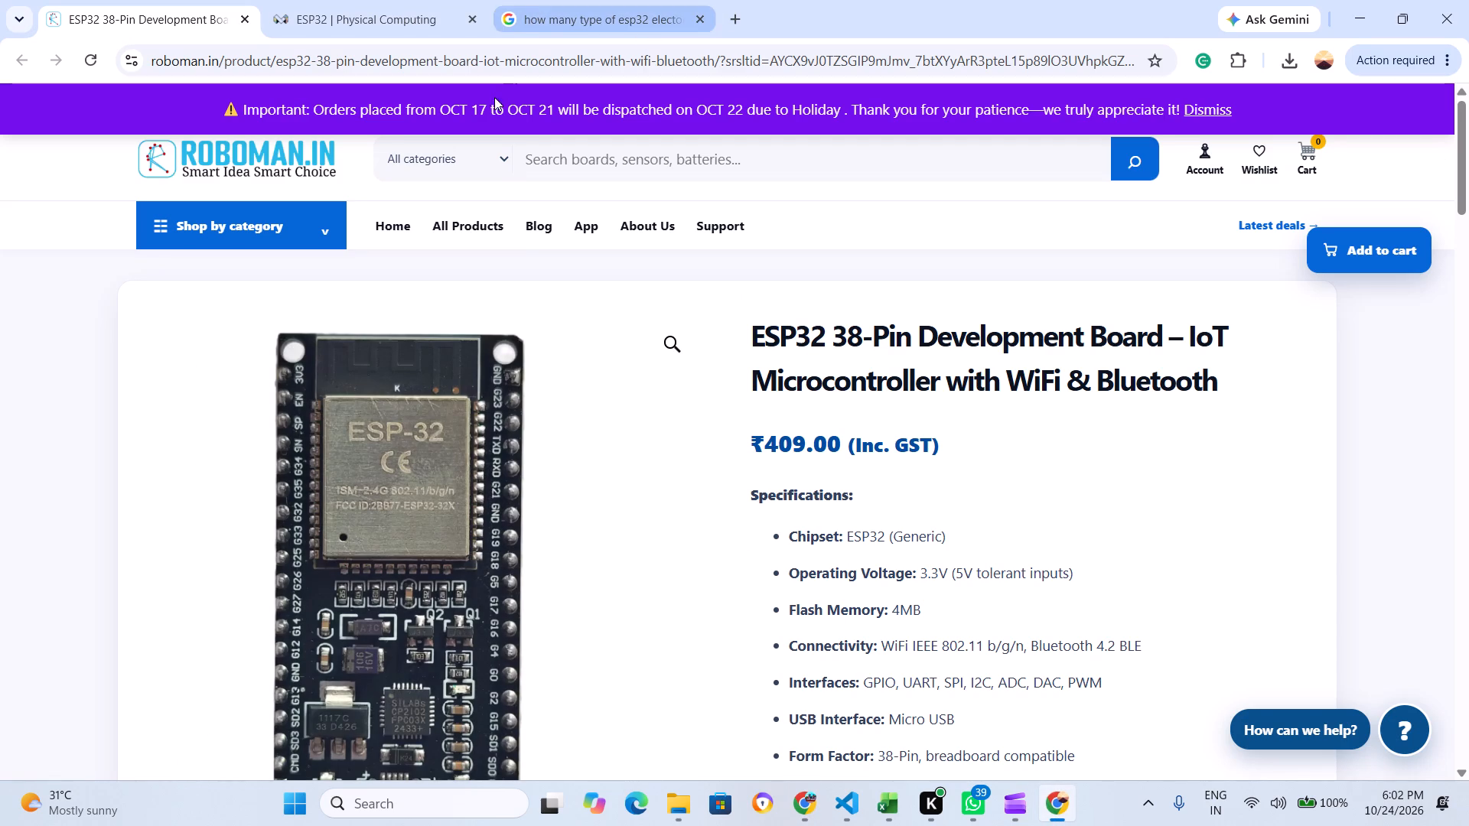
key(alt+Tab)
key(alt+Tab)
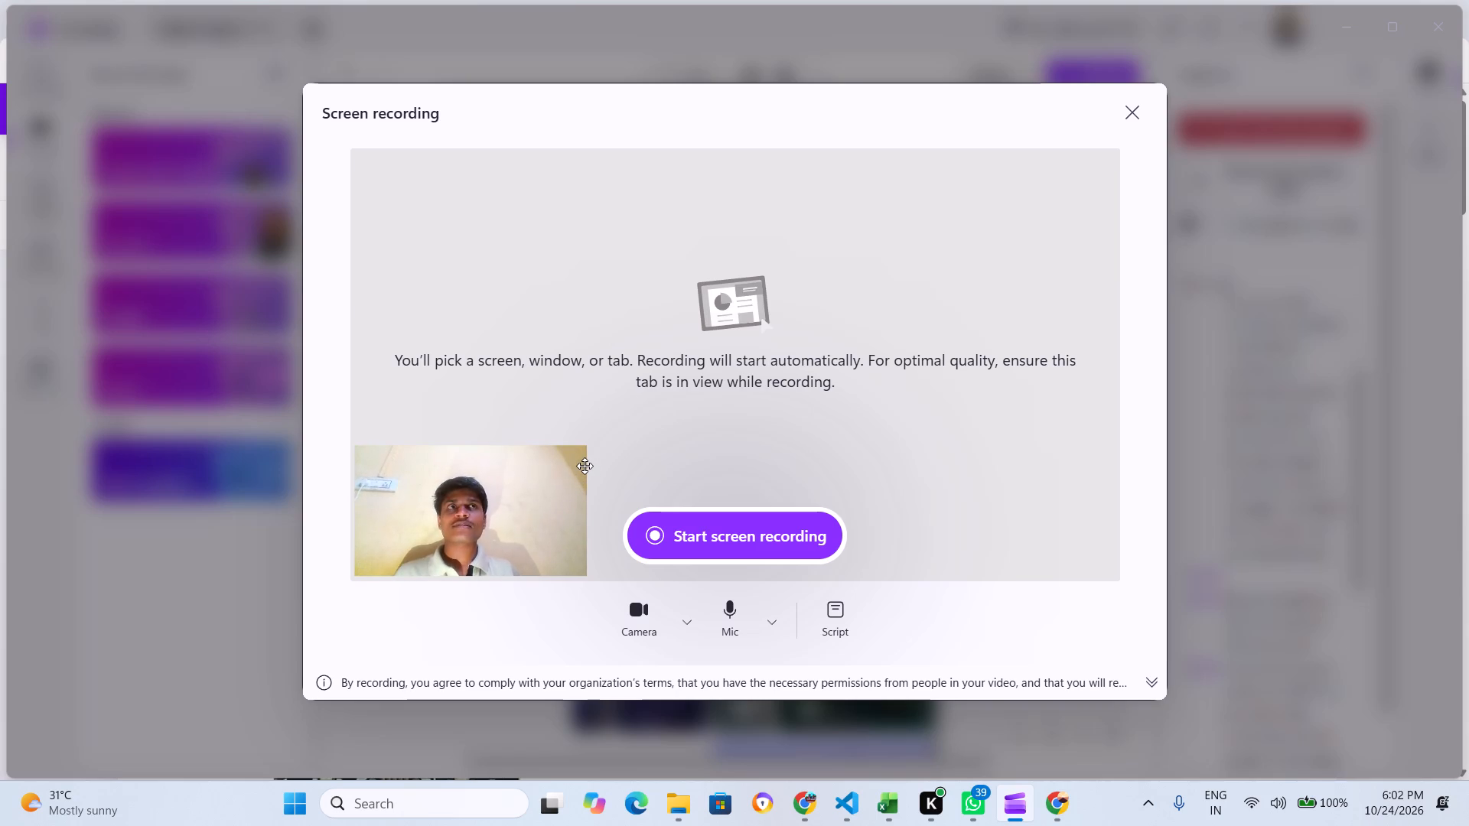
key(alt+Tab)
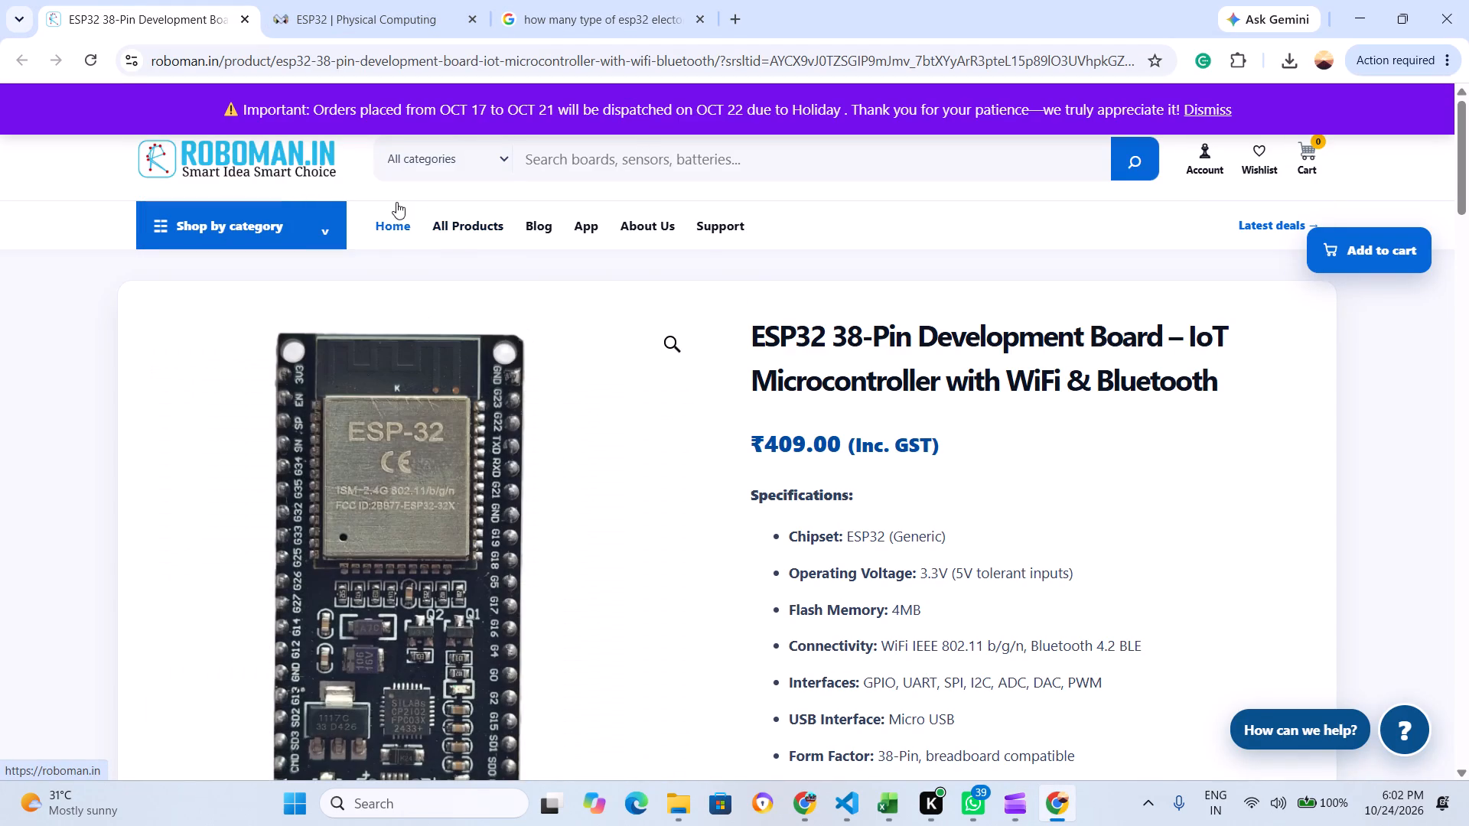
In Chrome, look through the Roboman store's home page, All Products listing and shopping categories.
click(384, 225)
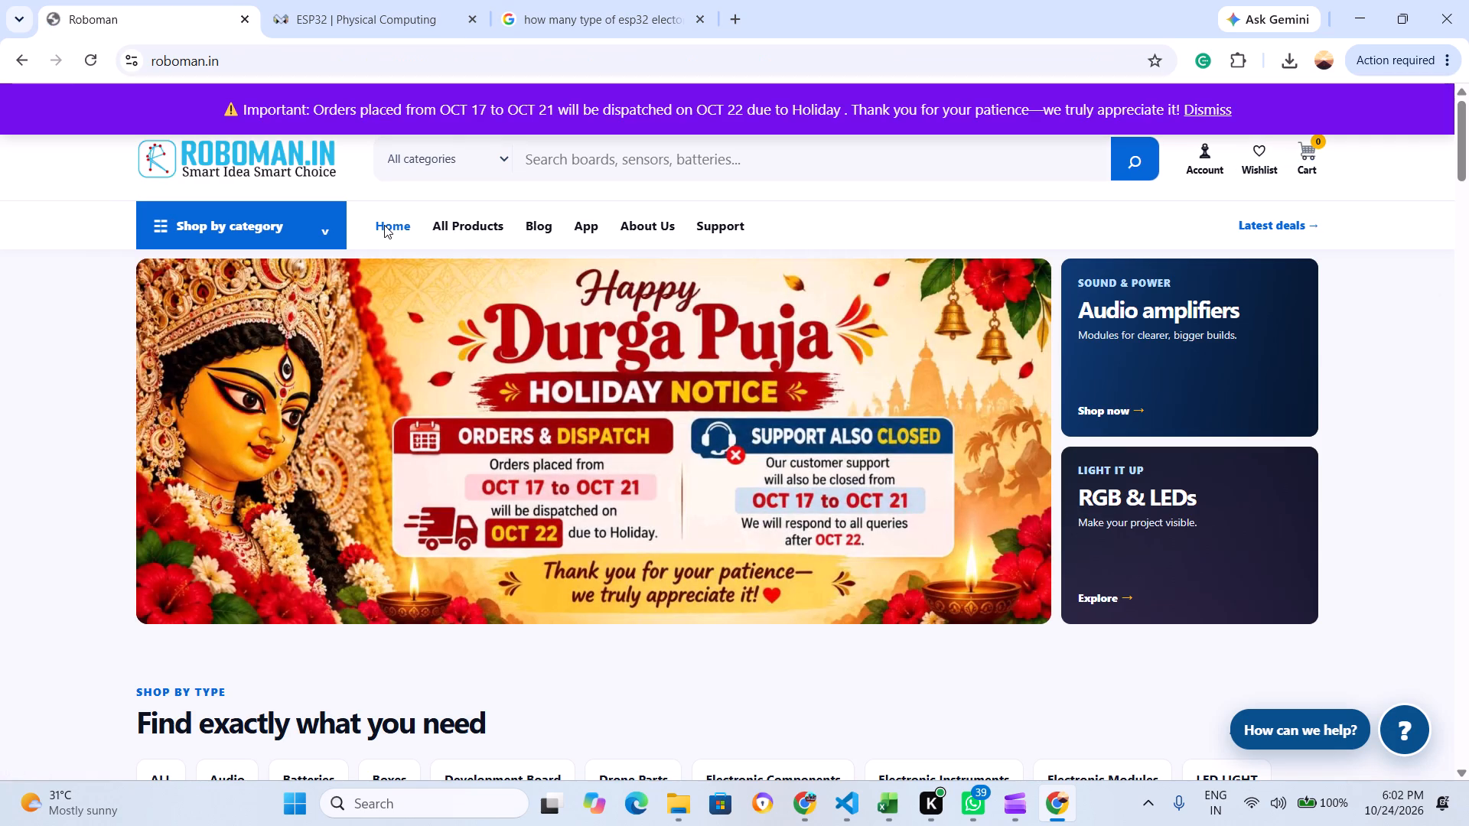
click(474, 225)
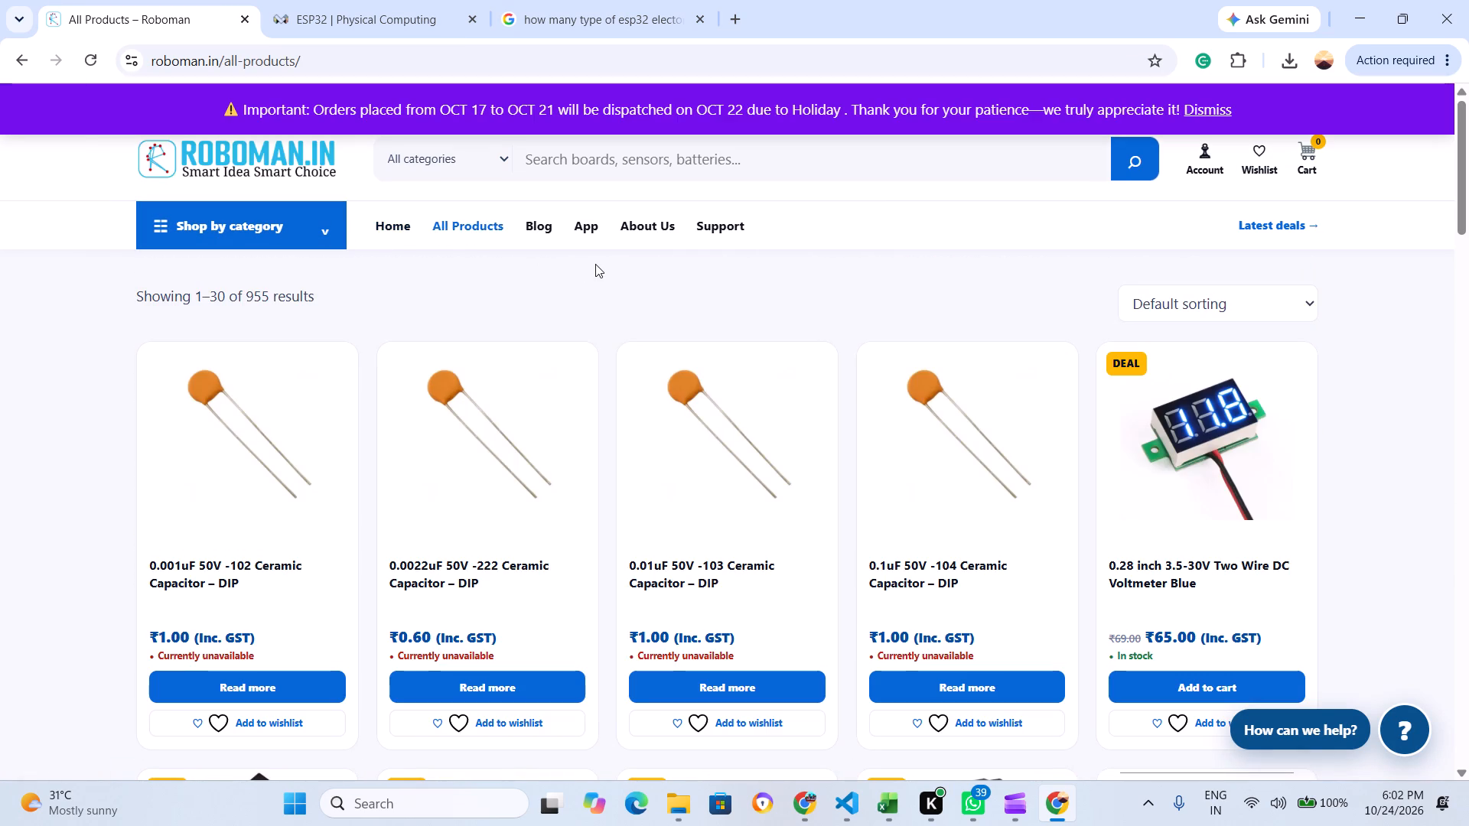
click(243, 230)
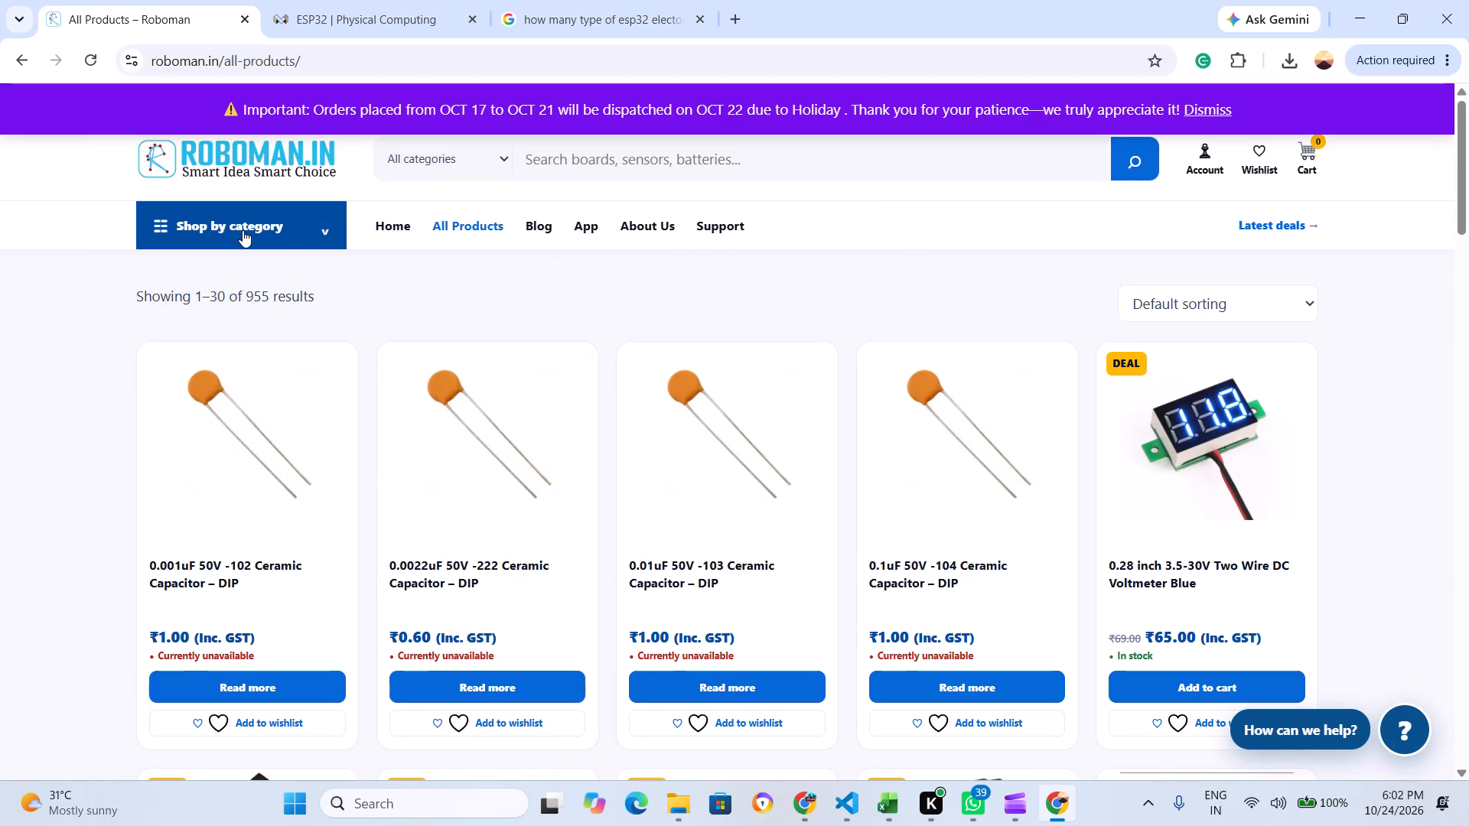
Return to the ESP32 38-Pin Development Board product page and look over its photo, title, price and specifications.
click(35, 219)
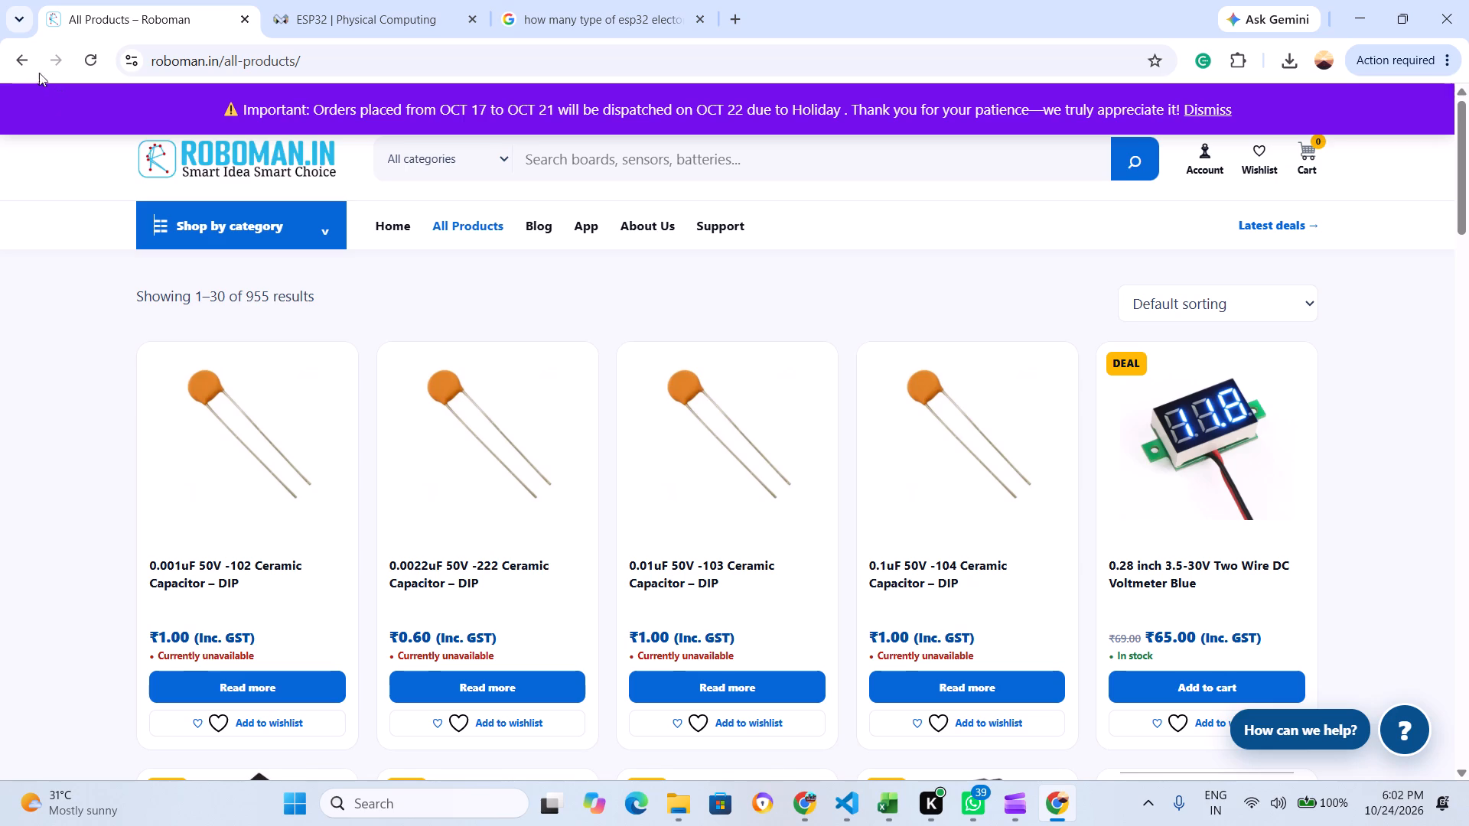
click(20, 60)
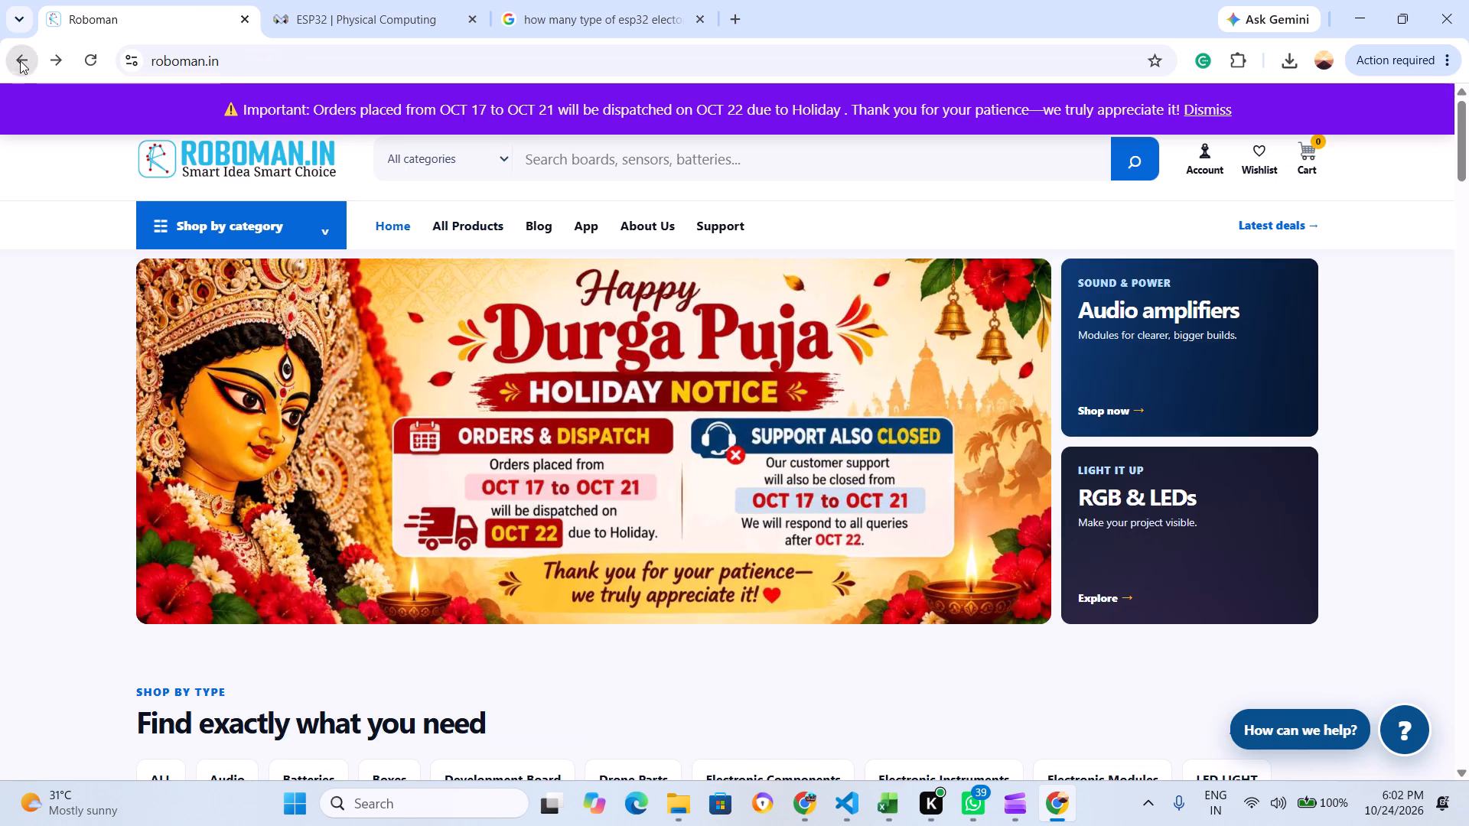
scroll(181, 329, down, 2)
scroll(190, 400, up, 3)
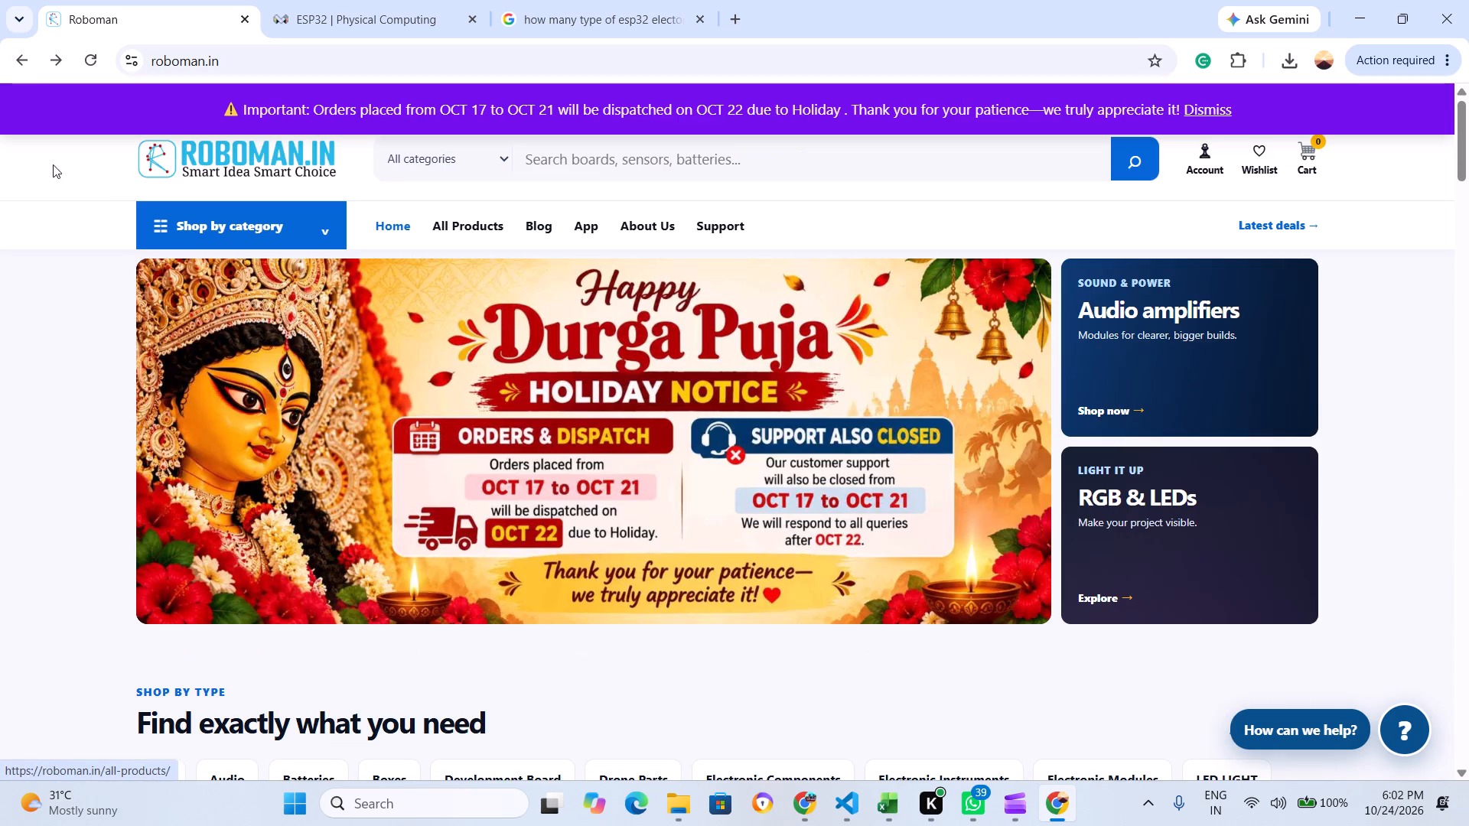
click(16, 65)
scroll(681, 697, down, 1)
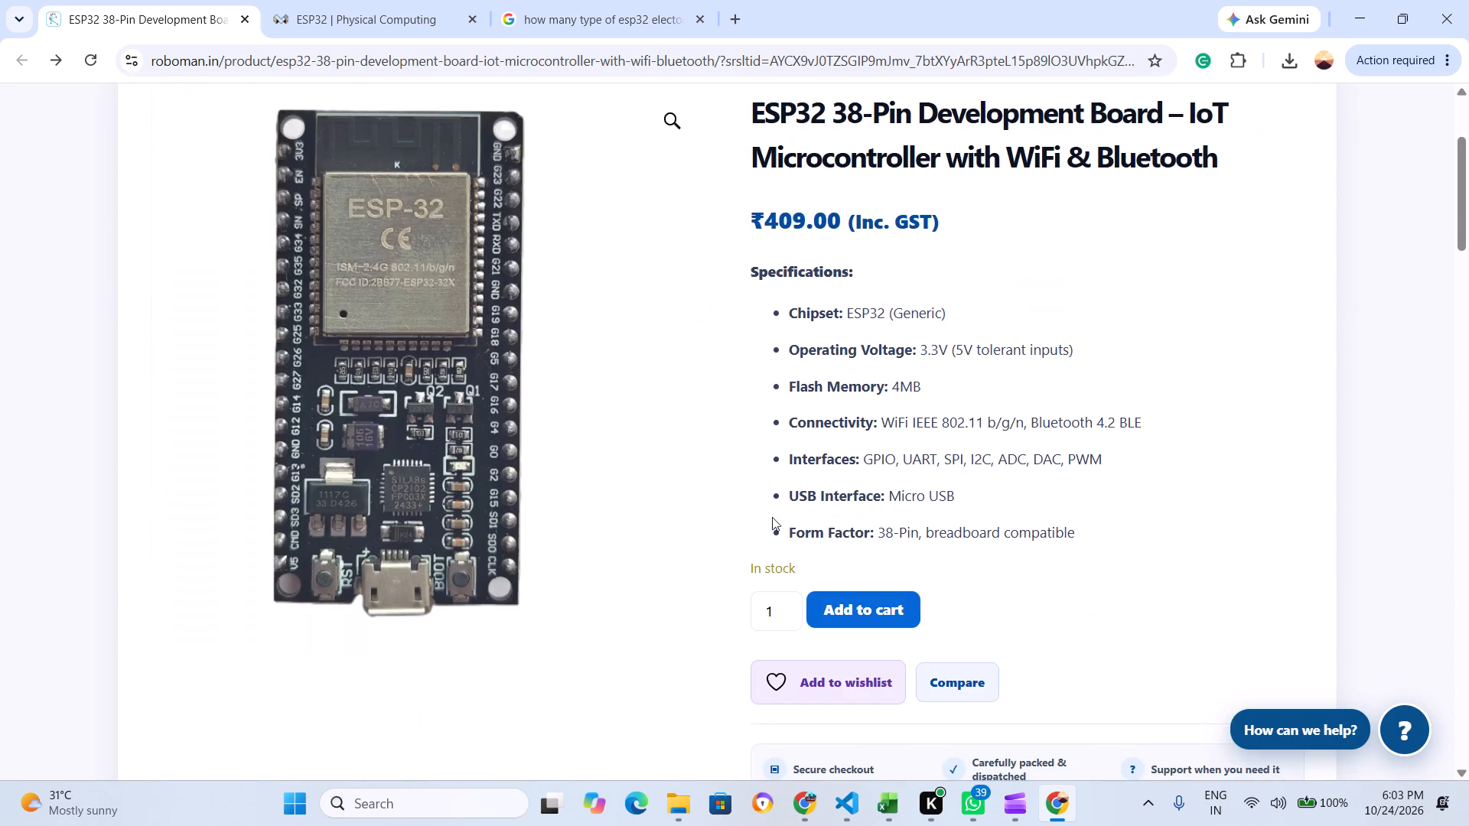
scroll(745, 513, up, 2)
scroll(942, 508, down, 1)
scroll(1122, 502, up, 2)
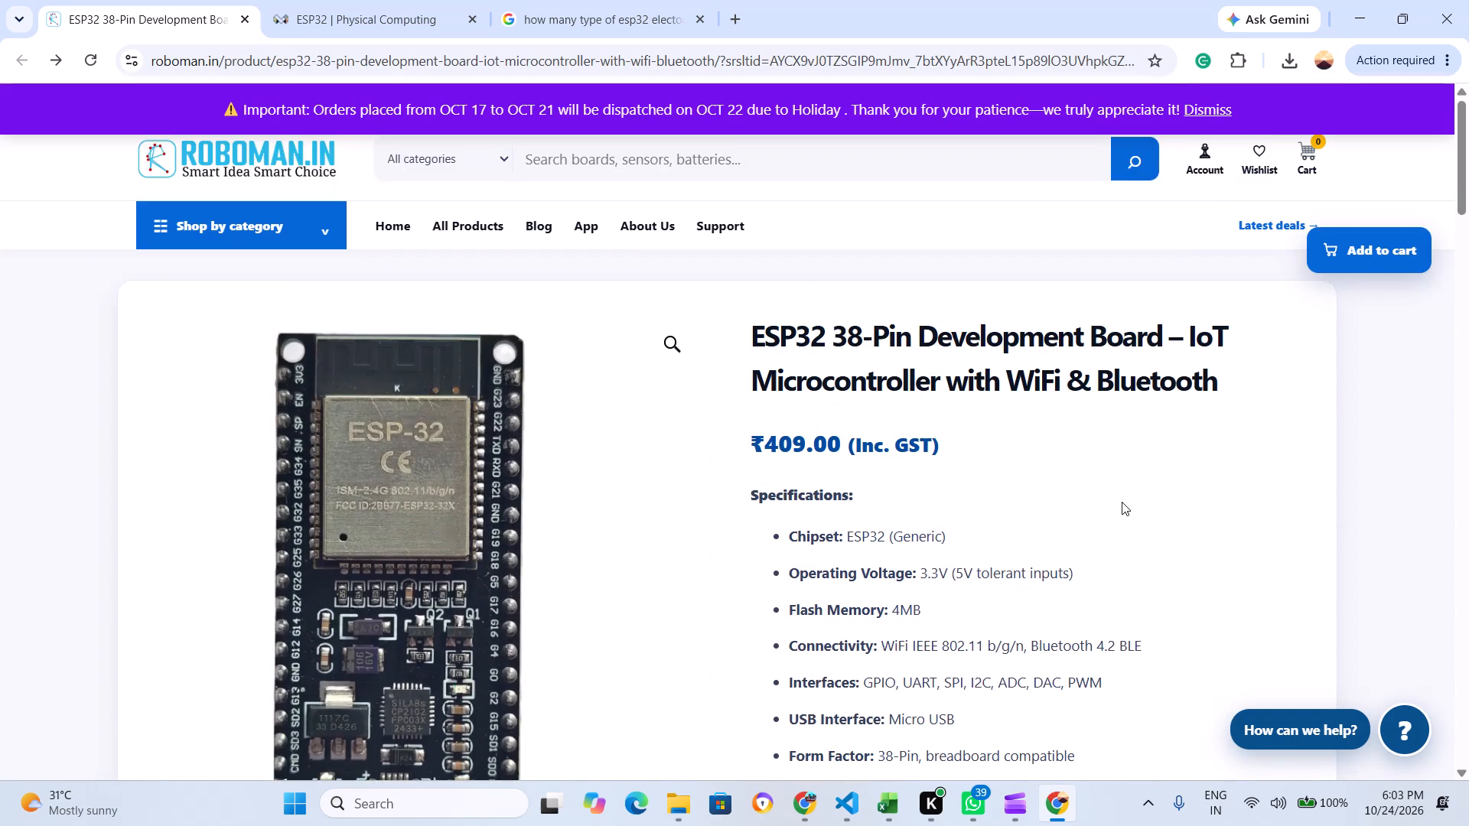
scroll(1122, 502, down, 1)
scroll(1122, 502, up, 1)
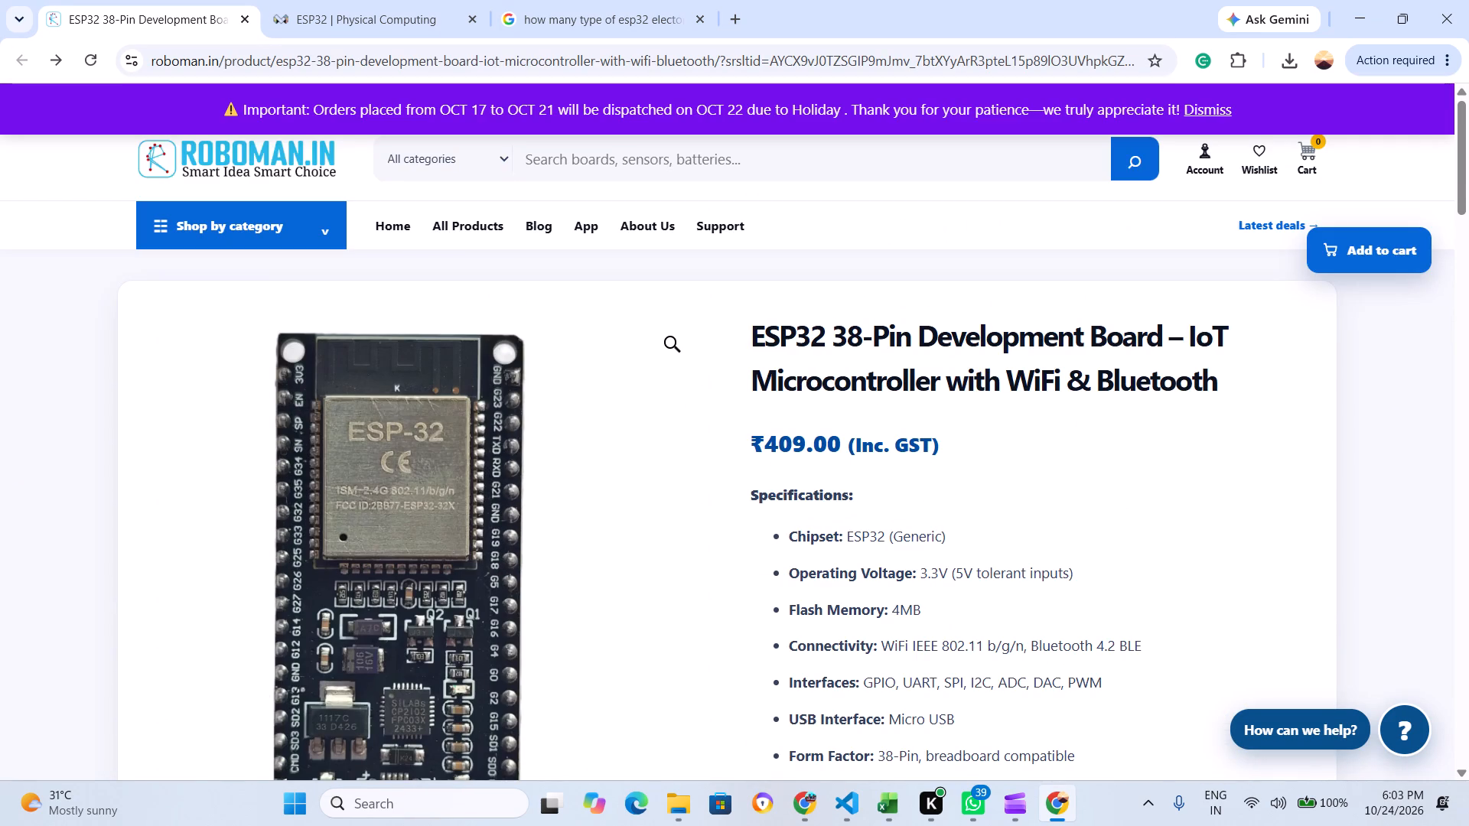
Read through the ESP32 board's title, description and Key Features list, ending back at the top of the product page.
drag(754, 329, 1145, 454)
click(1149, 454)
scroll(1078, 481, down, 3)
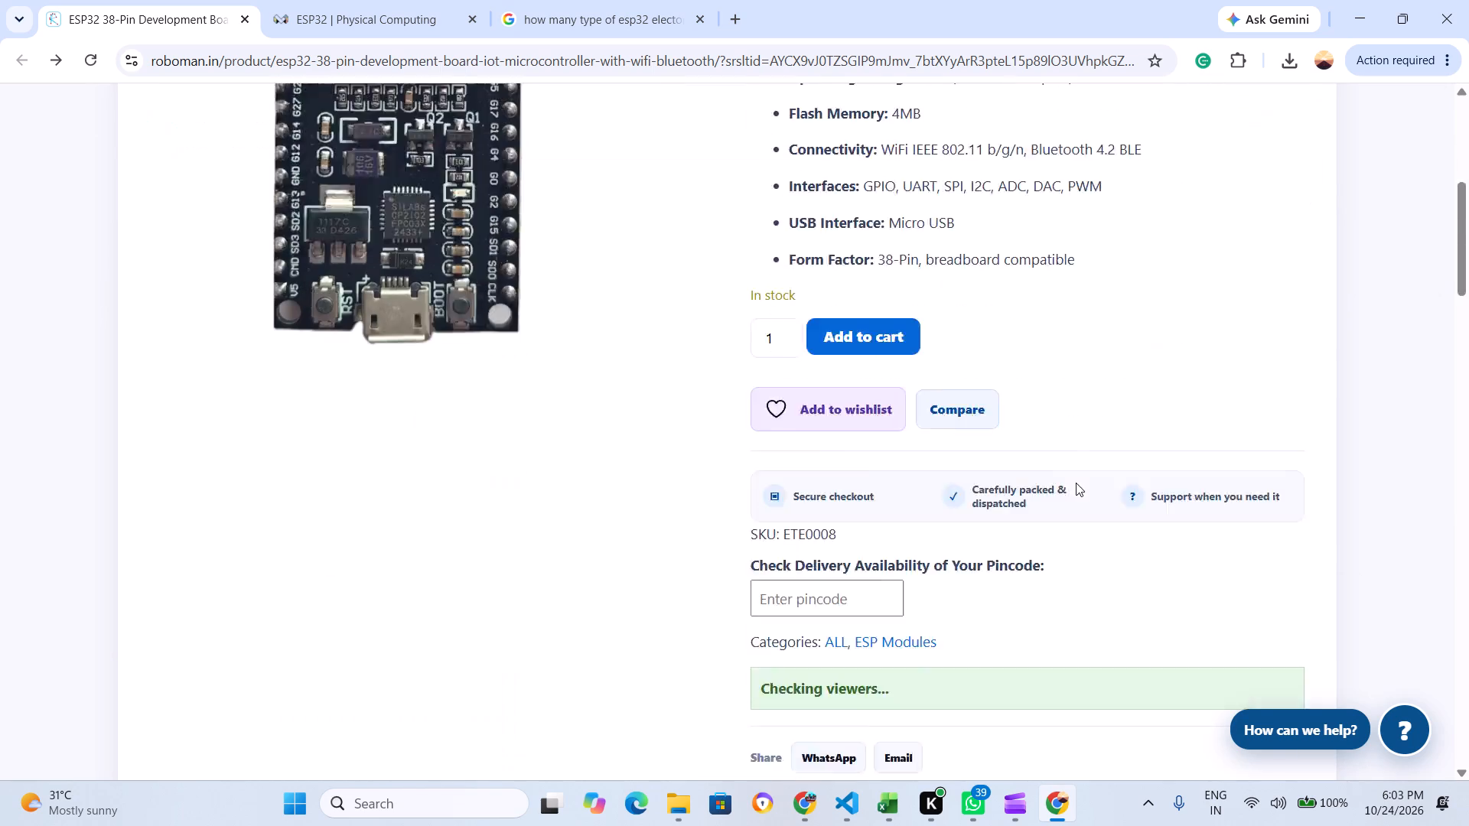
scroll(1034, 514, down, 4)
scroll(801, 522, up, 1)
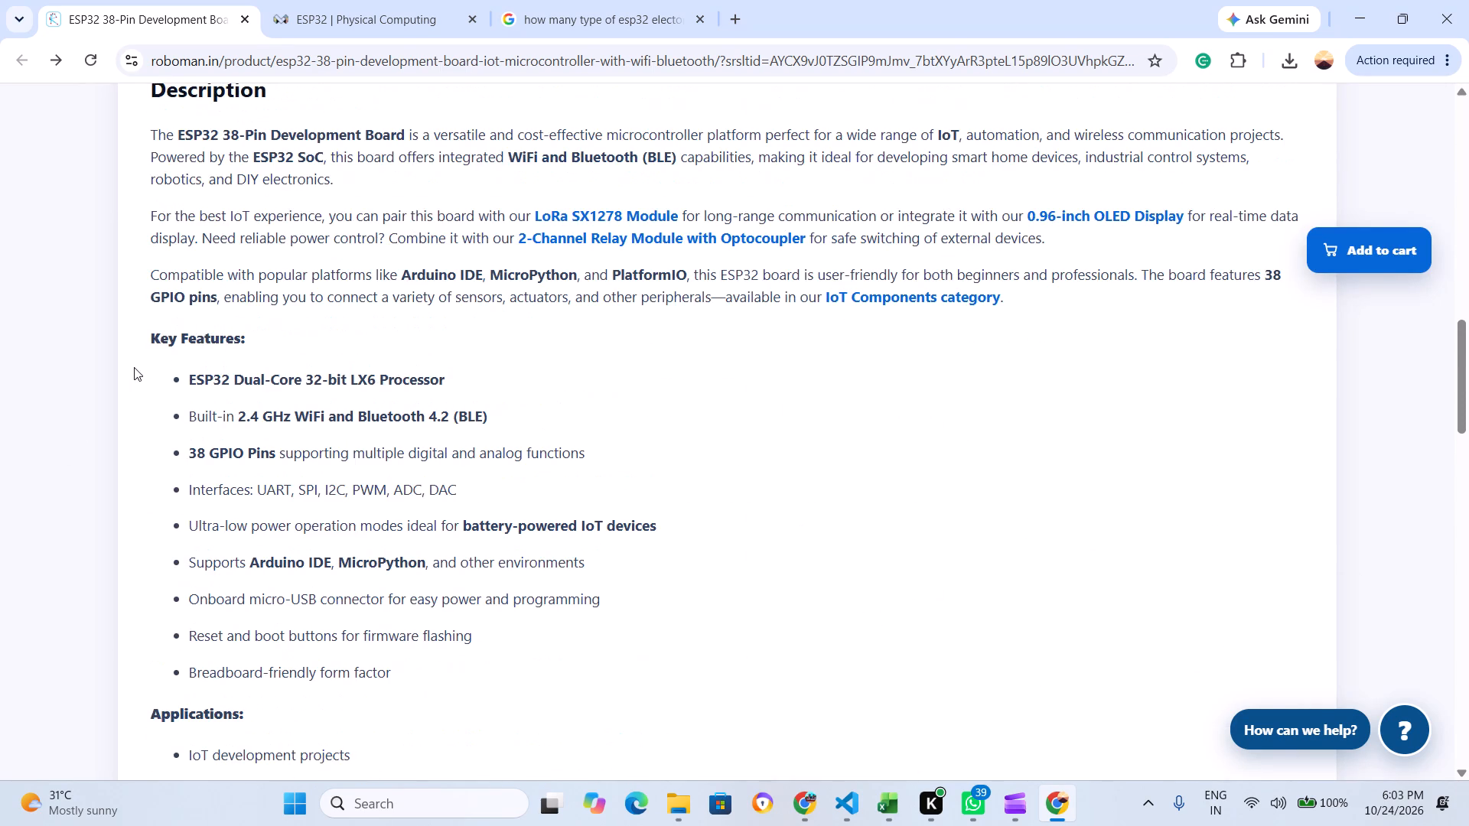
scroll(134, 367, down, 1)
drag(415, 456, 275, 359)
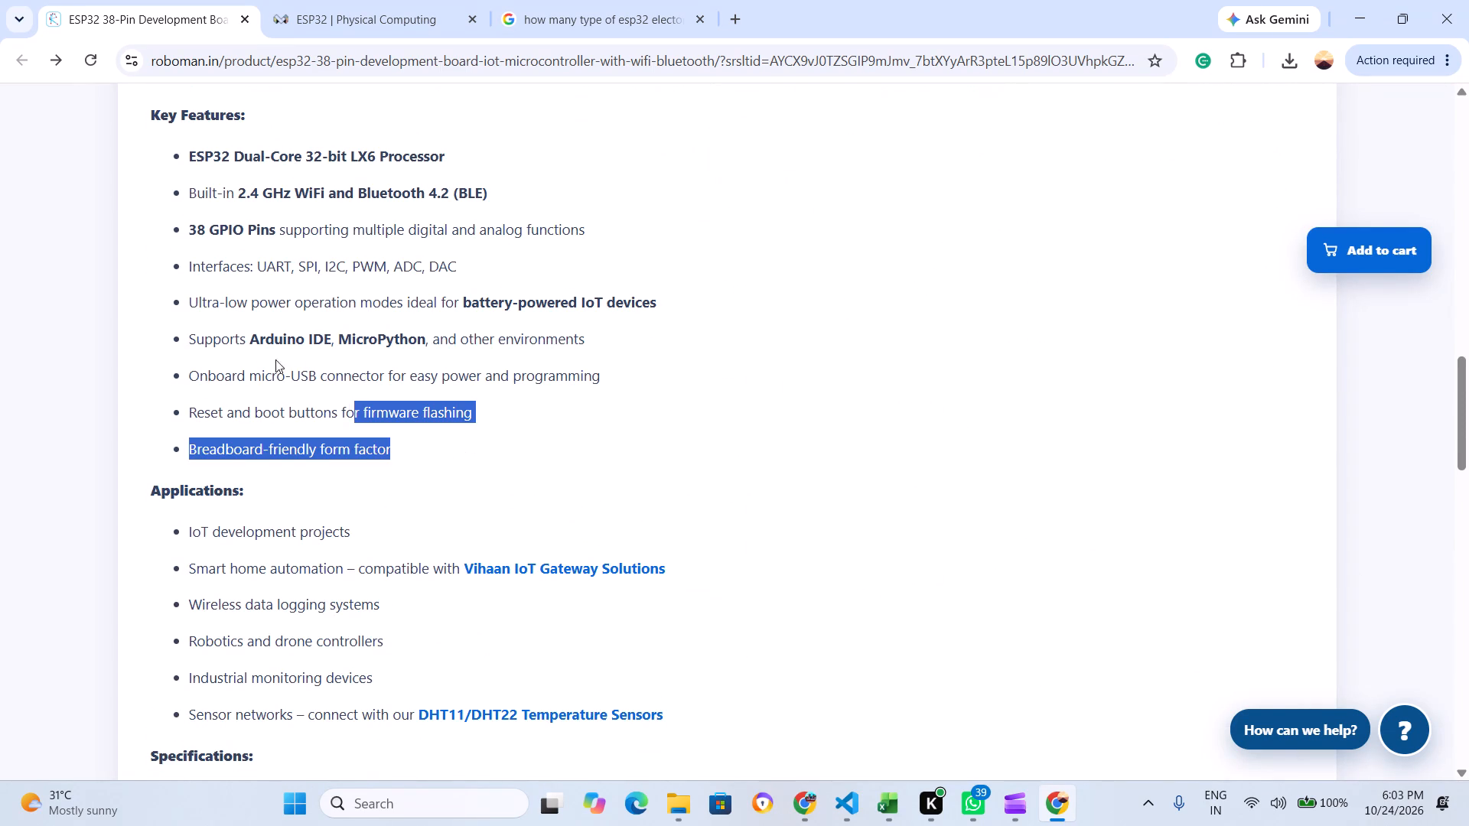
drag(275, 359, 103, 122)
click(732, 459)
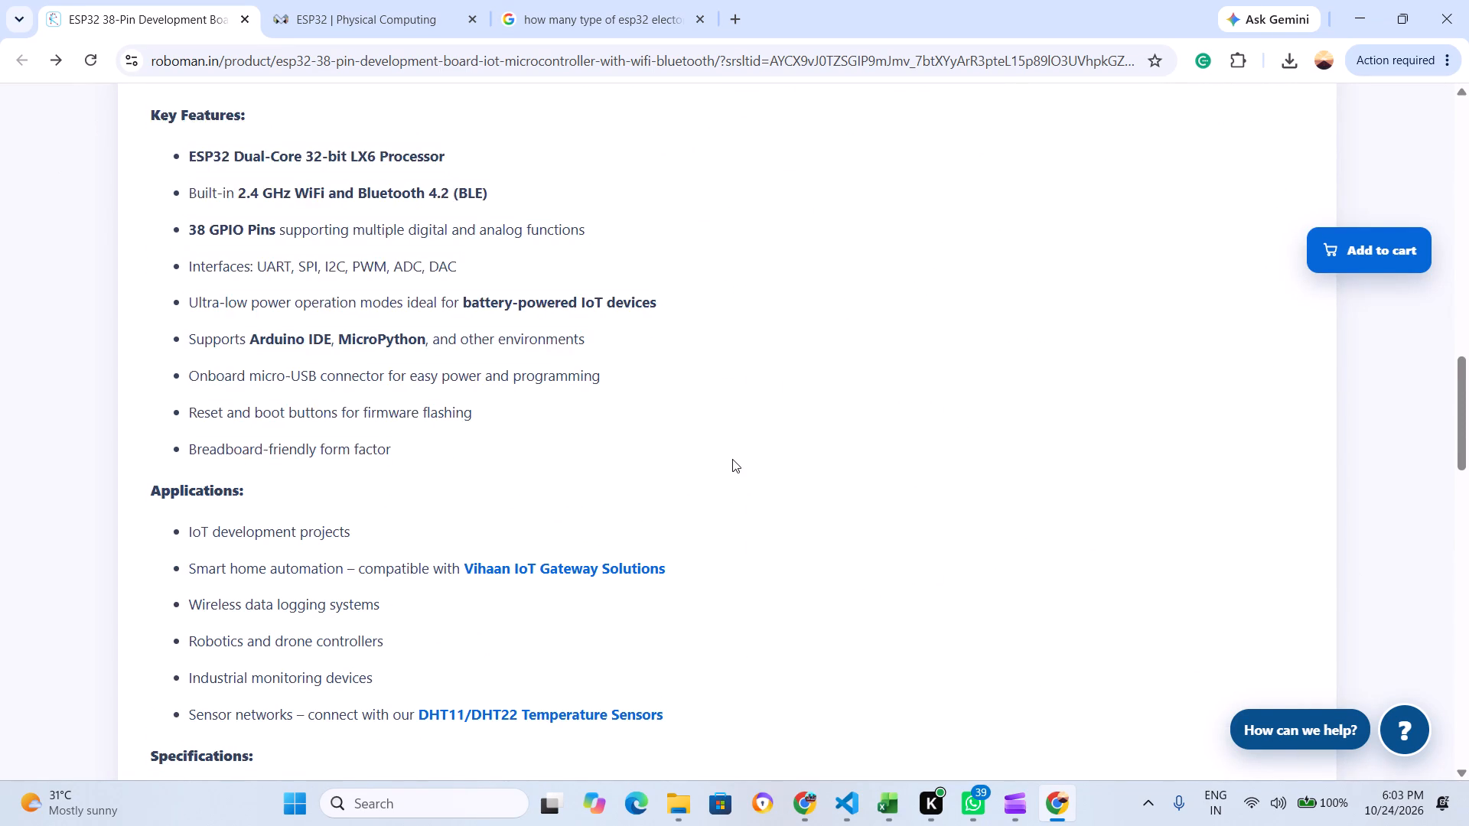
scroll(732, 459, up, 11)
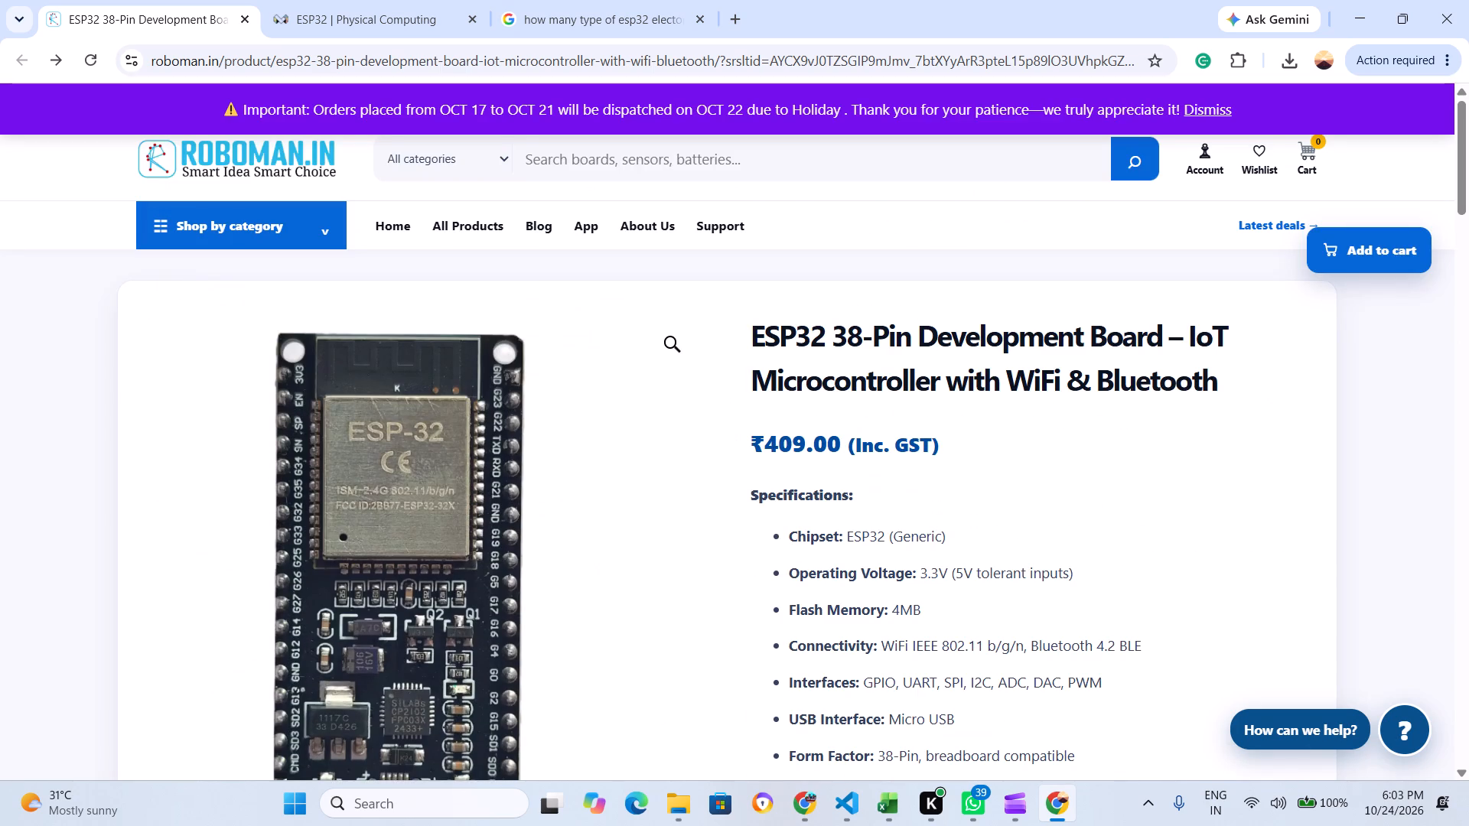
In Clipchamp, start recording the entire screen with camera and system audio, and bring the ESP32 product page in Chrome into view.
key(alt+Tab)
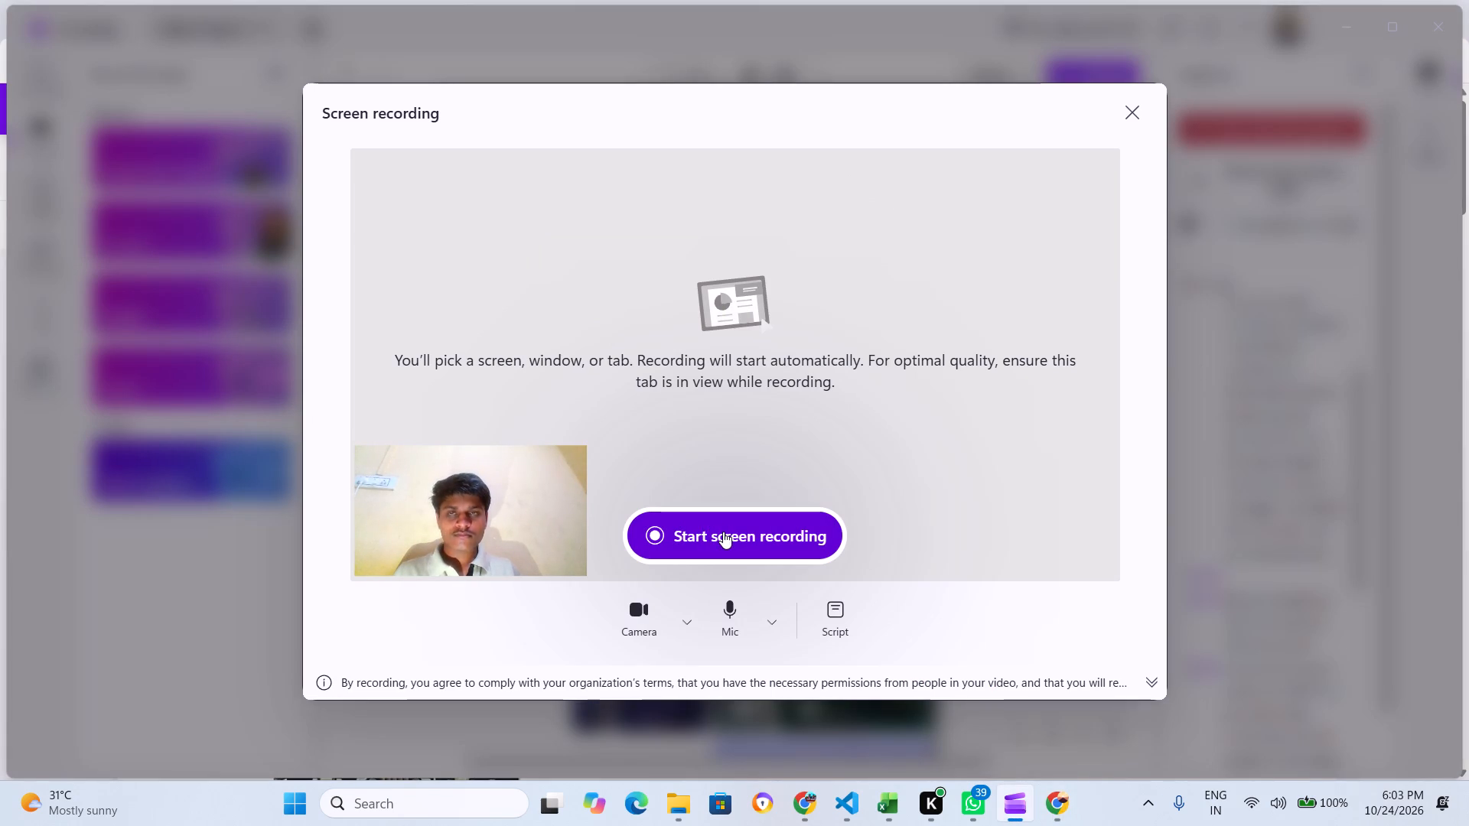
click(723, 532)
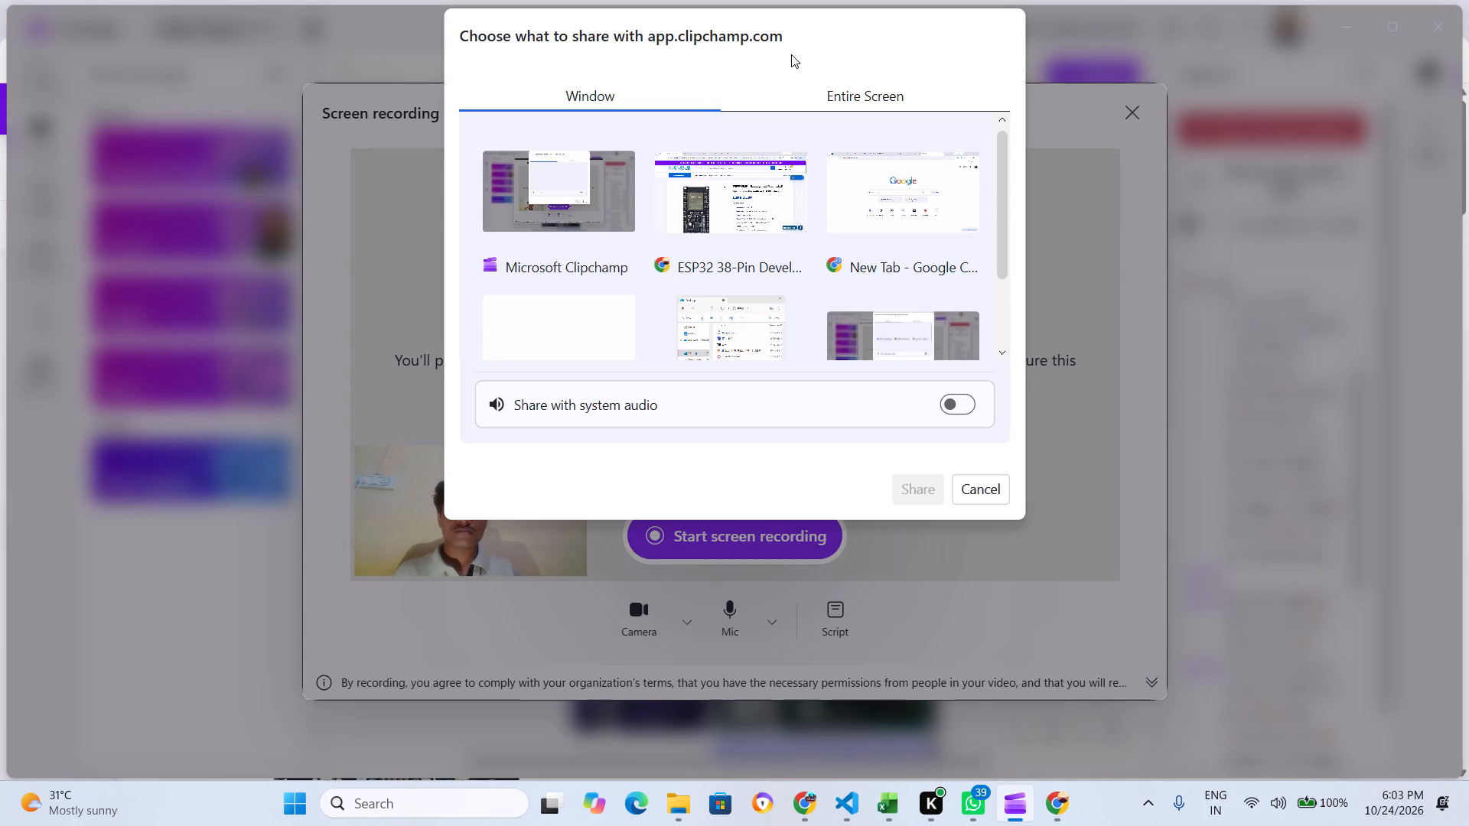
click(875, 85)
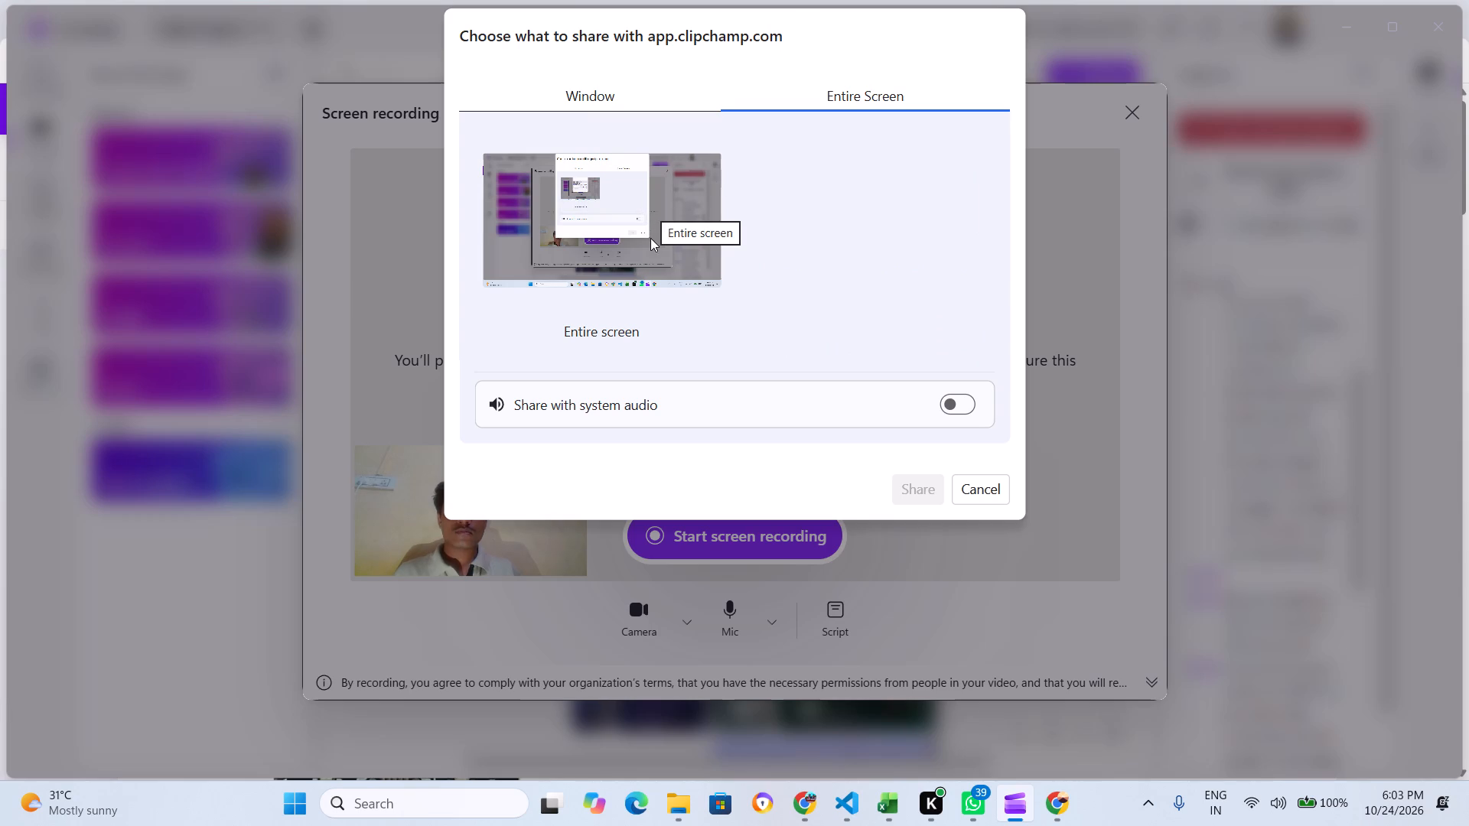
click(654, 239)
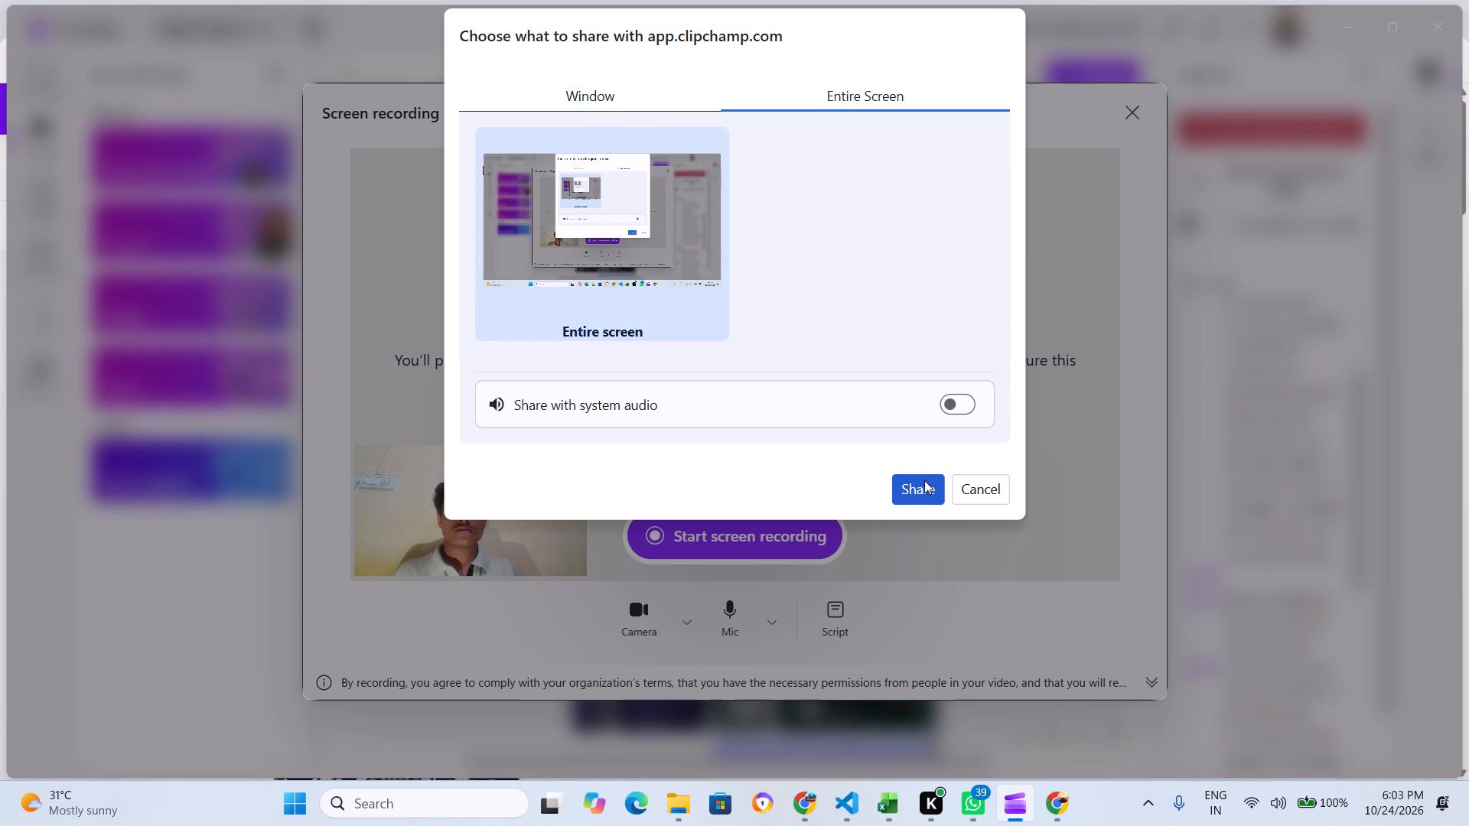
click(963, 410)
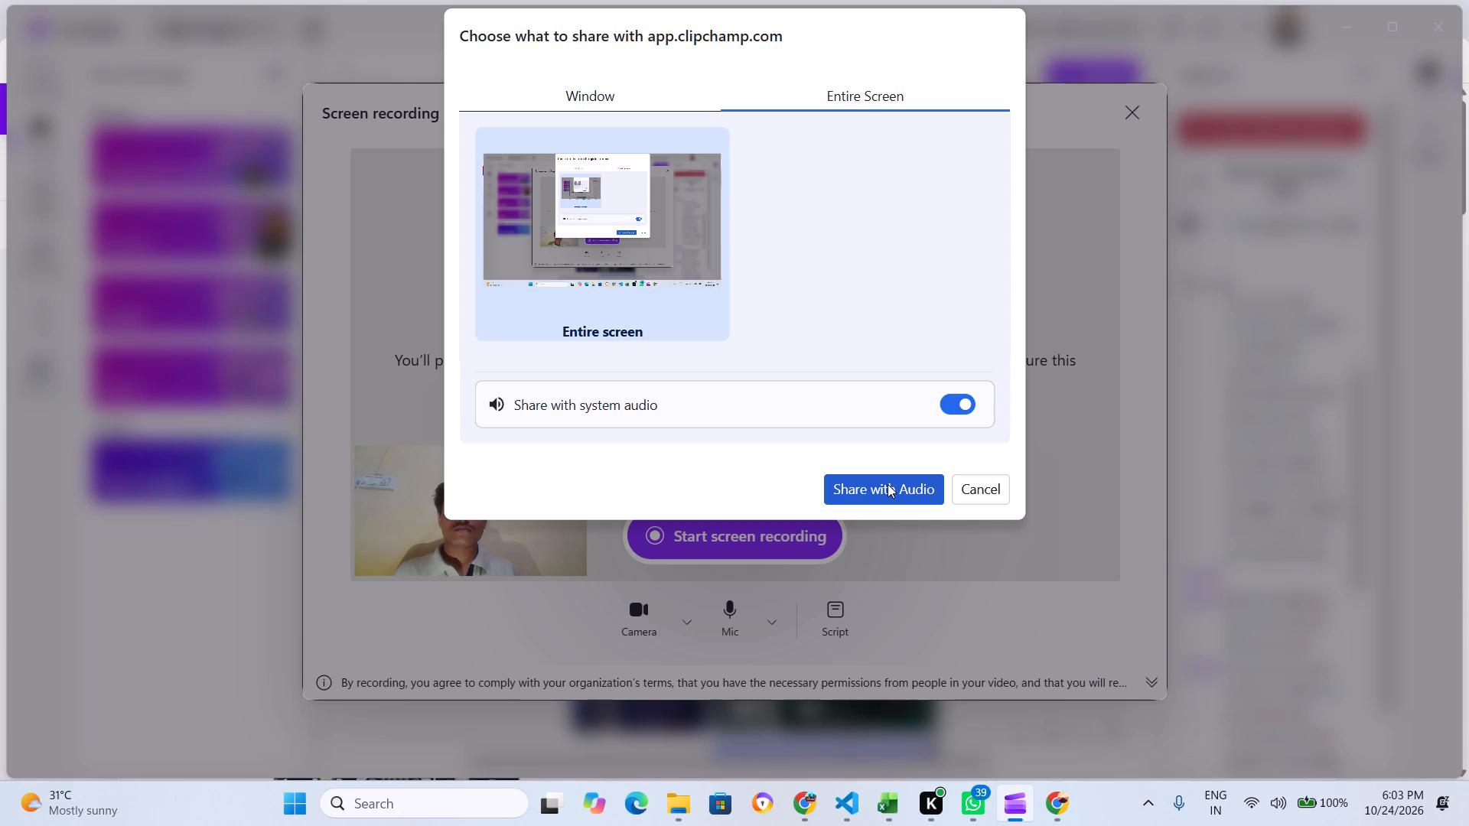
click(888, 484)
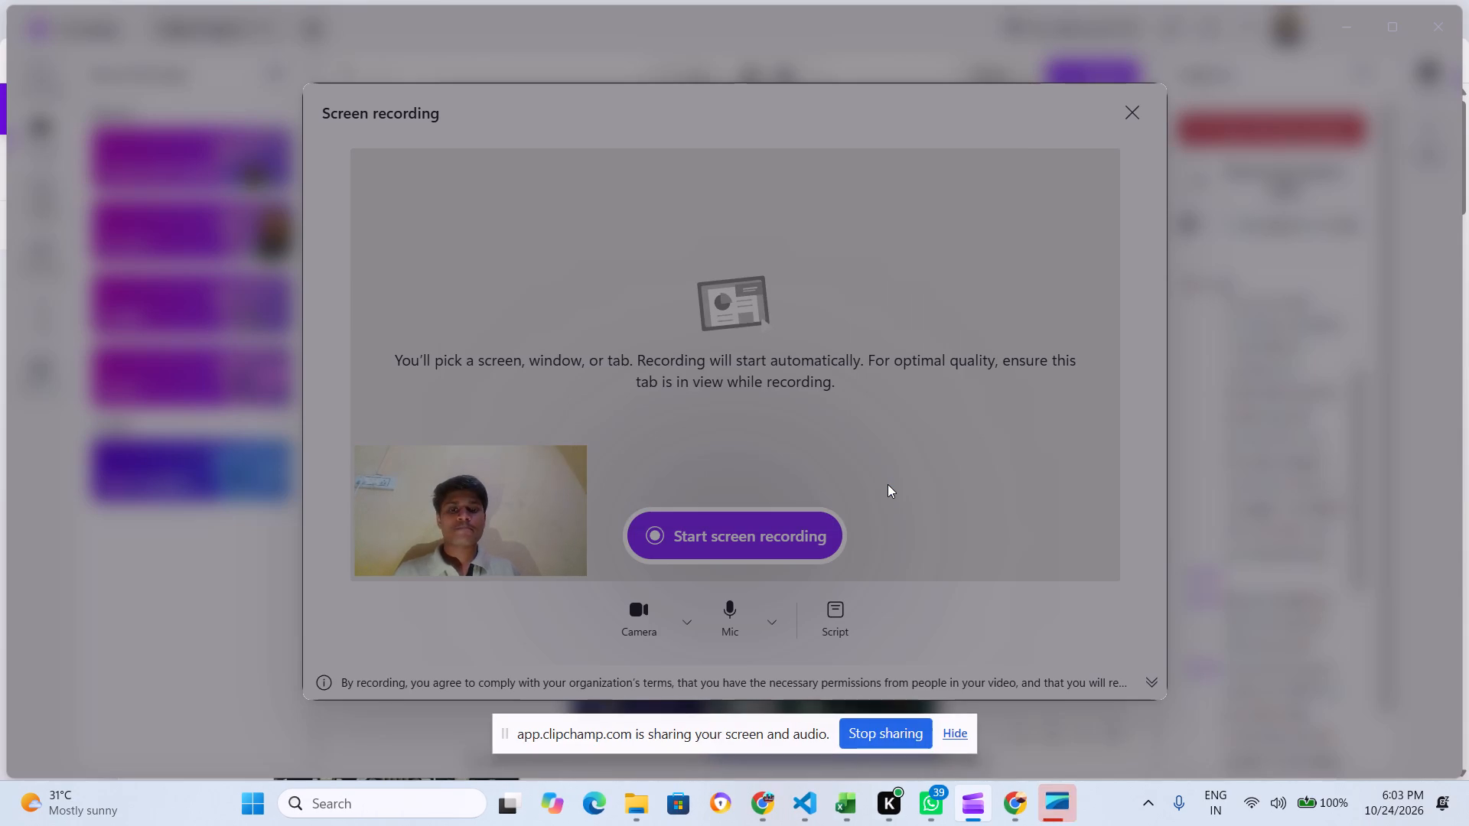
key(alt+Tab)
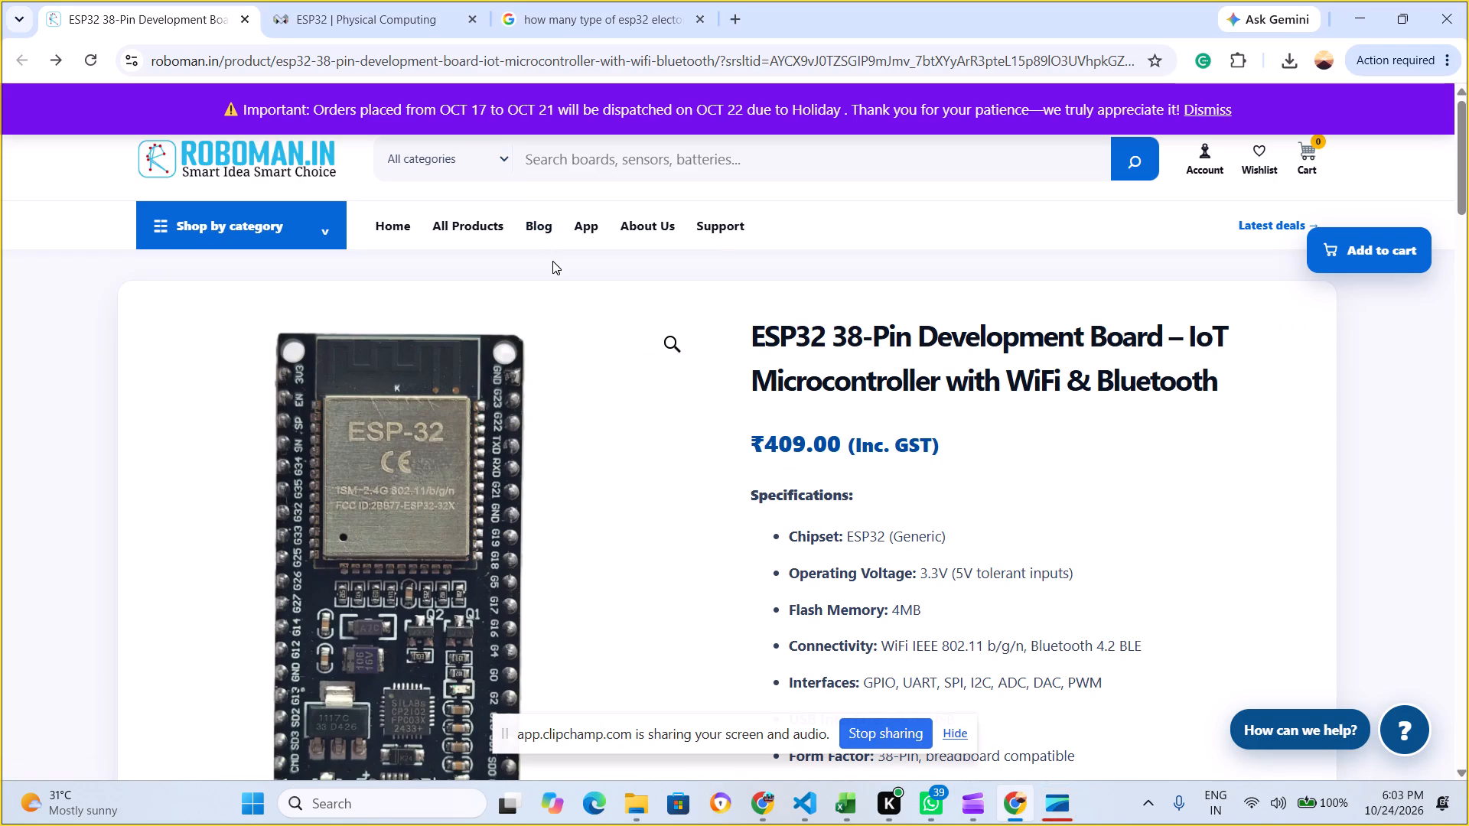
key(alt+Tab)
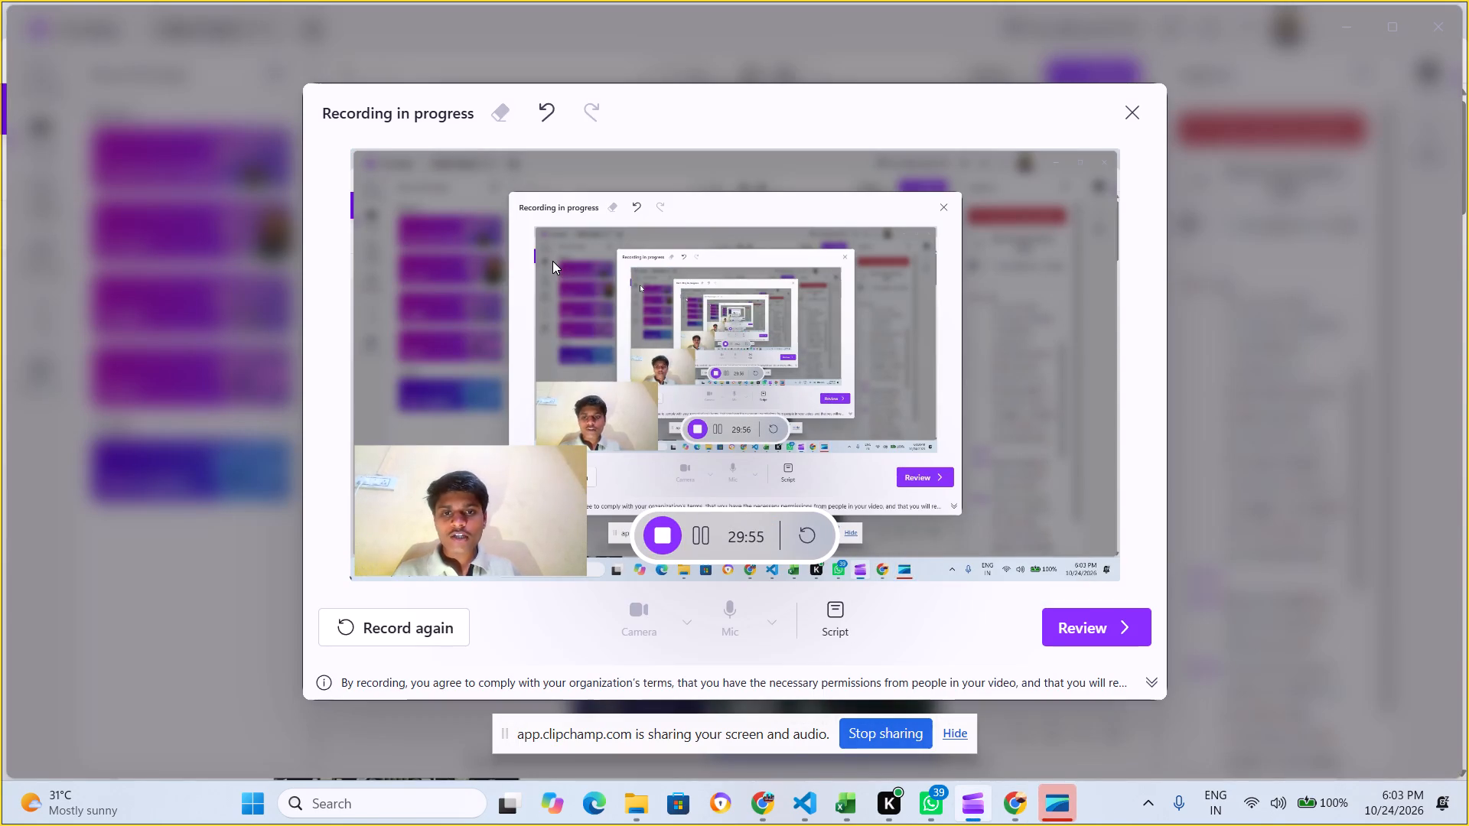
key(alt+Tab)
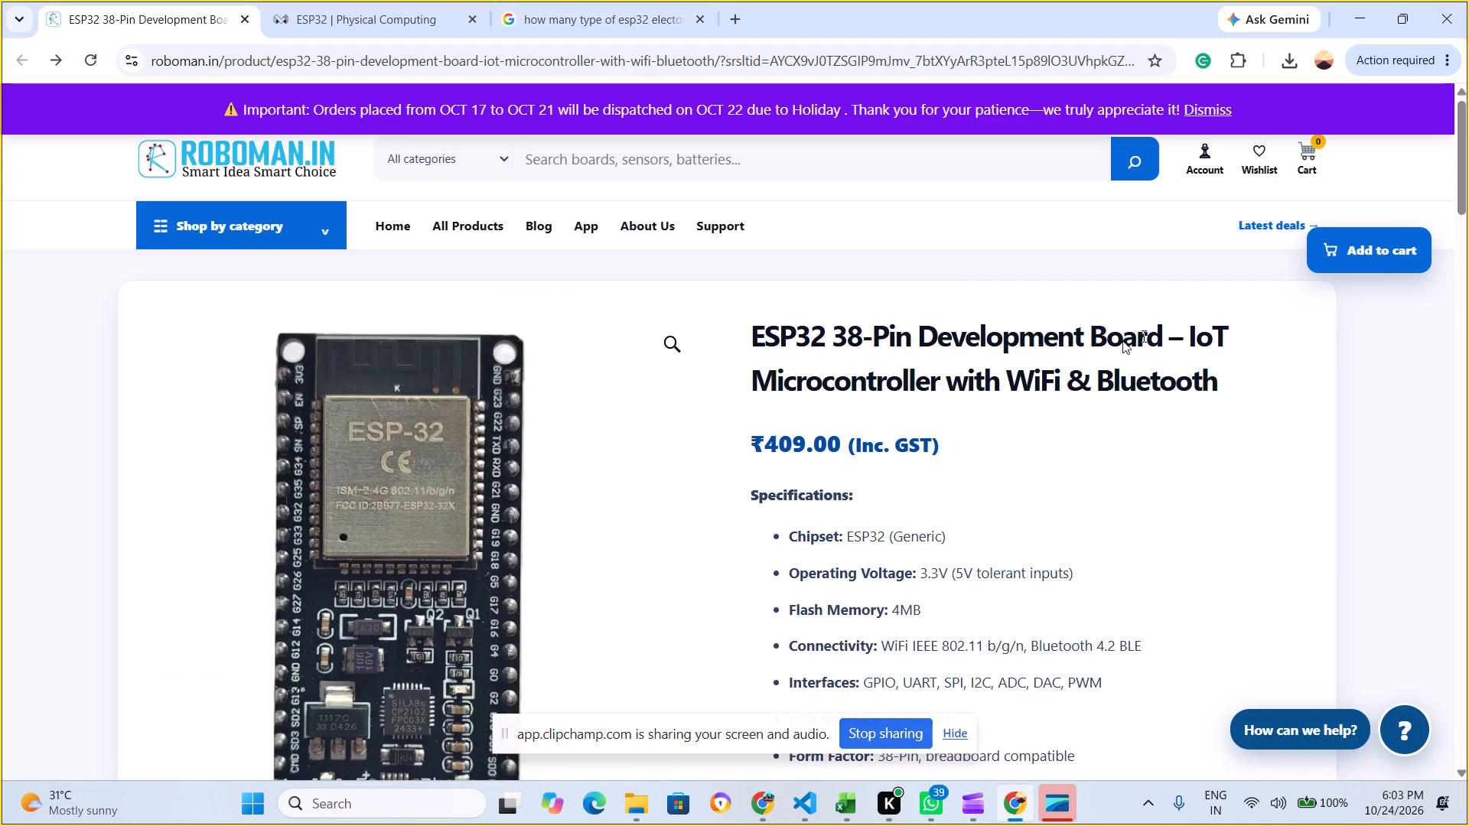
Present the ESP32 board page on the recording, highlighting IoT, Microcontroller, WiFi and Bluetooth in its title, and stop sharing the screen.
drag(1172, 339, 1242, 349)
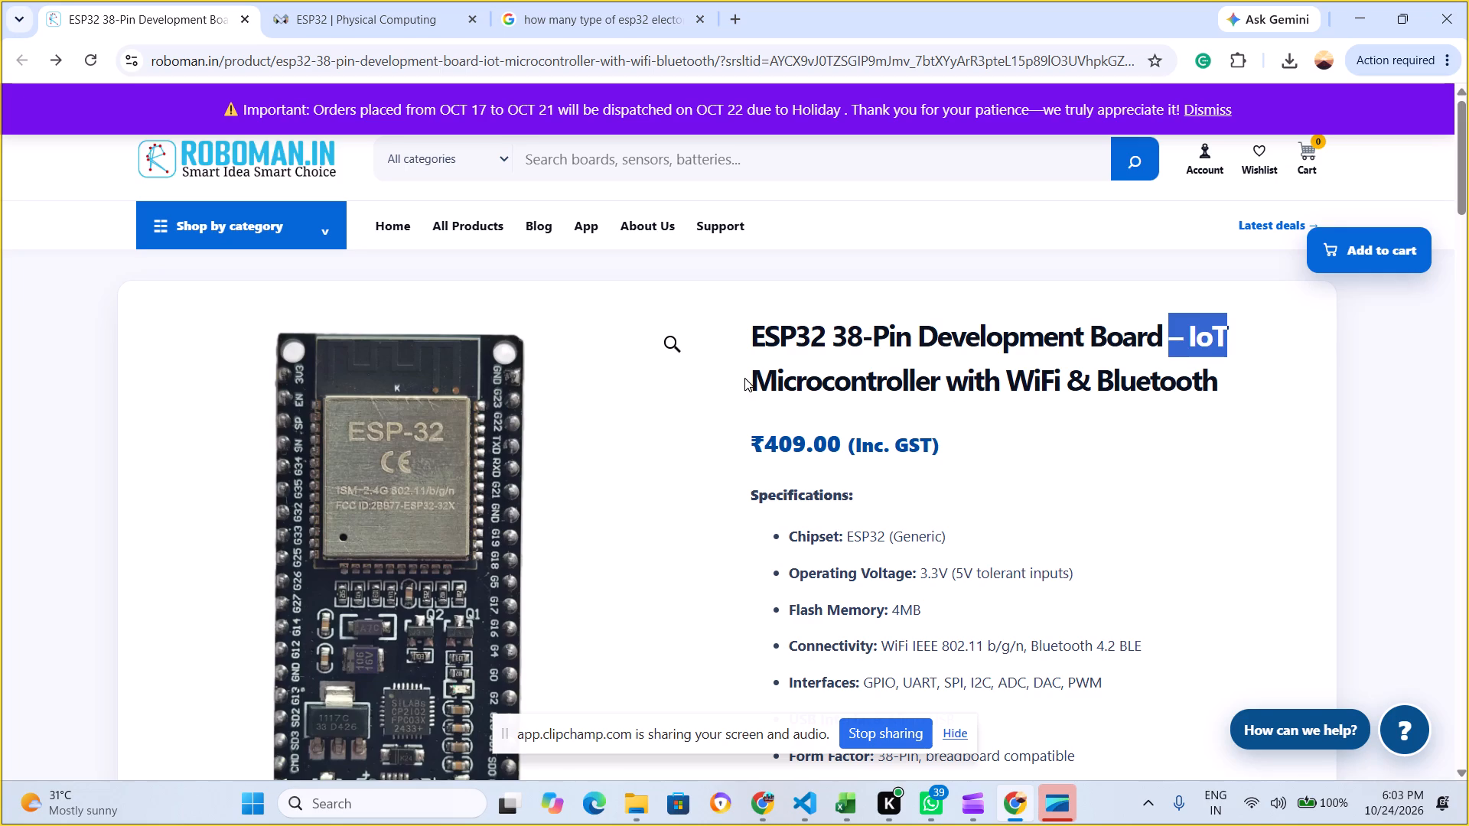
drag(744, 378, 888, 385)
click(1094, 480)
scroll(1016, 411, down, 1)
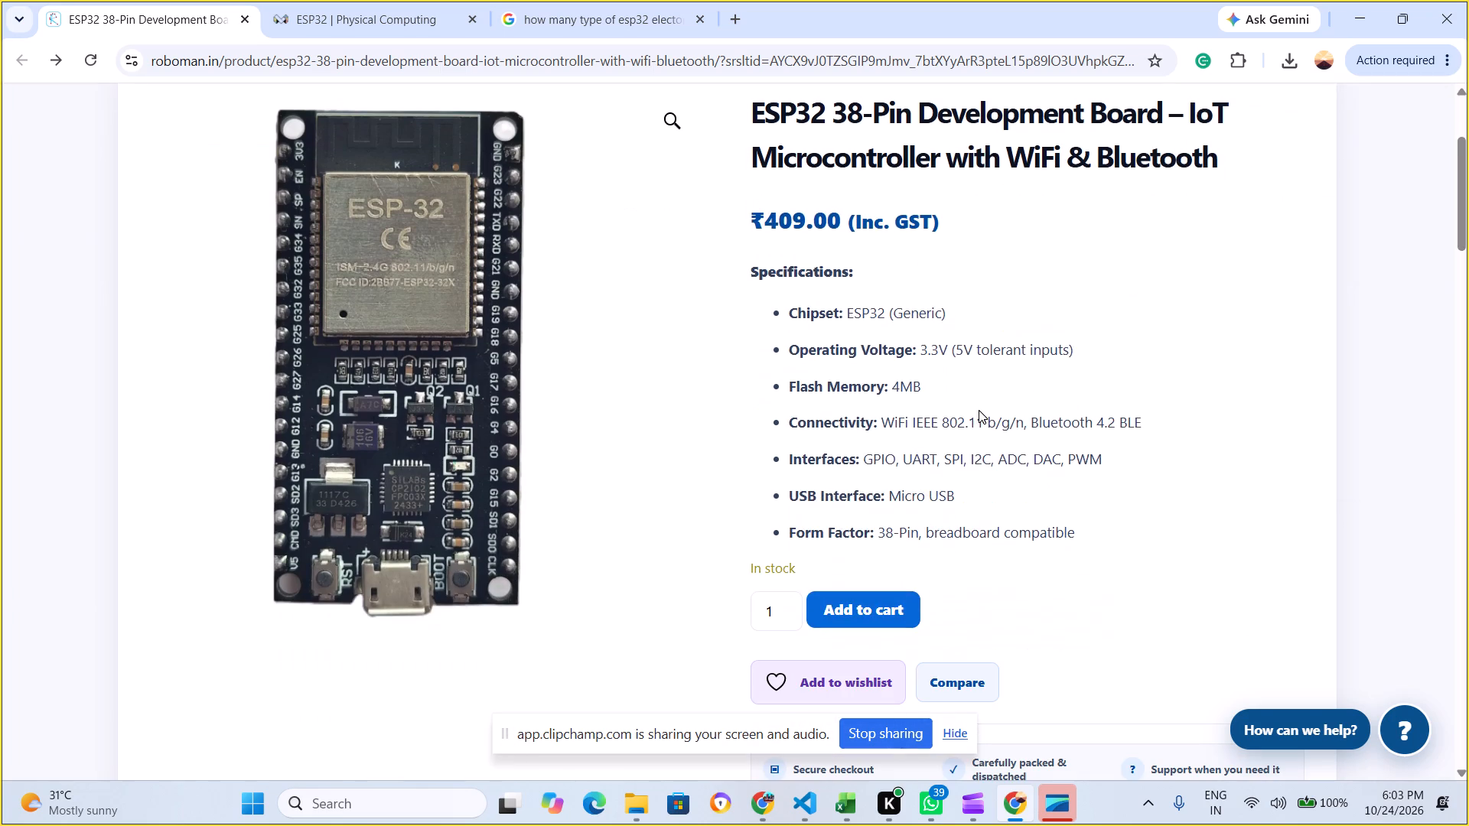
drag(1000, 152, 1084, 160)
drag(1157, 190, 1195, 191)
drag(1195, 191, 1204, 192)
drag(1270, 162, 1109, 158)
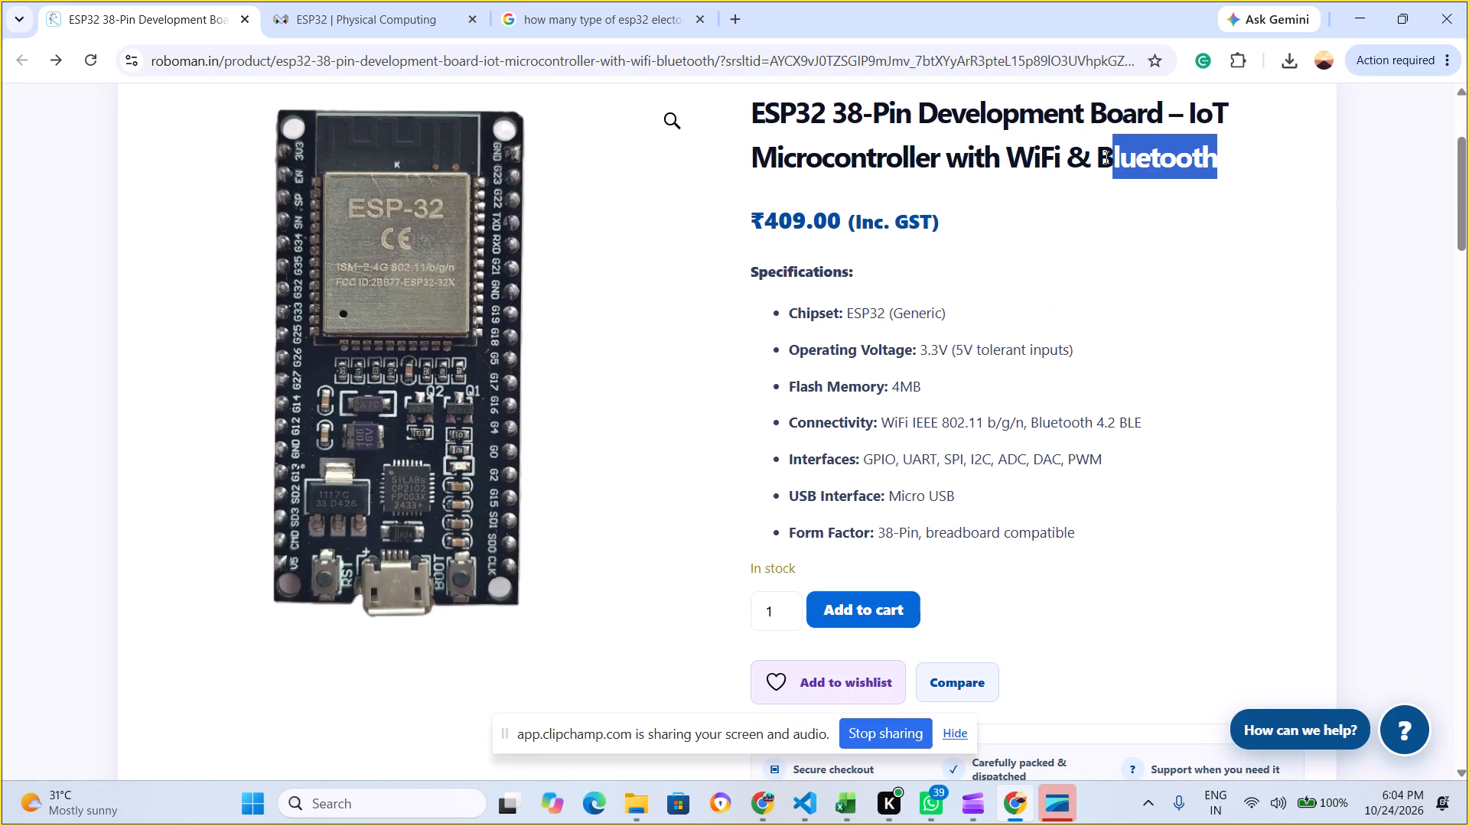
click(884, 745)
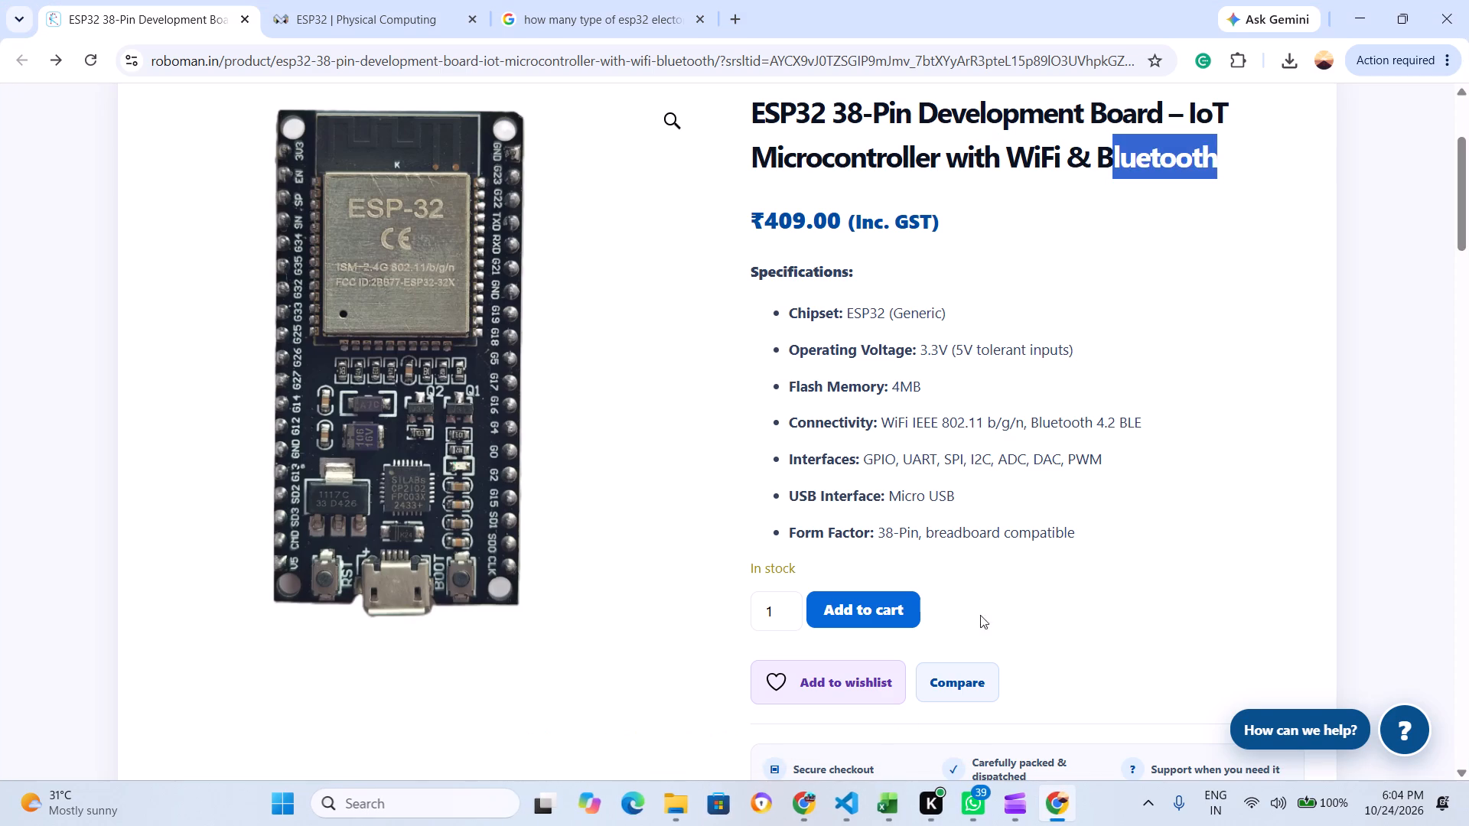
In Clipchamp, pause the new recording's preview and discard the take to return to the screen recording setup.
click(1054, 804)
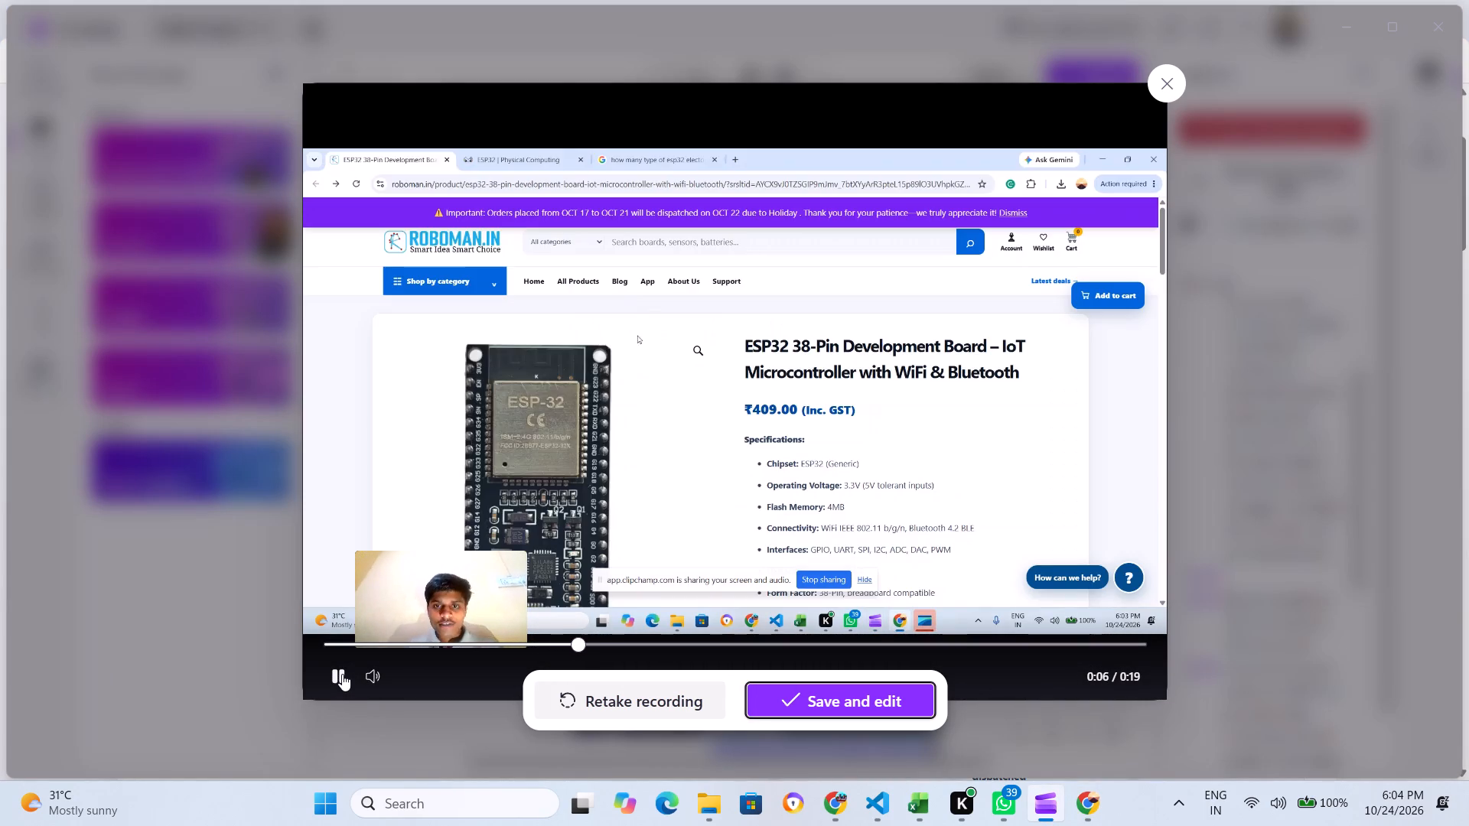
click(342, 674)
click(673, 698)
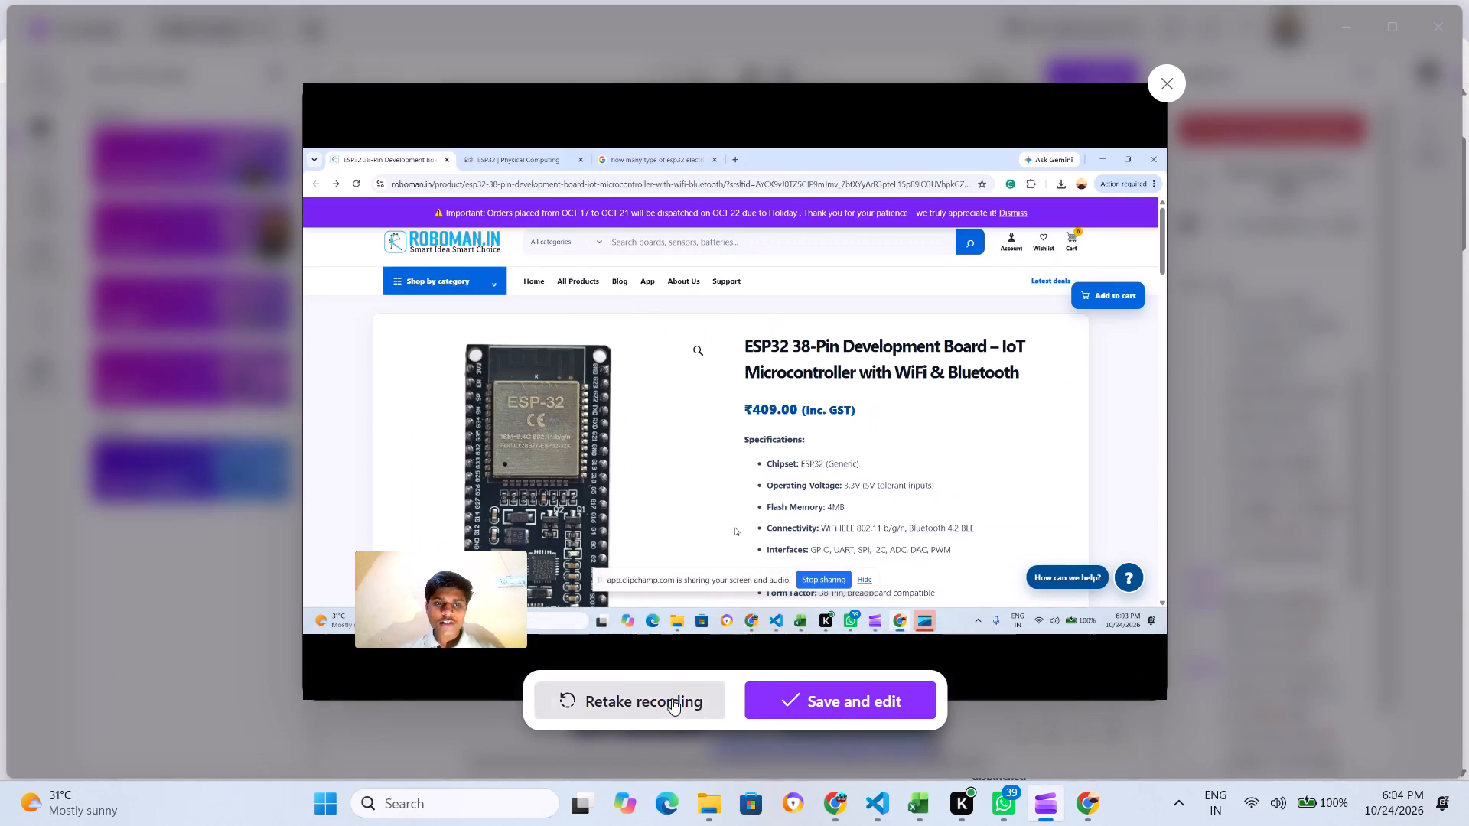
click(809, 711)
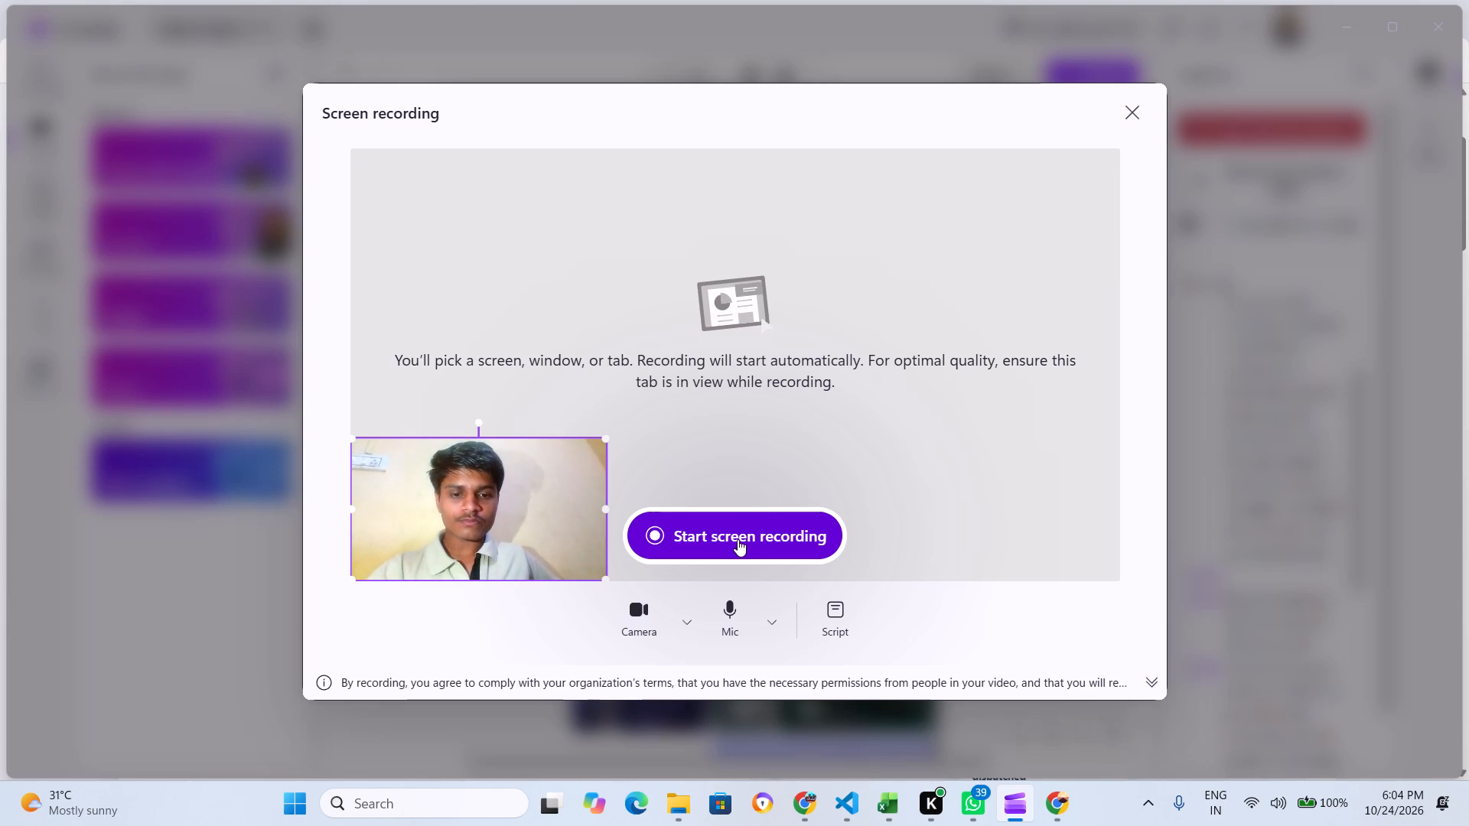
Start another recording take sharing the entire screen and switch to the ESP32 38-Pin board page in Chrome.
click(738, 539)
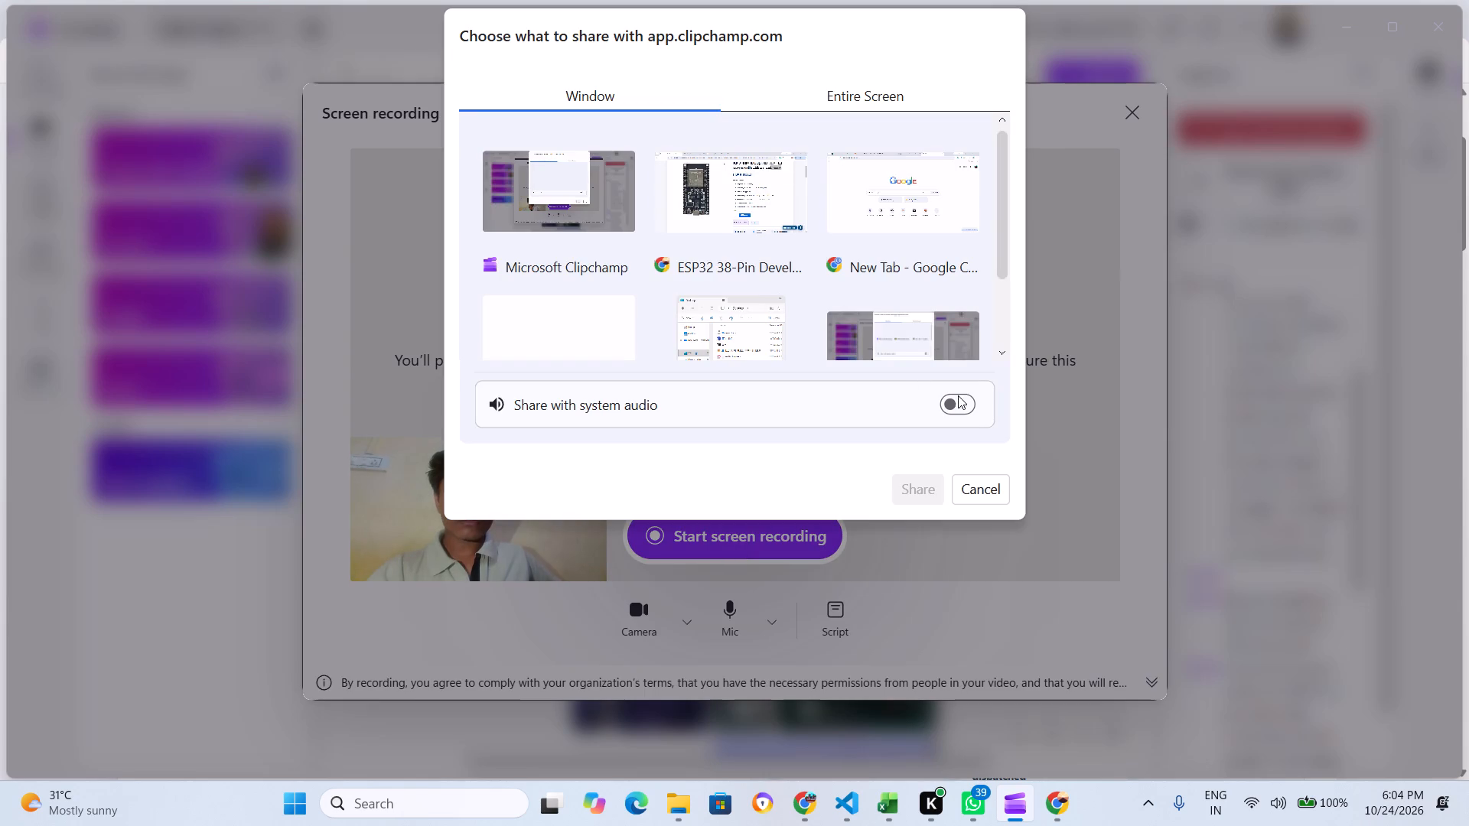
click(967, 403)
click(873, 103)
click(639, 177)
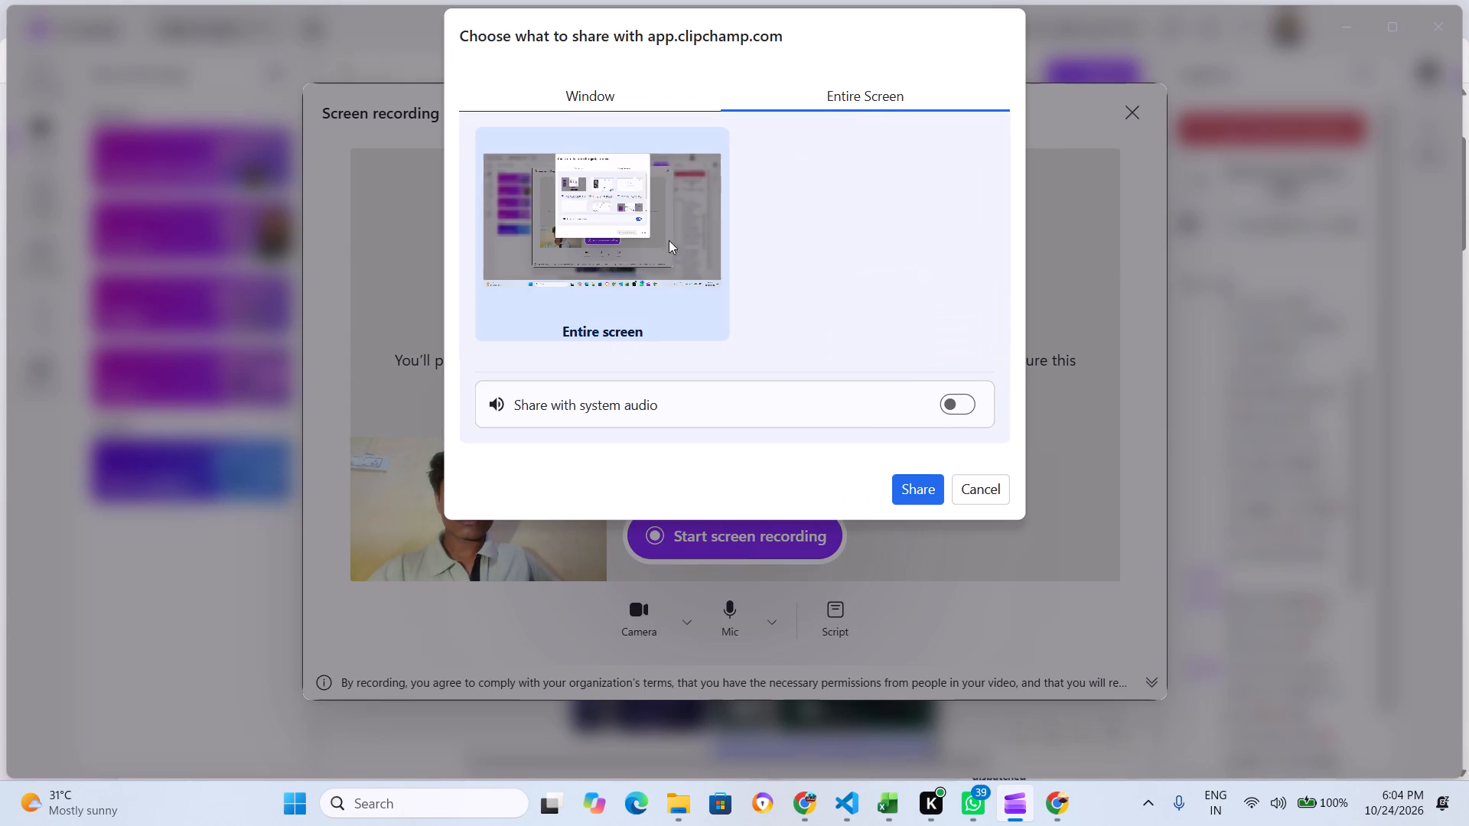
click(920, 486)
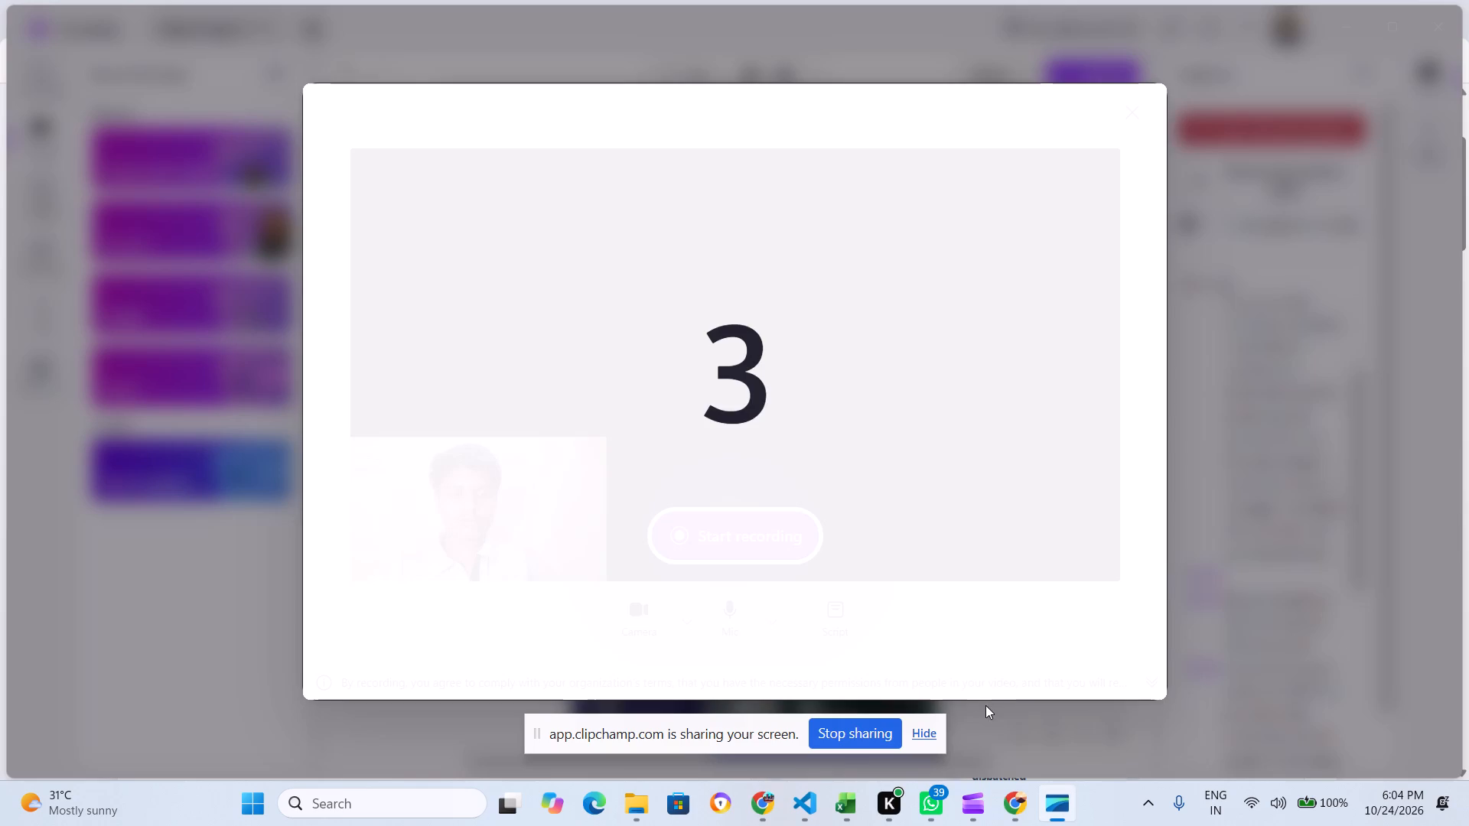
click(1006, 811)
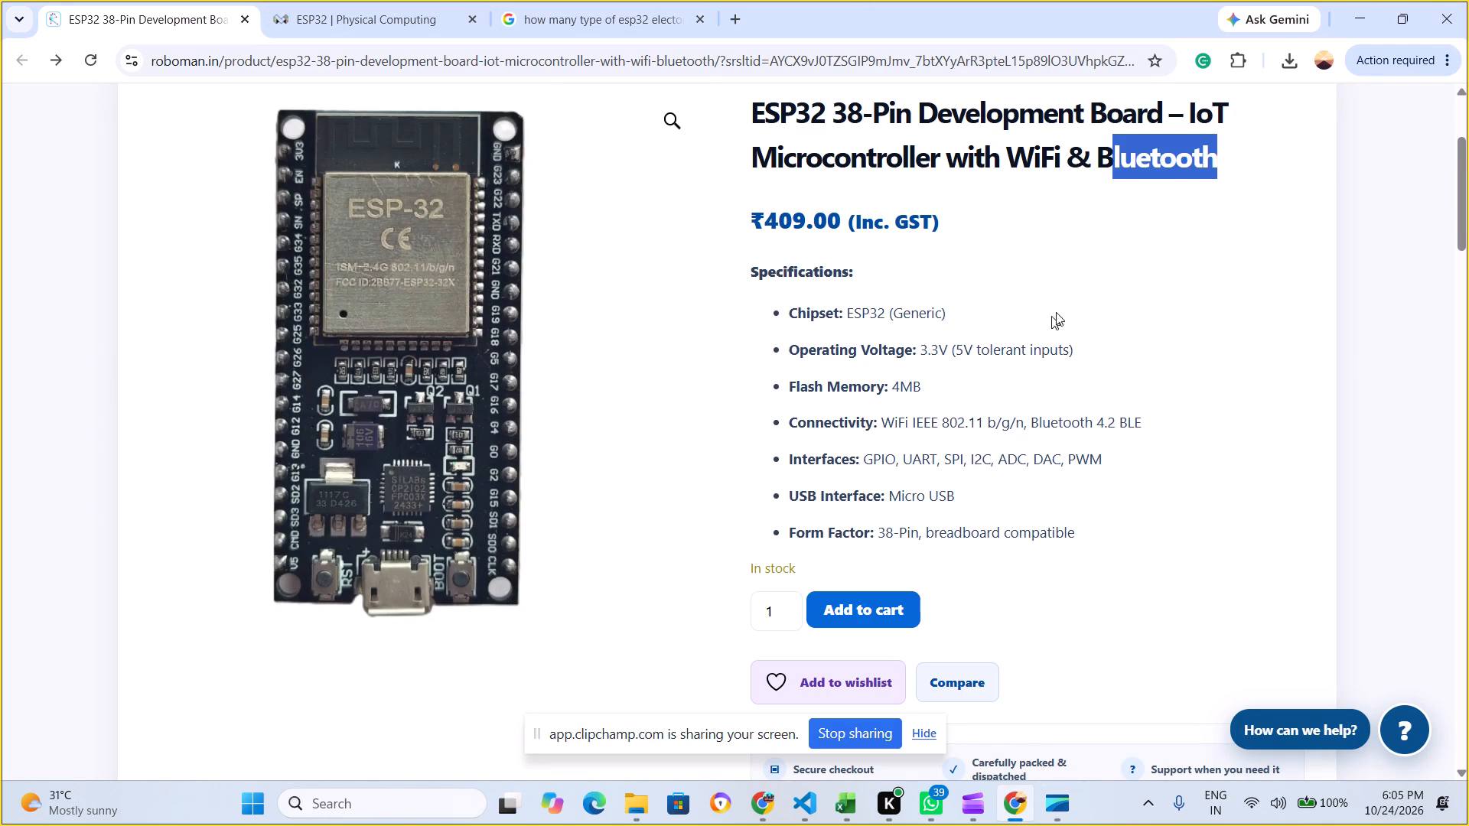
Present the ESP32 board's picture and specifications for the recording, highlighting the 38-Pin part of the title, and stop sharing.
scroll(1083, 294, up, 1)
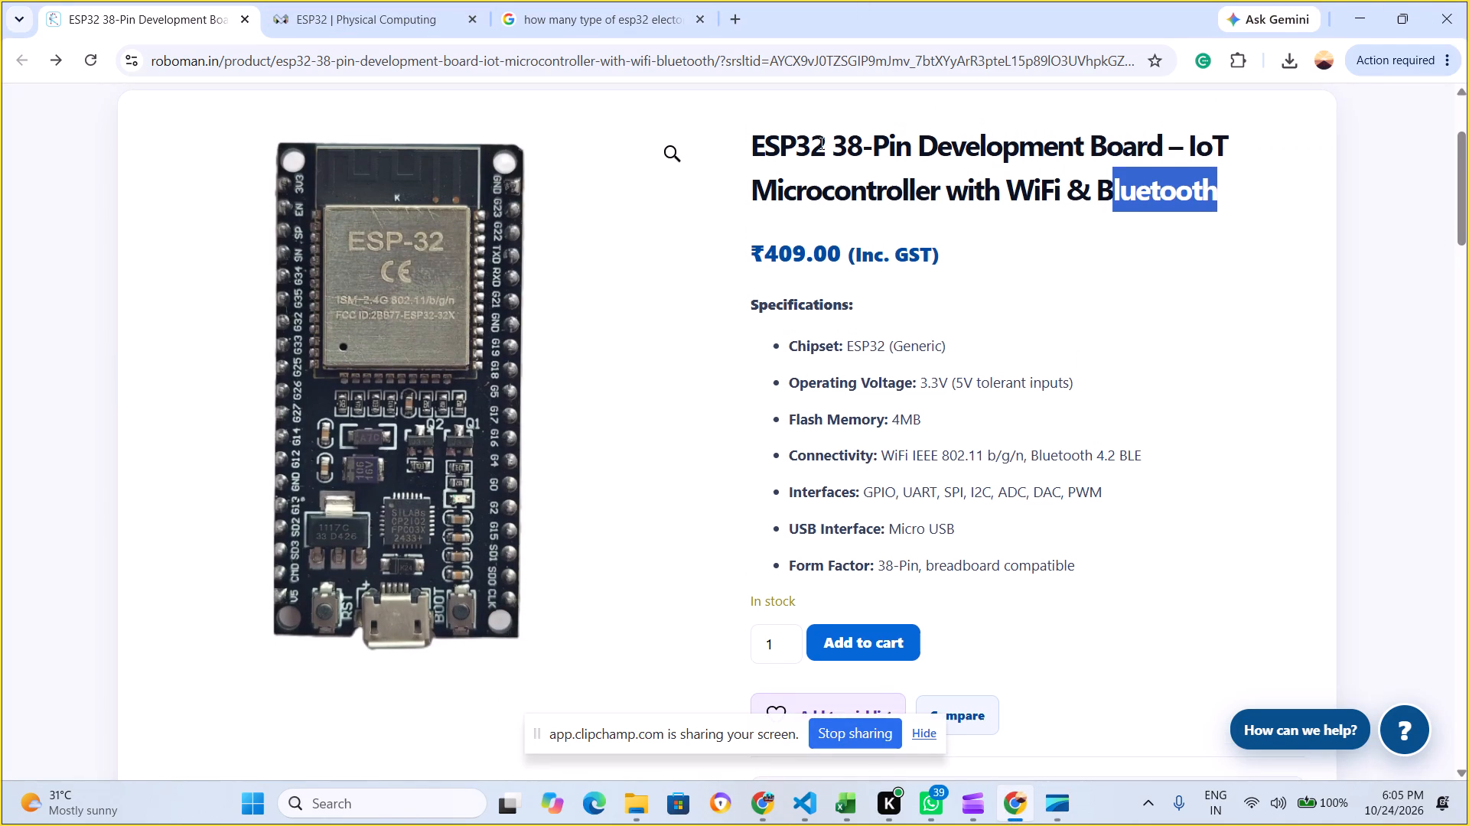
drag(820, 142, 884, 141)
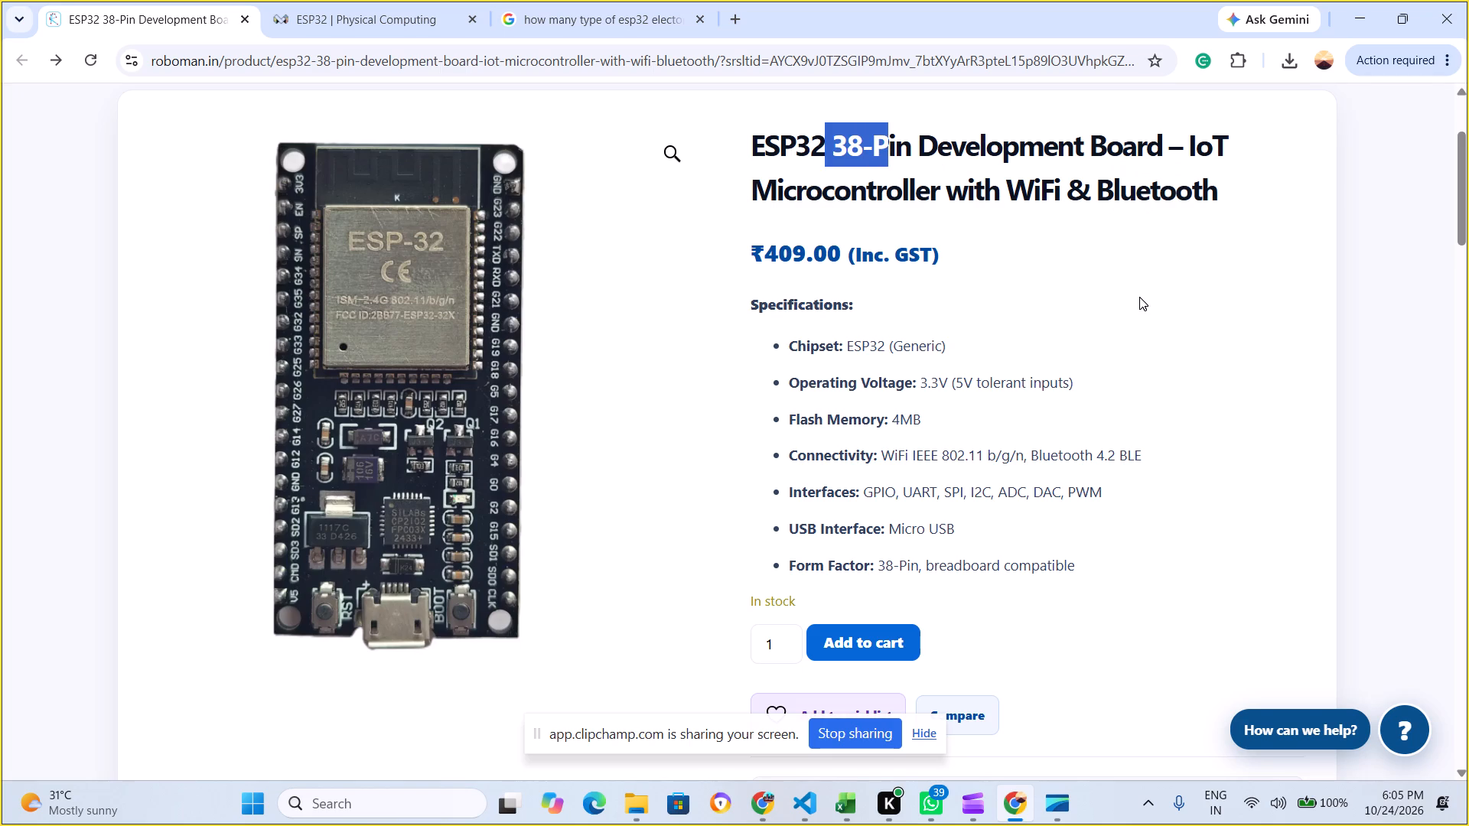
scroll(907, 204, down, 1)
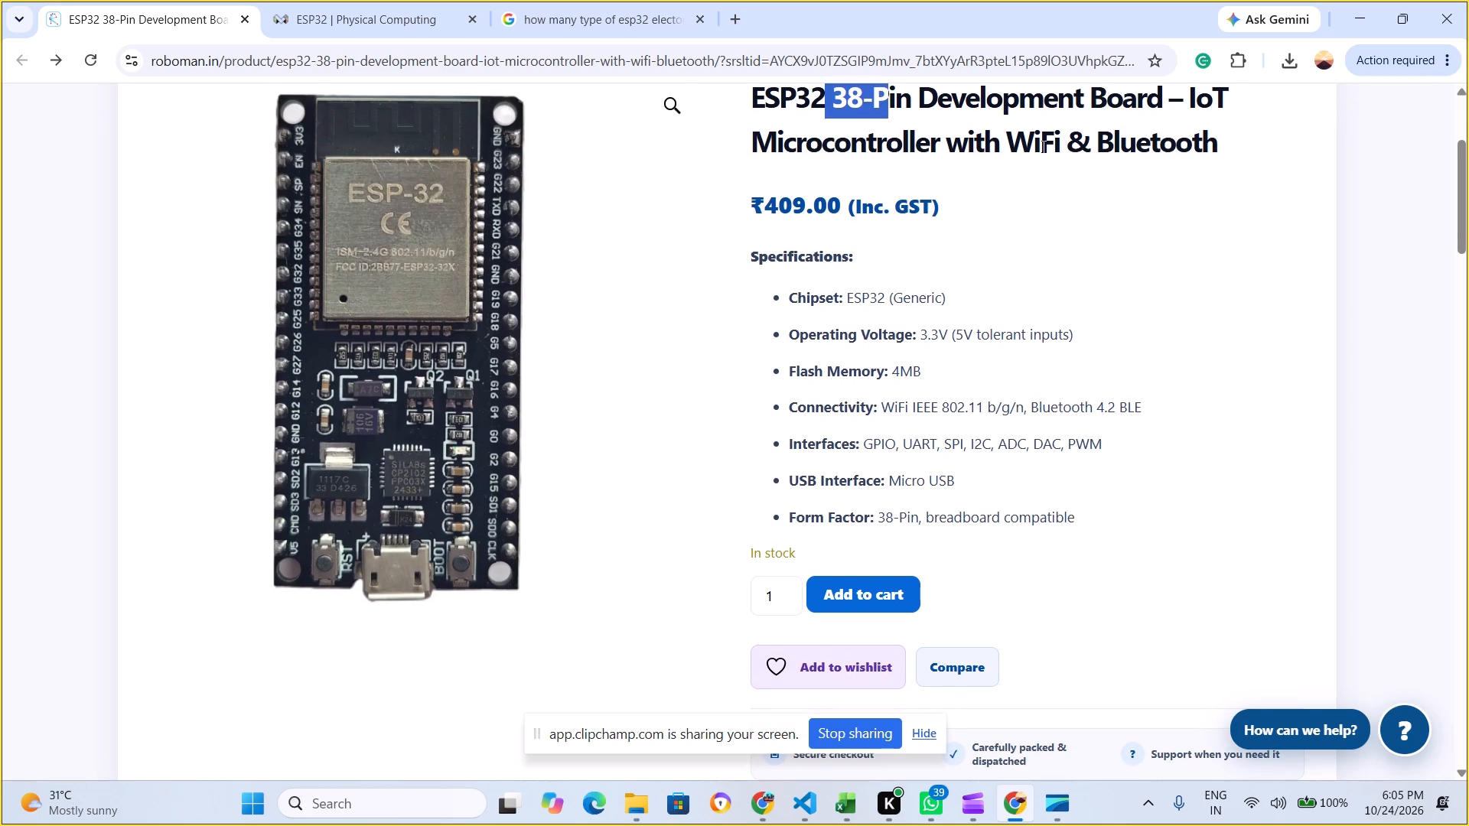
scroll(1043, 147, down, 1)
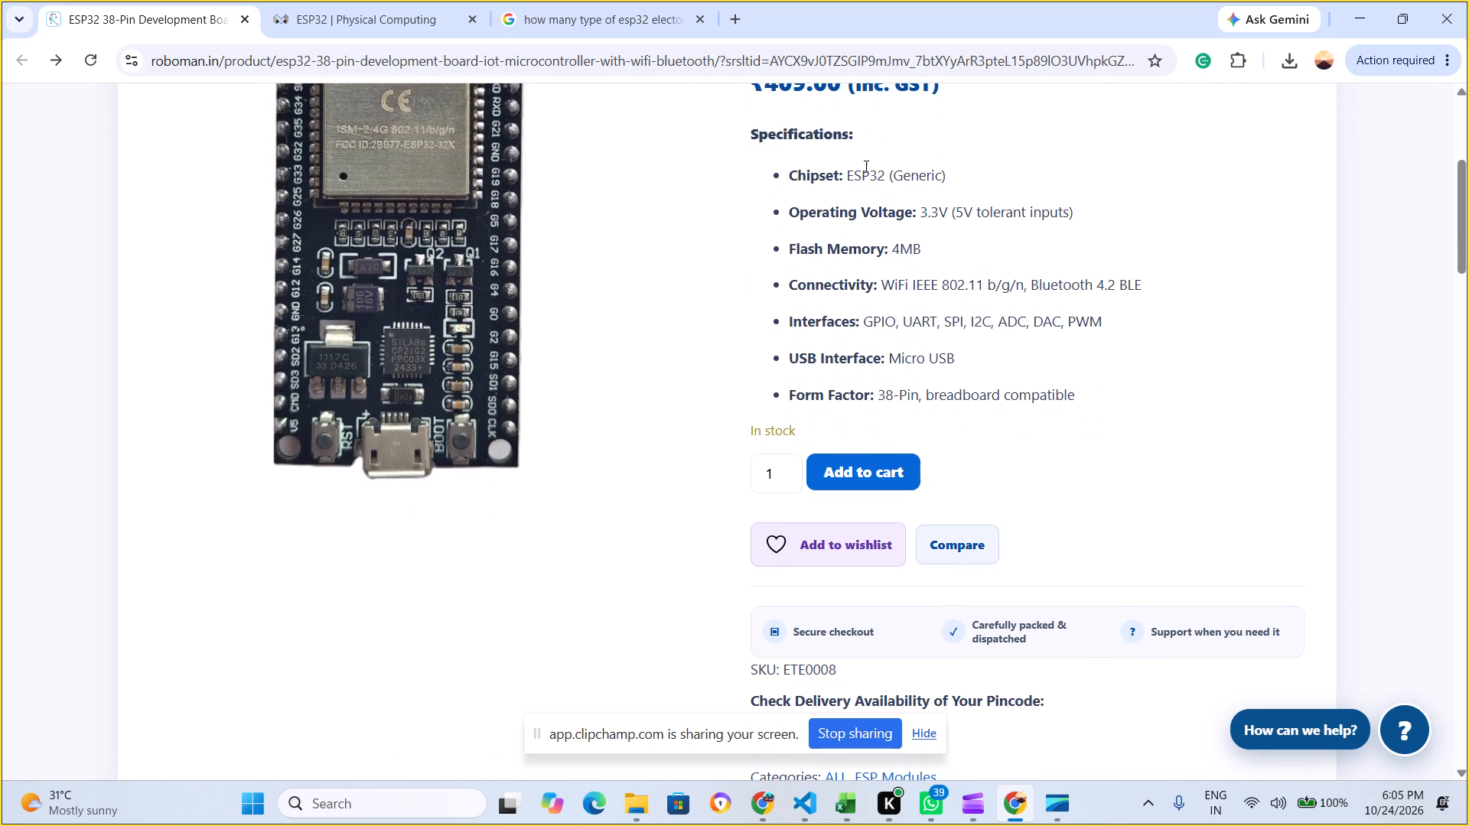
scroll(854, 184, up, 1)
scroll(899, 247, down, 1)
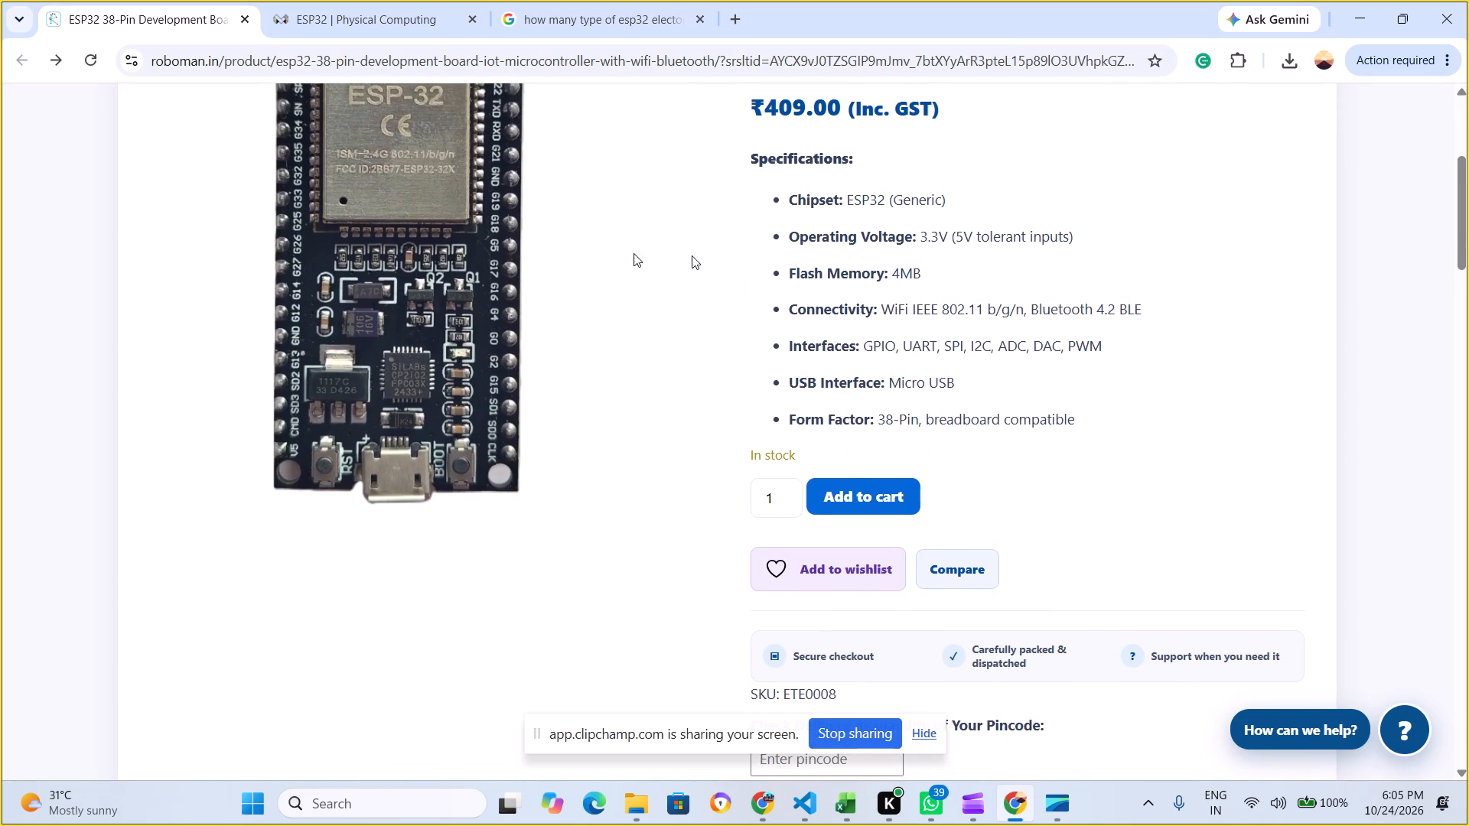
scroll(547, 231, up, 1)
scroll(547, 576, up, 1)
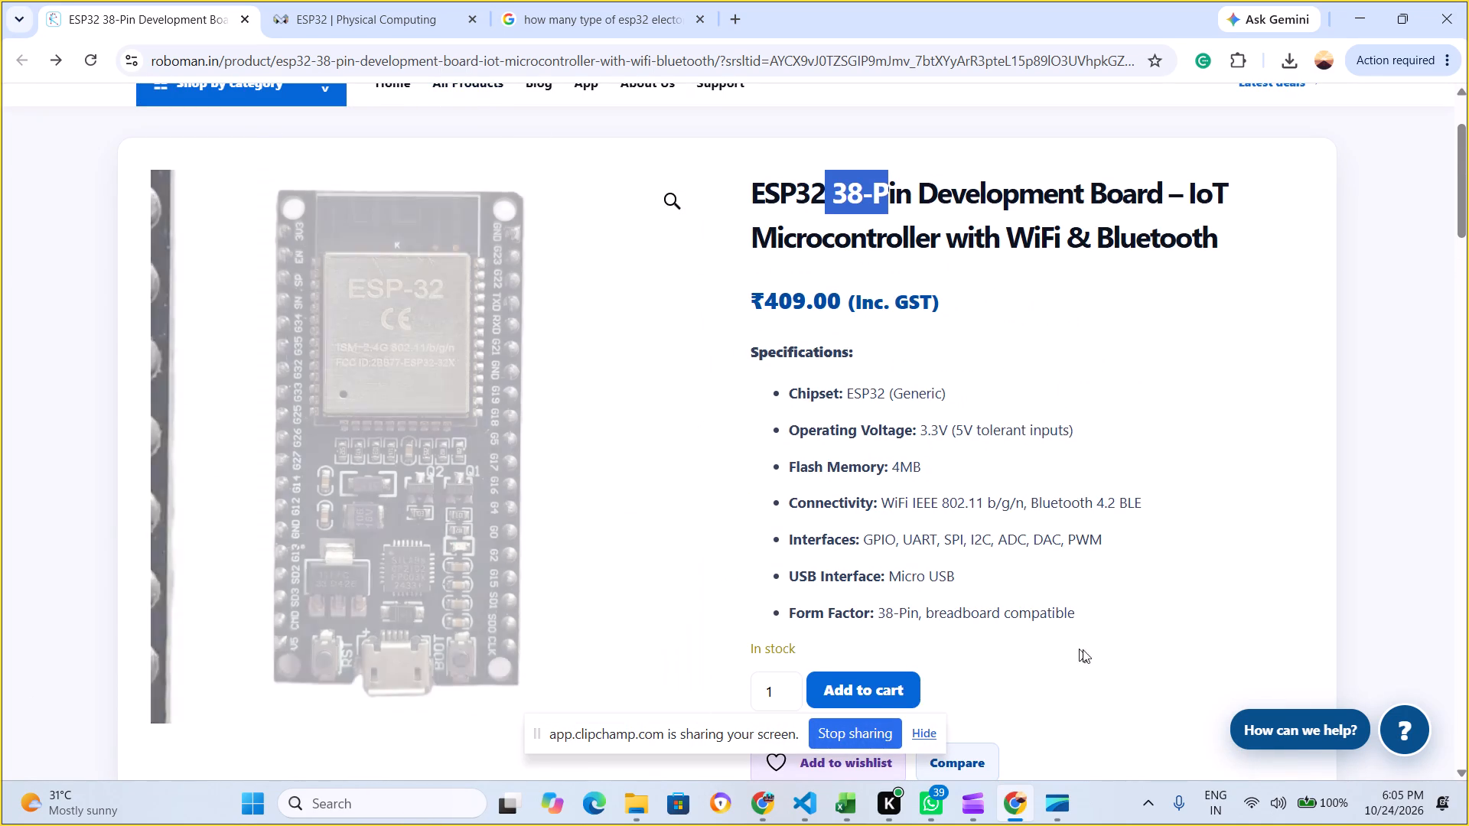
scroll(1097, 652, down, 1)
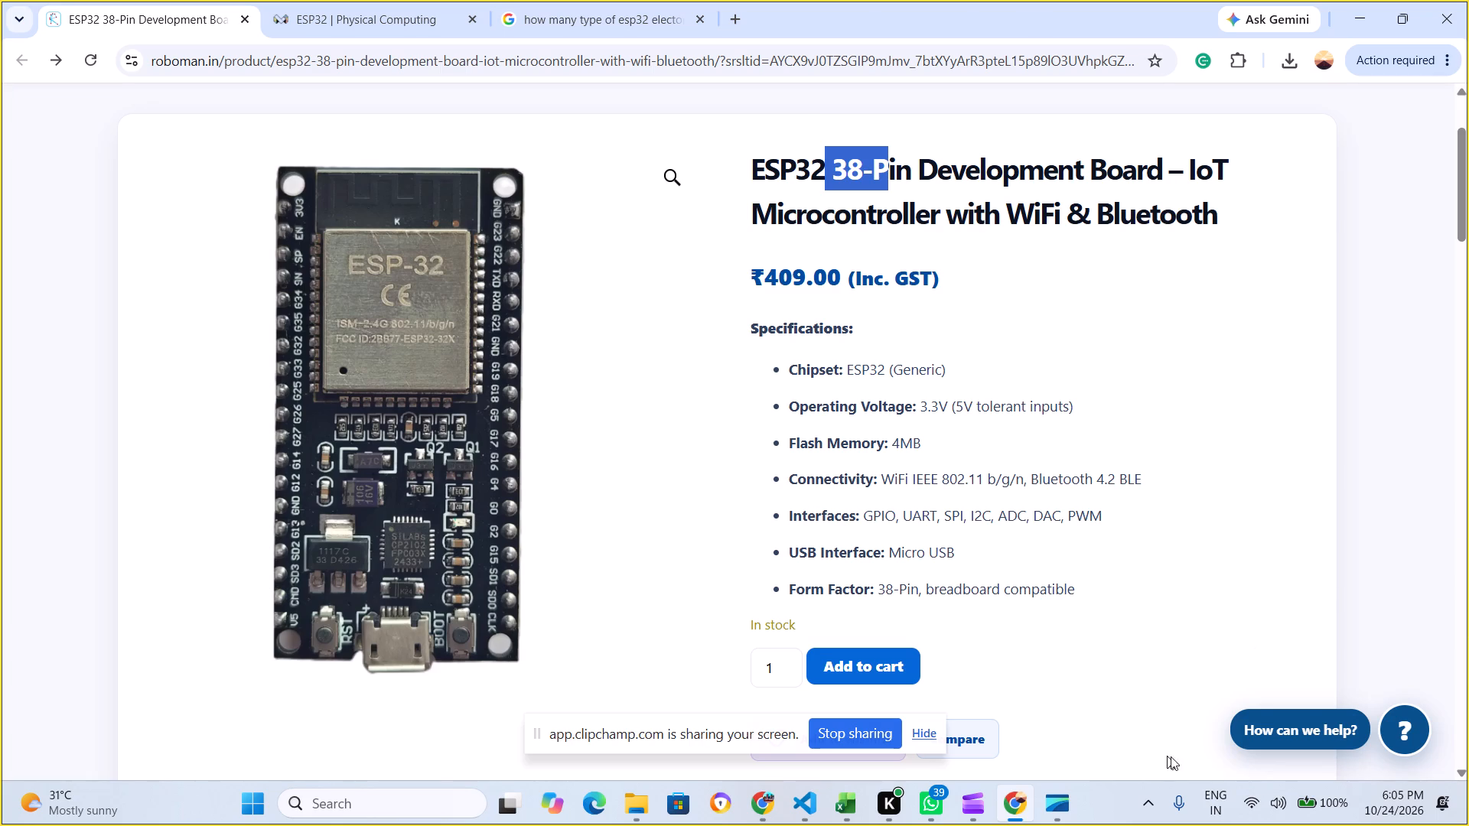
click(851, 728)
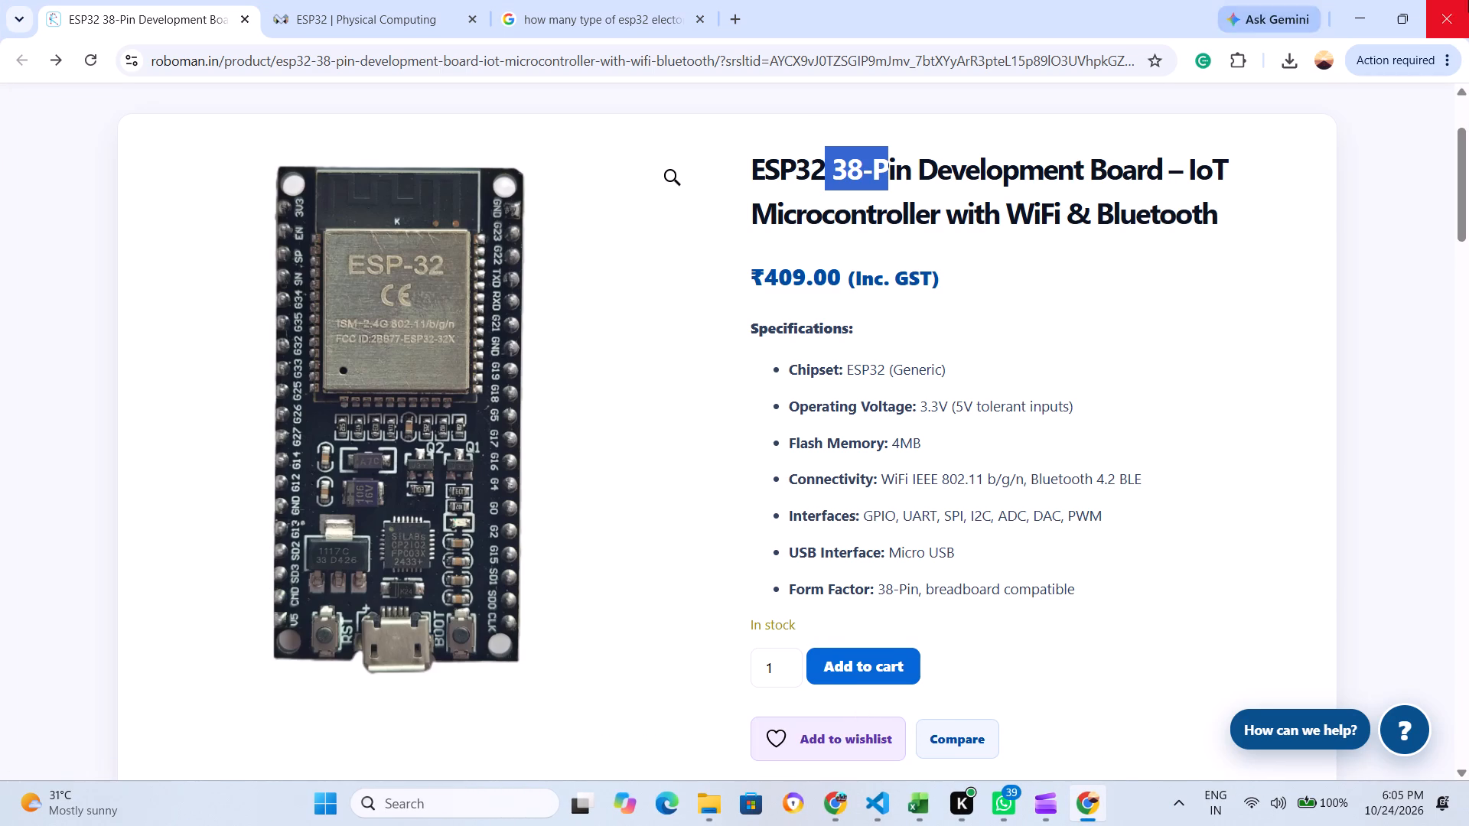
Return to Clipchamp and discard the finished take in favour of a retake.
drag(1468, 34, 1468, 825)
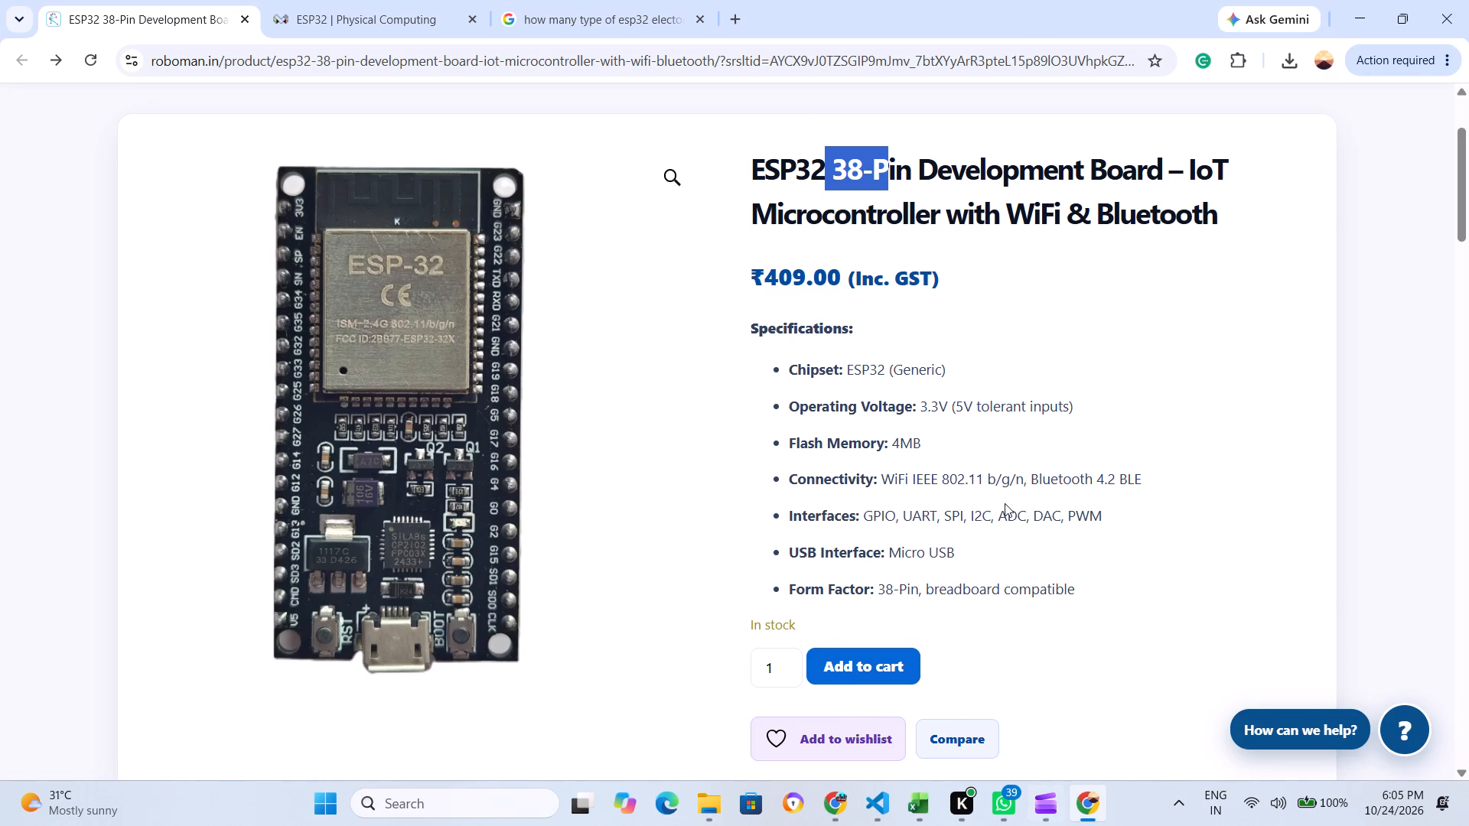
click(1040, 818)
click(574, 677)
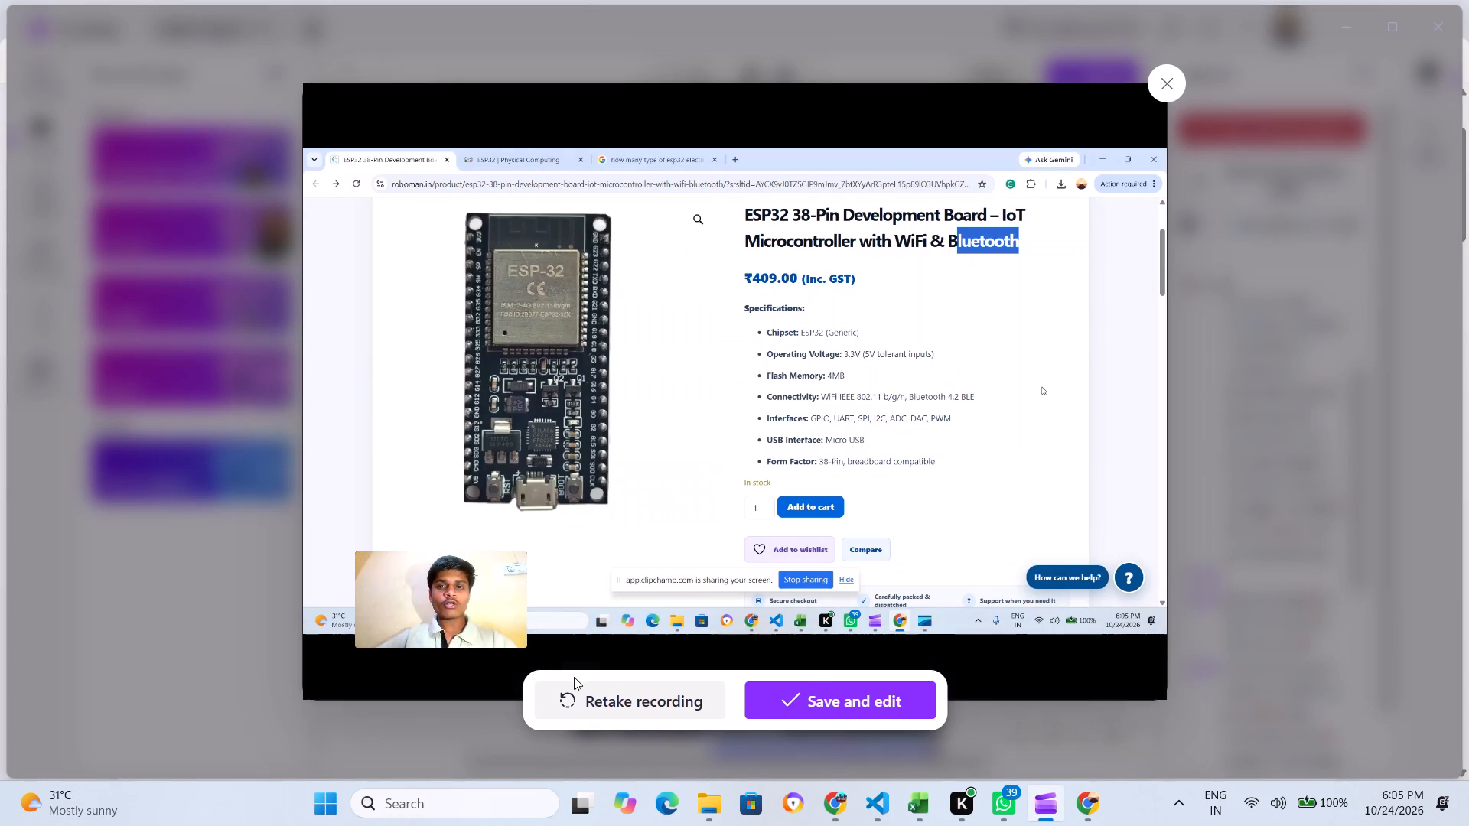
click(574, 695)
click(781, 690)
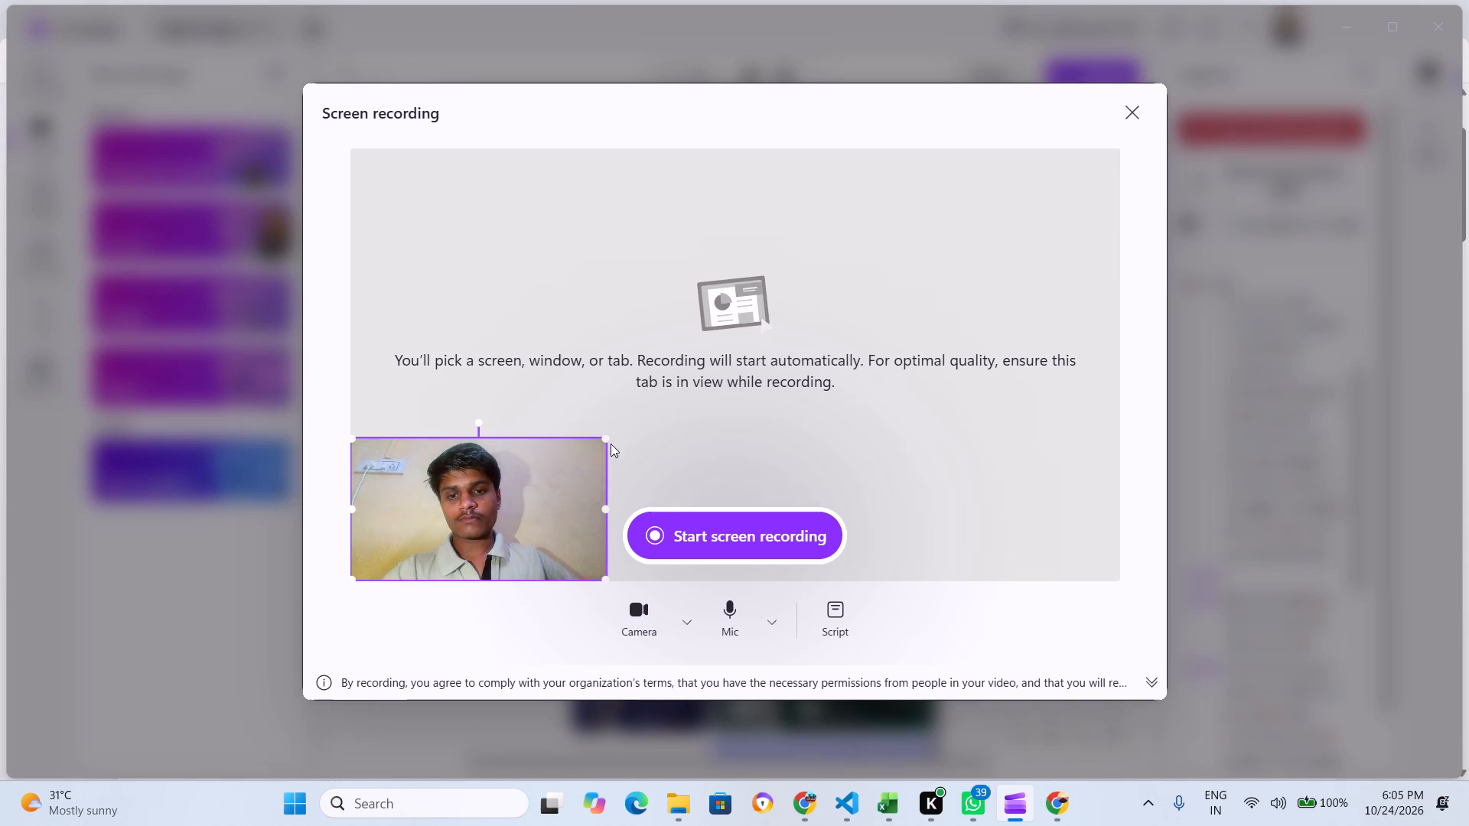
Shrink the camera overlay slightly in the screen recording preview.
drag(604, 441, 598, 448)
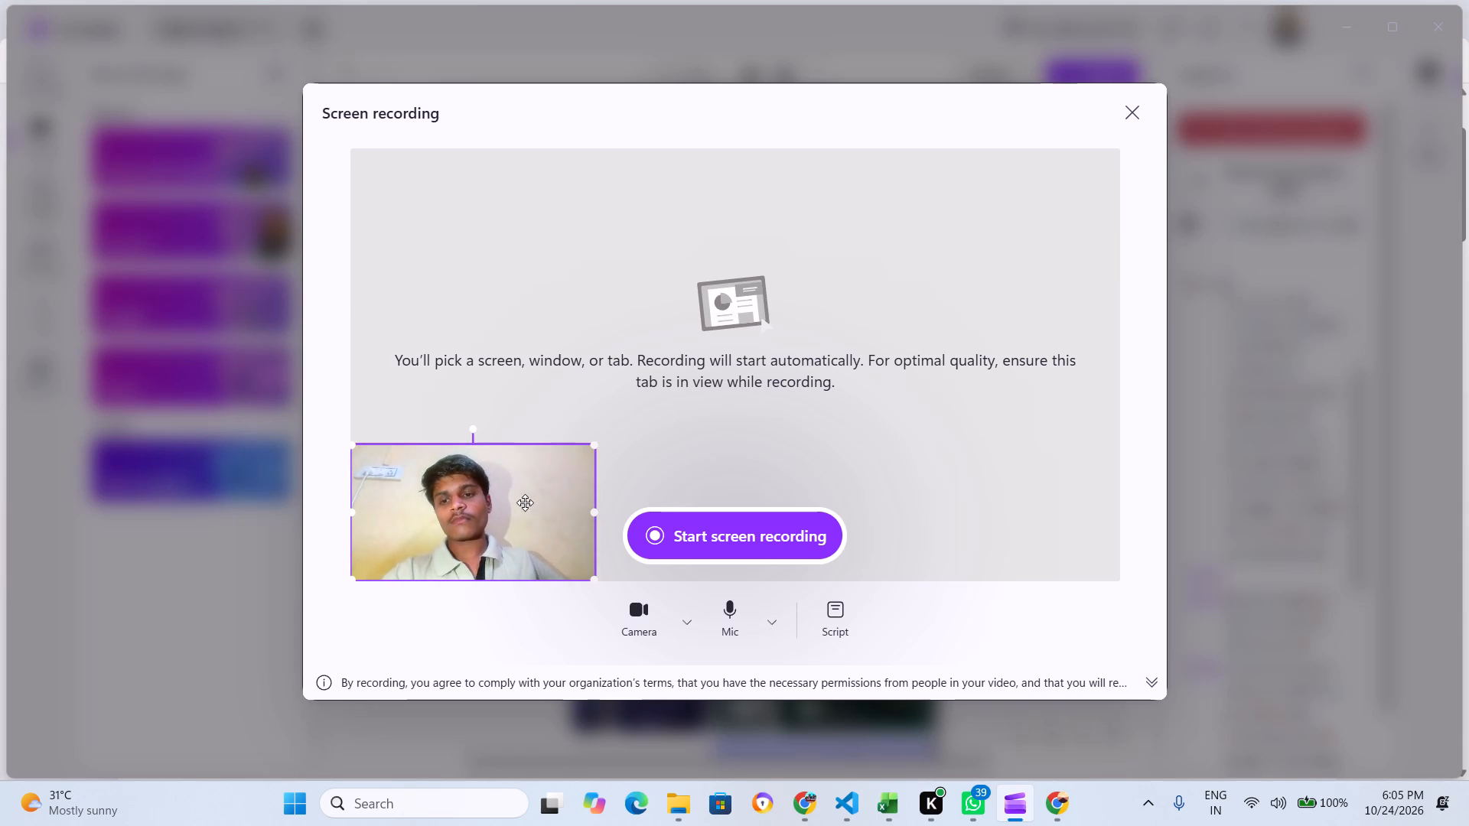
Move the camera overlay slightly inward from the corner of the screen recording preview.
drag(523, 499, 529, 493)
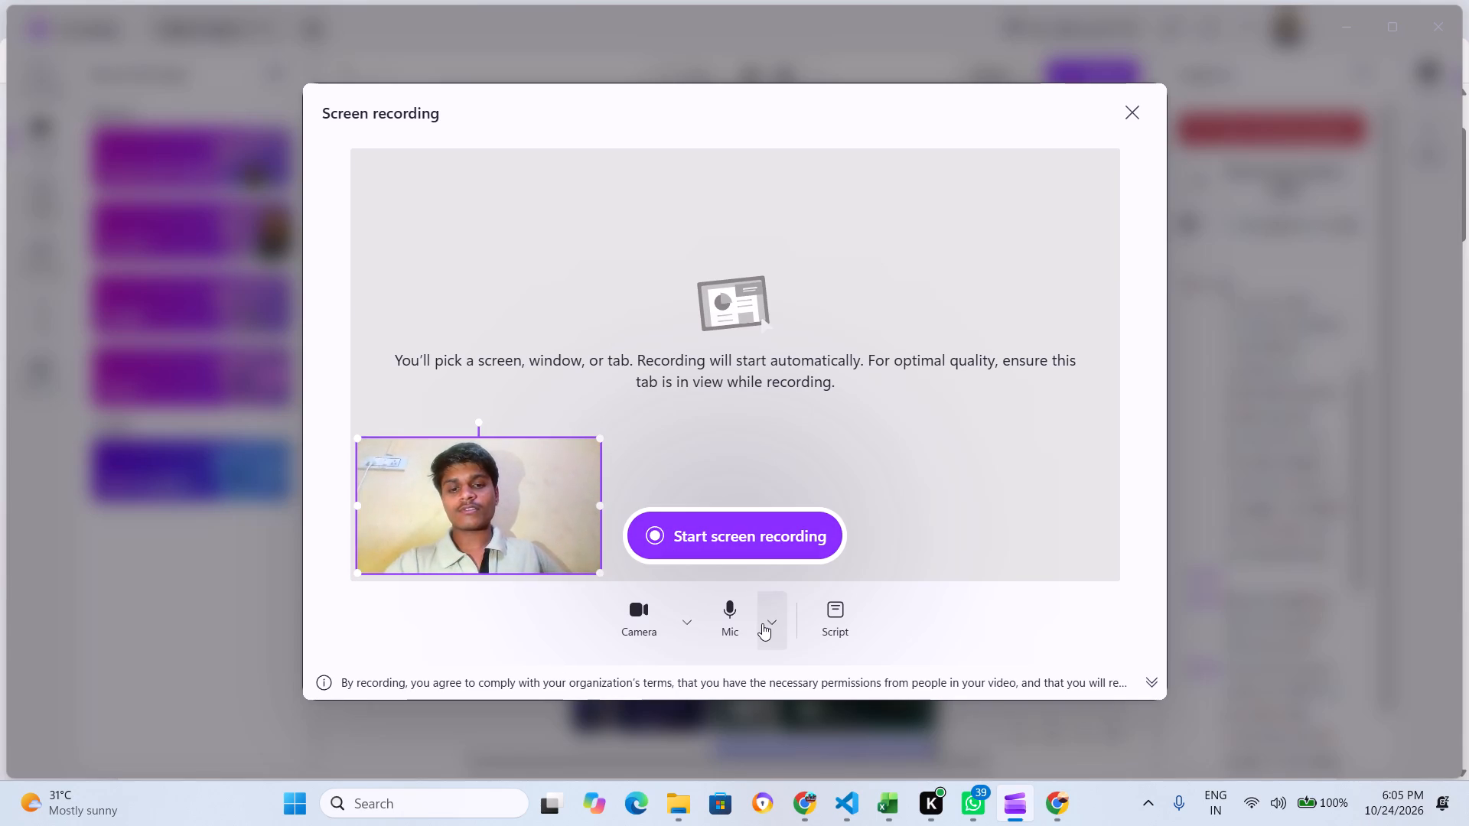
Check the microphone and camera device options for the screen recording.
click(762, 623)
click(1119, 628)
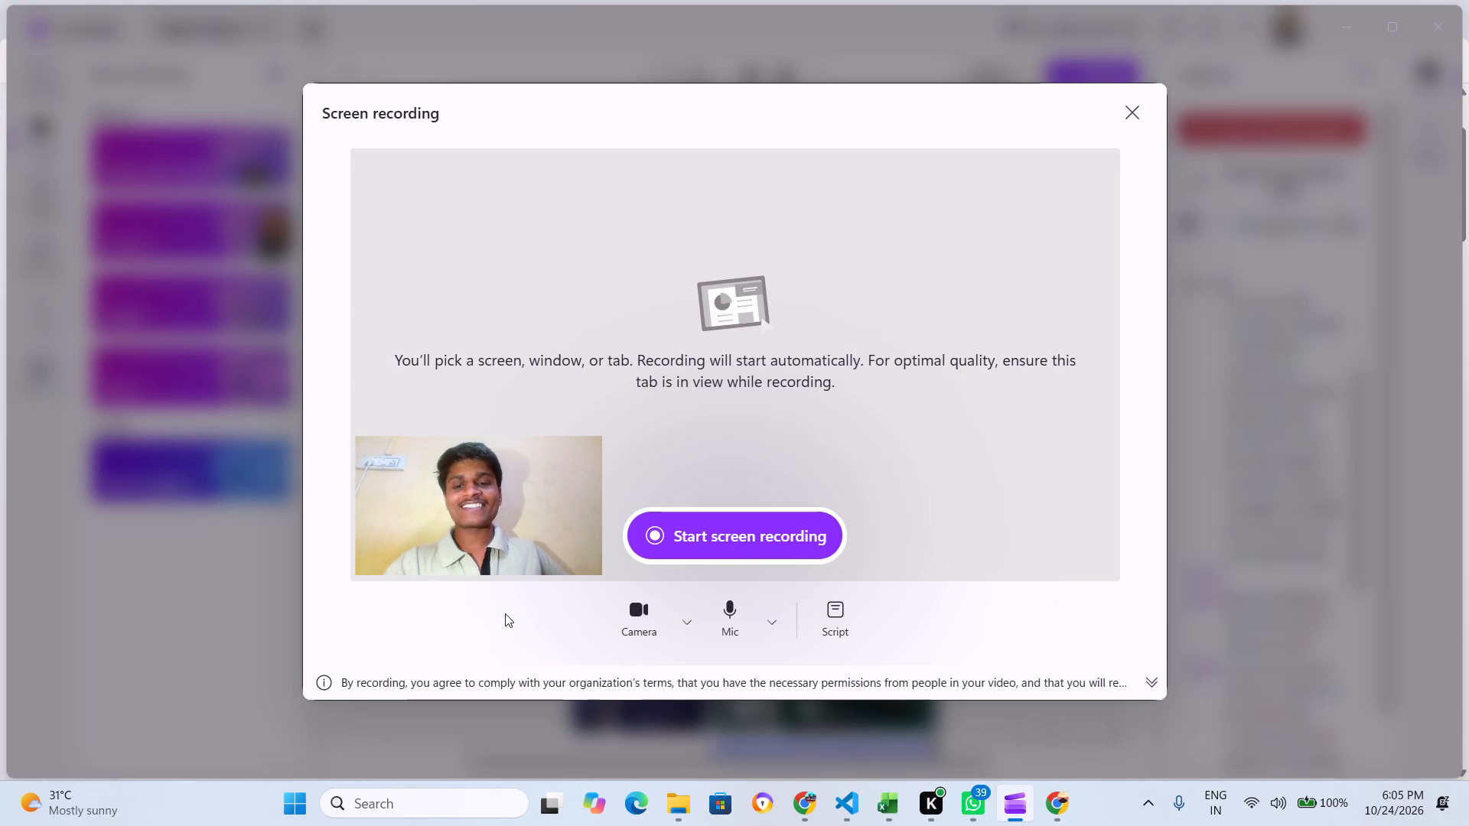
click(682, 622)
click(1003, 634)
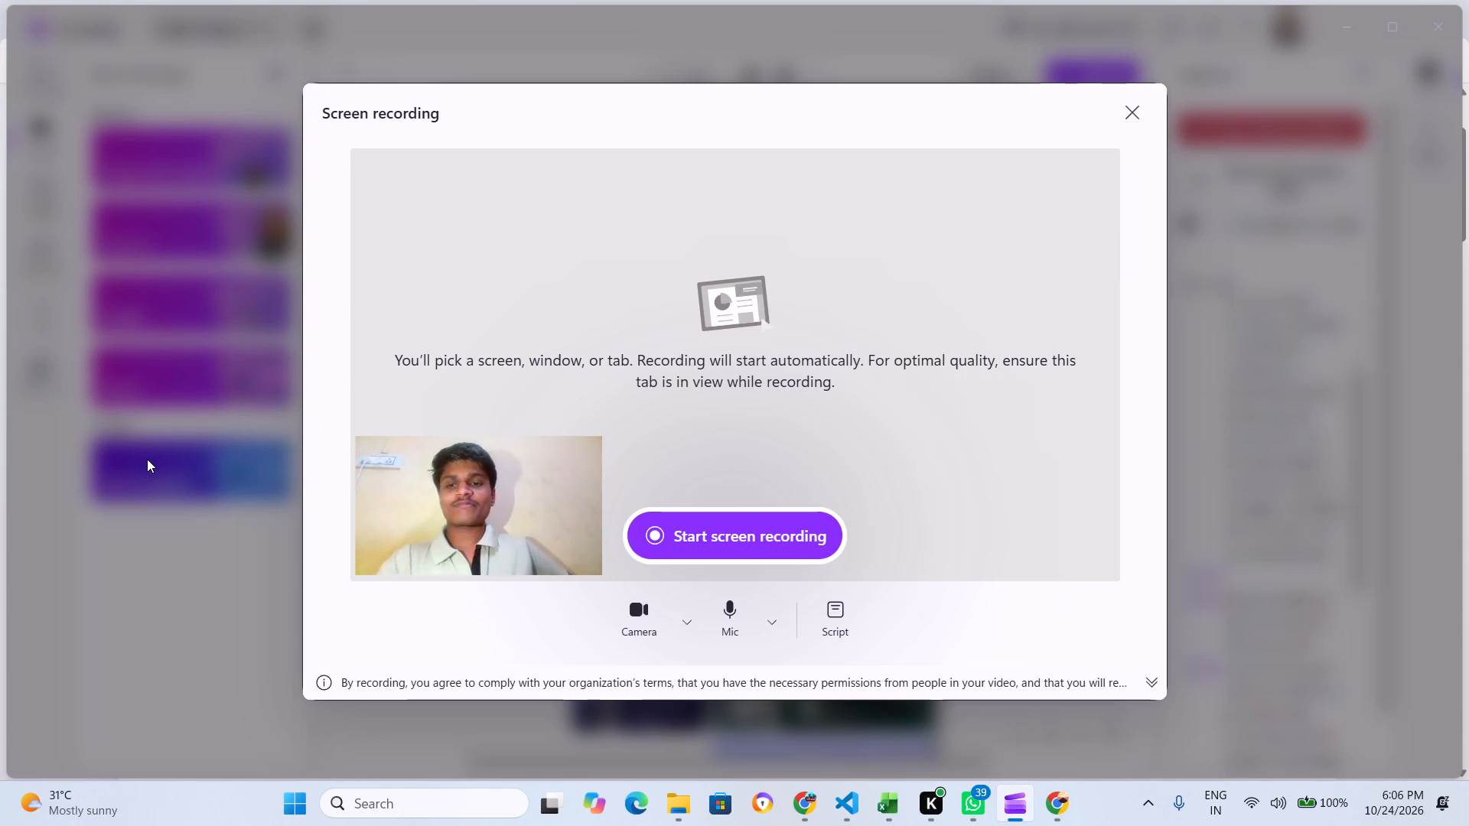
click(1246, 247)
Switch to Chrome and review the ESP32 38-Pin board's description, highlighting the 38 GPIO Pins, Arduino IDE and micro-USB key features.
click(1066, 806)
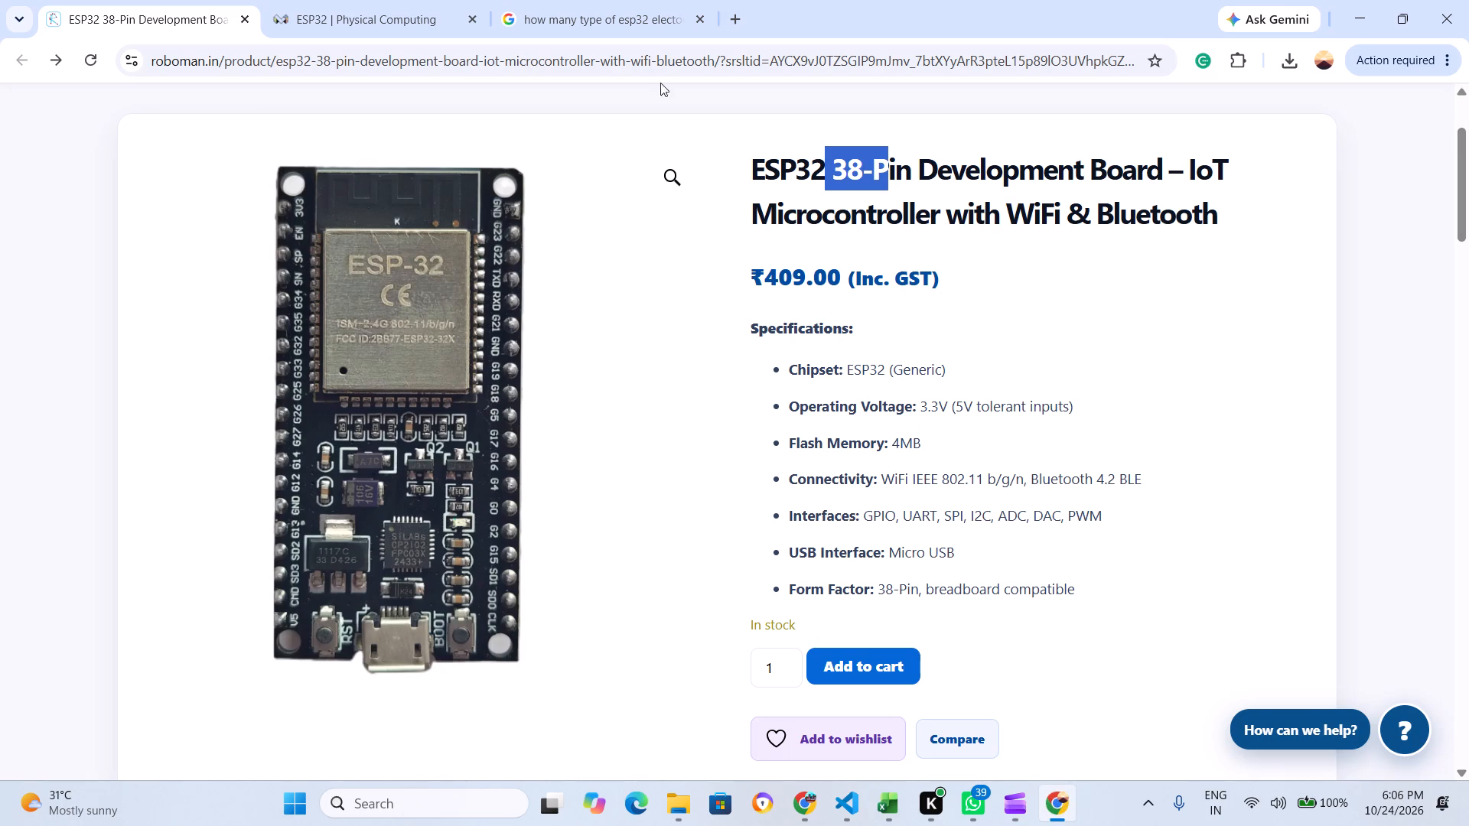
scroll(859, 309, down, 4)
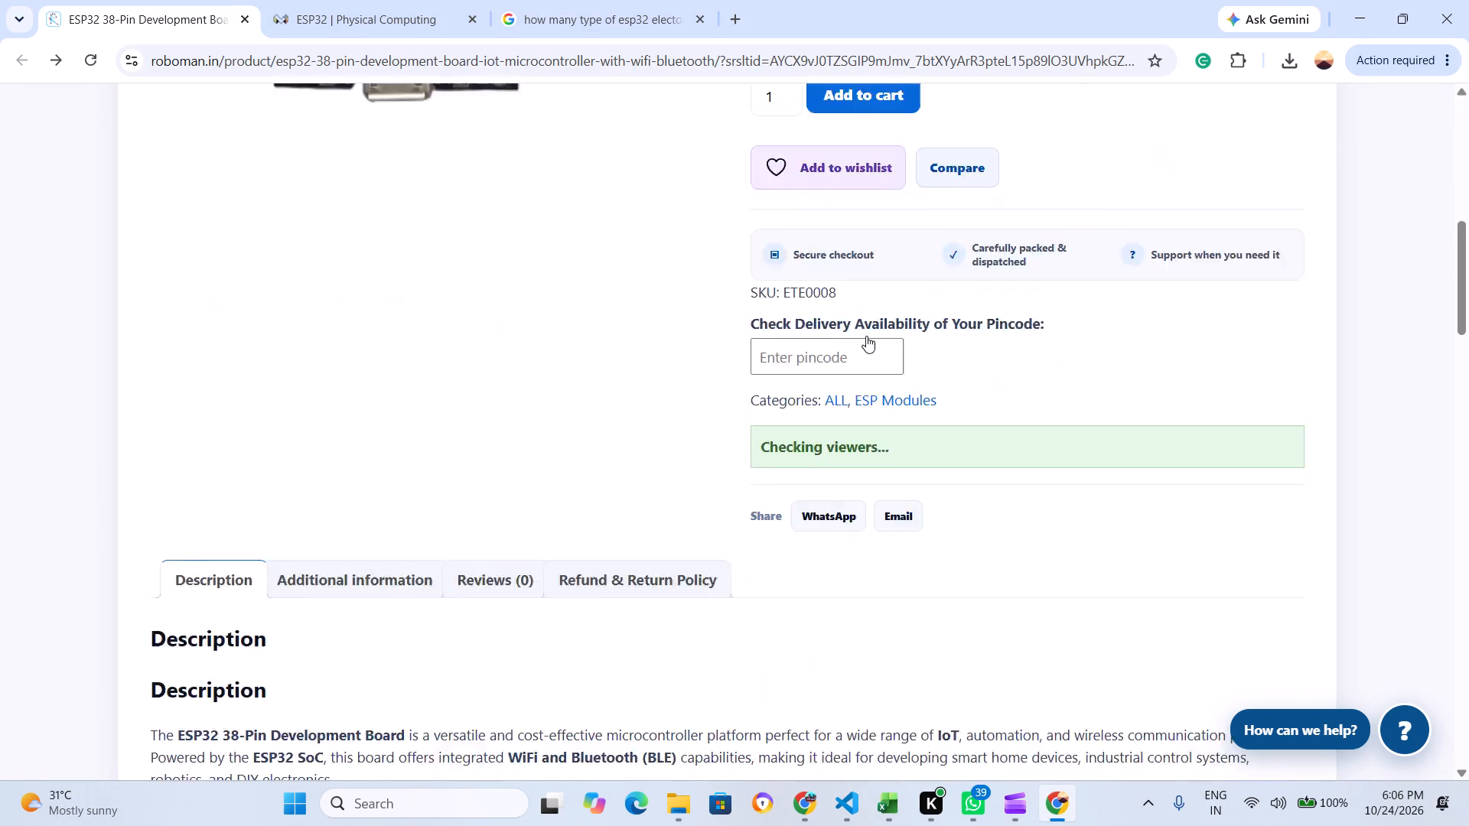
scroll(385, 504, down, 1)
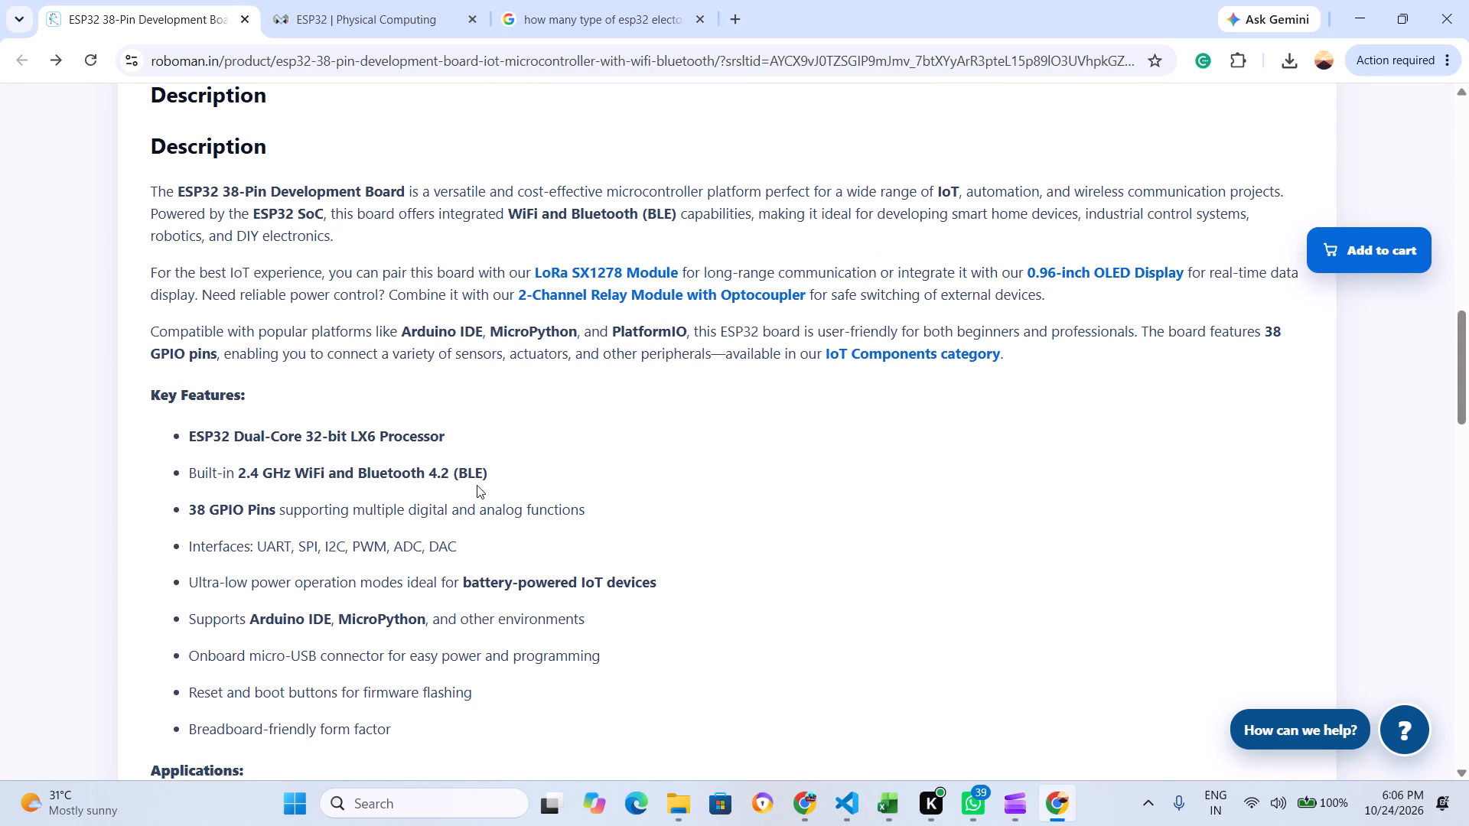
drag(183, 514, 270, 515)
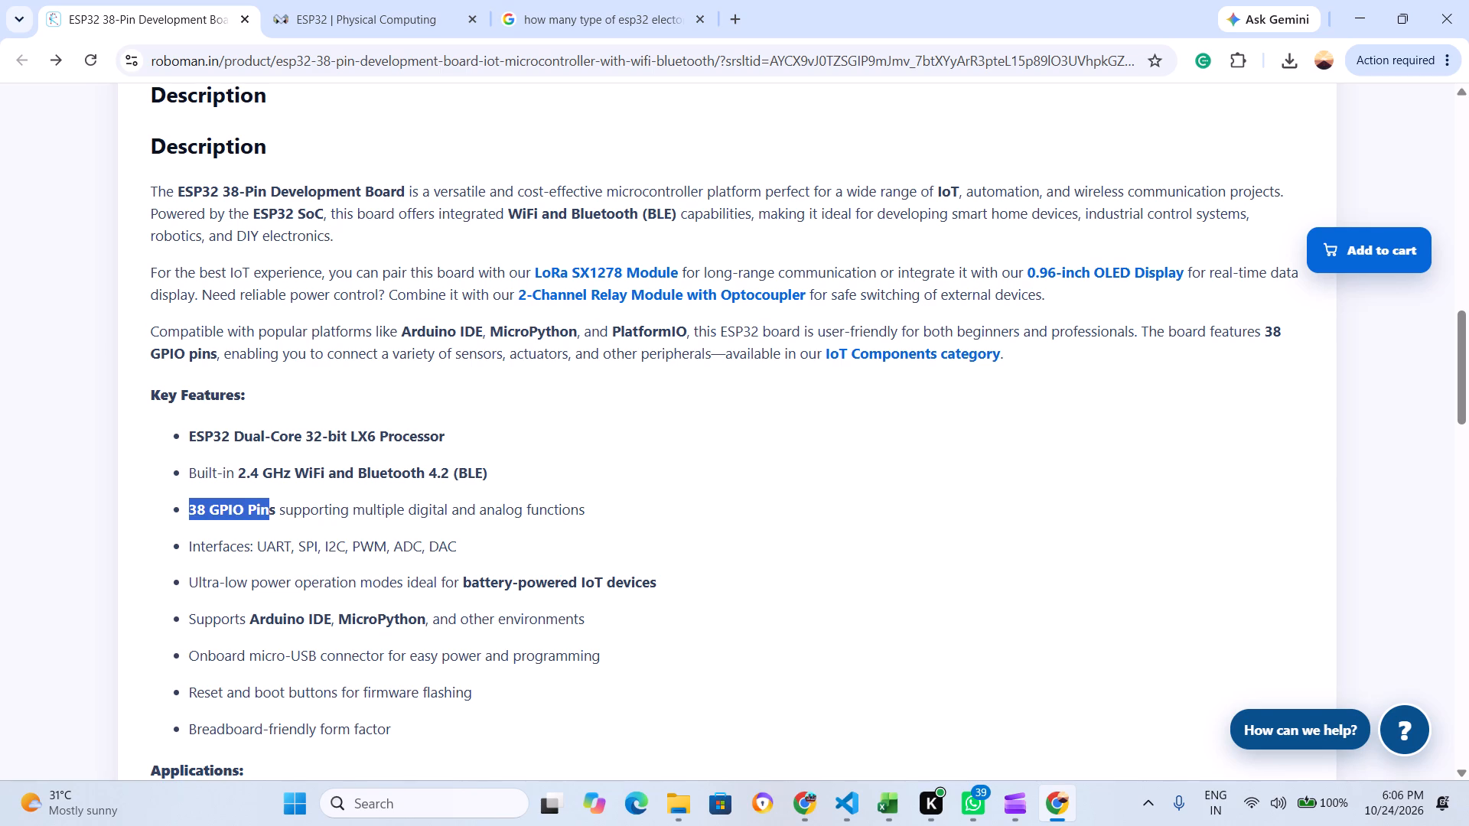
drag(270, 515, 521, 514)
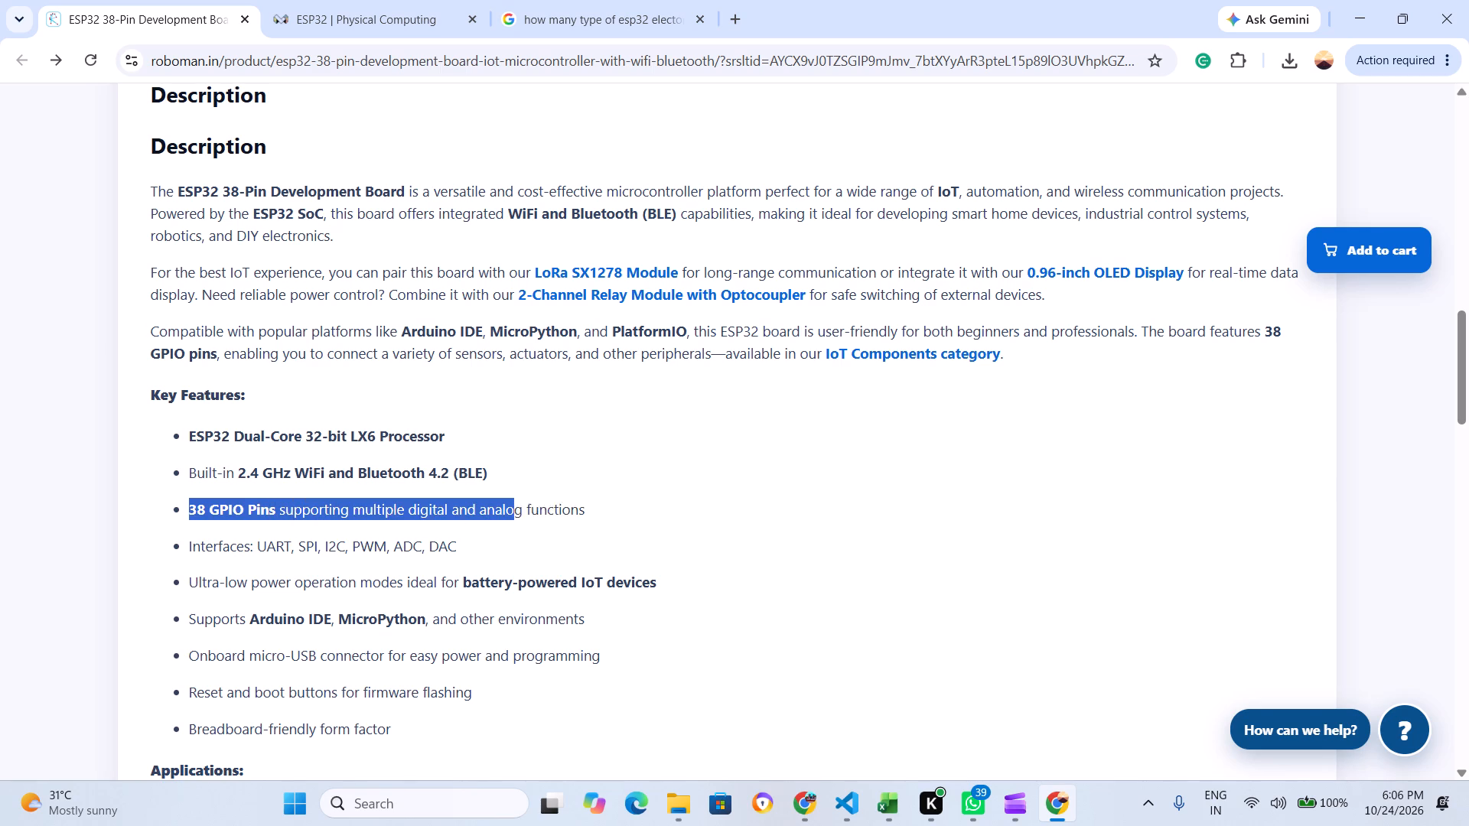
drag(521, 514, 686, 509)
click(686, 509)
scroll(244, 600, down, 2)
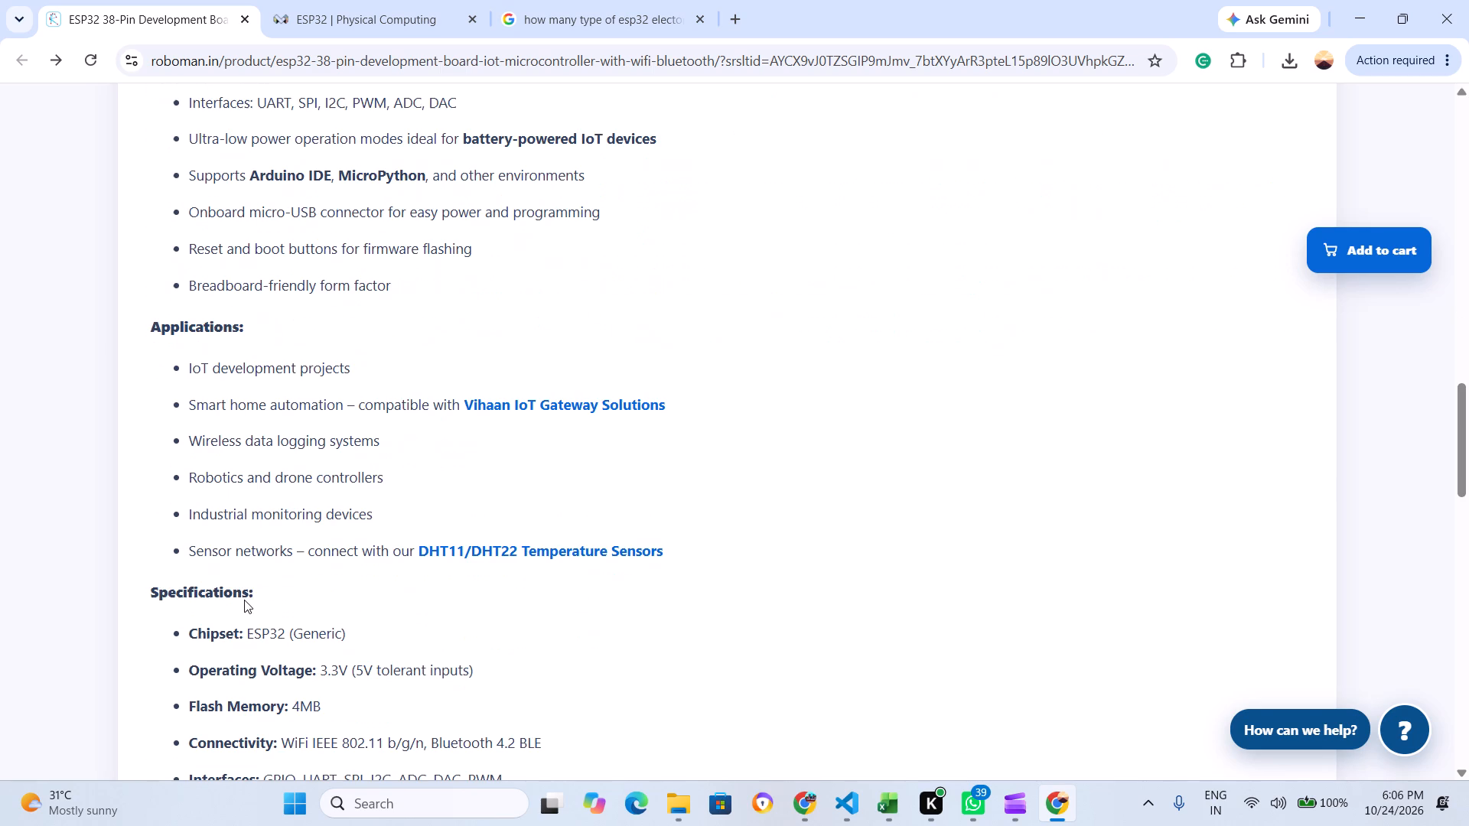
scroll(386, 454, up, 2)
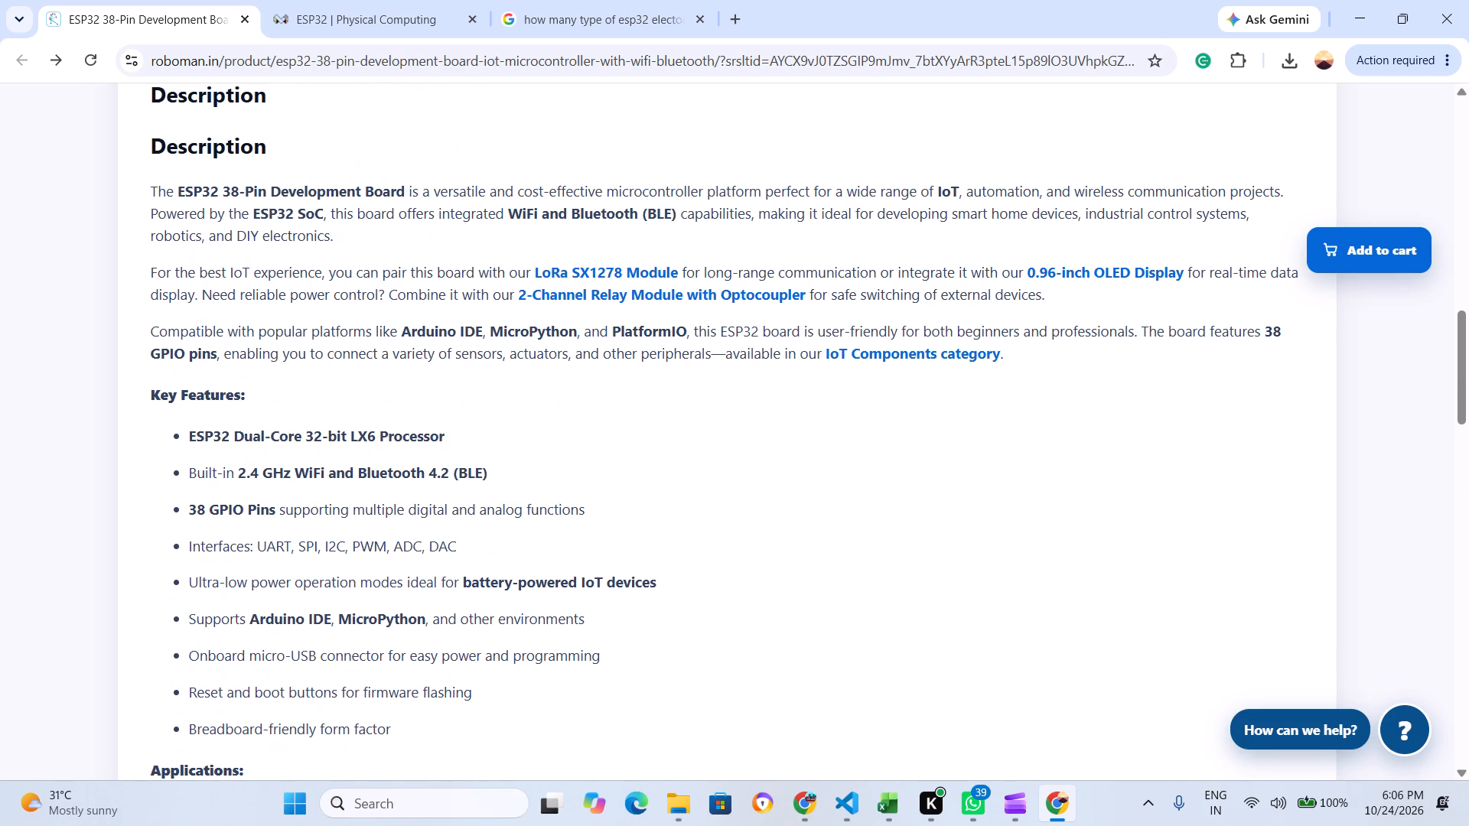
drag(400, 729, 142, 392)
click(141, 408)
scroll(177, 552, down, 1)
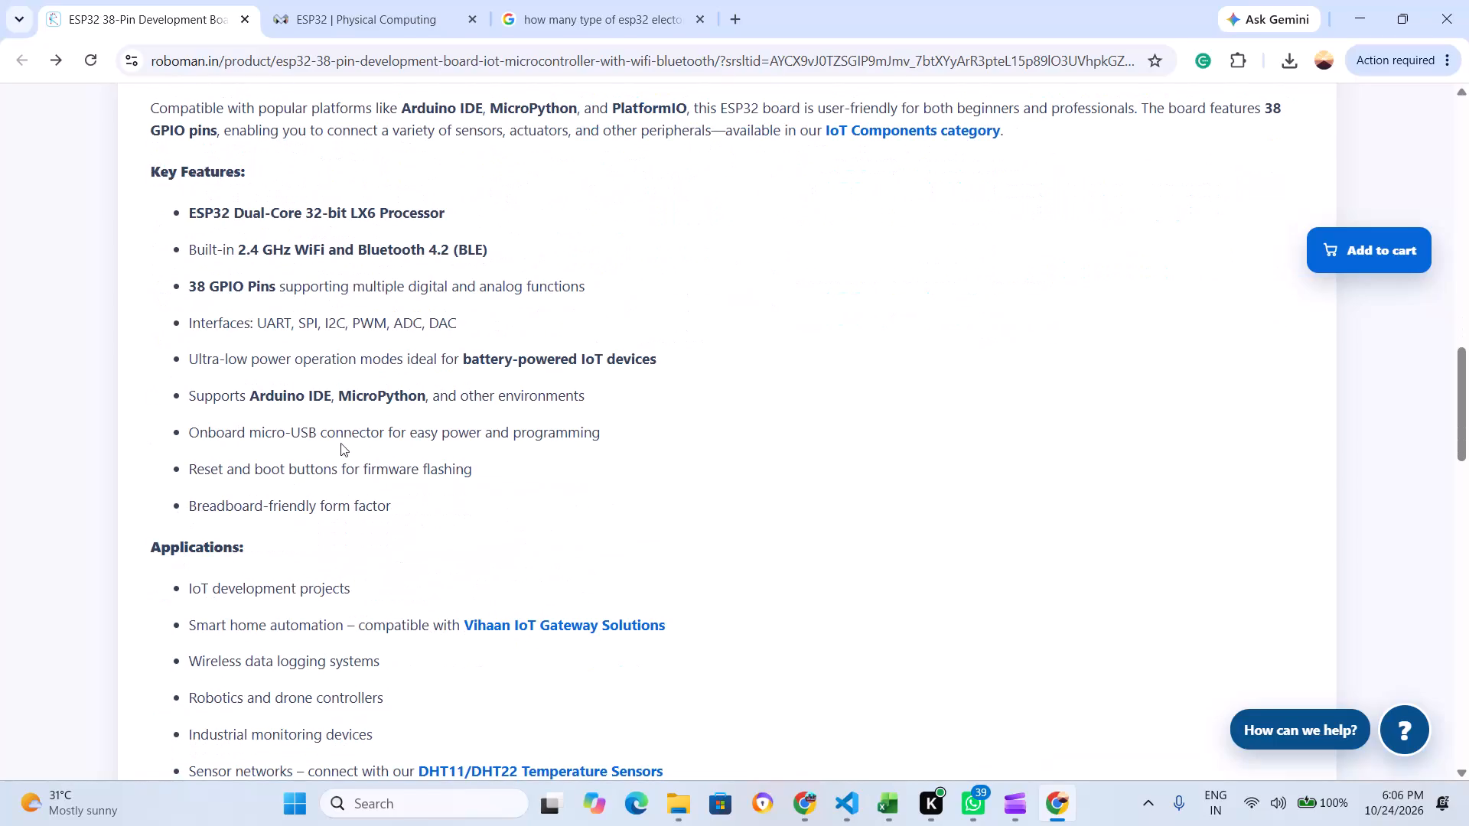
drag(157, 405, 511, 418)
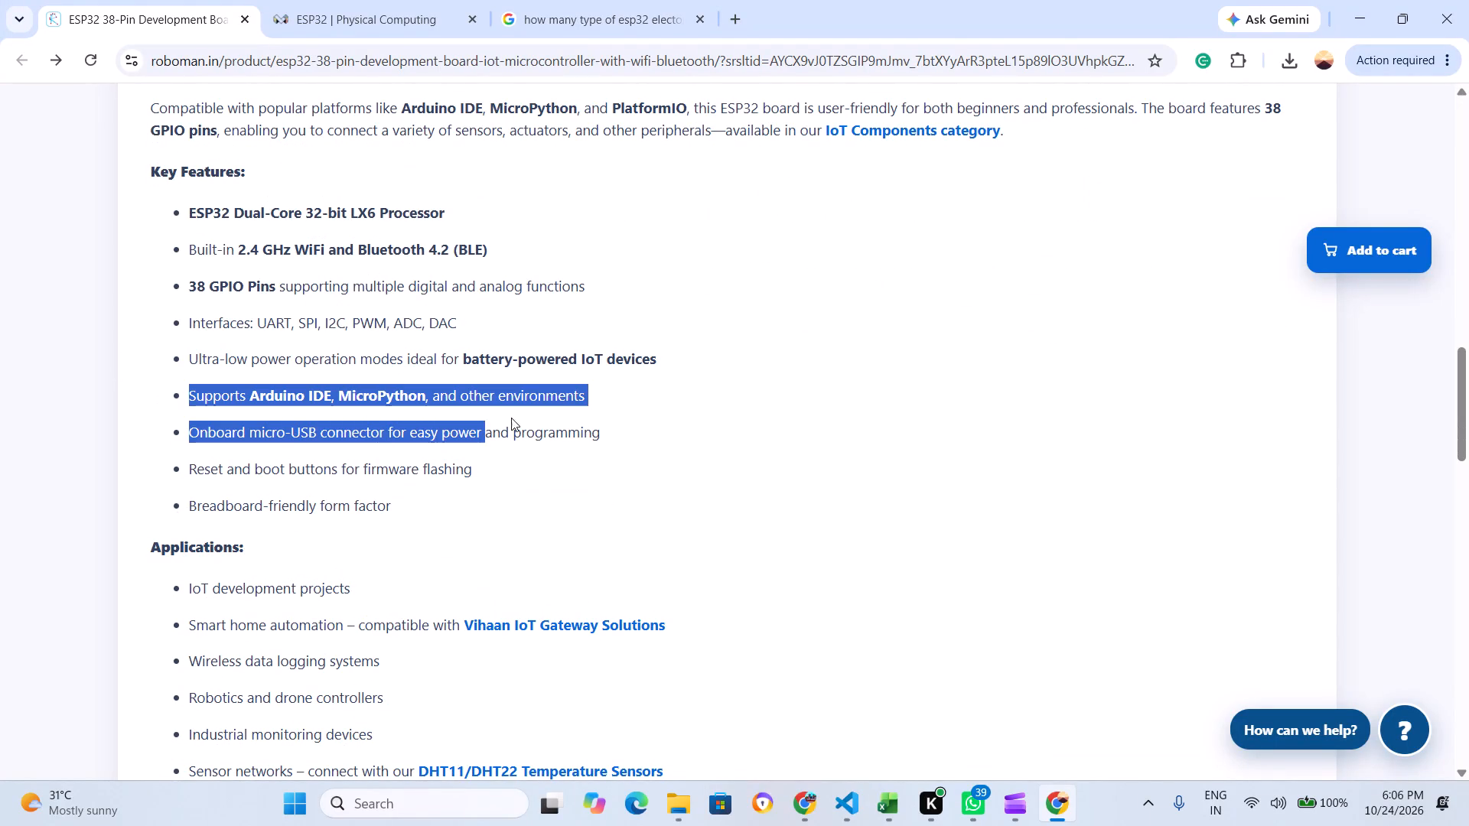
drag(511, 418, 605, 435)
click(562, 470)
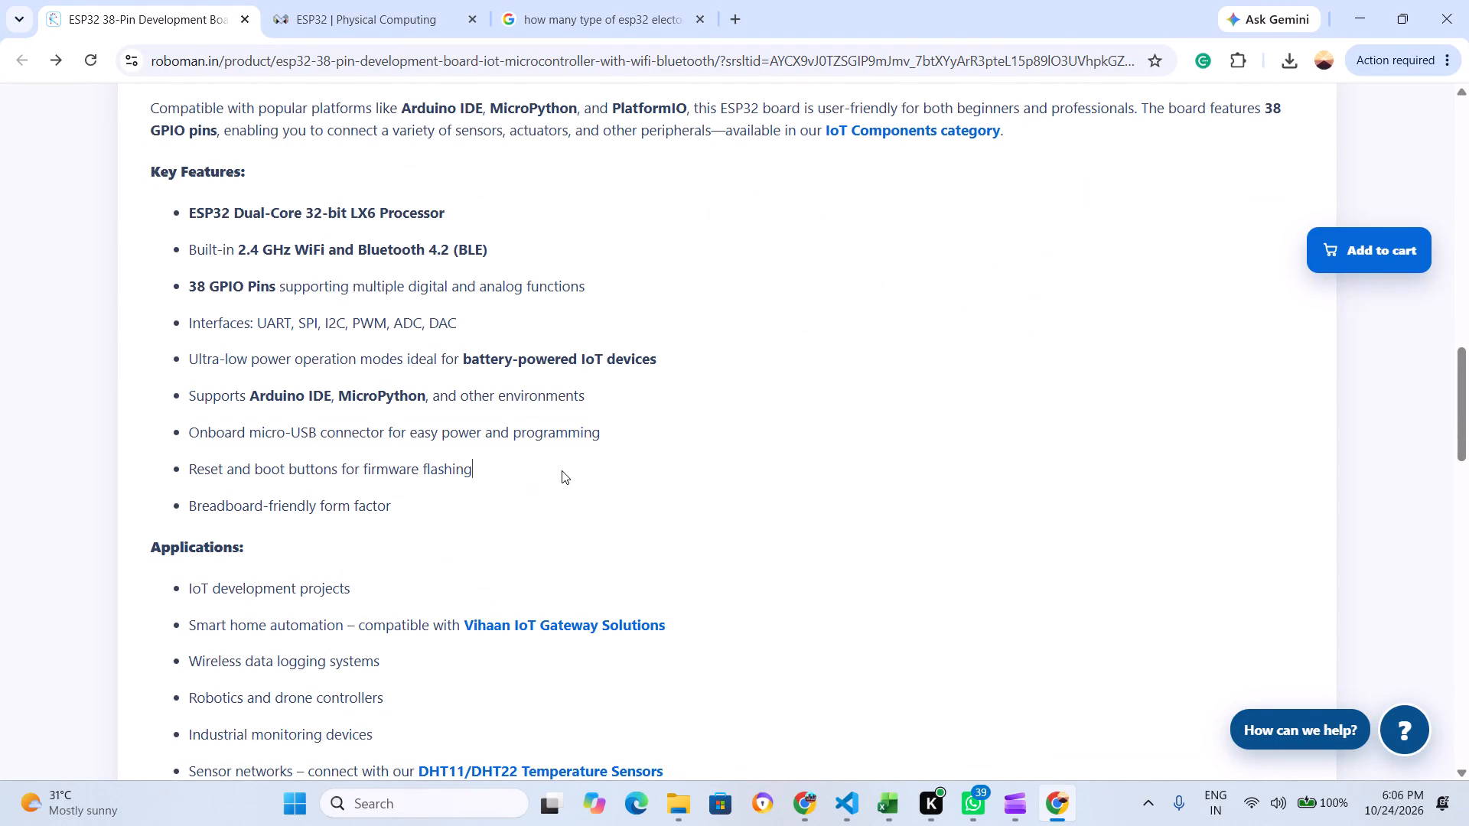
Examine the board's enlarged picture and specifications at the top of the product page, and return to Clipchamp's screen recording window.
scroll(575, 464, up, 3)
scroll(667, 405, up, 3)
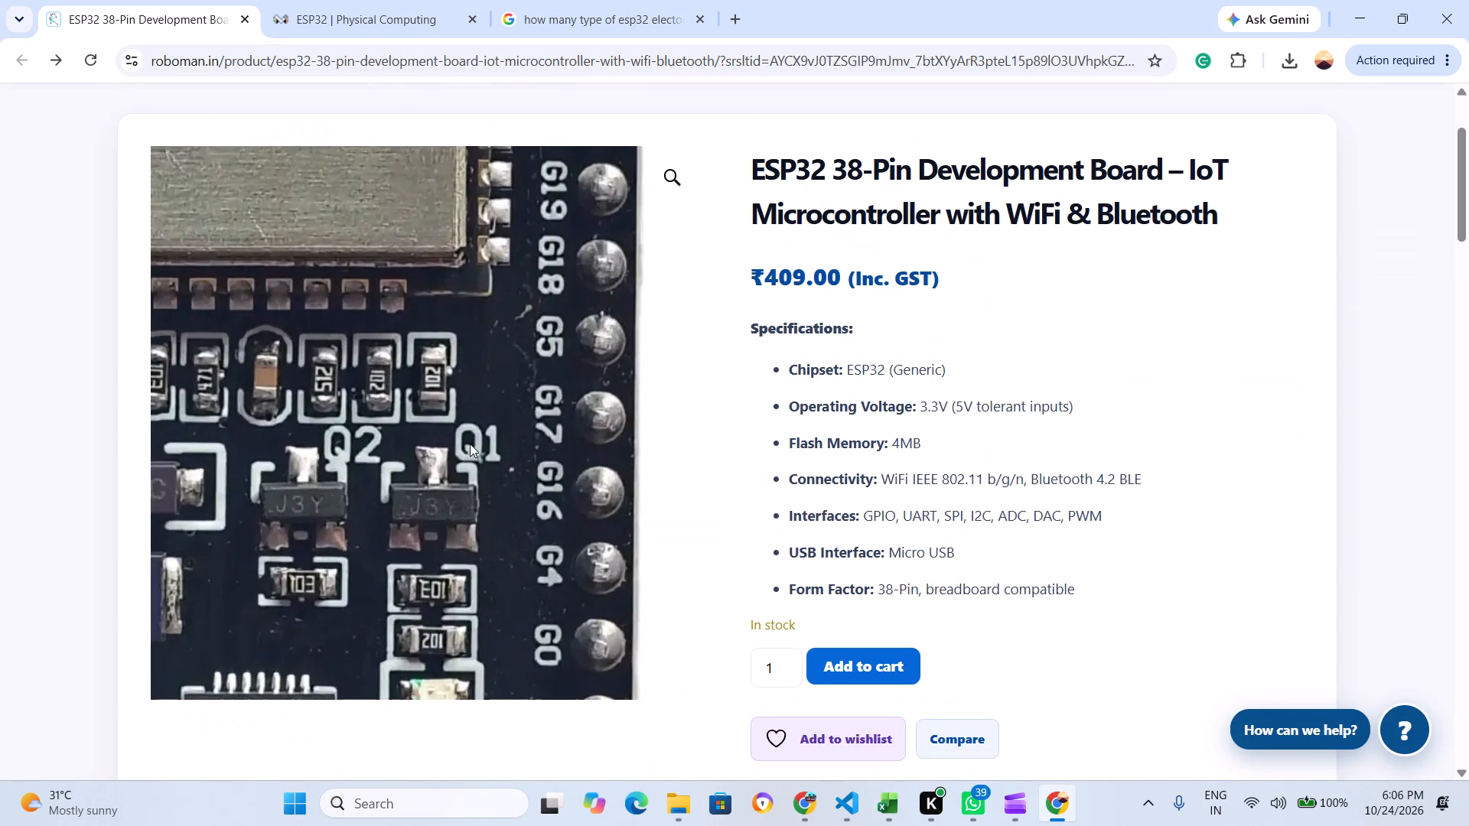
scroll(340, 370, down, 1)
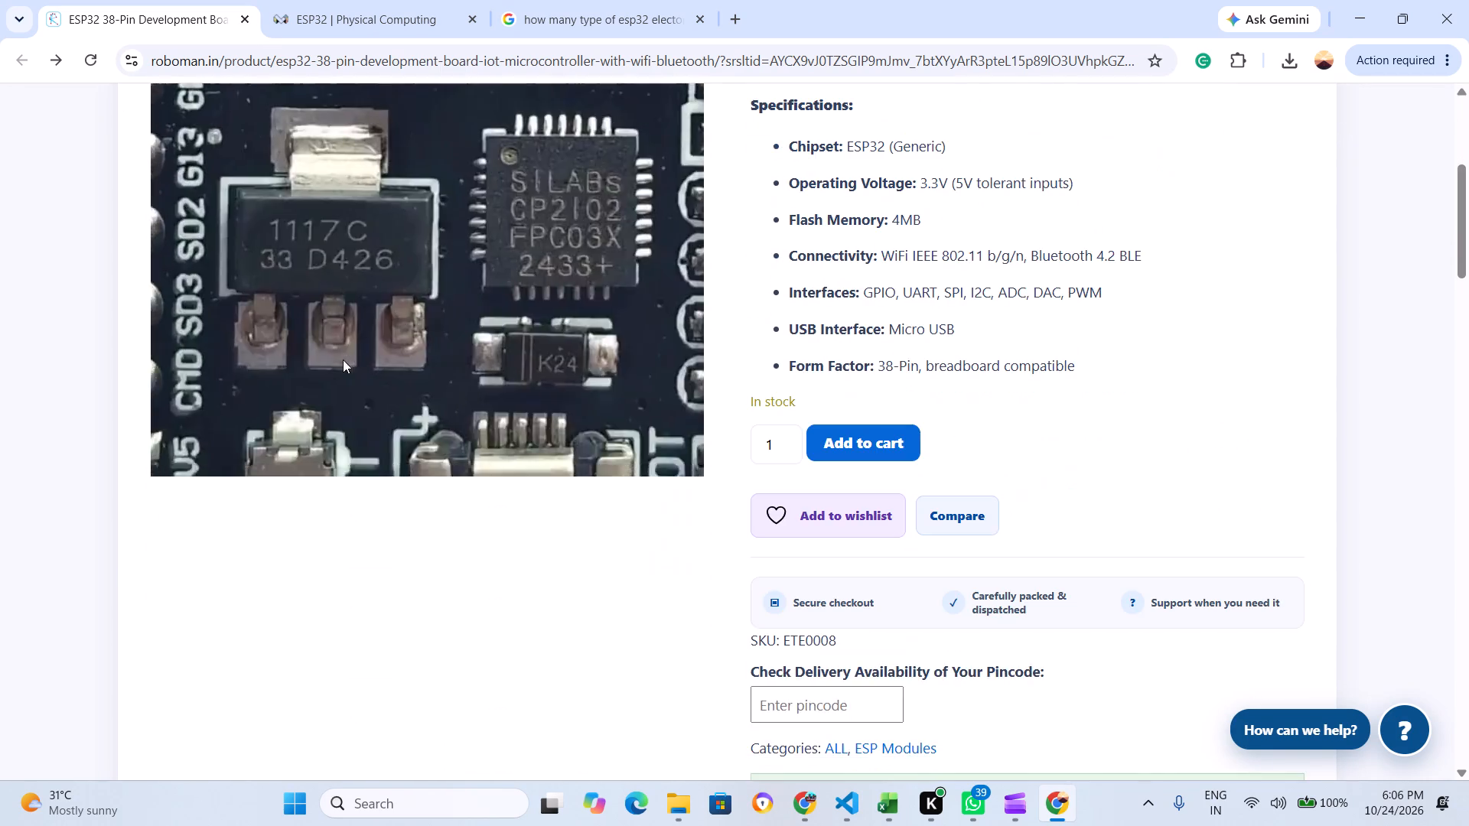
scroll(346, 356, up, 2)
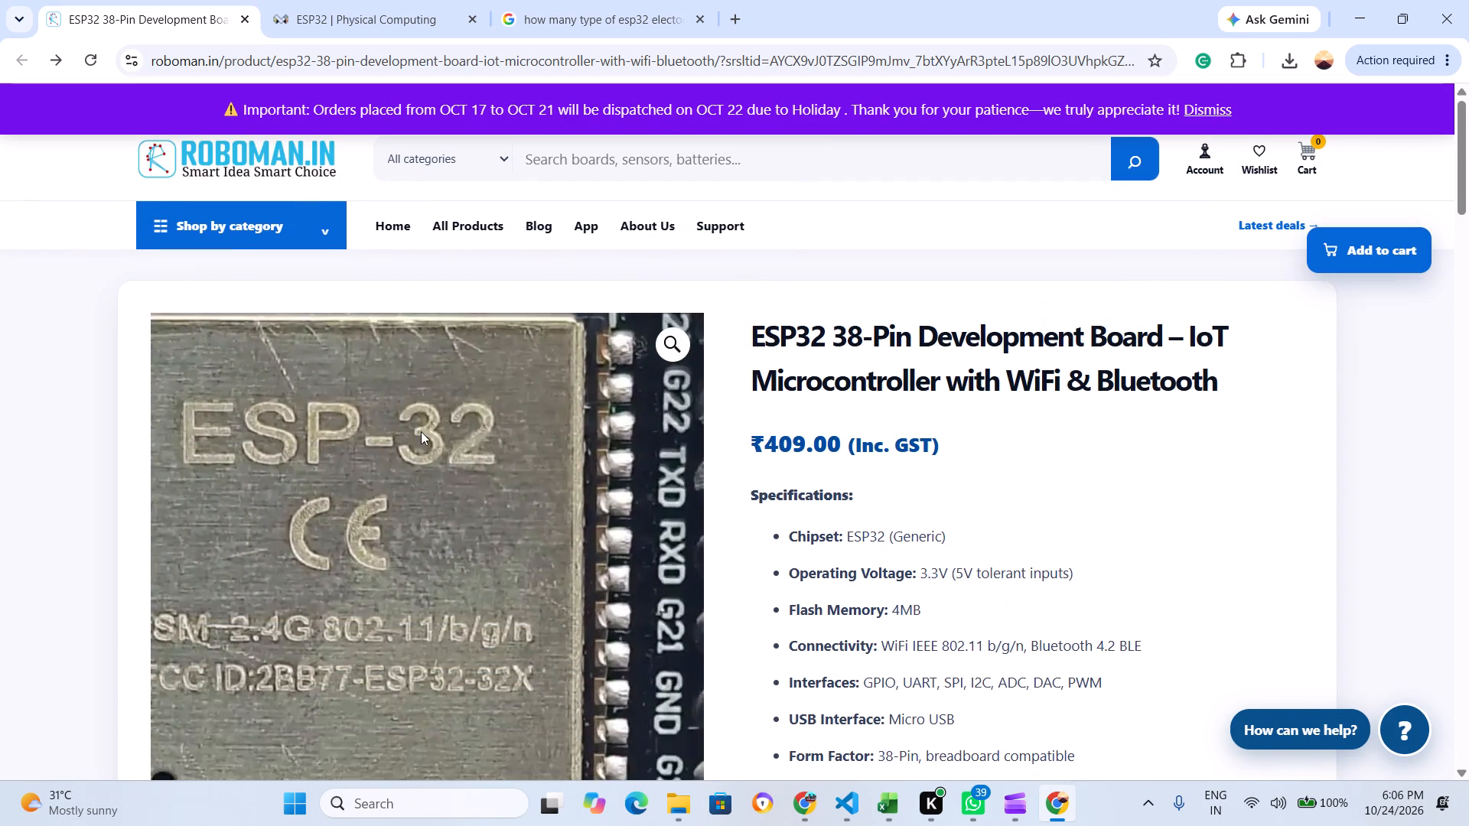
click(421, 431)
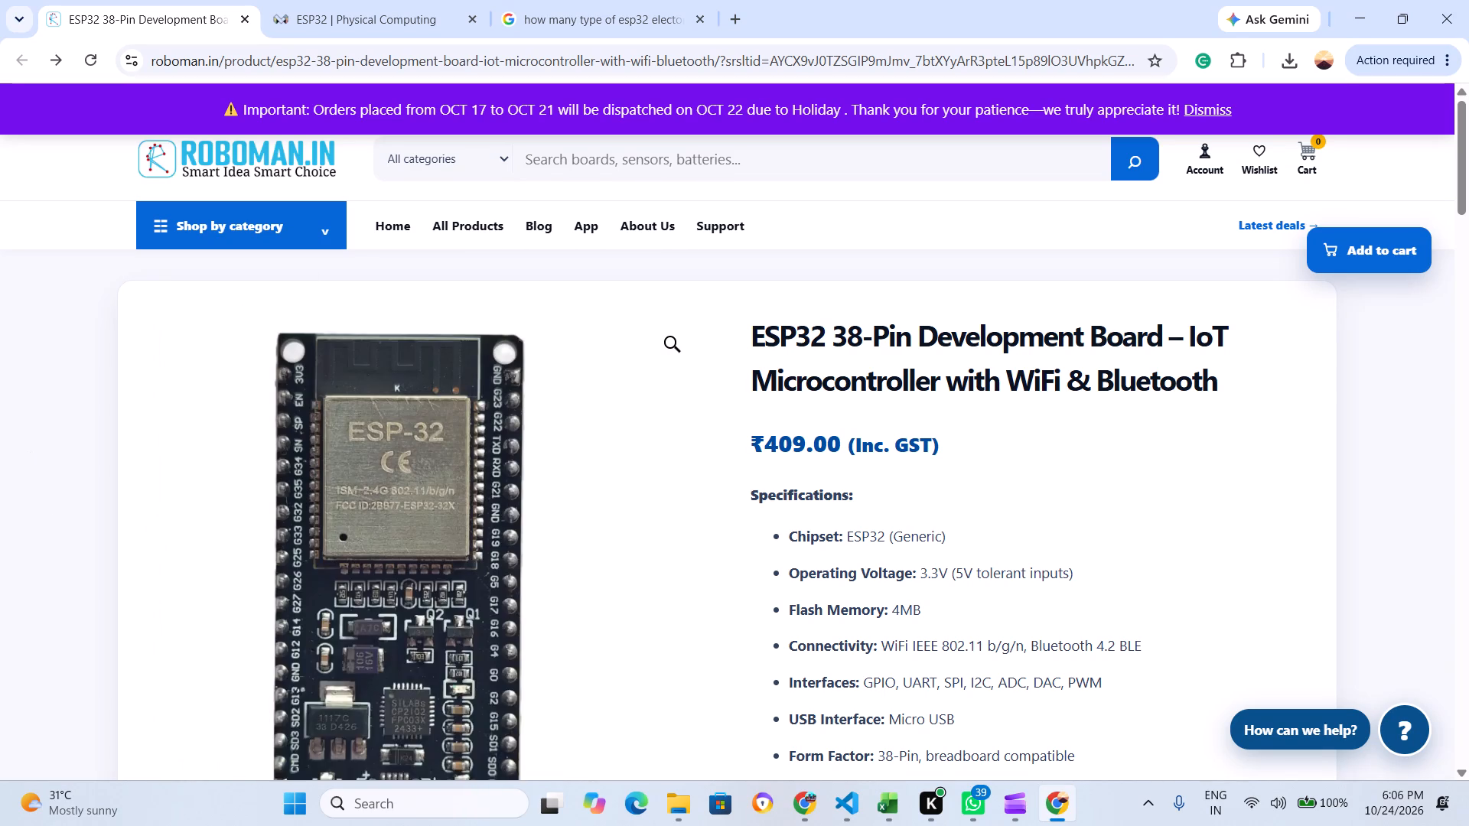
scroll(1002, 539, down, 1)
click(1009, 811)
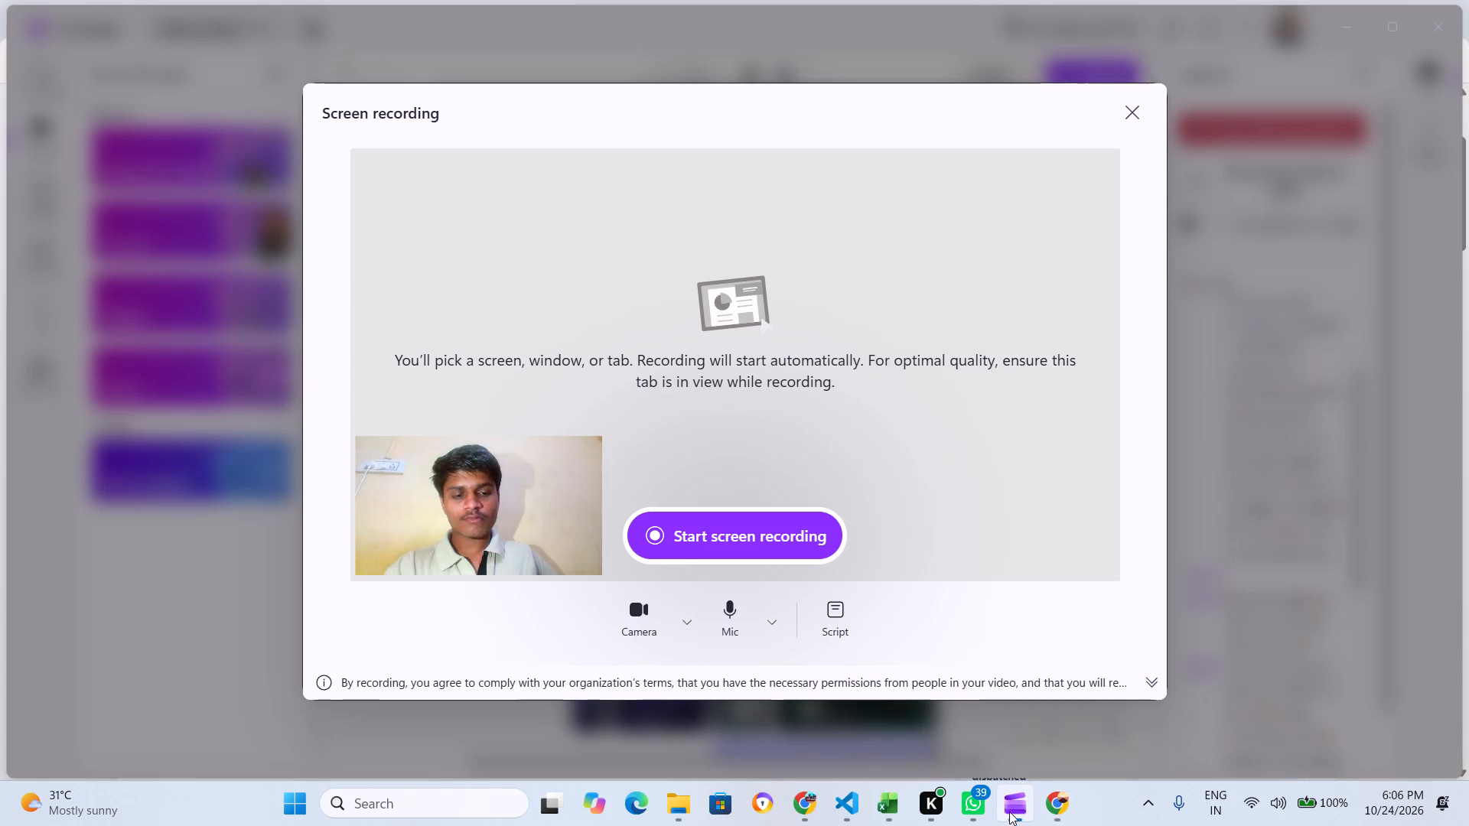
Start a new recording take sharing the entire screen with system audio, and switch to the ESP32 38-Pin board page in Chrome.
click(724, 556)
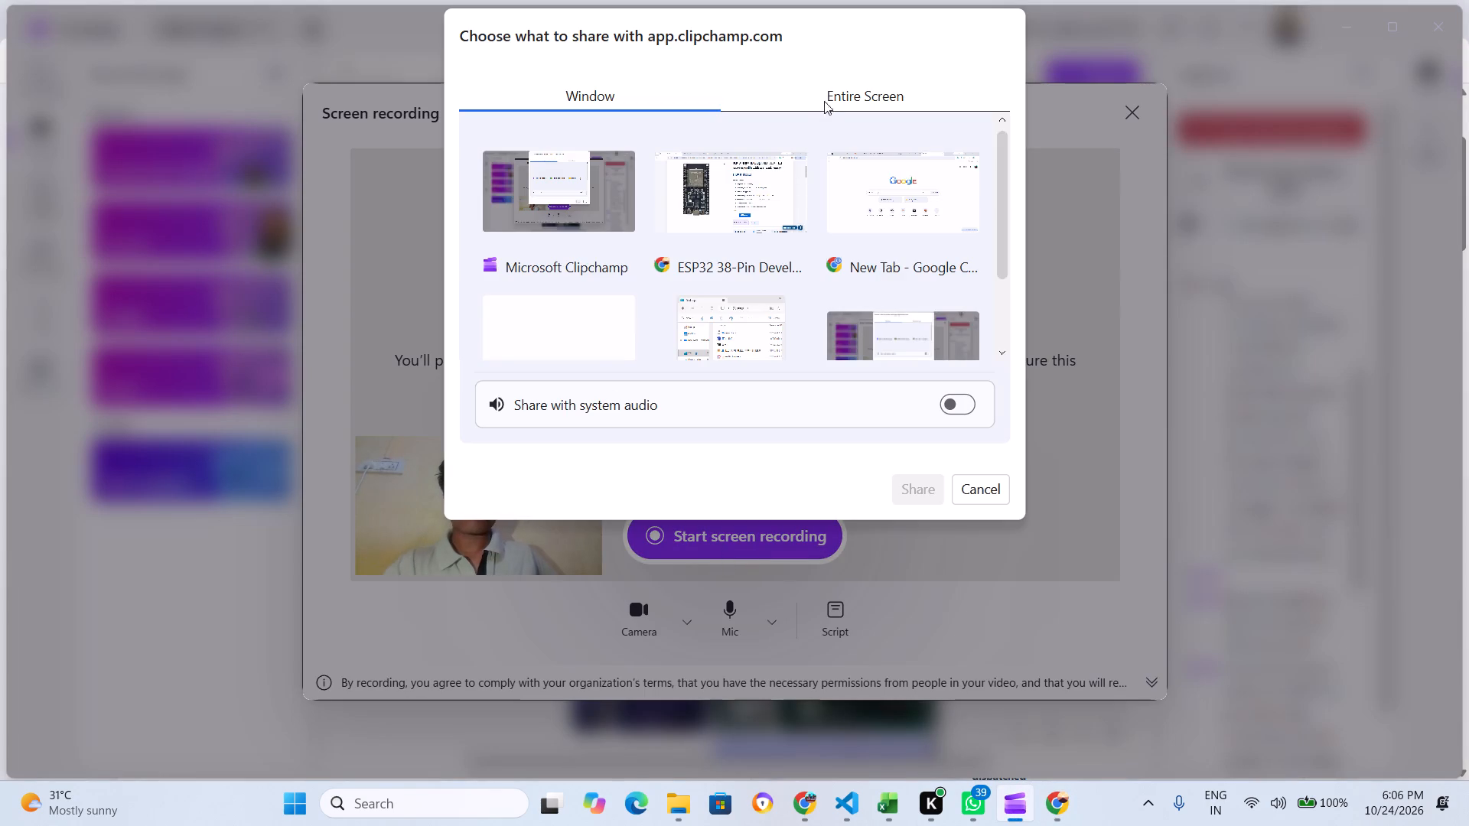
click(842, 89)
click(679, 119)
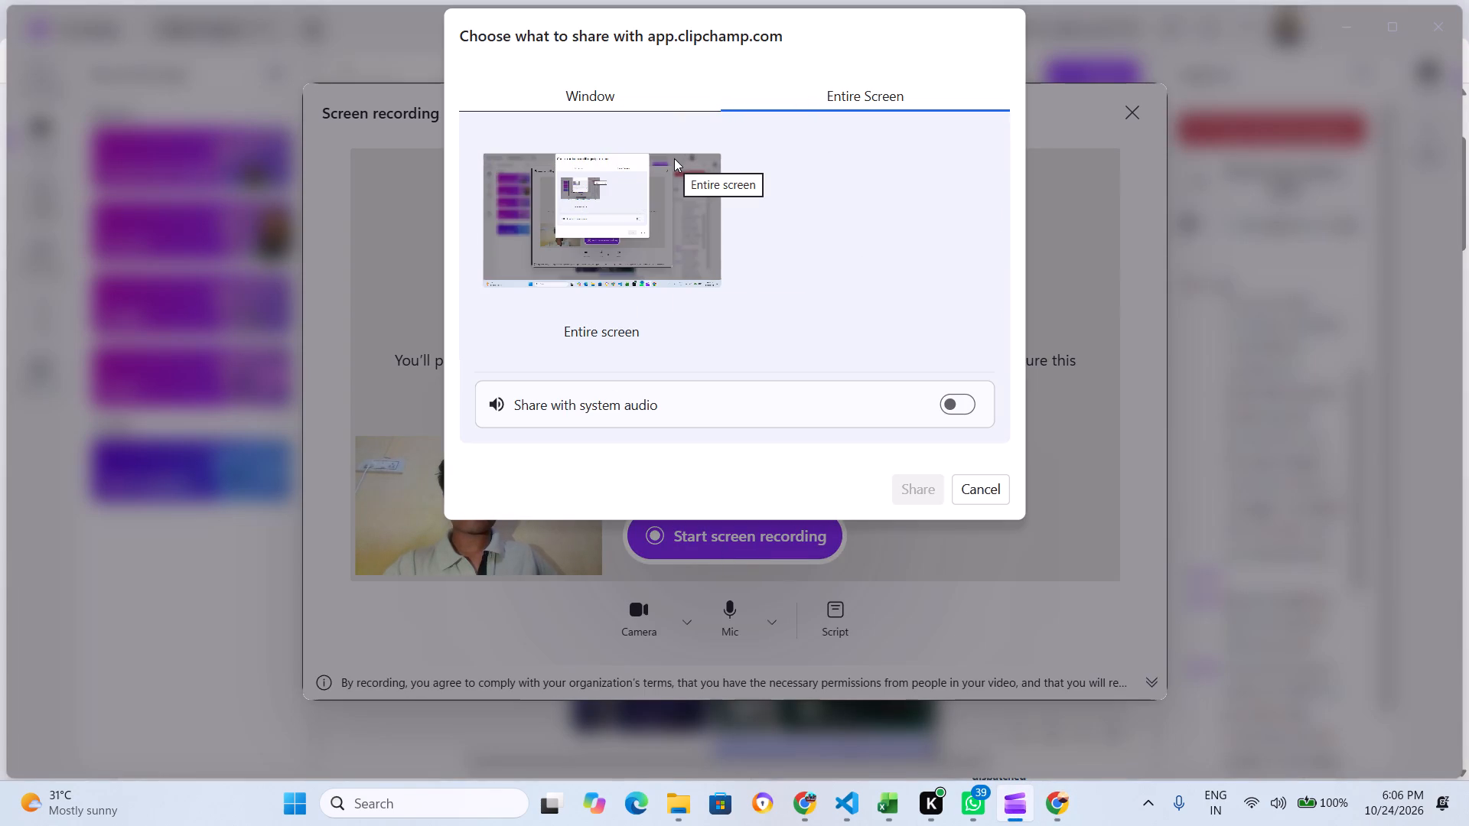
click(673, 195)
click(962, 408)
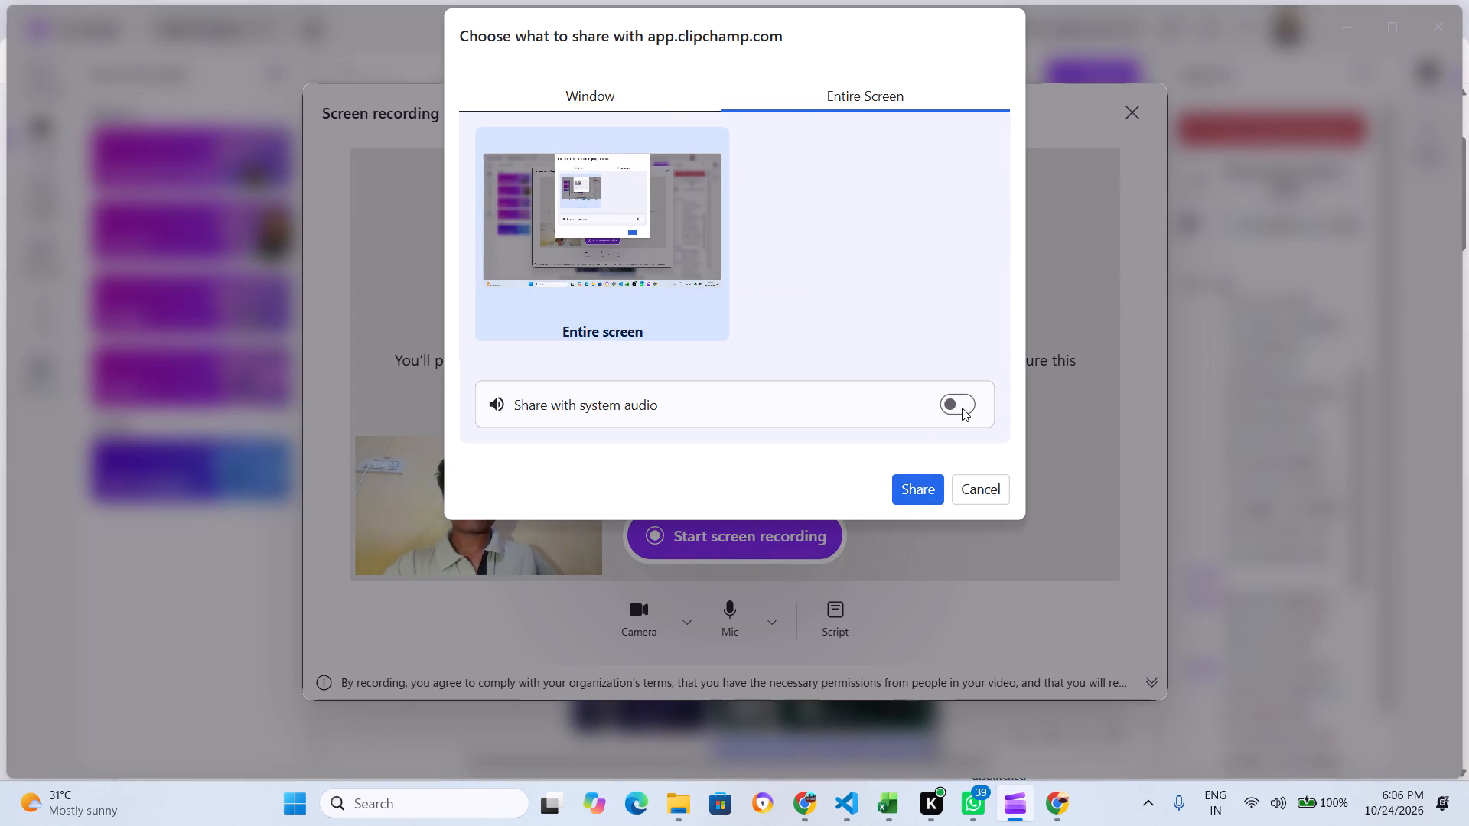
click(910, 492)
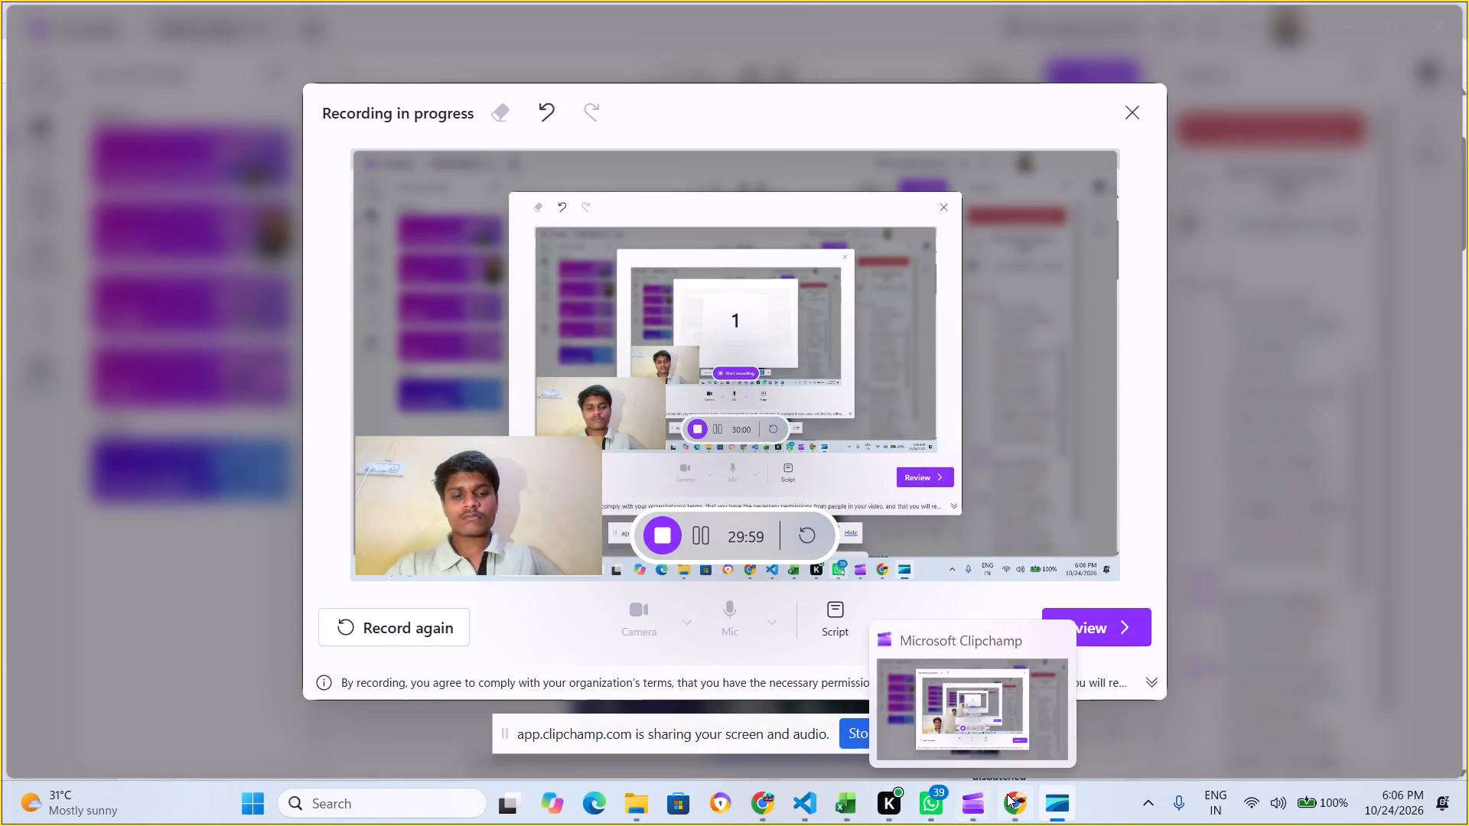
click(1007, 794)
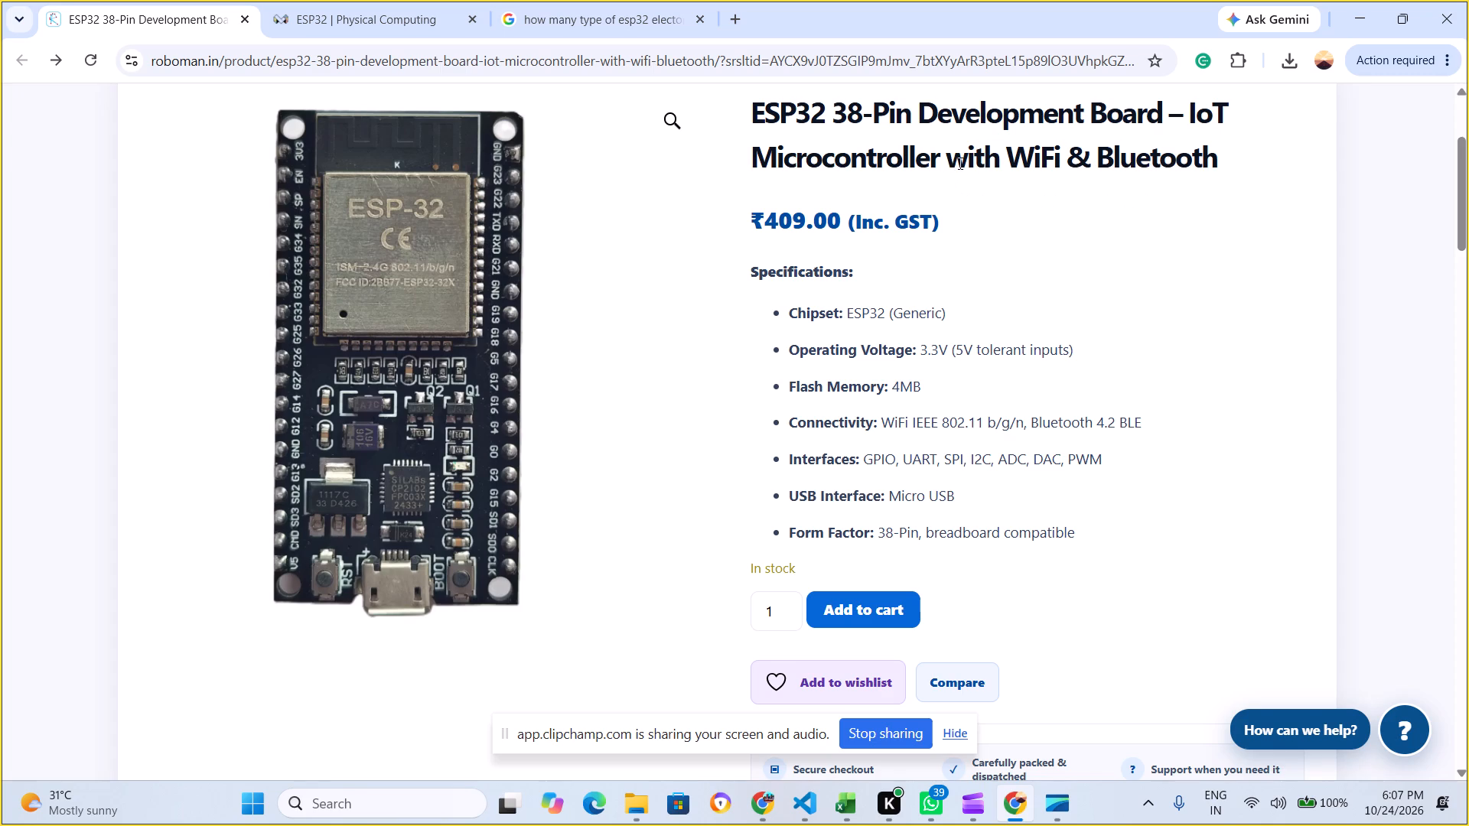
Present the board's specifications and Description section for the recording, highlighting the three description paragraphs.
scroll(936, 398, down, 1)
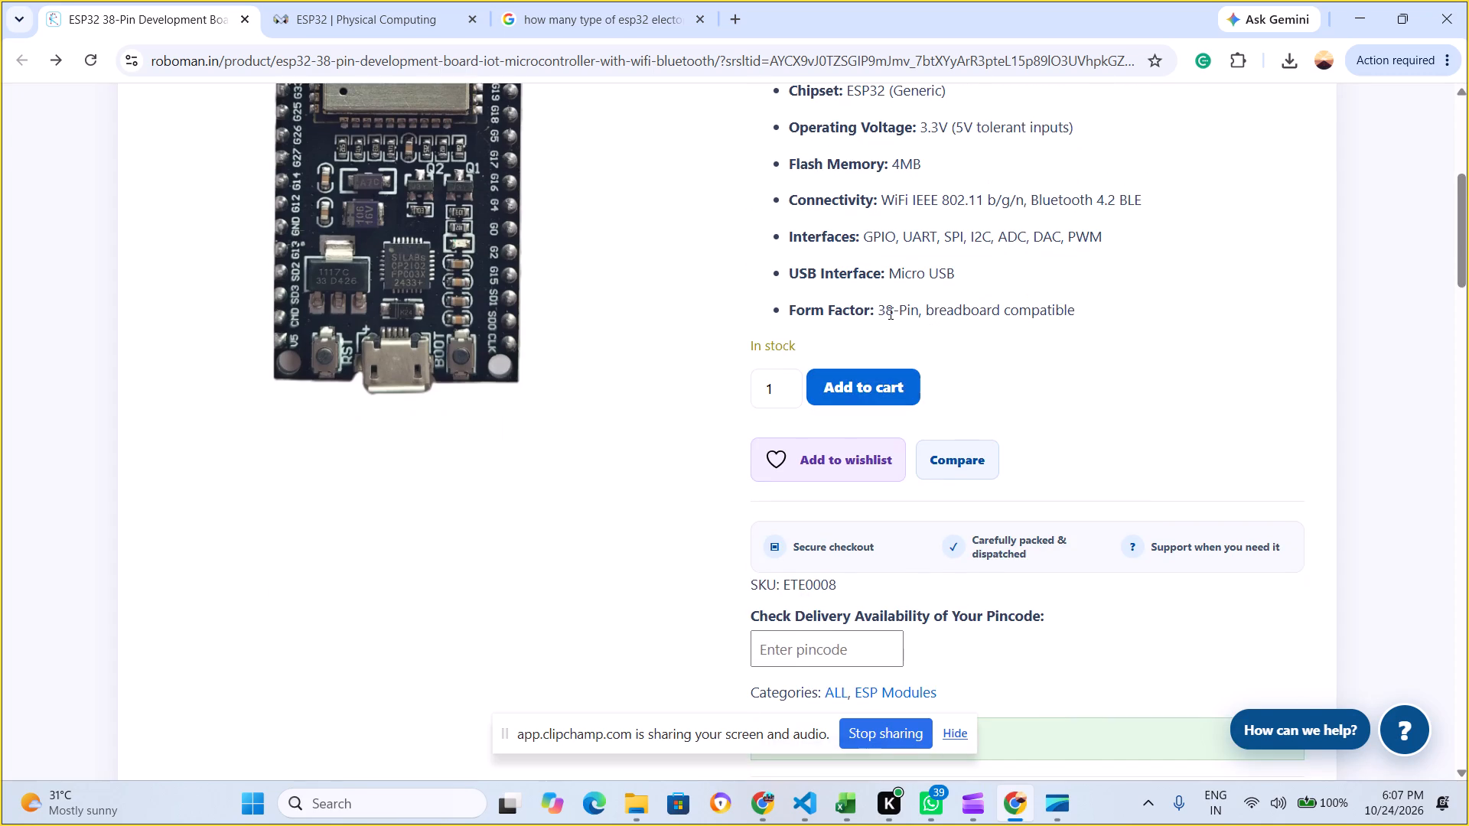
scroll(889, 310, up, 1)
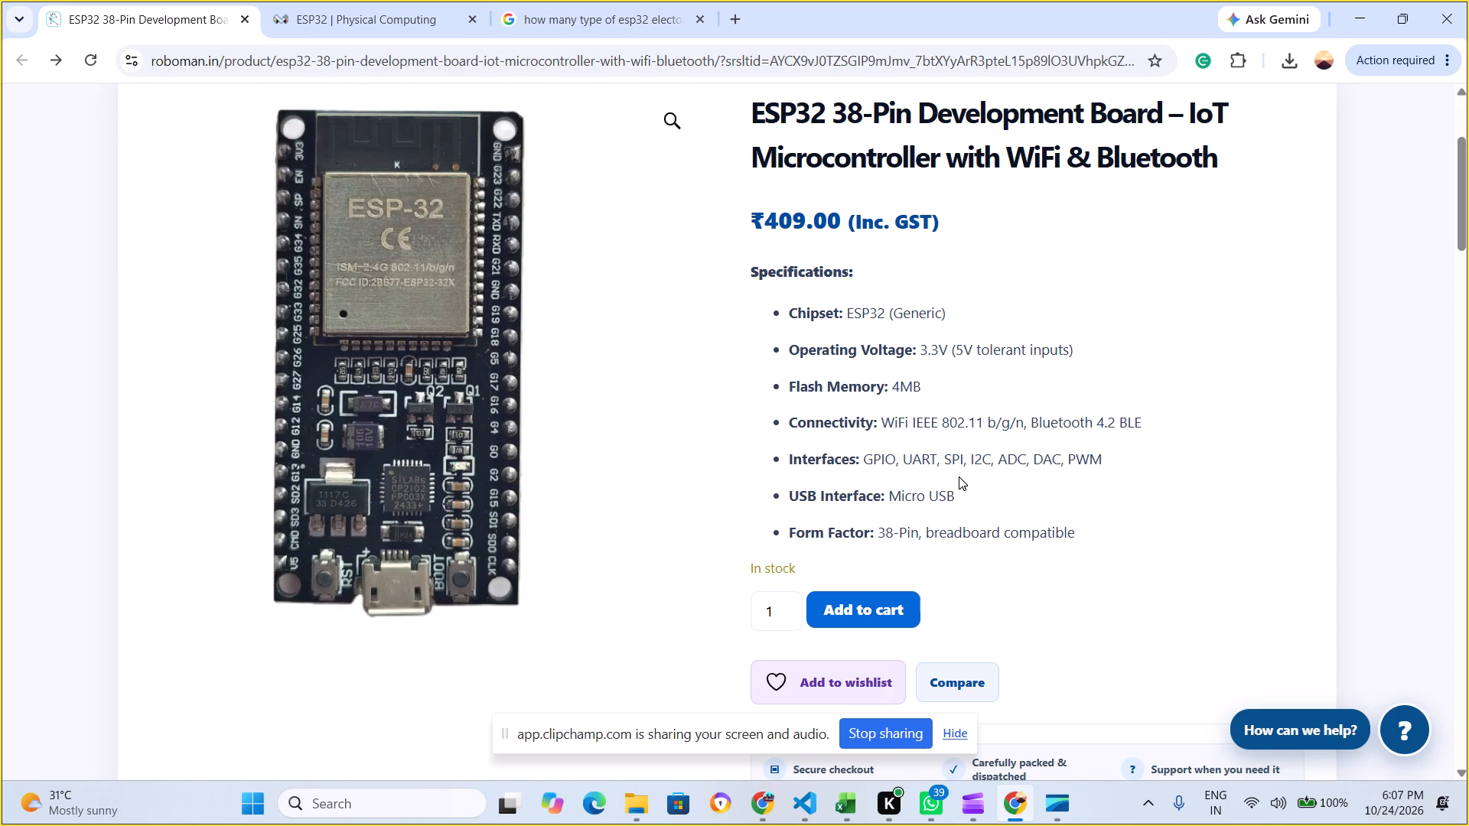
scroll(763, 424, down, 1)
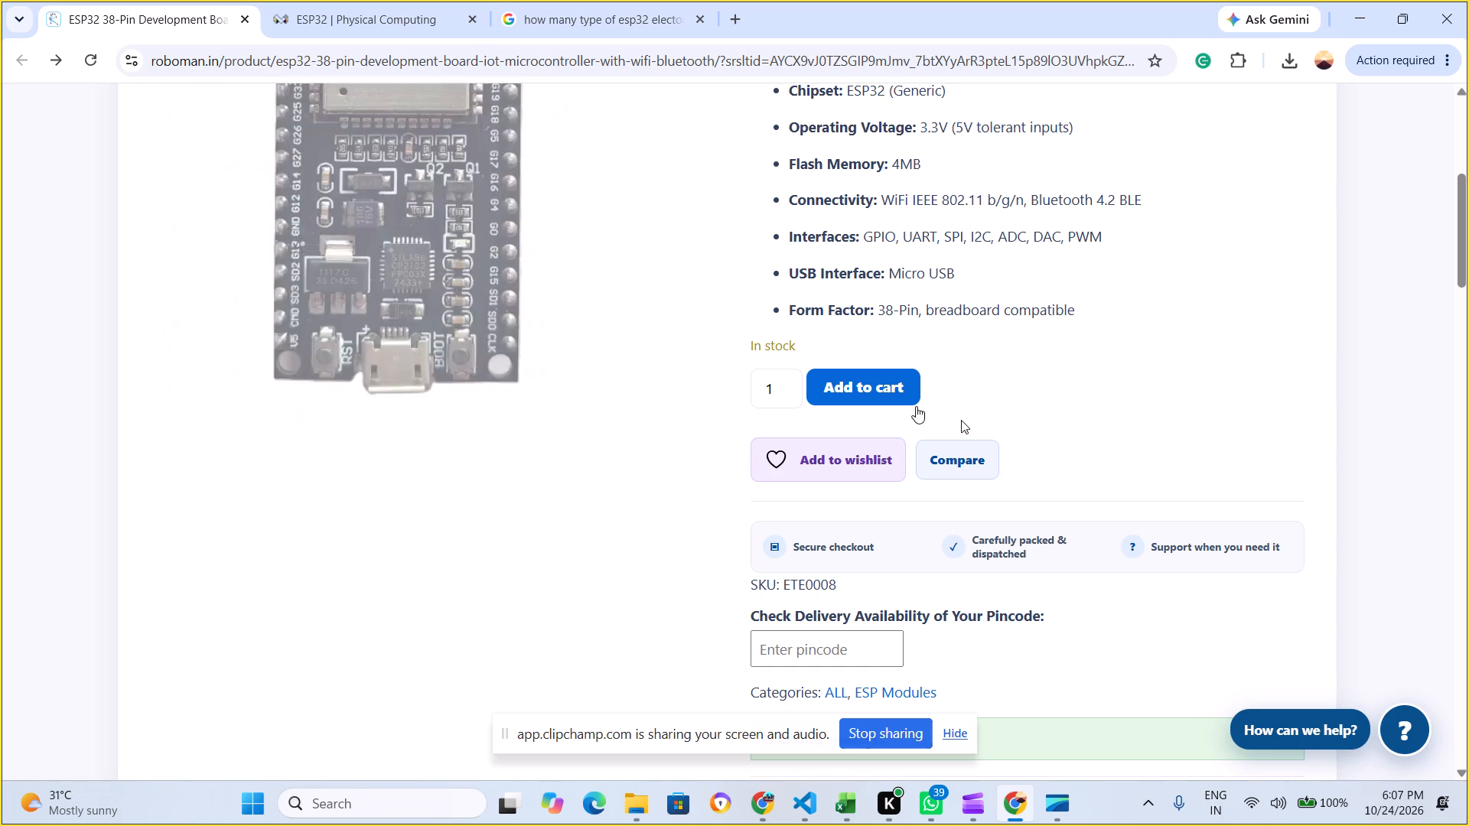
scroll(717, 531, down, 1)
scroll(803, 441, down, 1)
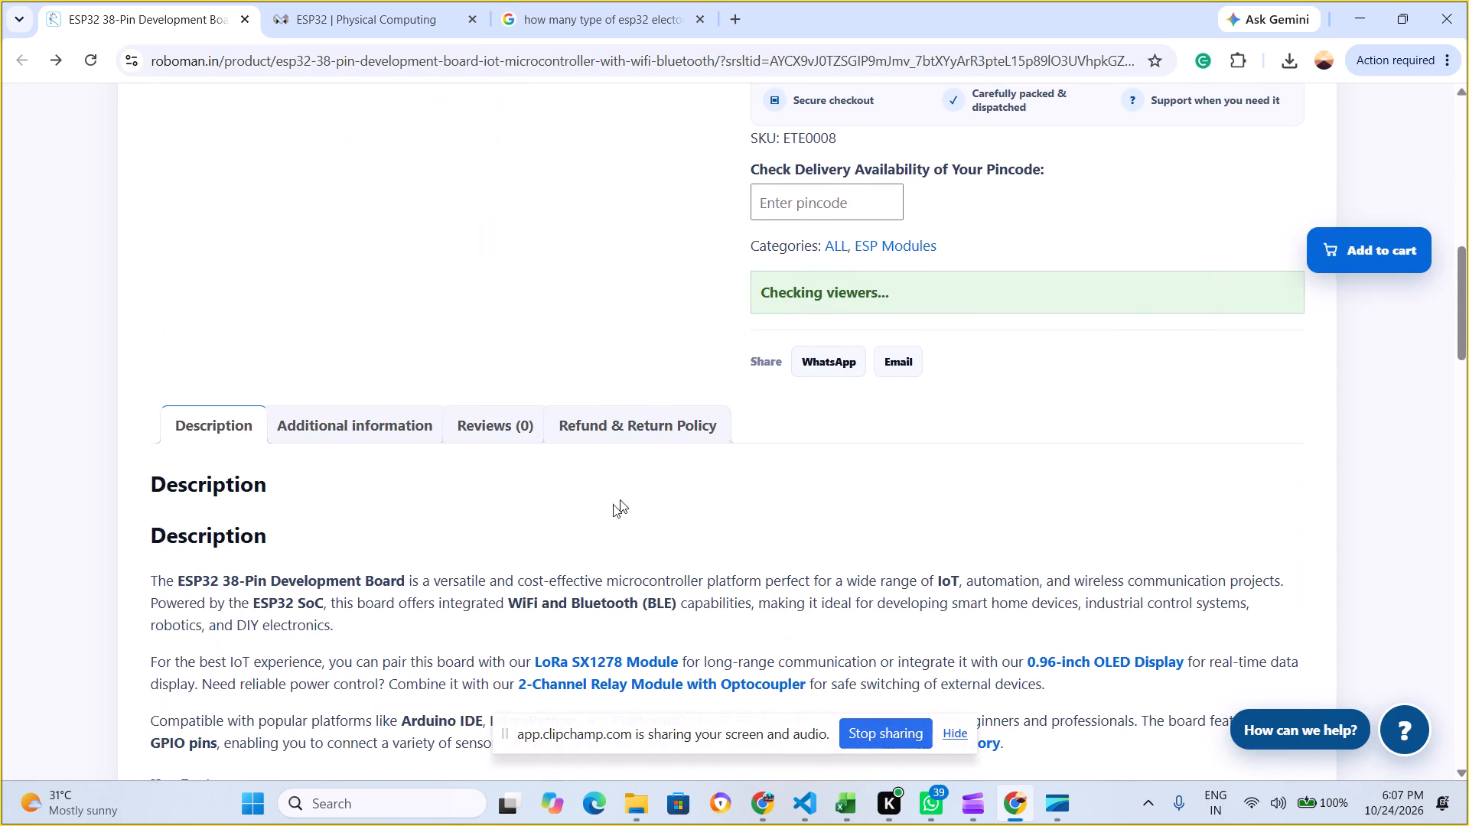
scroll(446, 538, down, 1)
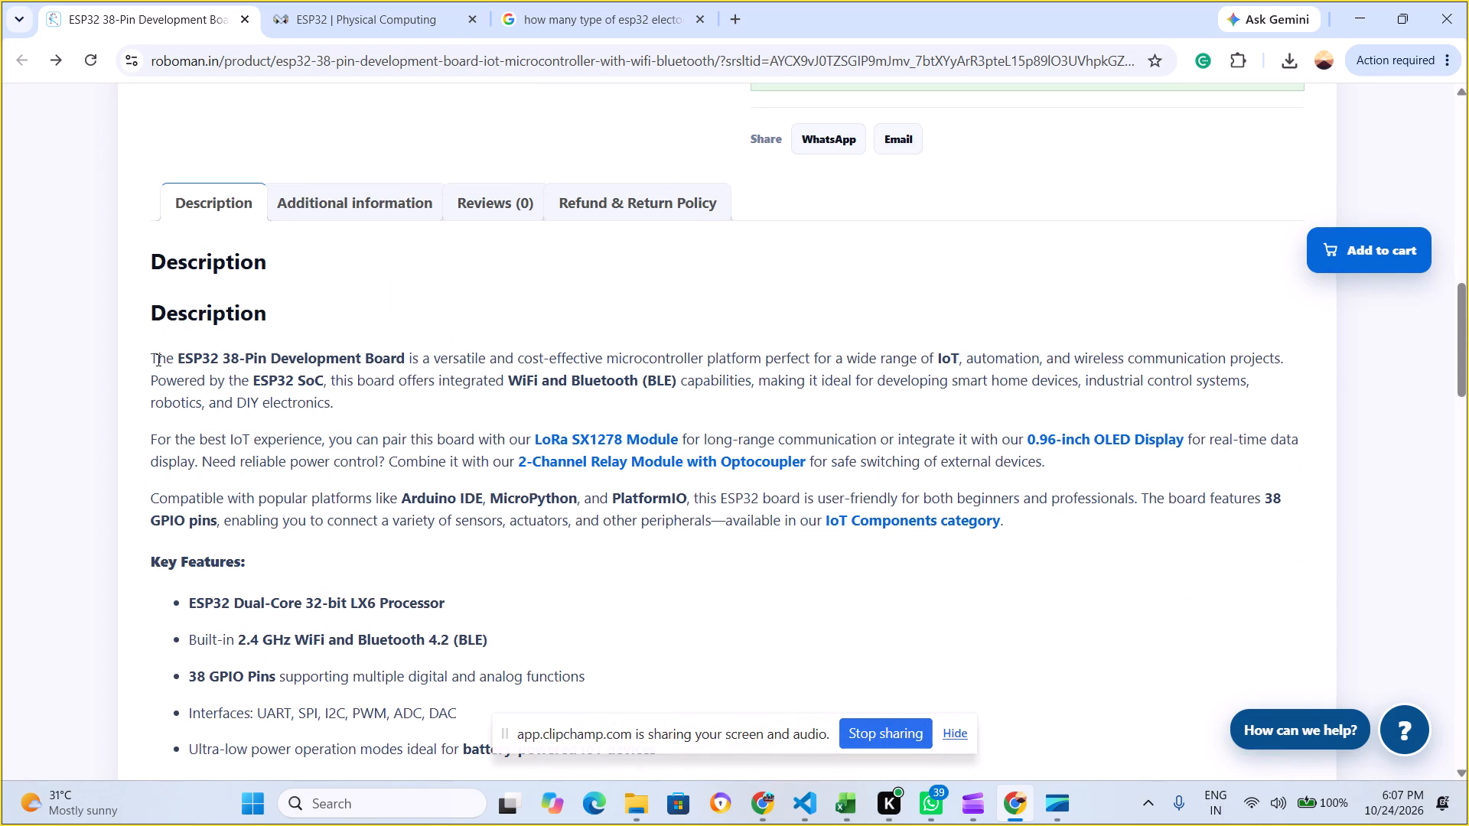
drag(151, 357, 877, 509)
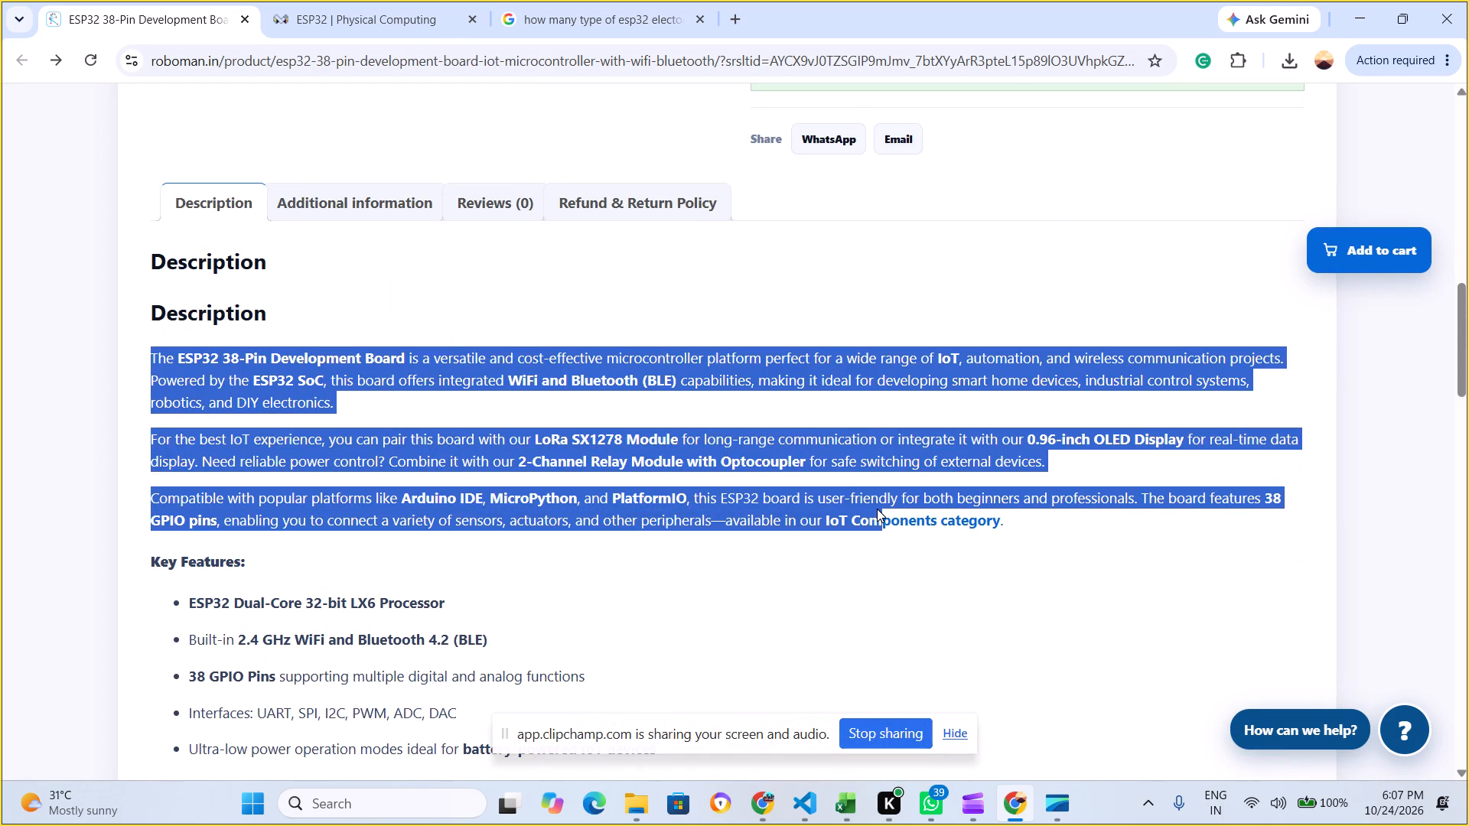
drag(877, 509, 878, 509)
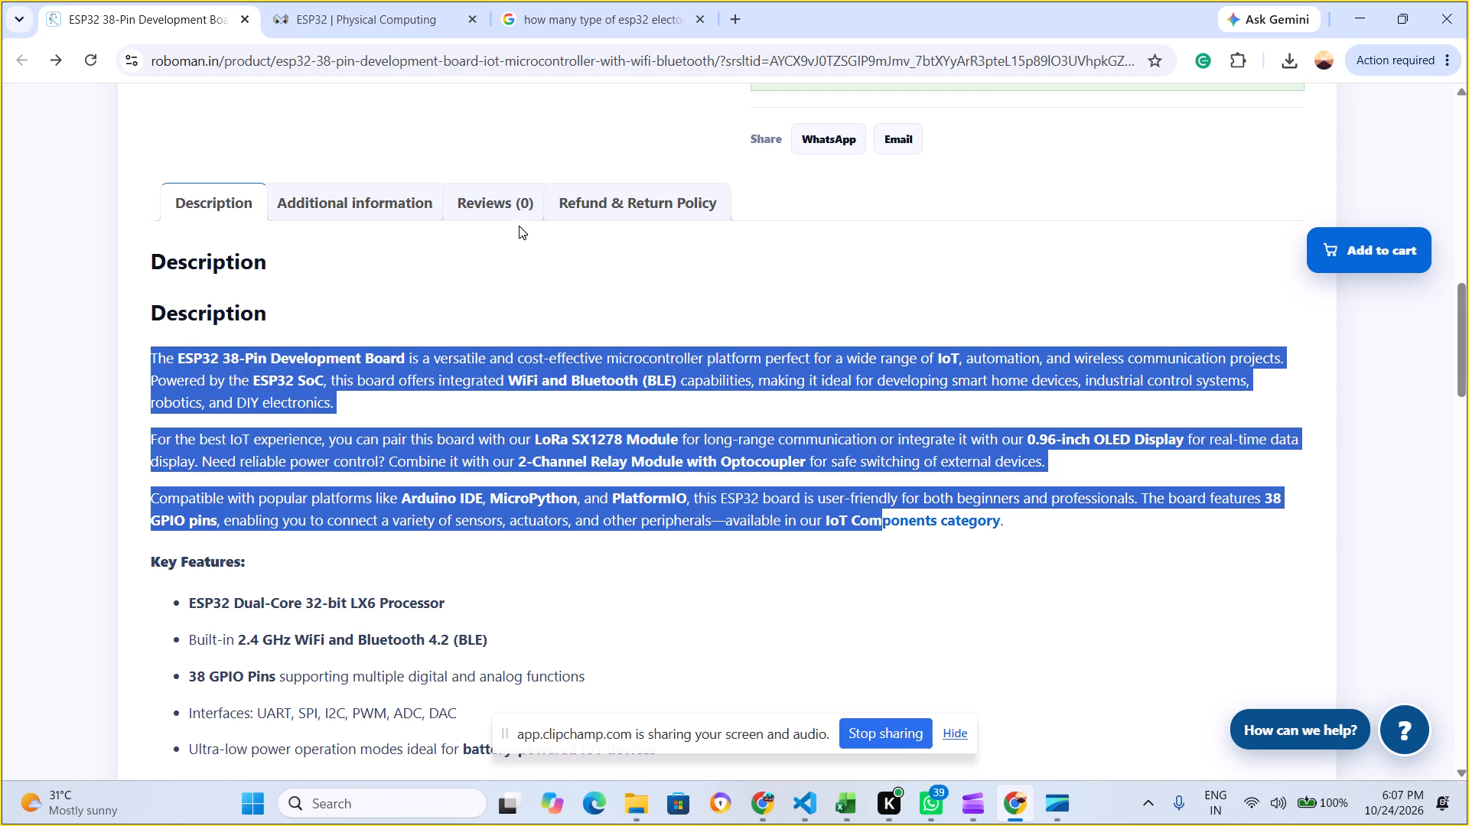
Present the Key Features list for the recording, highlighting its entries from the dual-core processor line downward.
scroll(451, 341, down, 1)
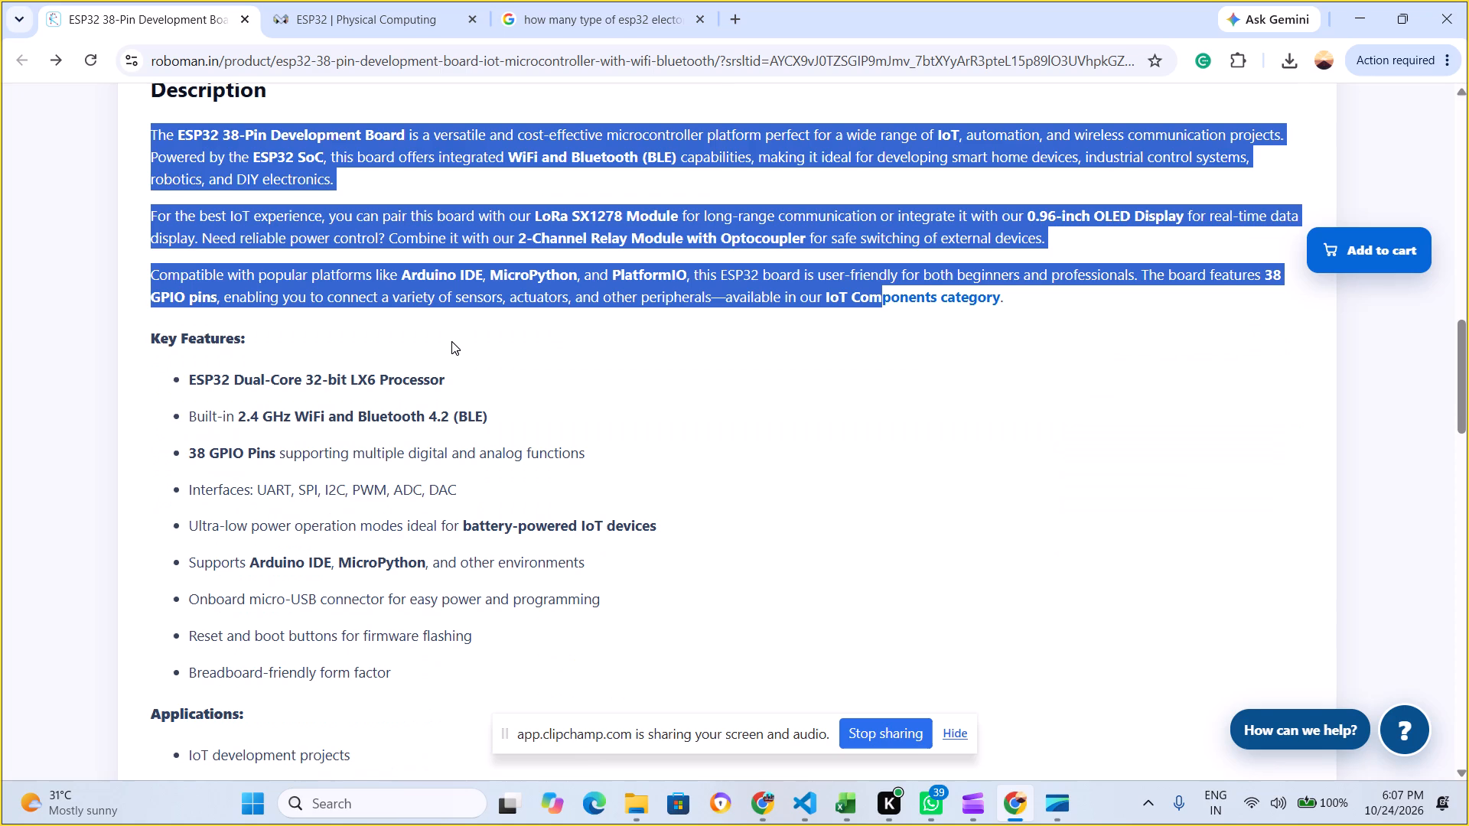
scroll(447, 305, down, 1)
scroll(699, 242, up, 1)
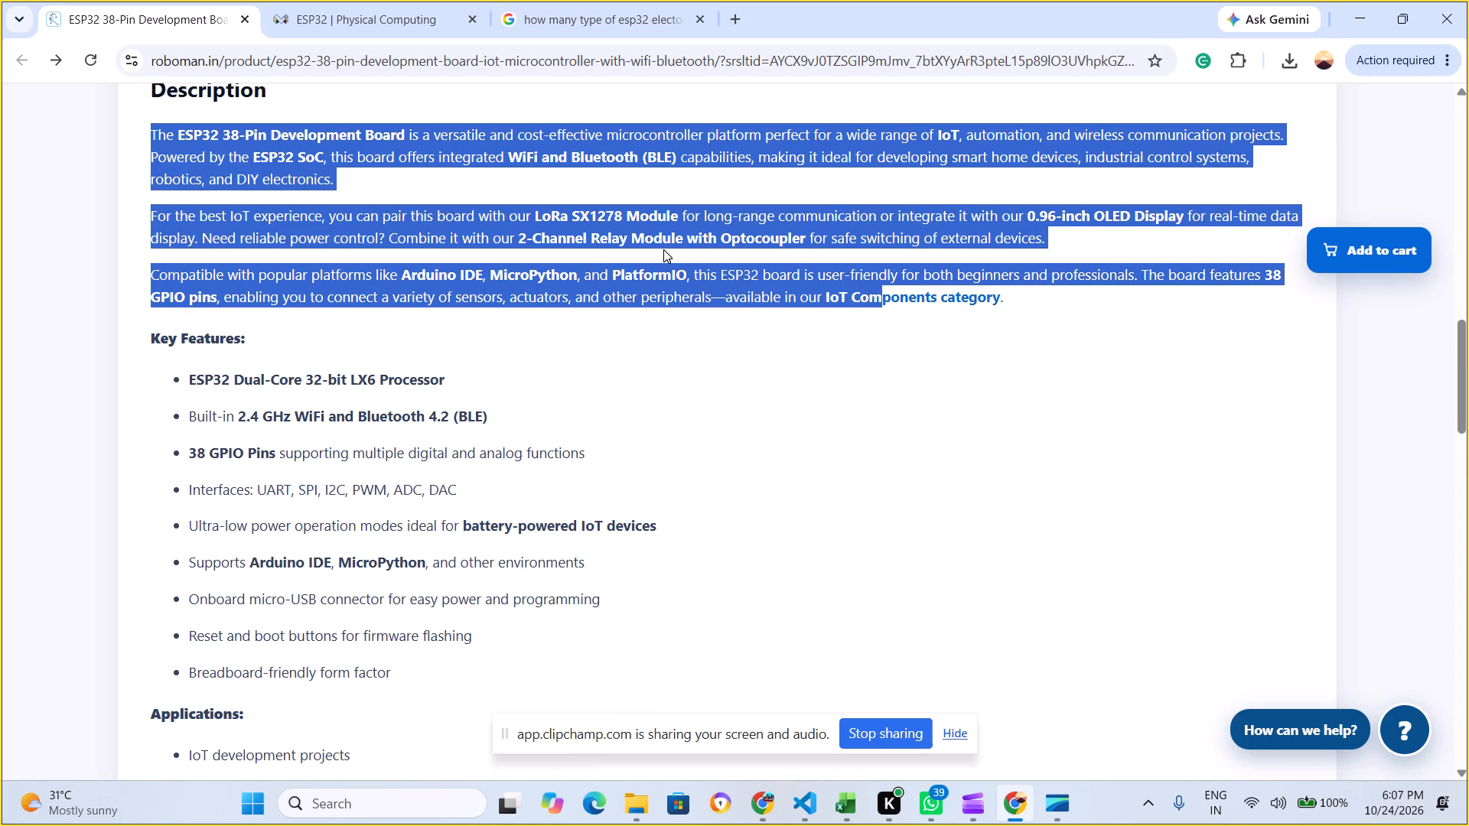
scroll(544, 385, down, 1)
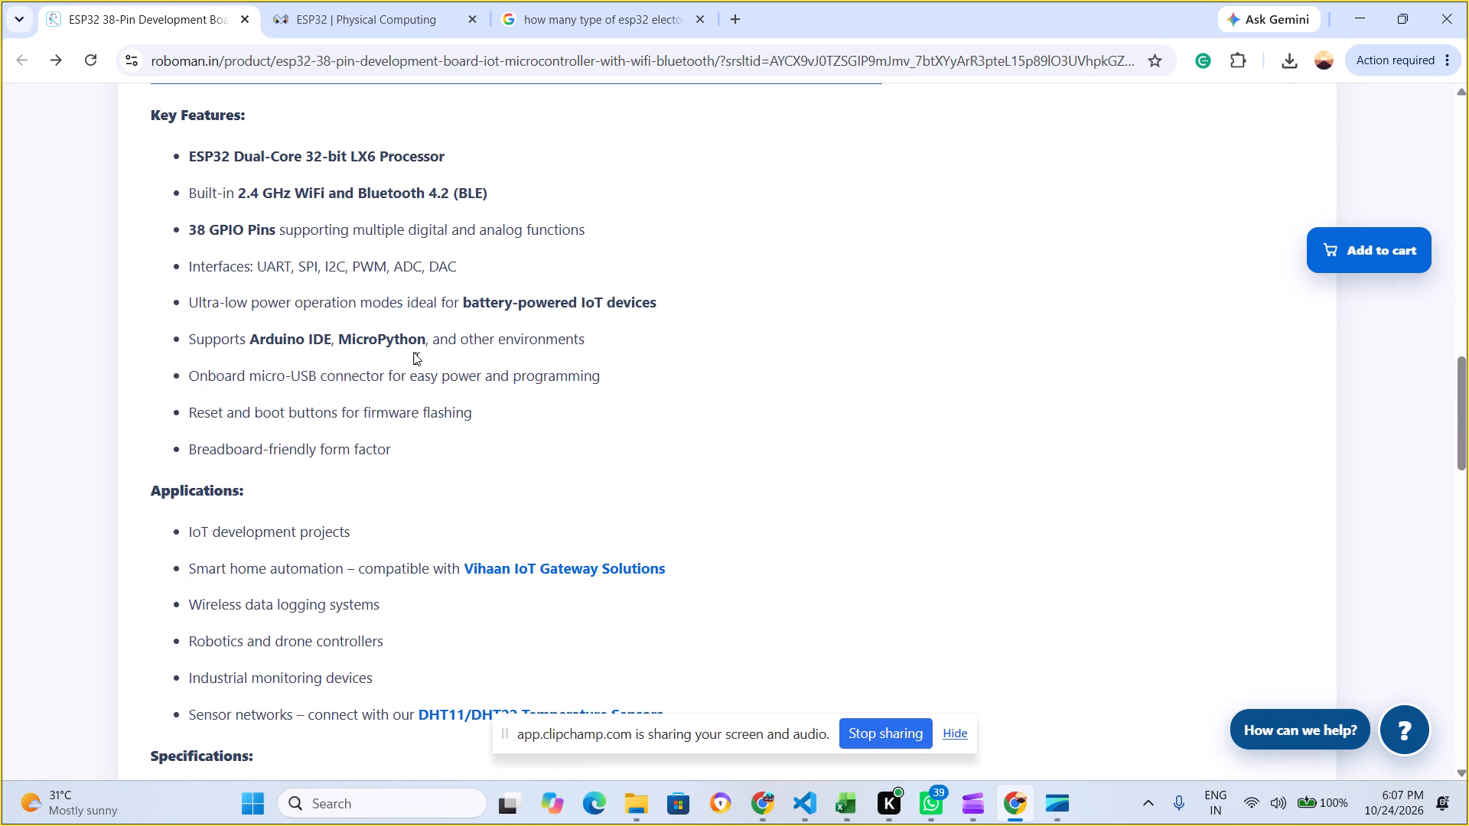
drag(183, 150, 539, 251)
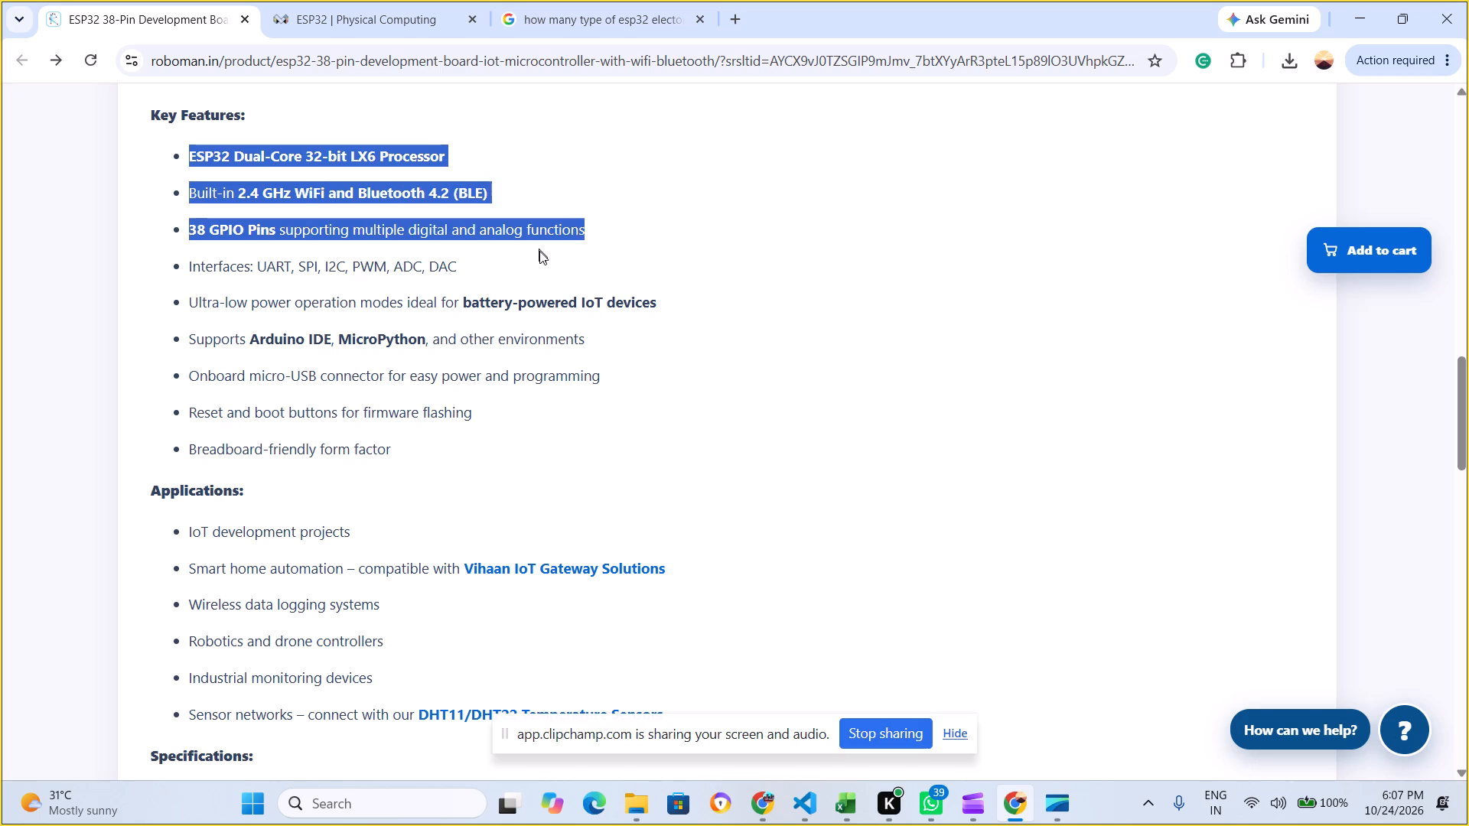
drag(539, 251, 554, 329)
click(613, 343)
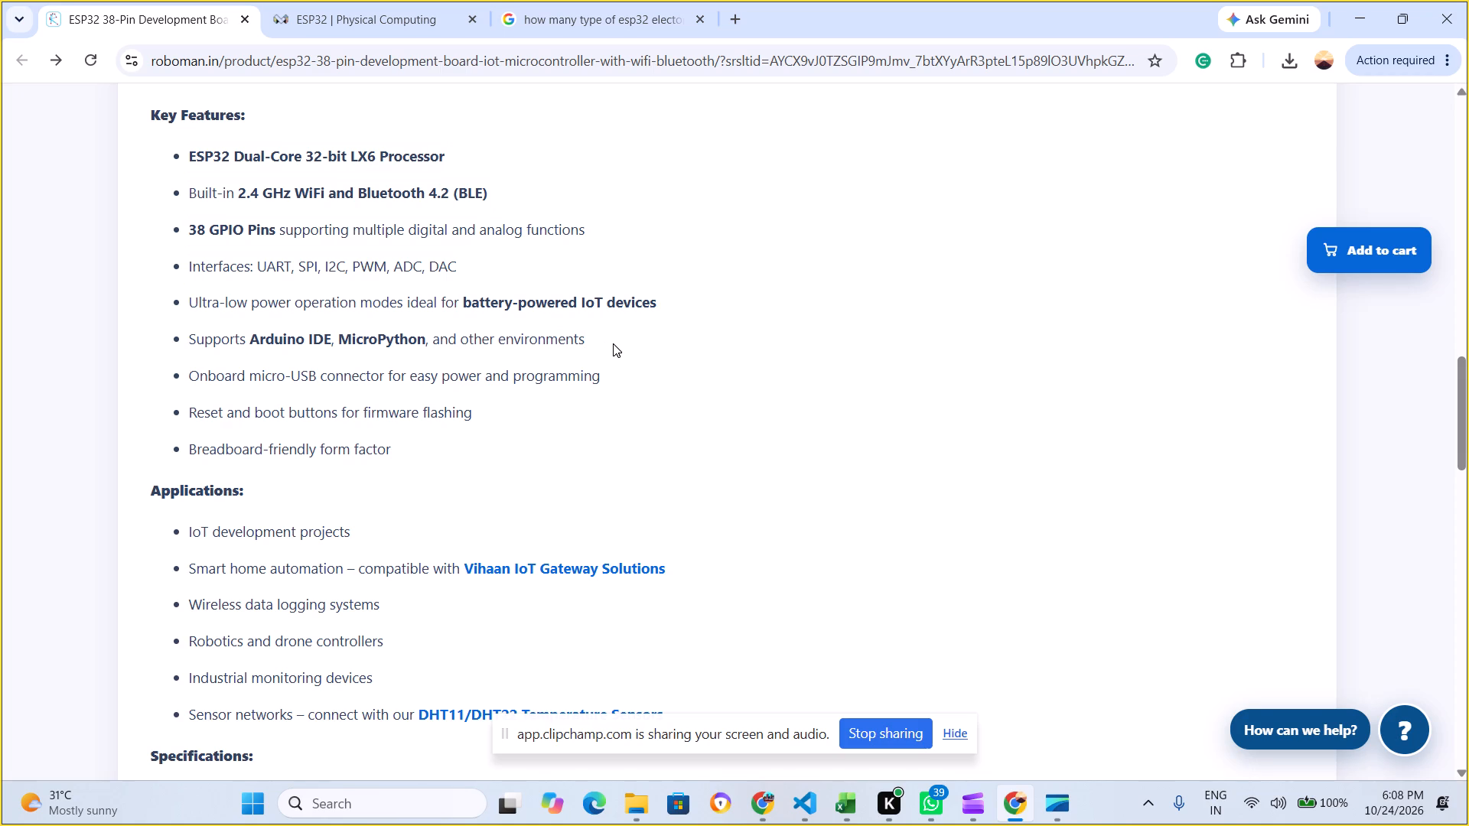
Go through the processor, WiFi and Bluetooth, and 38 GPIO Pins features one by one, highlighting each for the recording.
drag(187, 151, 187, 151)
drag(187, 151, 536, 177)
click(588, 230)
drag(242, 194, 295, 196)
click(331, 206)
drag(207, 244, 291, 243)
drag(291, 243, 292, 243)
Highlight the UART, SPI, I2C, PWM, ADC and DAC entries in the Interfaces feature line while explaining them for the recording.
drag(220, 270, 396, 272)
drag(476, 268, 269, 274)
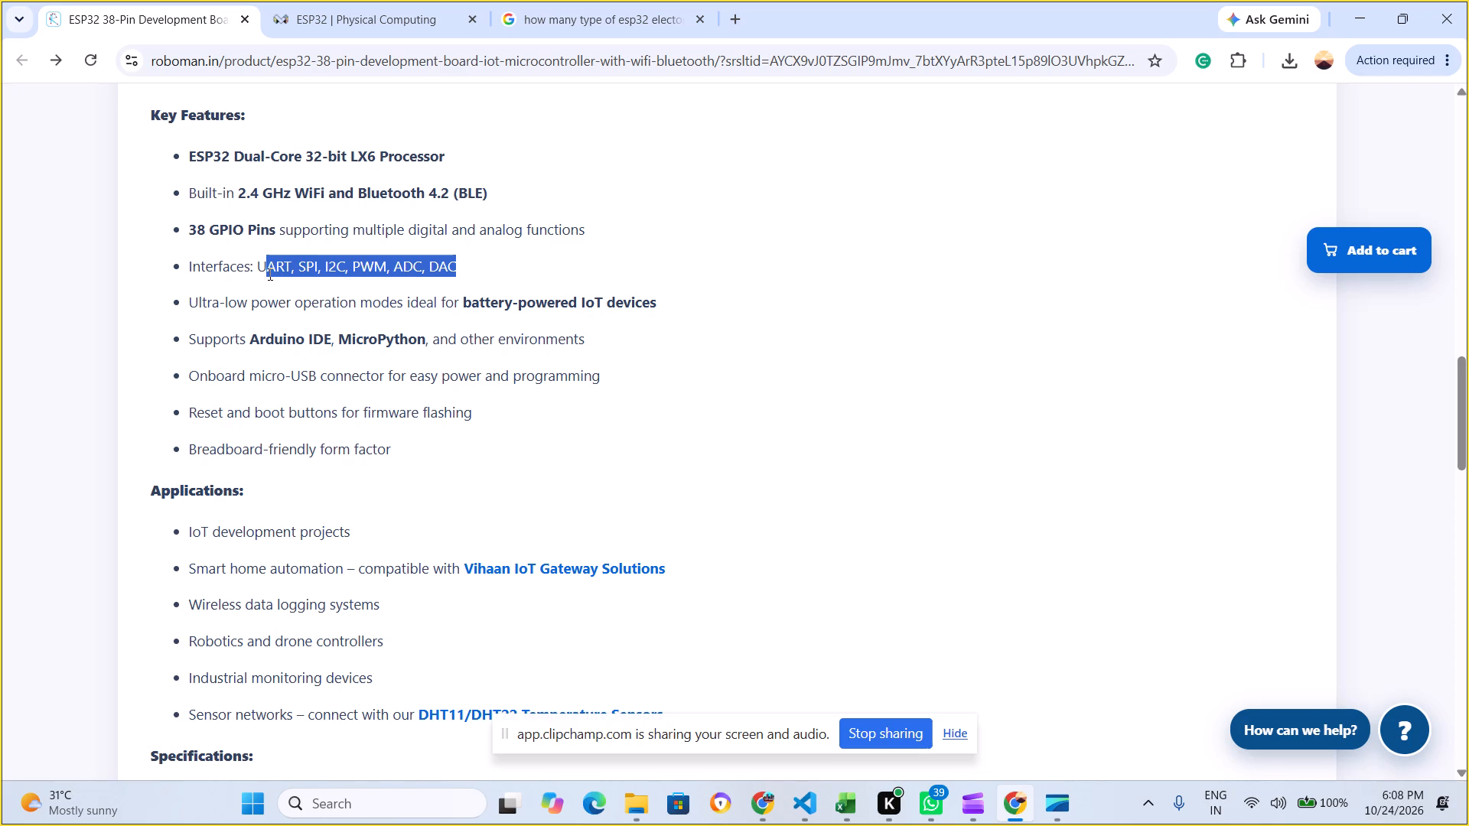
drag(269, 274, 267, 275)
click(487, 246)
drag(493, 277, 335, 268)
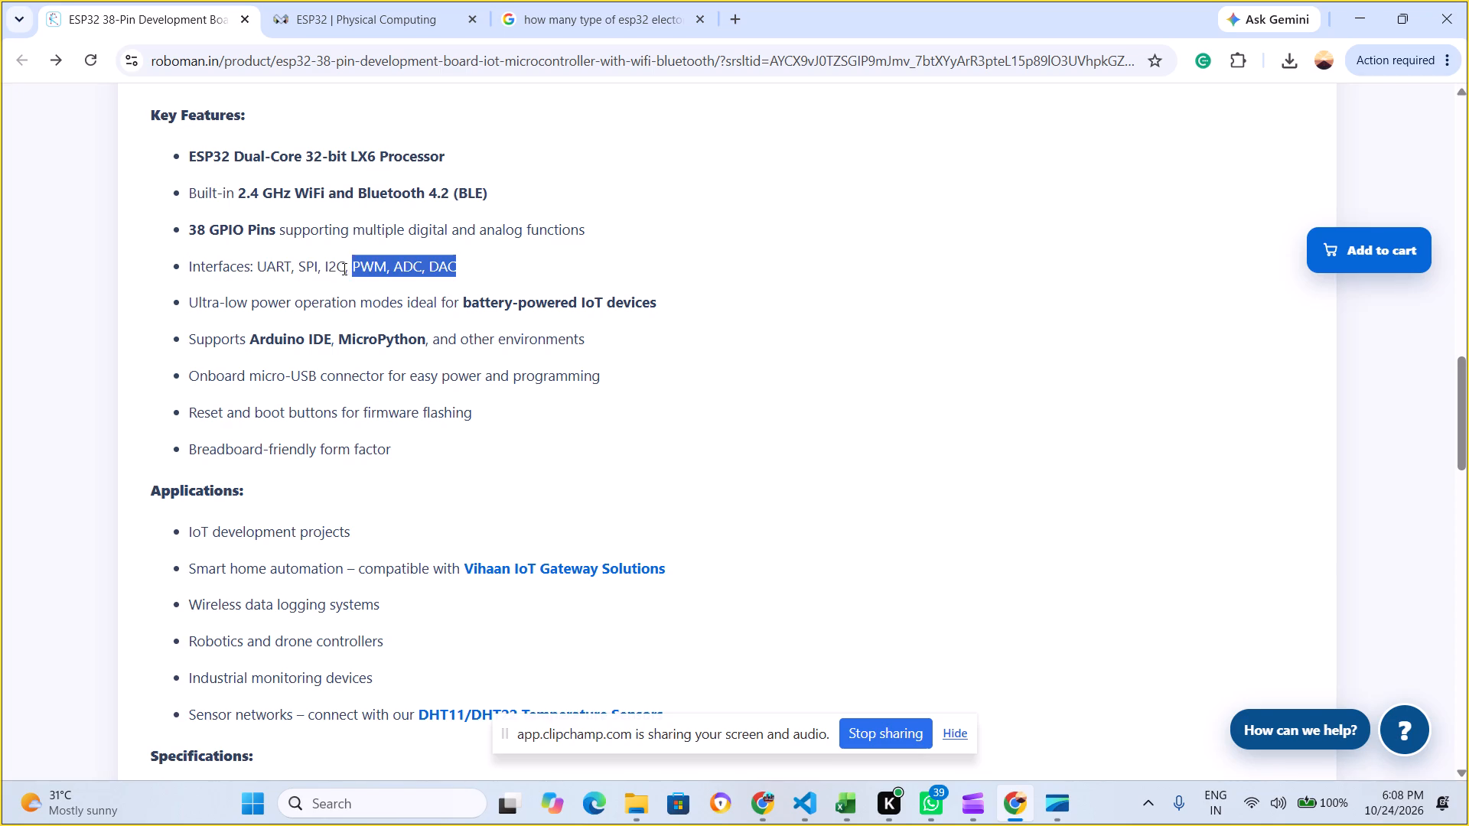
drag(335, 268, 259, 268)
click(458, 268)
Present the Applications, lower Specifications and Related products sections of the board page for the recording.
scroll(424, 415, down, 1)
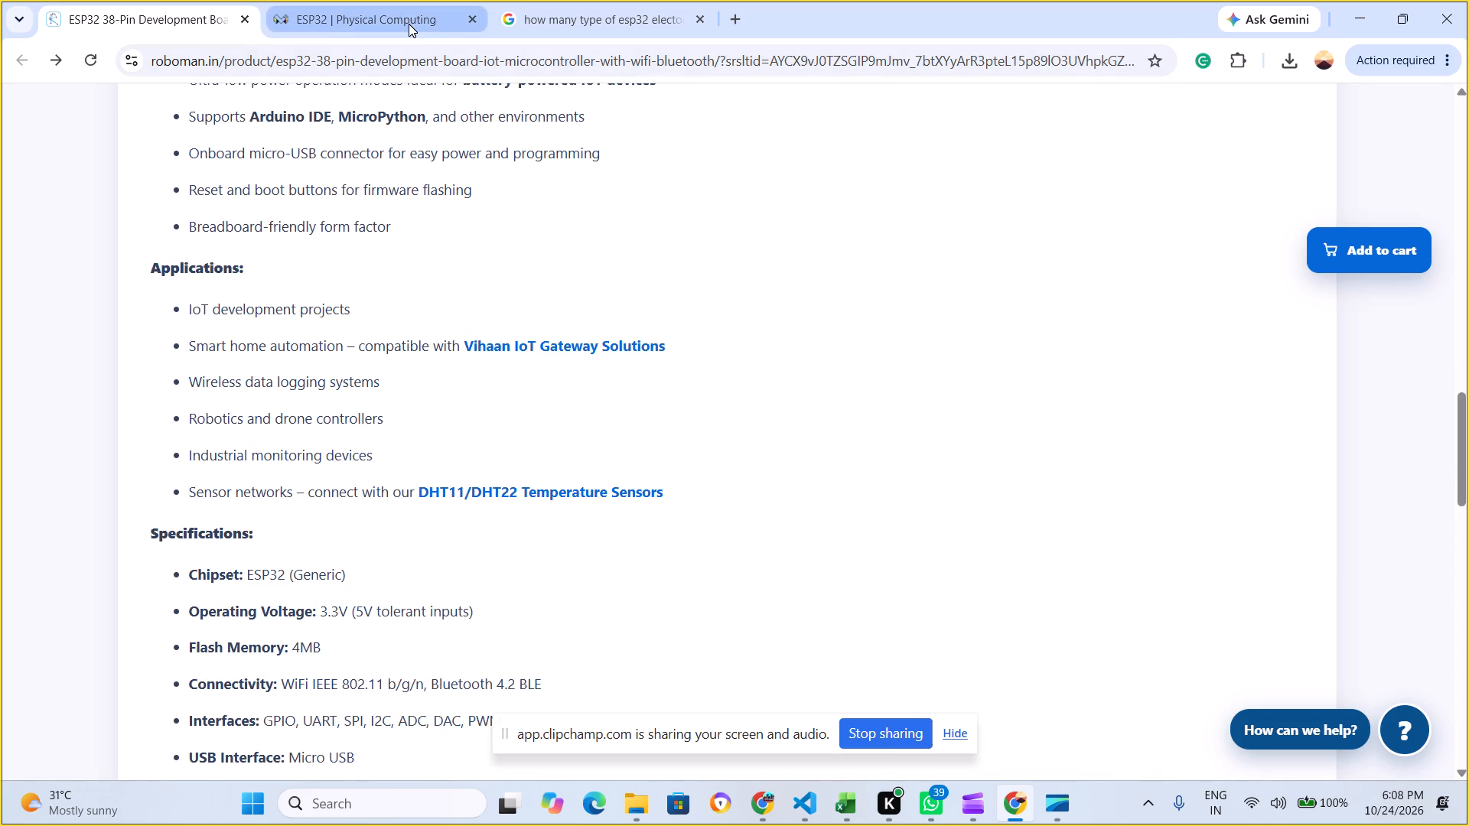
scroll(391, 520, down, 4)
scroll(438, 378, up, 1)
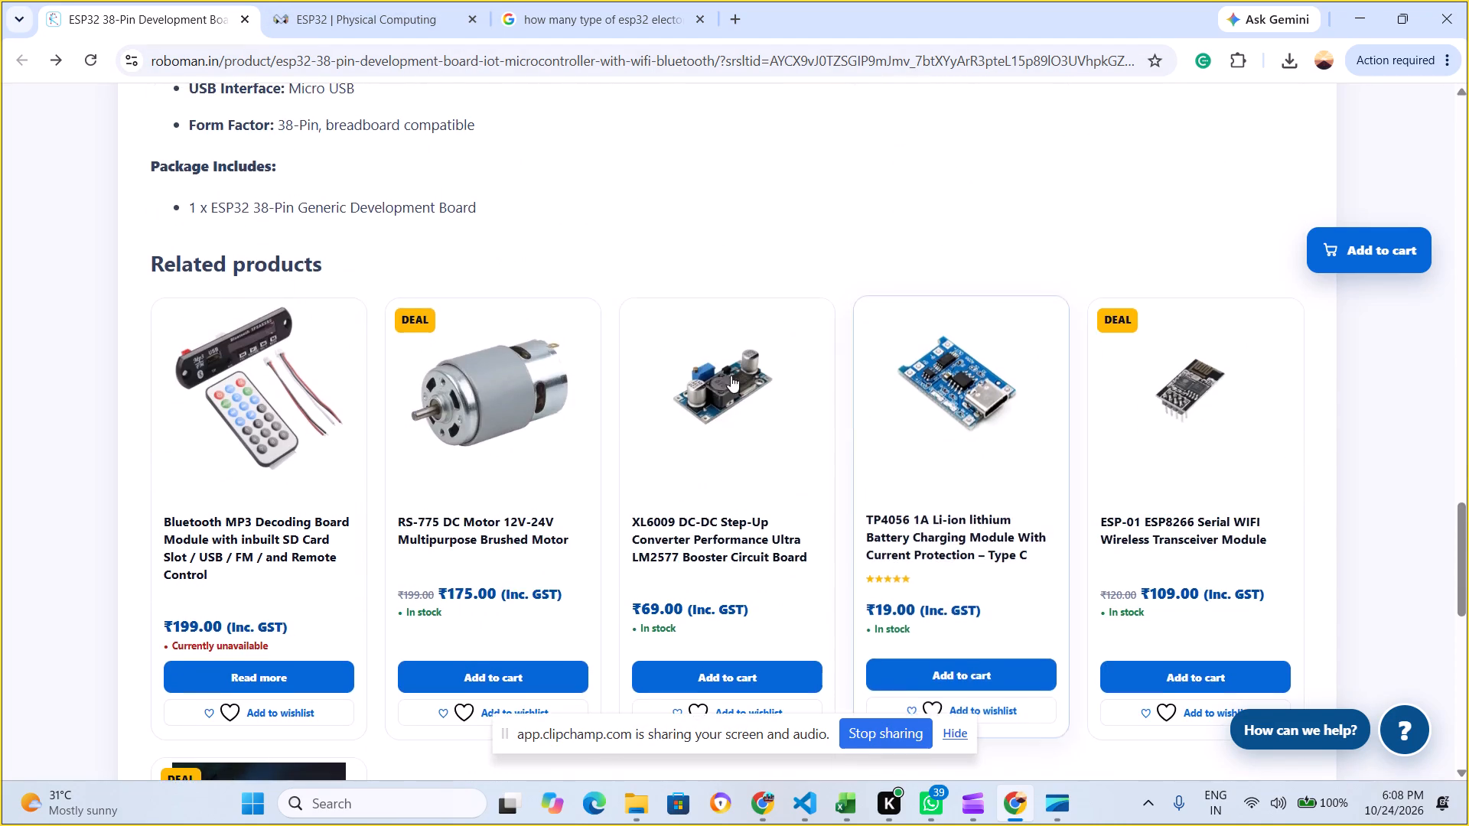
scroll(721, 371, up, 5)
scroll(522, 564, down, 2)
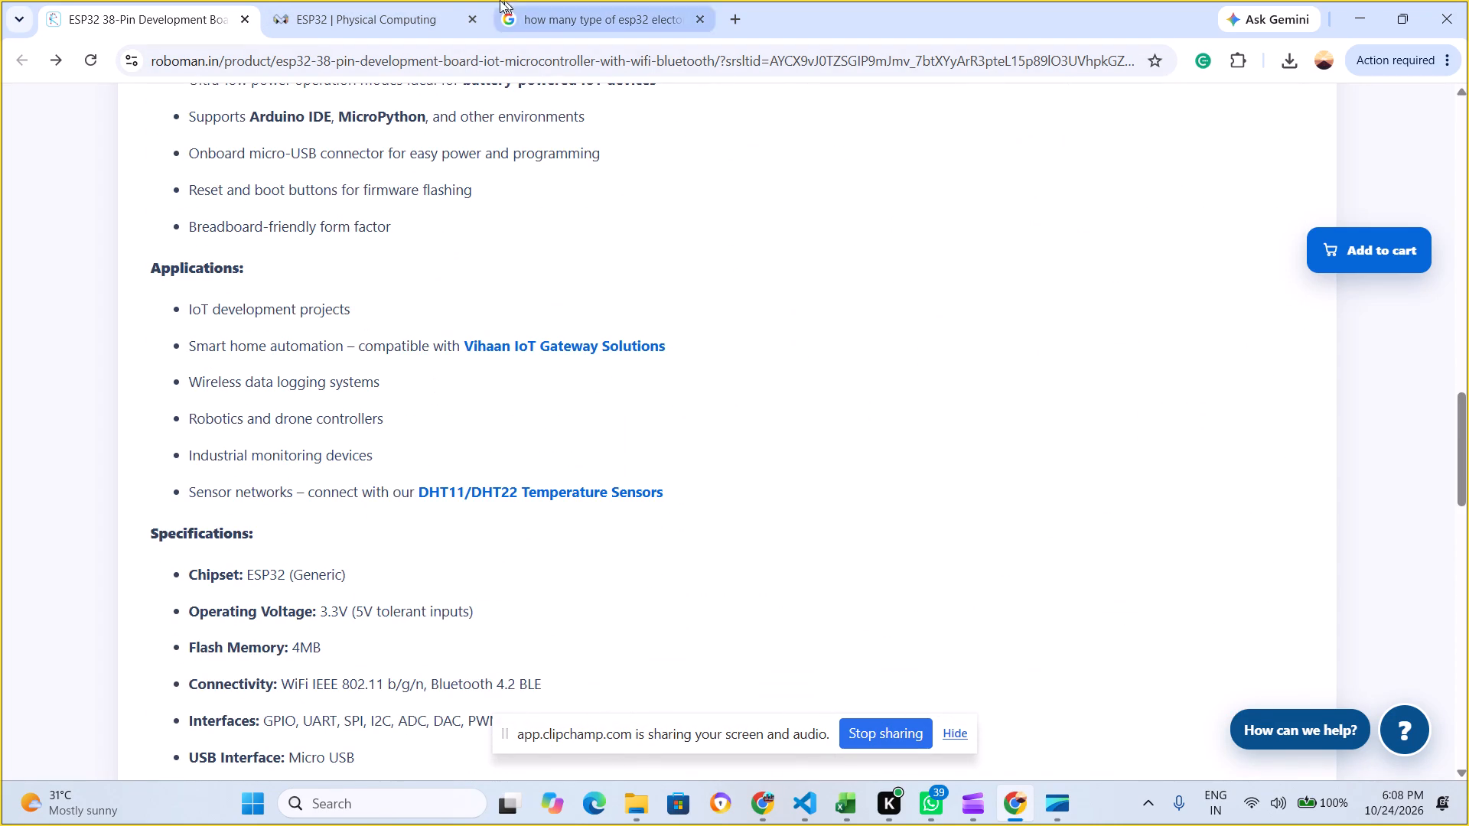
Present the Physical Computing ESP32 page for the recording, covering the picture of board variants and the sections on boards and Arduino differences.
click(412, 0)
scroll(663, 368, down, 1)
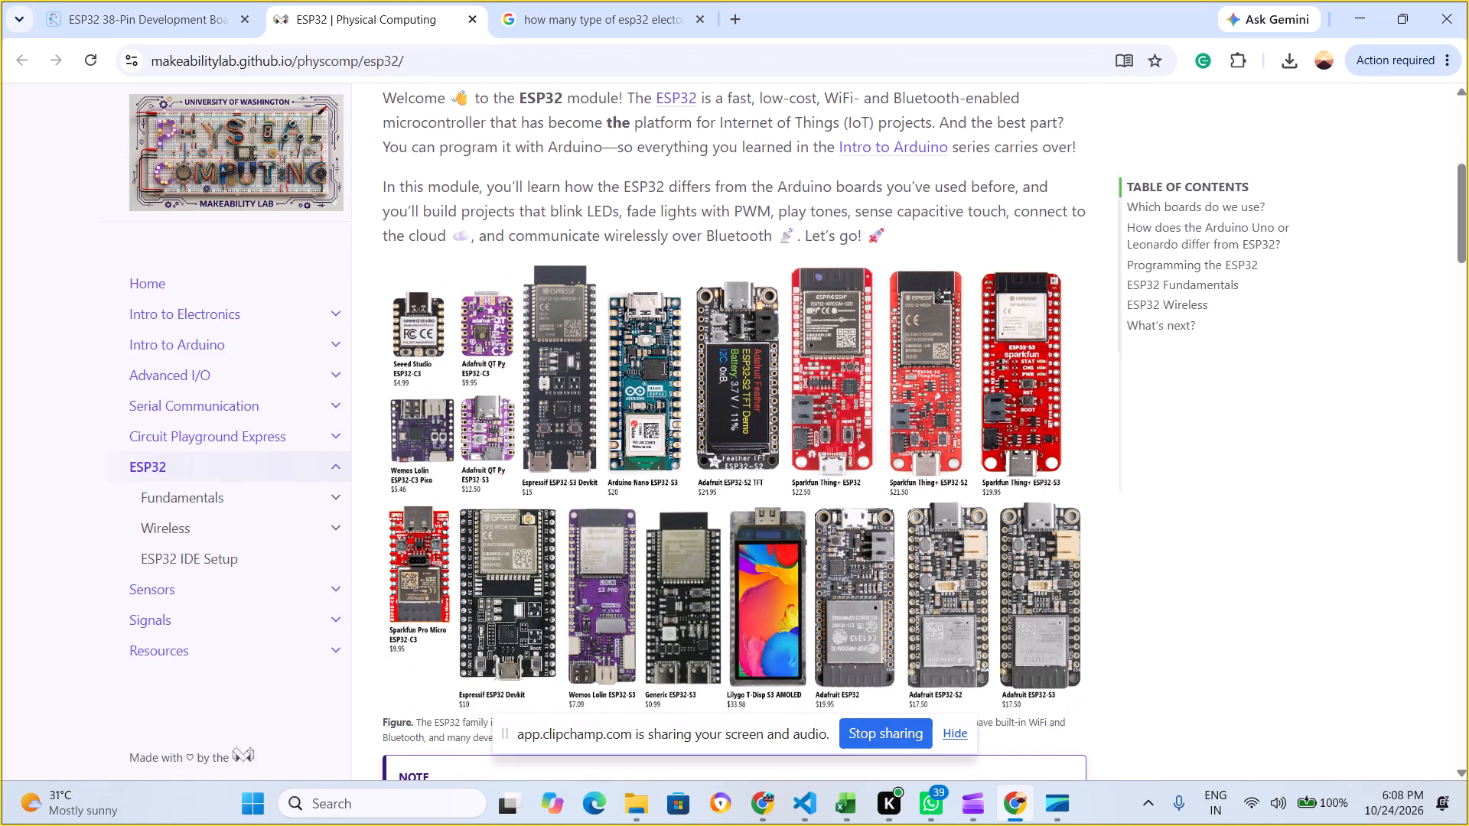
scroll(670, 330, down, 1)
scroll(670, 330, up, 1)
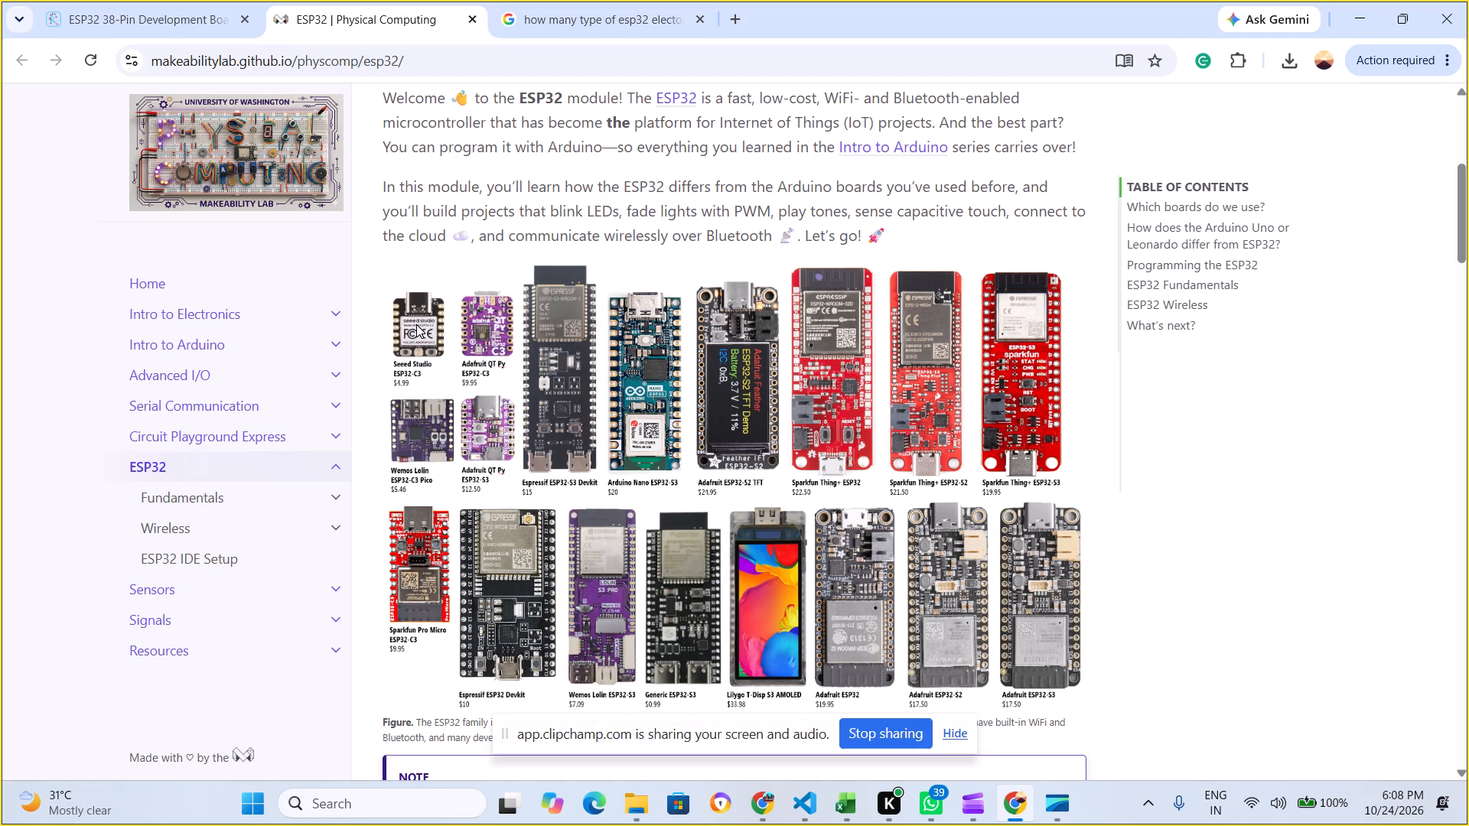
click(419, 330)
scroll(566, 200, down, 1)
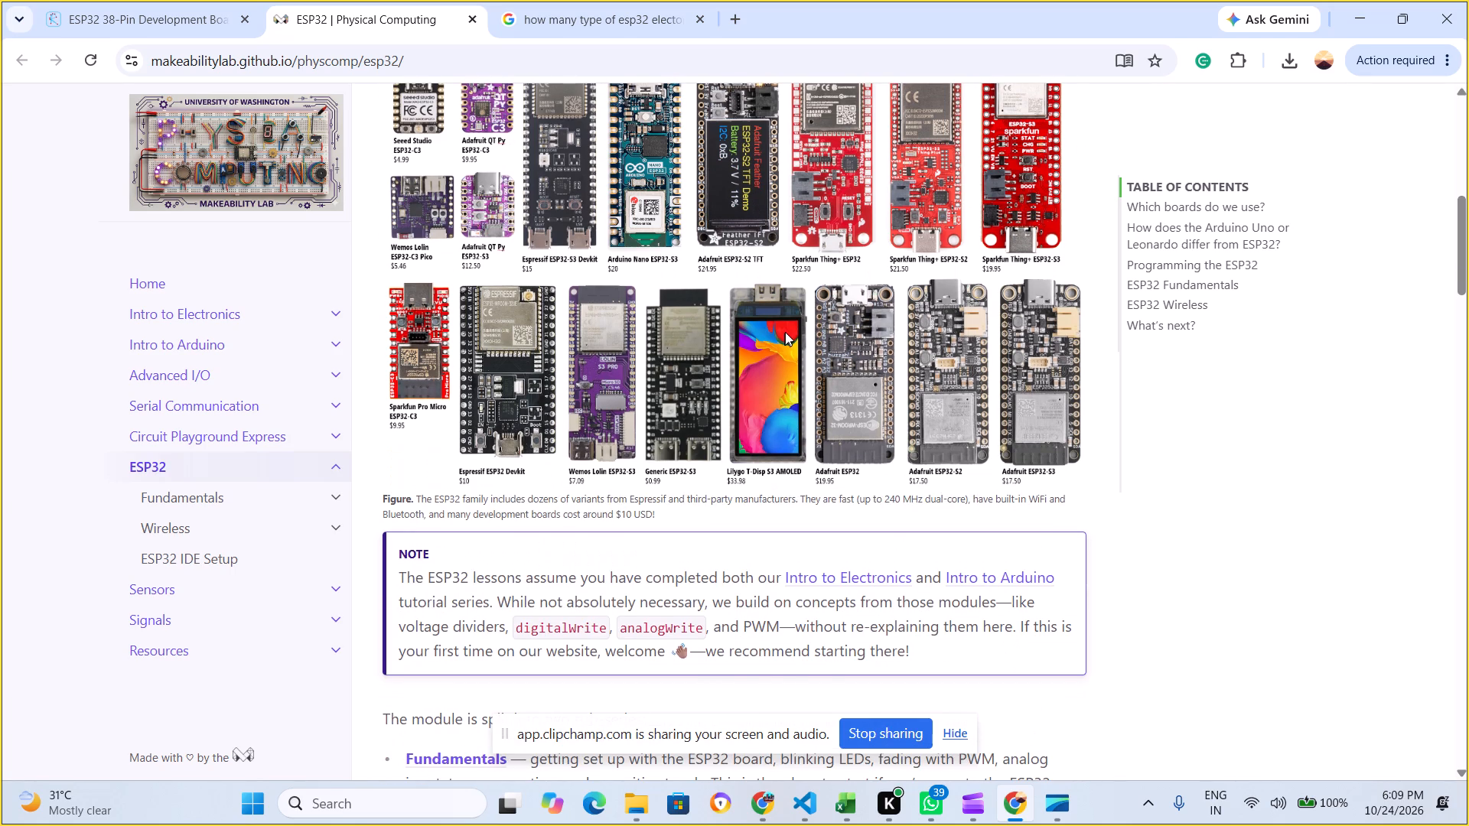
scroll(785, 332, down, 2)
scroll(641, 344, down, 1)
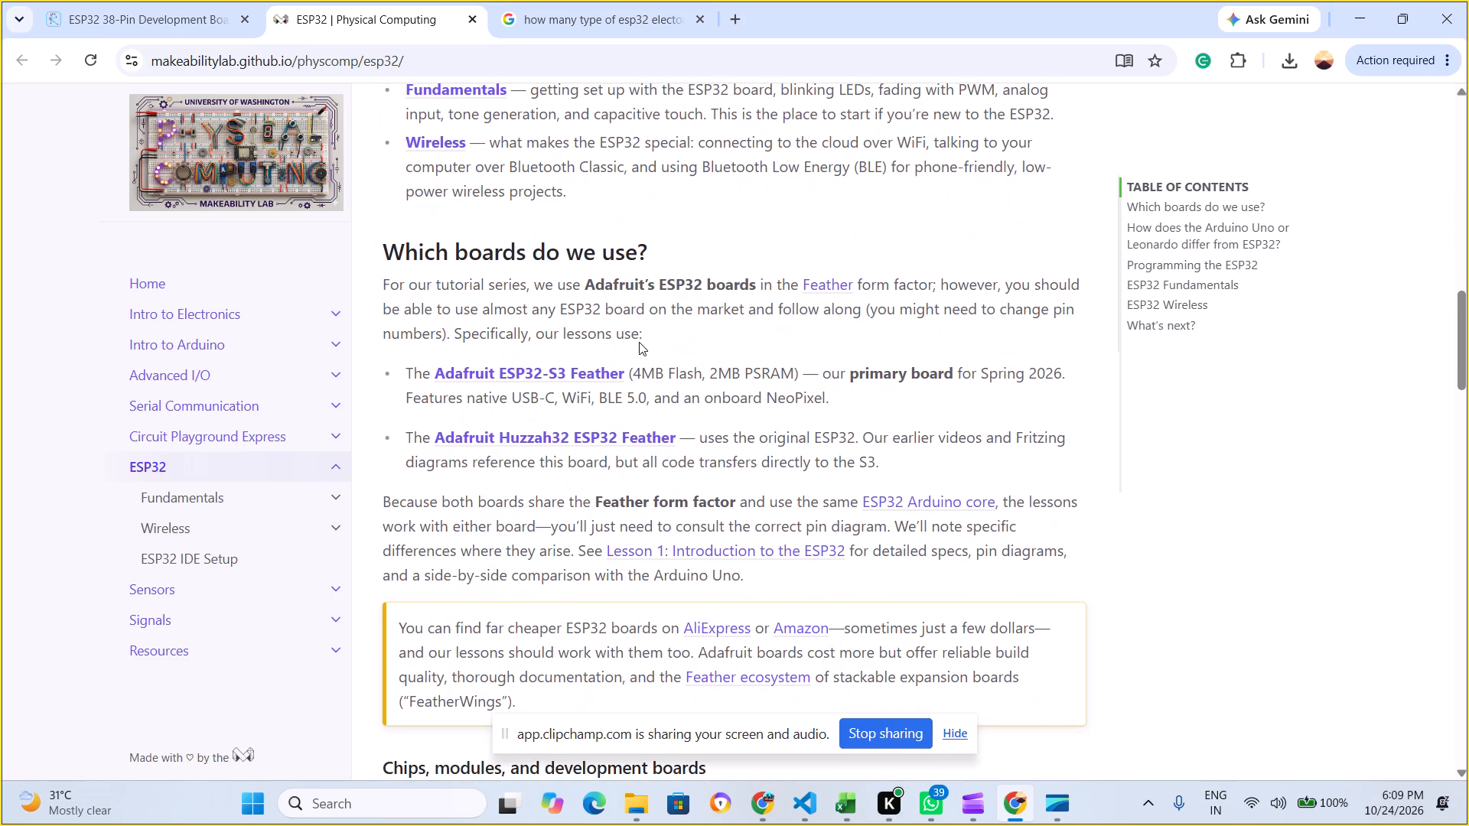
scroll(639, 342, down, 1)
scroll(683, 419, down, 6)
scroll(698, 423, up, 7)
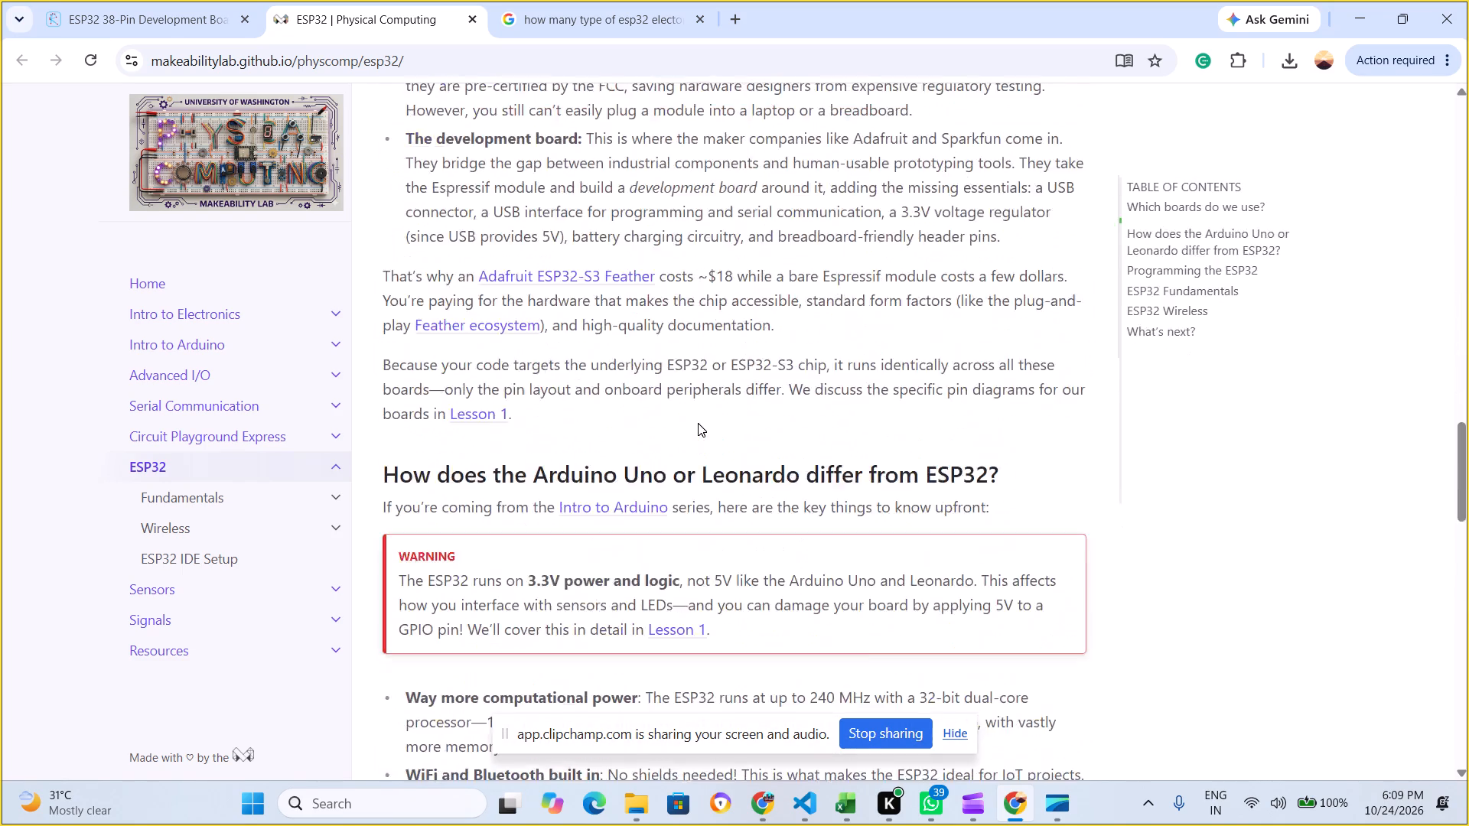
scroll(695, 392, up, 4)
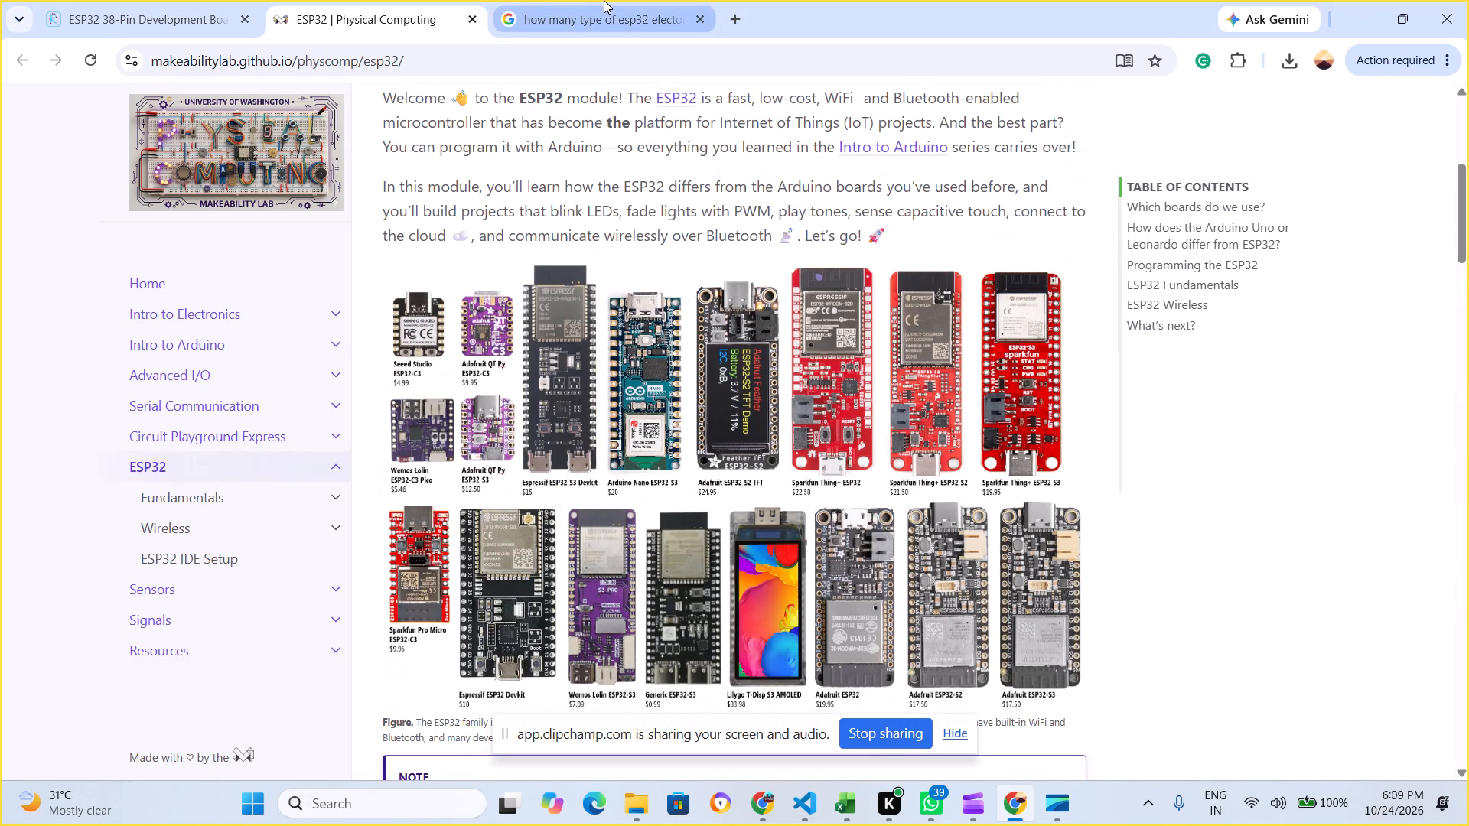
Present the Google AI Overview on ESP32 types down to the main chip series, briefly revisiting the Physical Computing board picture.
click(605, 1)
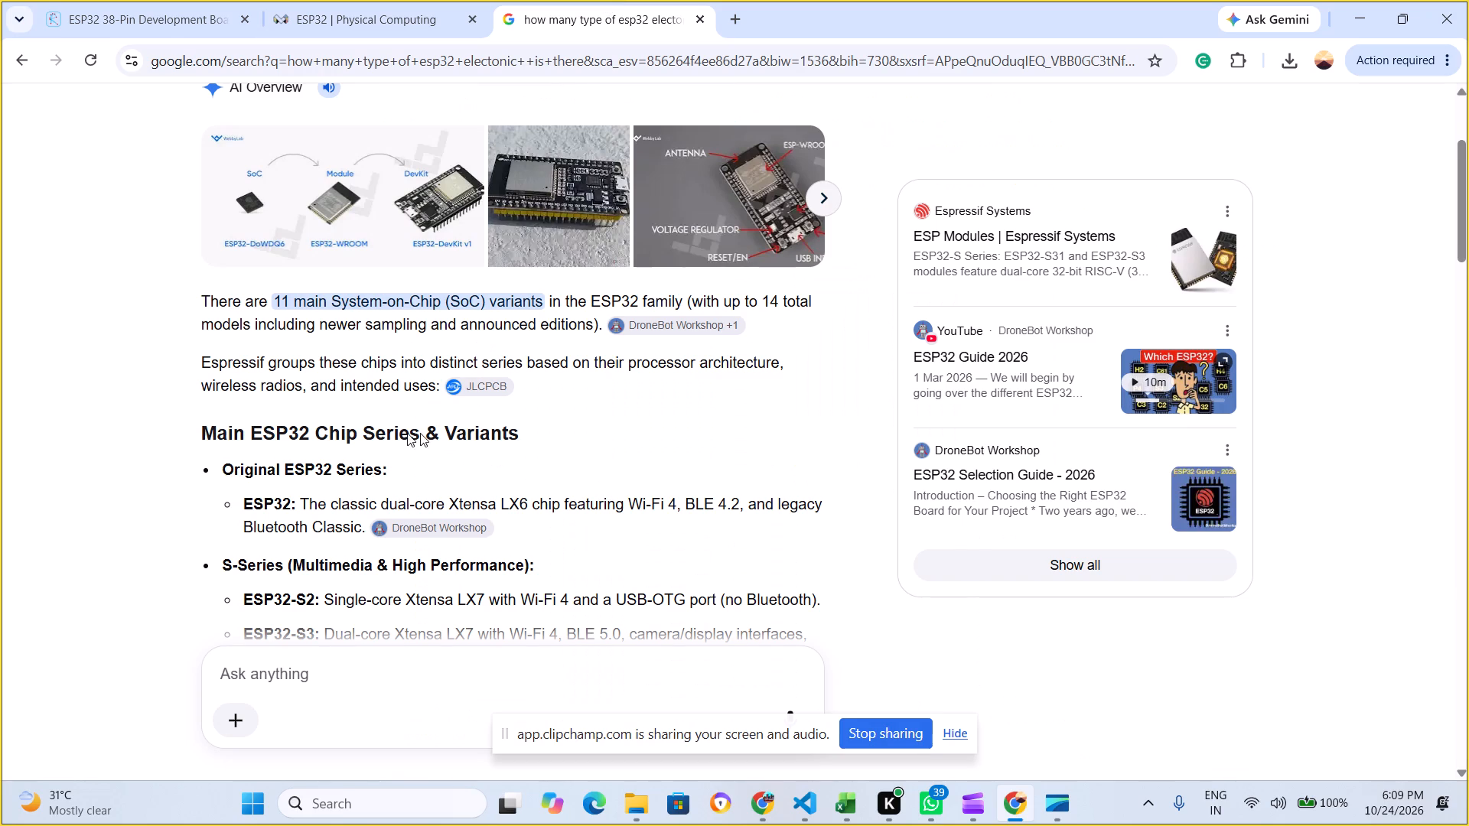
scroll(313, 359, up, 1)
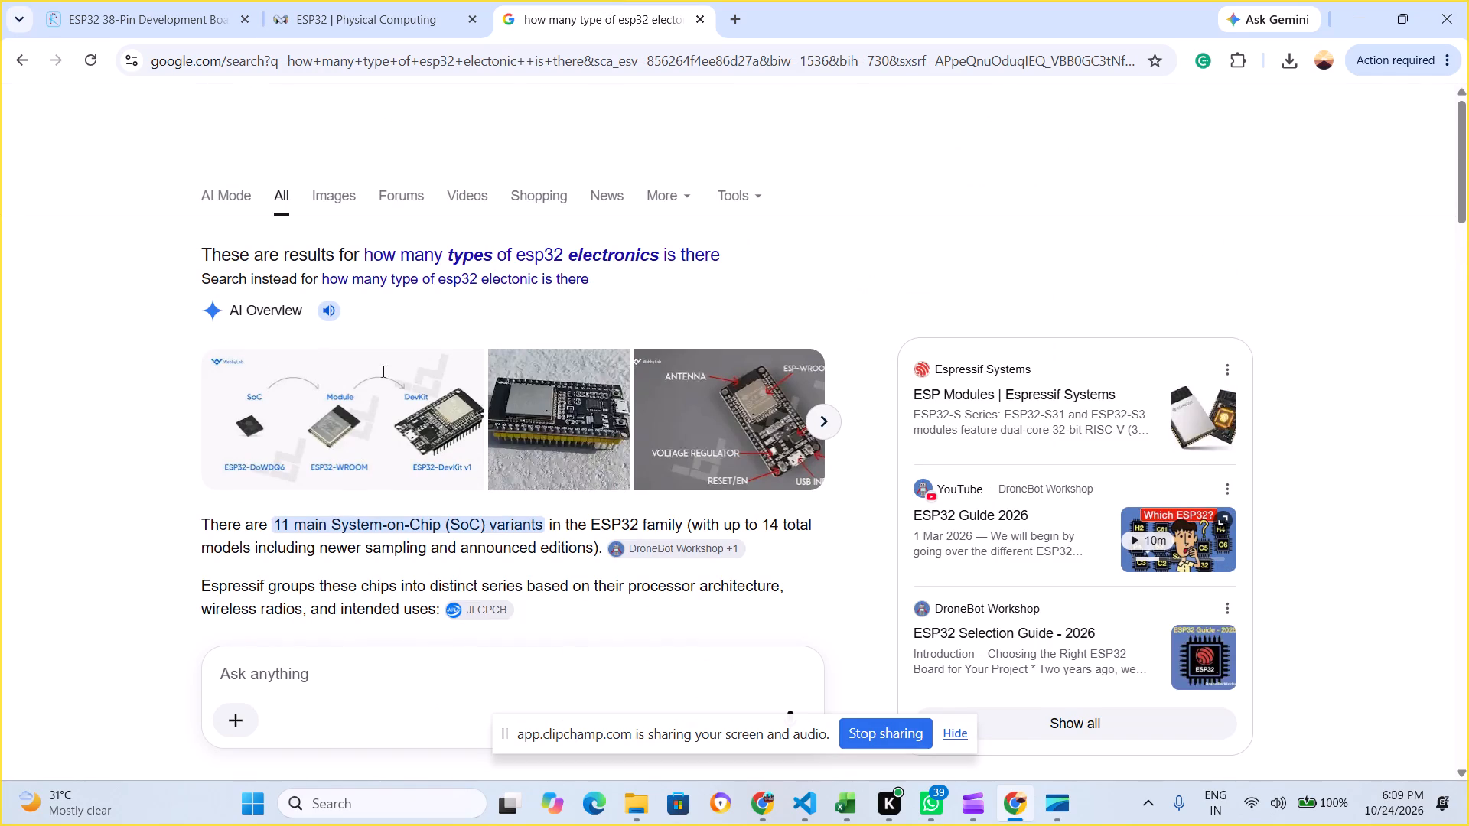
scroll(398, 369, up, 2)
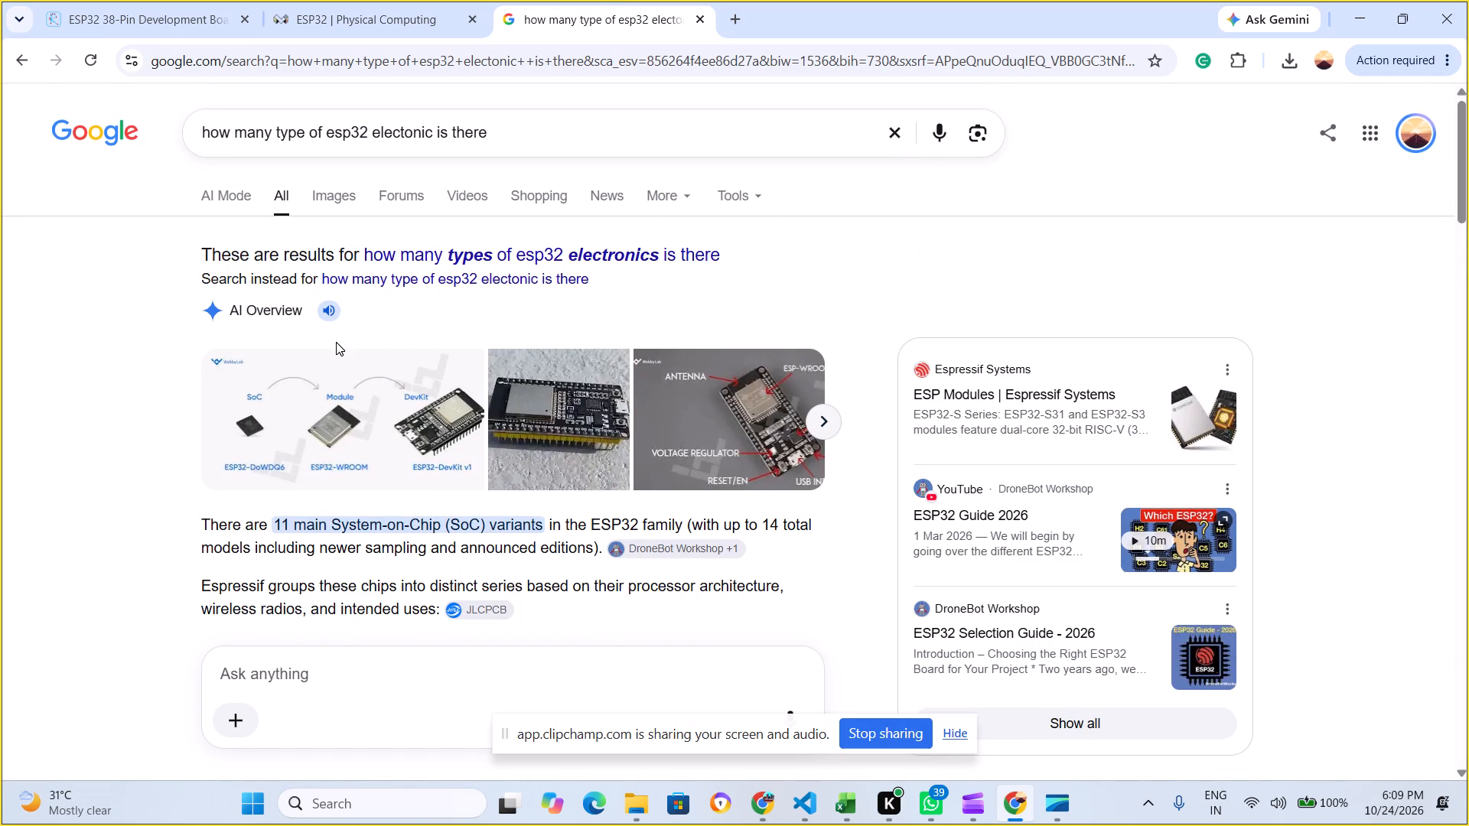
scroll(488, 504, down, 1)
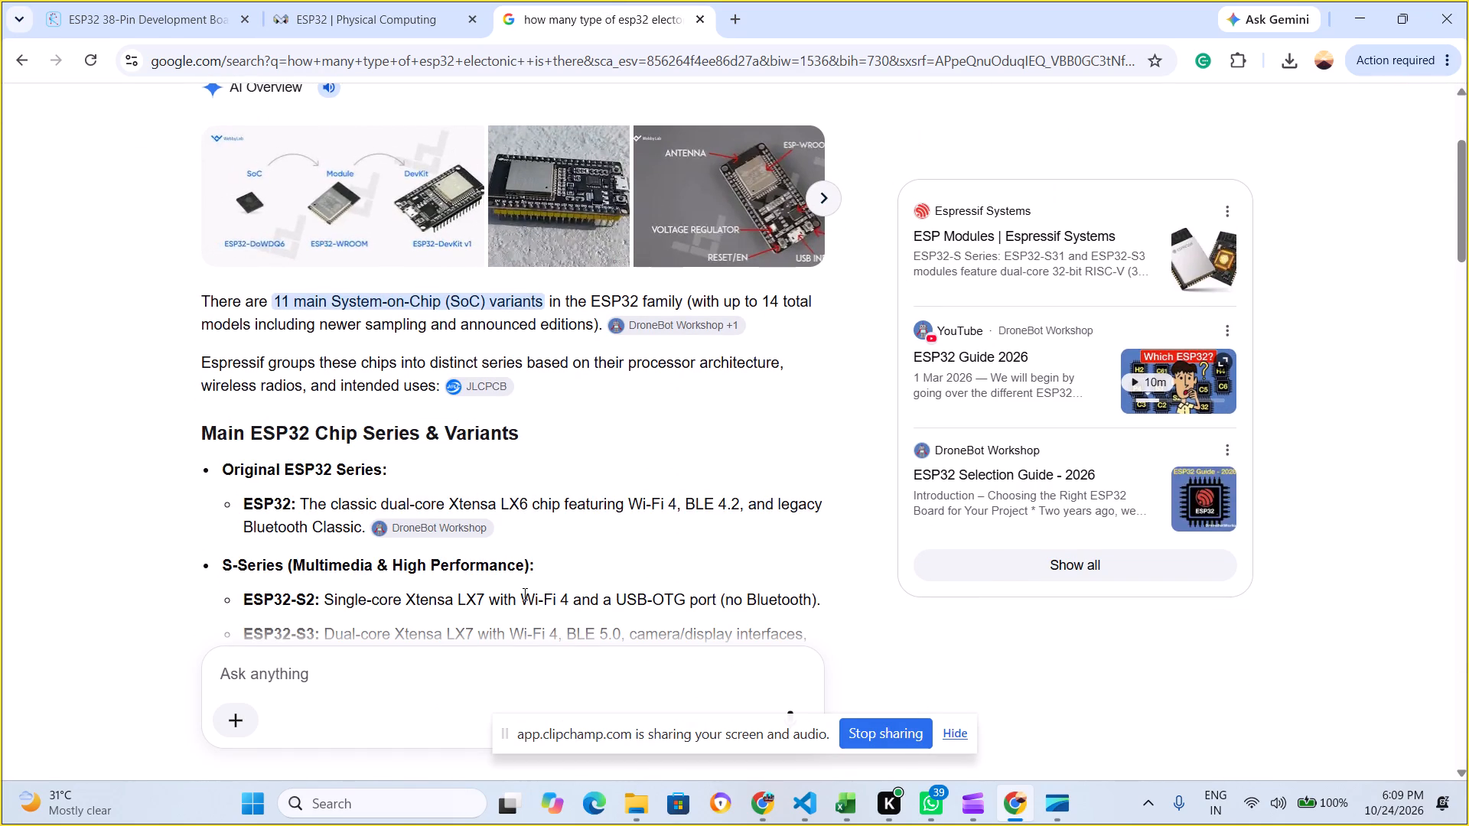
scroll(523, 593, down, 1)
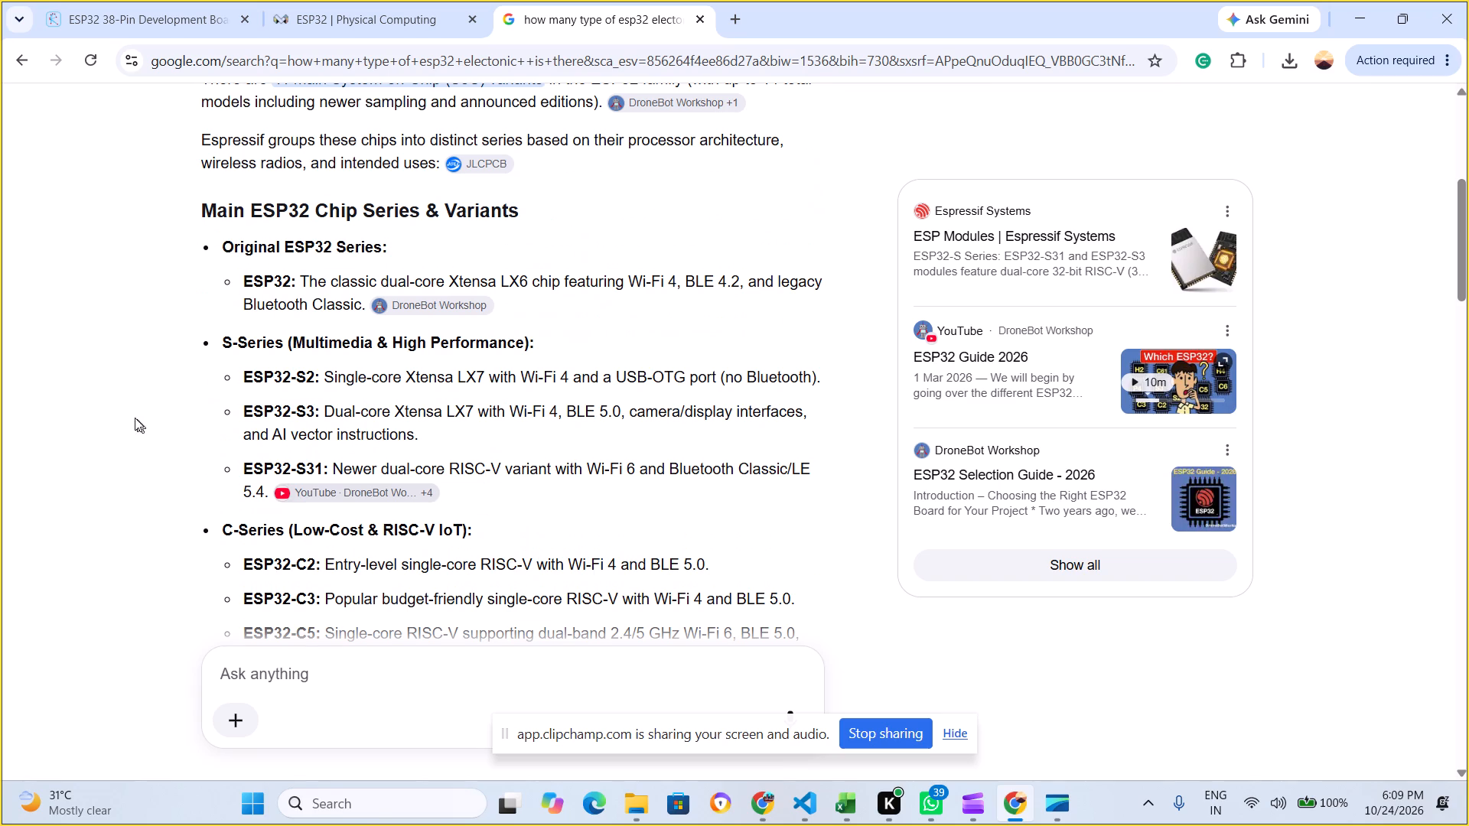
click(434, 0)
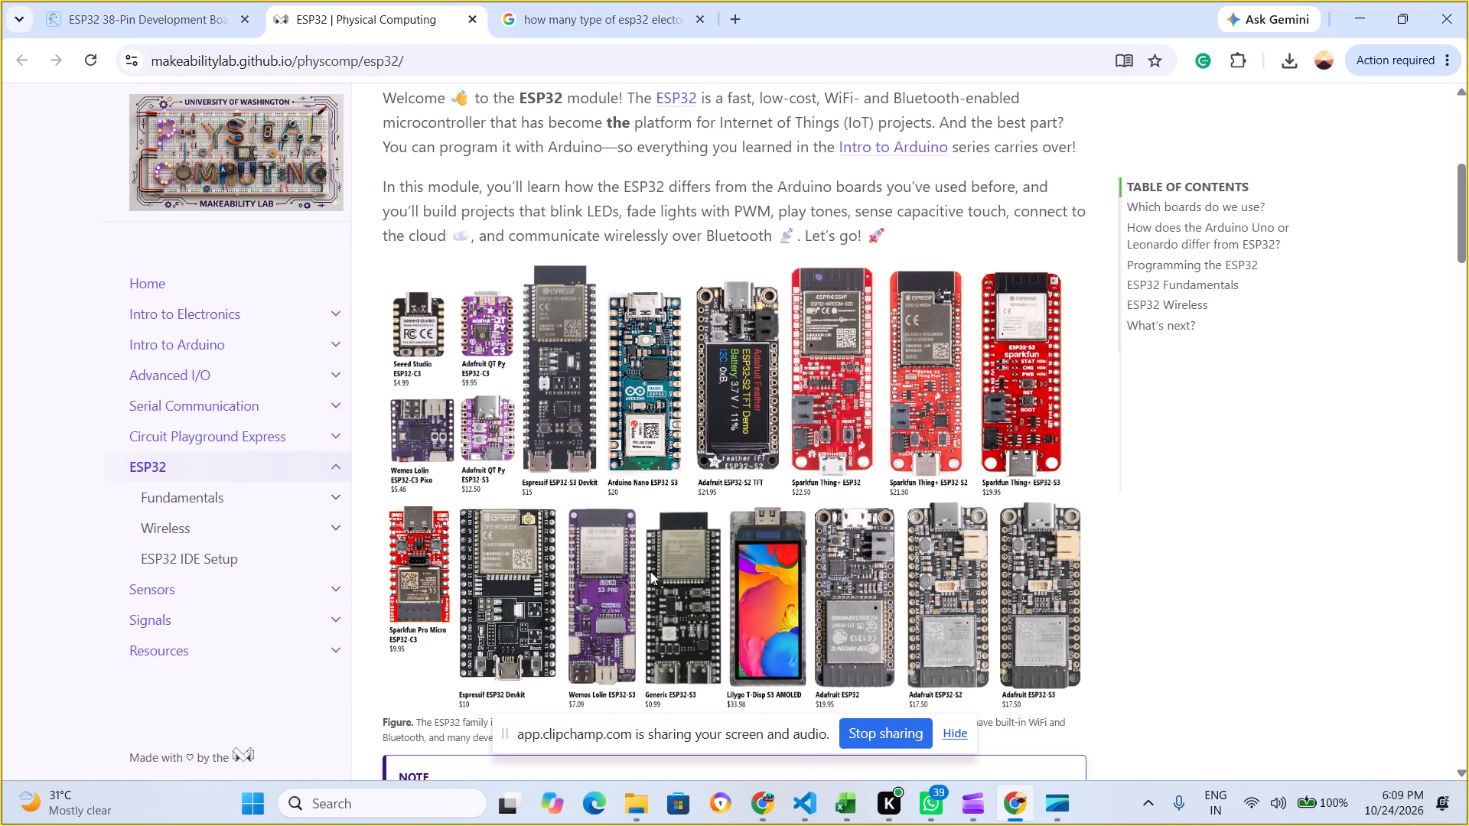
click(531, 0)
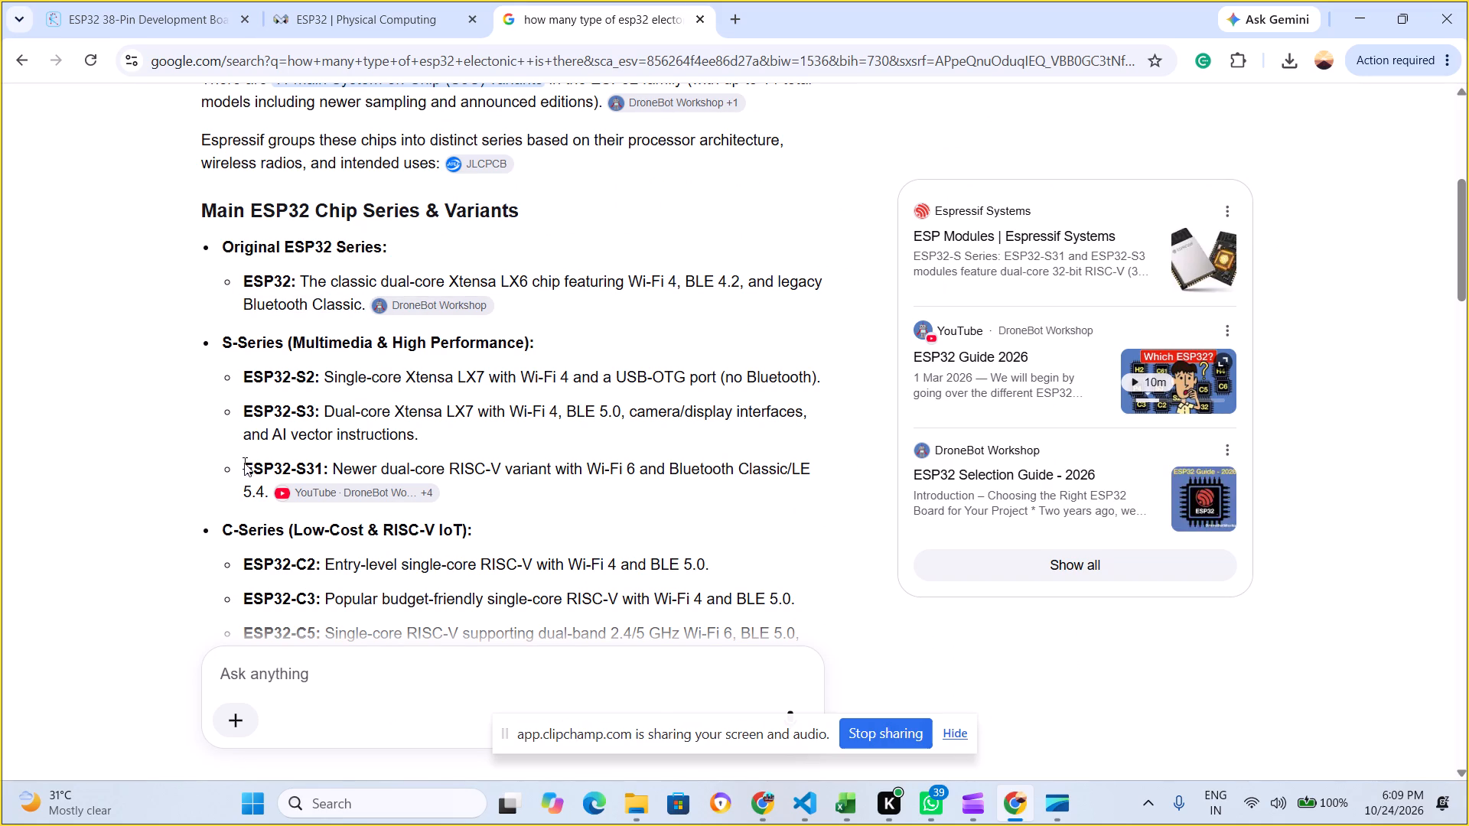
Highlight the ESP32-S31 description and the ESP32-C2 entry in the AI Overview while presenting the S-Series and C-Series.
scroll(311, 377, down, 1)
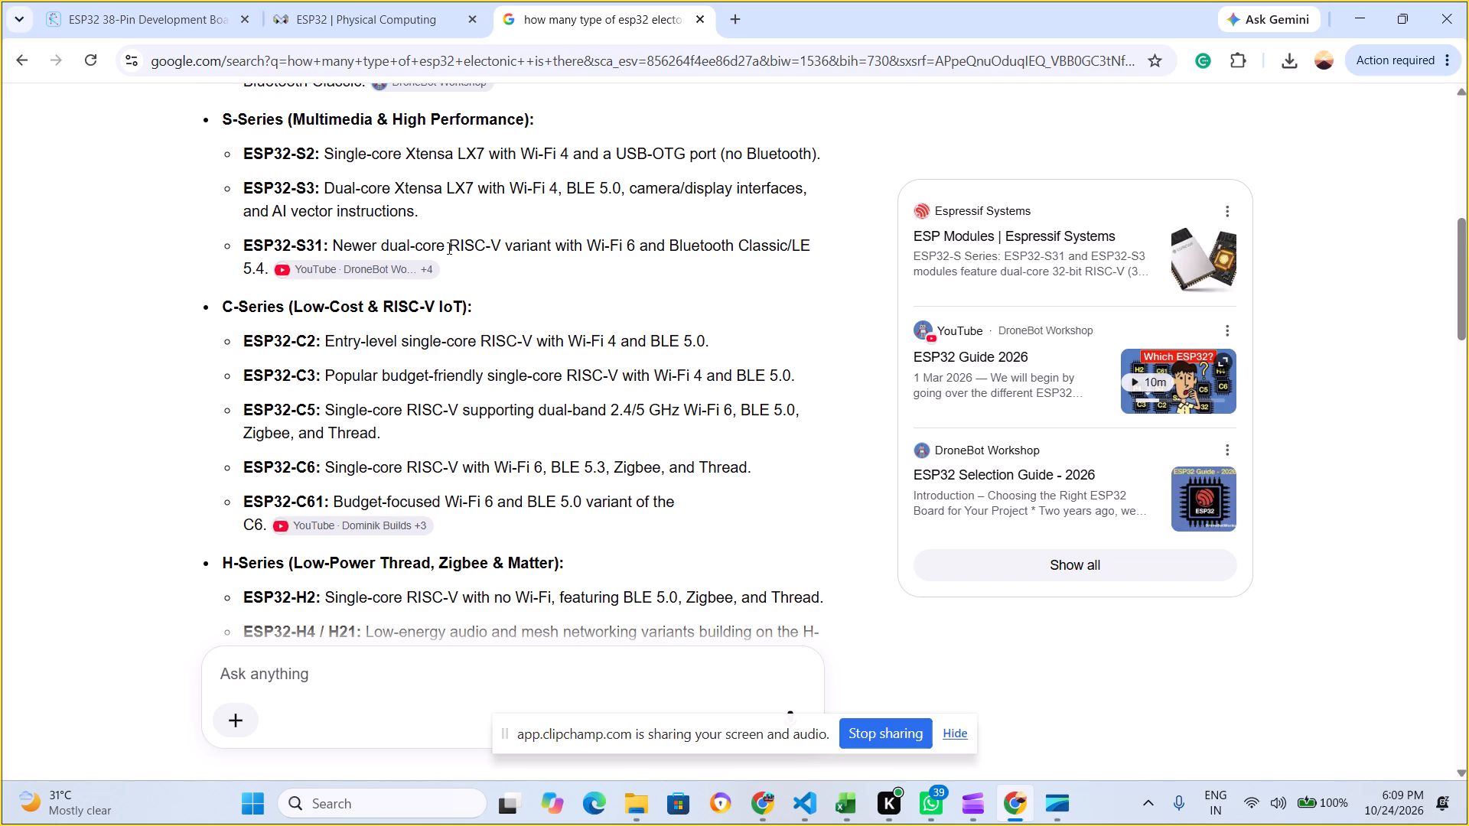
drag(448, 248, 513, 257)
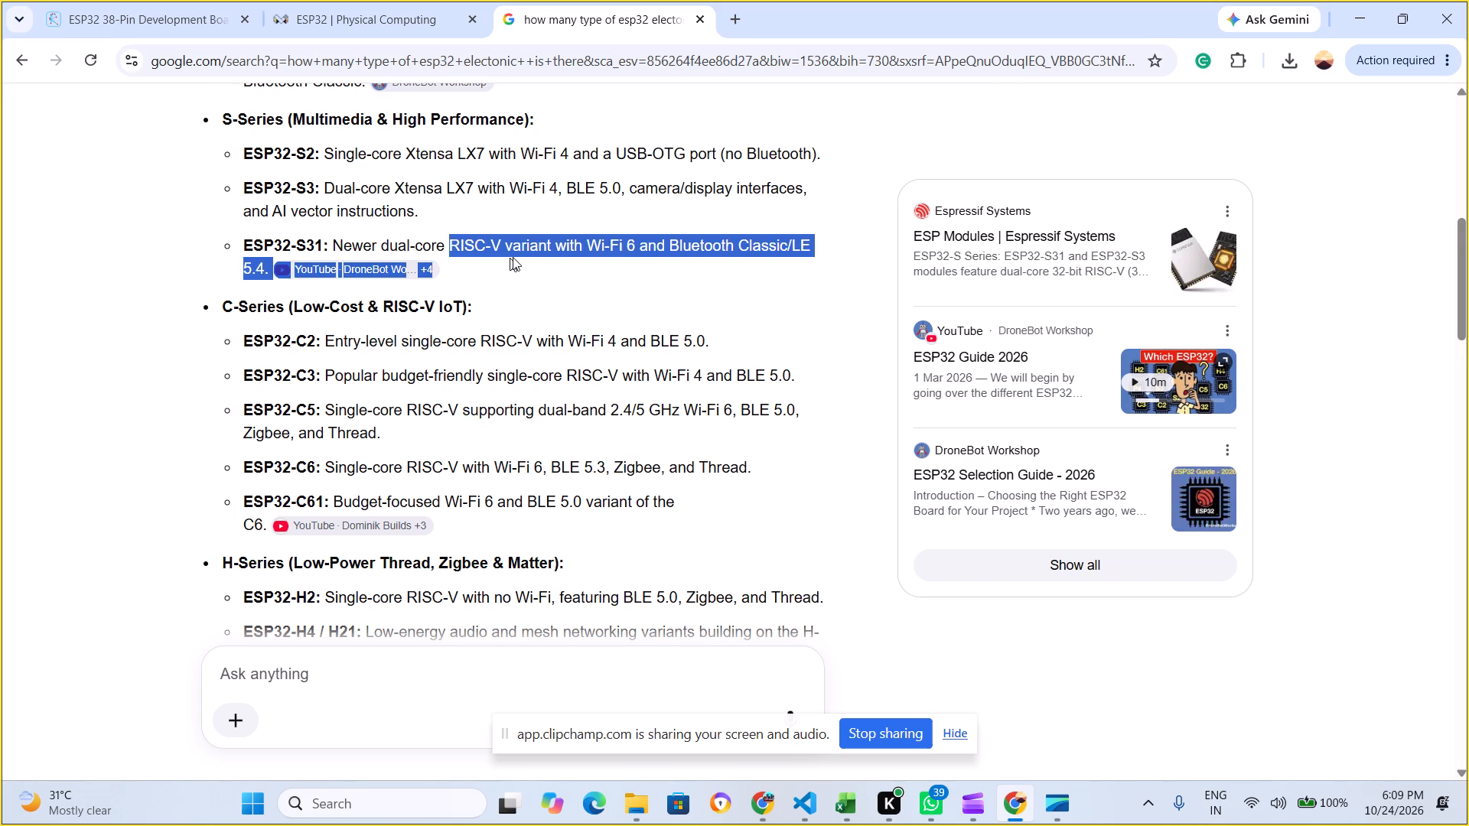
drag(513, 257, 515, 257)
click(579, 331)
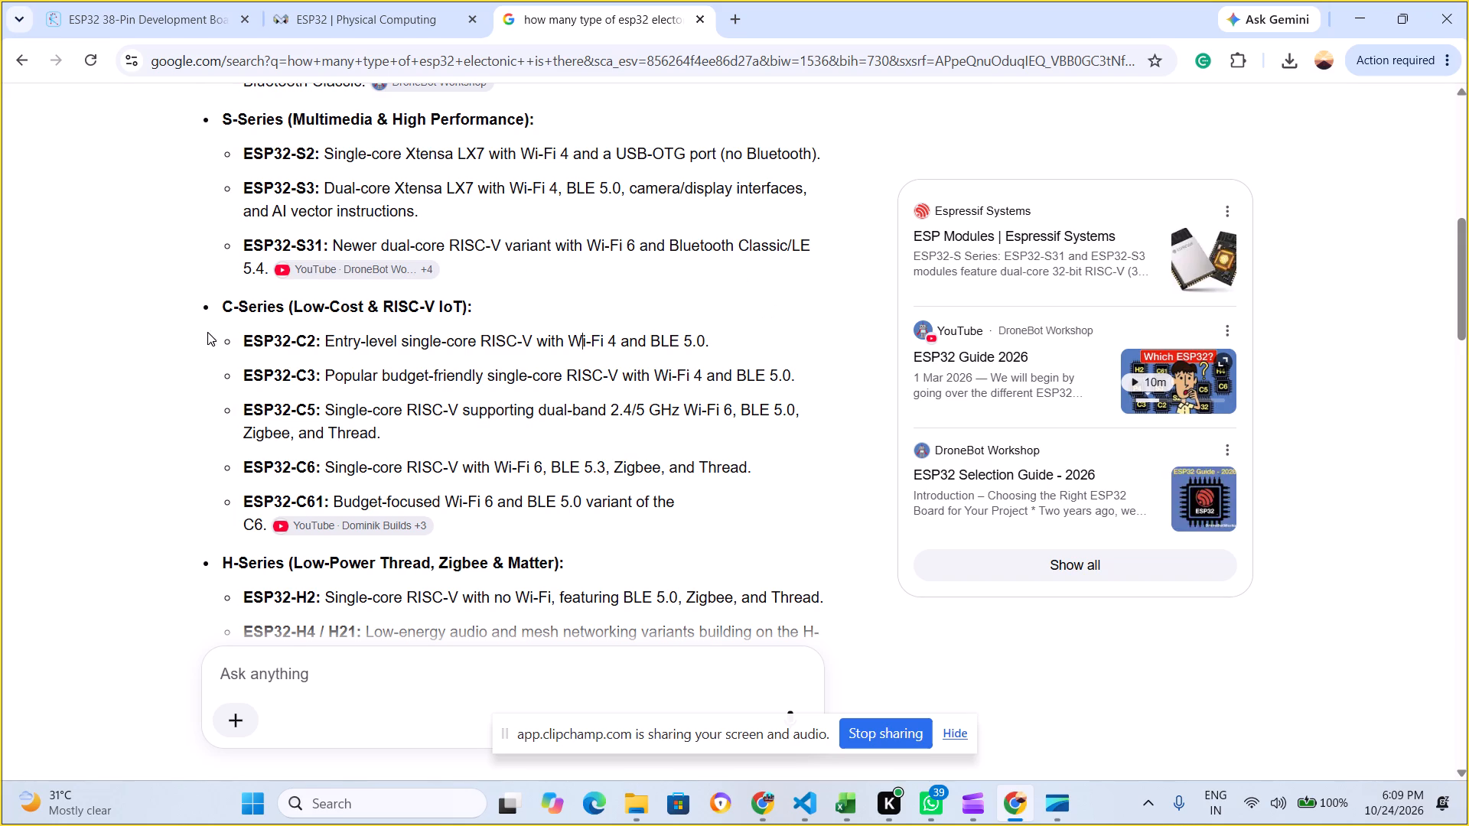
drag(235, 337, 425, 356)
click(708, 366)
drag(756, 333, 240, 327)
click(464, 395)
Present the remaining C-, H- and P-Series variants and the search results below, and return to the Physical Computing ESP32 page.
scroll(330, 399, down, 1)
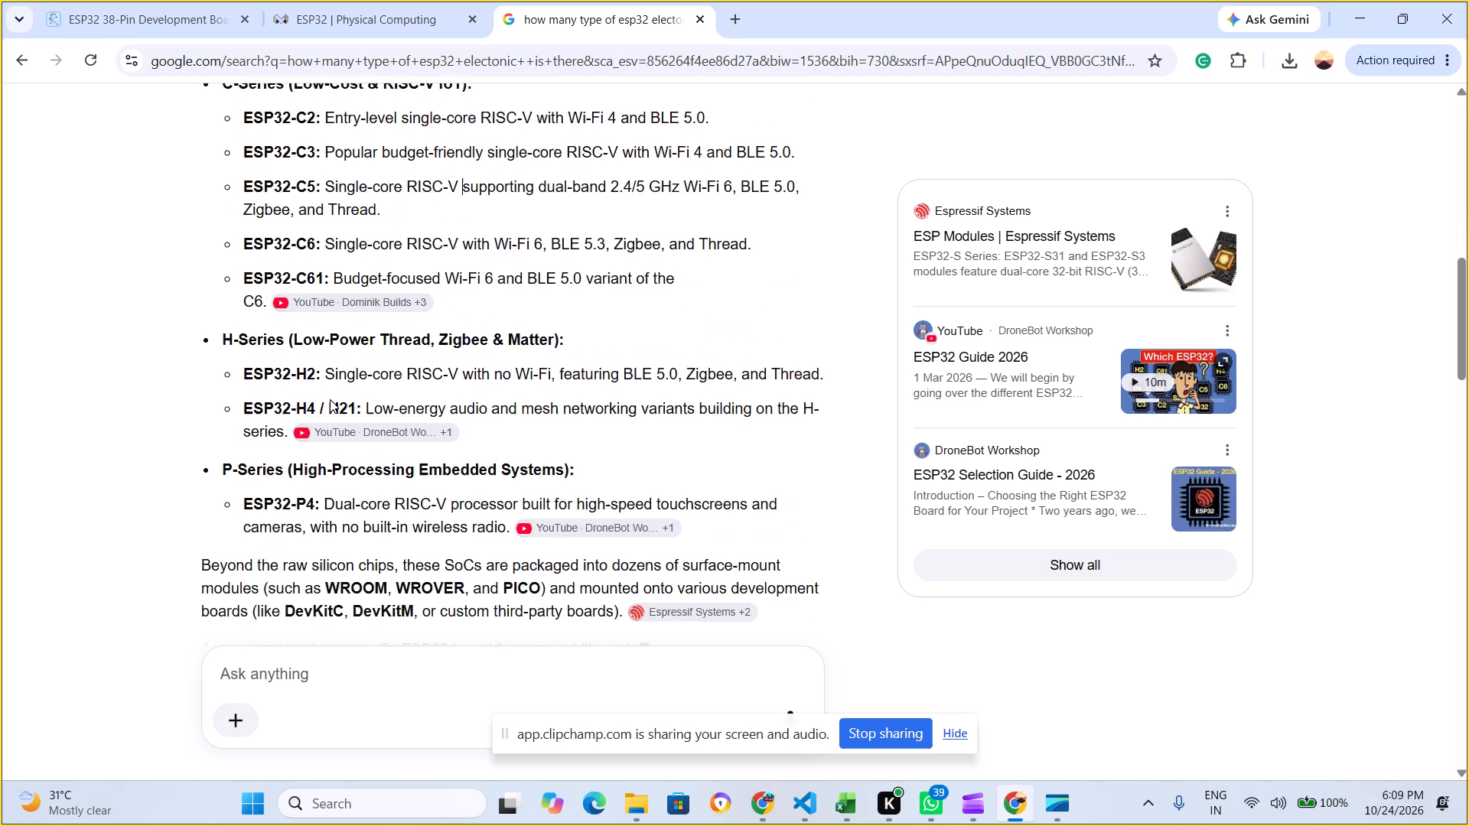
scroll(329, 389, up, 1)
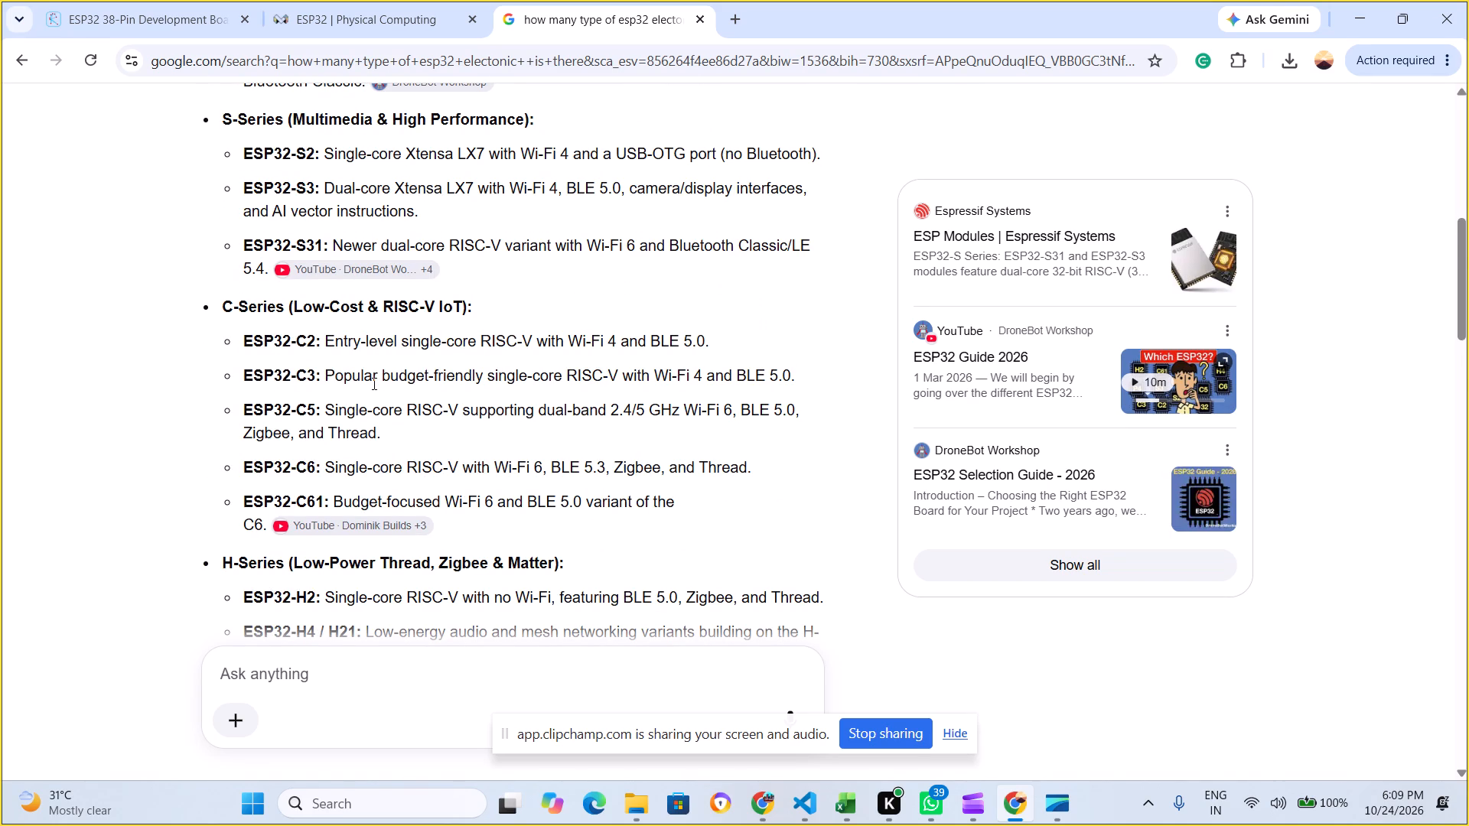
scroll(373, 383, down, 1)
scroll(329, 496, down, 2)
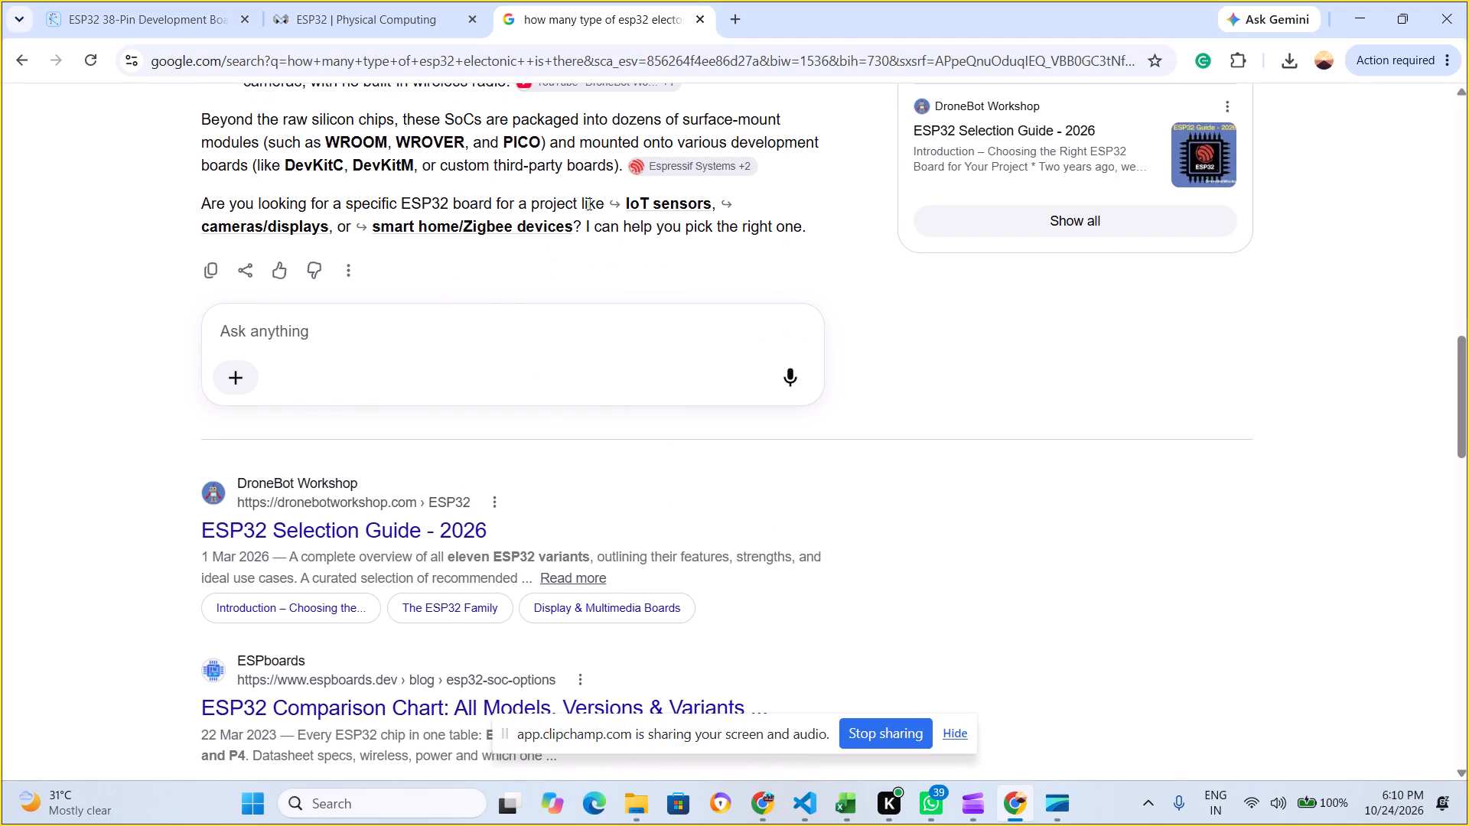
scroll(588, 203, up, 1)
scroll(592, 496, down, 1)
scroll(572, 702, down, 1)
click(424, 0)
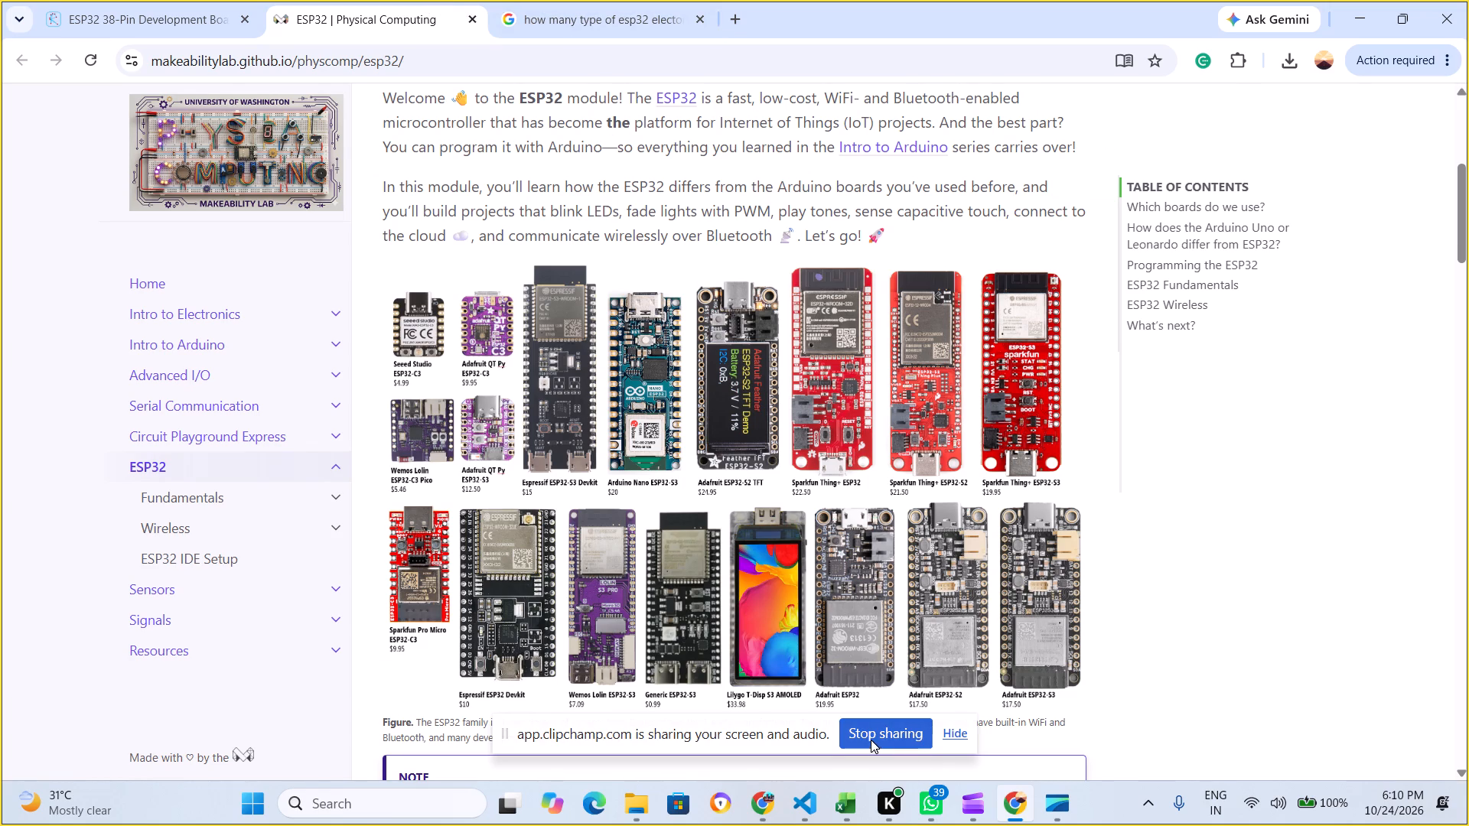
Switch to Clipchamp, end the screen-and-camera recording of the ESP32 pages, and save it into the project for editing.
click(971, 800)
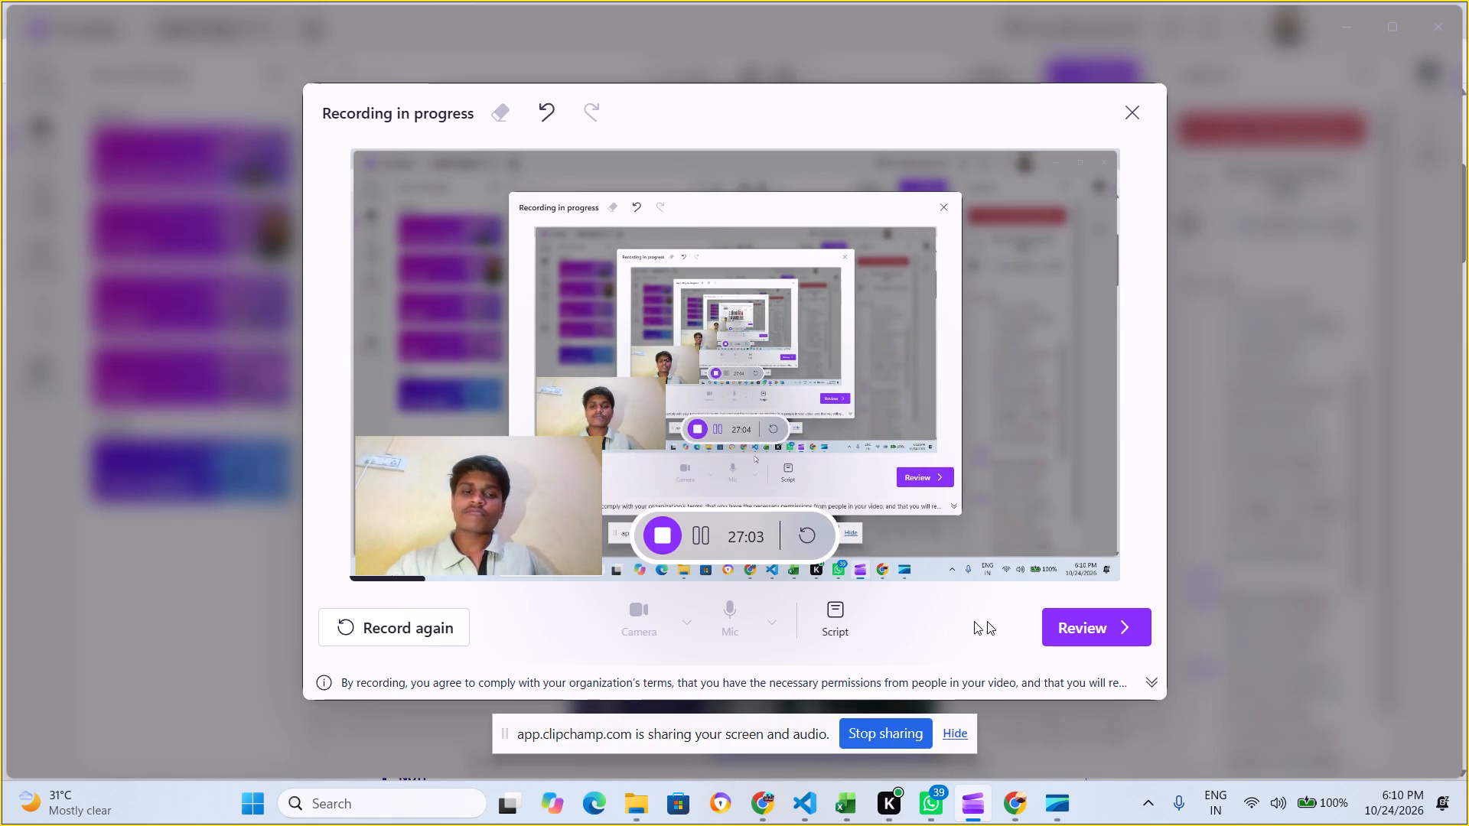
click(902, 730)
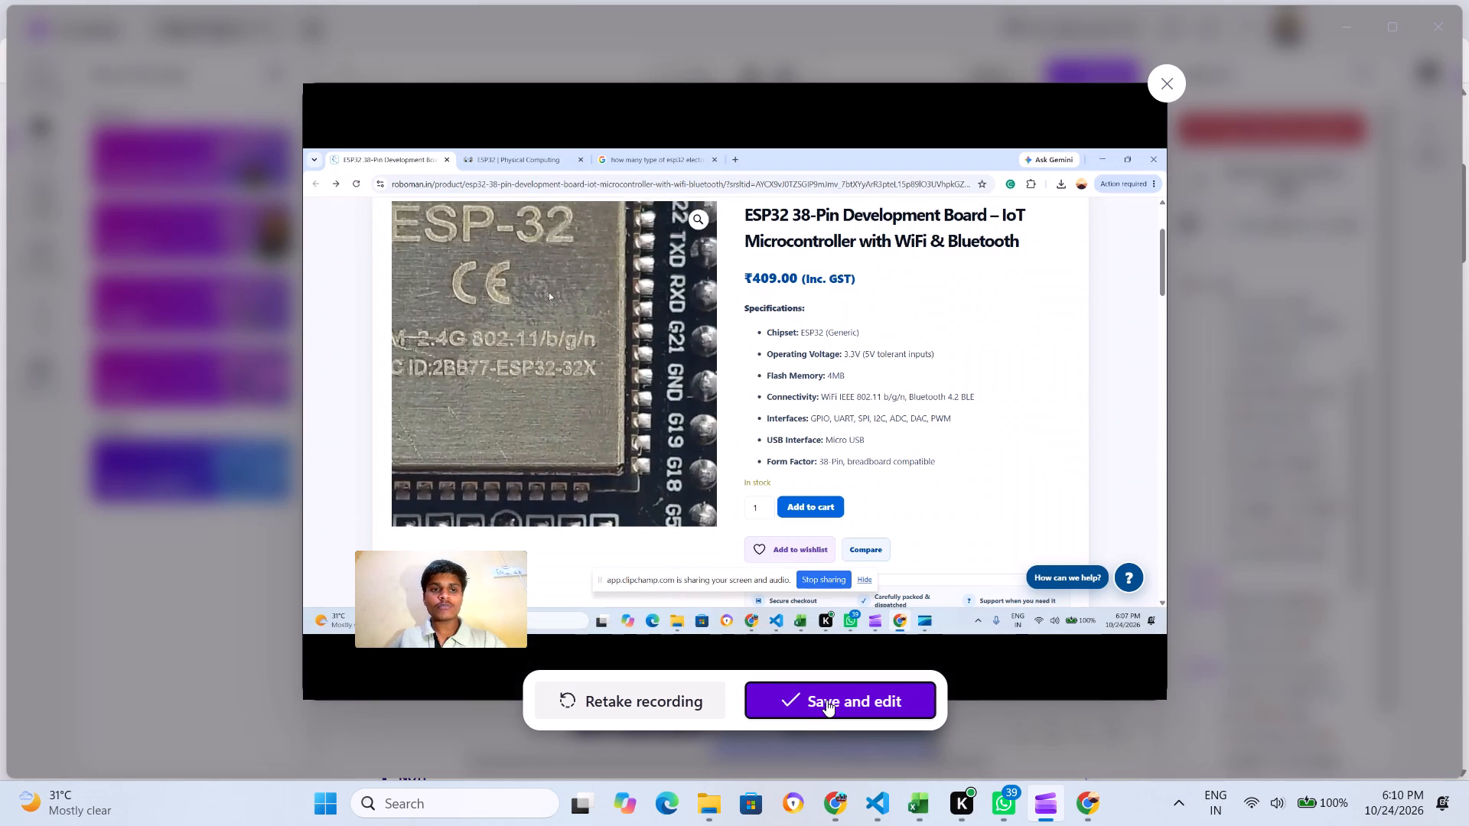
click(826, 700)
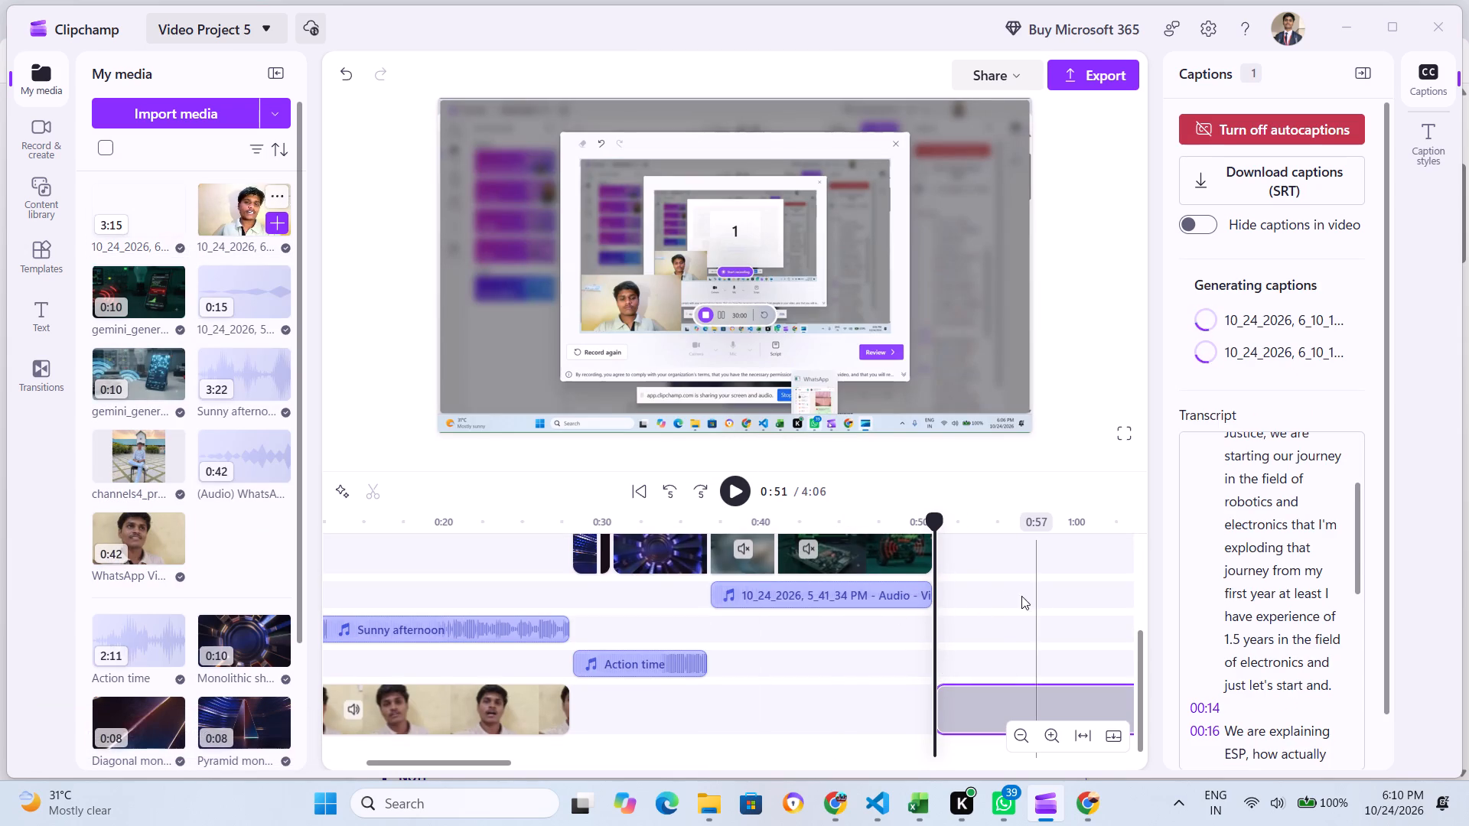
Scrub through the opening of the new recording on the timeline and play it back from its start to about 1:02.
drag(932, 519, 971, 521)
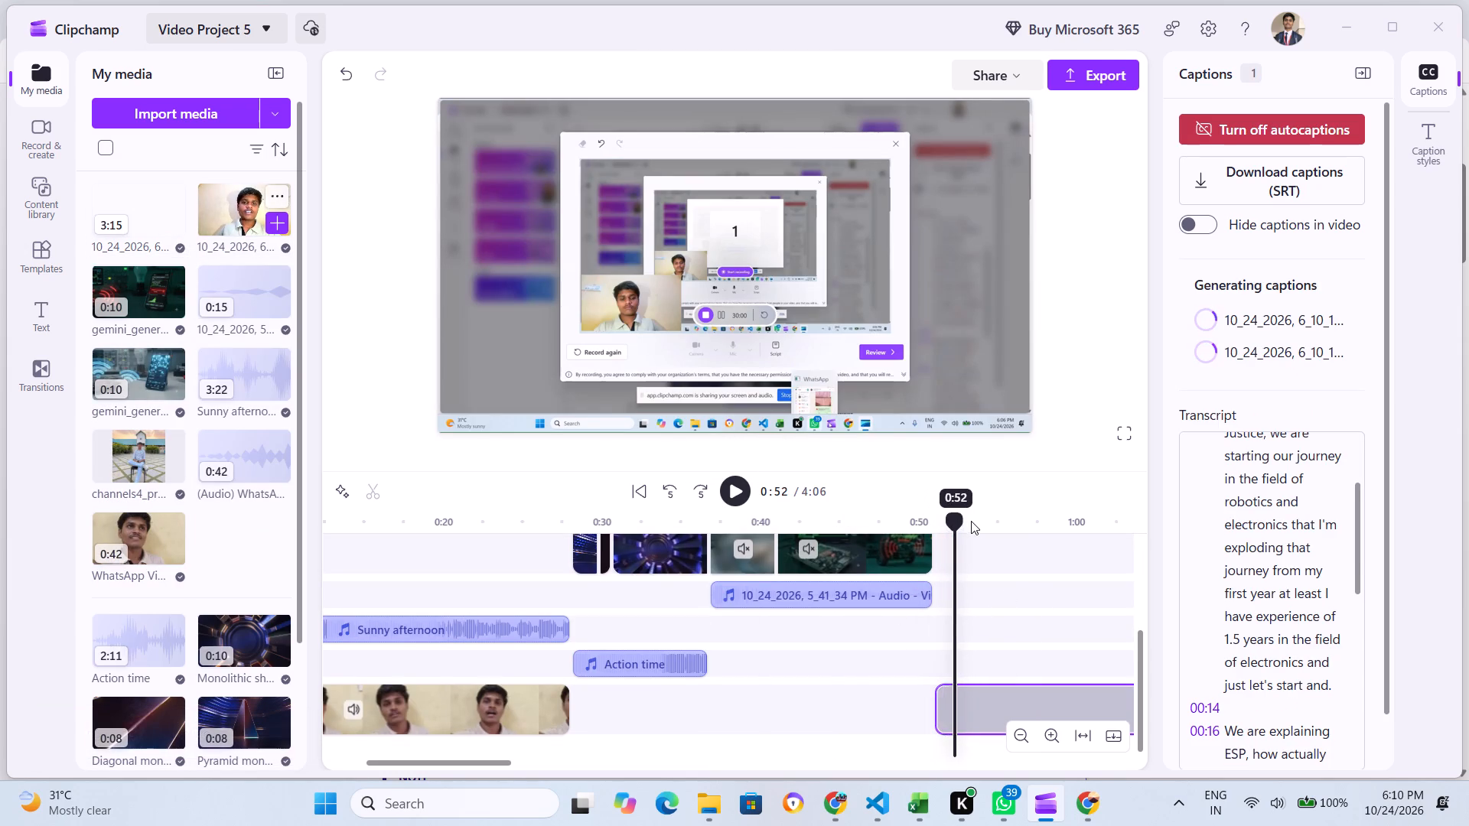
drag(971, 521, 1057, 538)
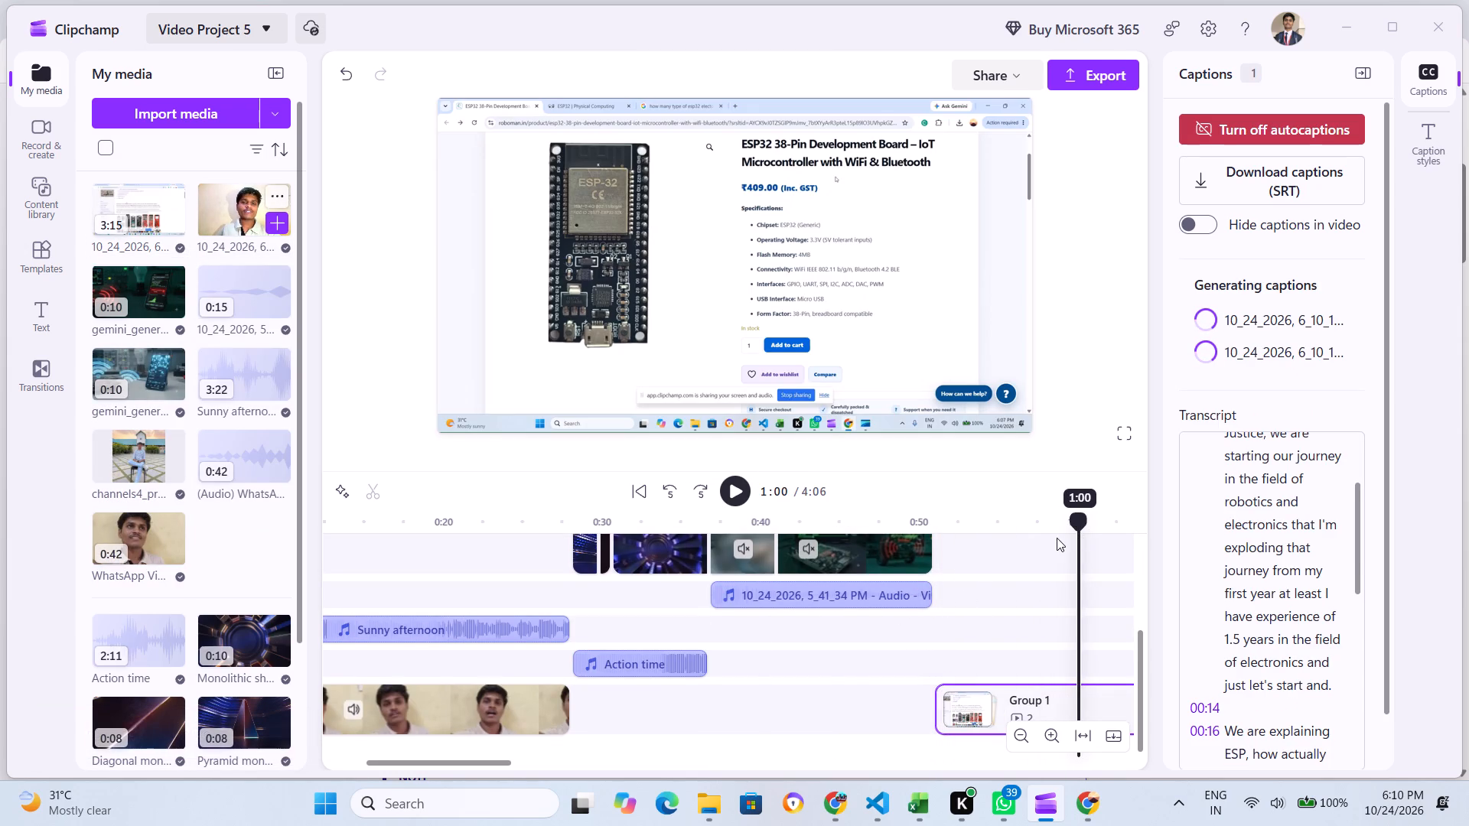
drag(1057, 538, 1147, 567)
click(907, 537)
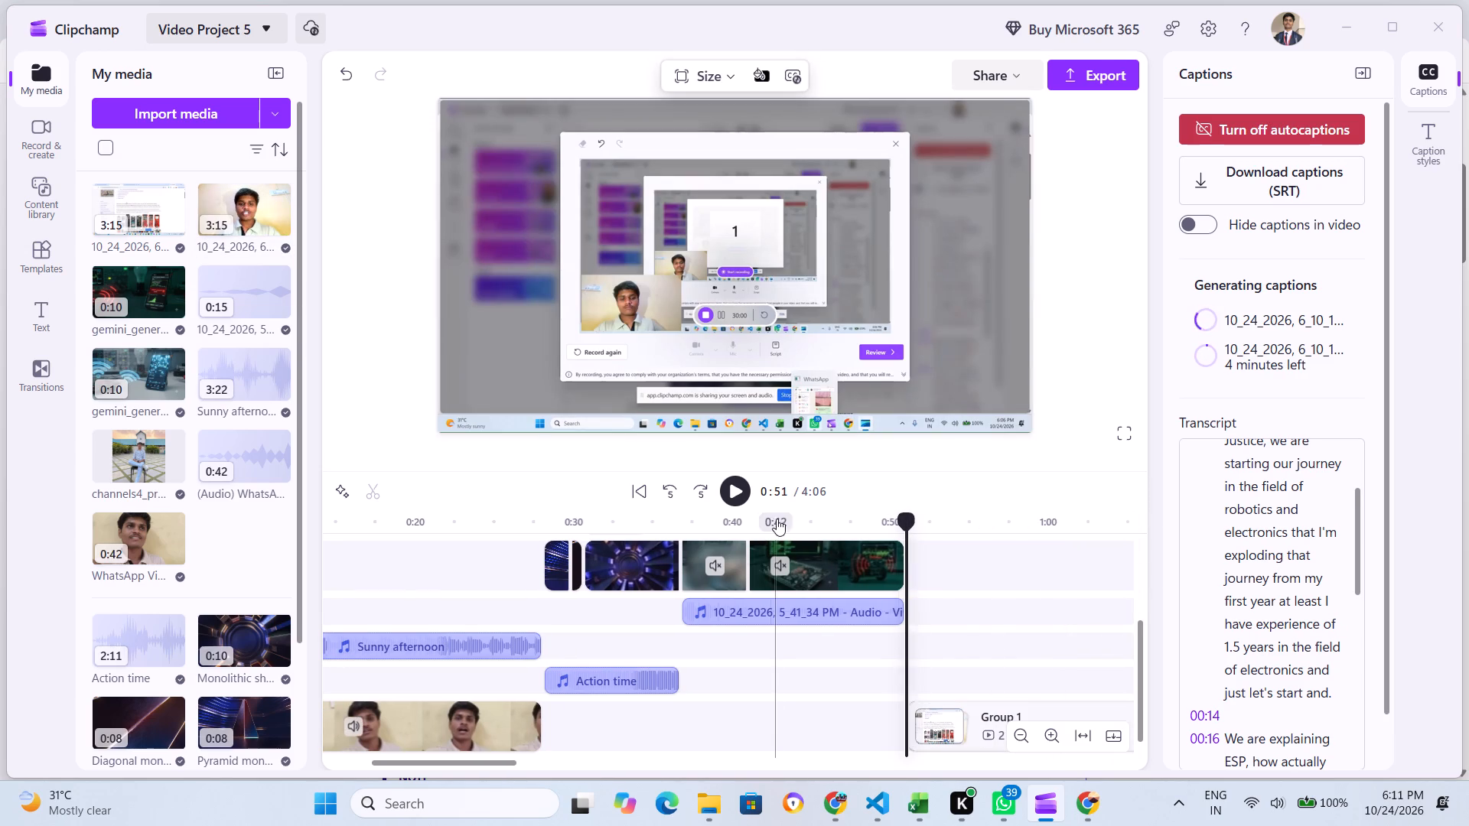
click(731, 495)
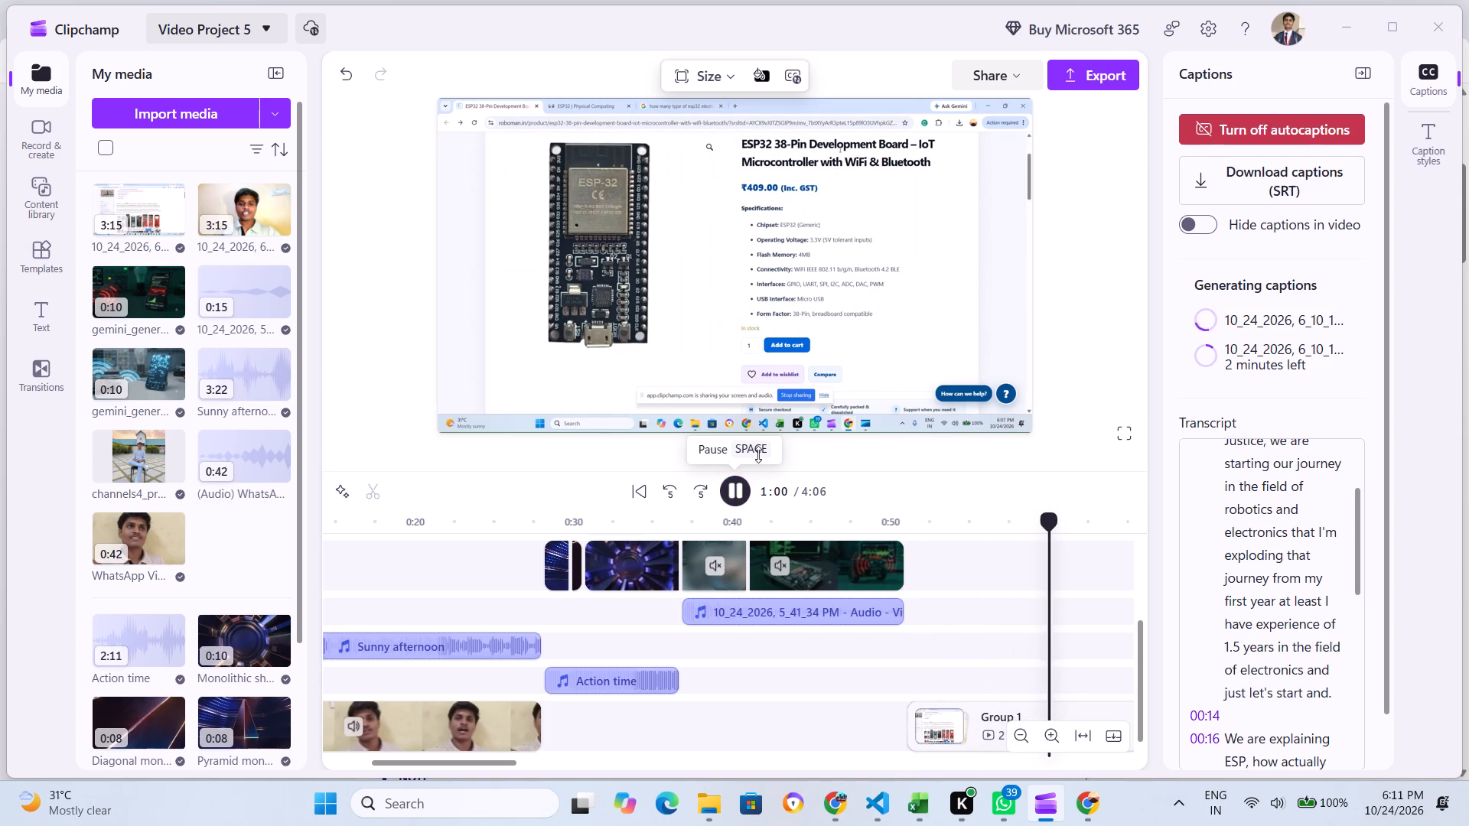
click(743, 492)
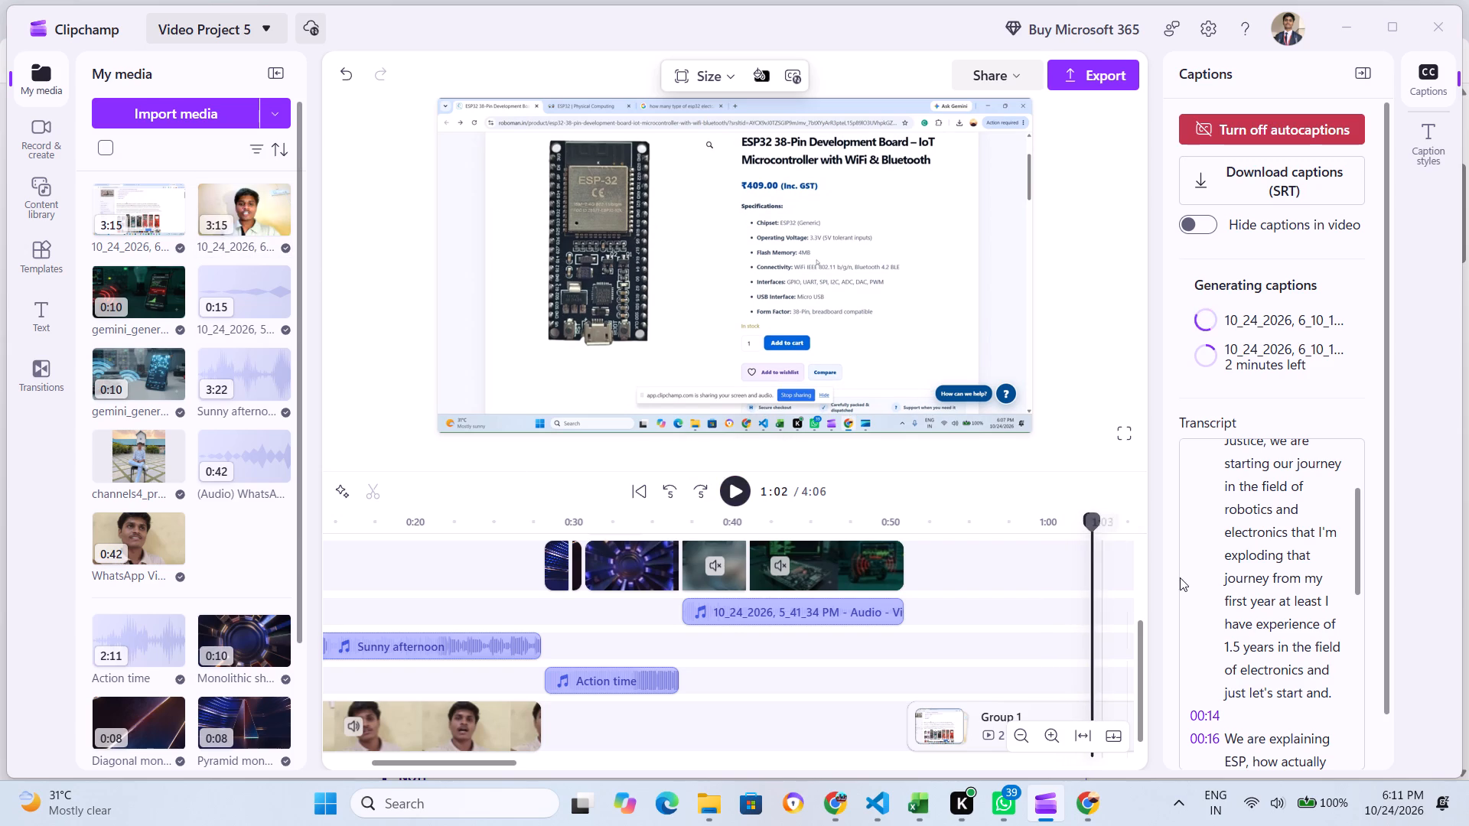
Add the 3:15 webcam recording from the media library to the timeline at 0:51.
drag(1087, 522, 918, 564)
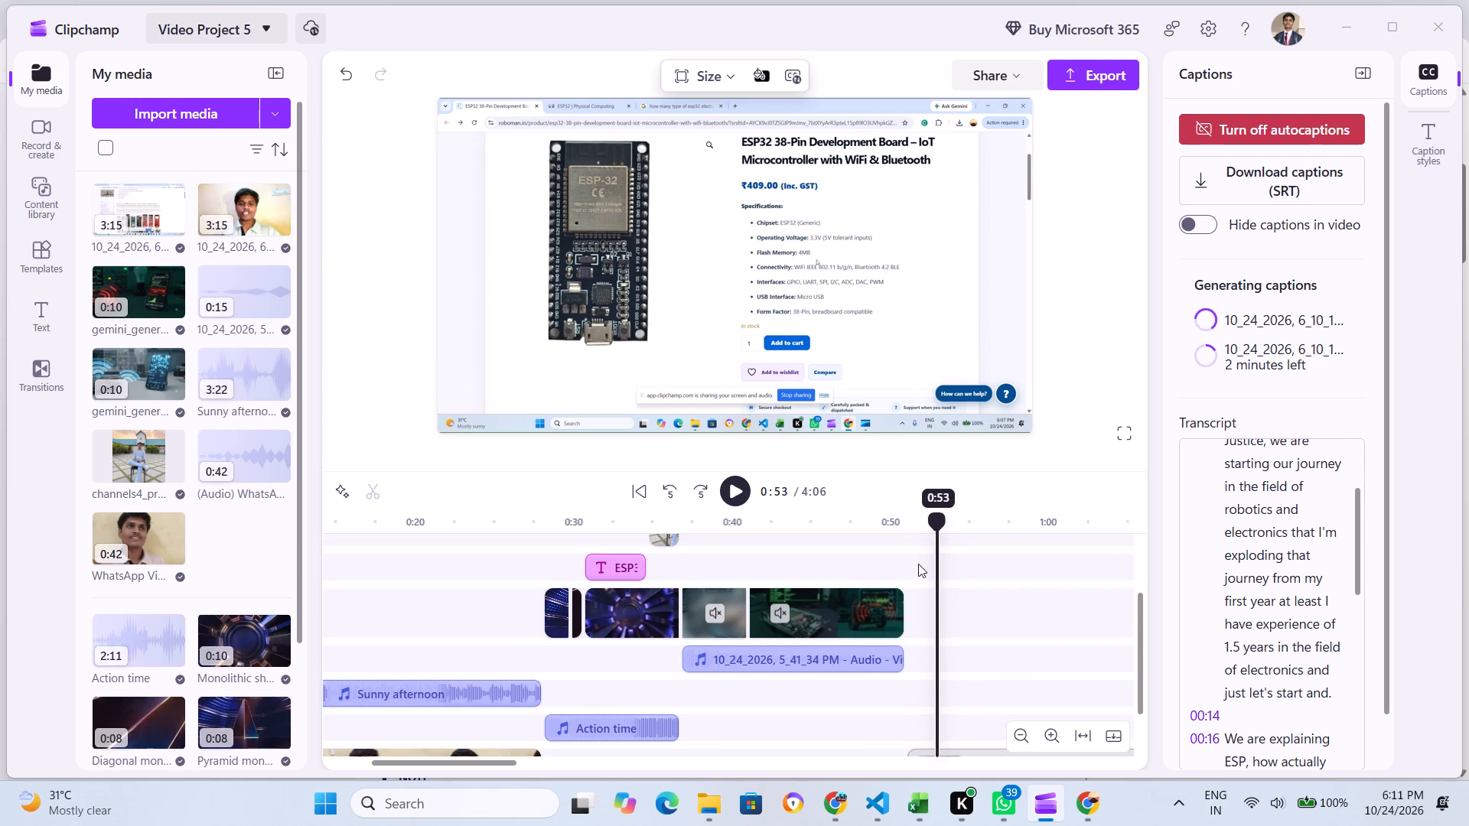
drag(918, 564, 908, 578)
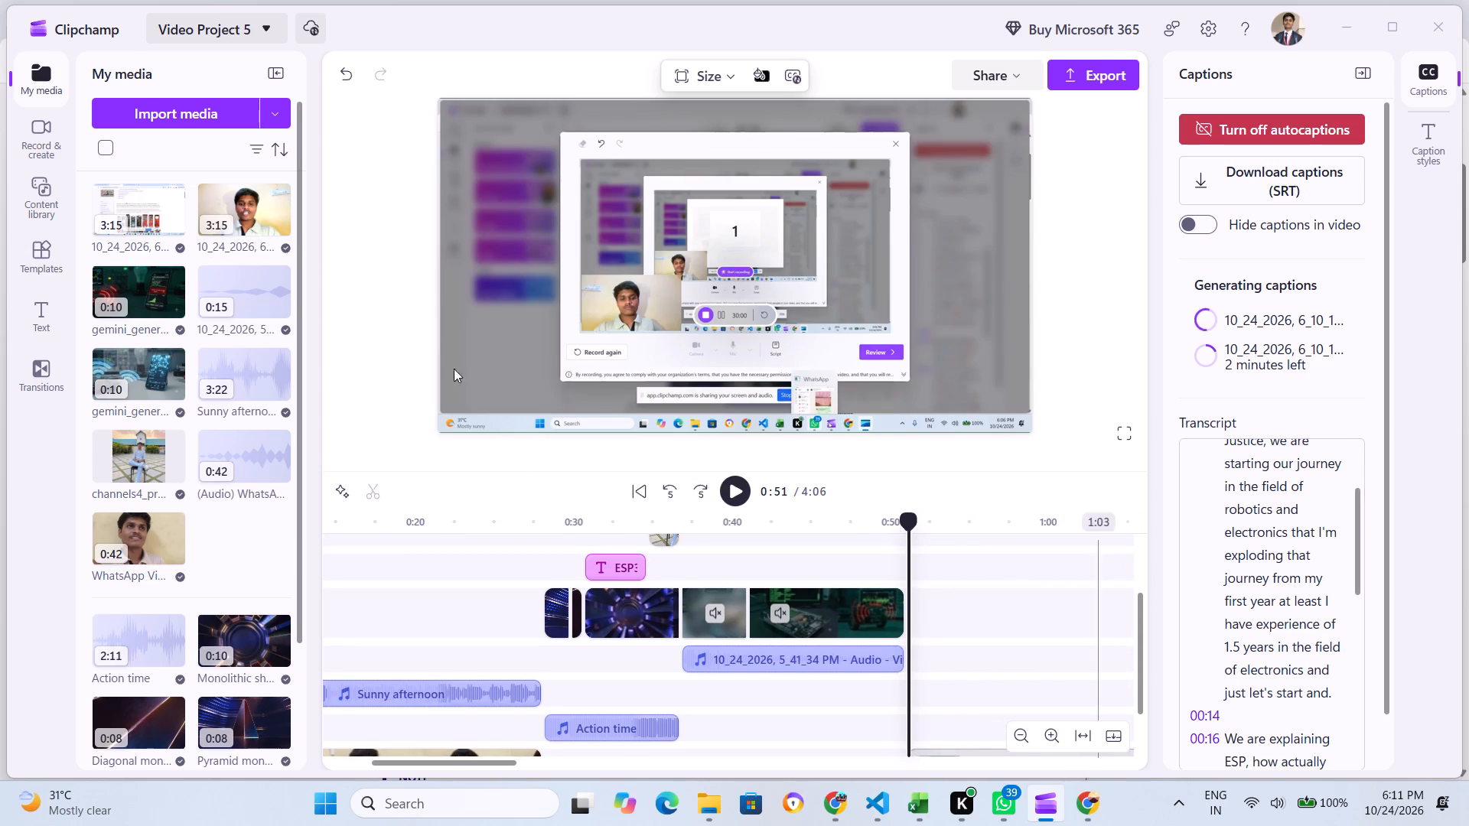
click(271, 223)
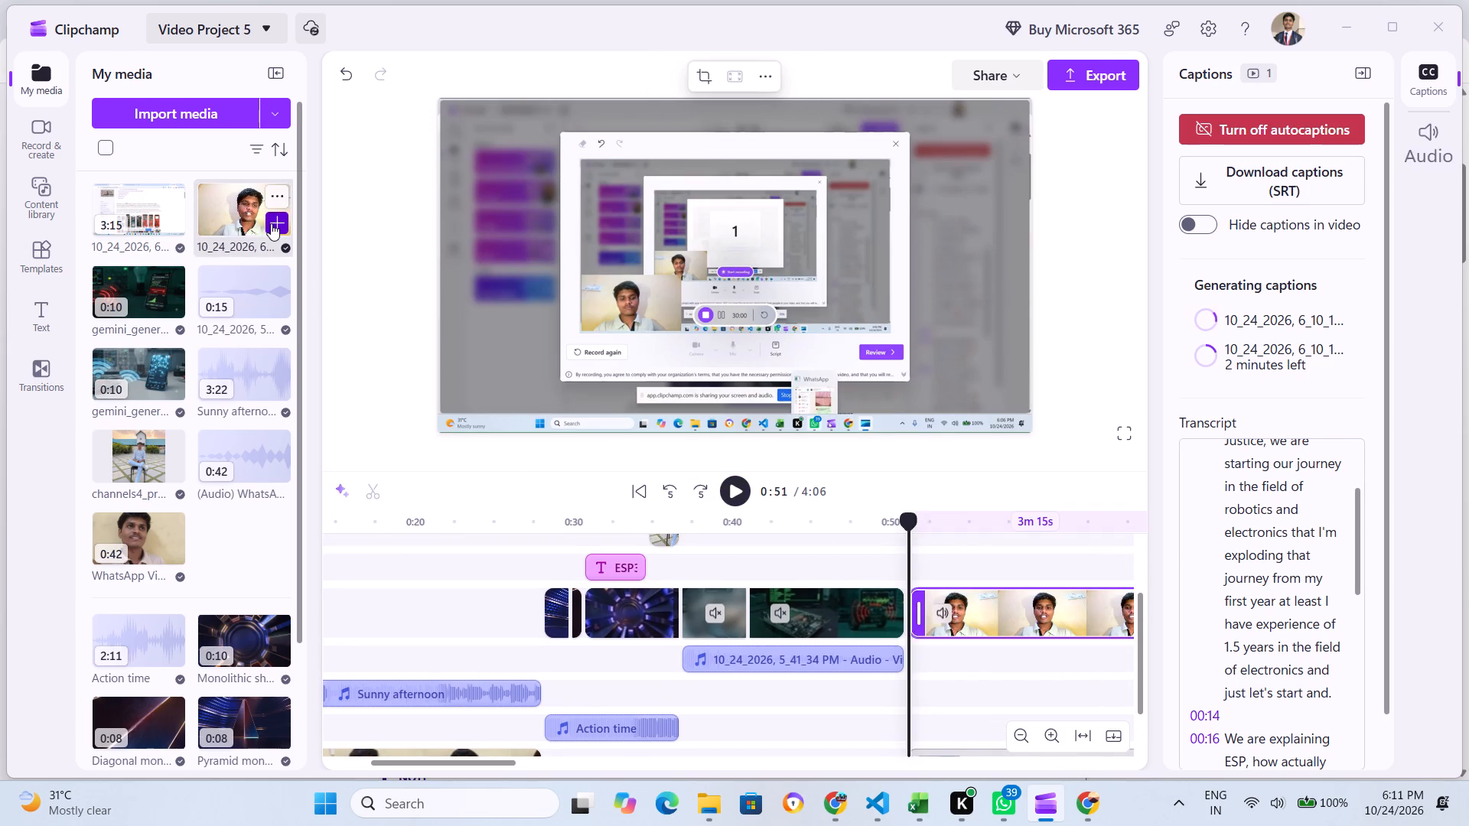
Play the added webcam clip from its start to check its picture and sound against Group 1.
scroll(990, 654, down, 2)
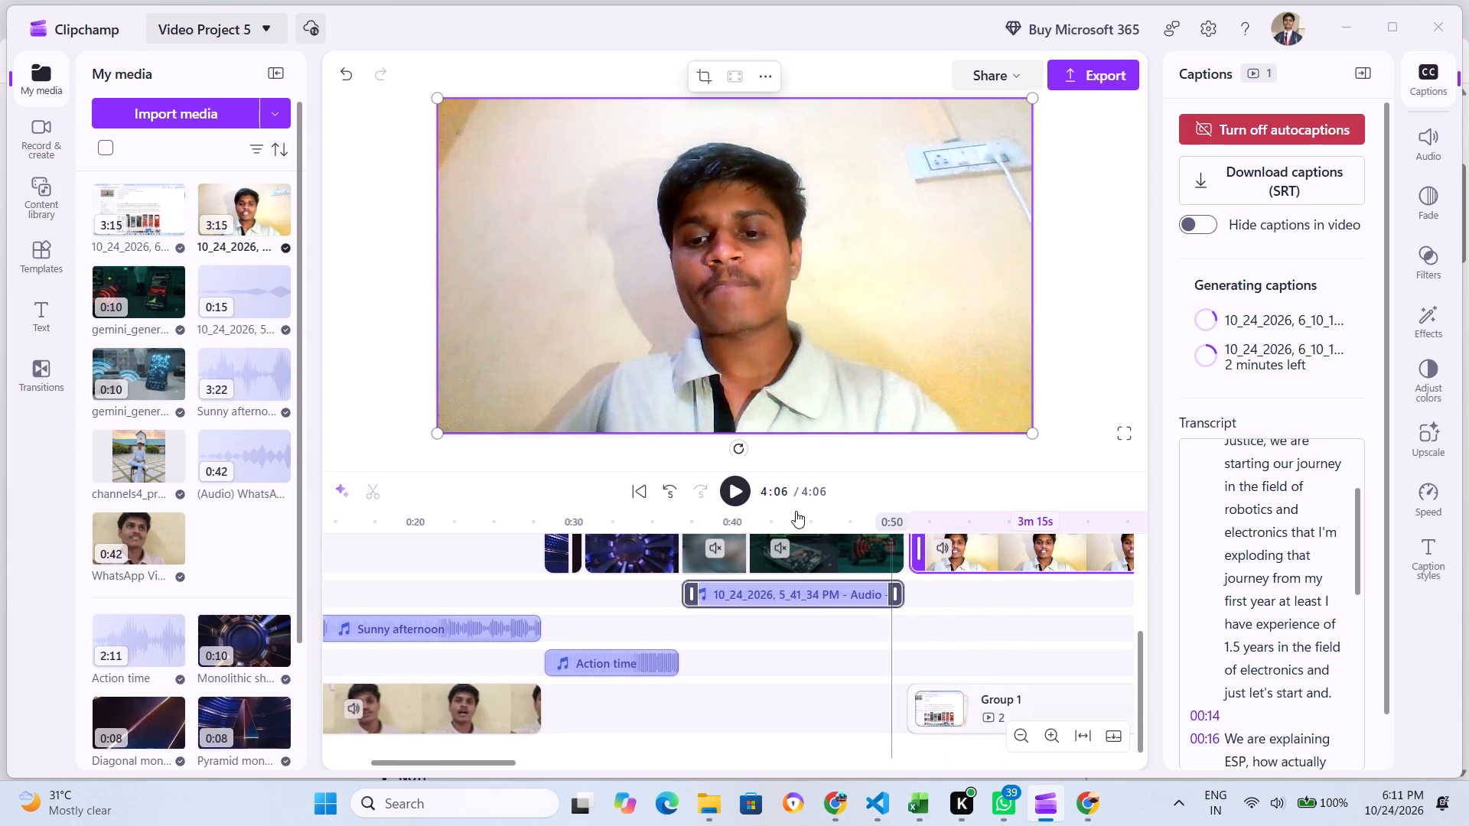
click(741, 499)
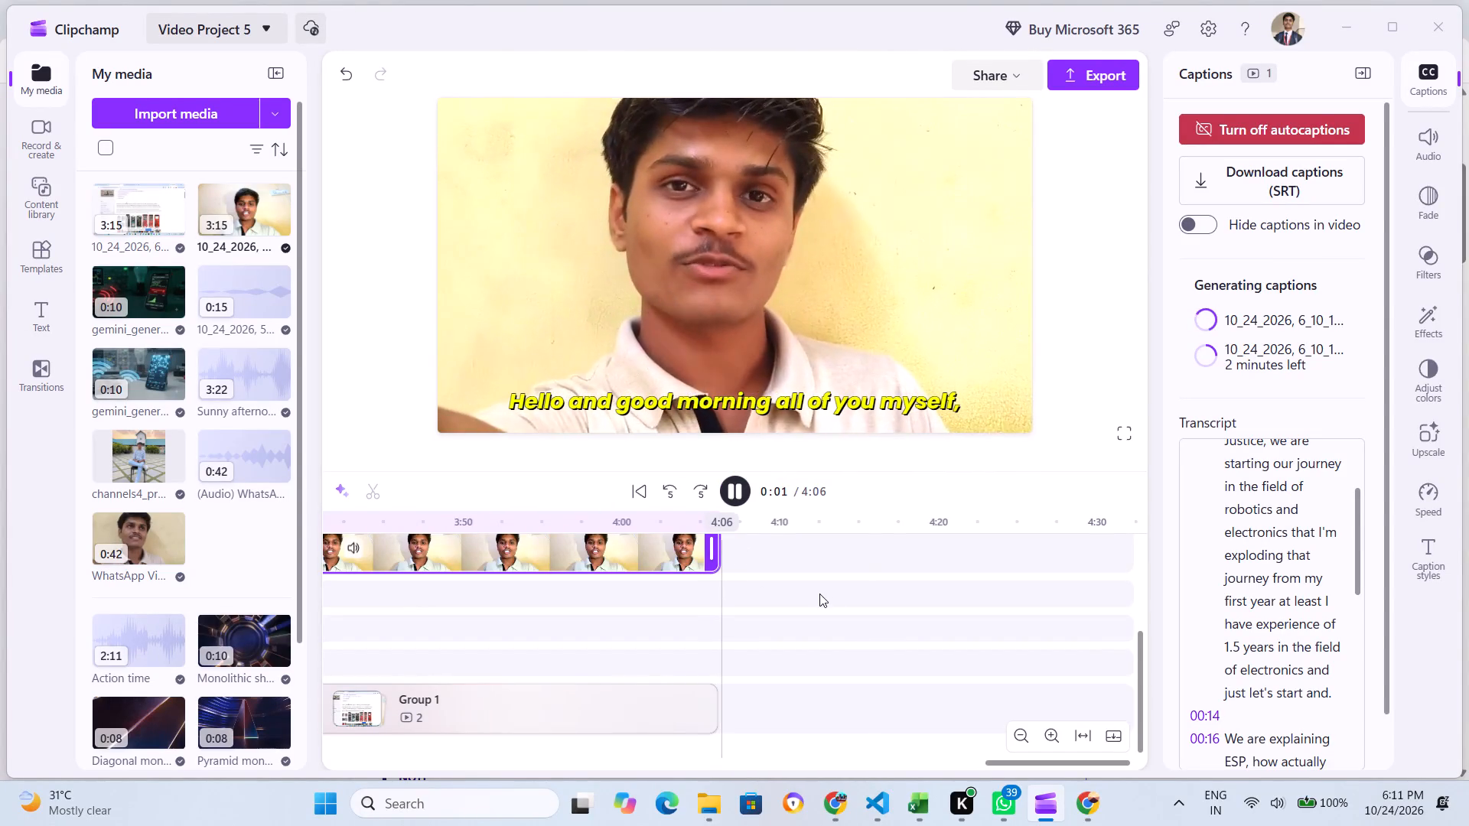
drag(1021, 764, 908, 763)
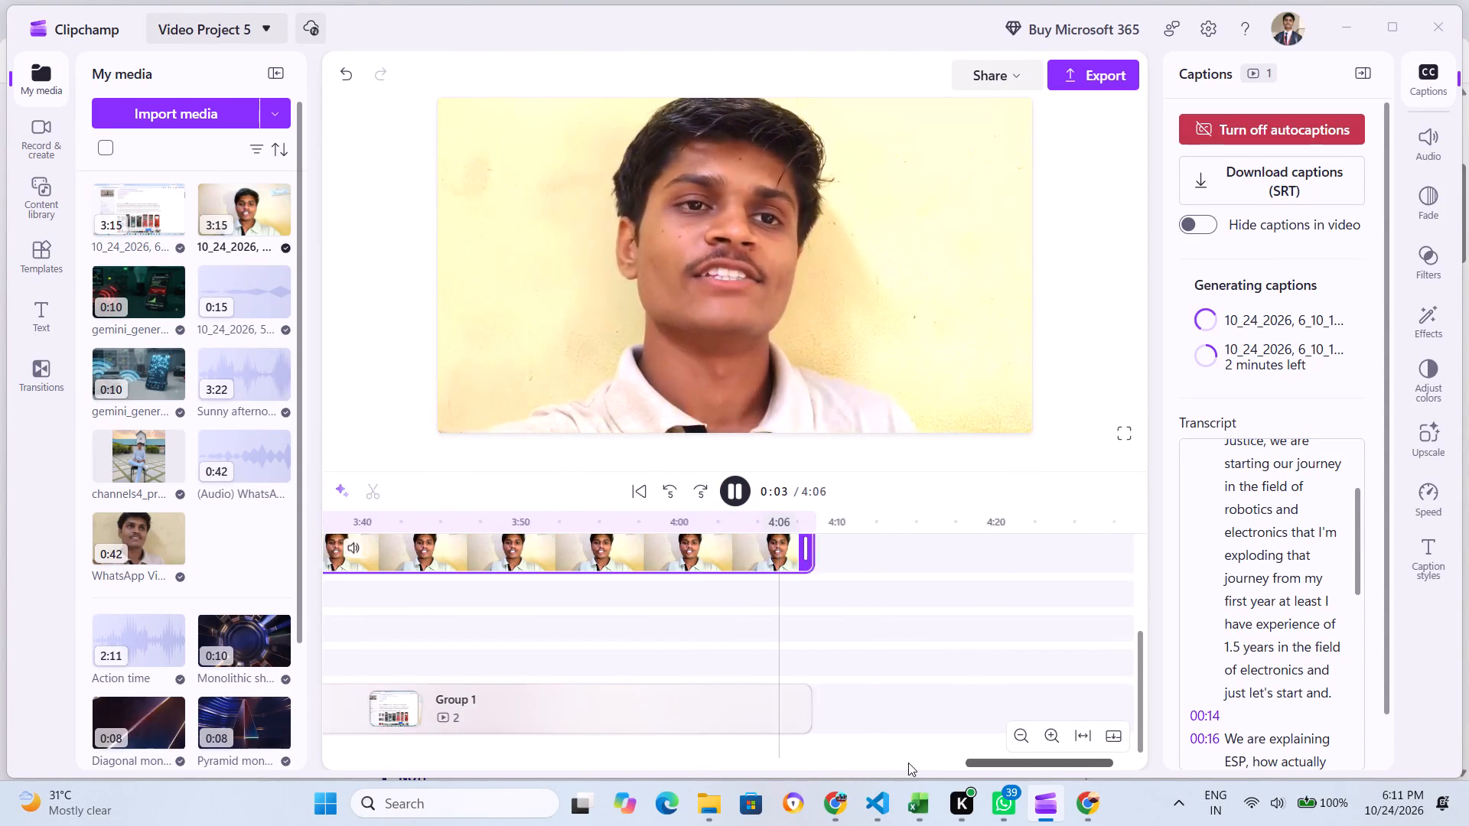
drag(908, 763, 767, 772)
scroll(682, 660, up, 6)
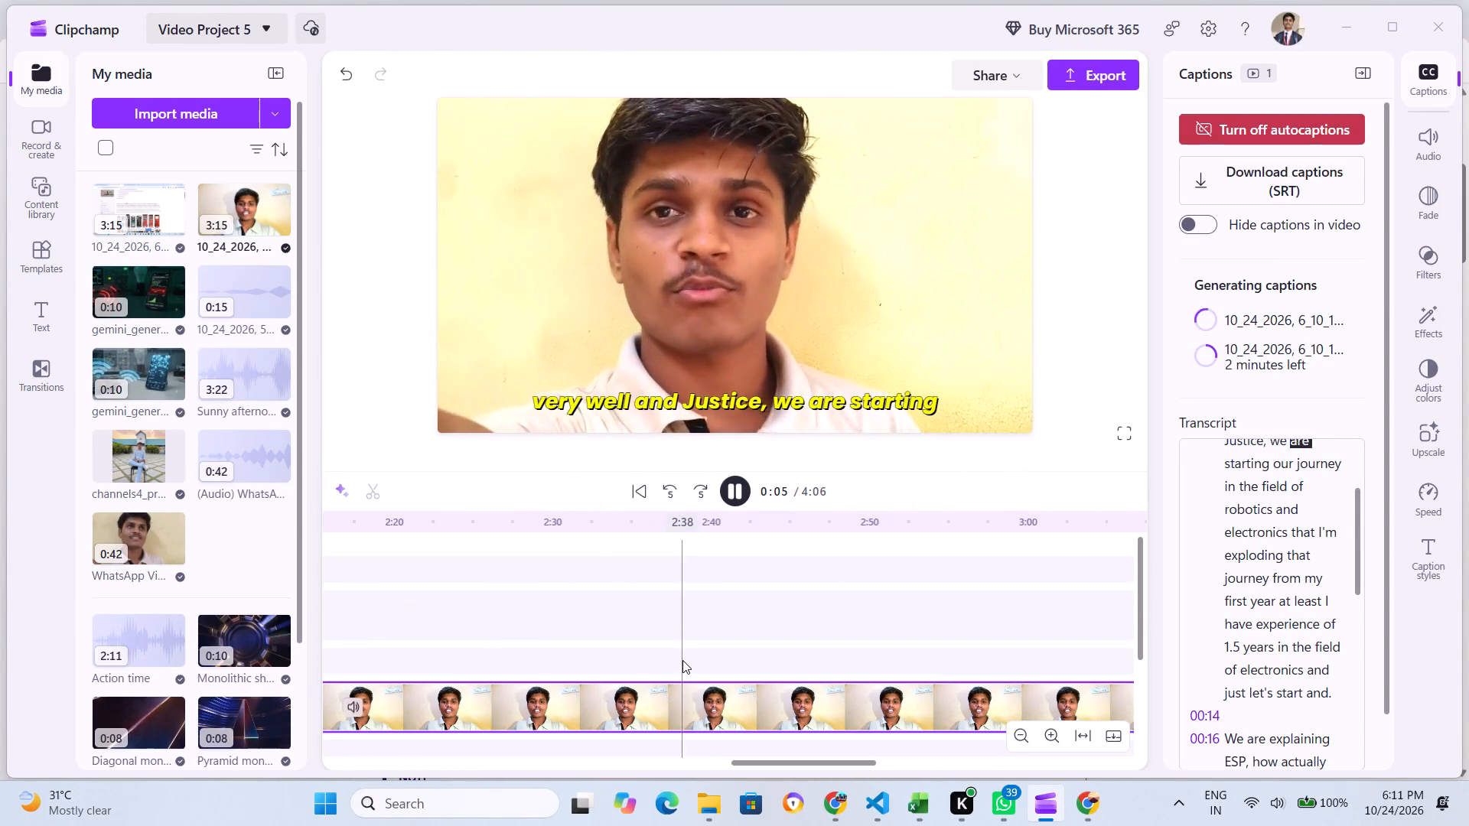
scroll(695, 656, up, 7)
scroll(861, 615, up, 6)
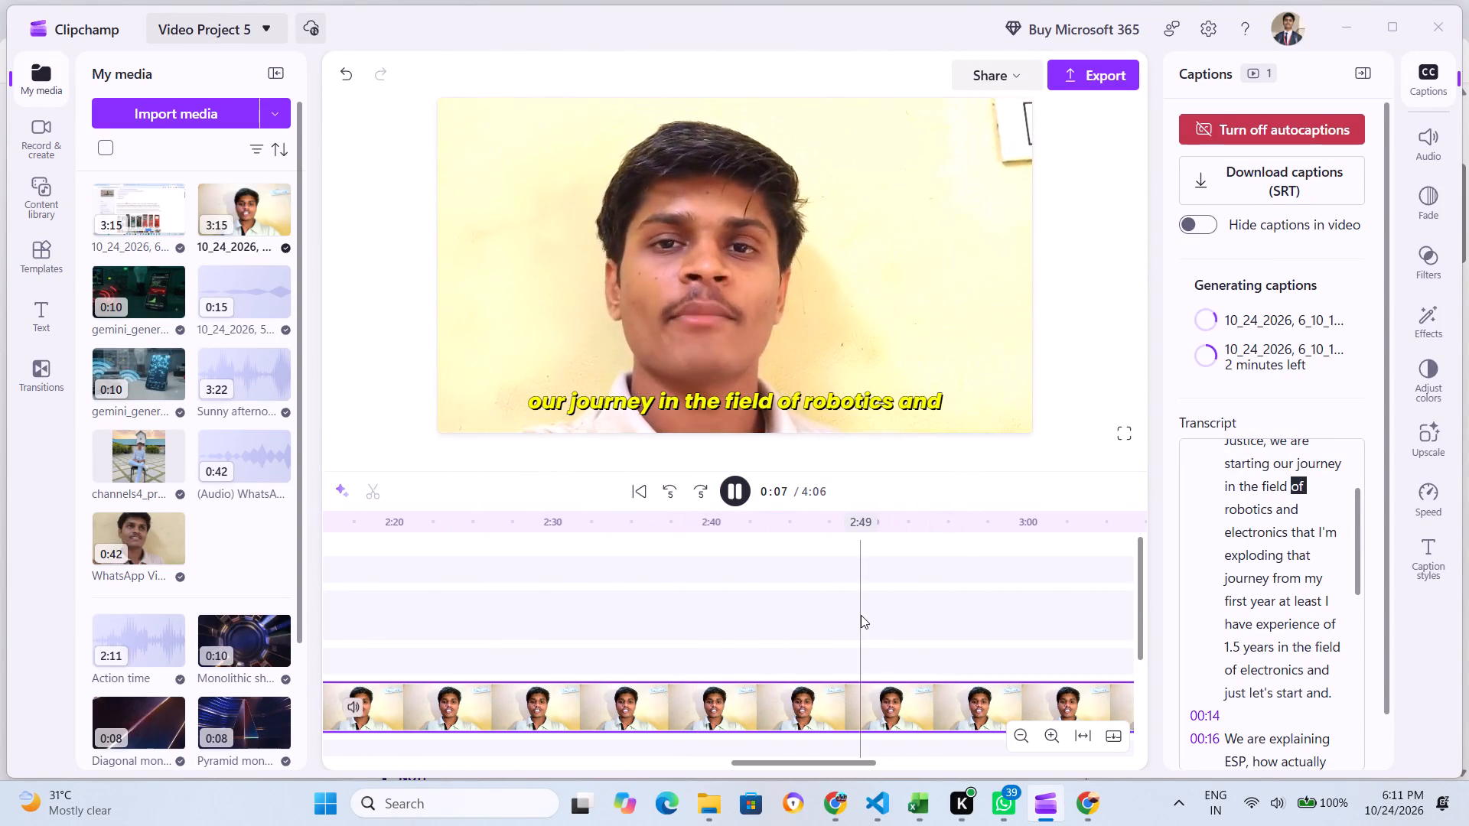
drag(843, 762, 396, 737)
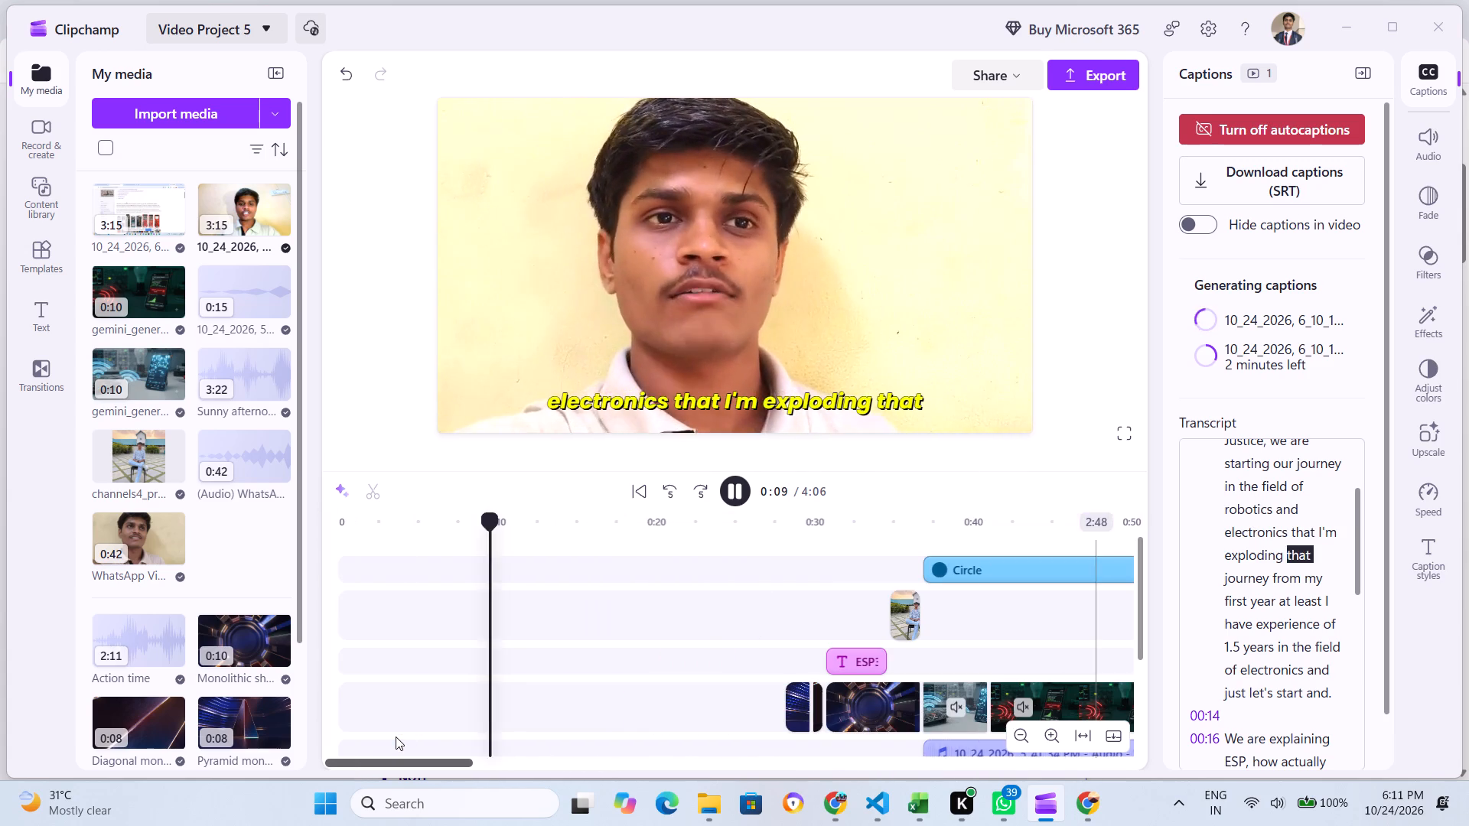
drag(396, 737, 516, 735)
scroll(624, 606, down, 1)
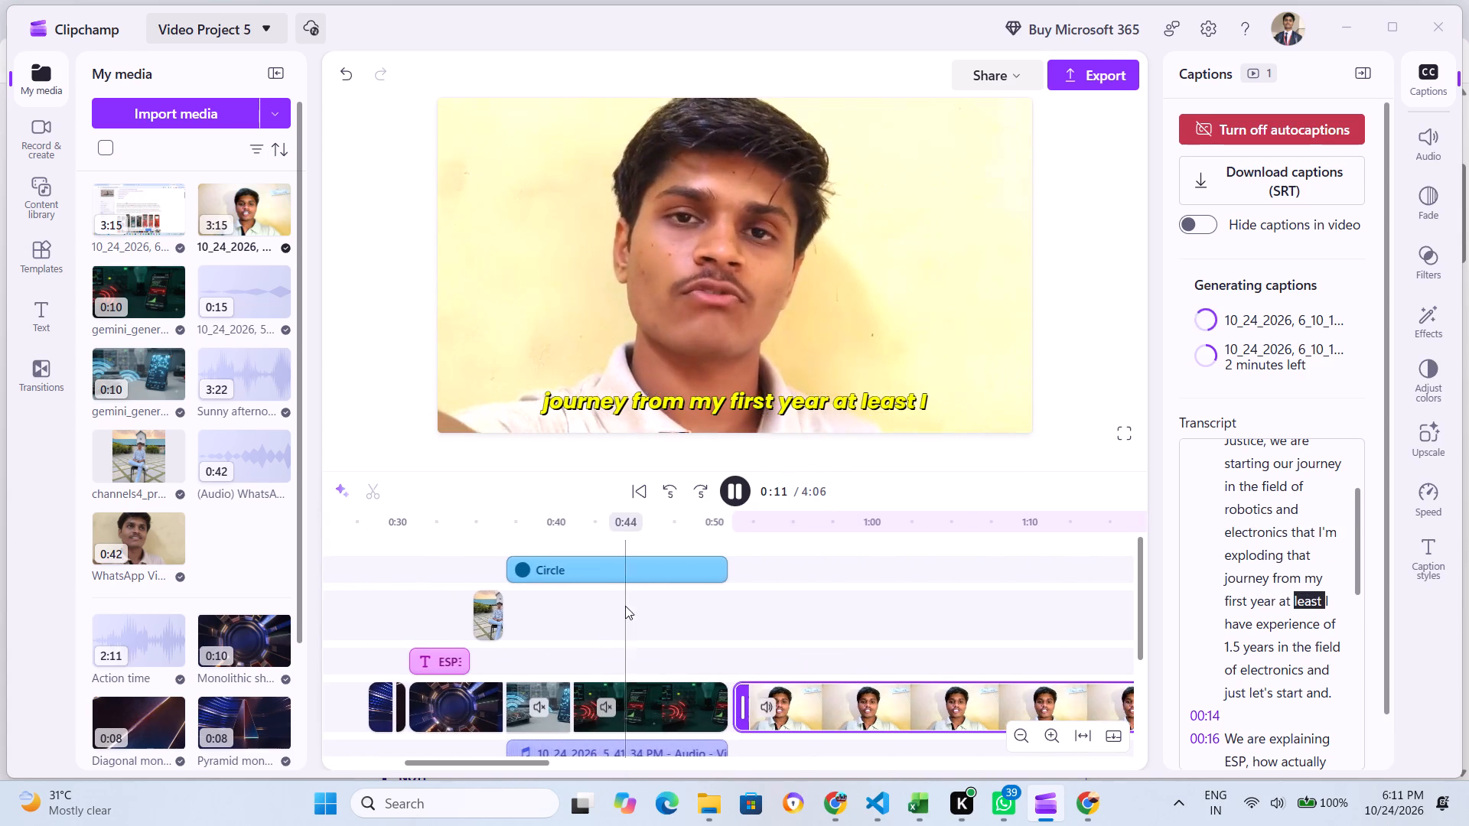
click(745, 609)
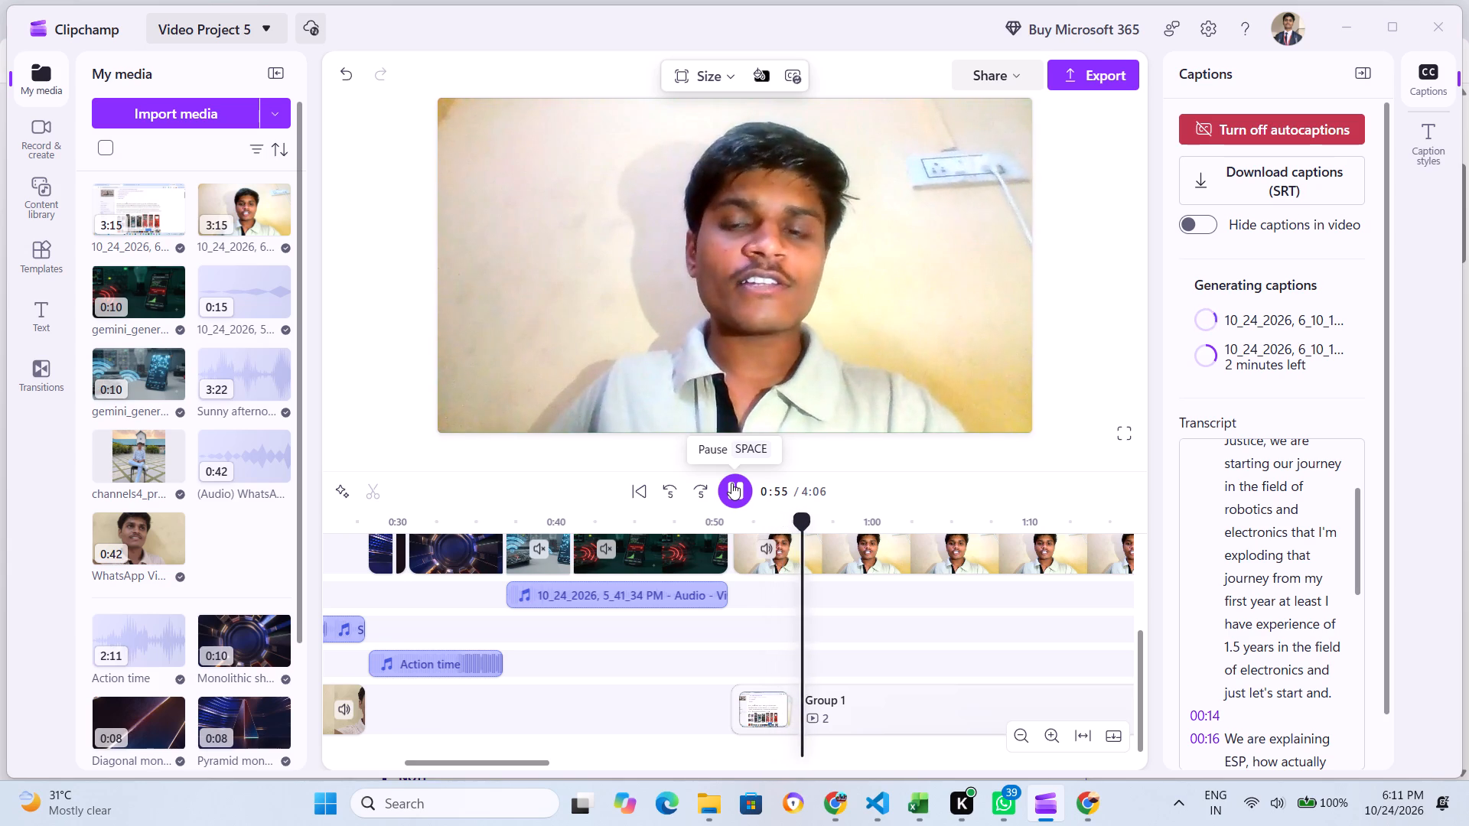
click(769, 543)
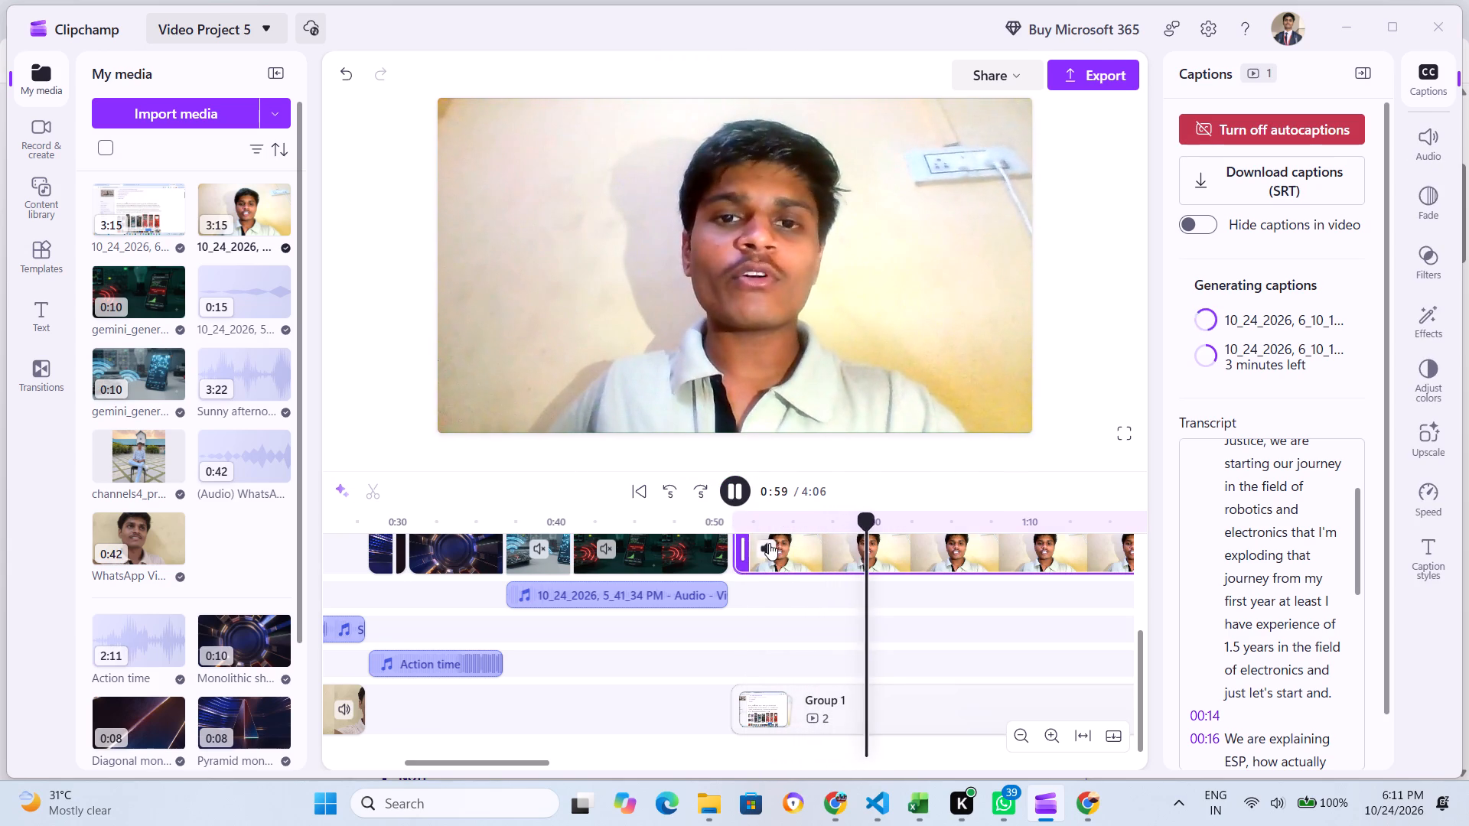
click(730, 496)
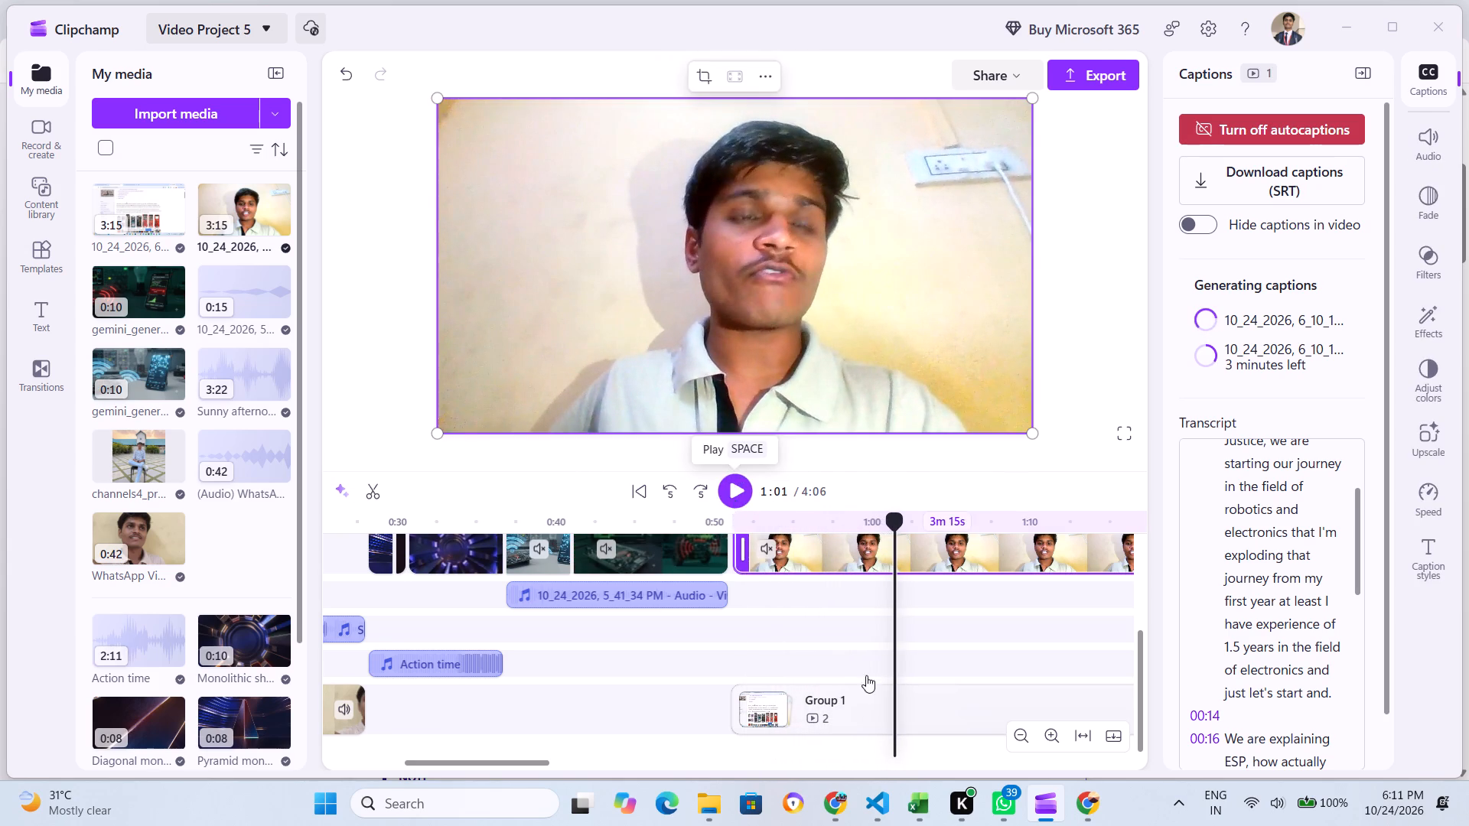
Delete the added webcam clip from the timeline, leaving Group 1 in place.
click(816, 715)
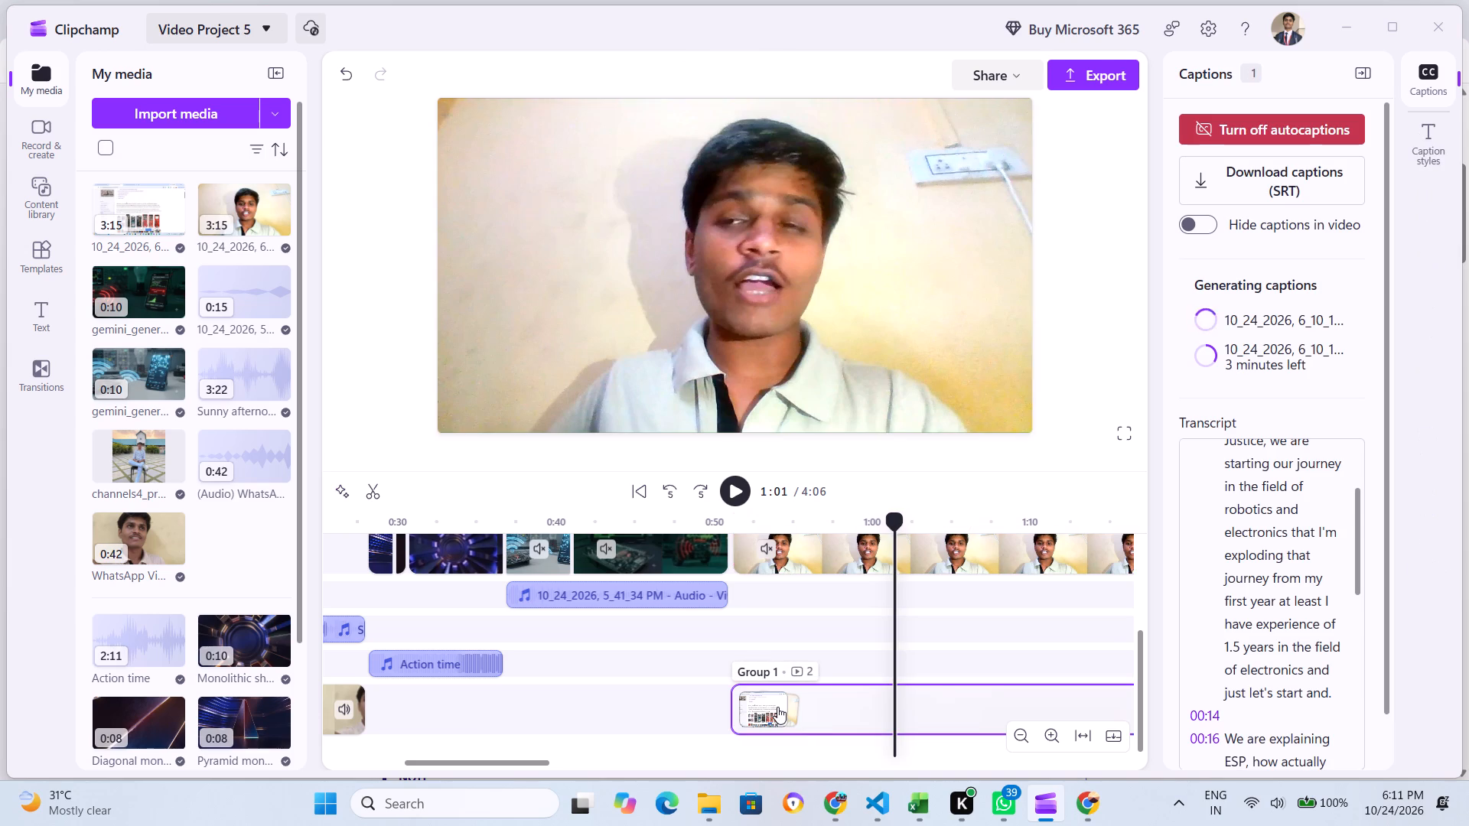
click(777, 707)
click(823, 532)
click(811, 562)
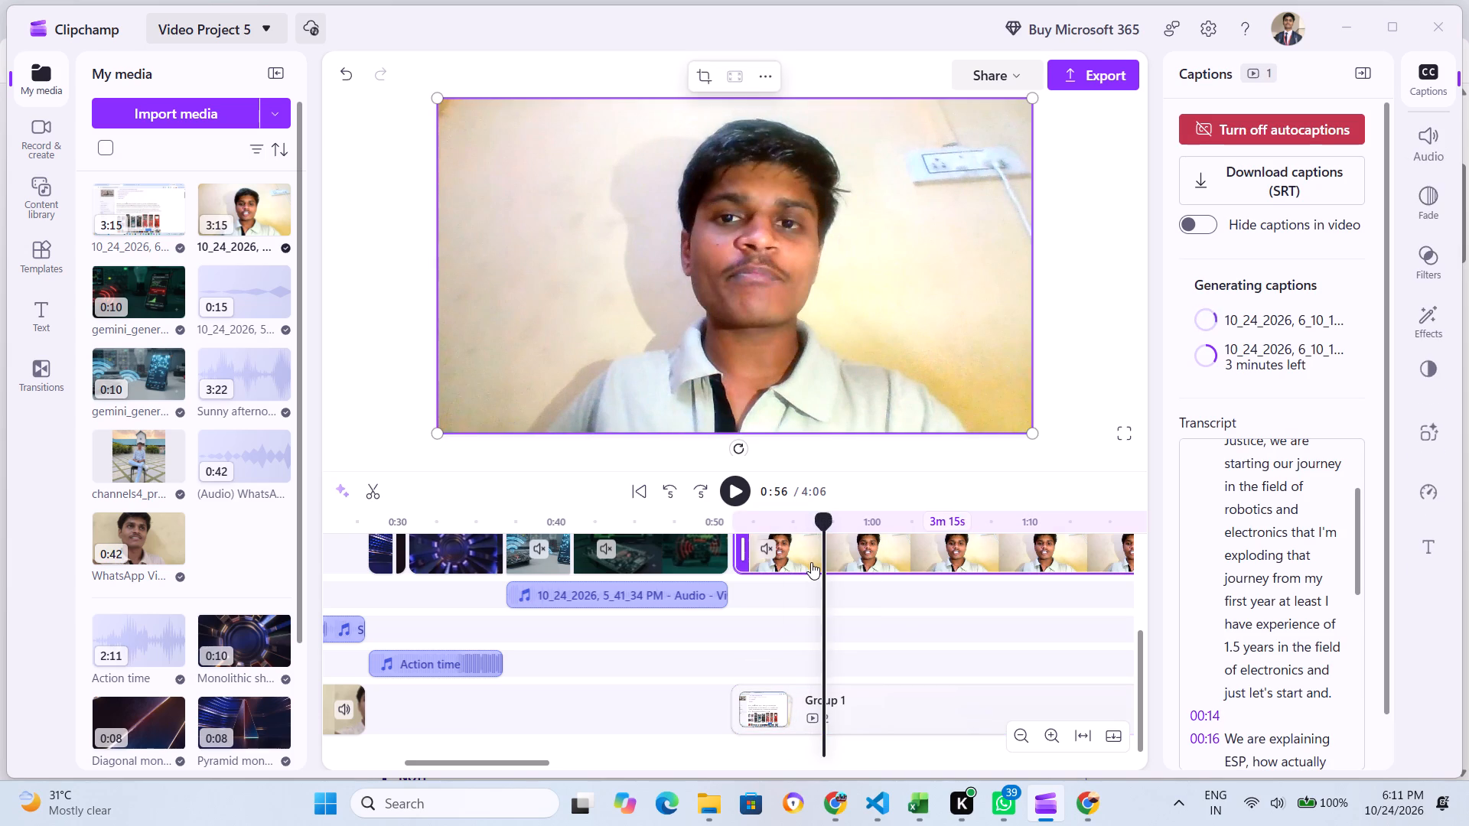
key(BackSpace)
Ungroup Group 1 into separate screen and webcam clips, with the screen clip on the video track after the ESP32 intro clips.
click(784, 720)
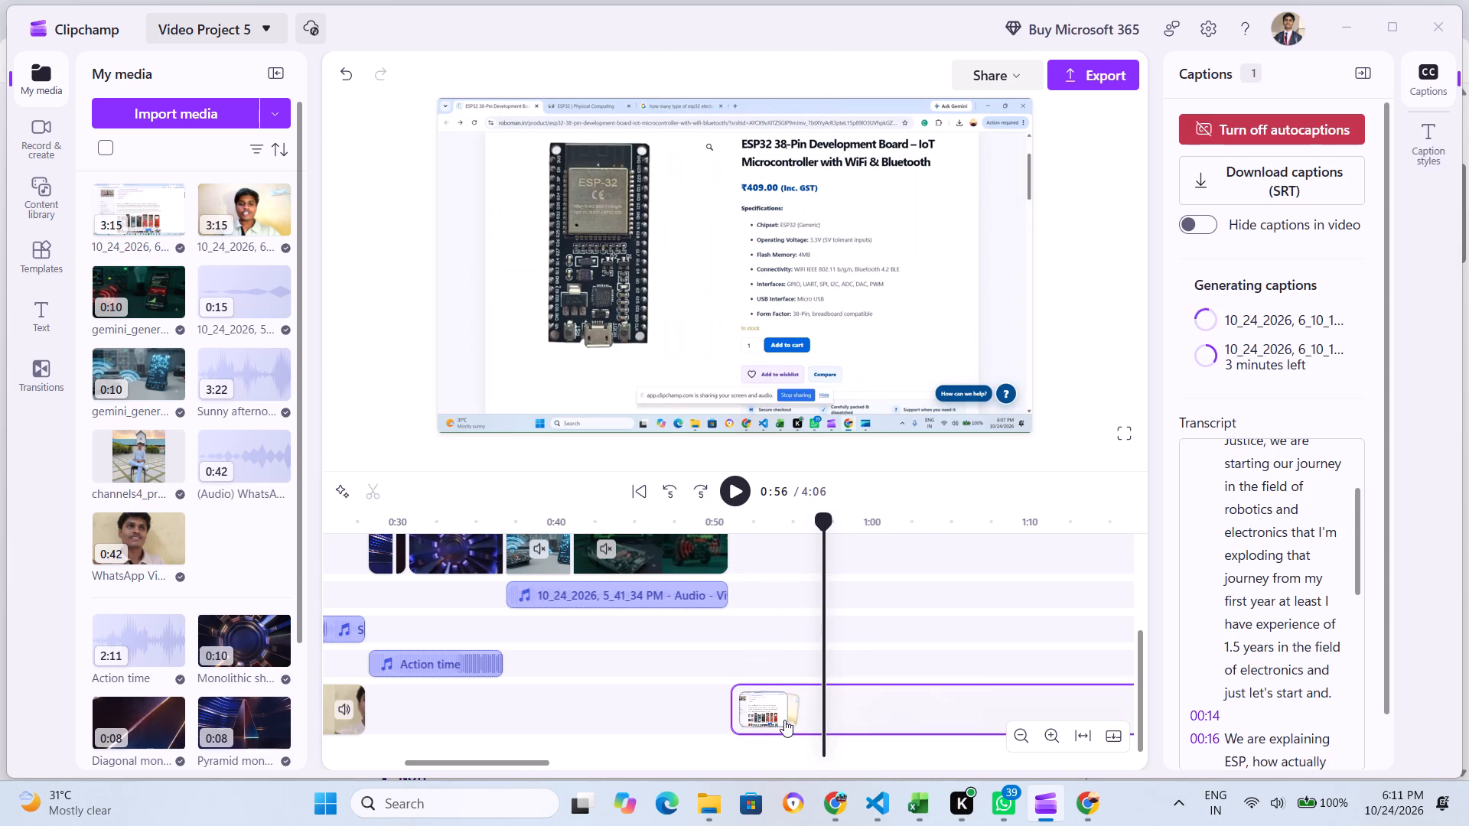
right_click(784, 720)
click(761, 711)
click(761, 711)
click(791, 672)
click(808, 717)
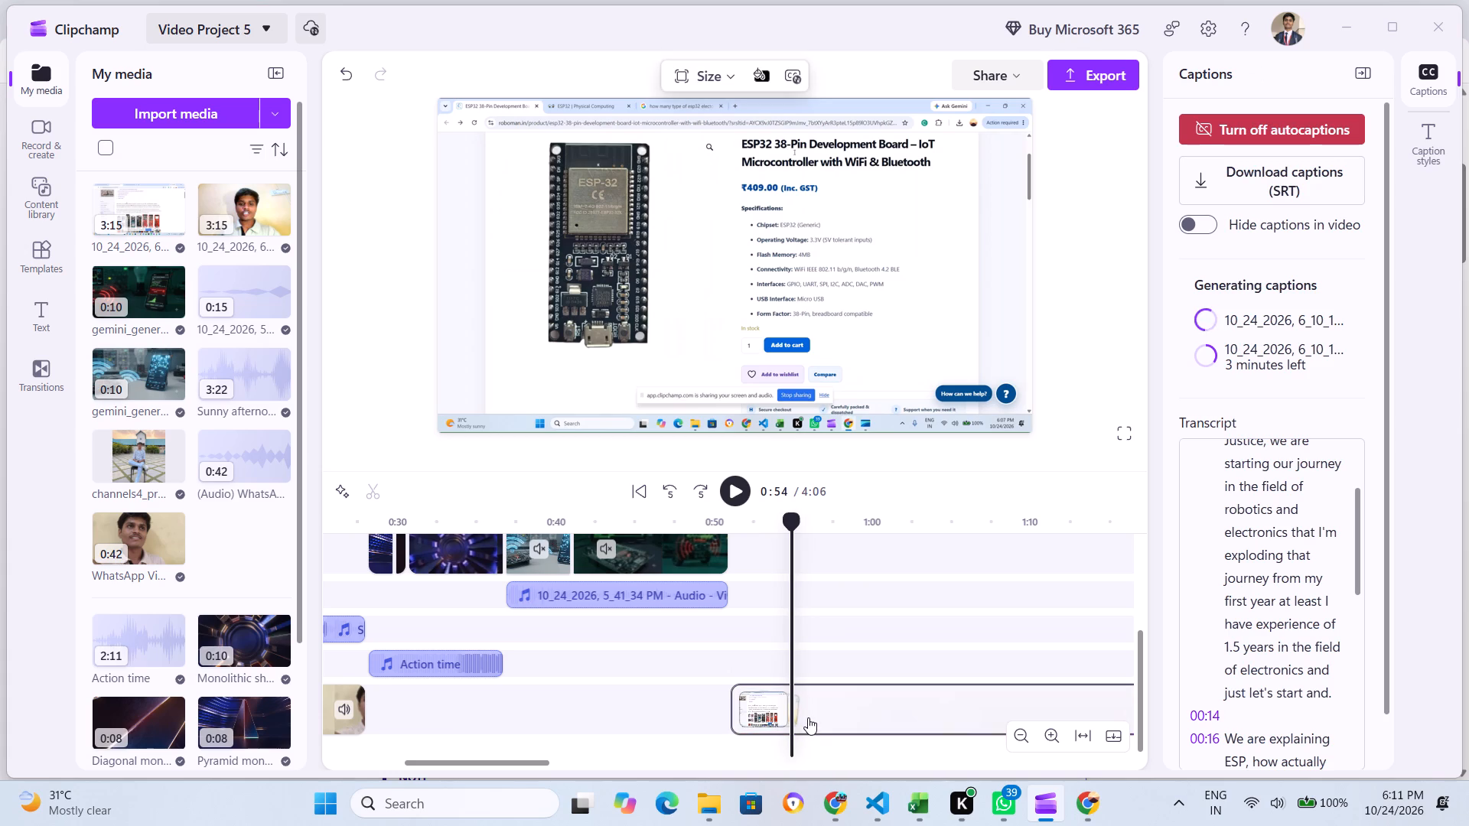
click(785, 706)
double_click(785, 698)
drag(789, 698, 789, 696)
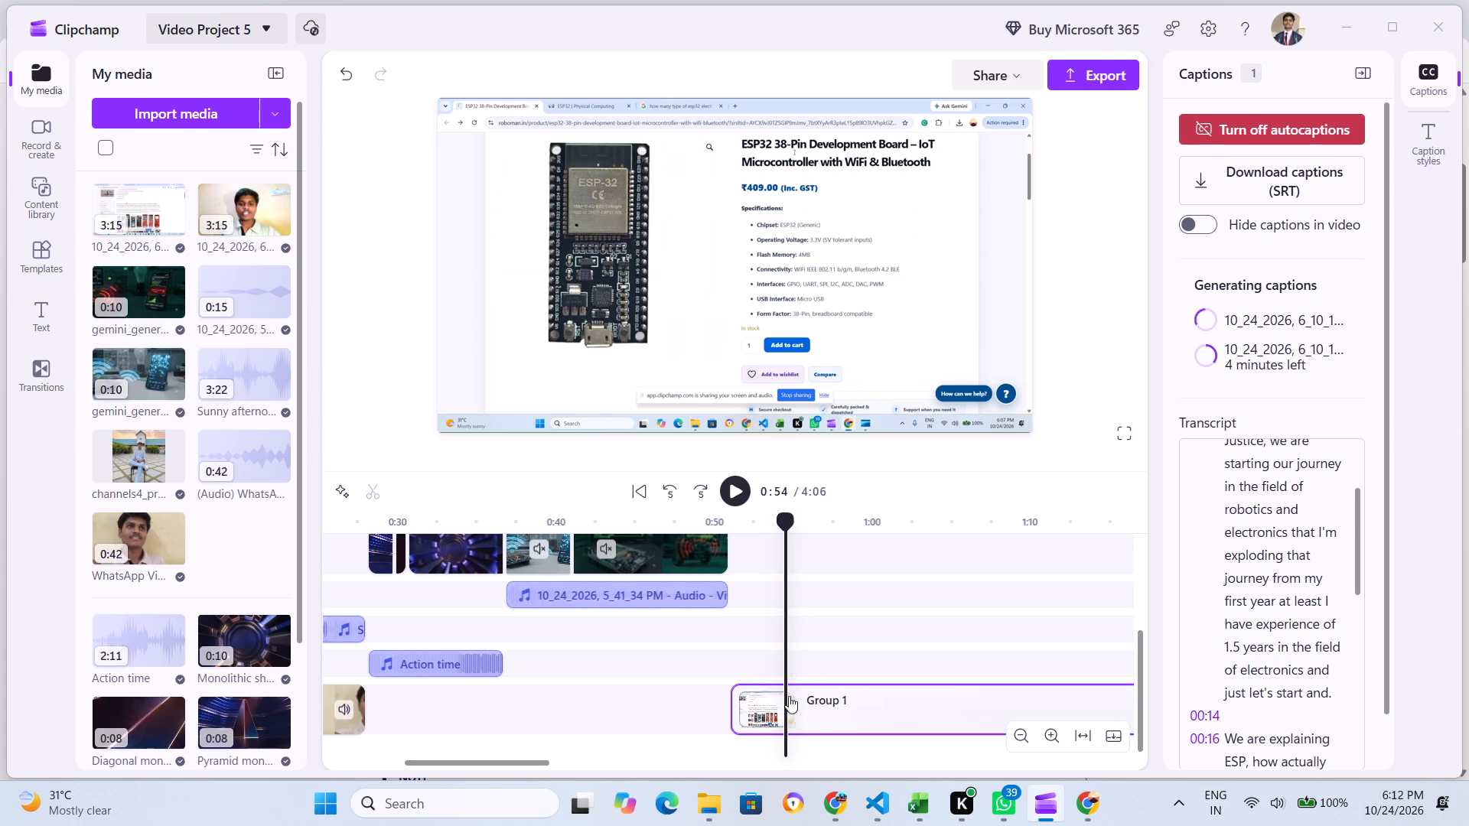
drag(789, 696, 782, 646)
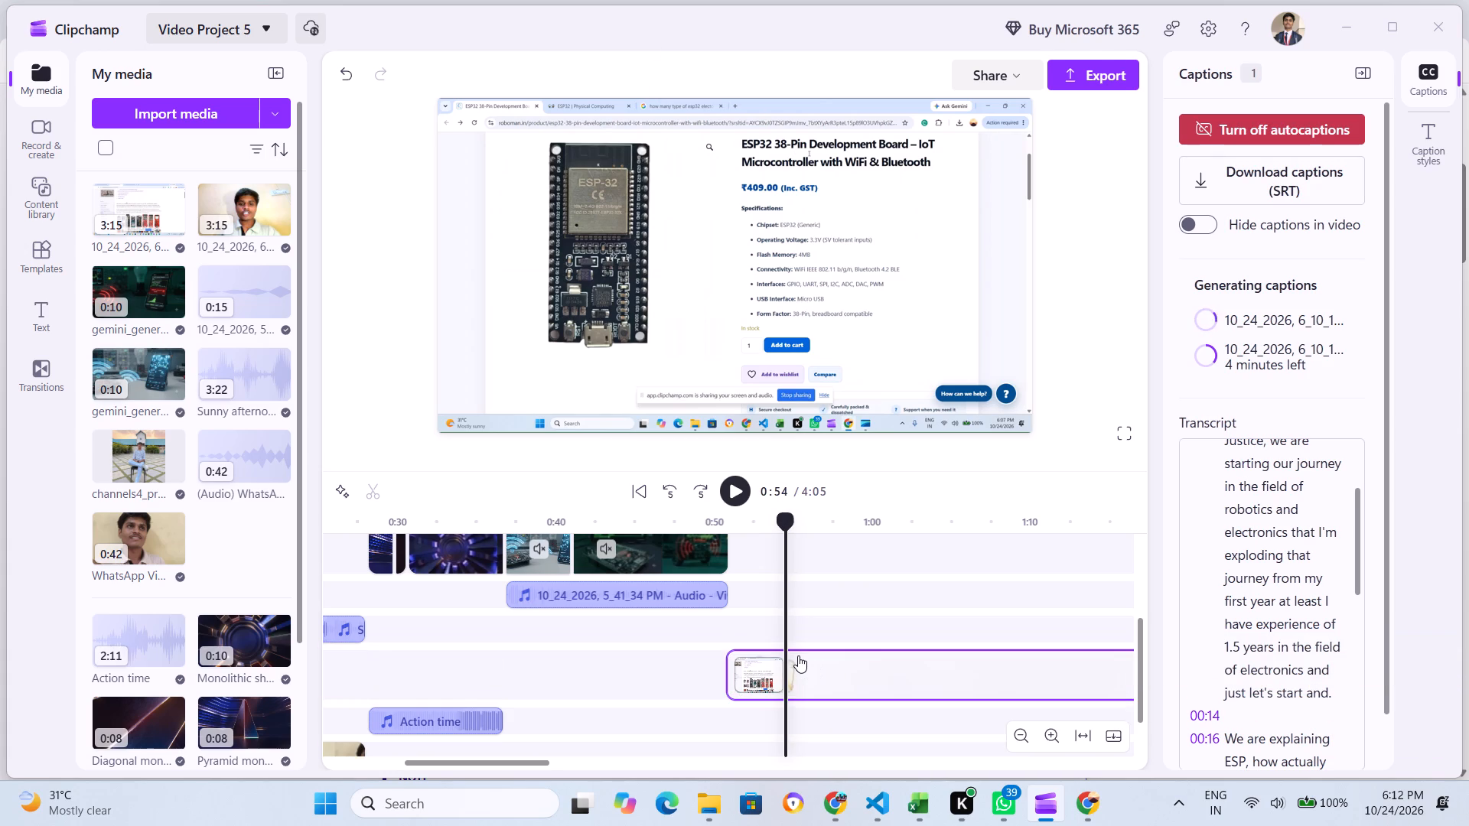
double_click(798, 655)
click(761, 672)
right_click(761, 672)
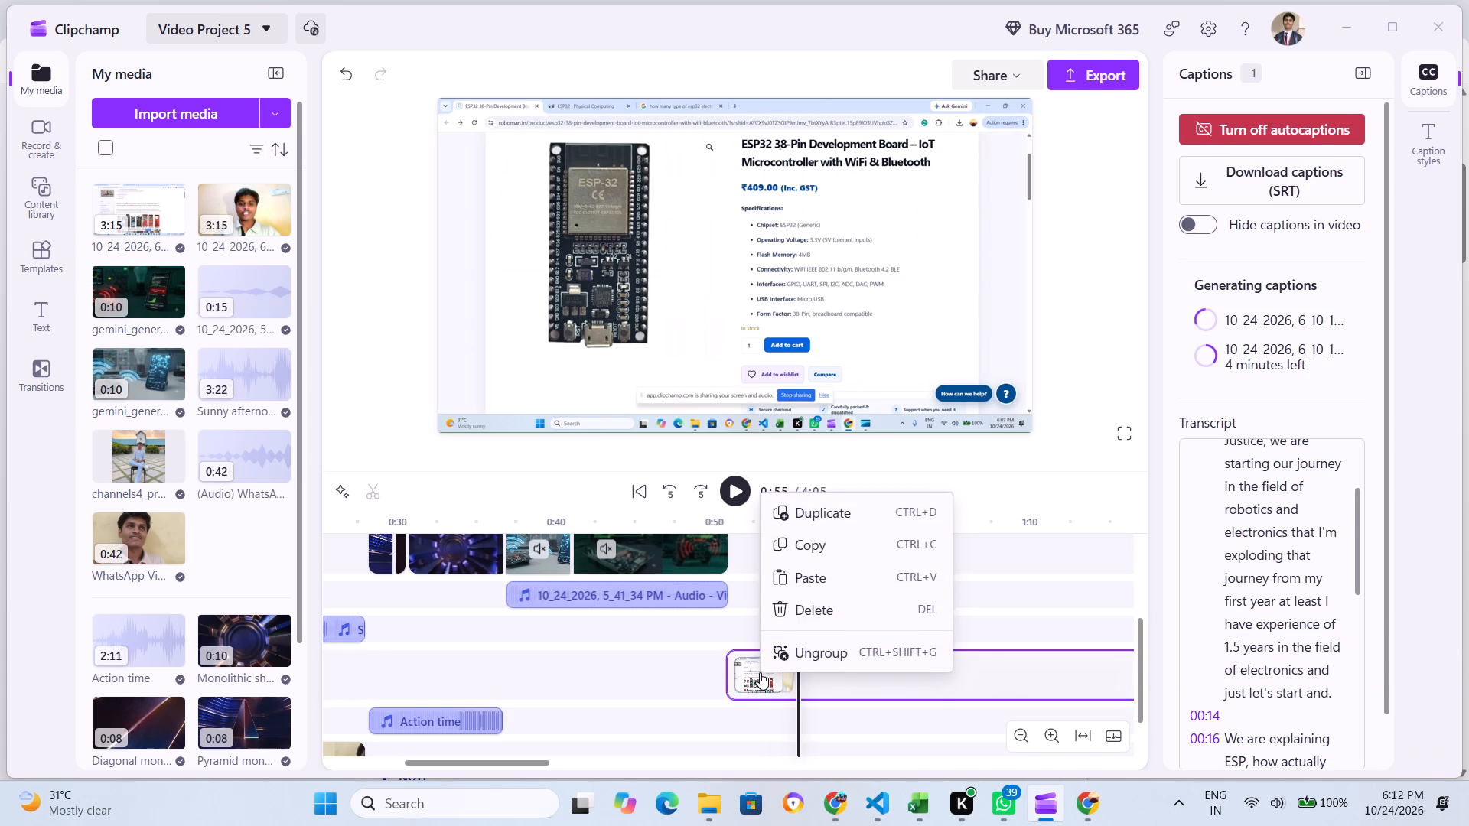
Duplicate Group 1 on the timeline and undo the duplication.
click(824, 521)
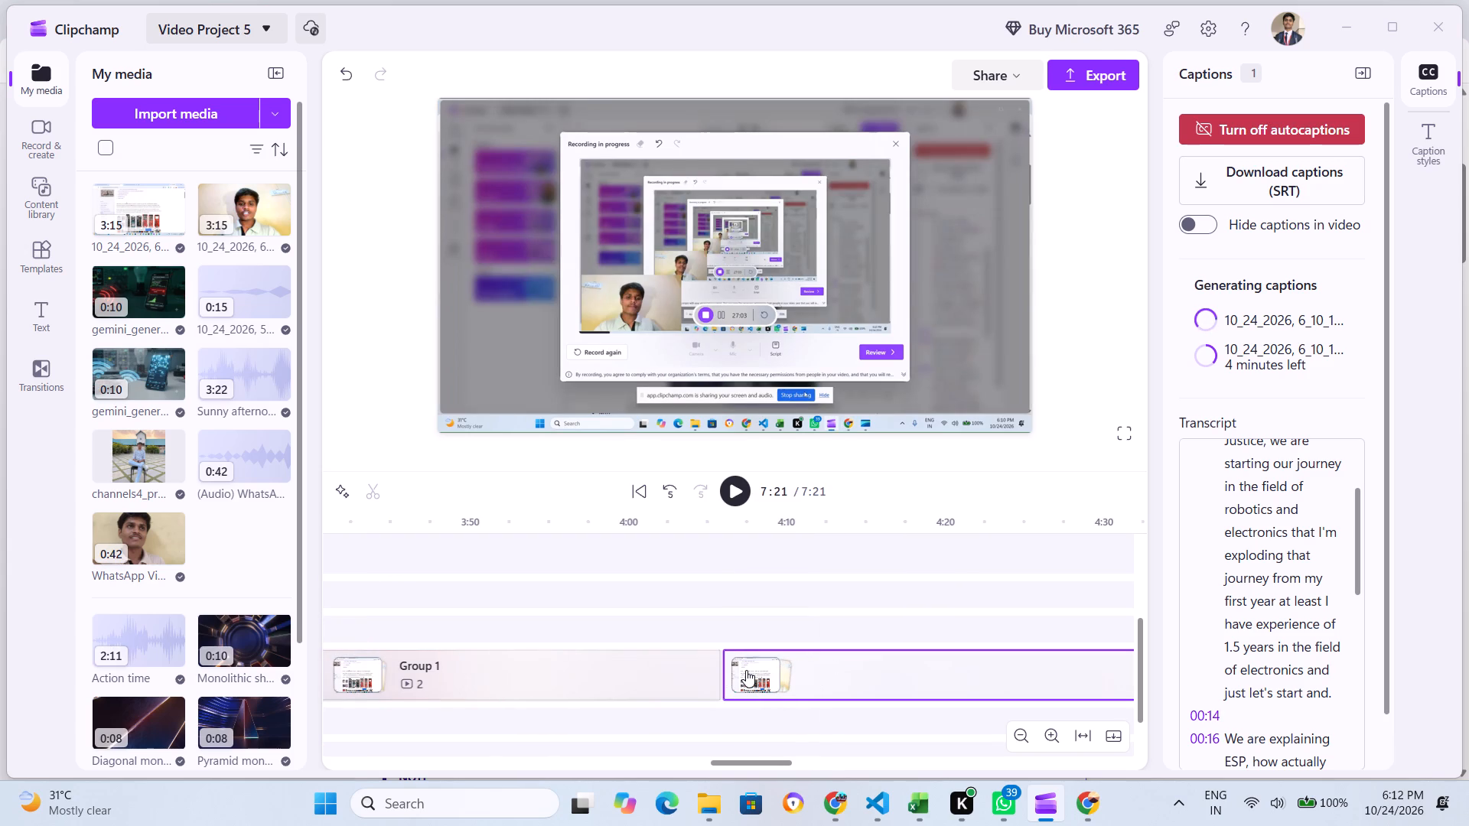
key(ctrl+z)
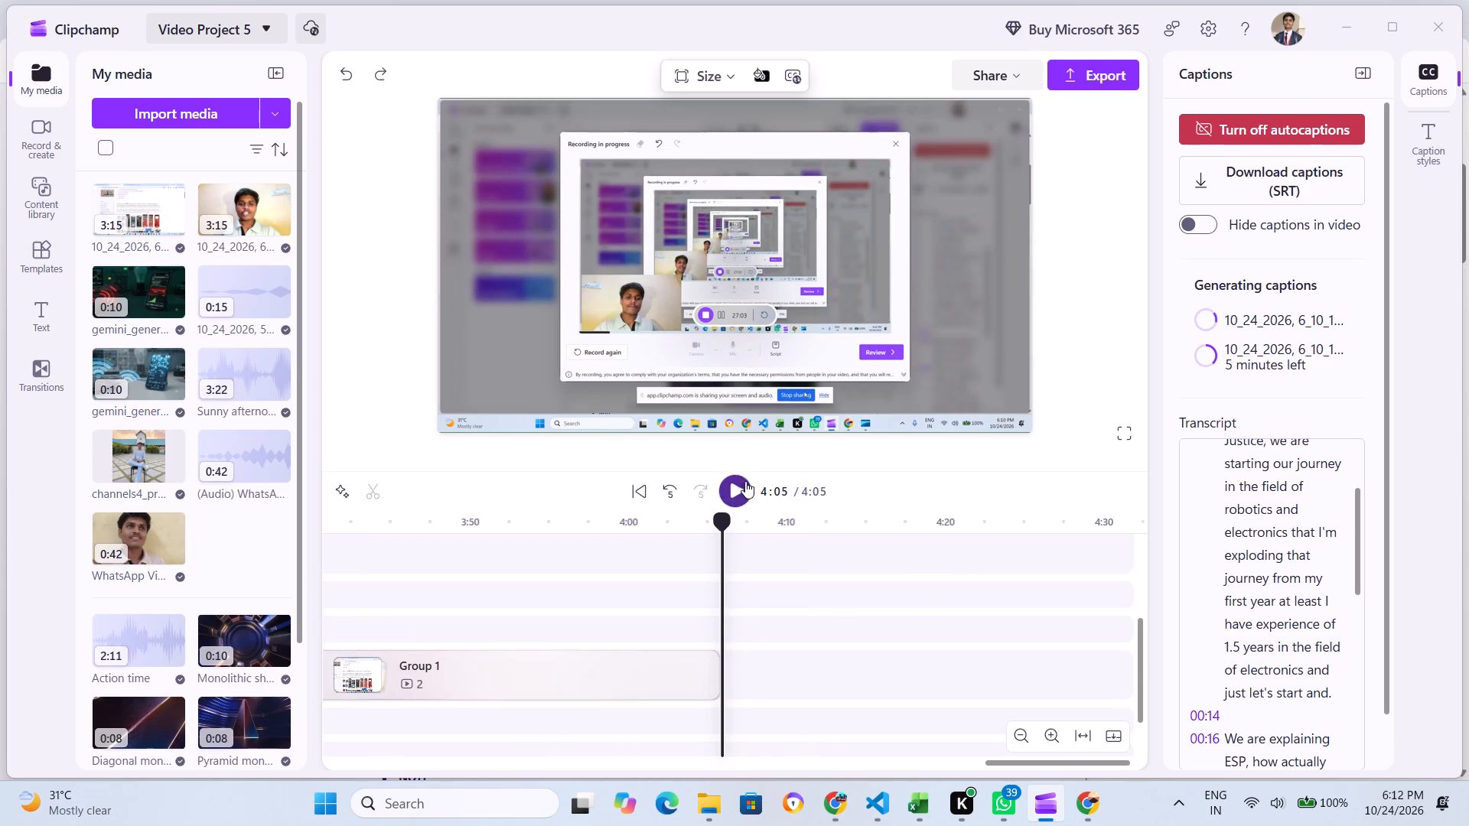
Delete Group 1, the grouped screen and webcam recording that starts at 0:51, from the timeline.
drag(1029, 759, 967, 769)
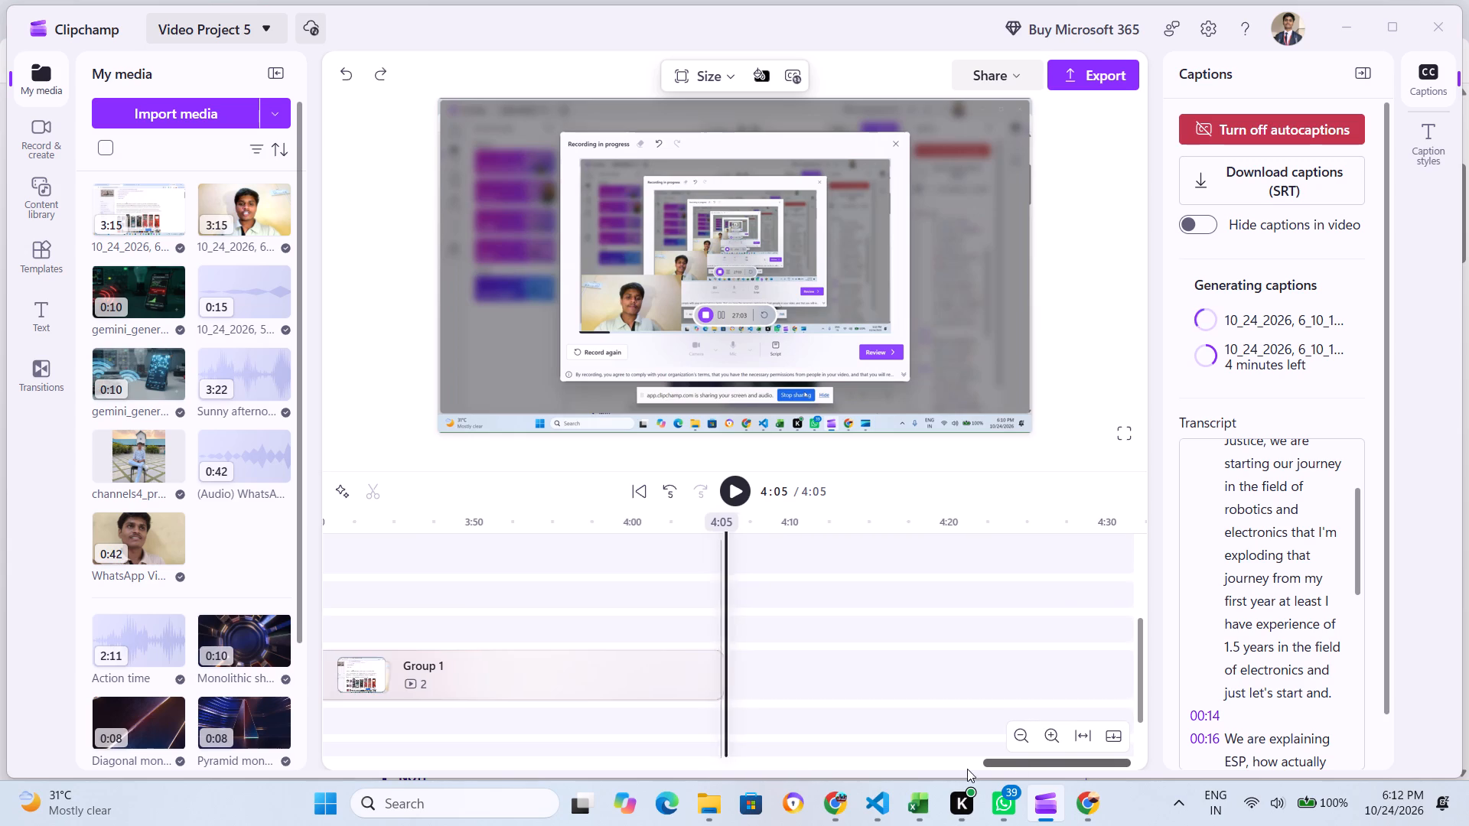
drag(967, 769, 705, 779)
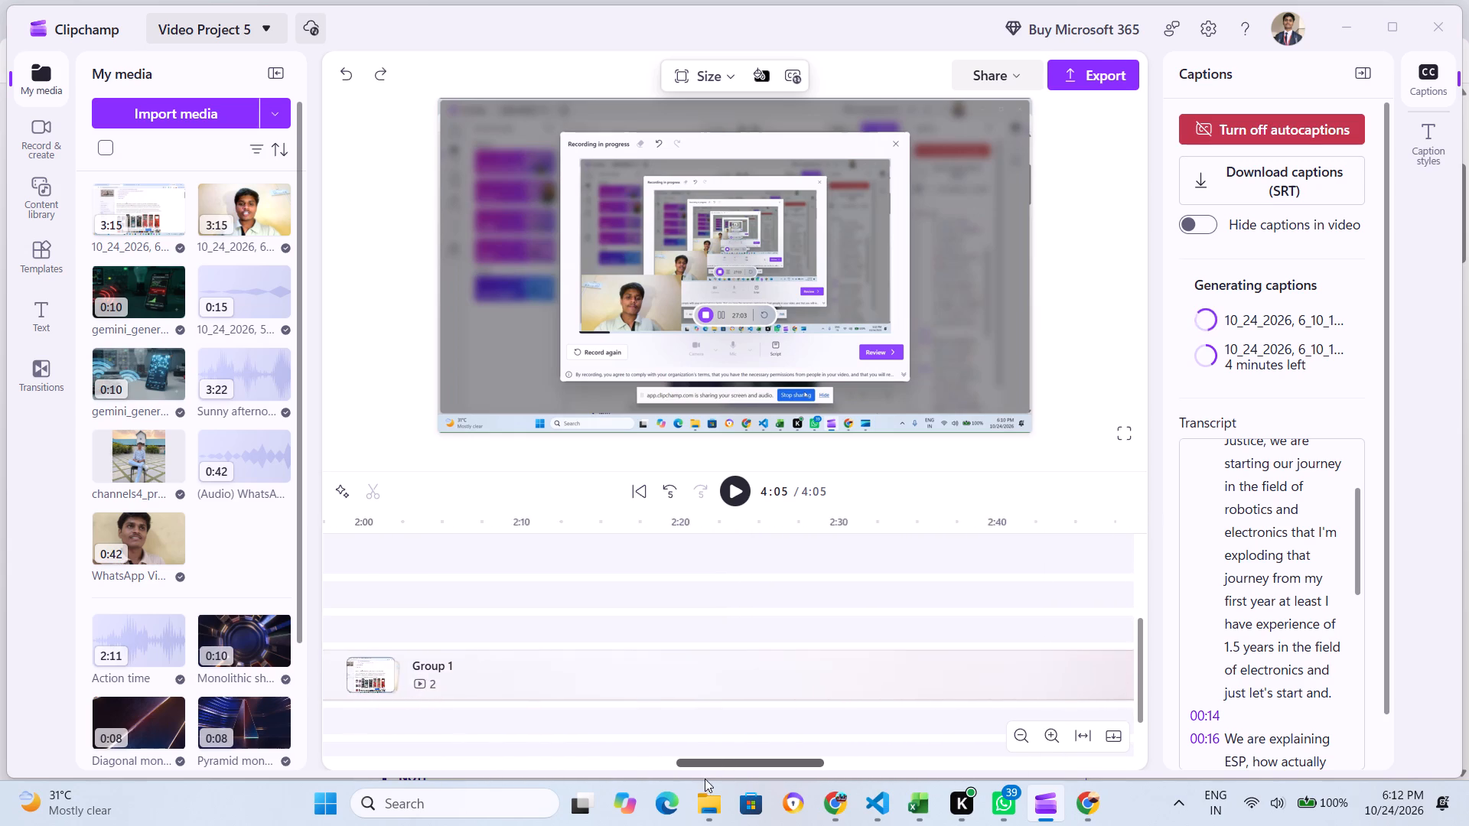
drag(705, 779, 402, 755)
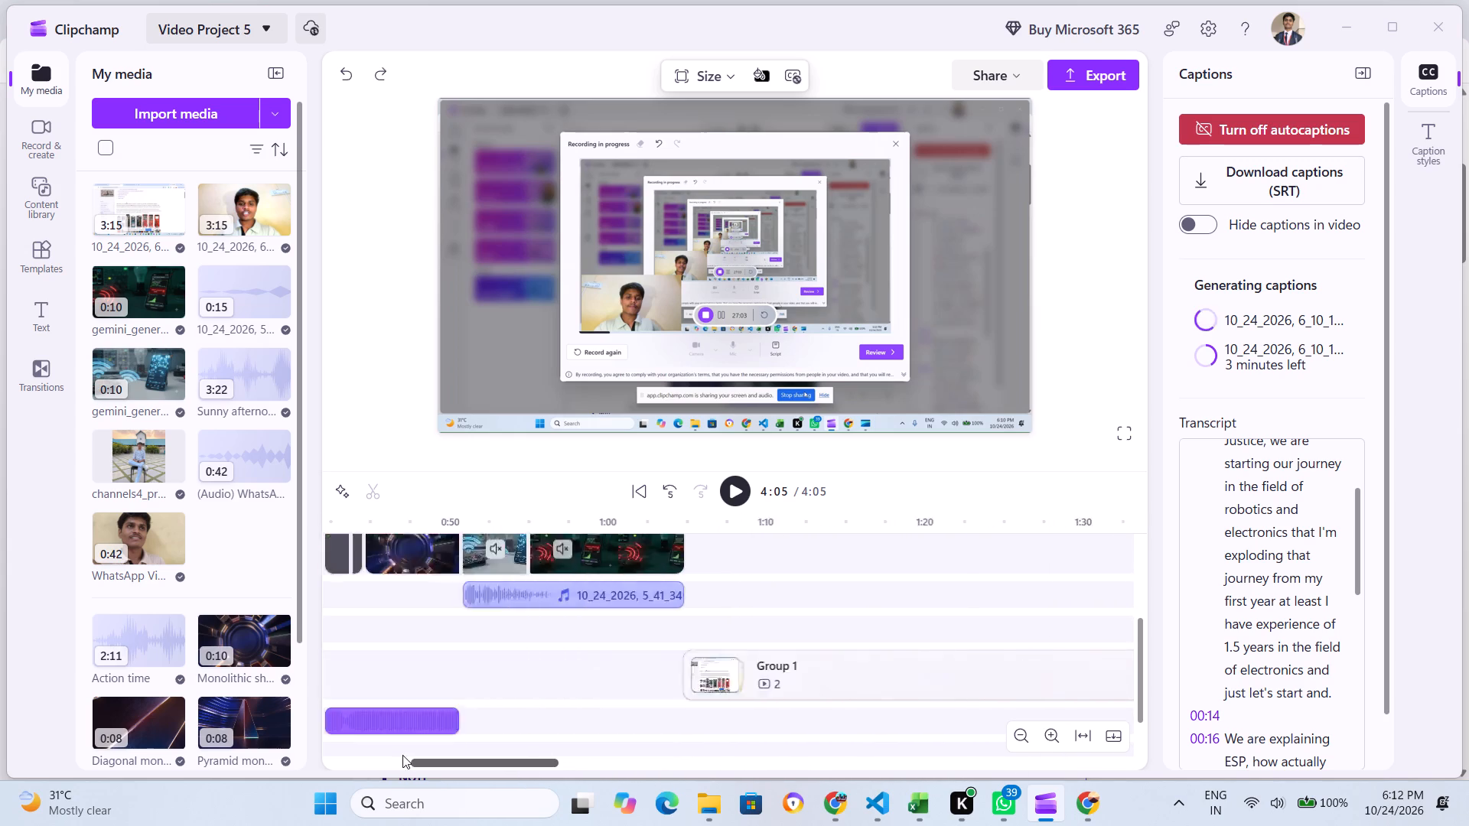
drag(402, 755, 474, 772)
click(730, 663)
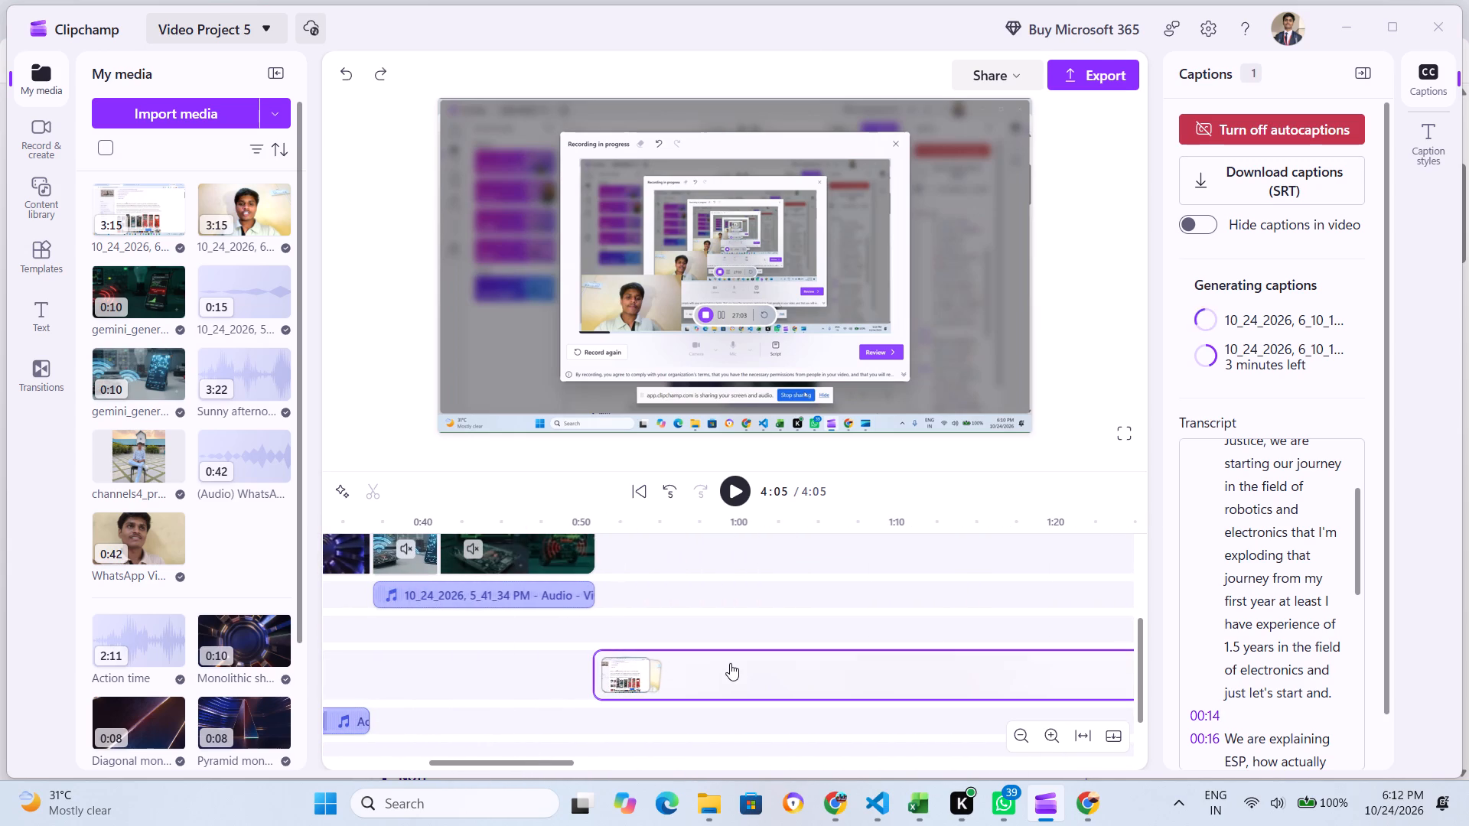
key(Delete)
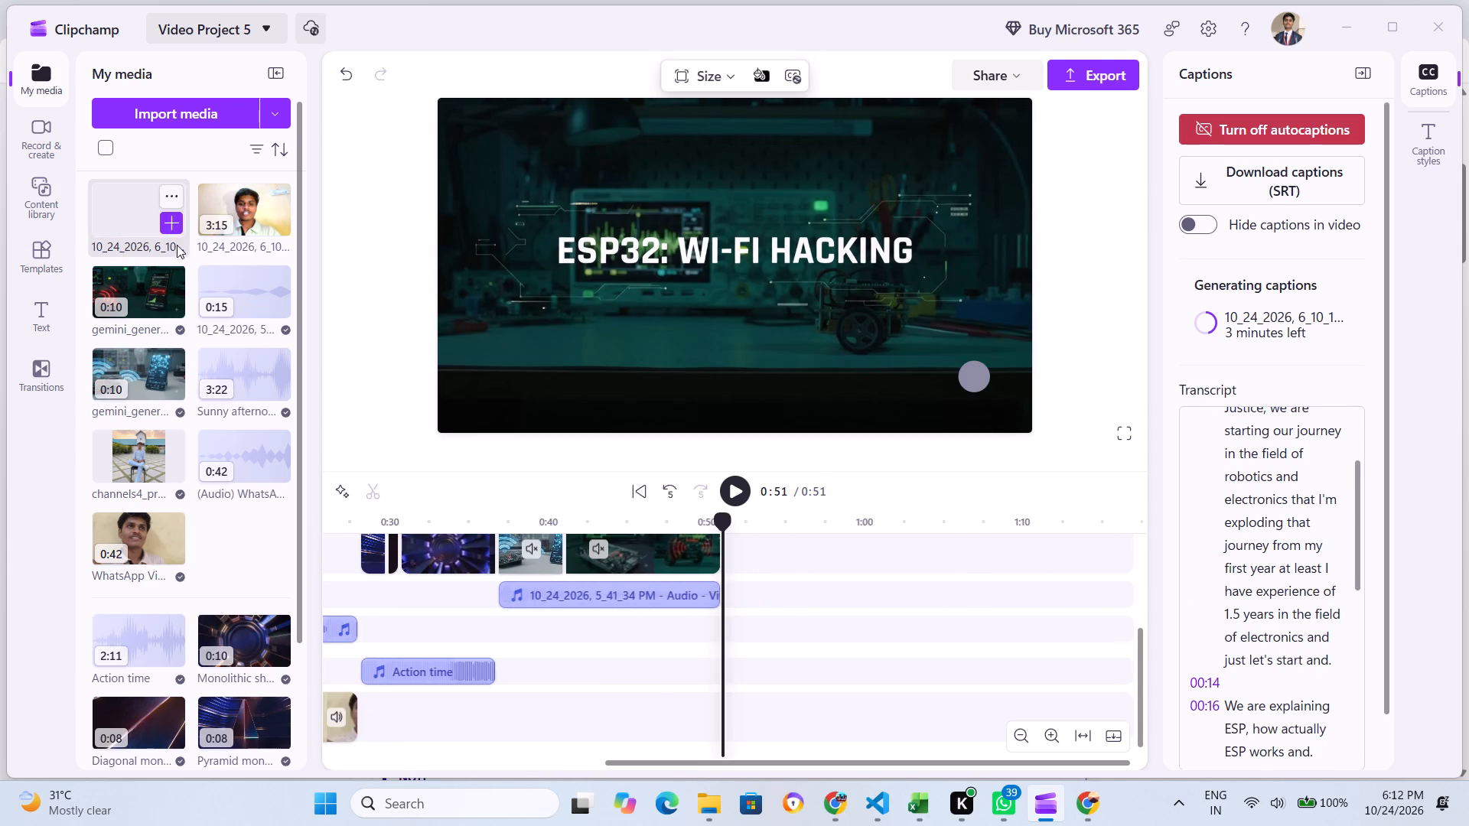
Add the 3:15 screen recording and the 3:15 webcam recording from the media library as separate clips, both starting at 0:51.
click(173, 223)
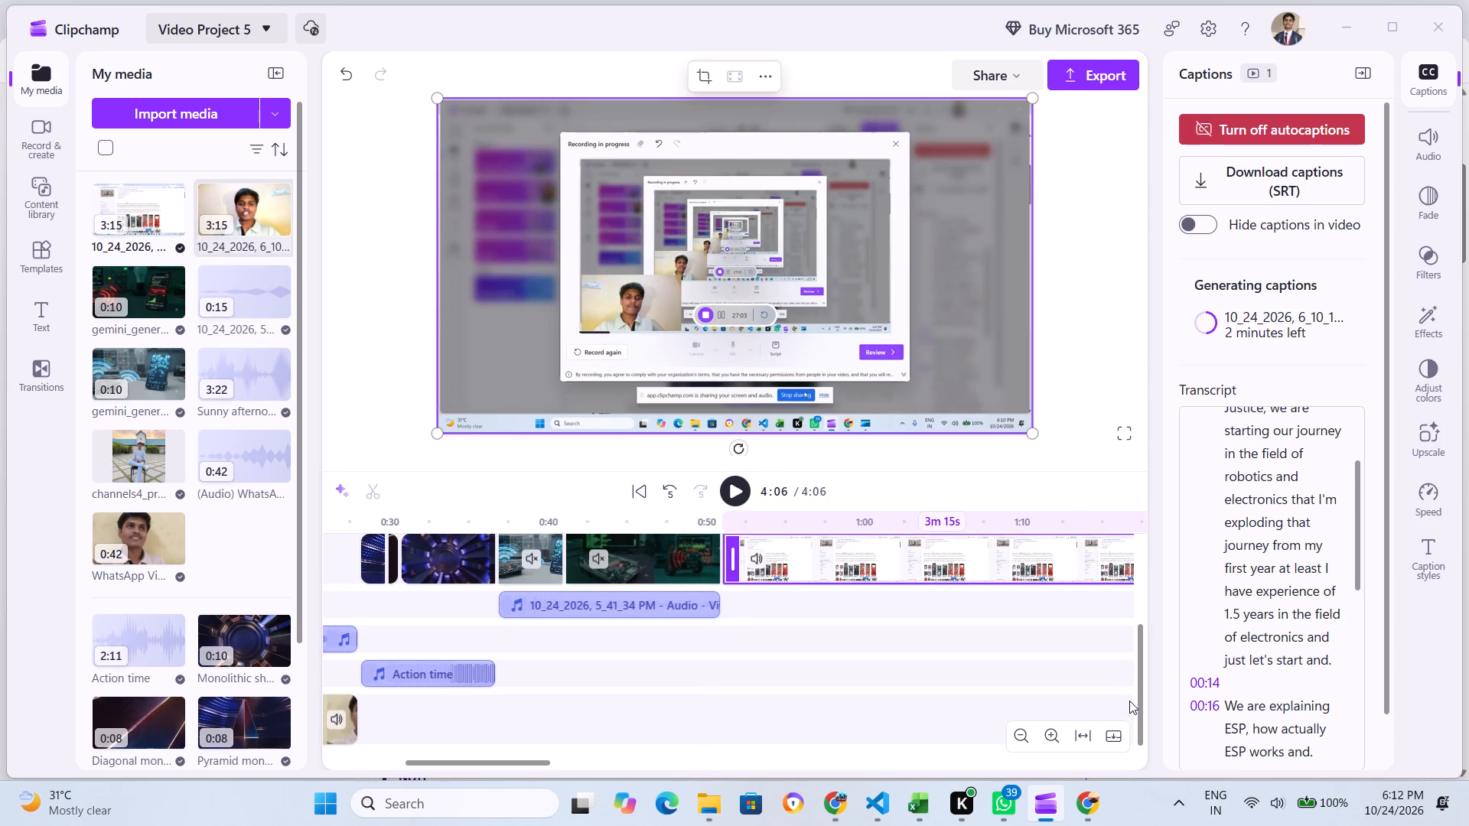
click(725, 662)
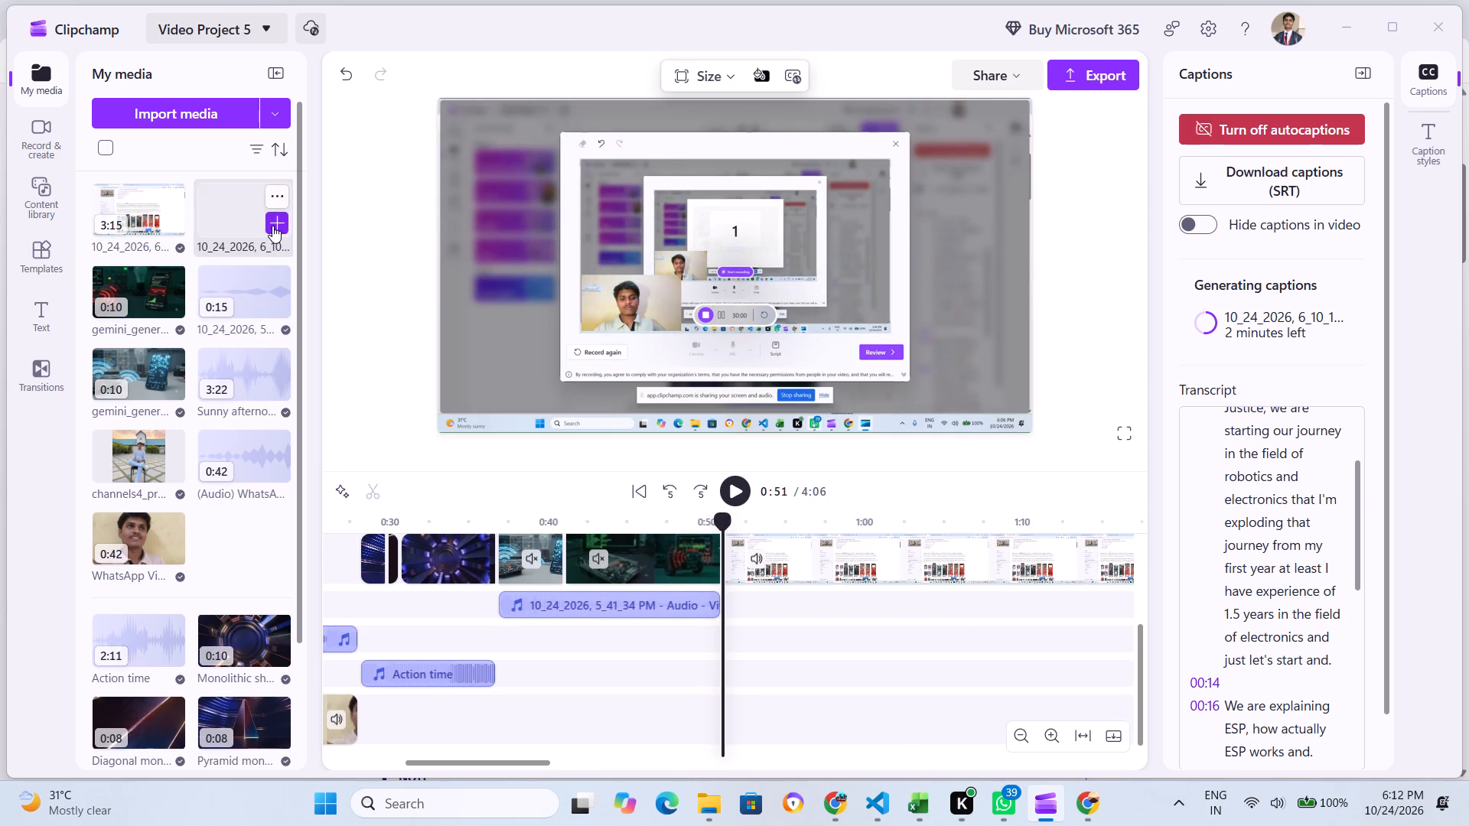
click(272, 226)
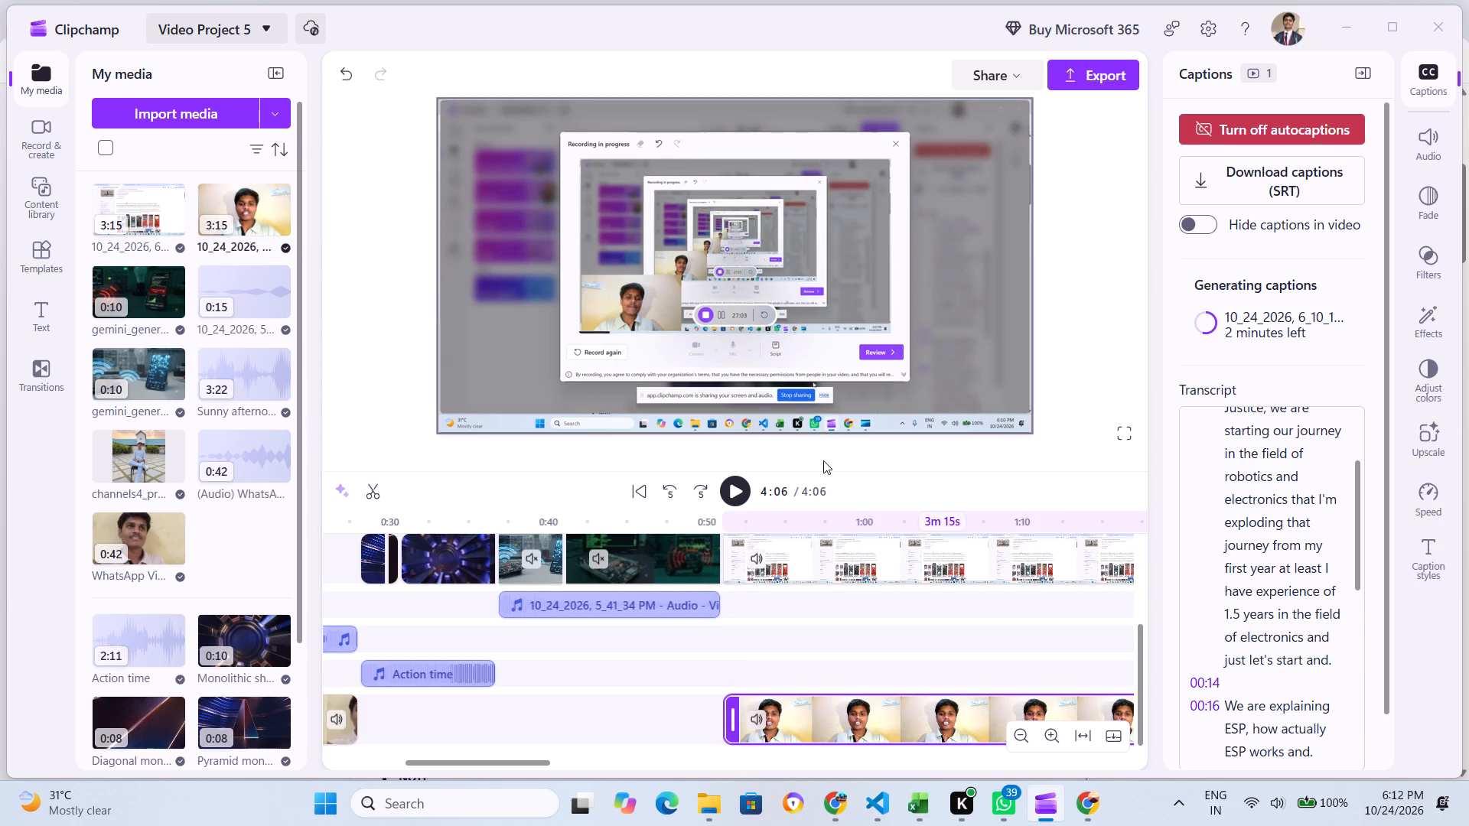
Play the timeline from 0:51 to check the separate screen and webcam clips together.
click(721, 606)
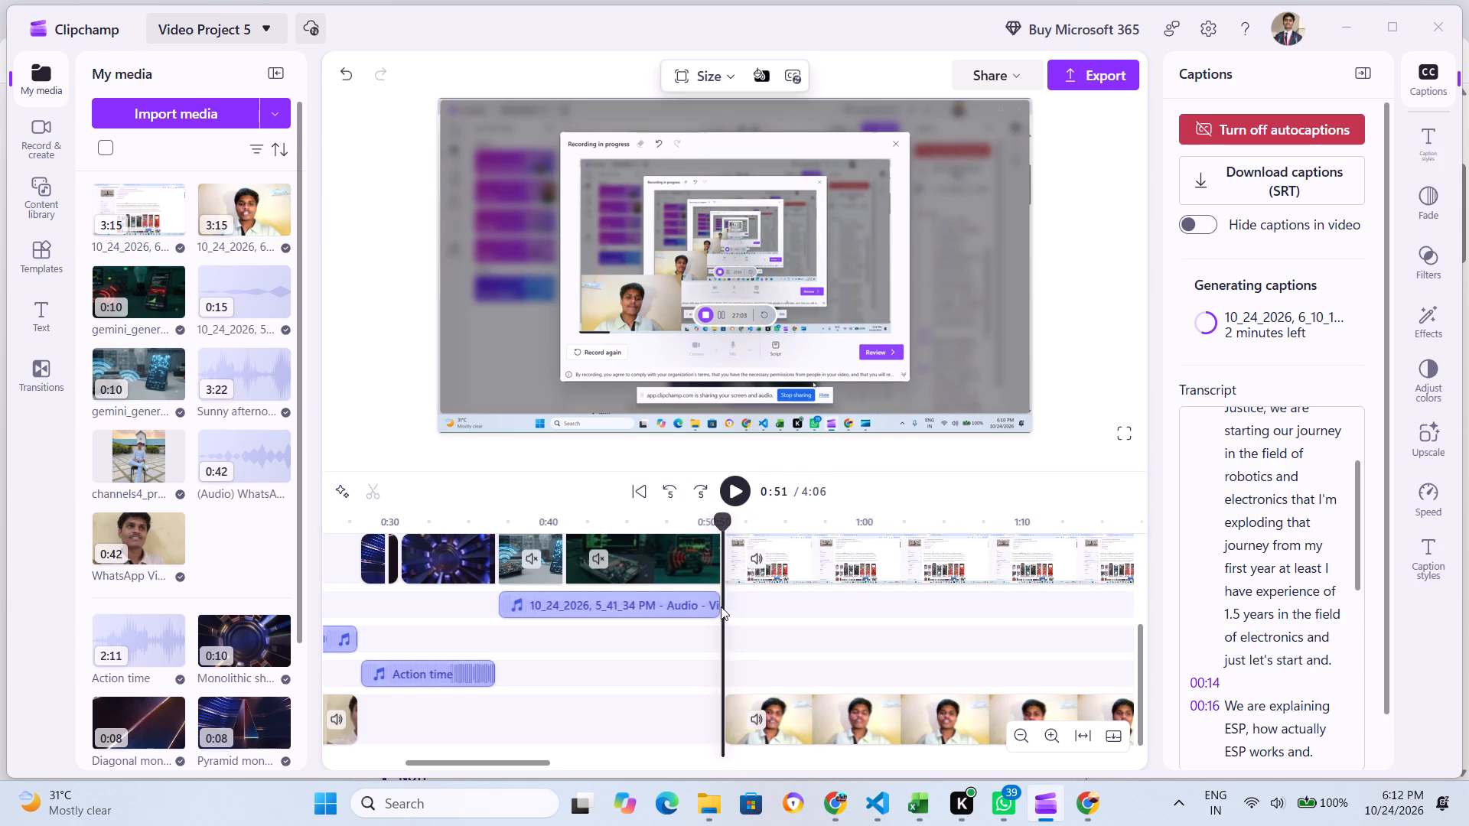
click(728, 475)
click(730, 483)
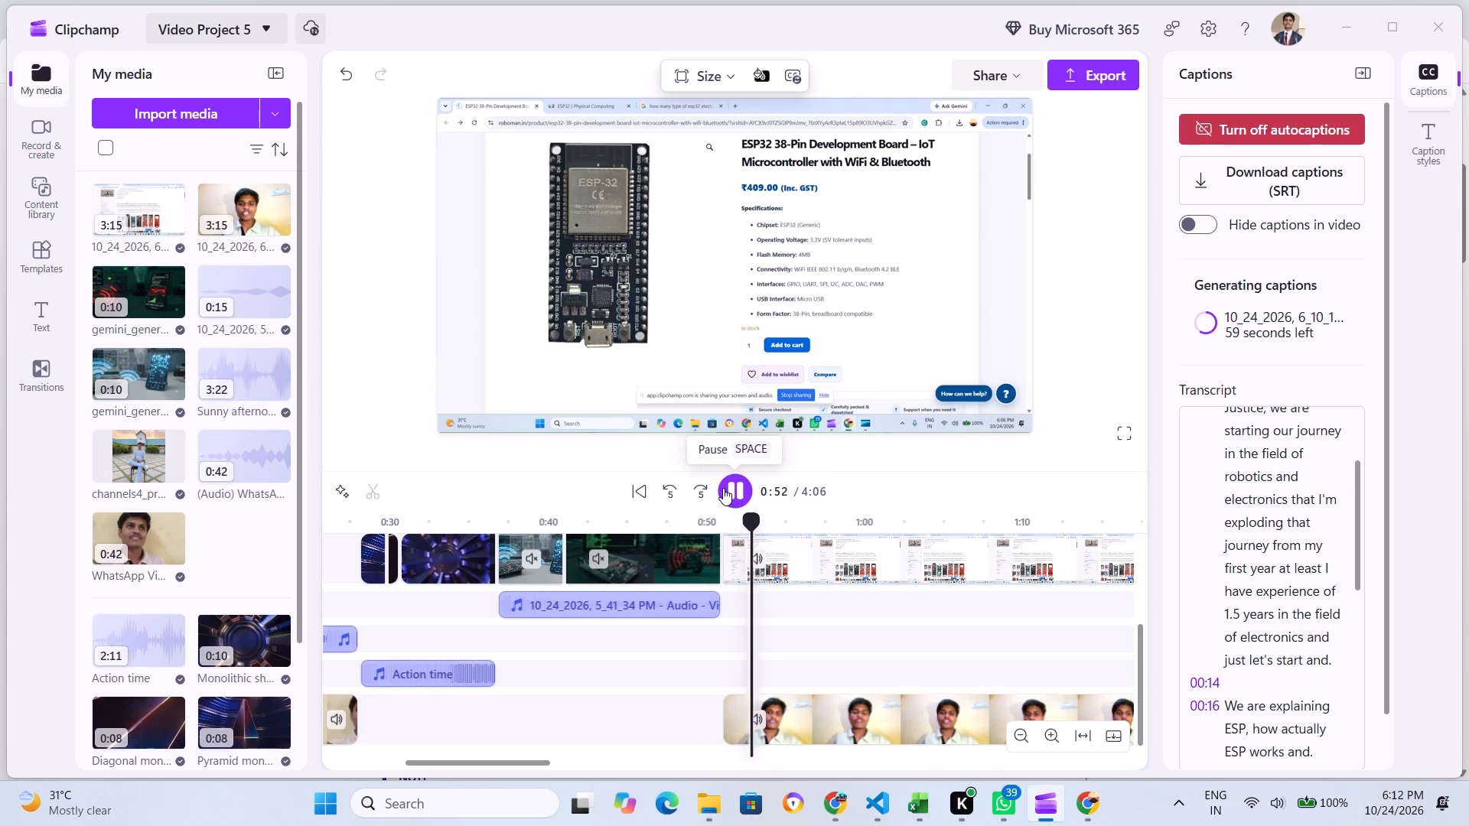
Set the screen recording clip's volume to 200%.
click(723, 488)
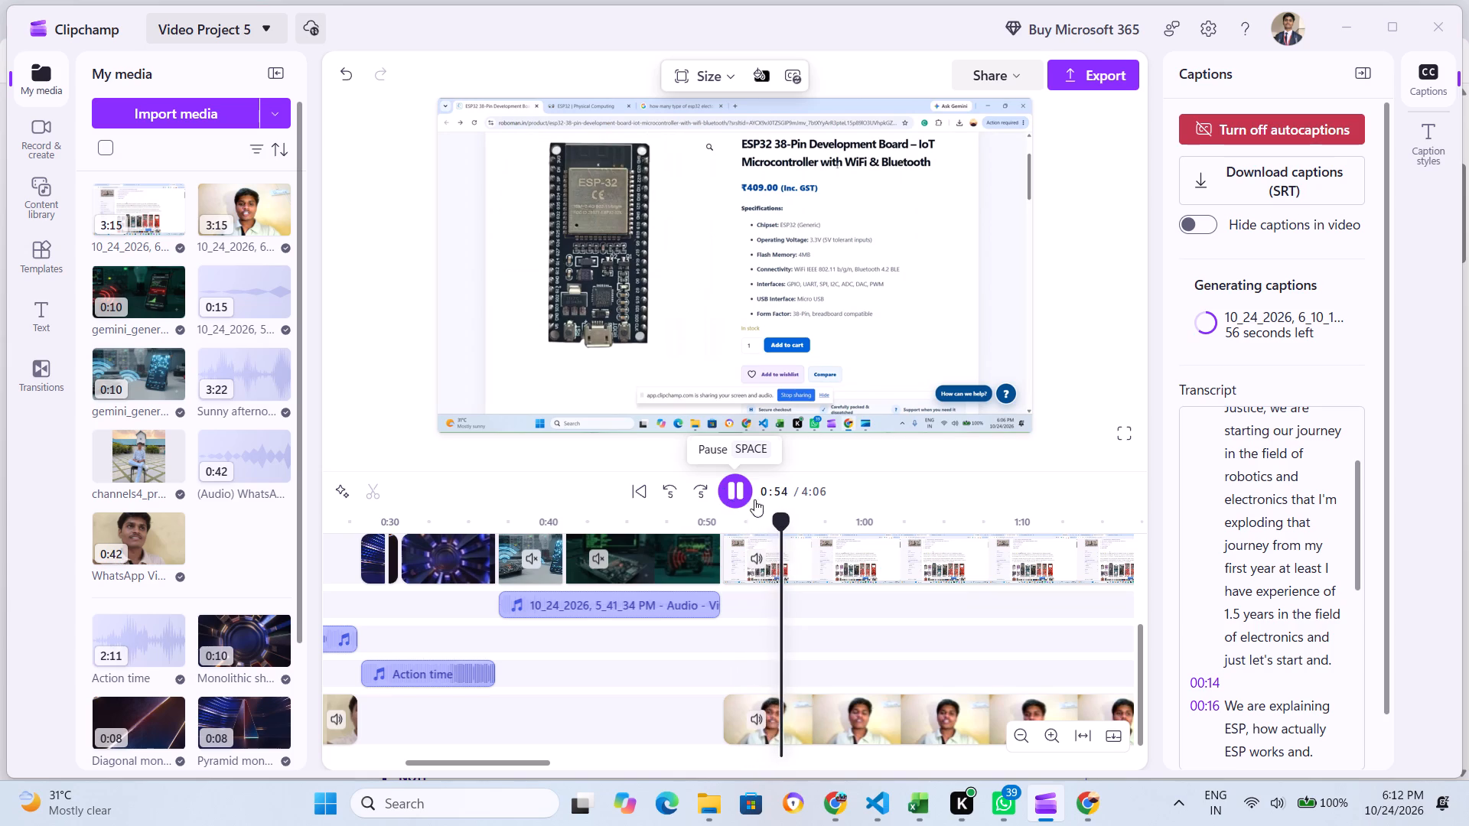
click(834, 543)
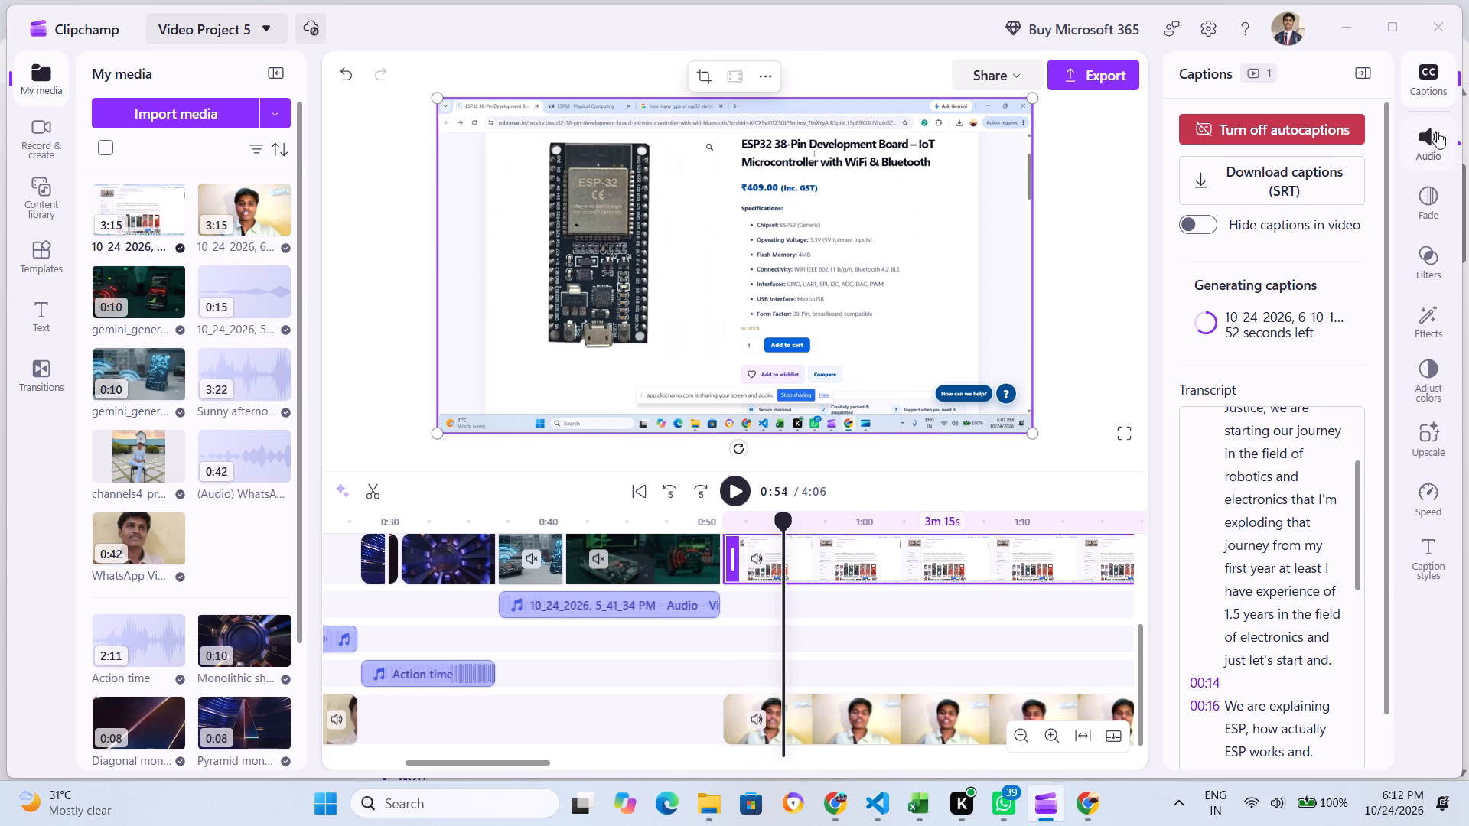
click(1435, 132)
drag(1297, 149, 1445, 174)
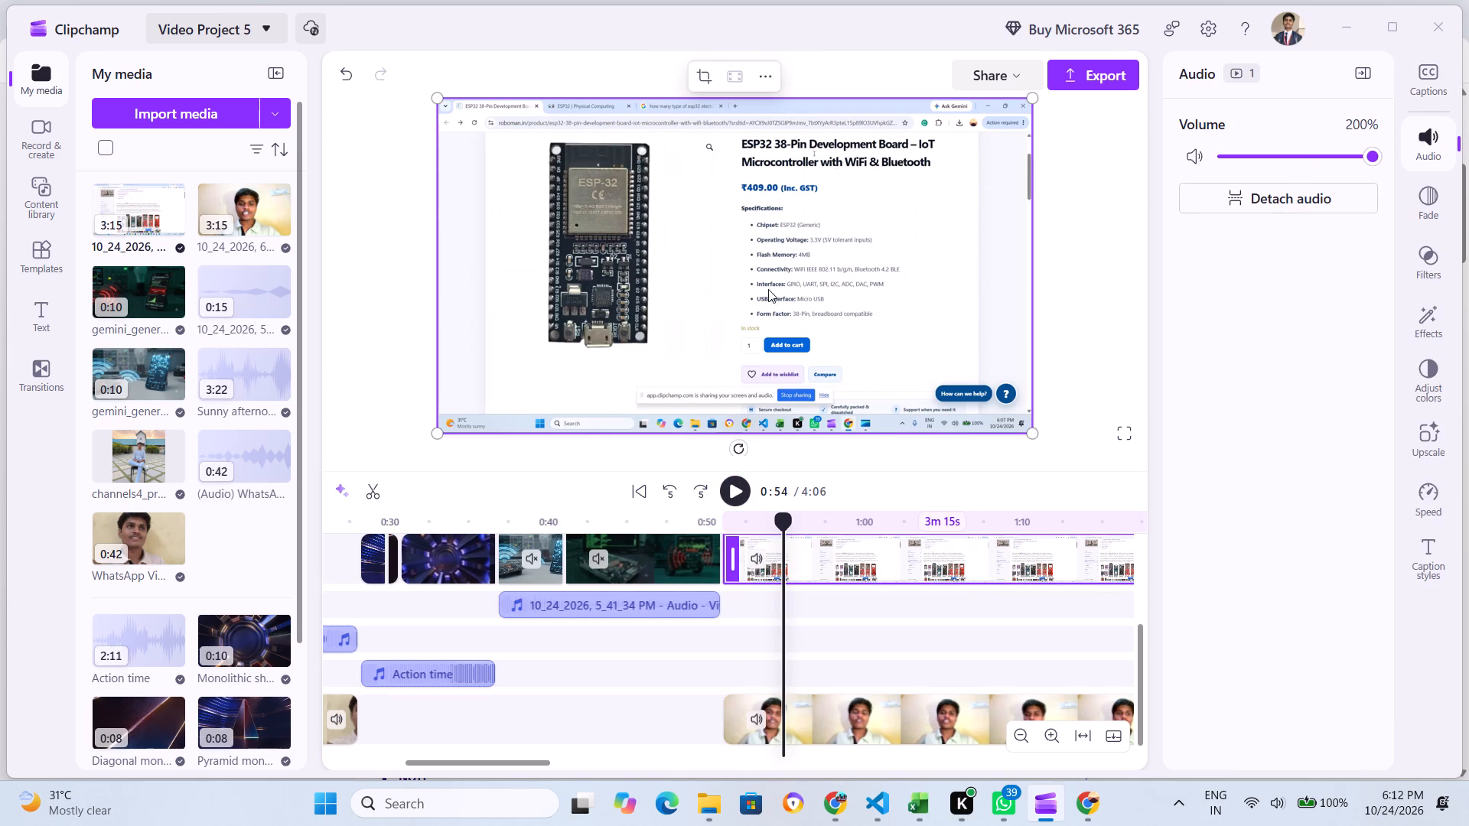
Set the webcam clip's volume to 200% while playing back the take.
click(740, 484)
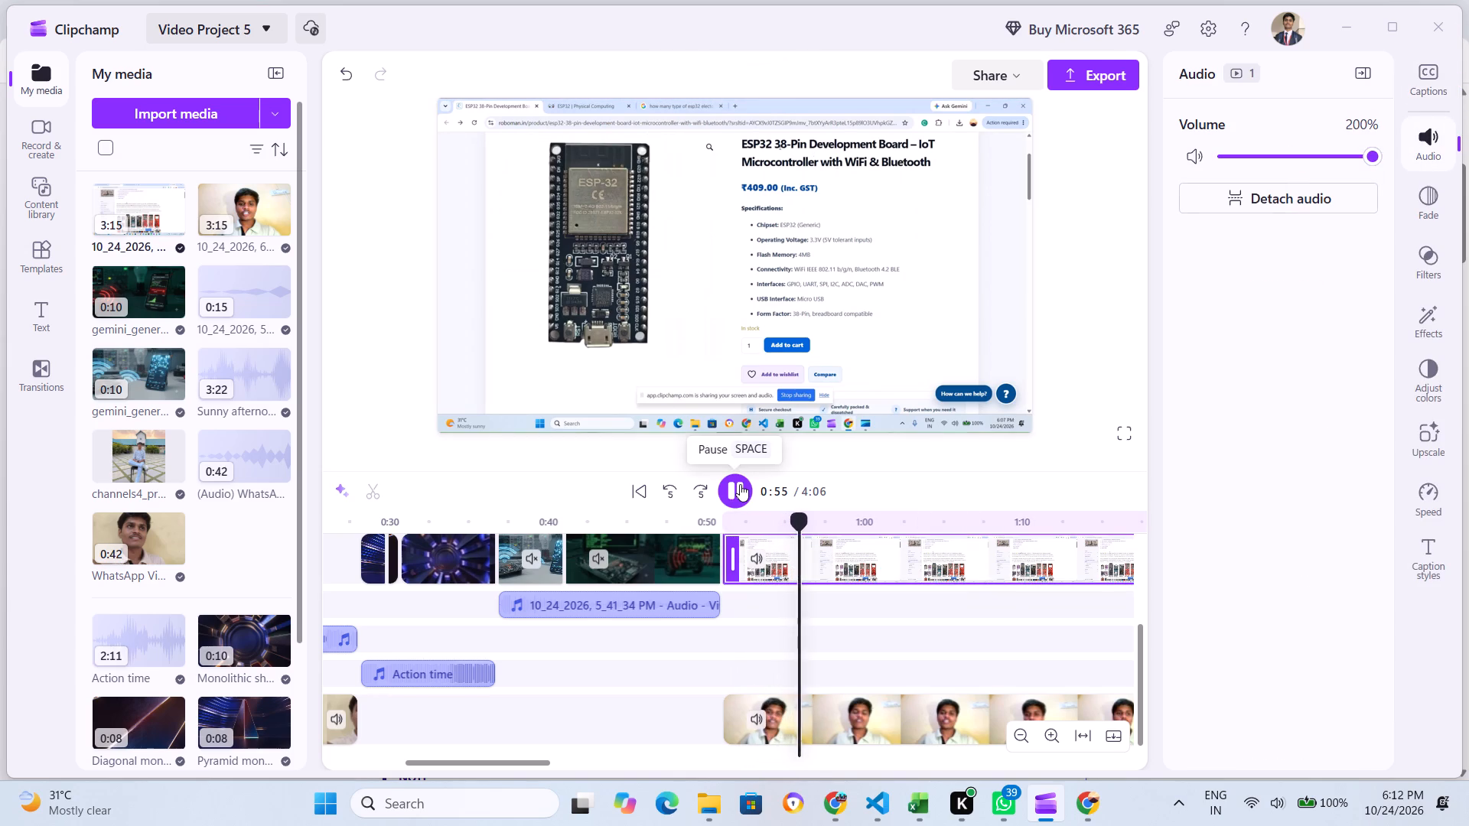
click(846, 734)
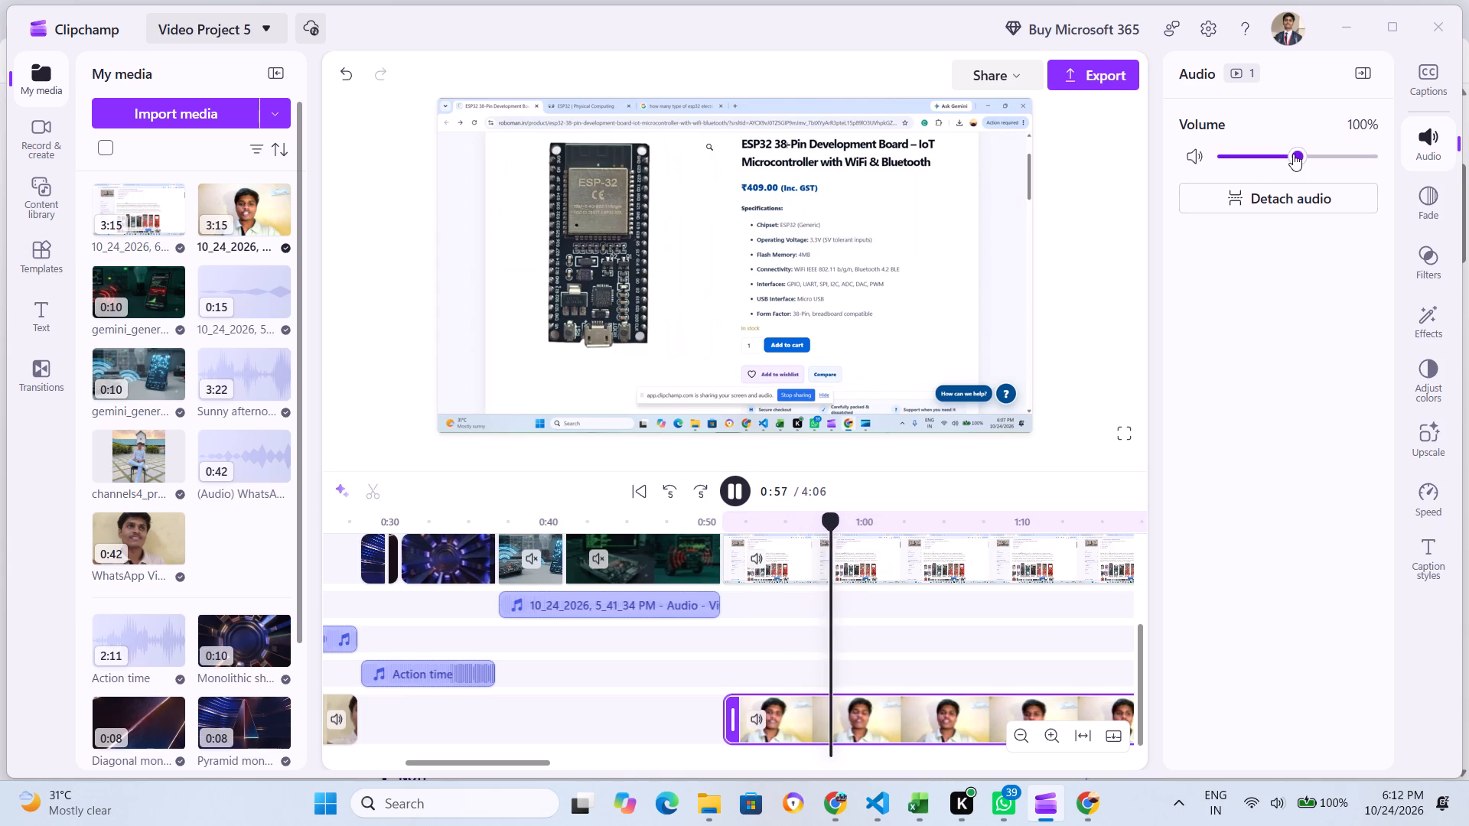
drag(1296, 149, 1399, 148)
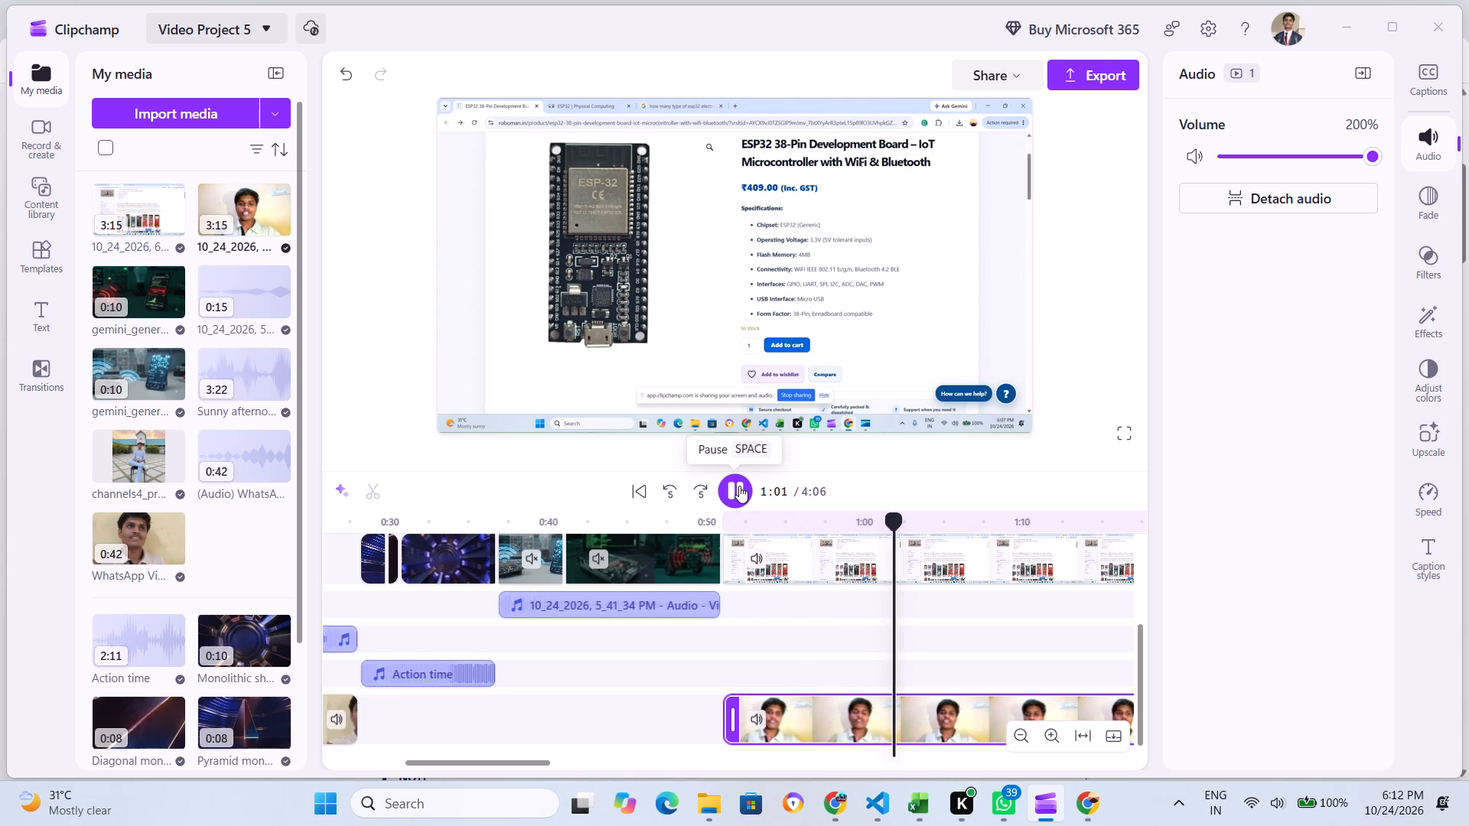
click(739, 486)
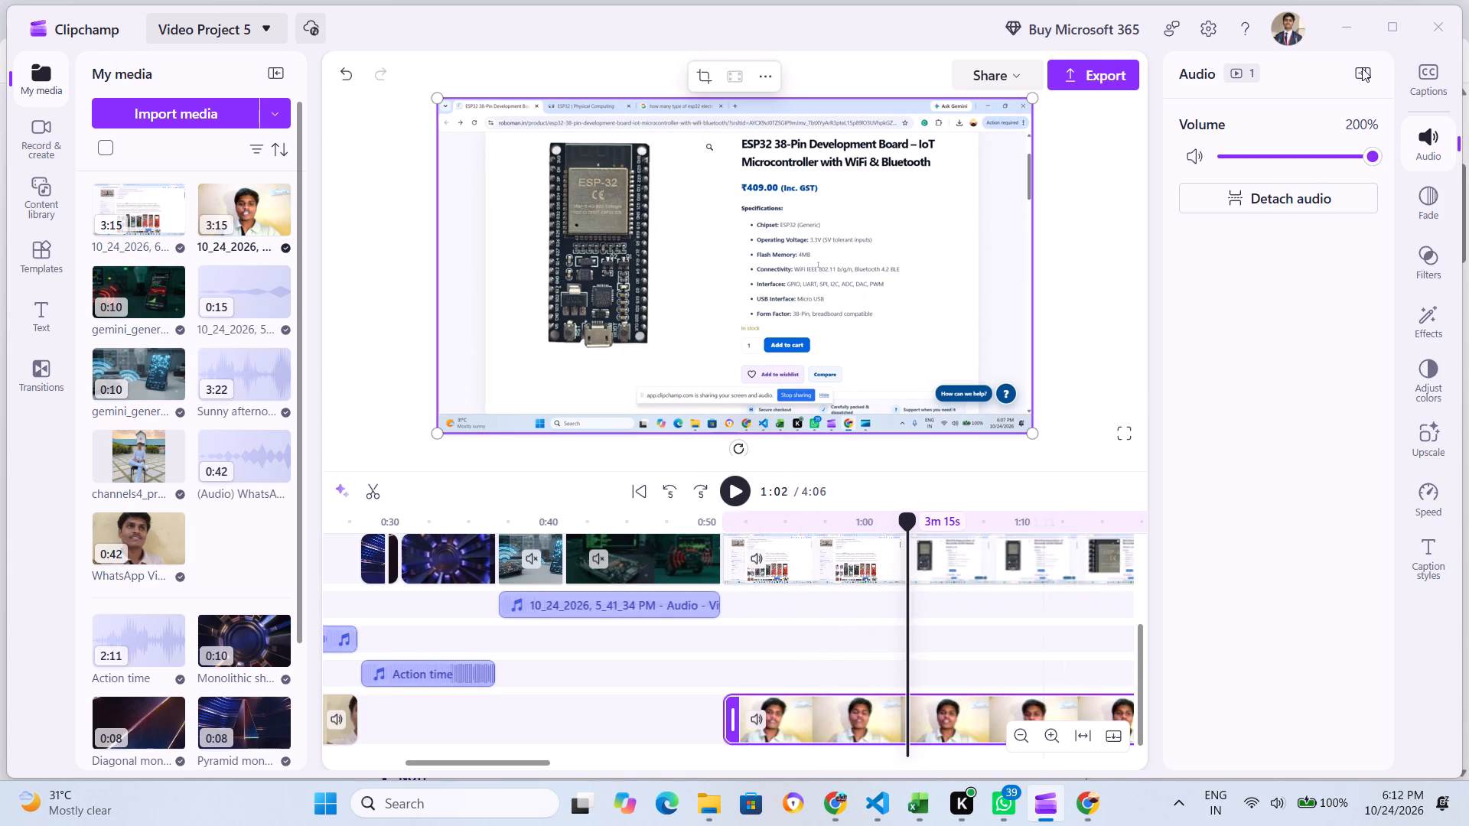
Detach the audio from the webcam clip on the lowest track.
click(839, 570)
click(839, 570)
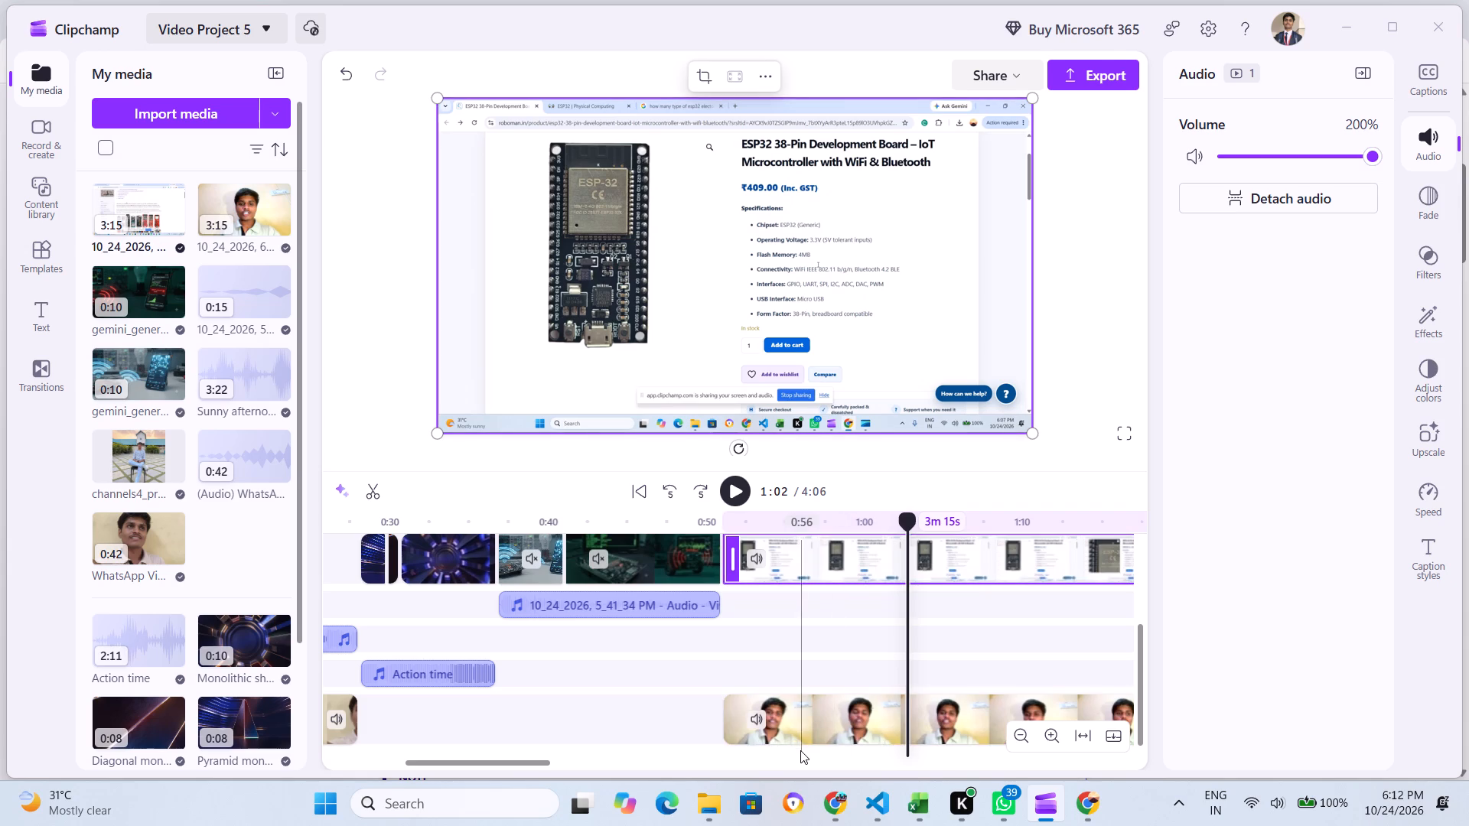
click(801, 738)
click(1279, 202)
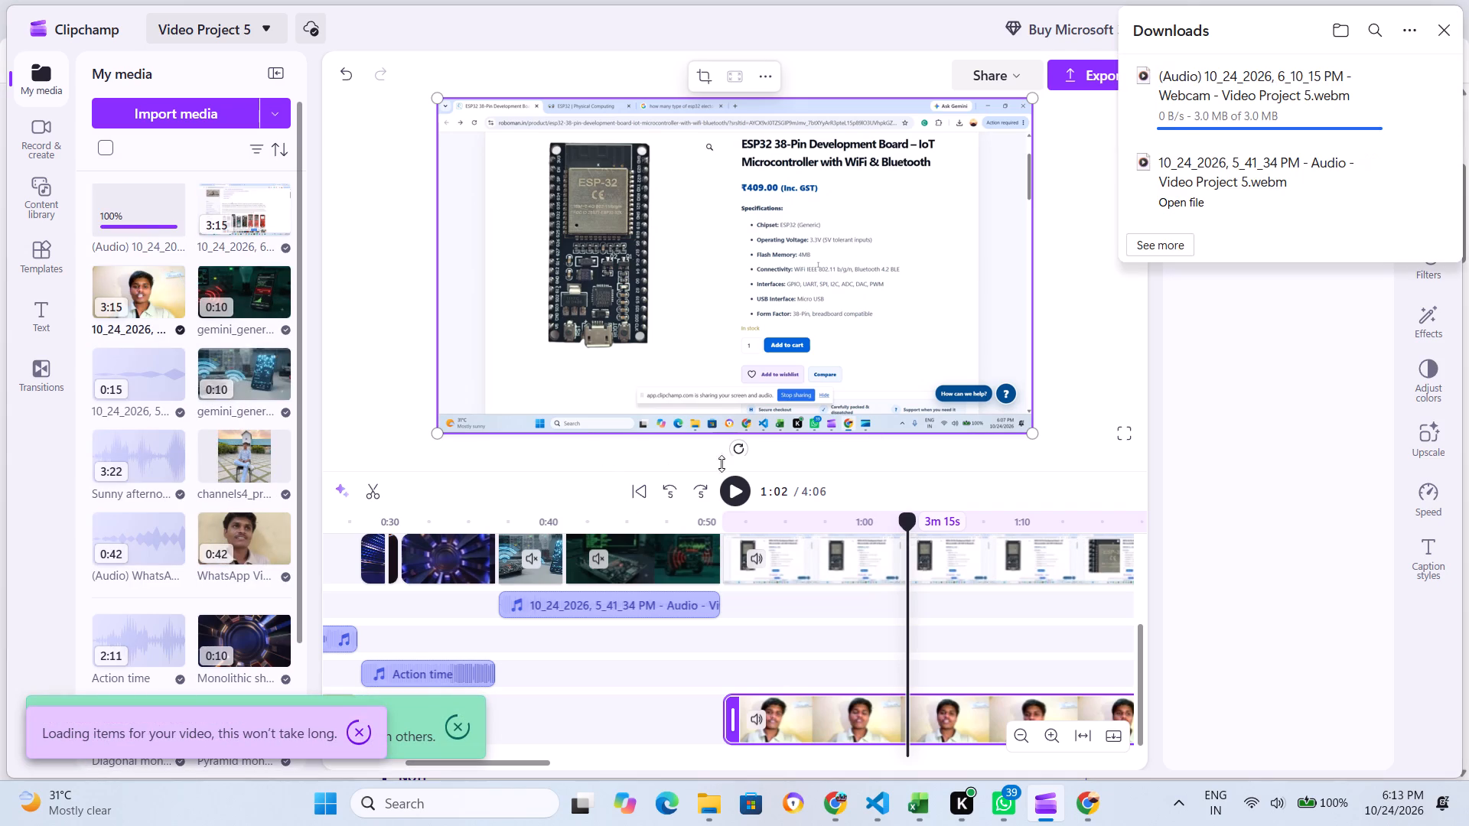
Play back the take and undo the muting of the webcam clip's own audio, keeping the detached audio clip.
click(749, 498)
click(739, 494)
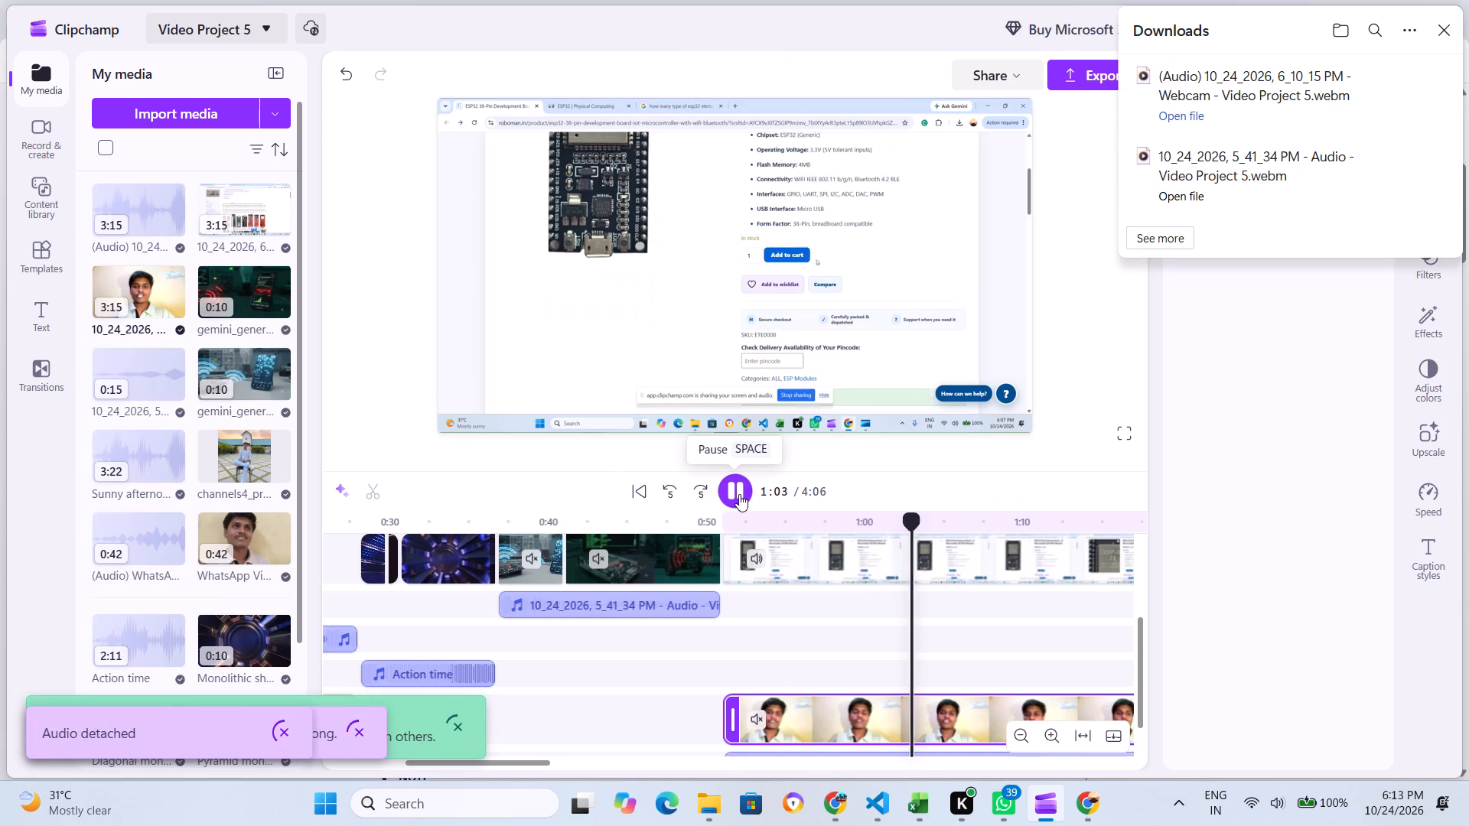
scroll(894, 609, up, 4)
scroll(894, 609, down, 4)
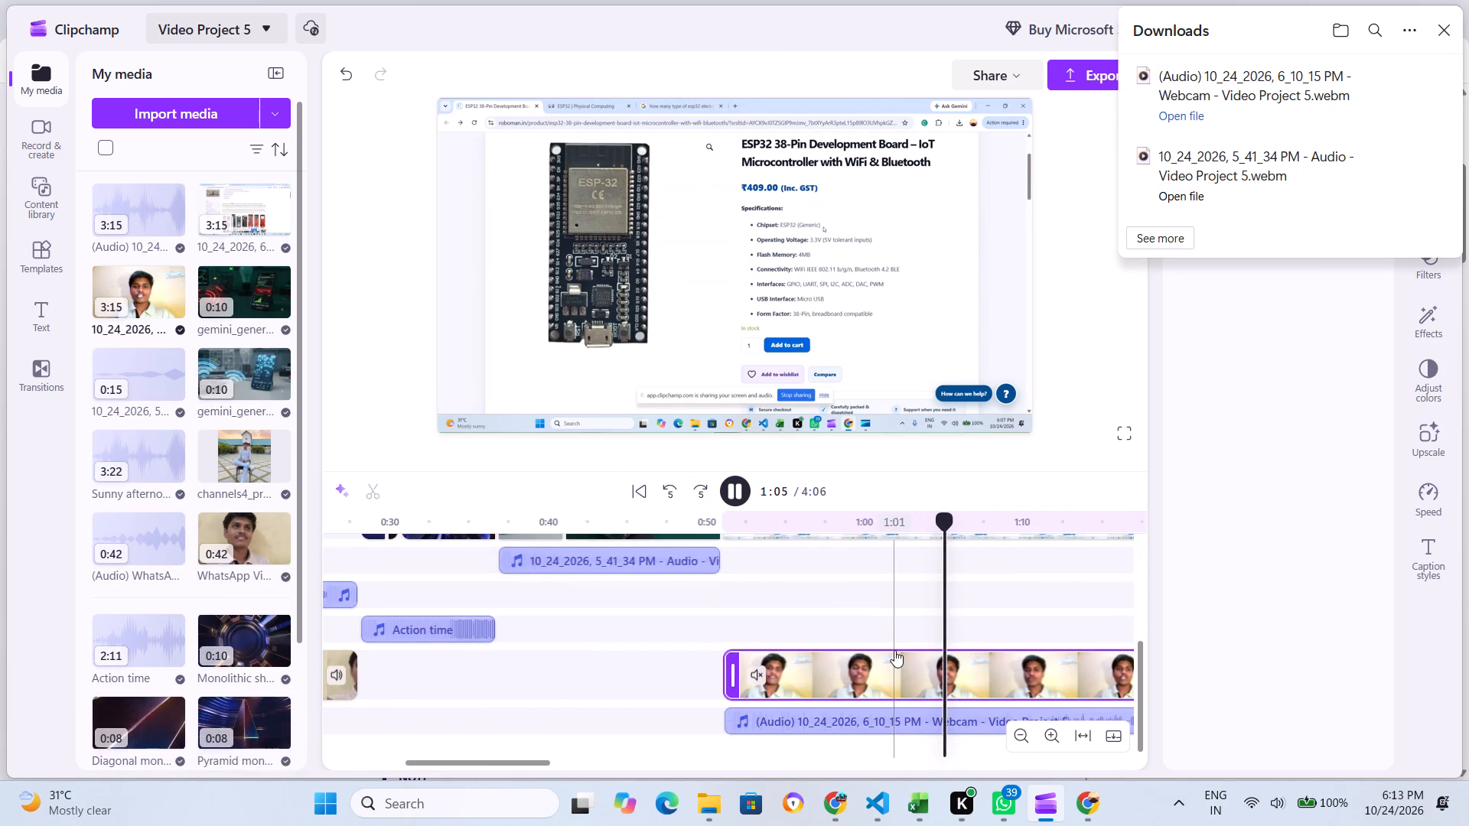
key(ctrl+z)
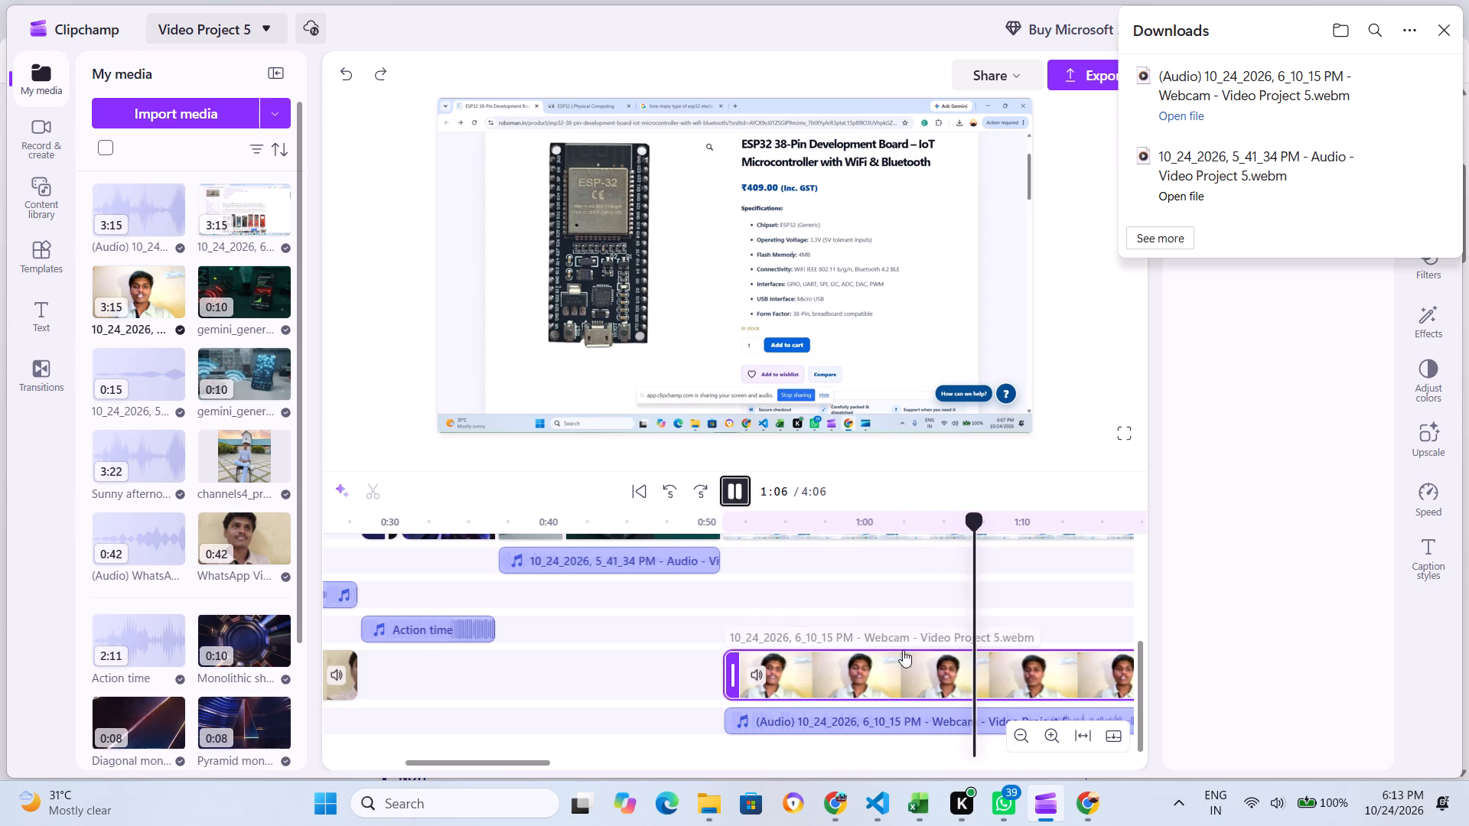
click(1436, 25)
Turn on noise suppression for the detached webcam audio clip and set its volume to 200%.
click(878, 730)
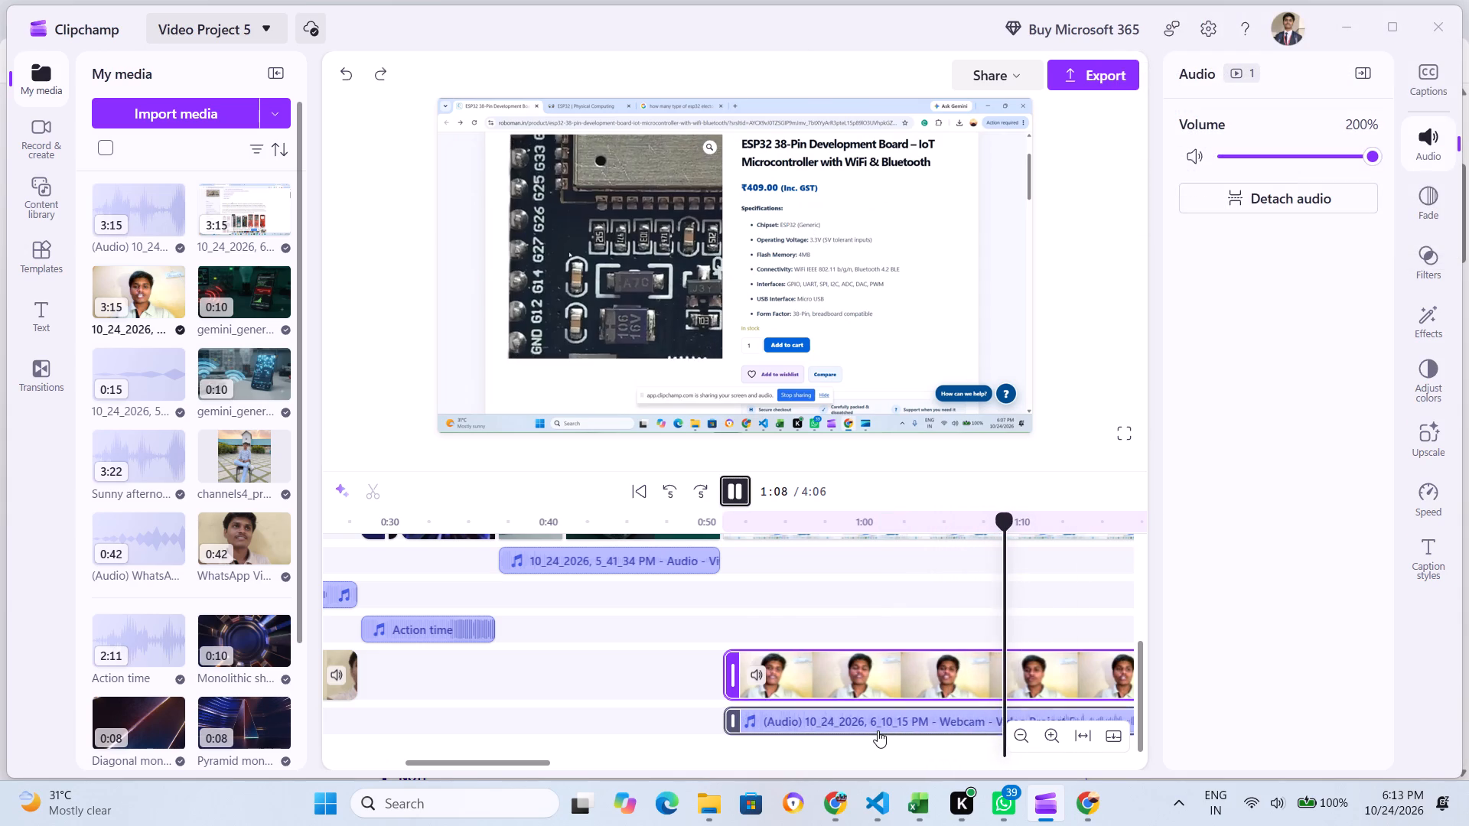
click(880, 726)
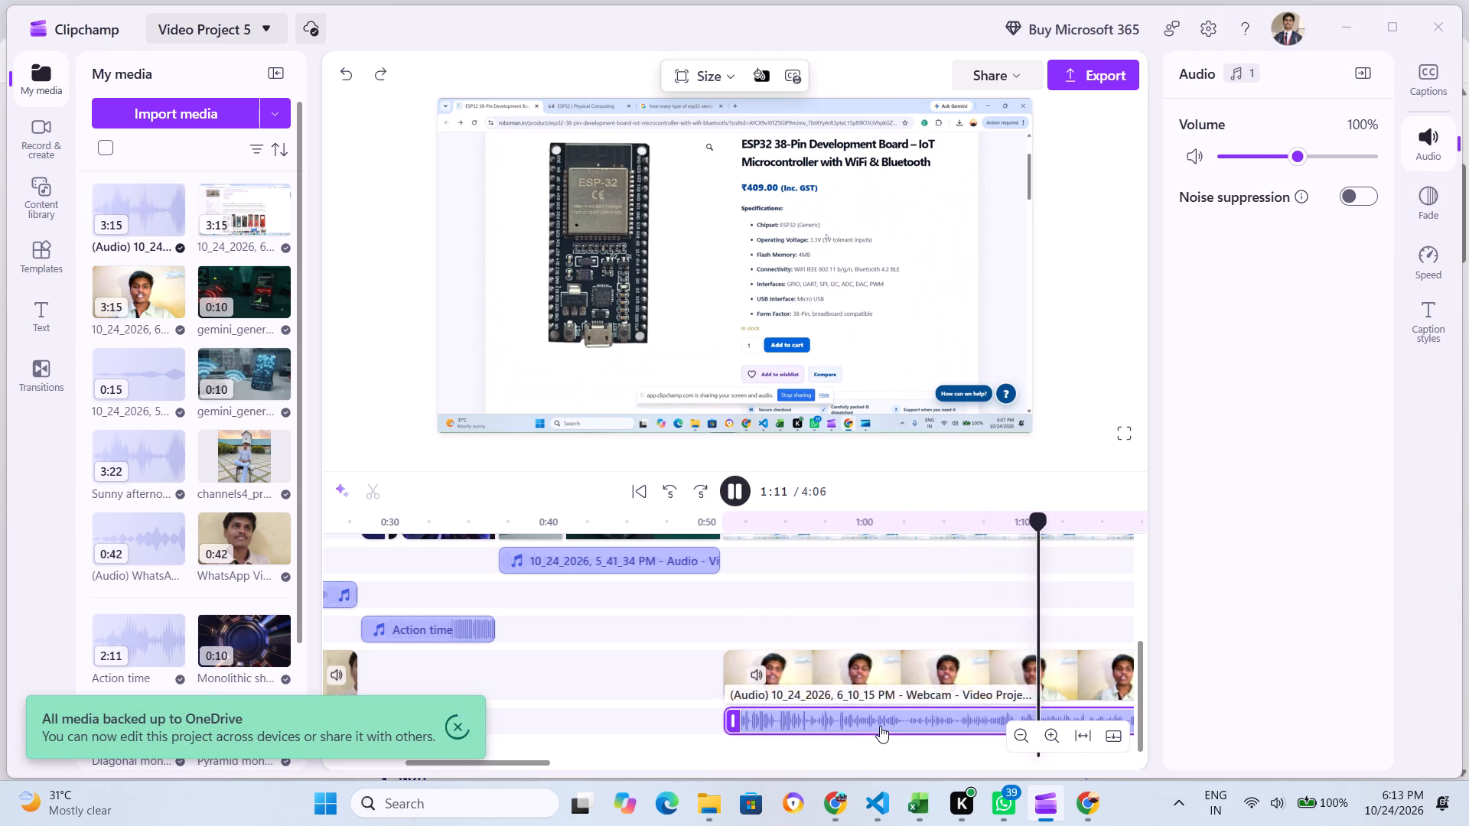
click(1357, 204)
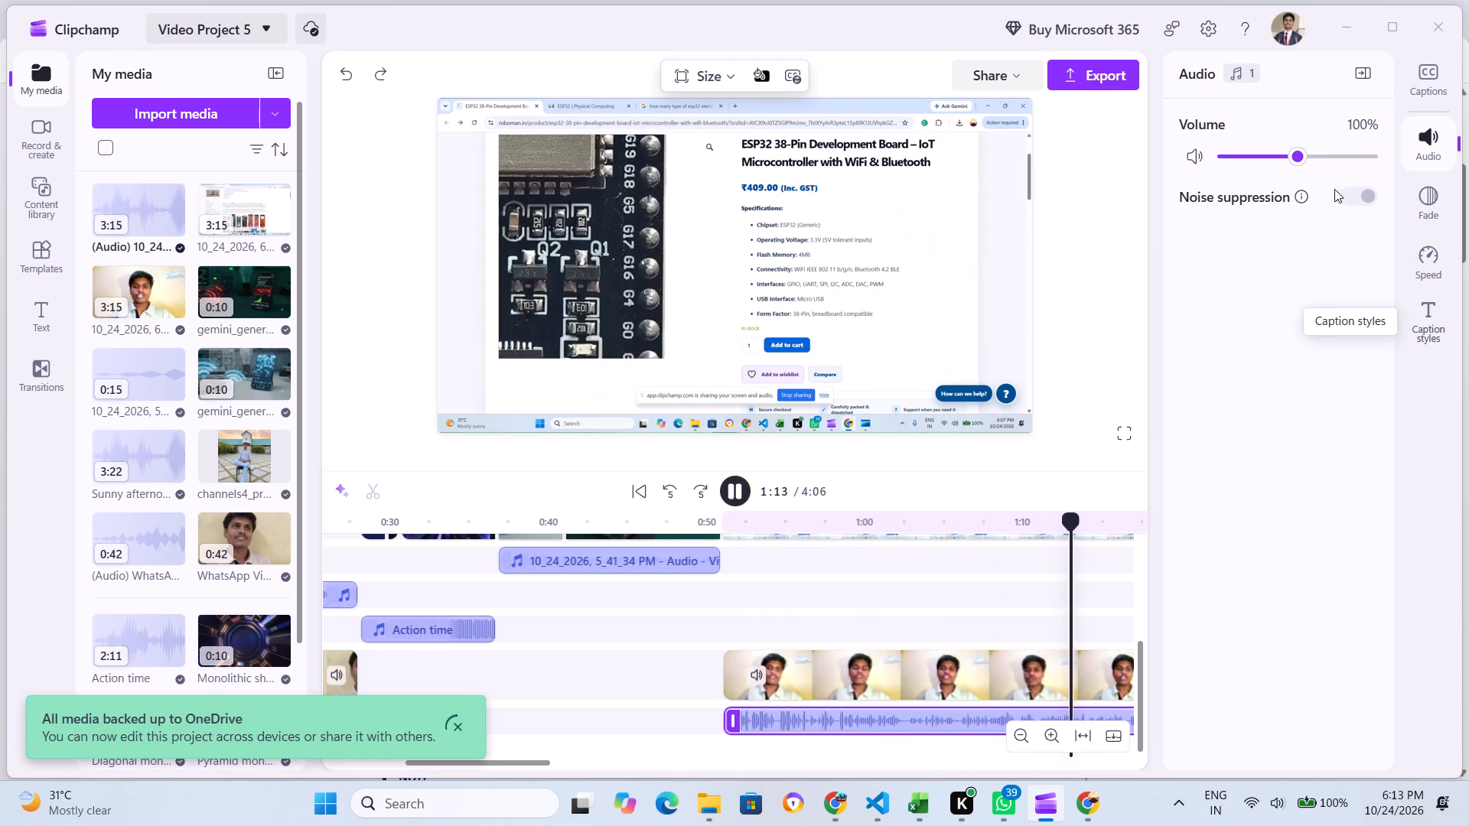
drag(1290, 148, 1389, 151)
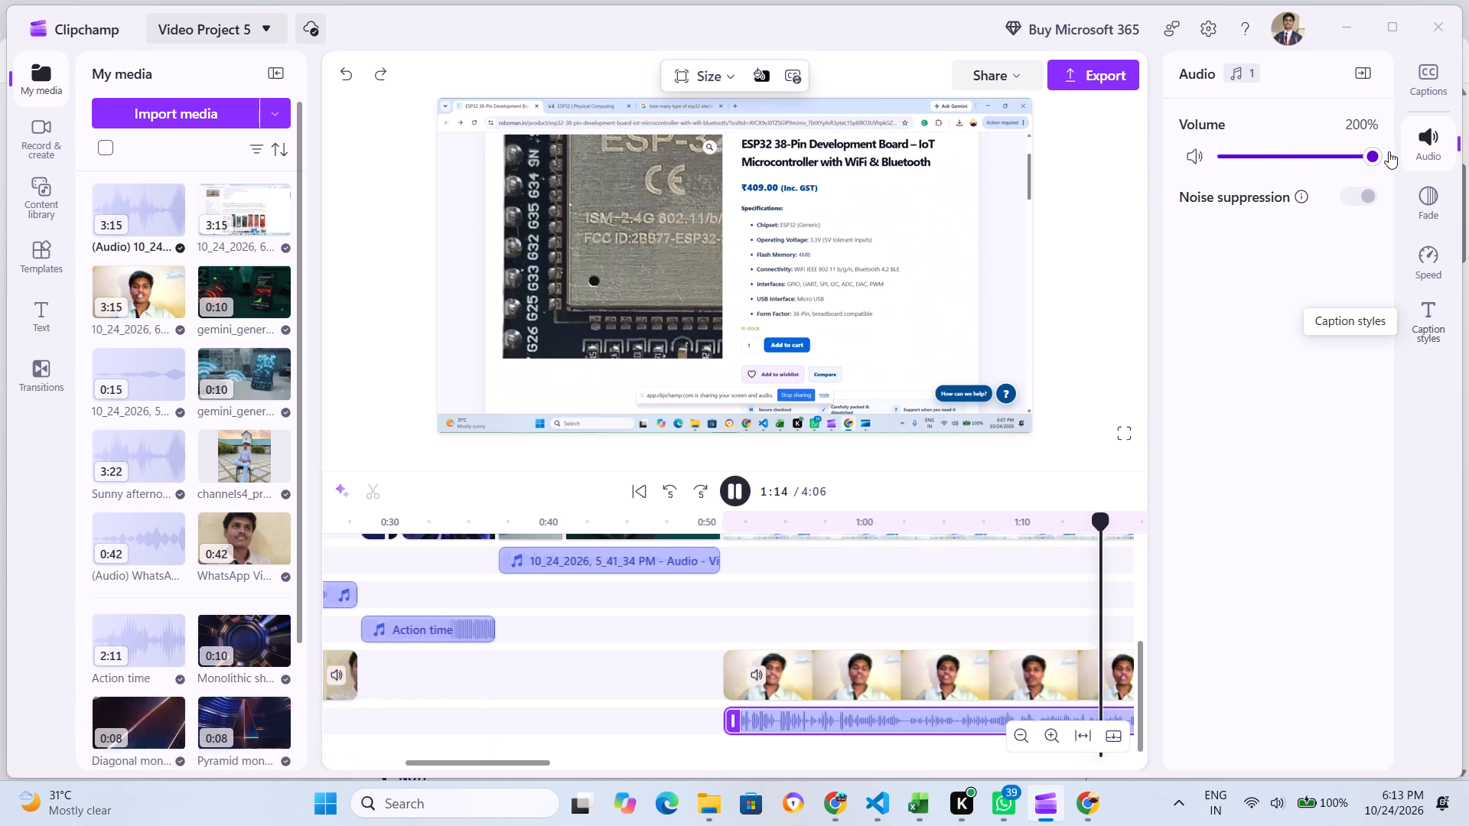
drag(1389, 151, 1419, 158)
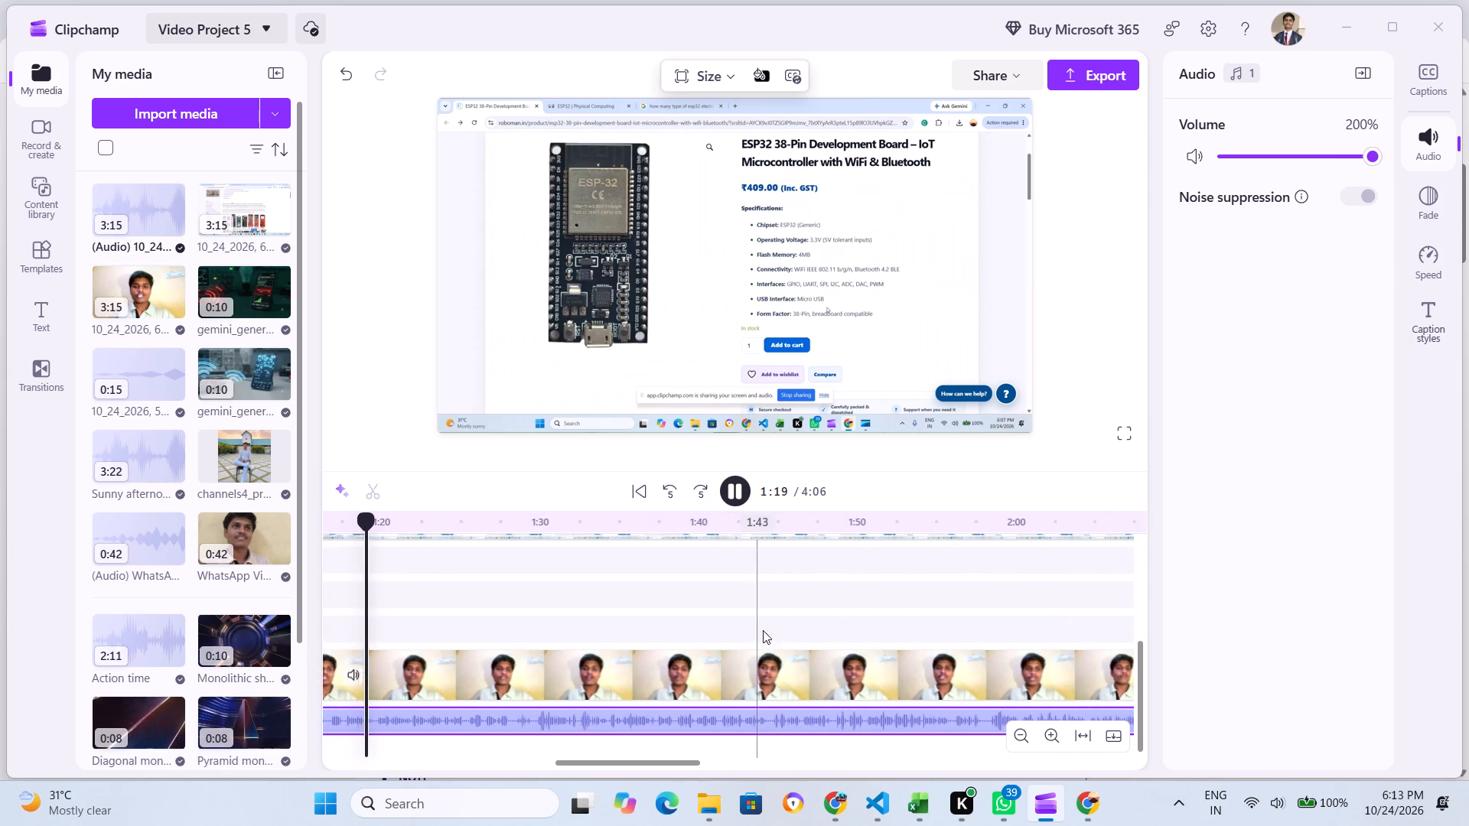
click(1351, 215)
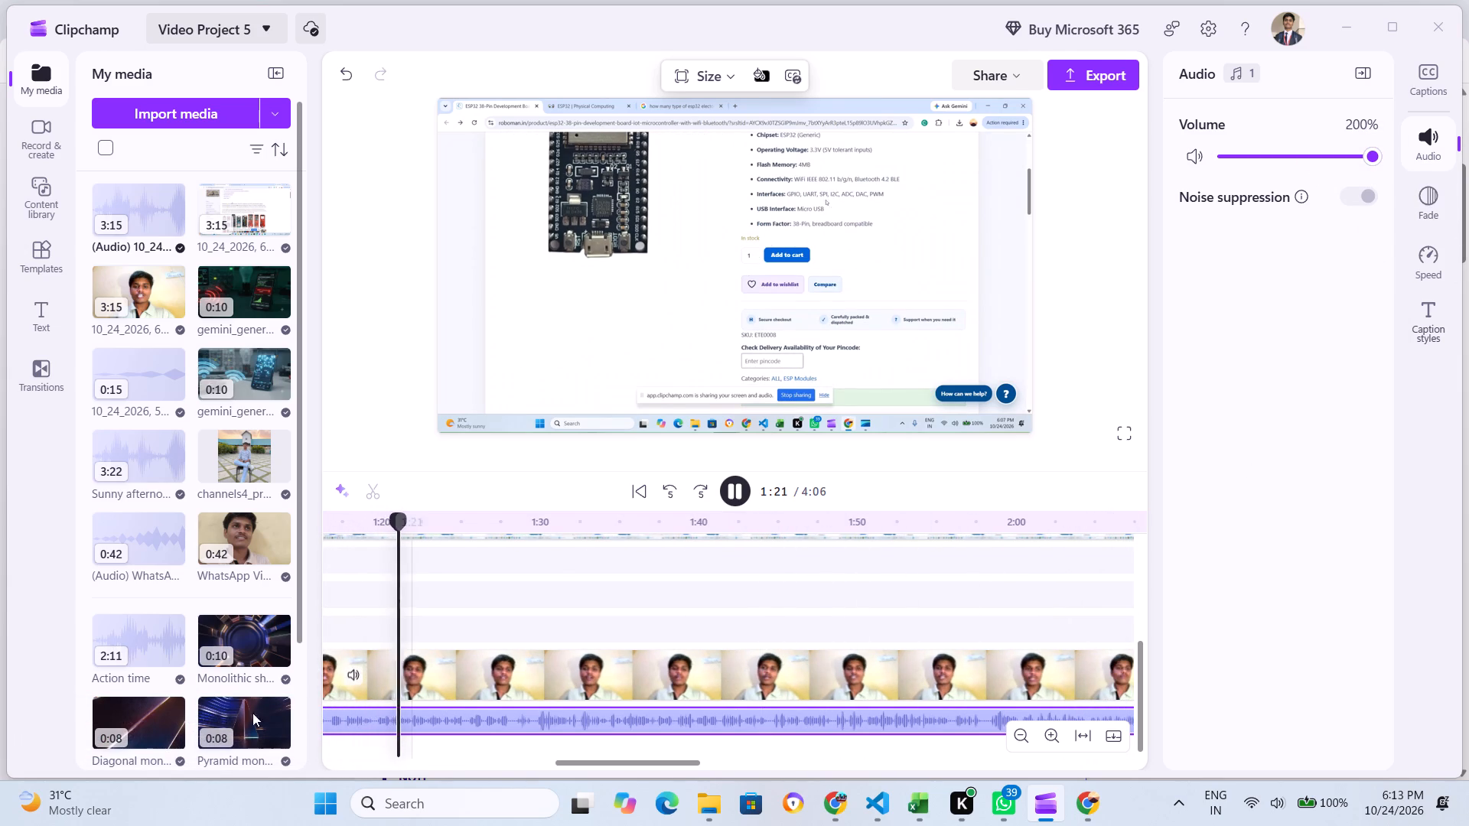
Delete the detached audio clip beneath the webcam clip.
click(482, 714)
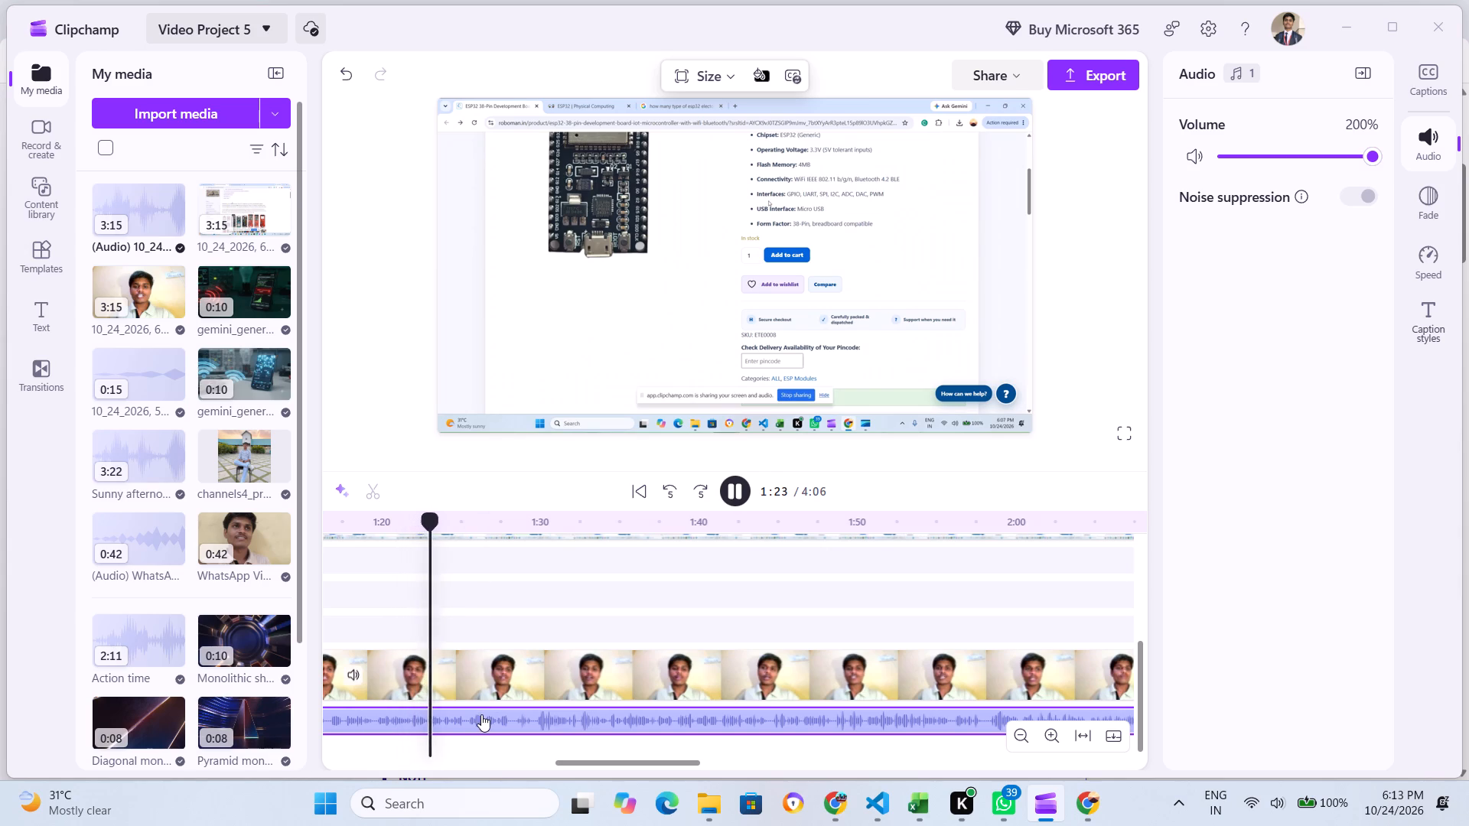
click(493, 675)
click(506, 709)
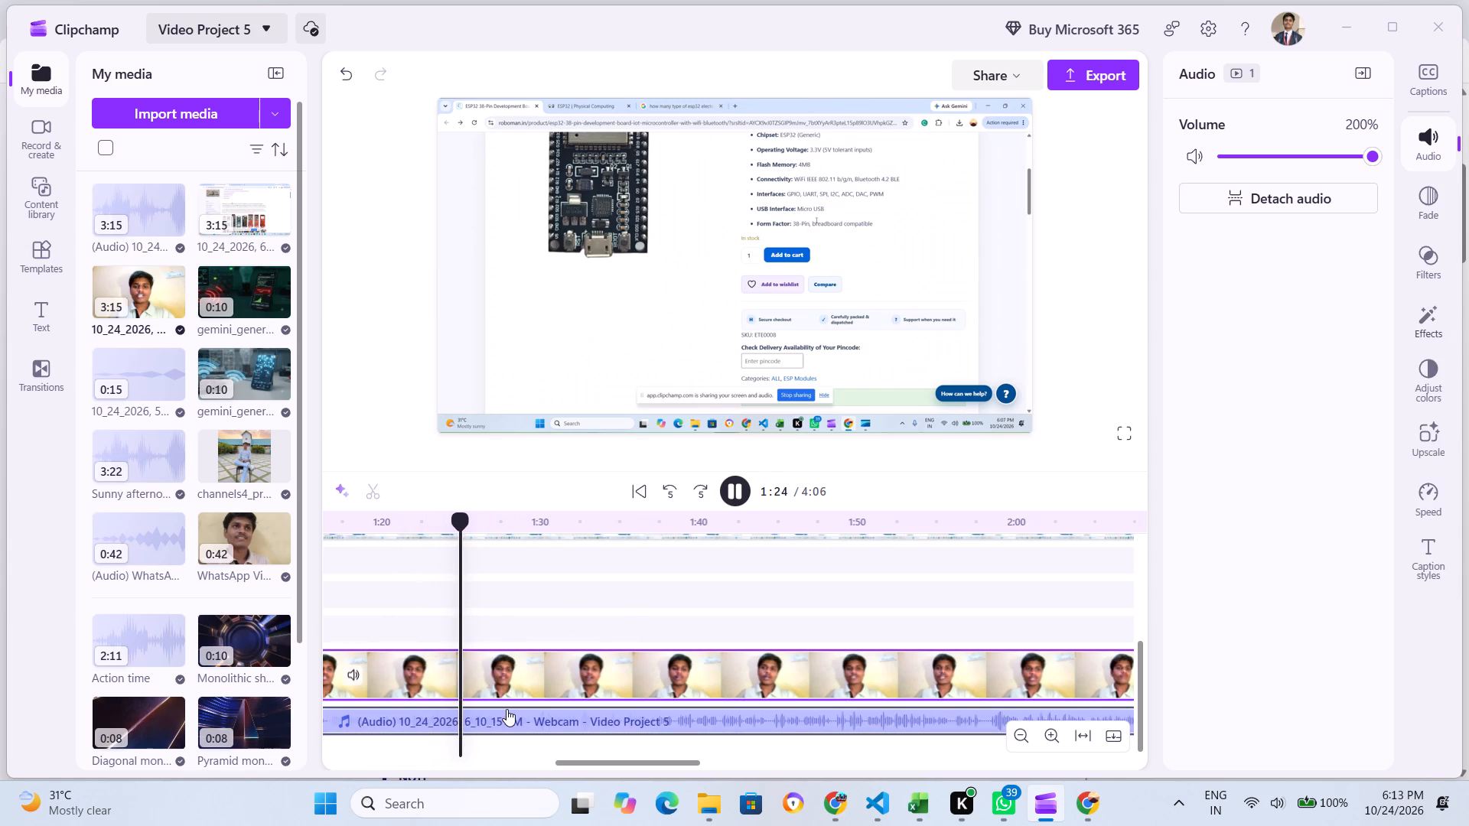
key(Delete)
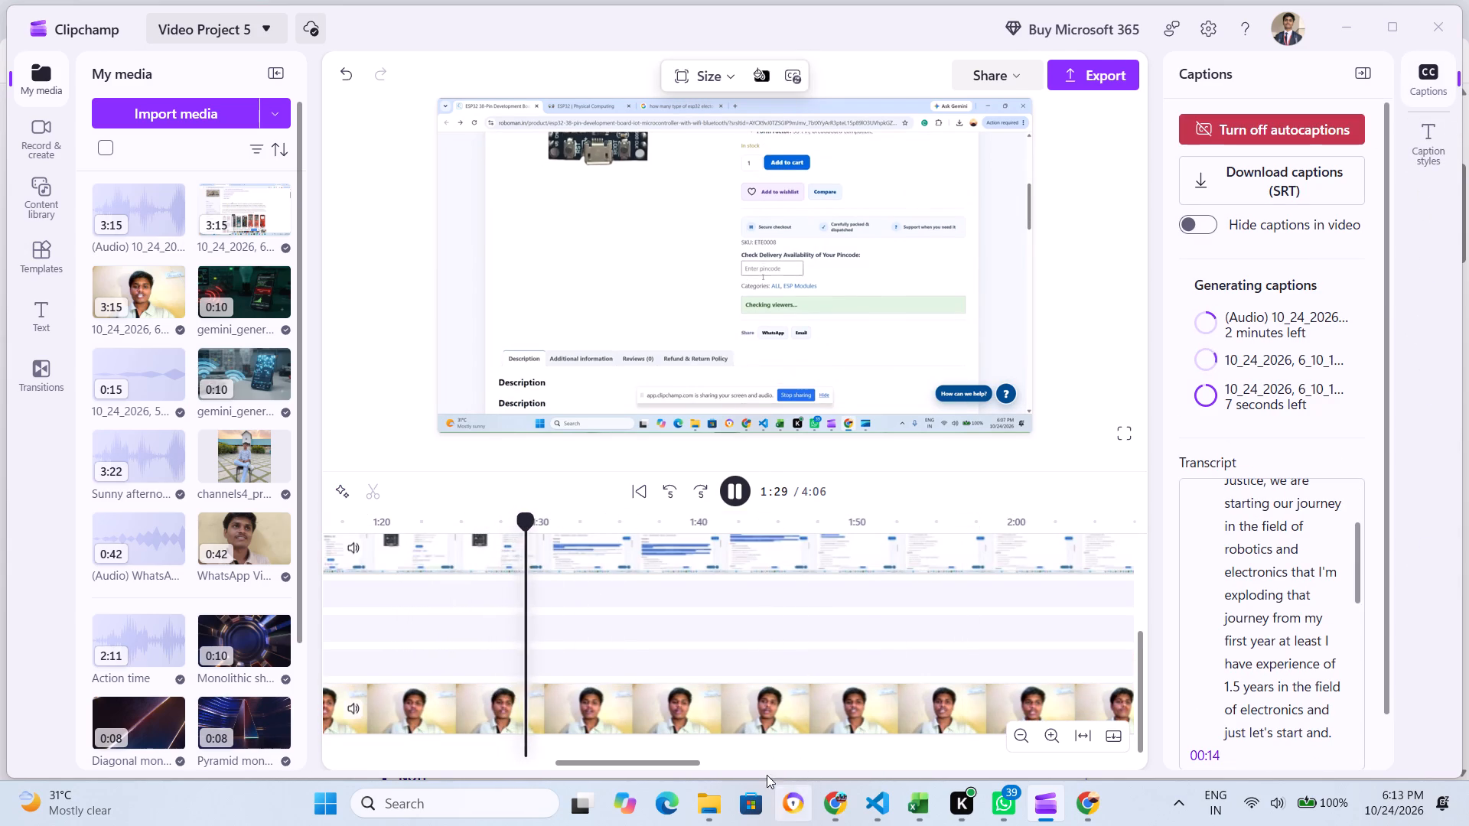
Review the ESP32 screen recording and webcam clips by playing and scrubbing around their start on the timeline.
drag(628, 753, 618, 753)
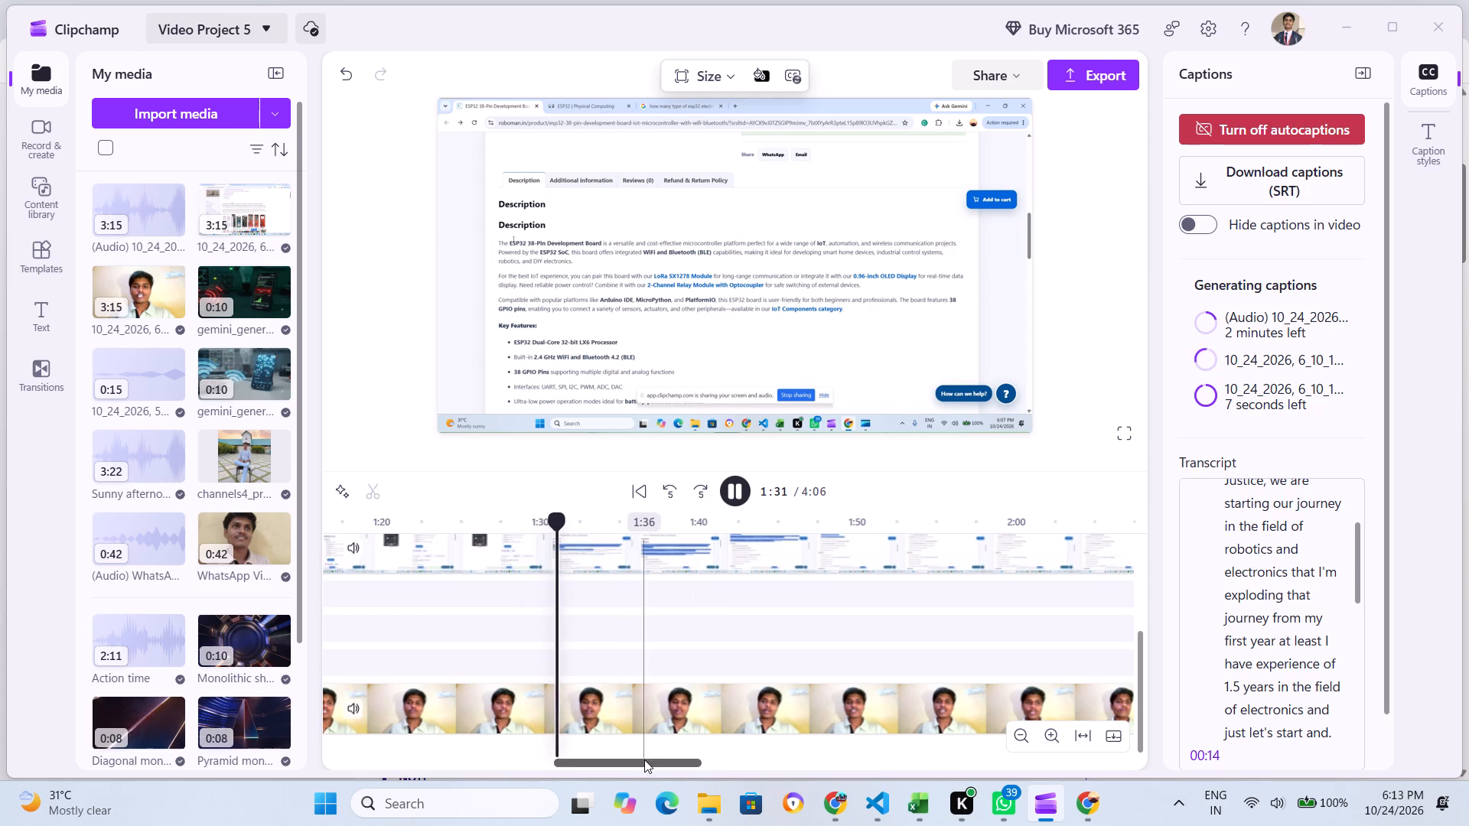
drag(644, 759, 564, 758)
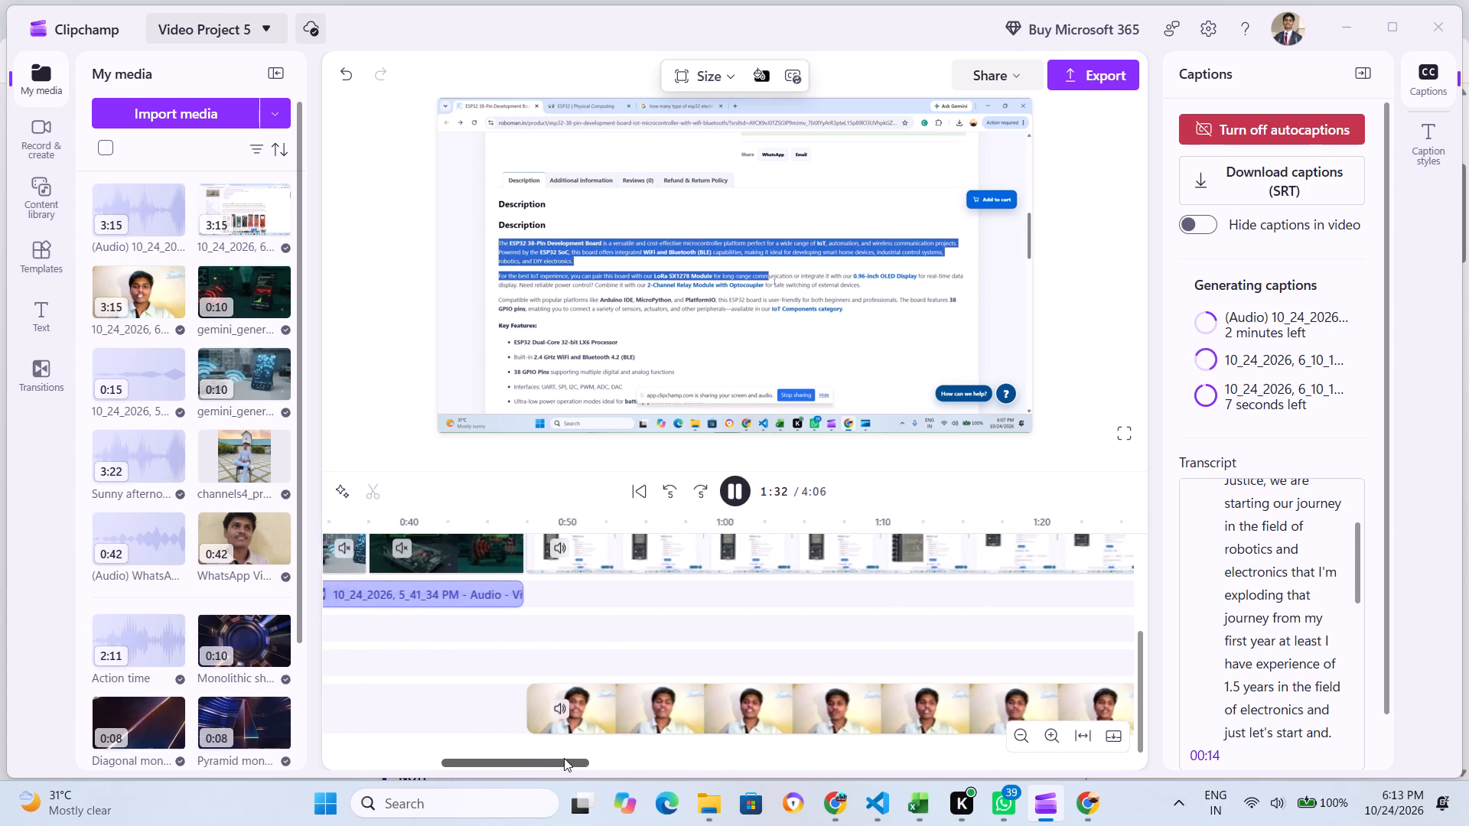
drag(564, 758, 585, 772)
click(763, 710)
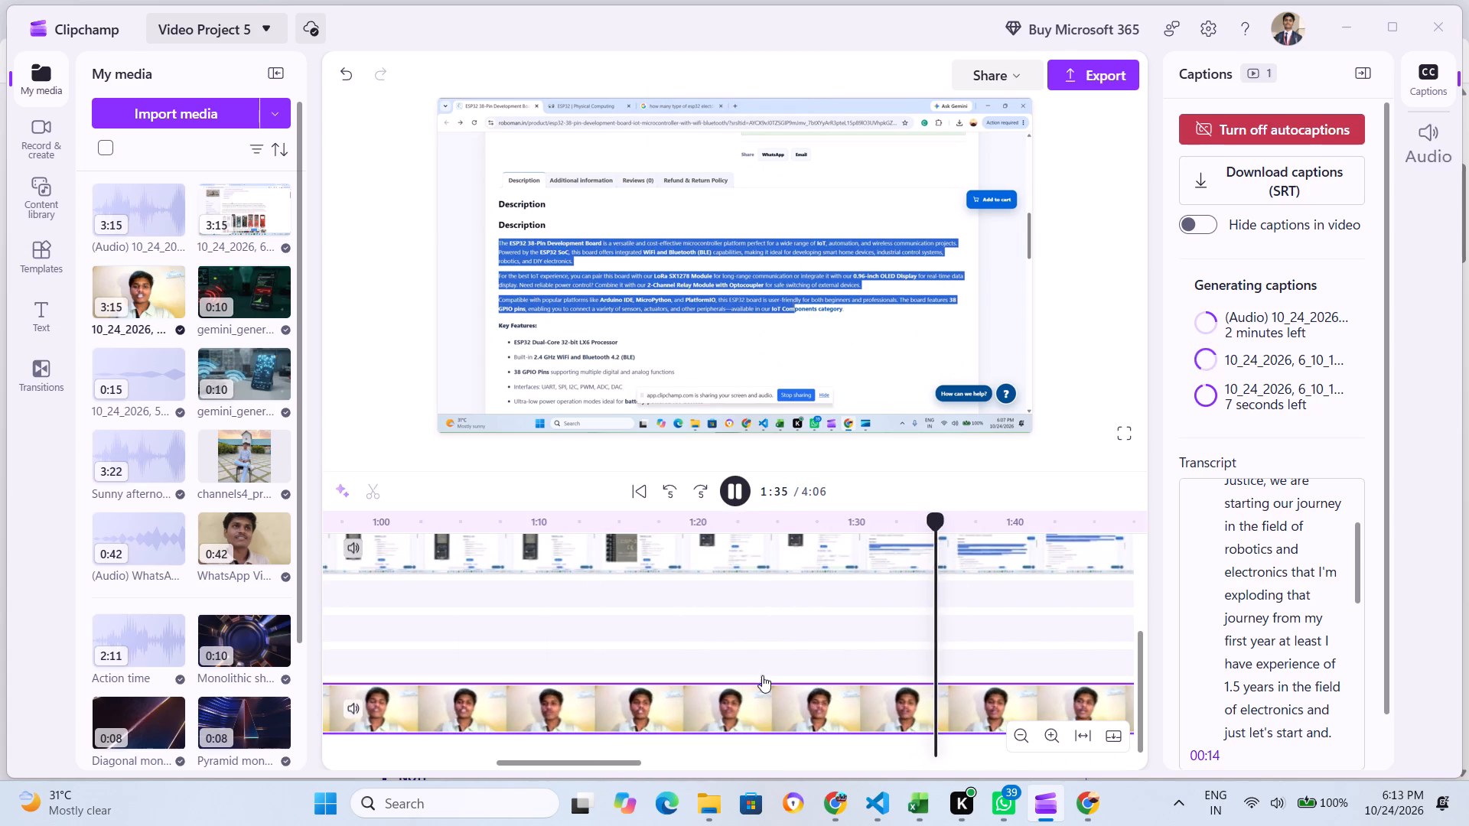
click(746, 541)
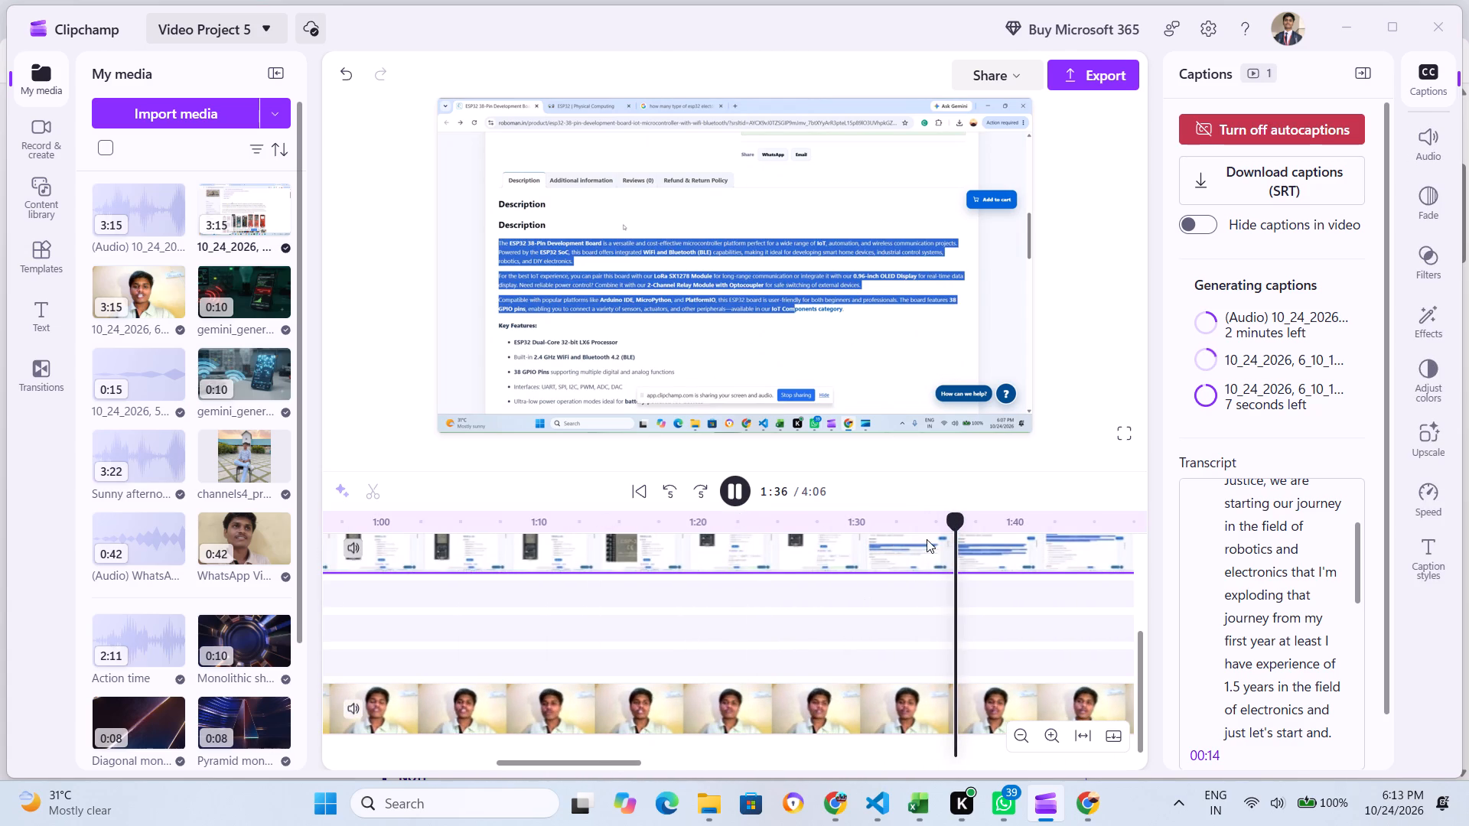
drag(956, 518, 436, 589)
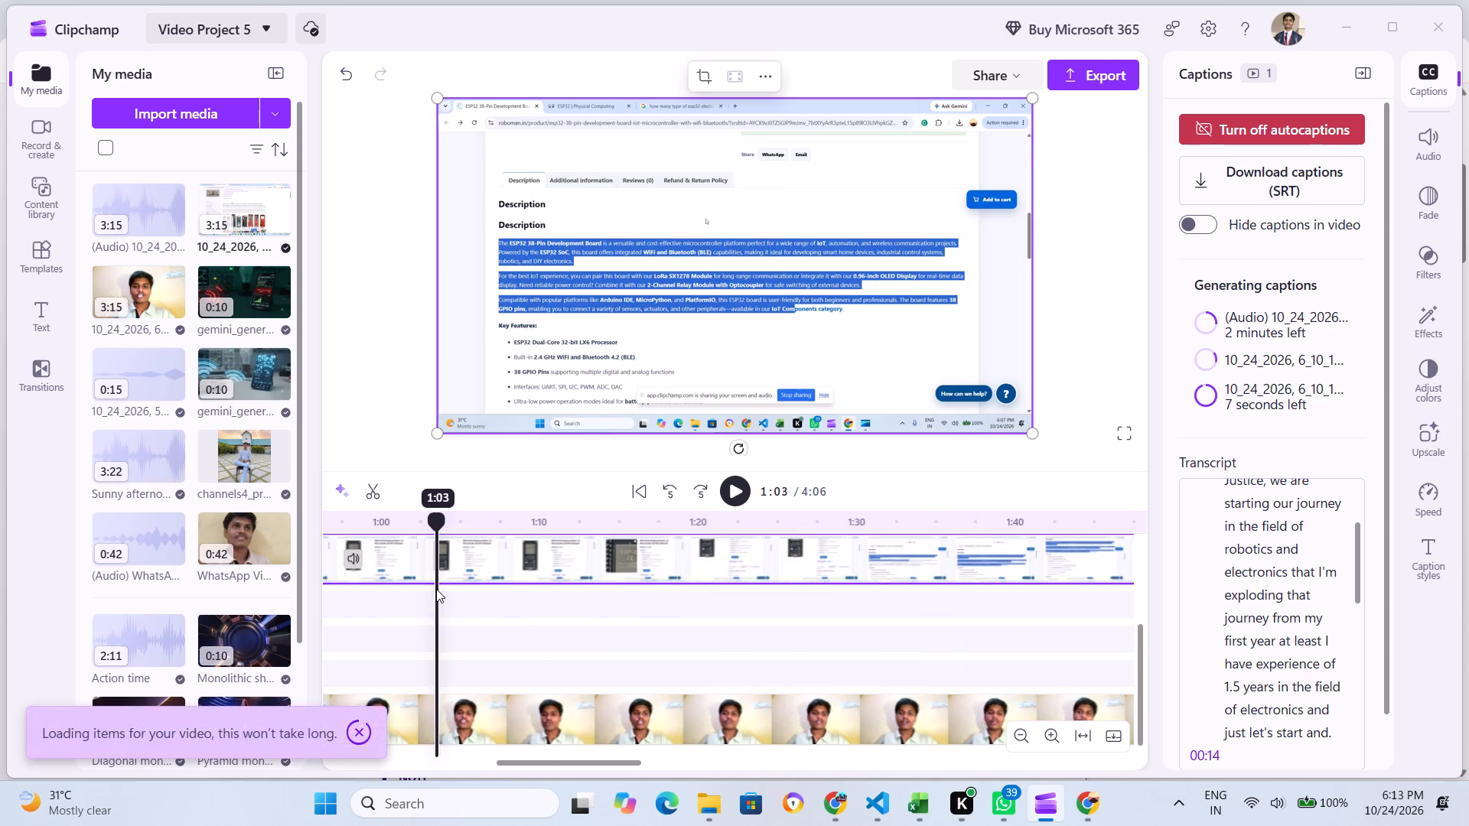
drag(436, 589, 369, 595)
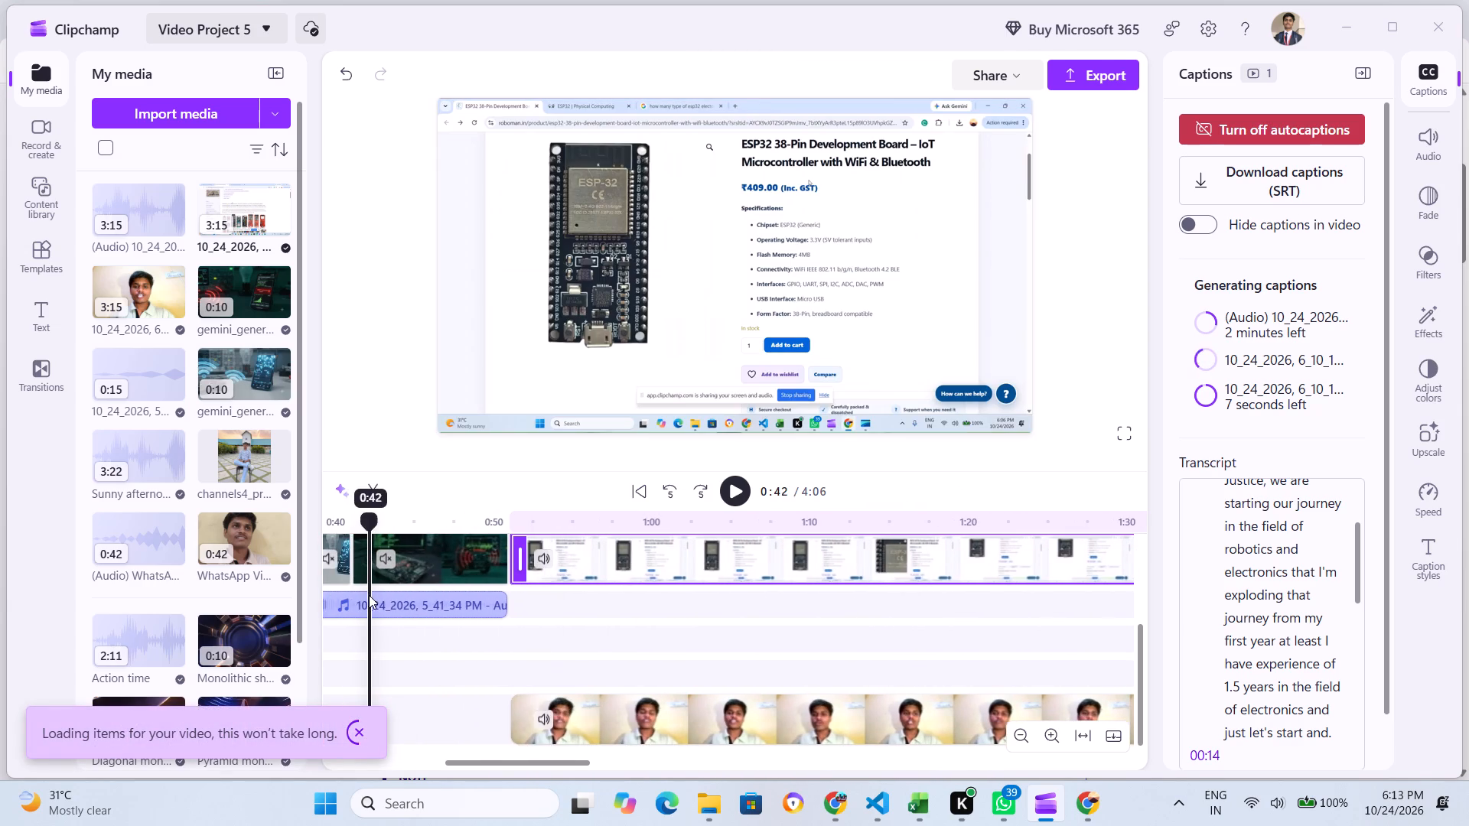
click(736, 536)
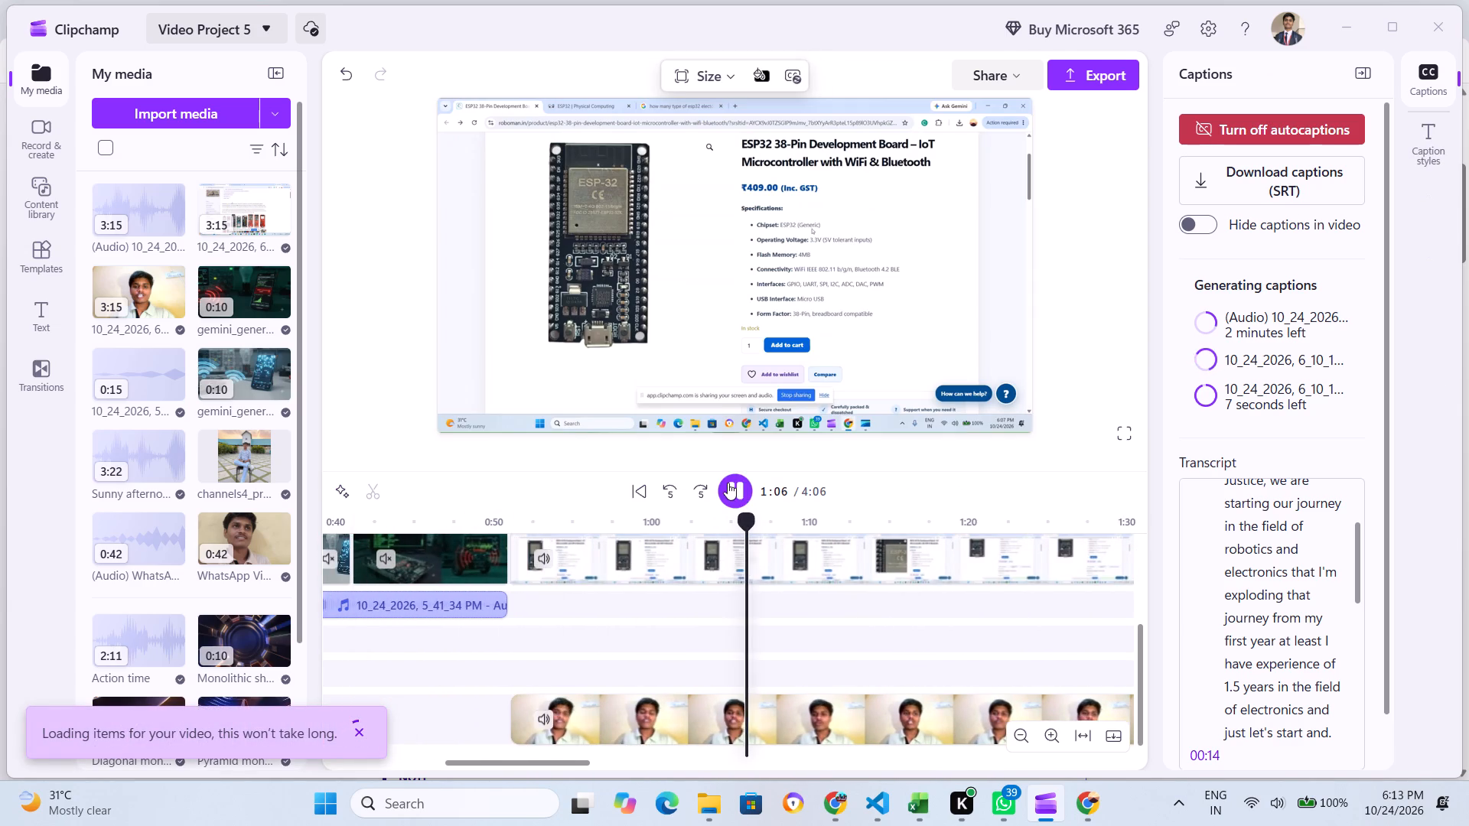
click(728, 483)
drag(750, 528, 460, 538)
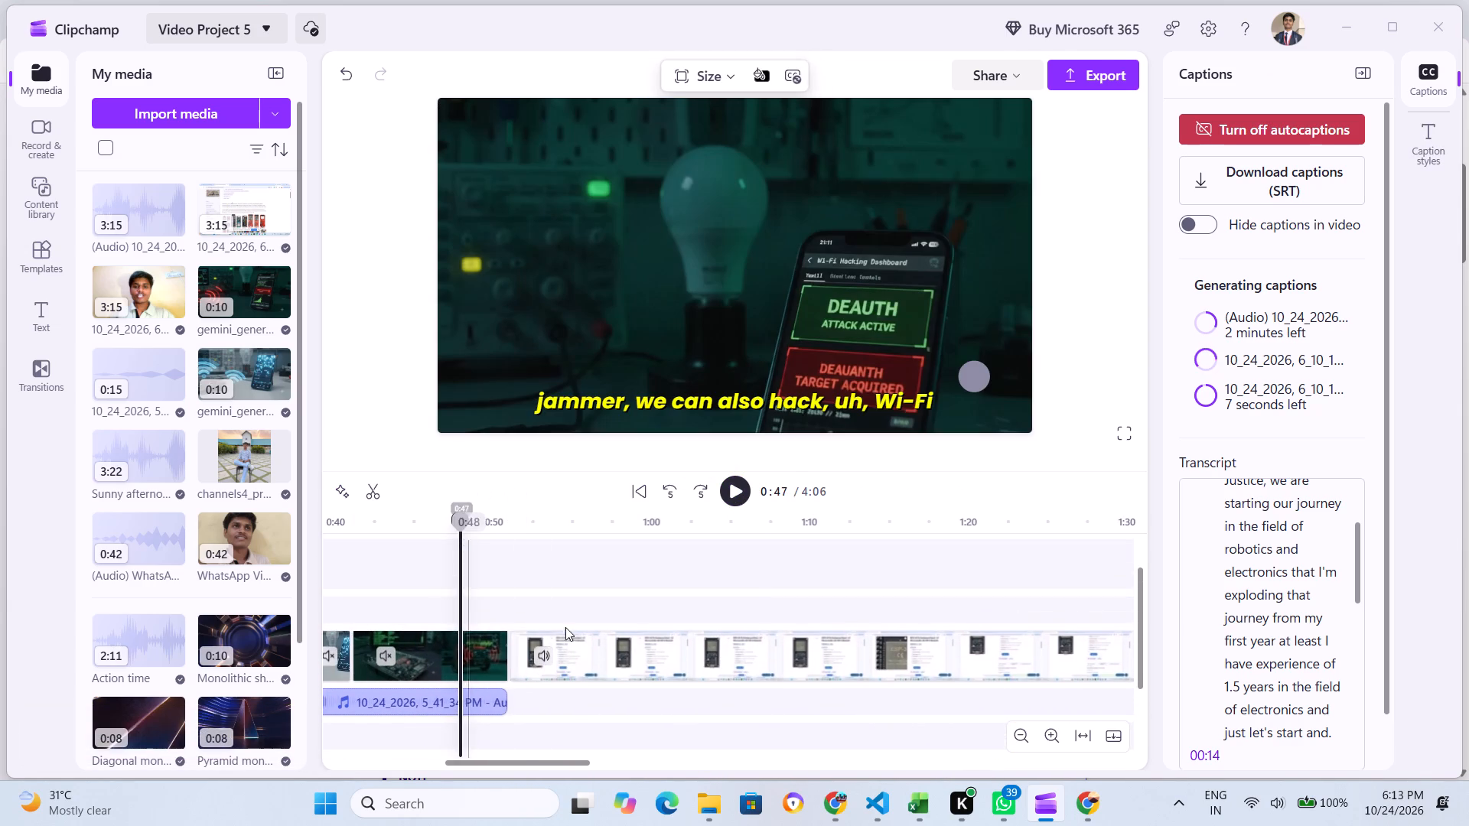
Set the playback speed of the ESP32 screen recording clip to 1.2x.
scroll(647, 641, down, 1)
click(659, 559)
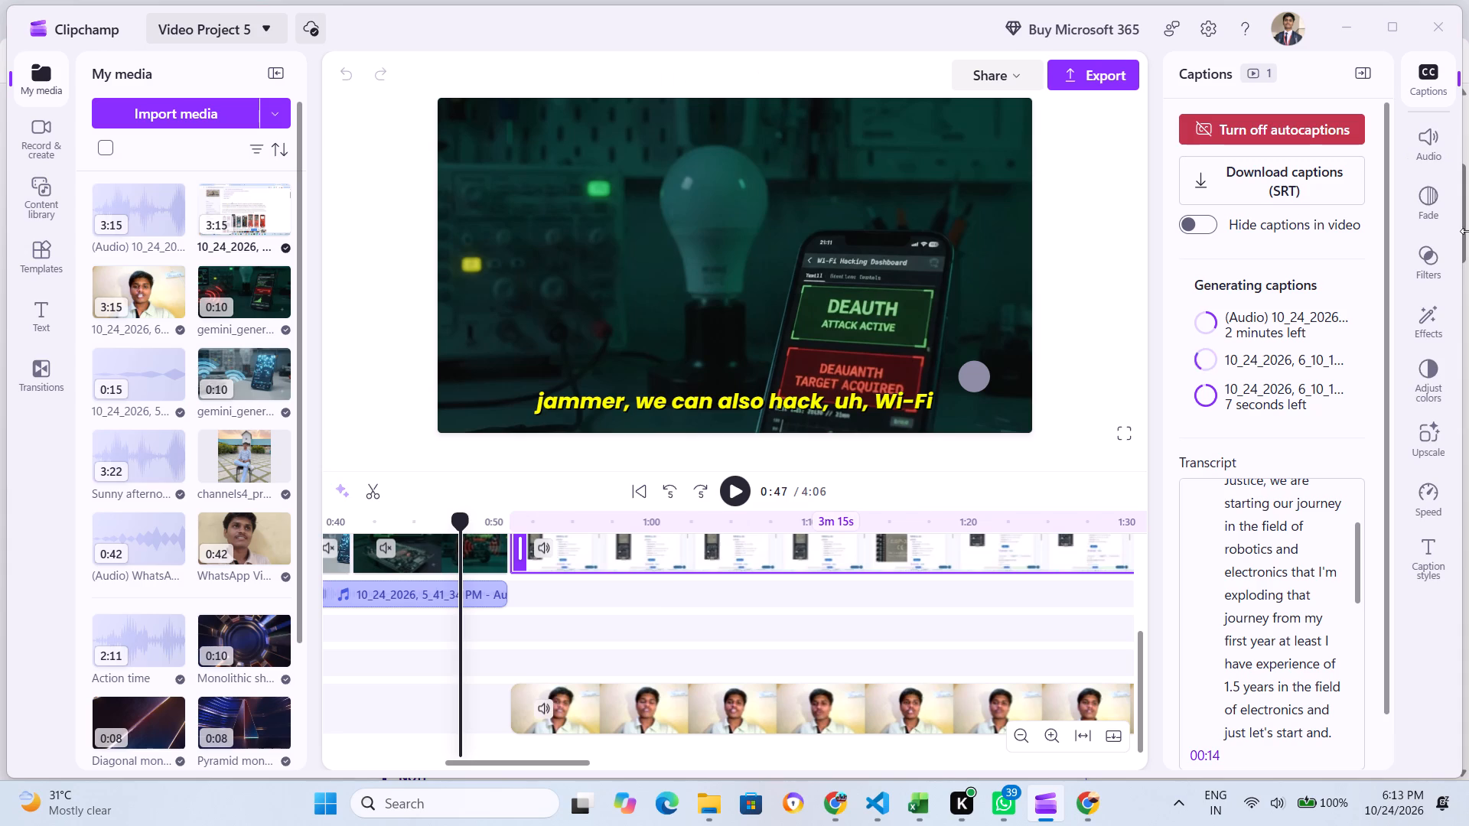
click(1441, 498)
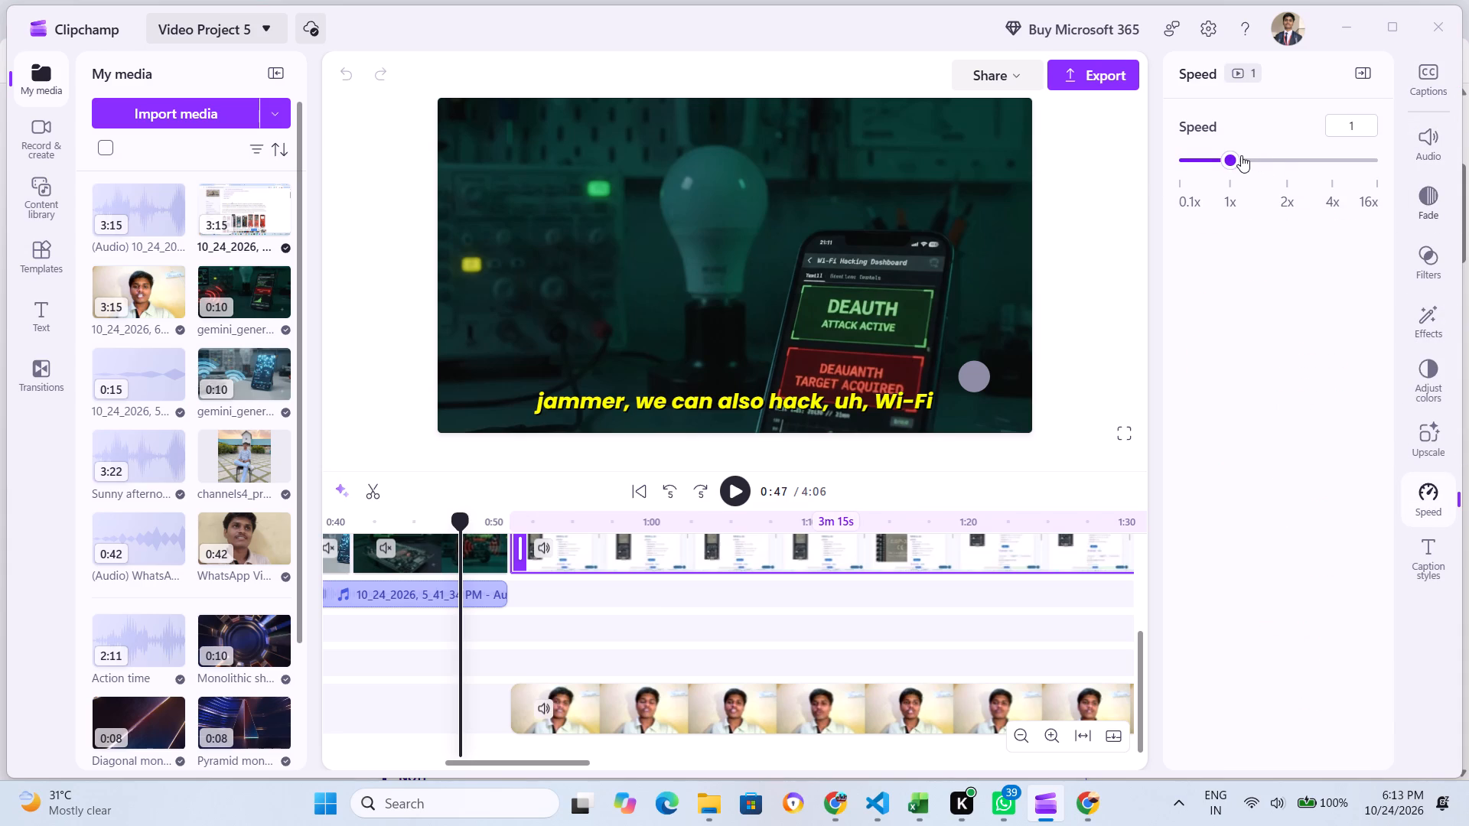
click(1241, 155)
click(1236, 159)
click(1359, 119)
key(BackSpace)
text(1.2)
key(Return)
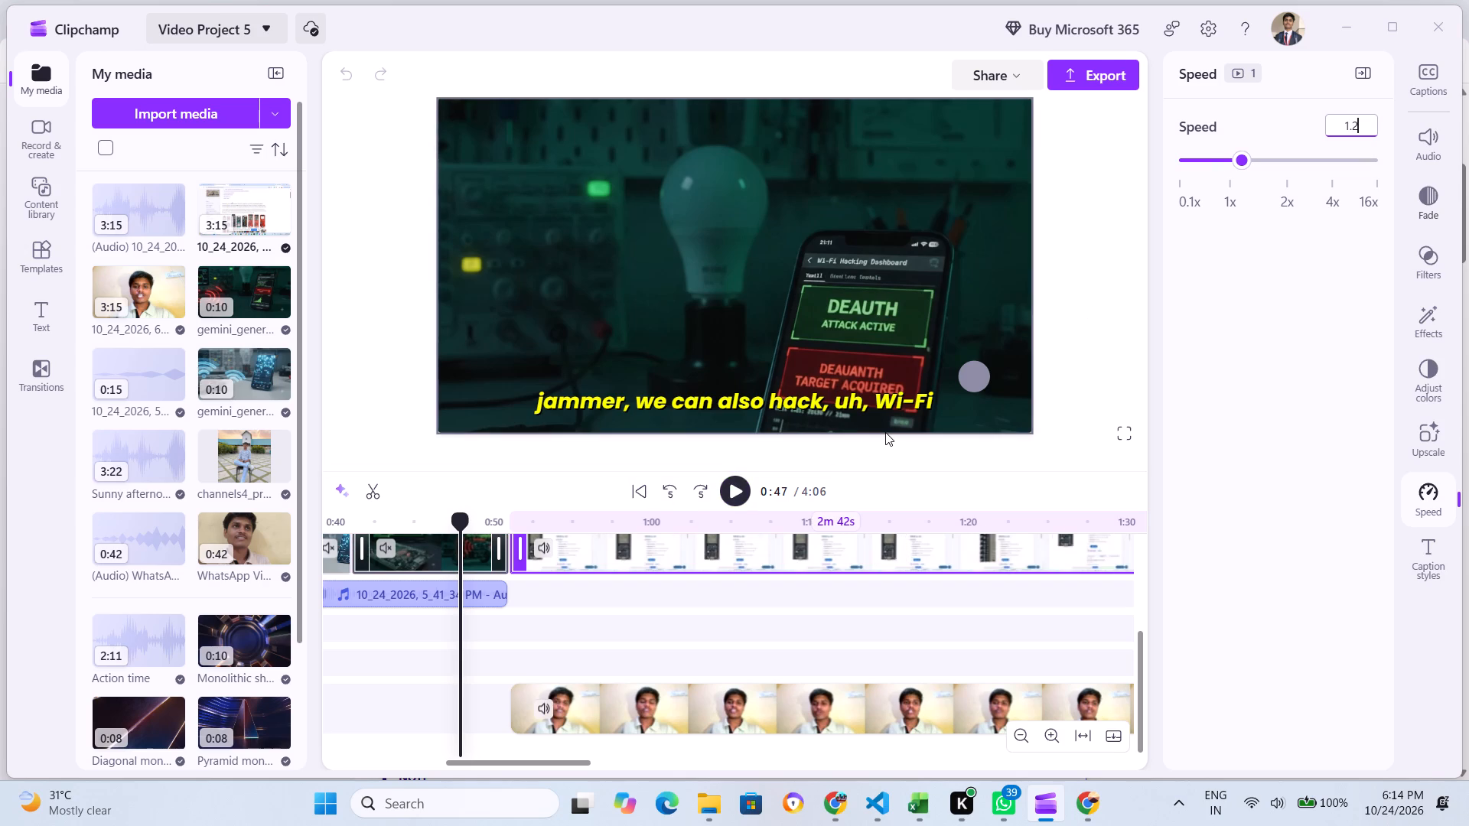
Set the playback speed of the webcam clip on the lowest track to 1.2x.
click(674, 730)
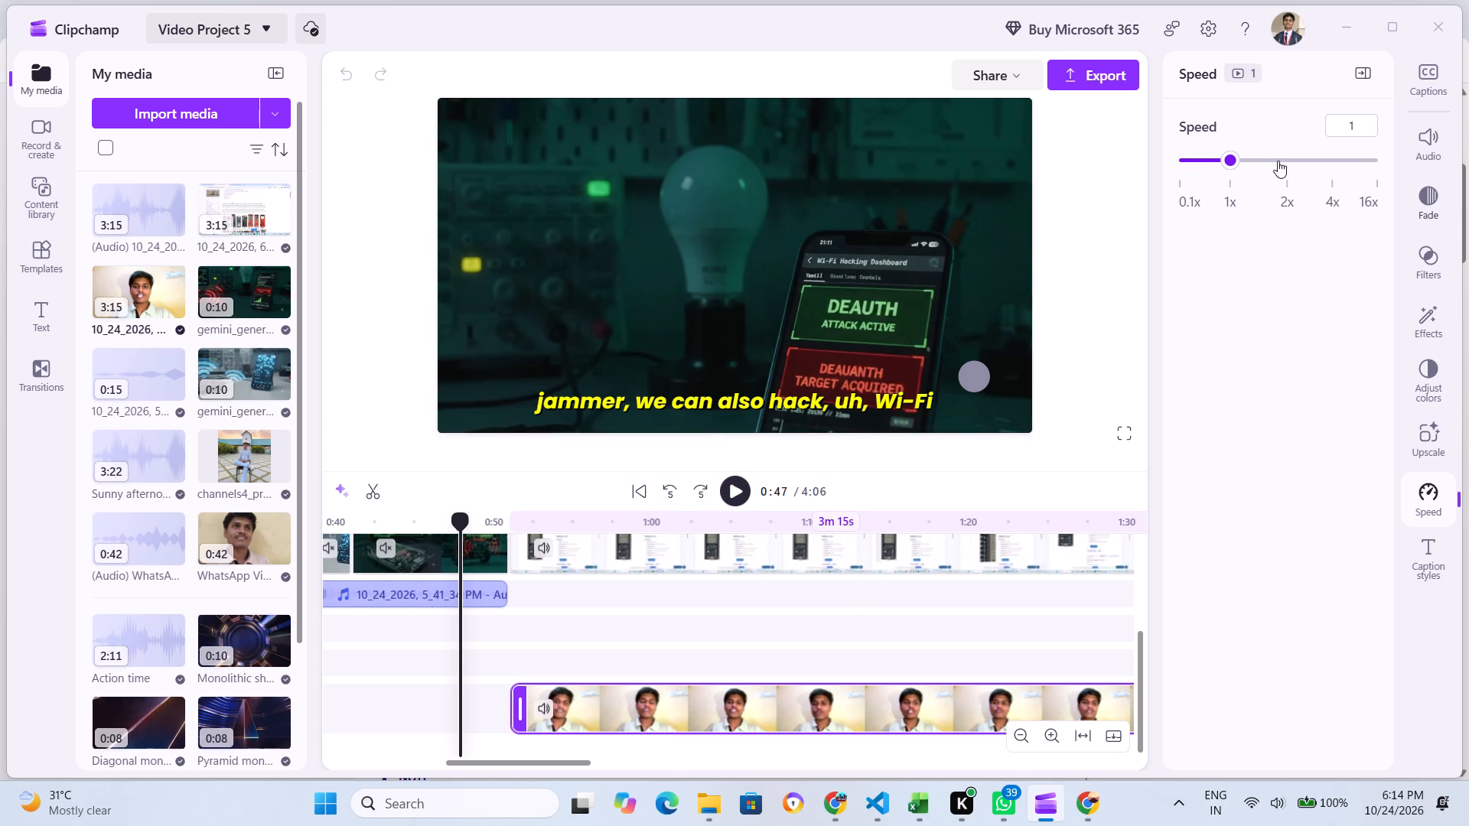
click(1355, 119)
click(1355, 119)
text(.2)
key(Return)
Play back the opening of the sped-up screen and webcam clips to check their picture and sound.
click(730, 483)
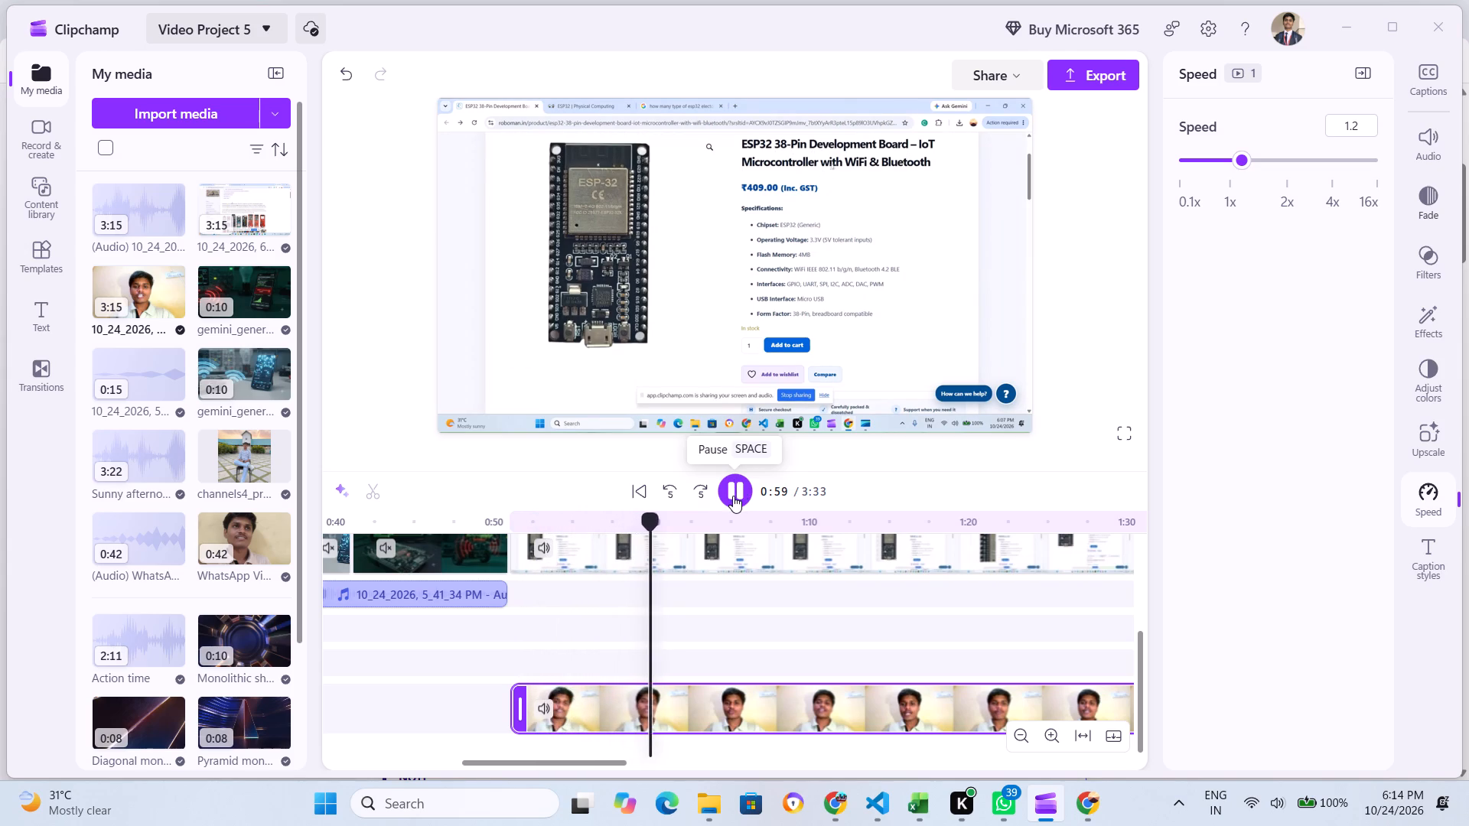
click(732, 493)
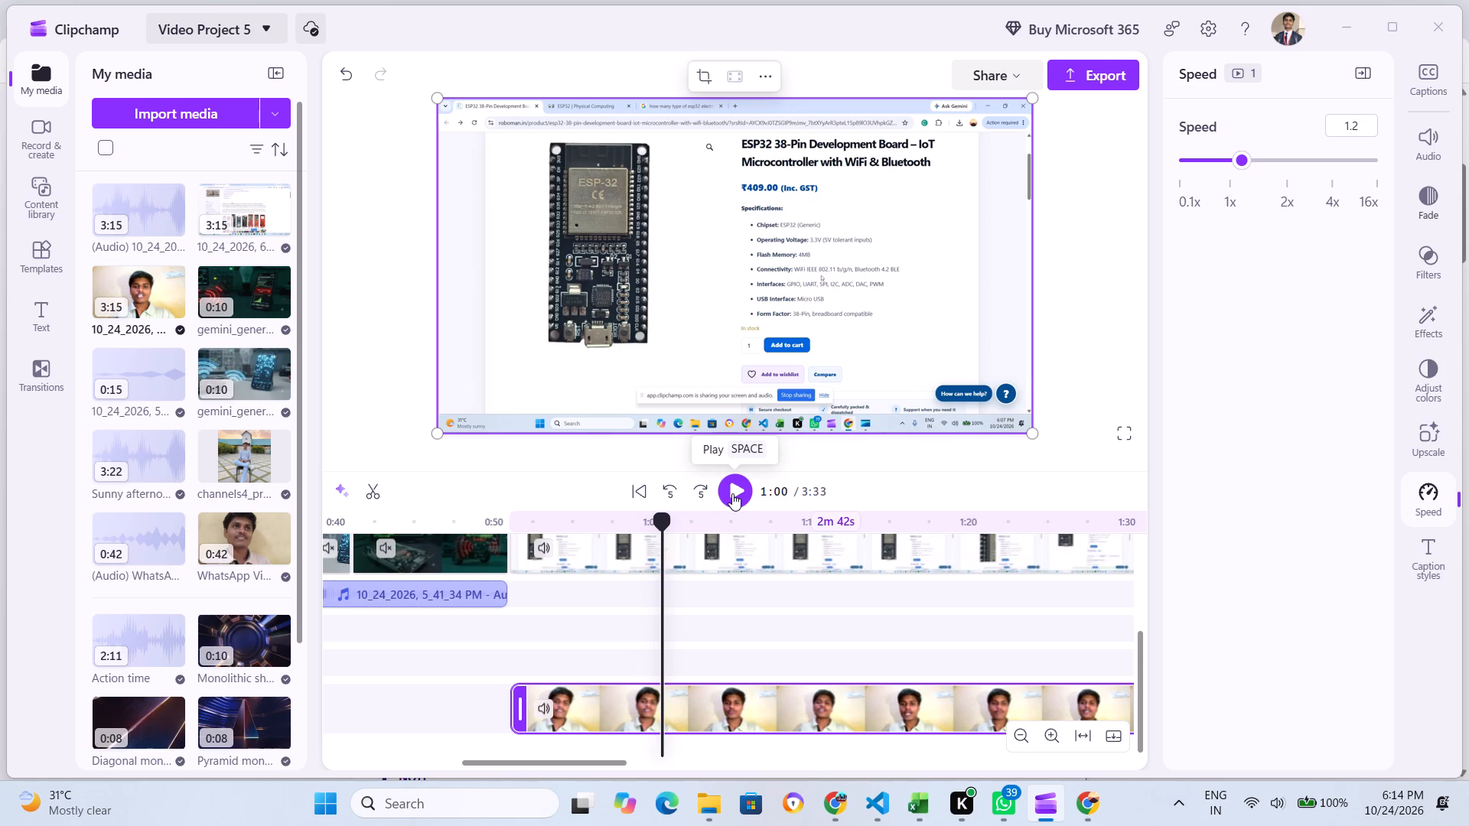
click(637, 616)
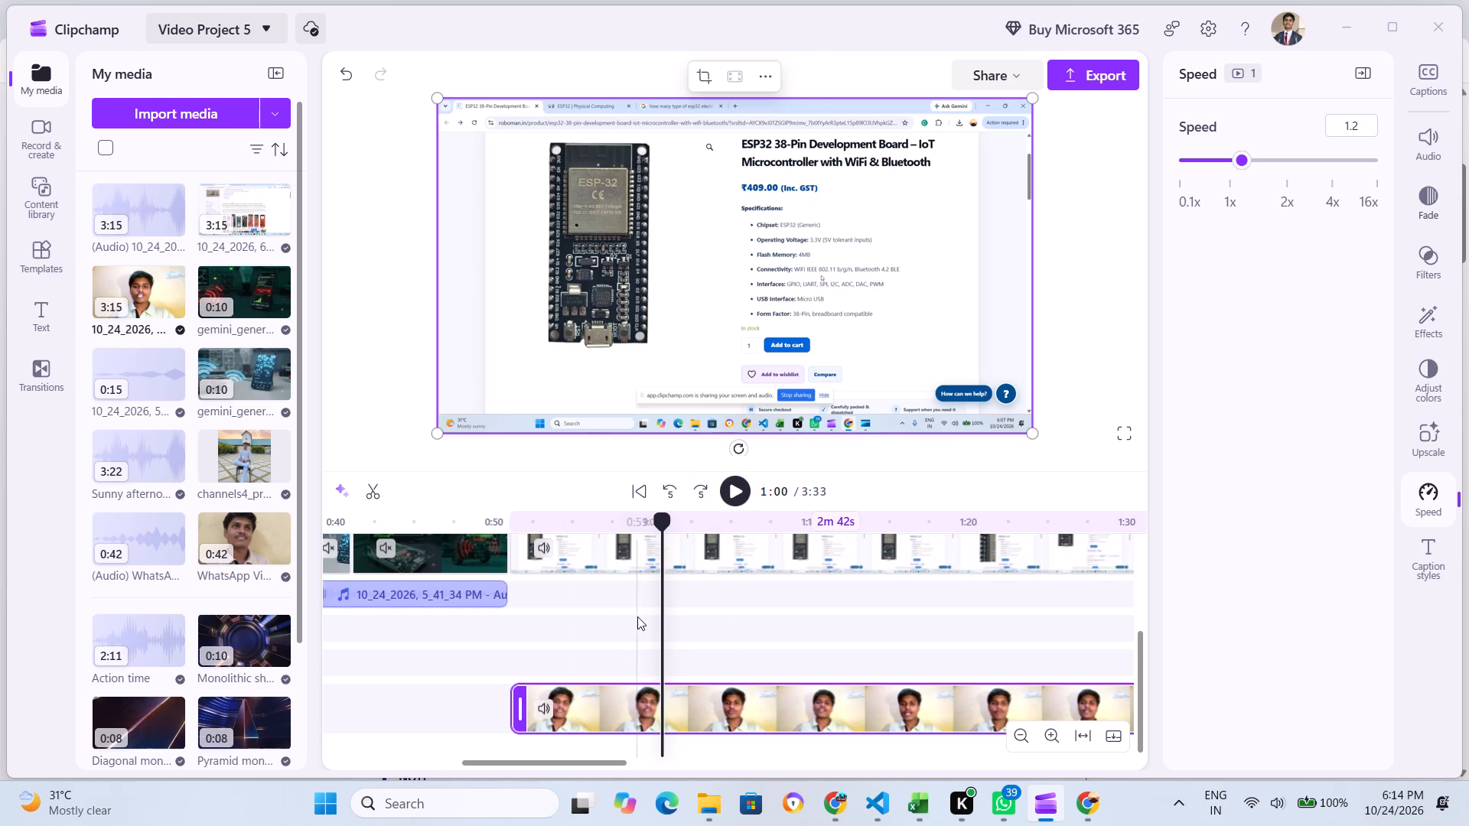
click(735, 486)
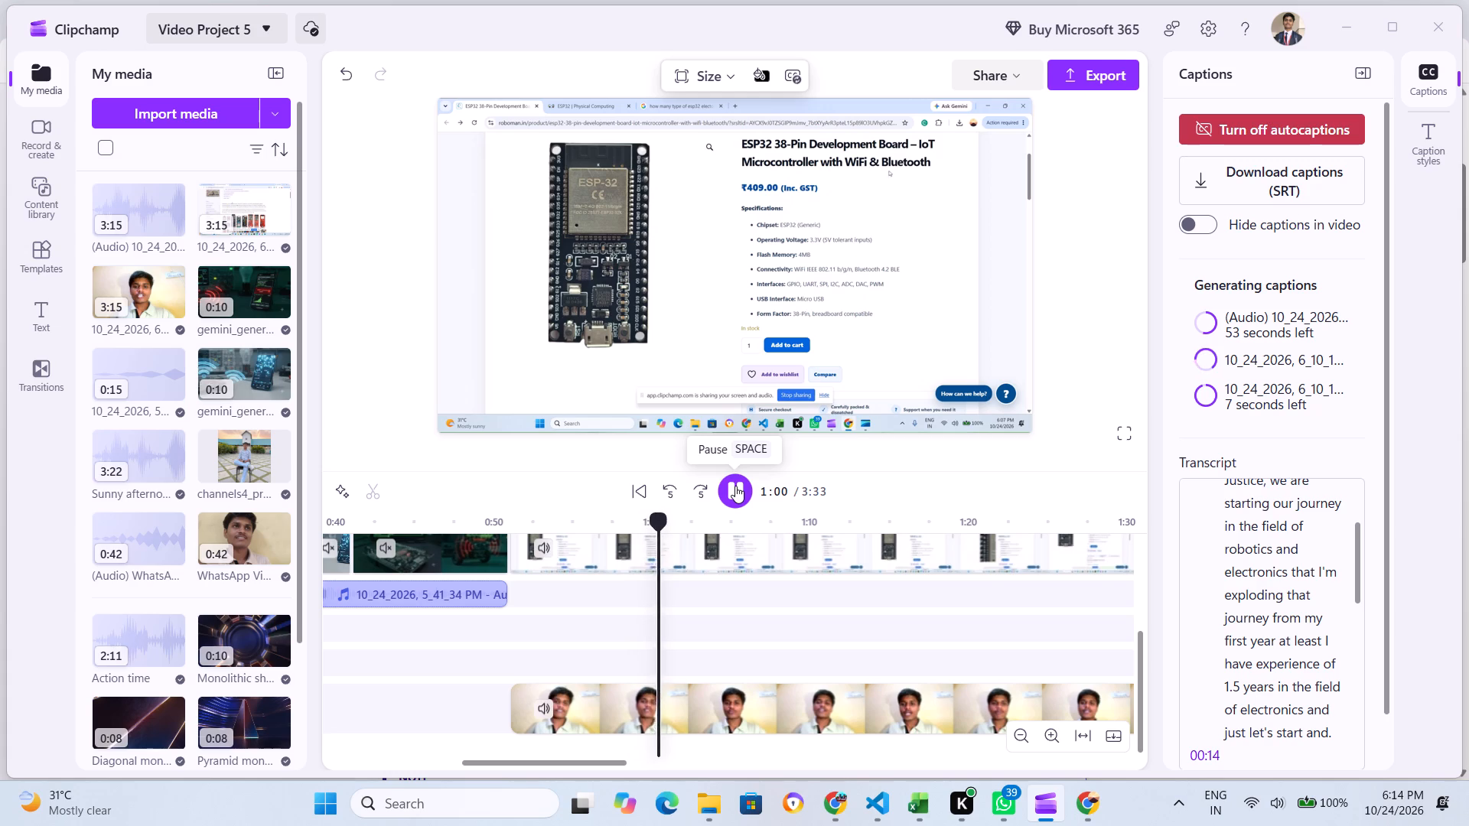
click(735, 486)
click(651, 584)
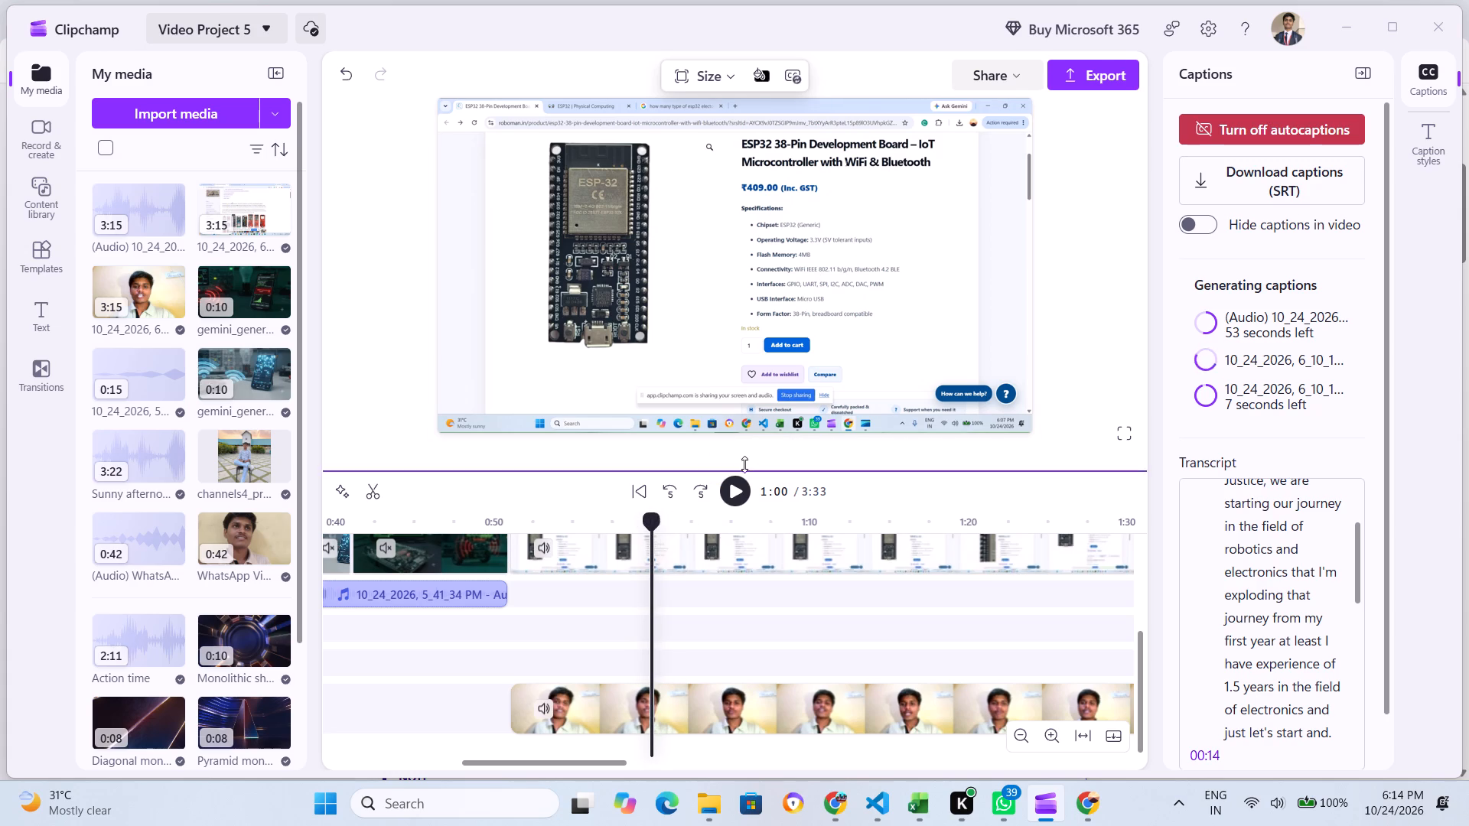
Move the webcam clip up to a track directly below the screen recording, starting at about 0:50.
click(728, 493)
click(728, 493)
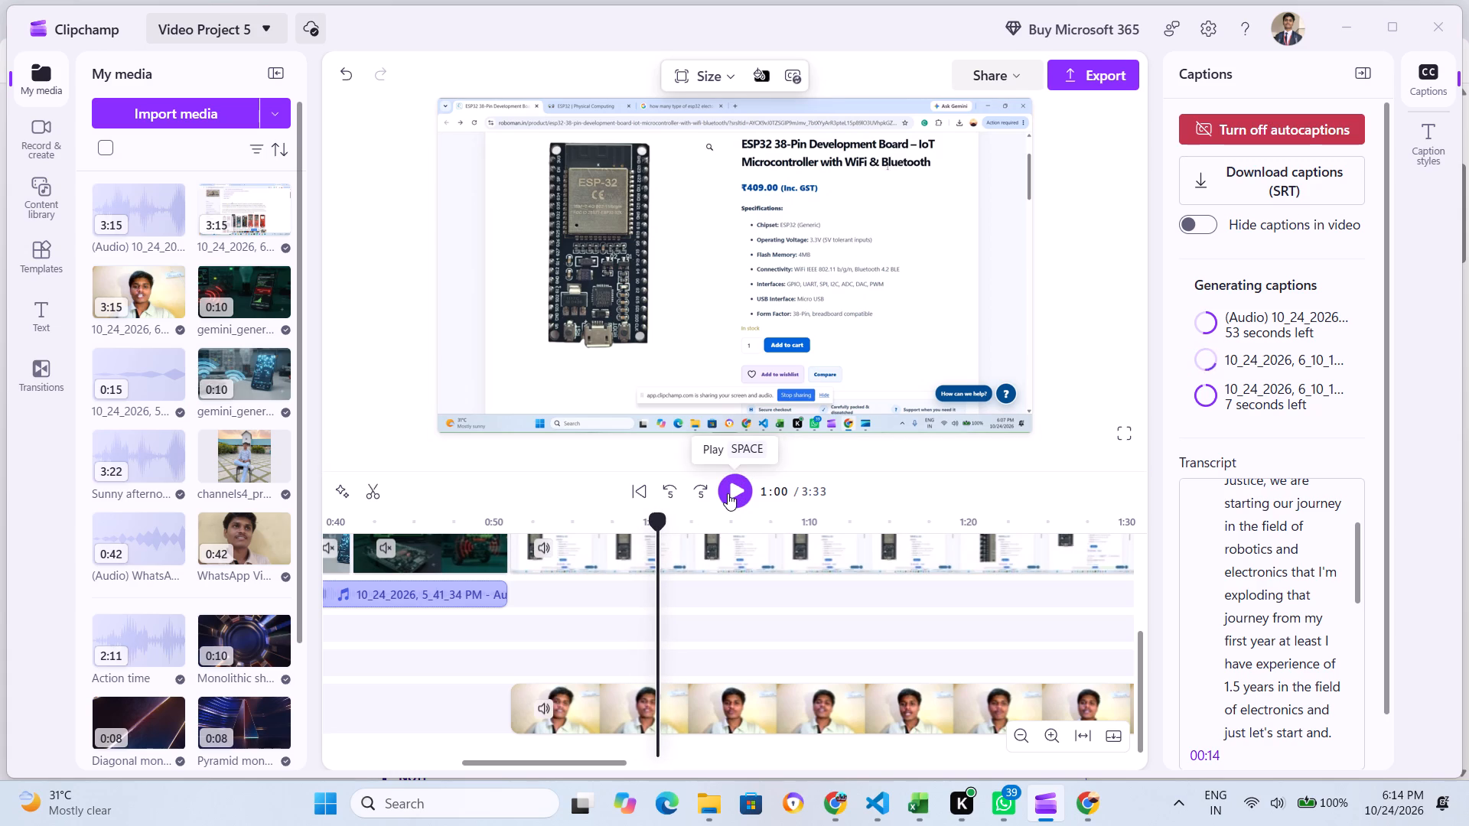
click(728, 493)
click(742, 704)
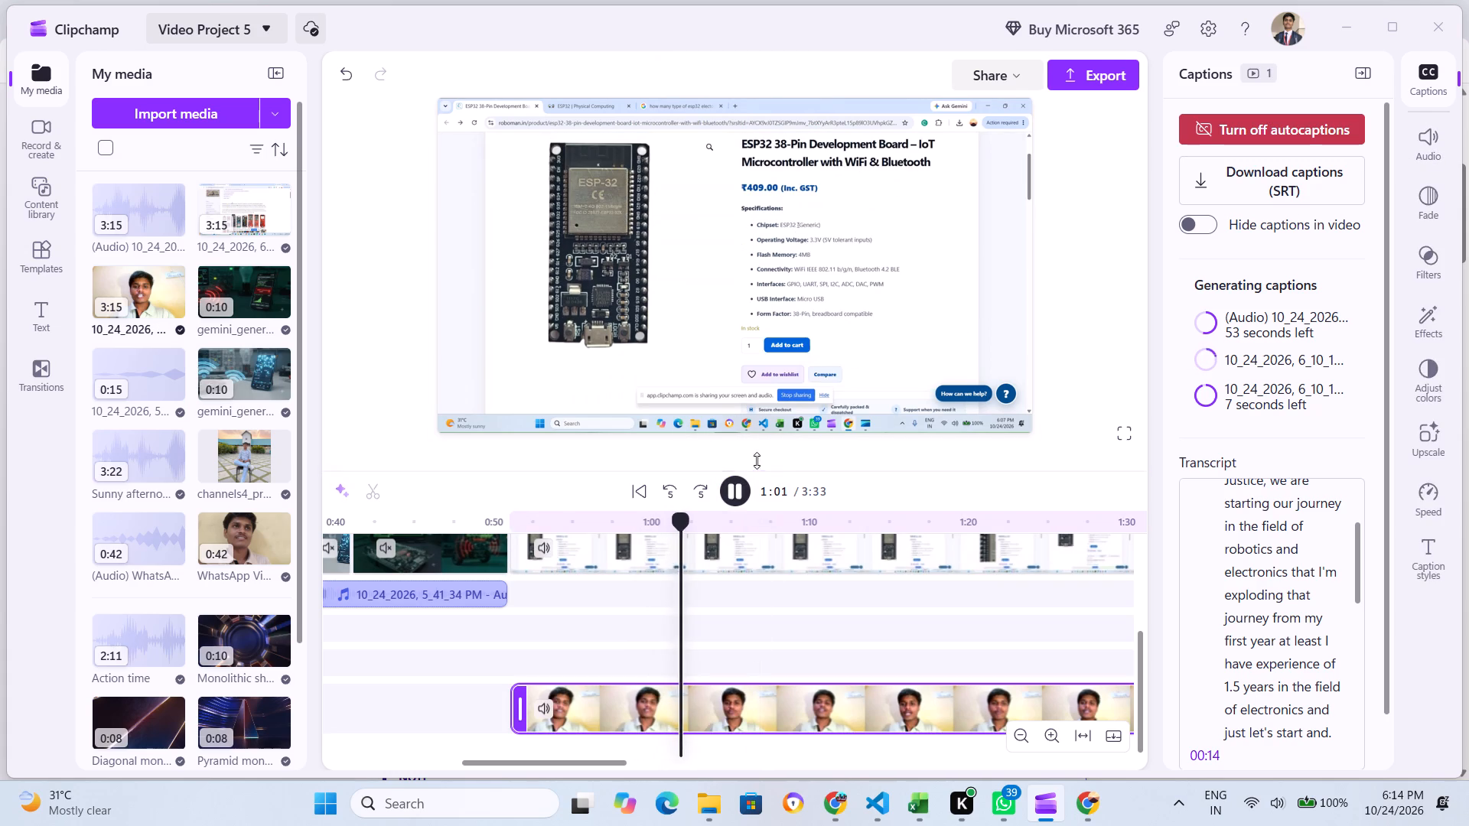
click(735, 502)
click(725, 554)
drag(707, 726, 687, 589)
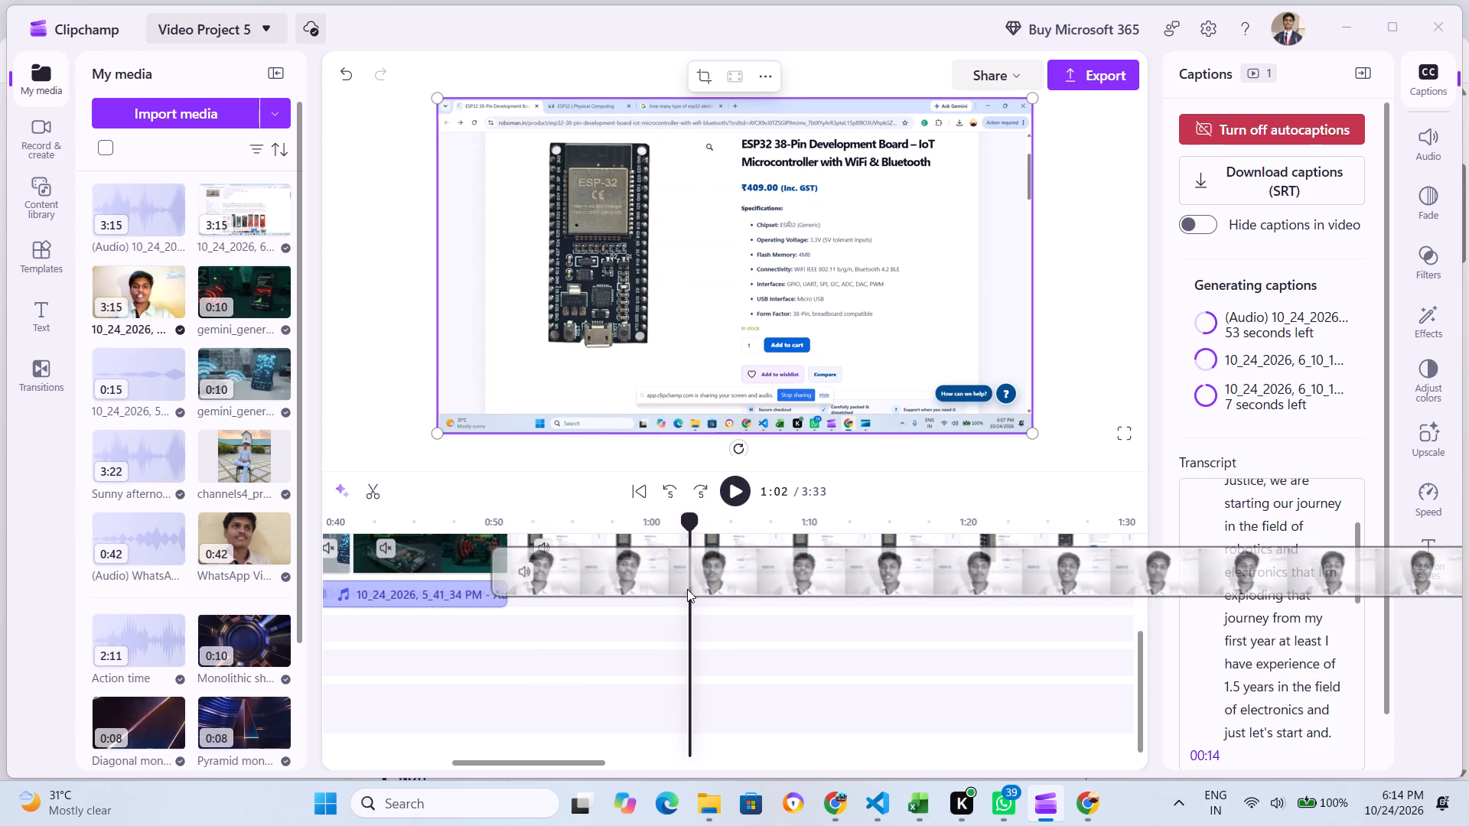
click(684, 605)
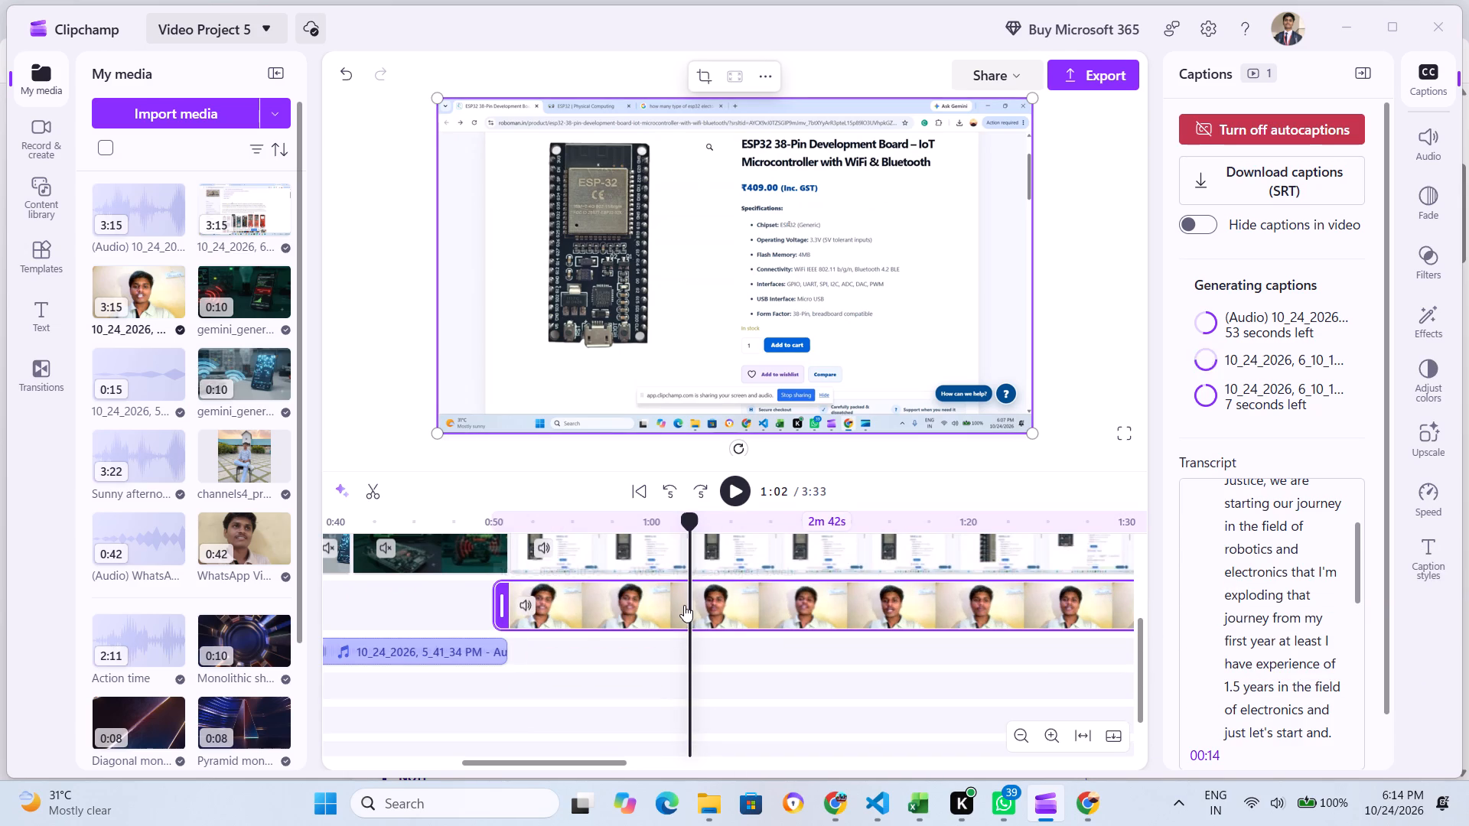
Enlarge the screen recording very slightly in the video frame from its lower-left corner.
click(630, 559)
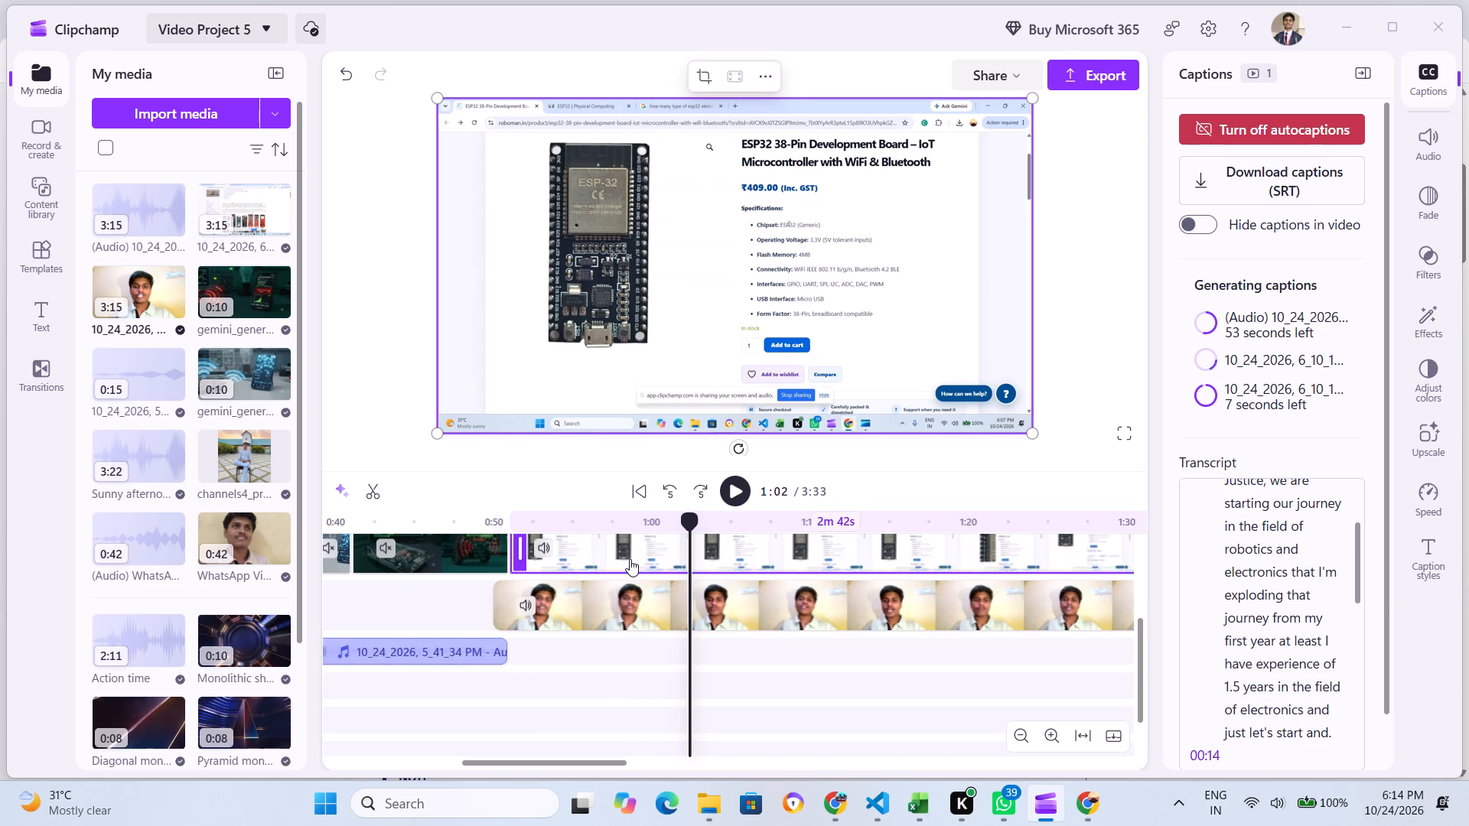
click(556, 275)
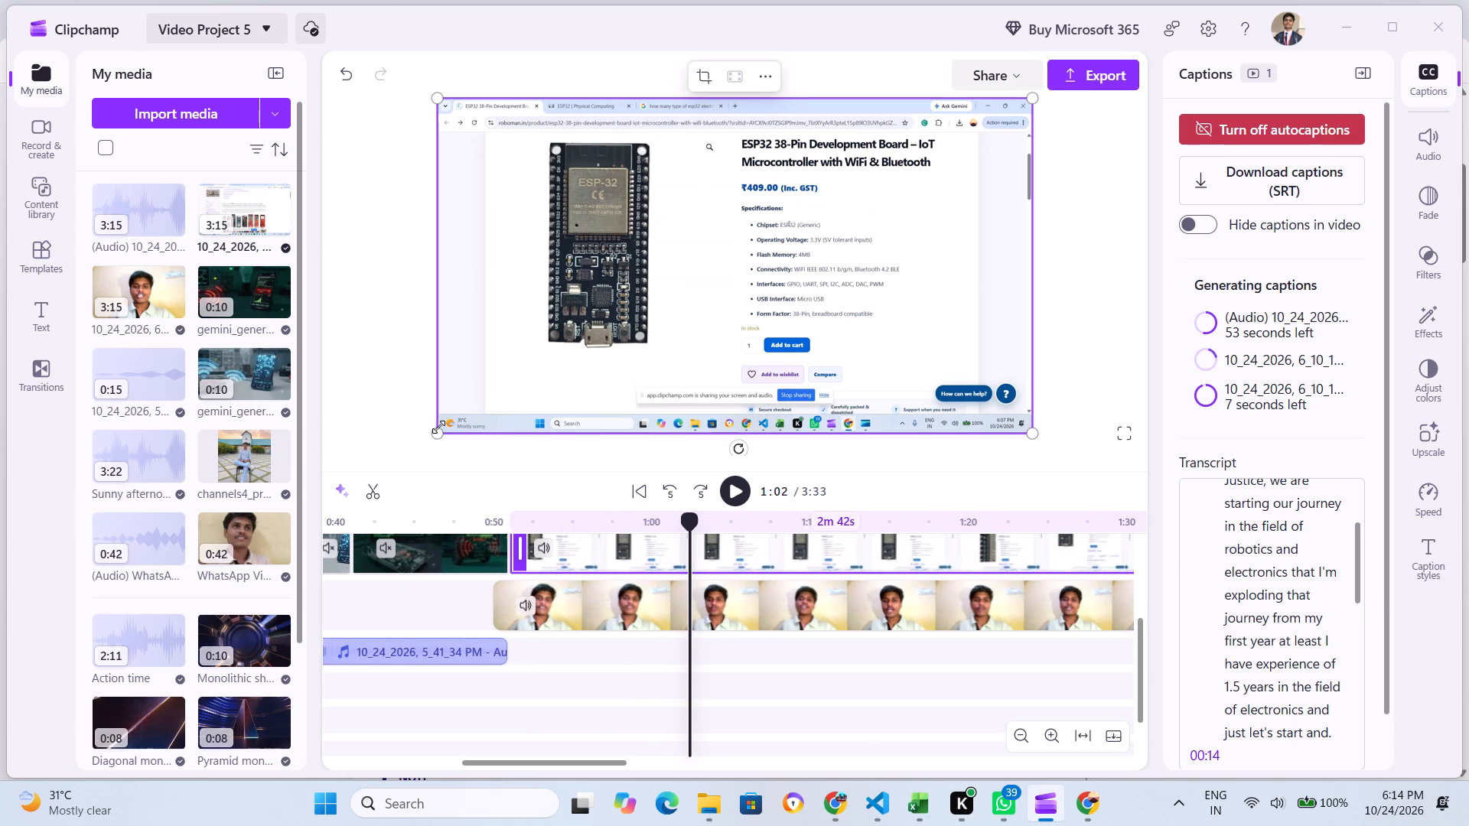
drag(438, 427, 399, 418)
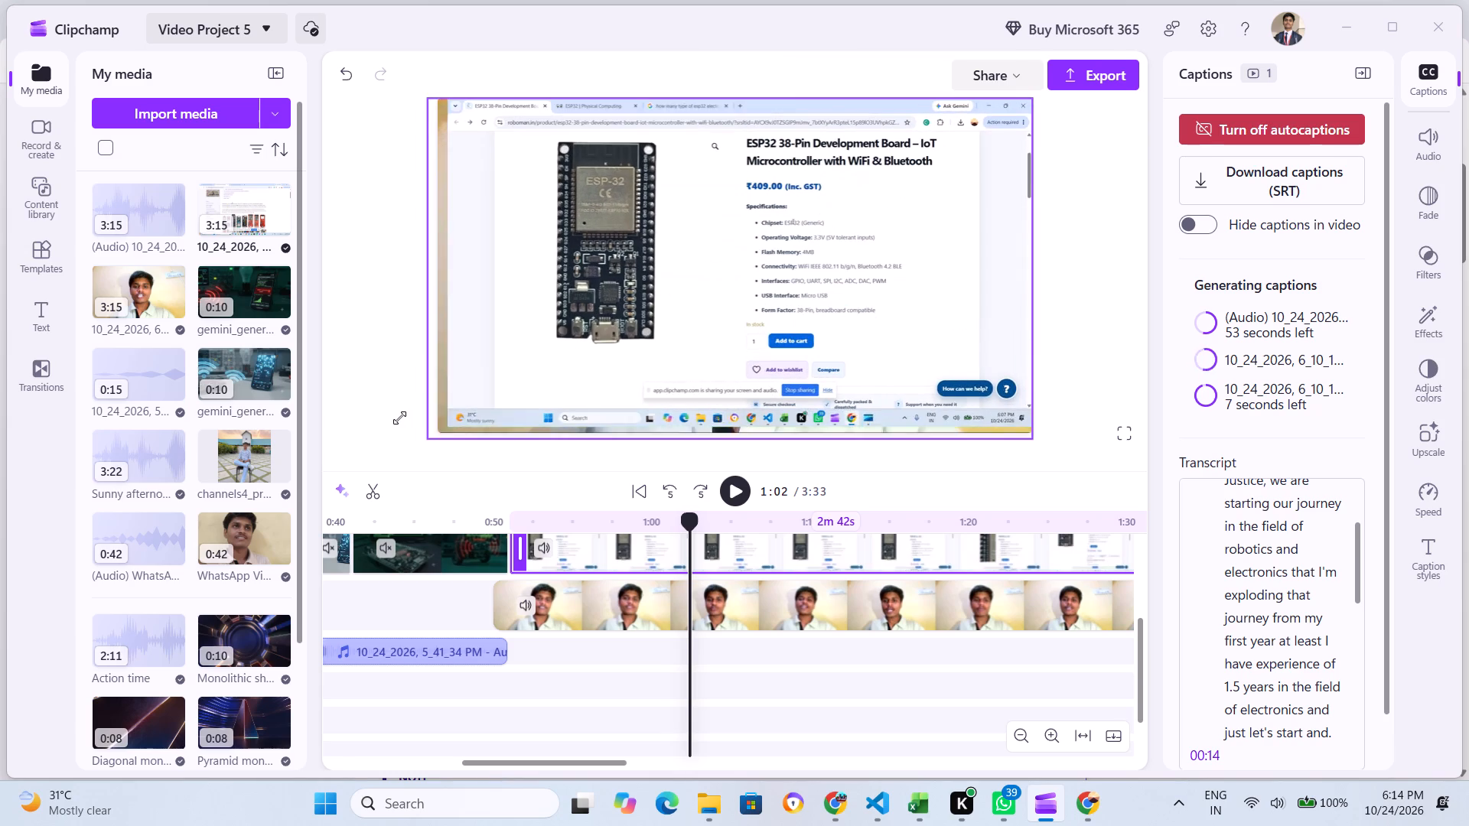
drag(399, 418, 423, 407)
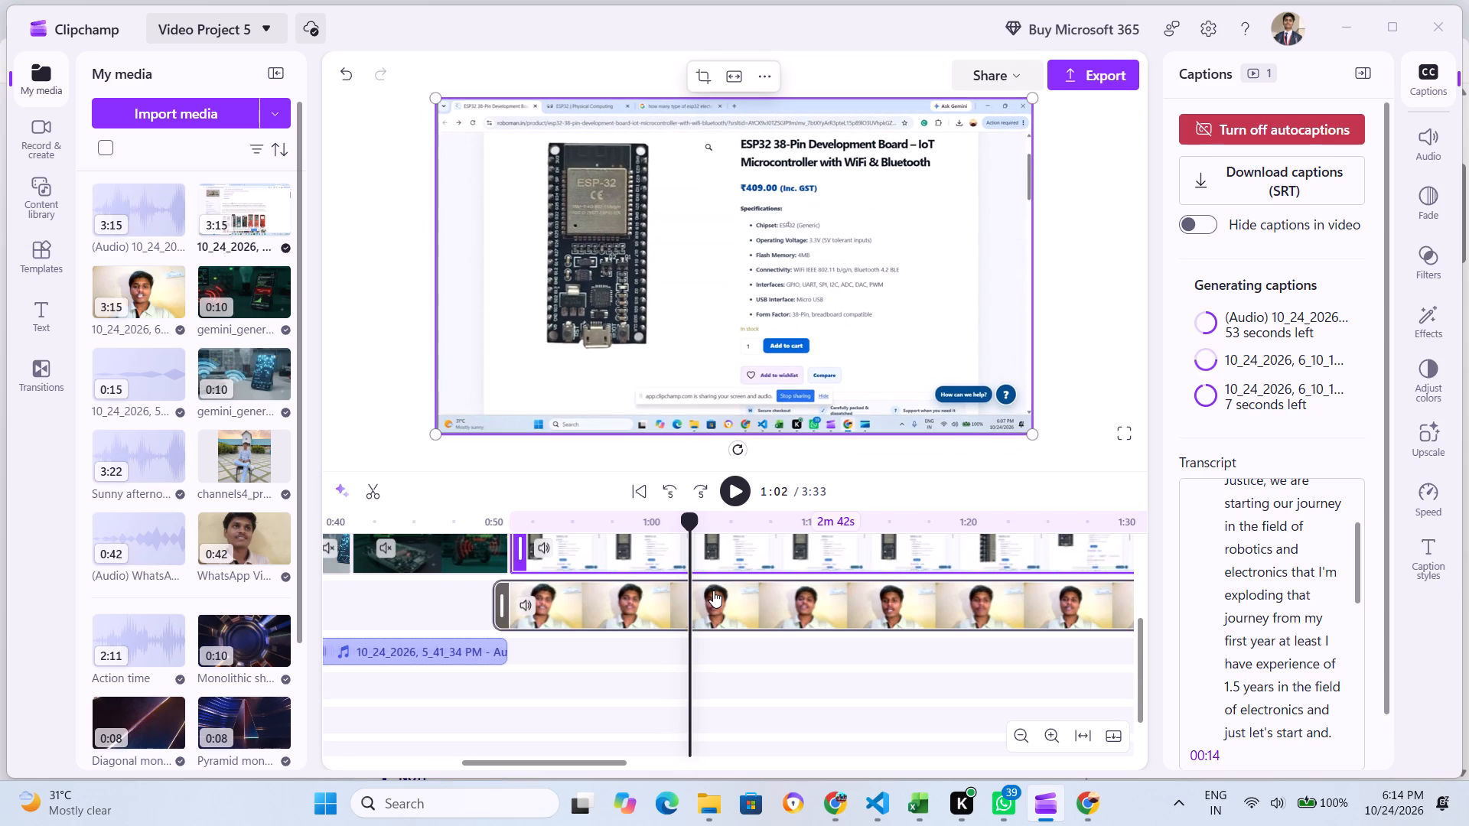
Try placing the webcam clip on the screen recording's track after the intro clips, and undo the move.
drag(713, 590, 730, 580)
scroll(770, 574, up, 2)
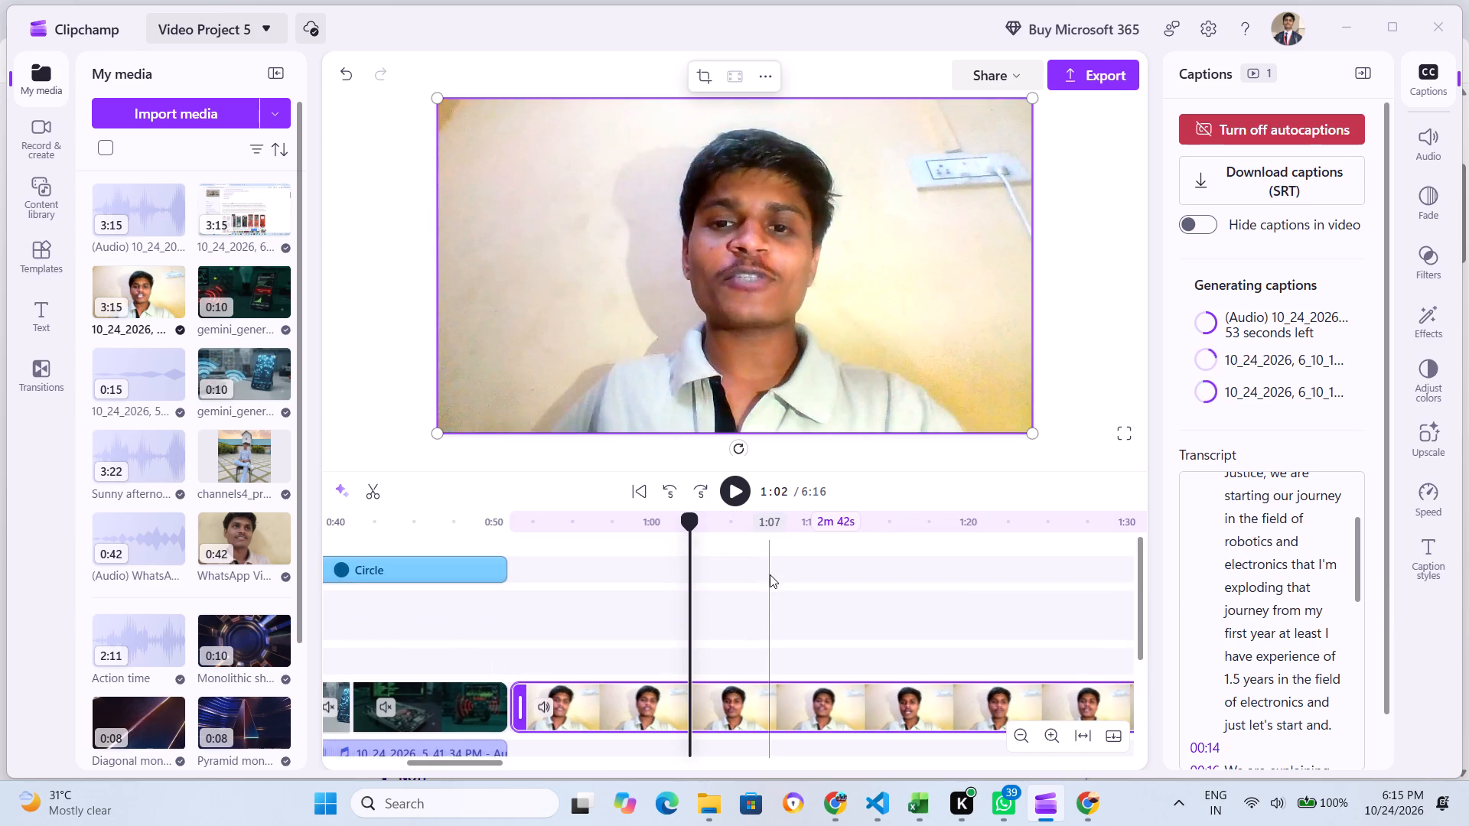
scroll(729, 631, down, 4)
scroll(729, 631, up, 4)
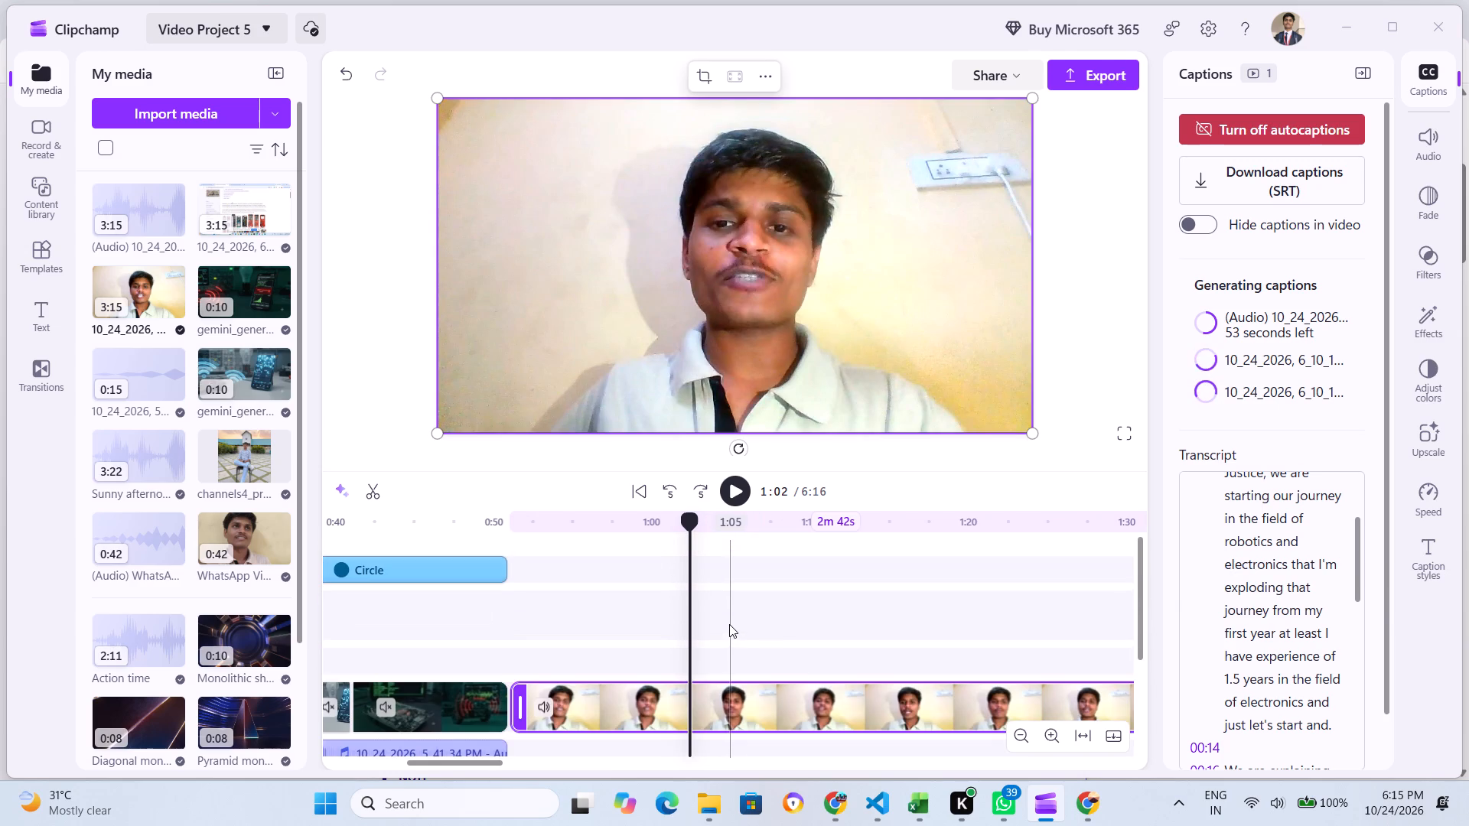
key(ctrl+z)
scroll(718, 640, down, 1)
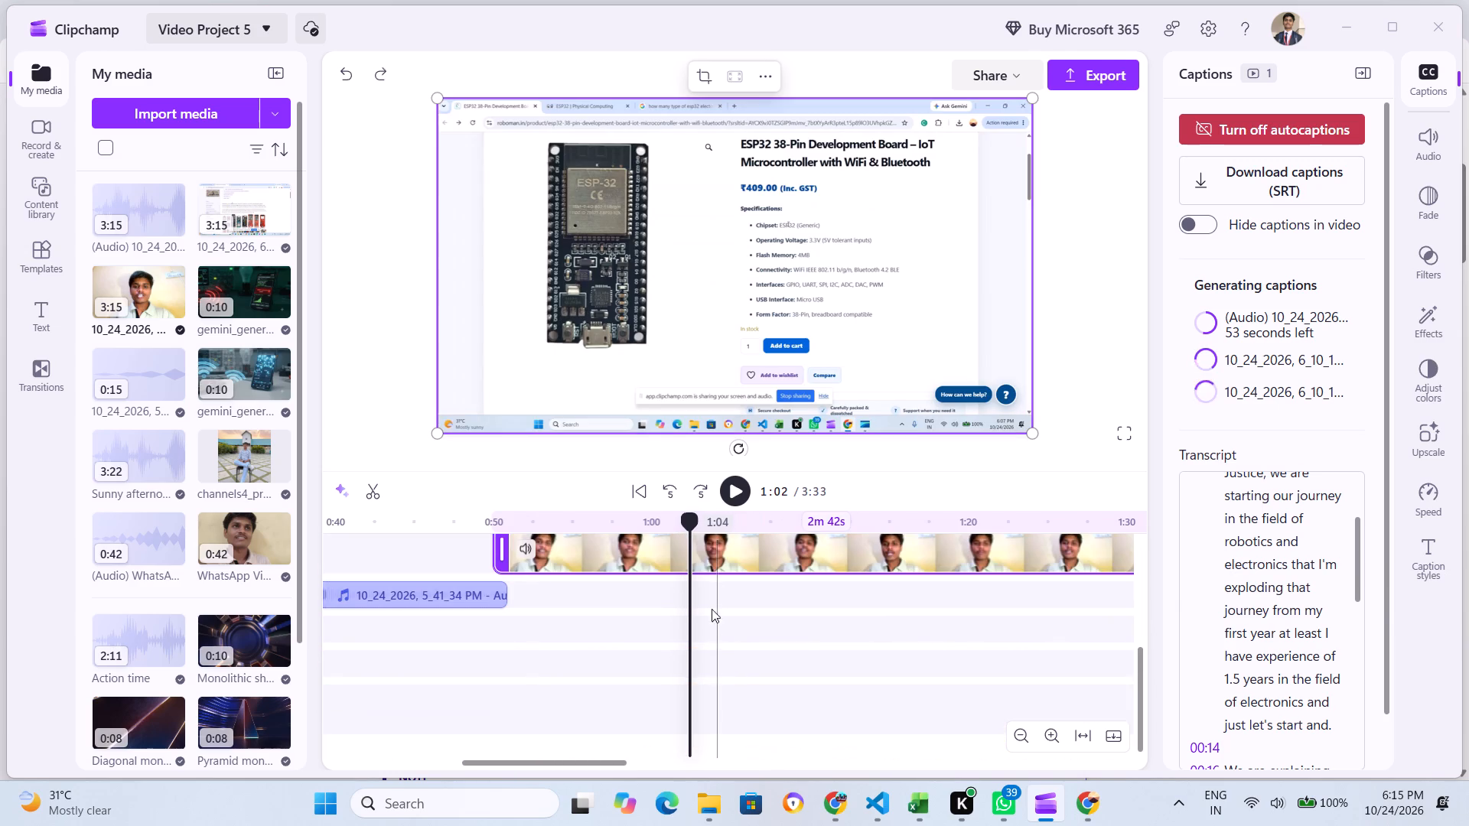
Align the start of the webcam clip with the start of the screen recording, at about 0:51.
scroll(656, 570, up, 1)
scroll(605, 627, up, 1)
click(591, 711)
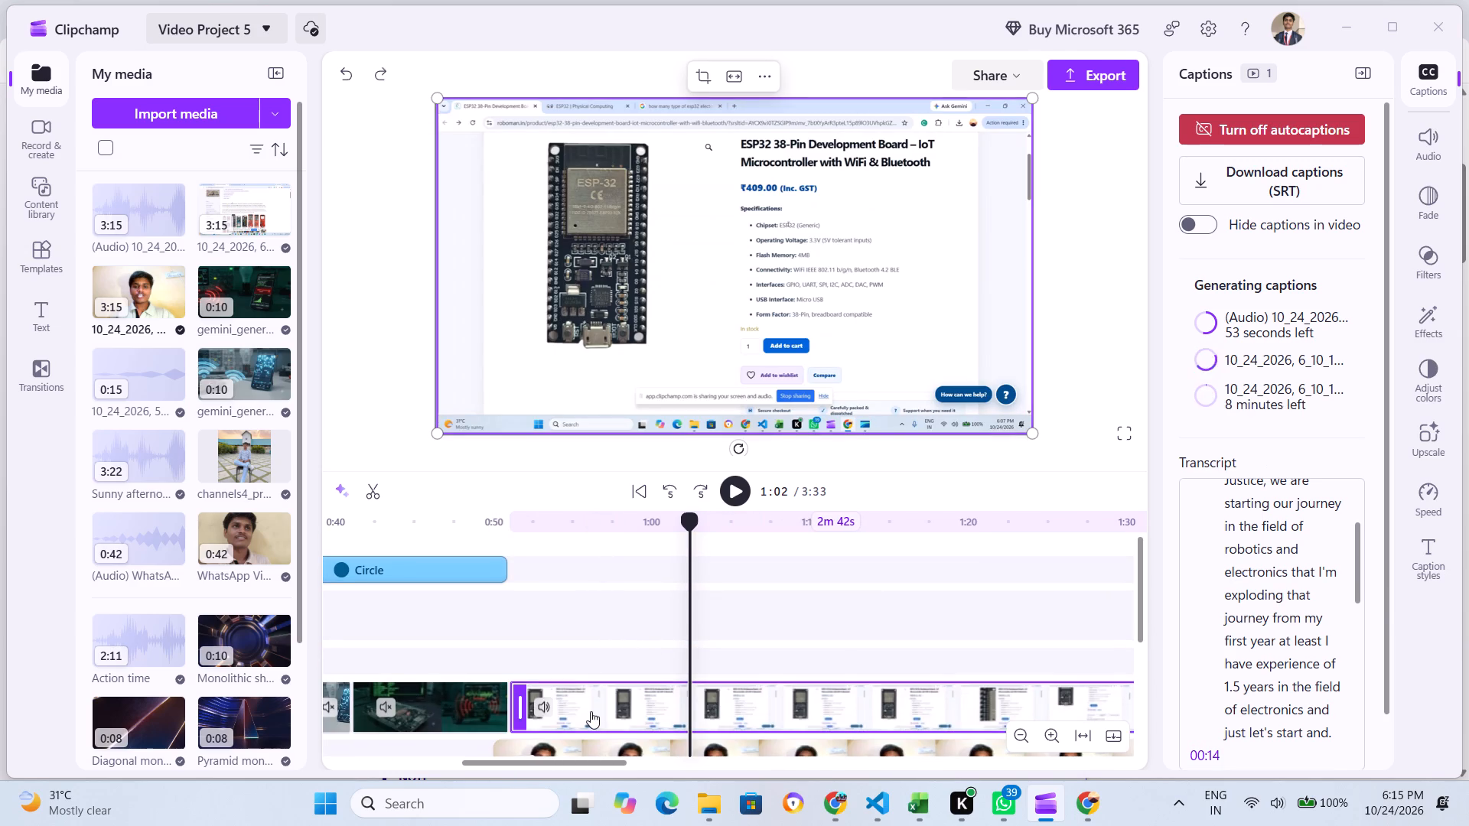
scroll(618, 714, down, 1)
scroll(574, 630, up, 1)
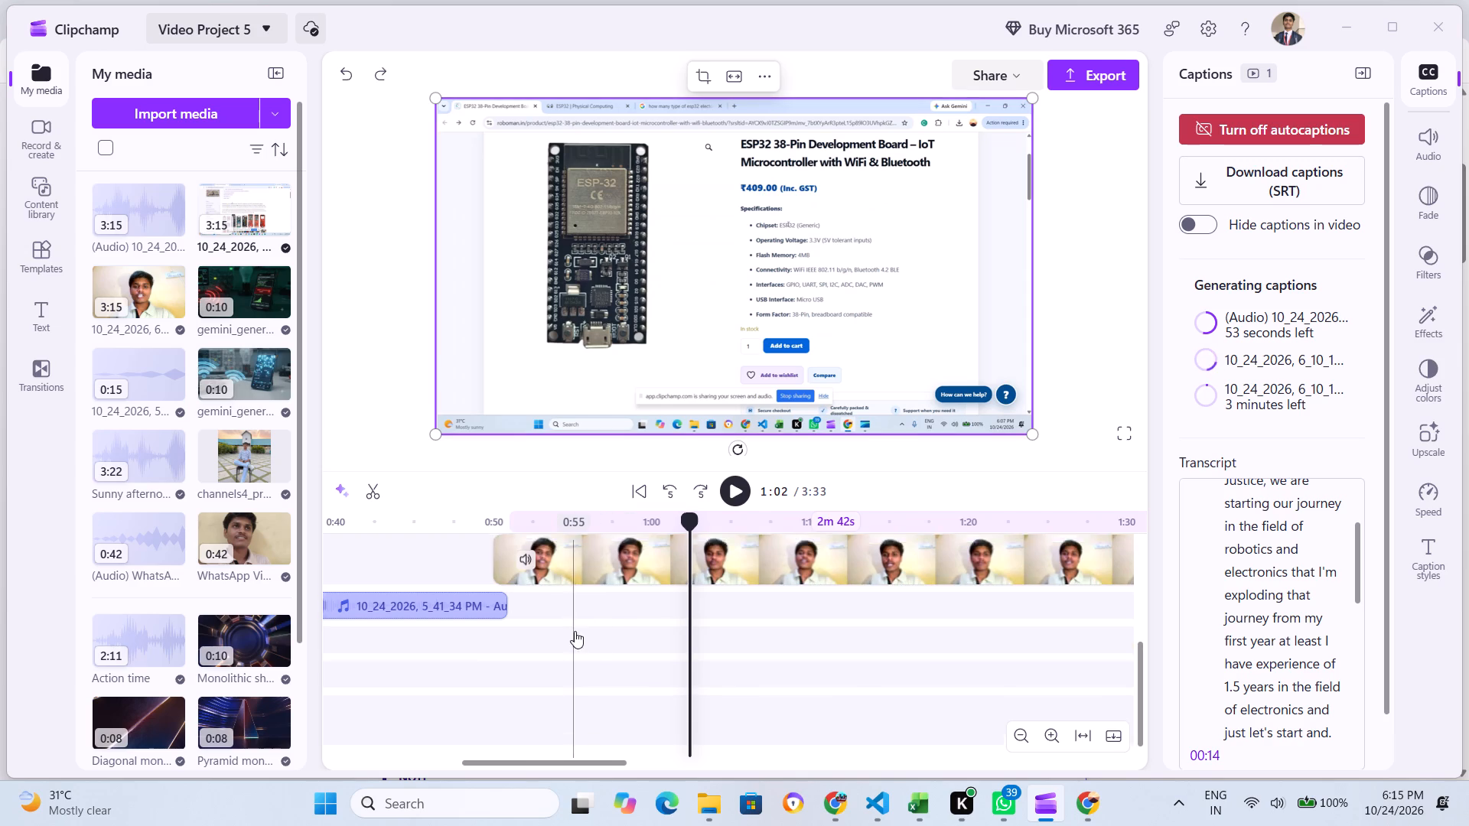
drag(1138, 586, 1138, 600)
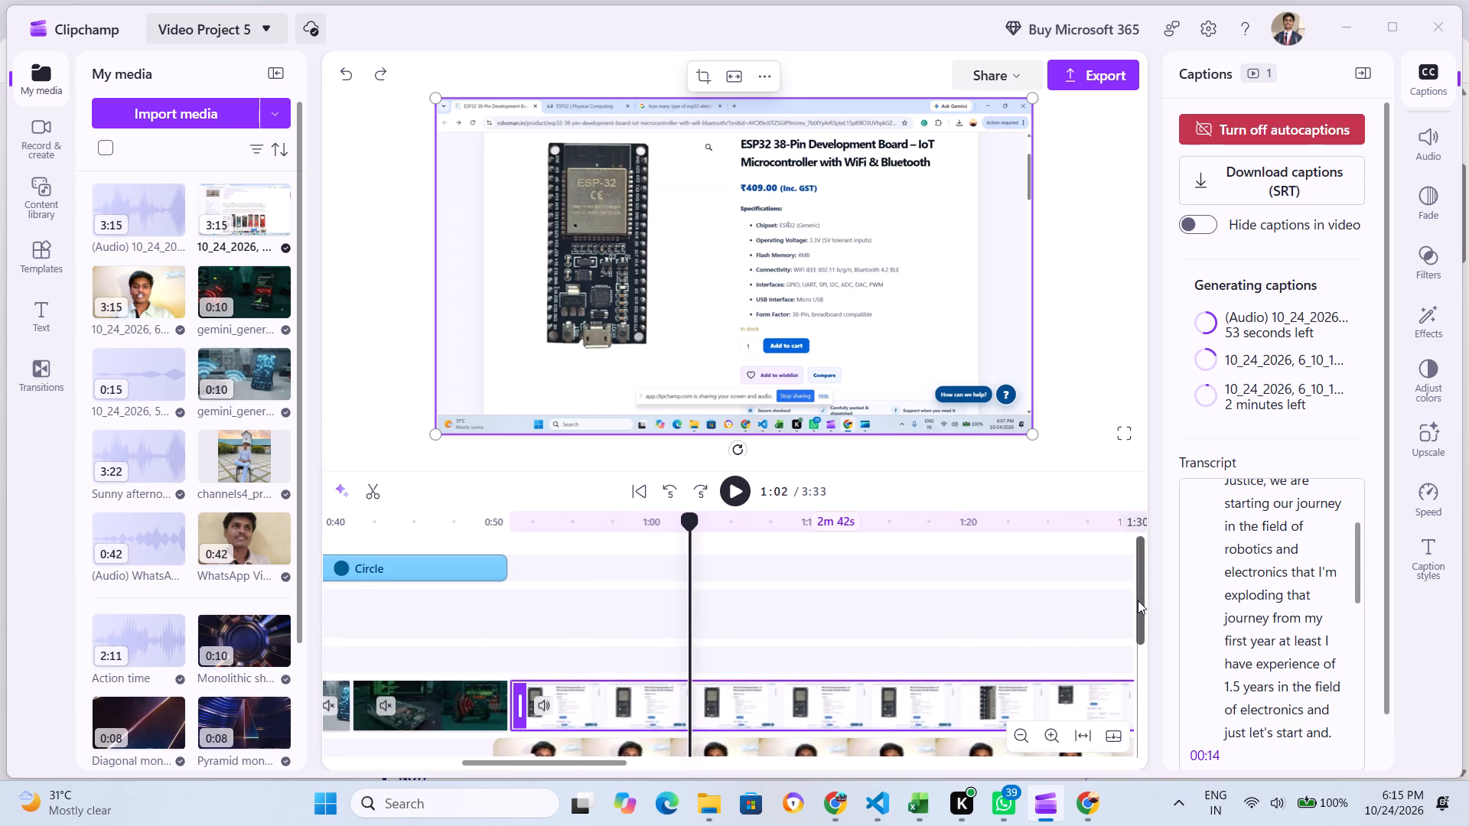
drag(1138, 600, 1135, 619)
drag(842, 686, 852, 678)
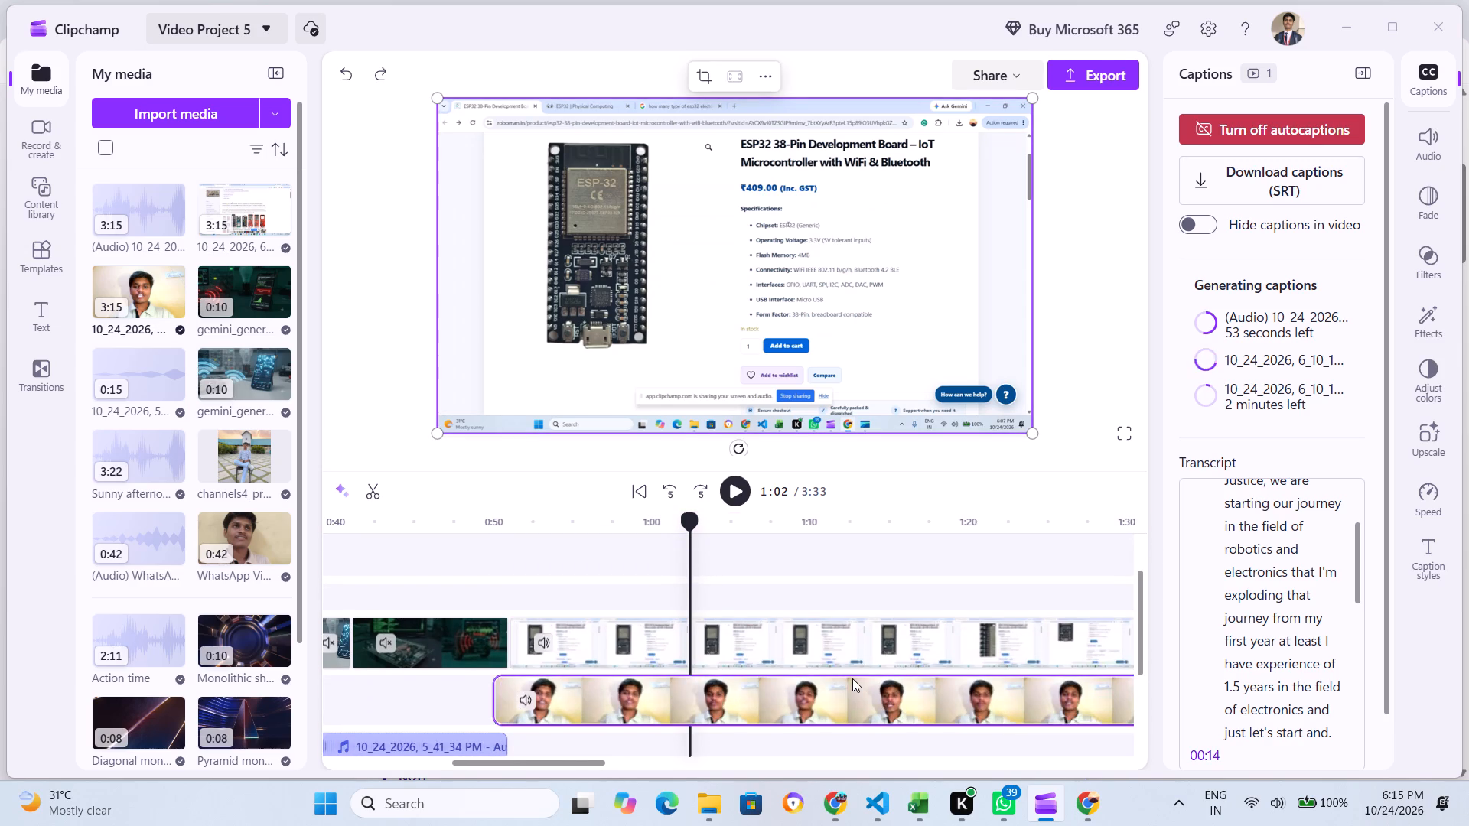
drag(852, 678, 859, 679)
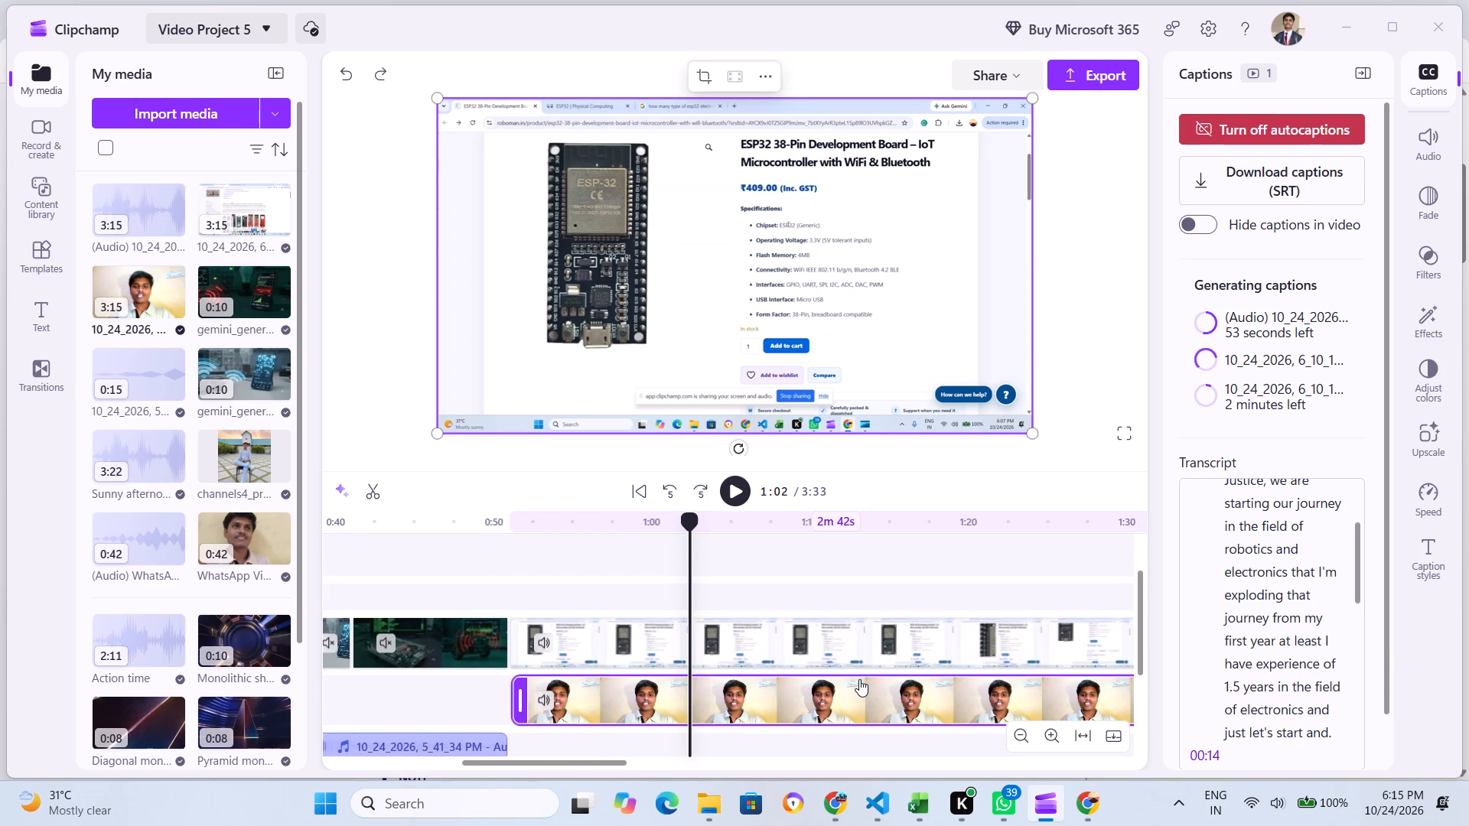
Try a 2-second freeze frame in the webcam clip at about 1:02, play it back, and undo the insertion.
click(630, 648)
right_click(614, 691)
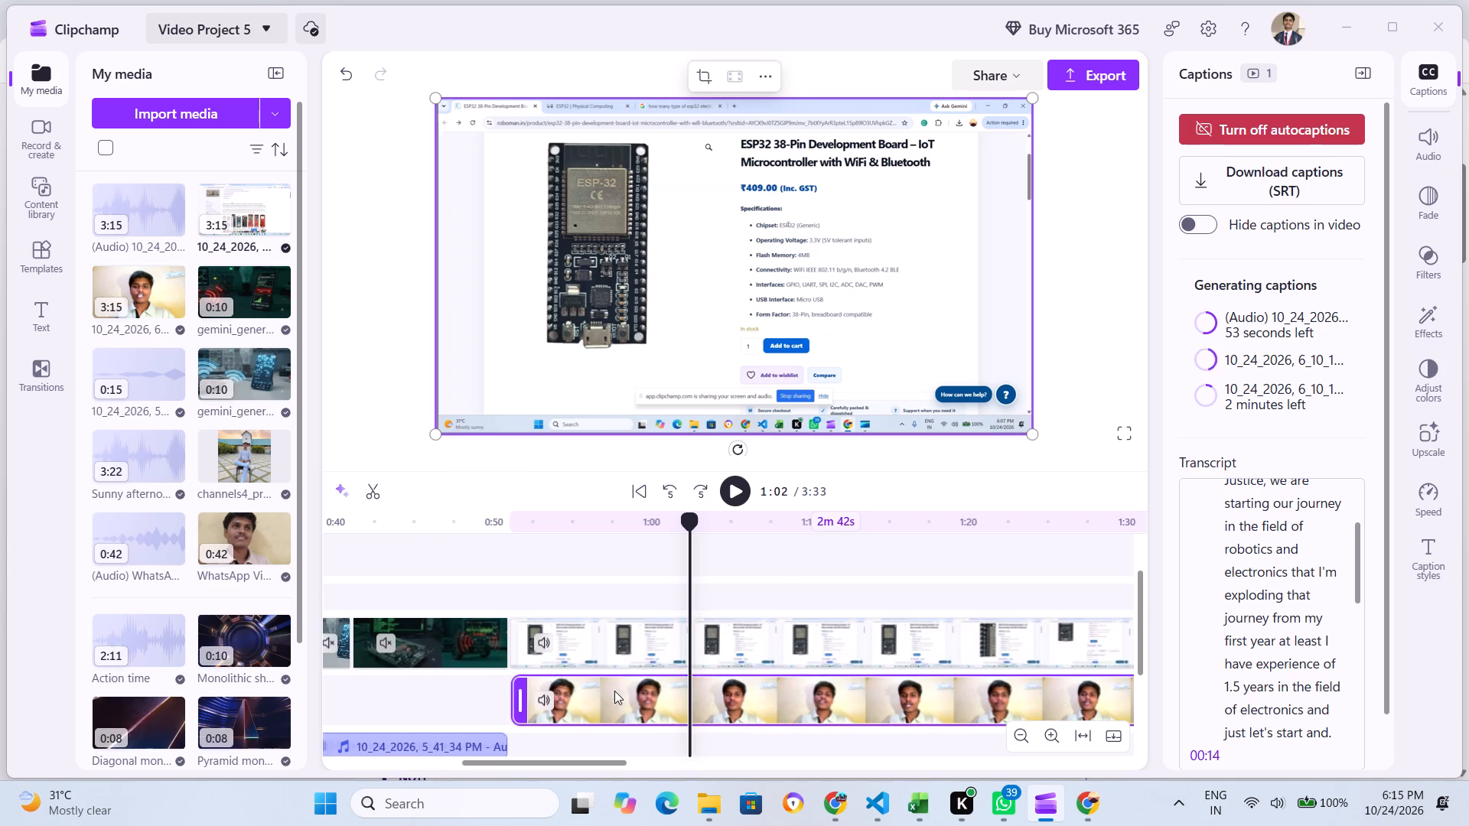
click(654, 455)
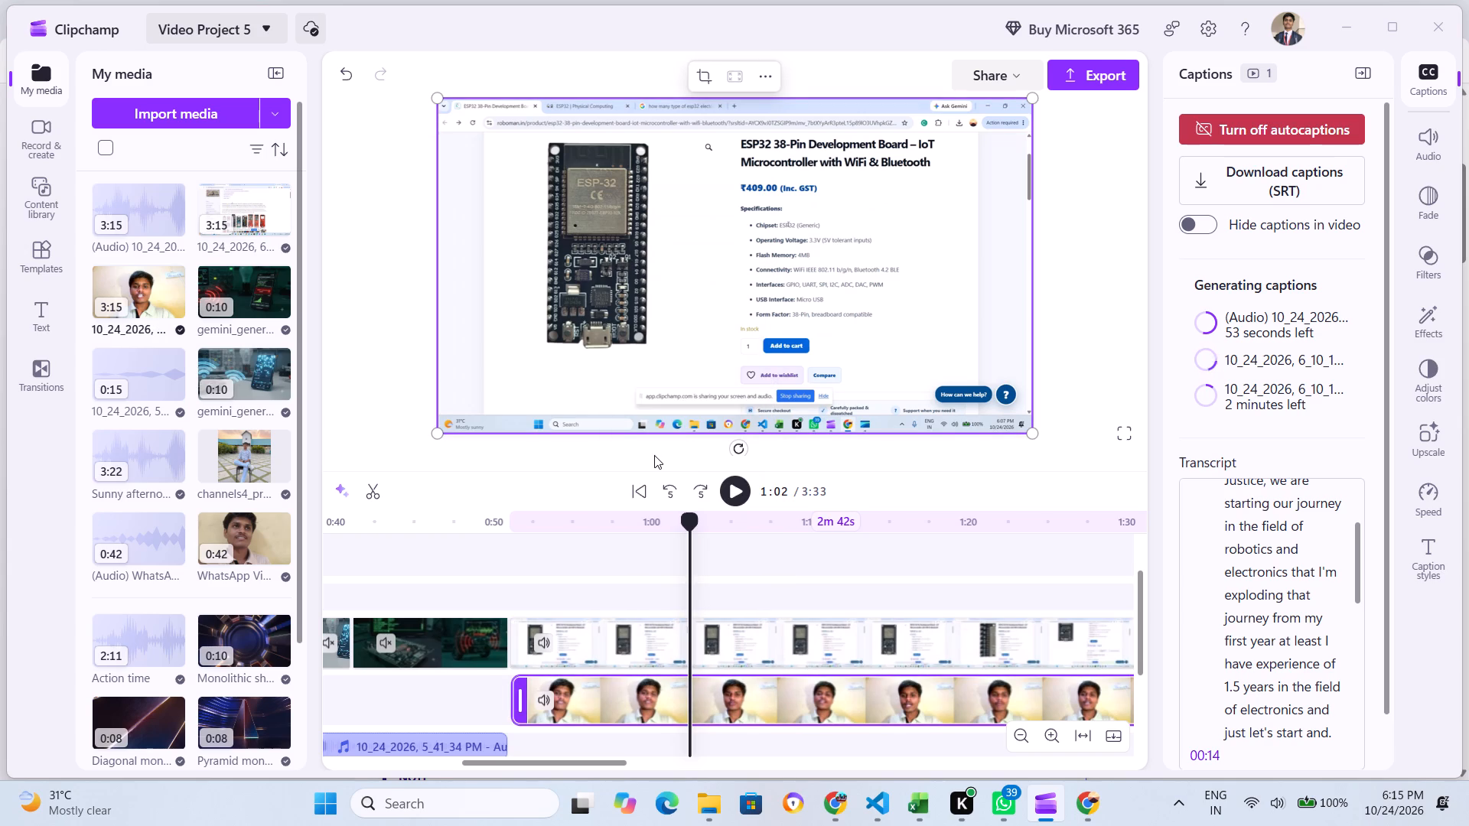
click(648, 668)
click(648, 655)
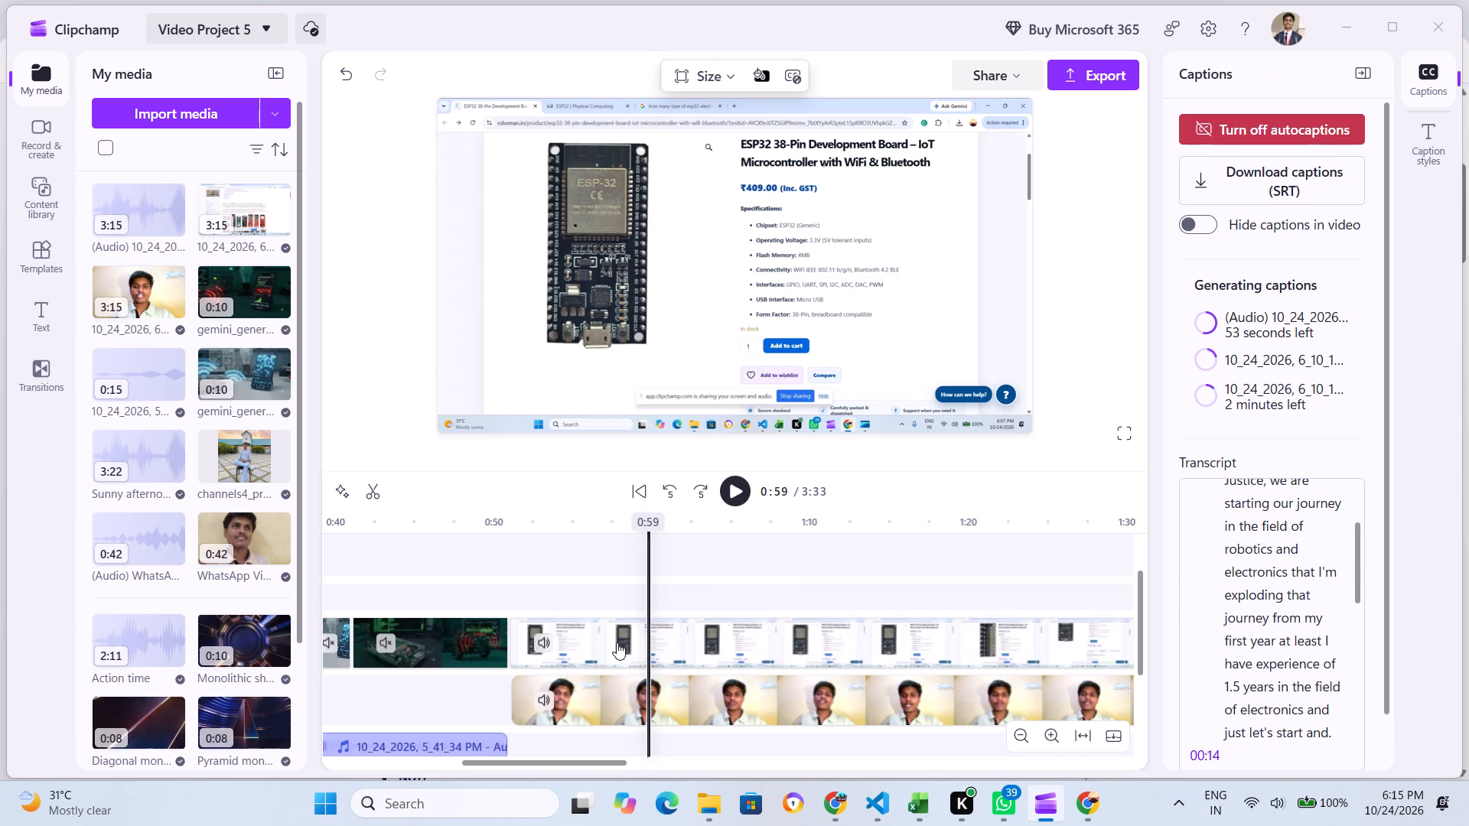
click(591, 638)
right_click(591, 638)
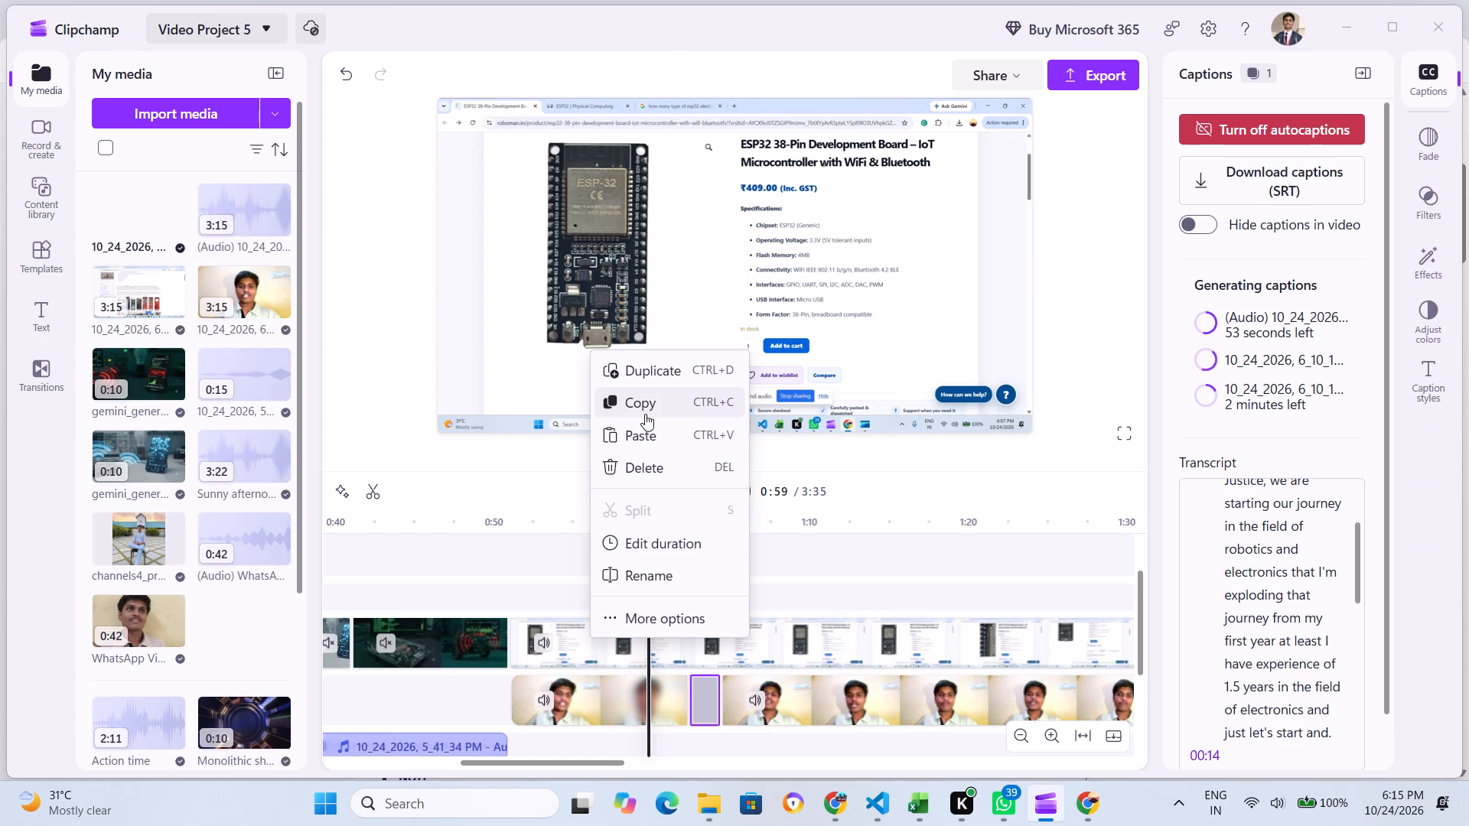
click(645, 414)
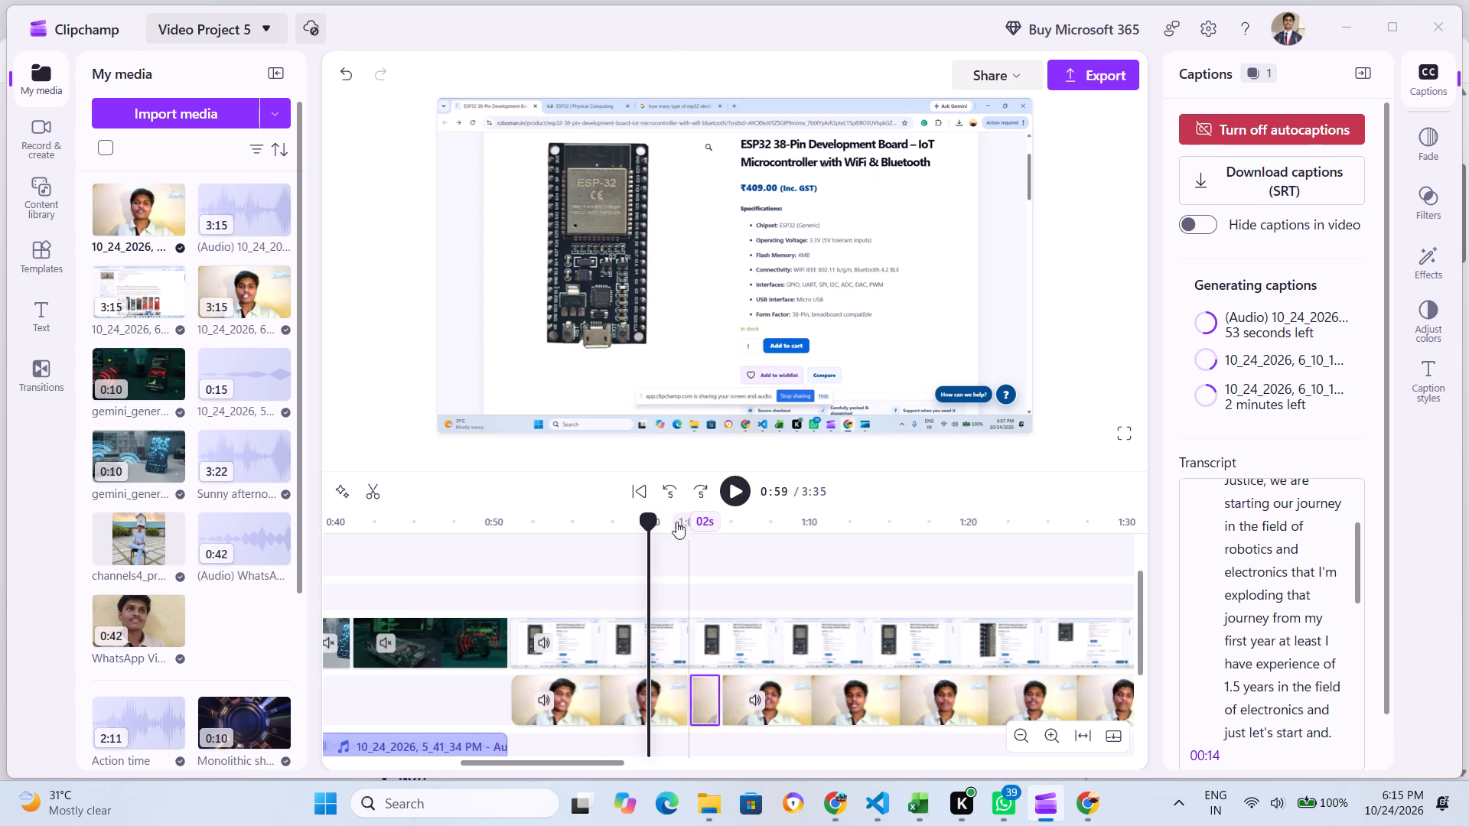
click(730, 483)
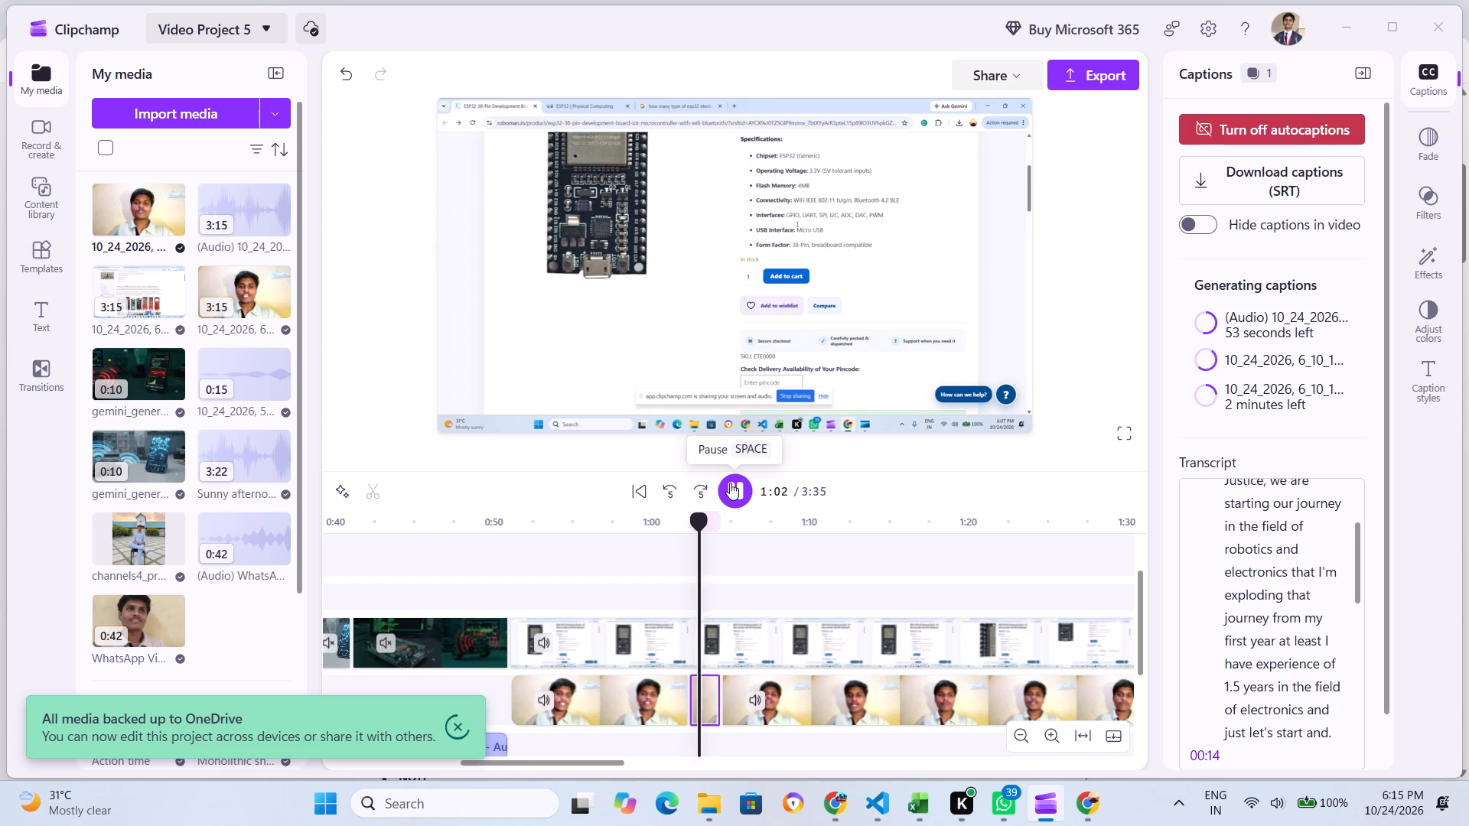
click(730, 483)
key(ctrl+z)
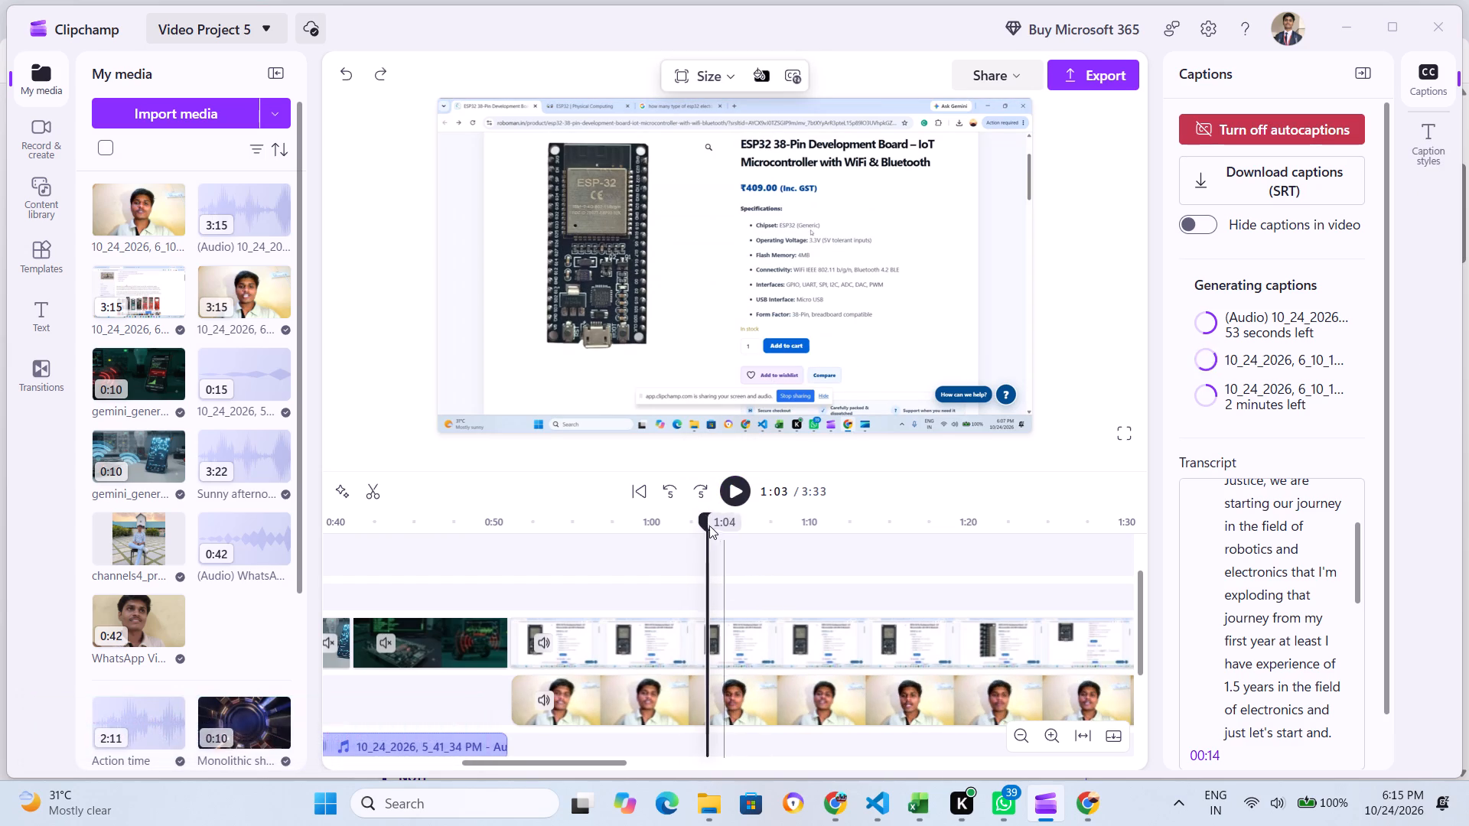
Review the beginning of the screen recording in short playback stretches from about 0:53 to 1:01.
drag(706, 520, 1014, 532)
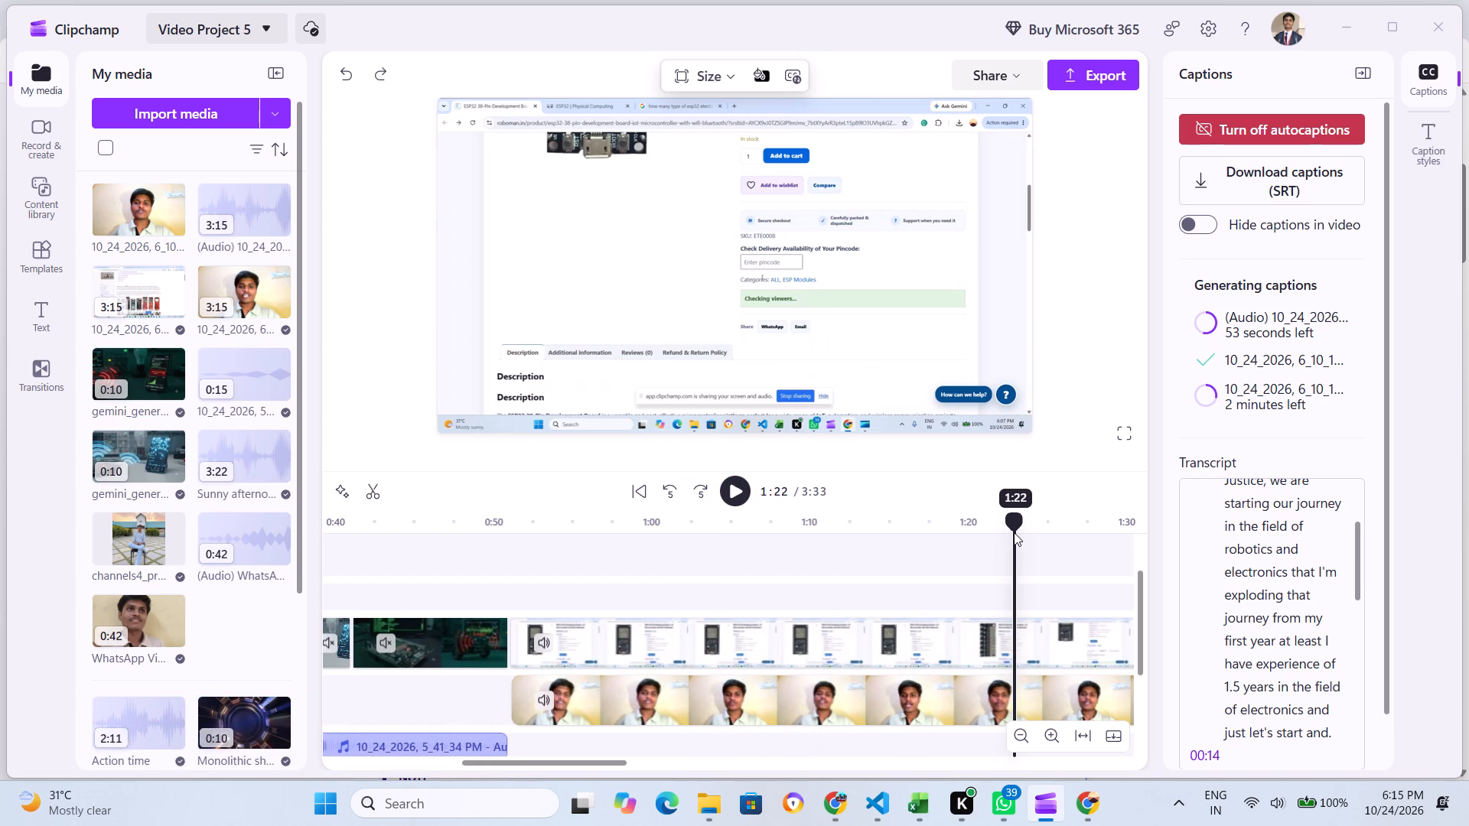
drag(1014, 532, 779, 543)
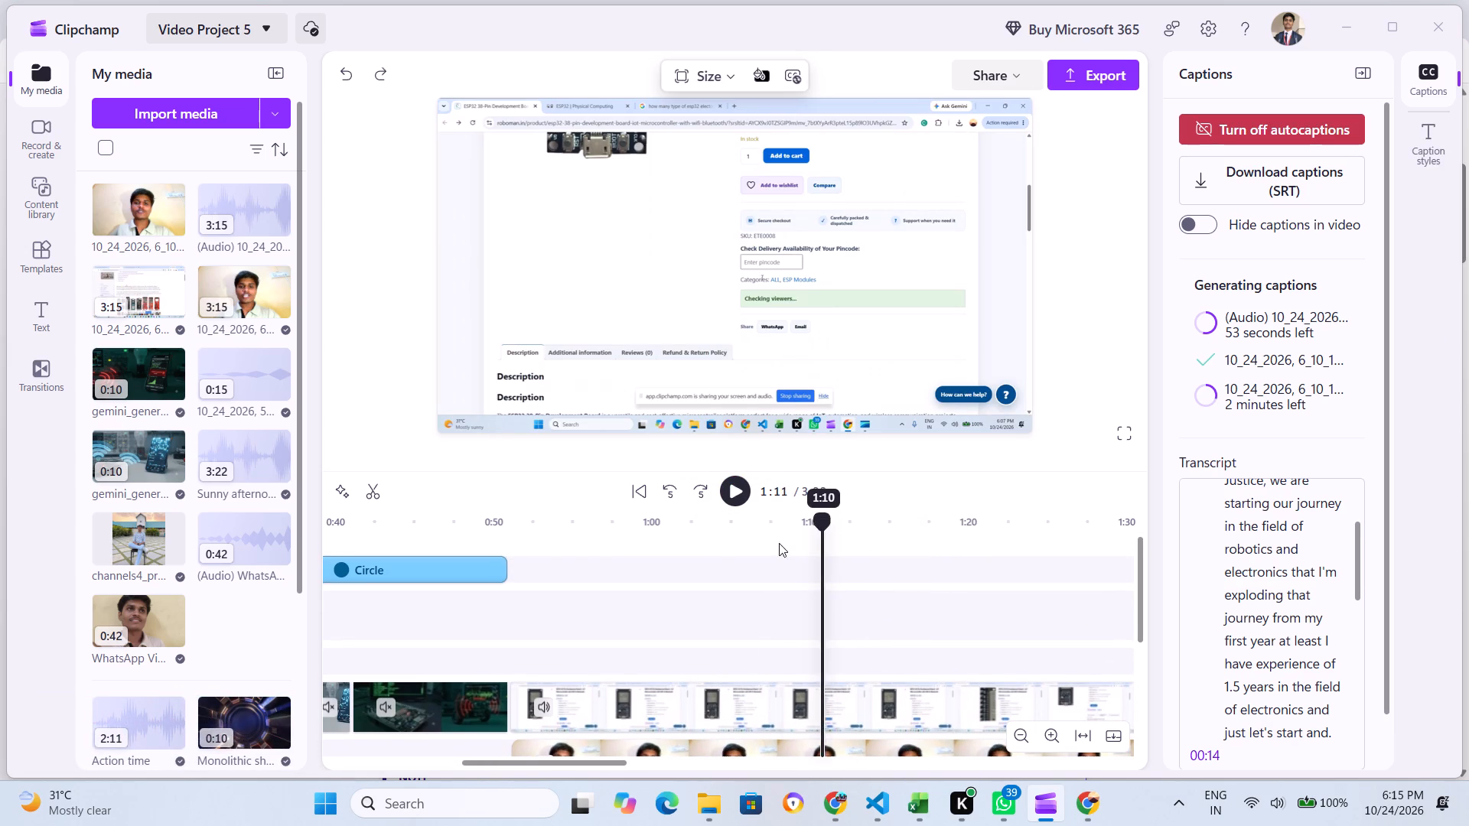
drag(779, 543, 556, 542)
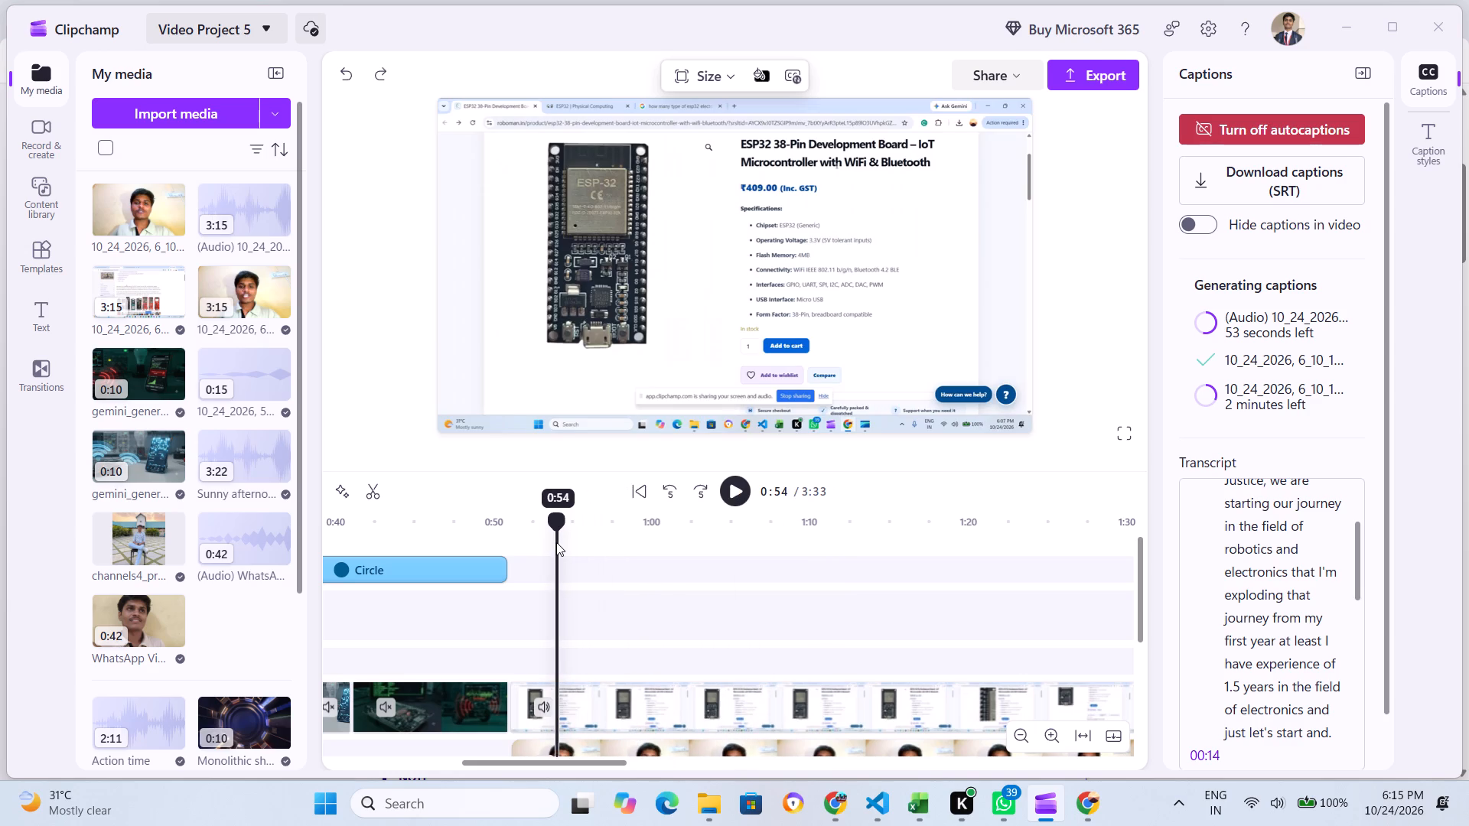
drag(556, 542, 541, 548)
click(735, 489)
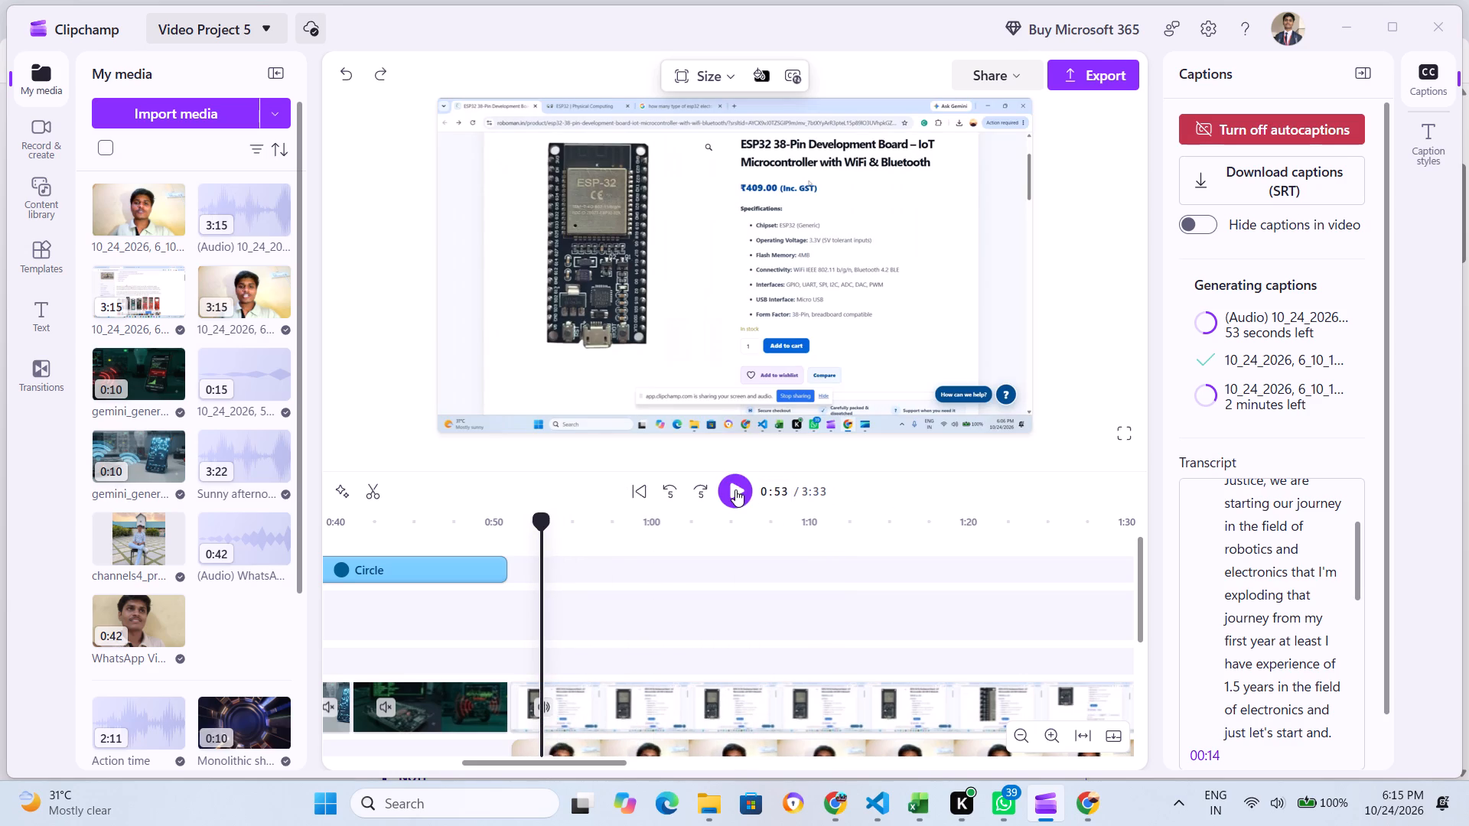
click(735, 489)
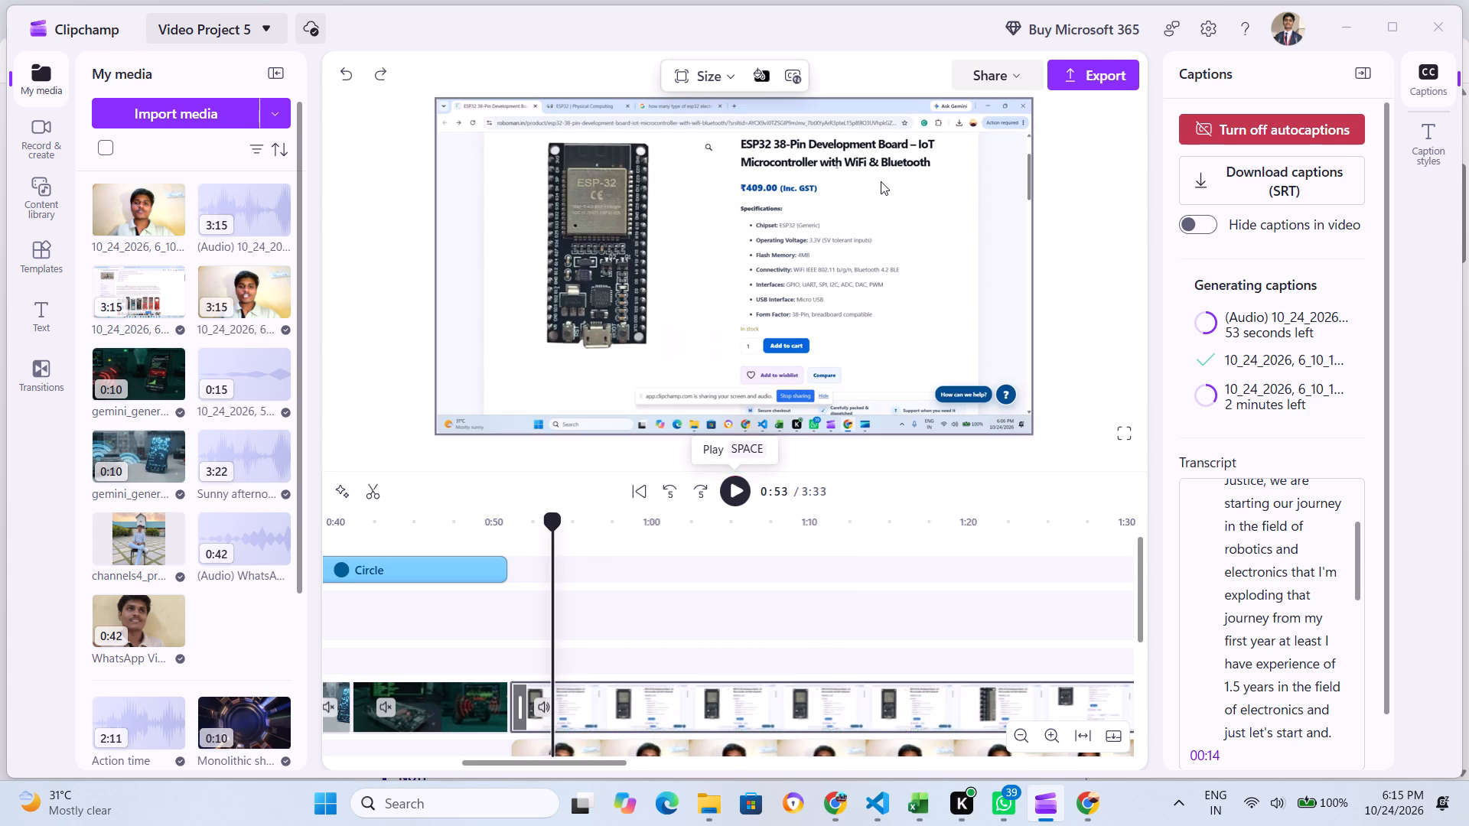
click(739, 496)
click(739, 496)
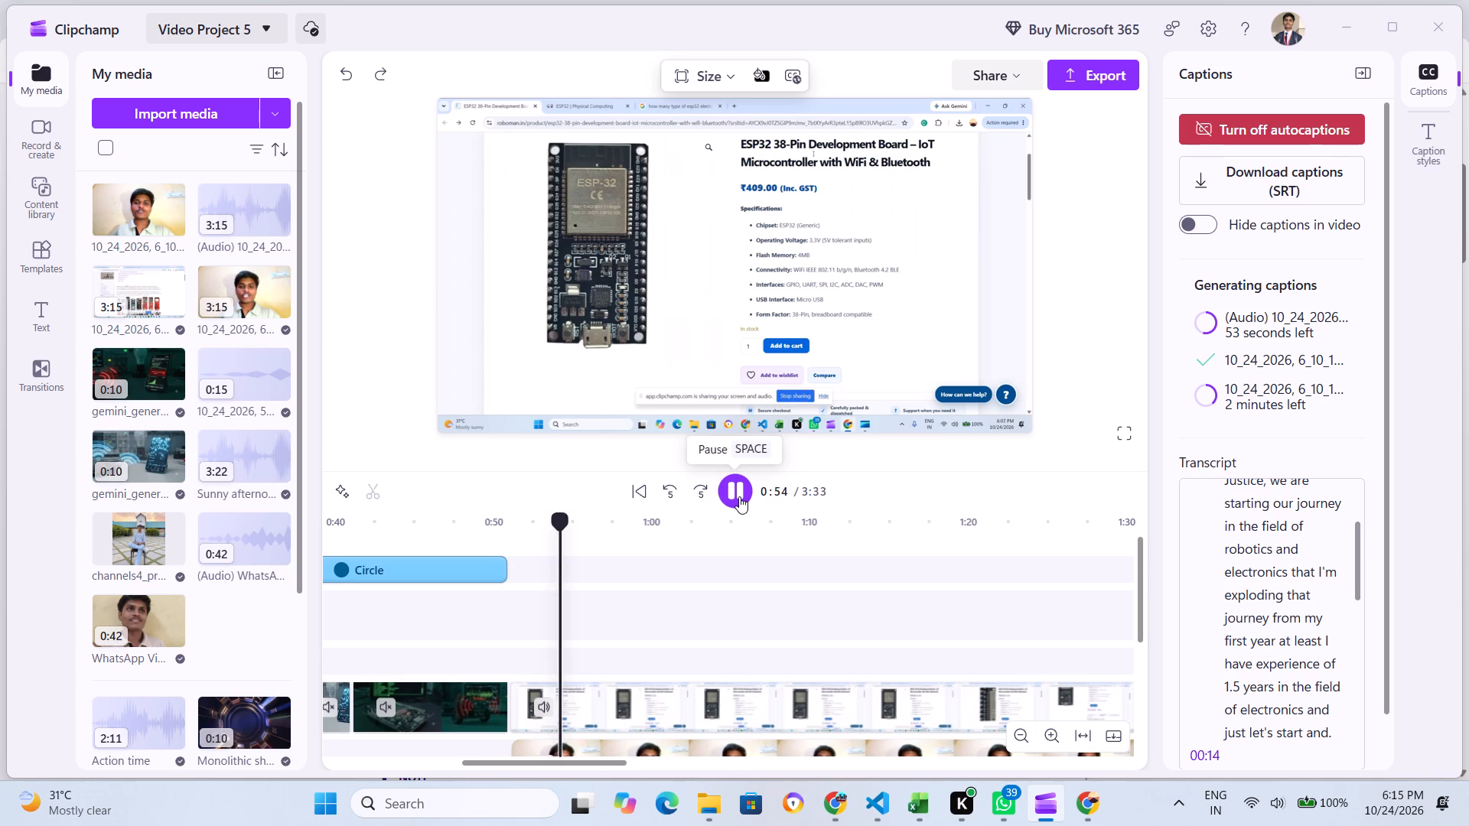
click(739, 496)
click(739, 496)
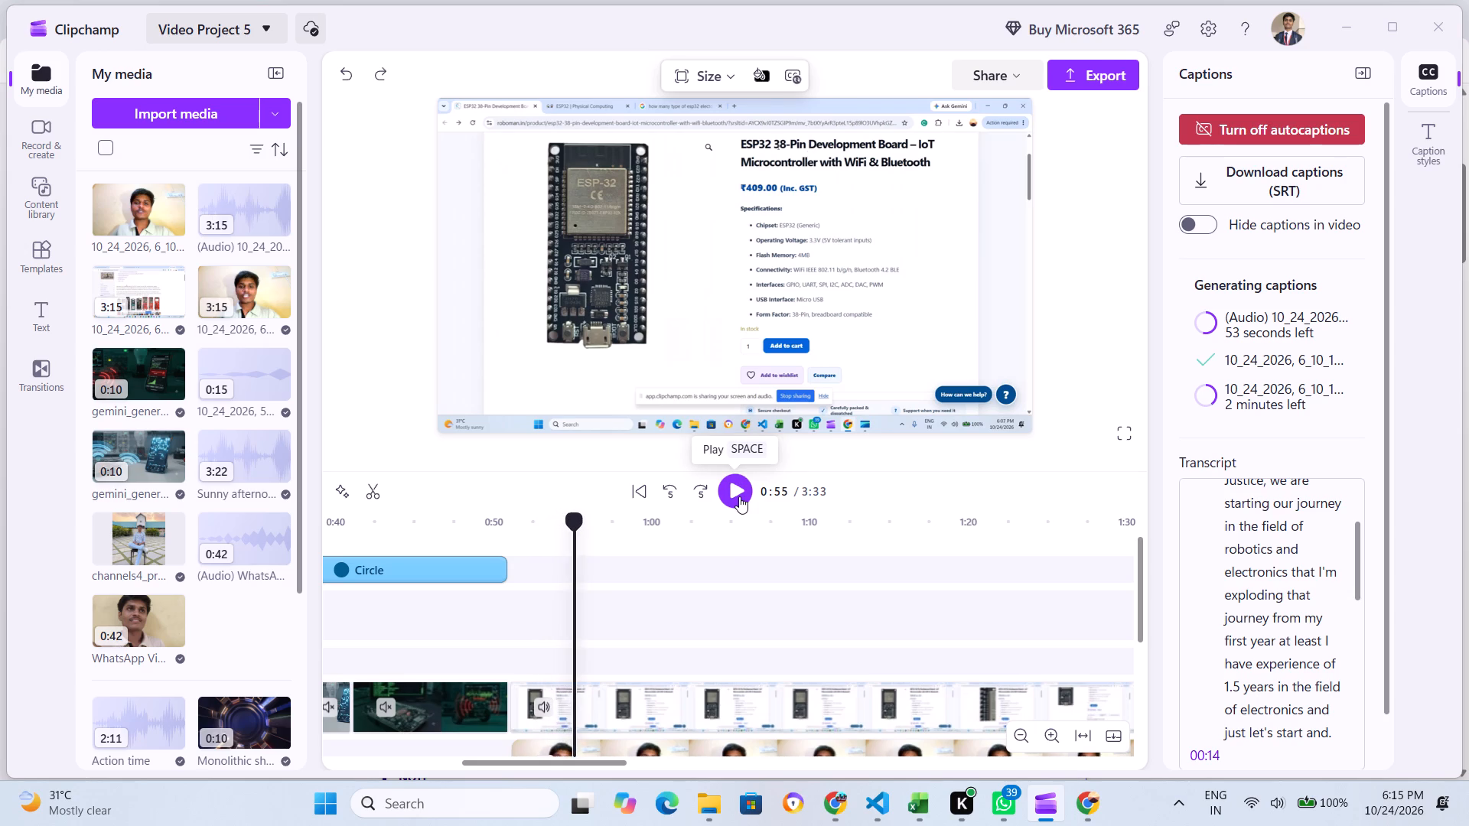
click(739, 496)
click(729, 494)
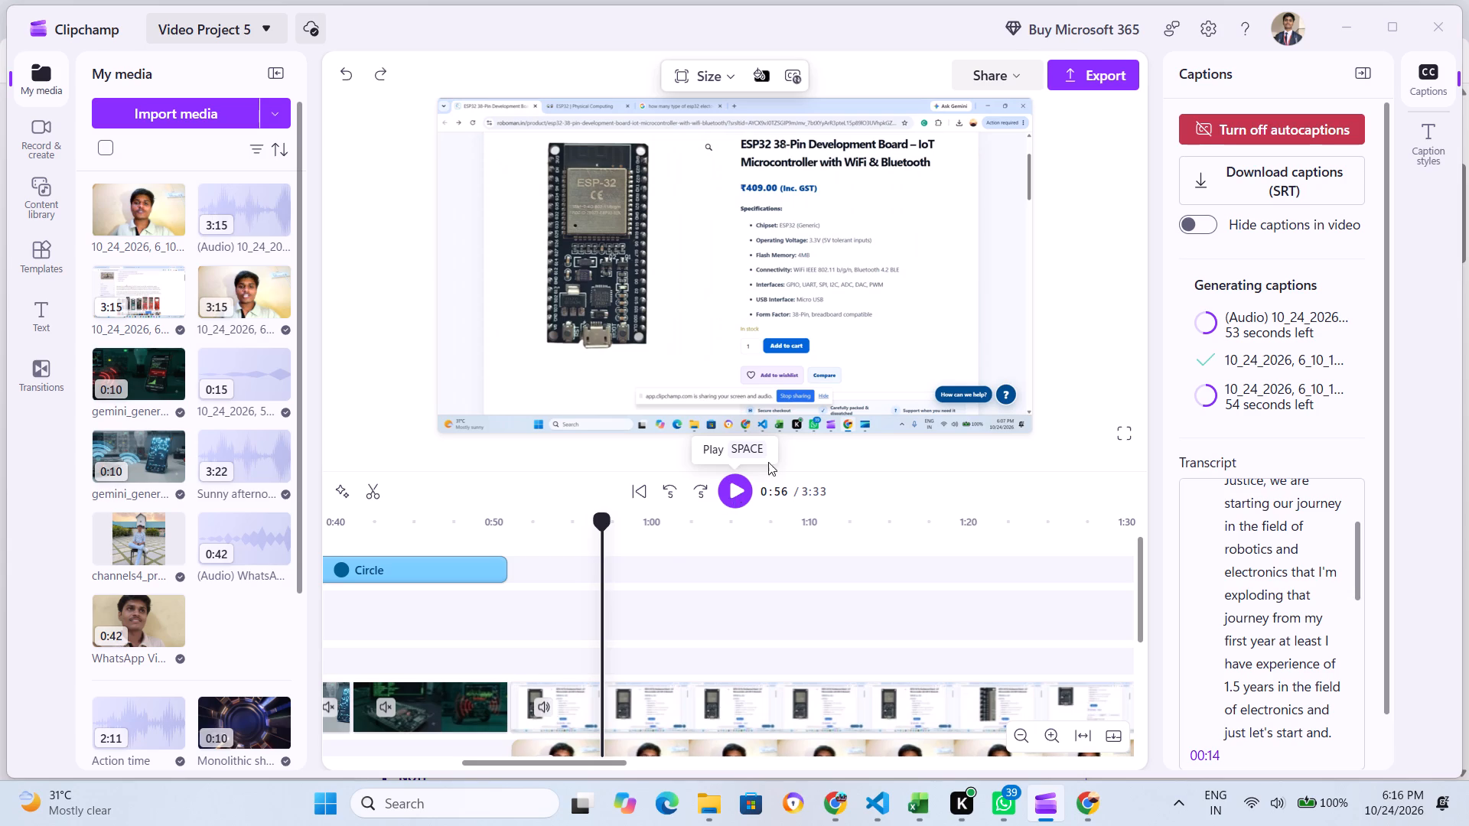
click(738, 481)
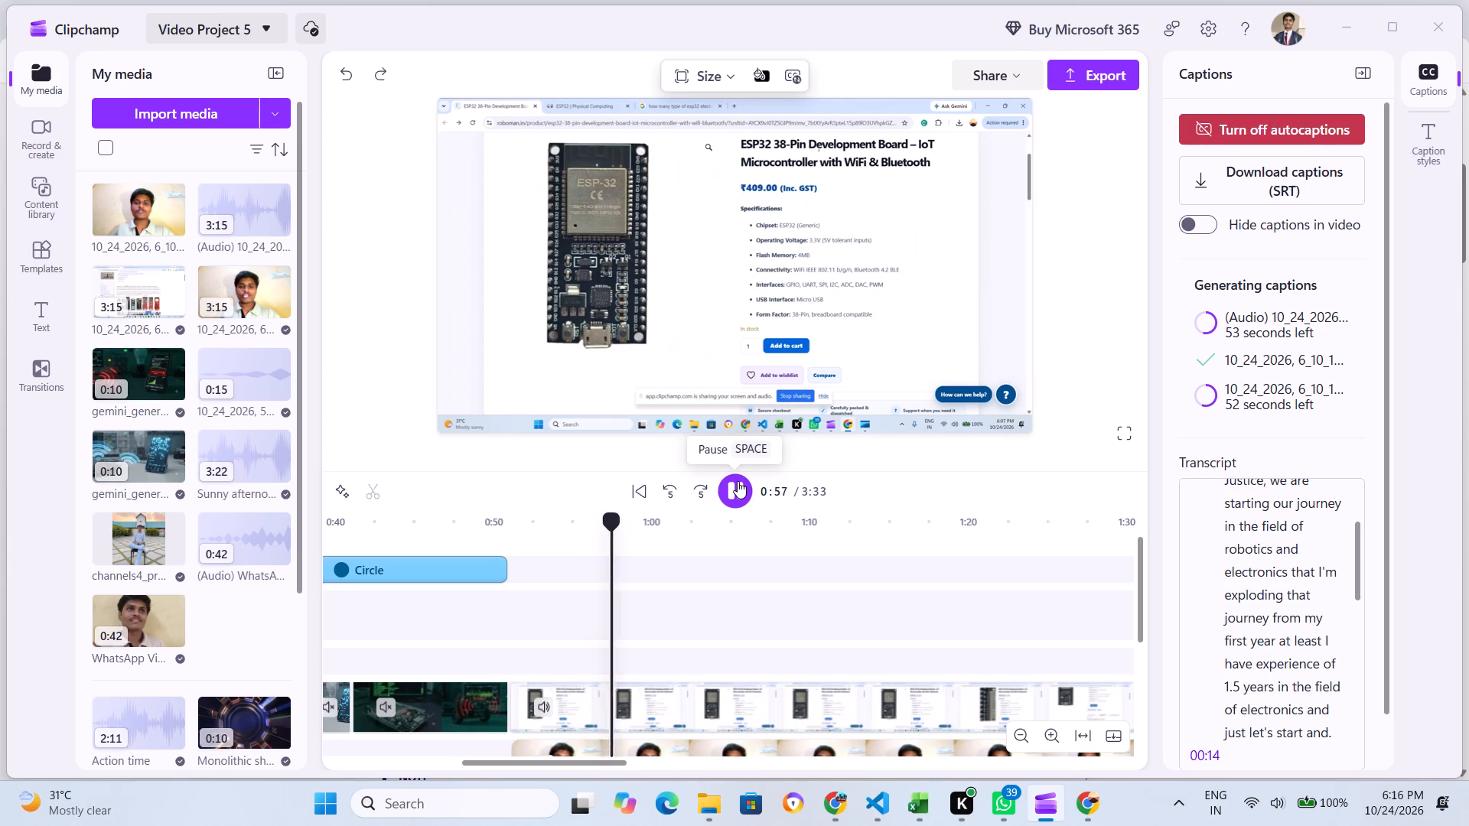
click(738, 481)
click(736, 483)
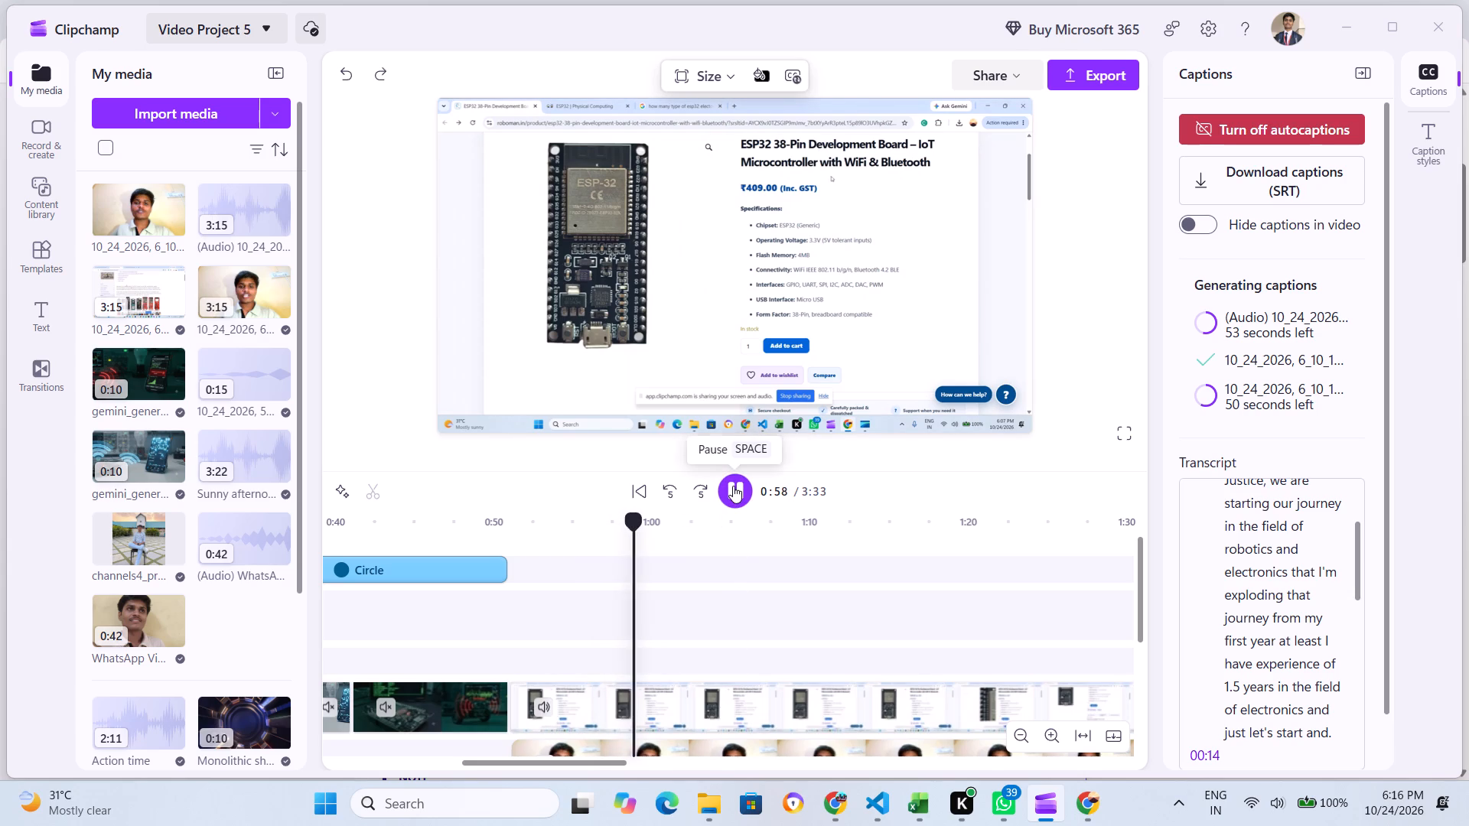
double_click(733, 486)
click(733, 486)
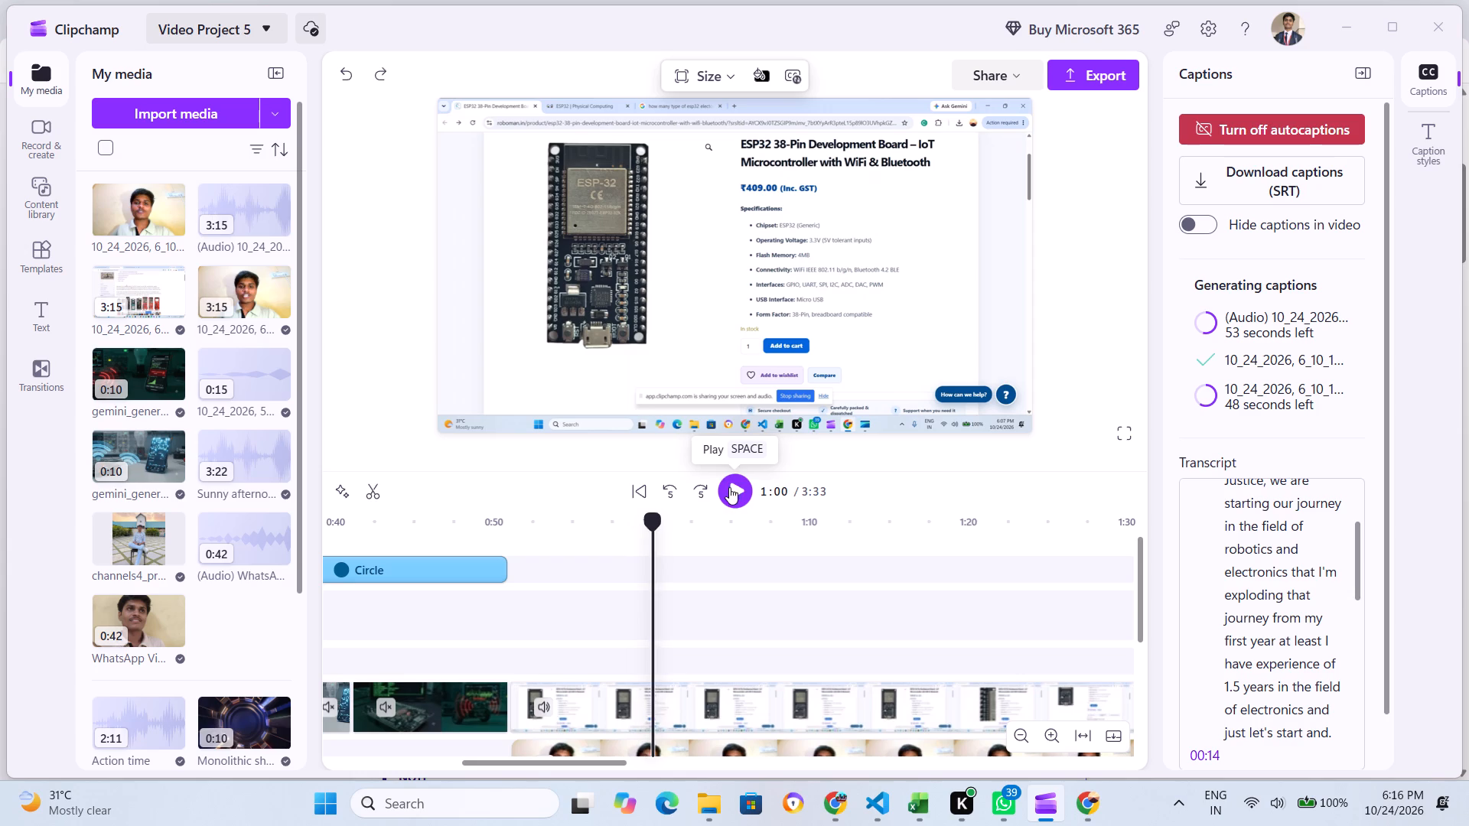
click(743, 487)
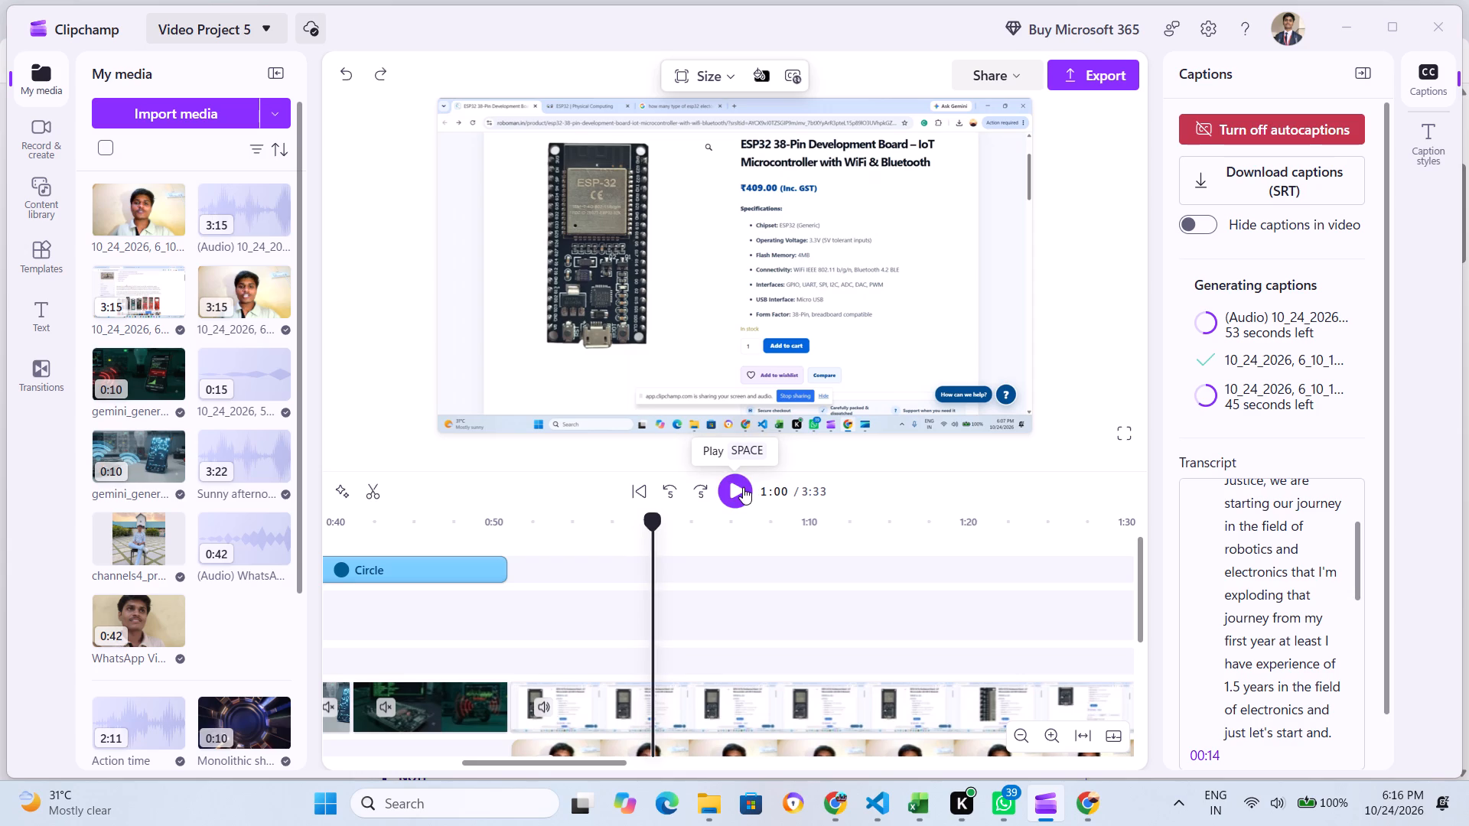
click(743, 487)
click(740, 487)
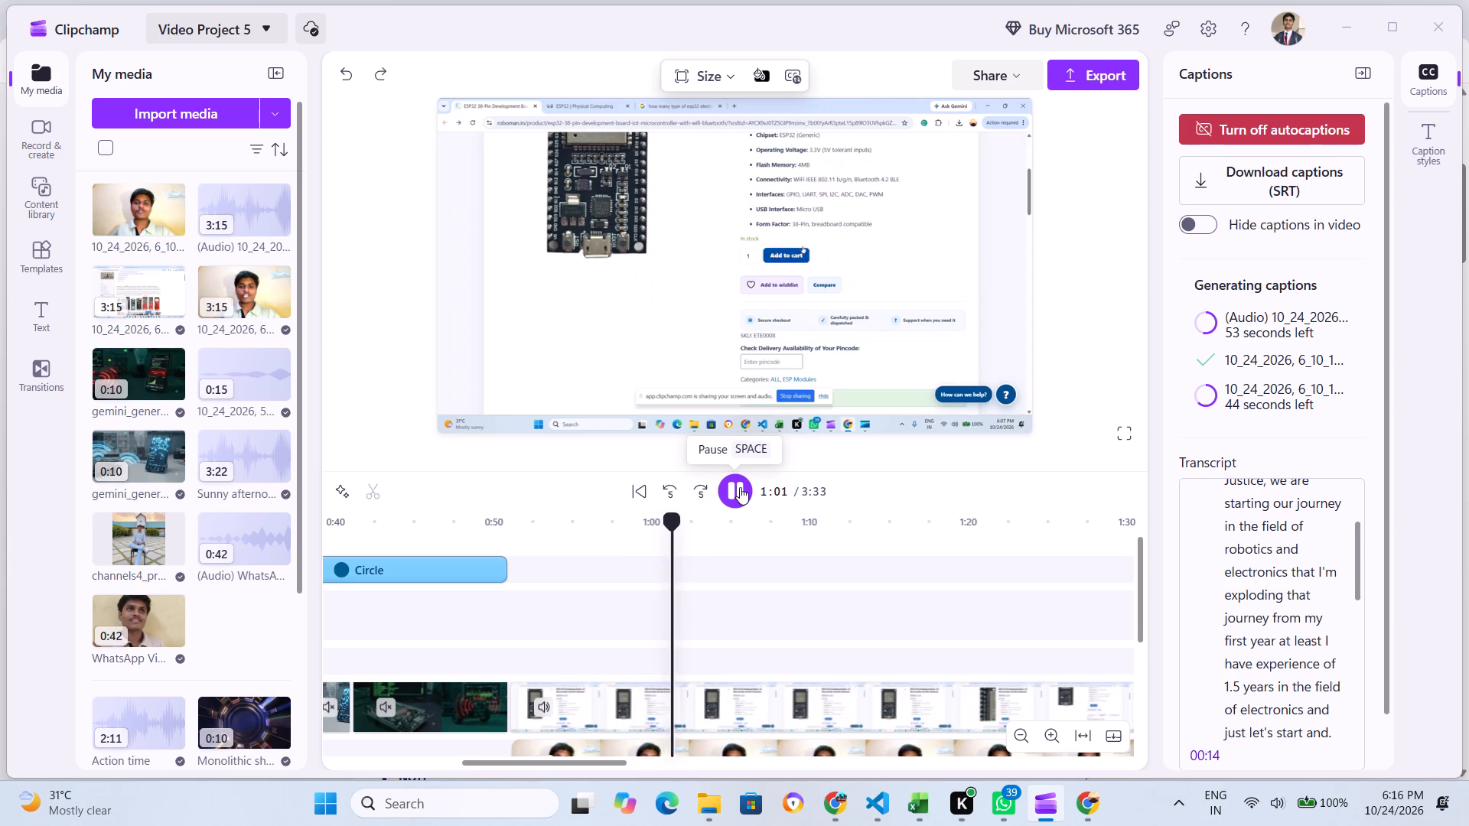
click(740, 487)
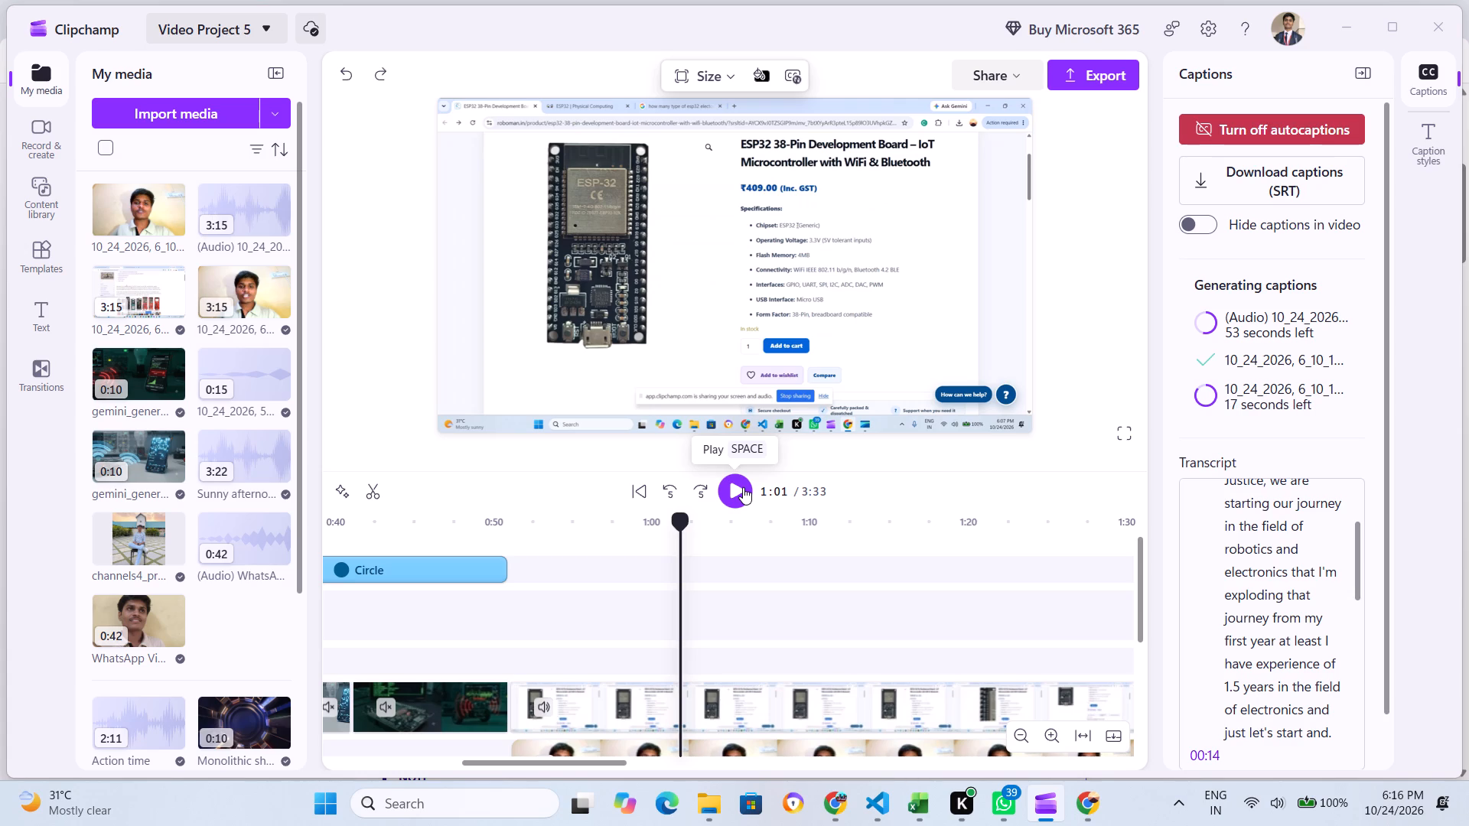
Review the screen recording's ESP32 product page section from about 1:01 to 1:20, checking the caption generation progress as well.
click(743, 487)
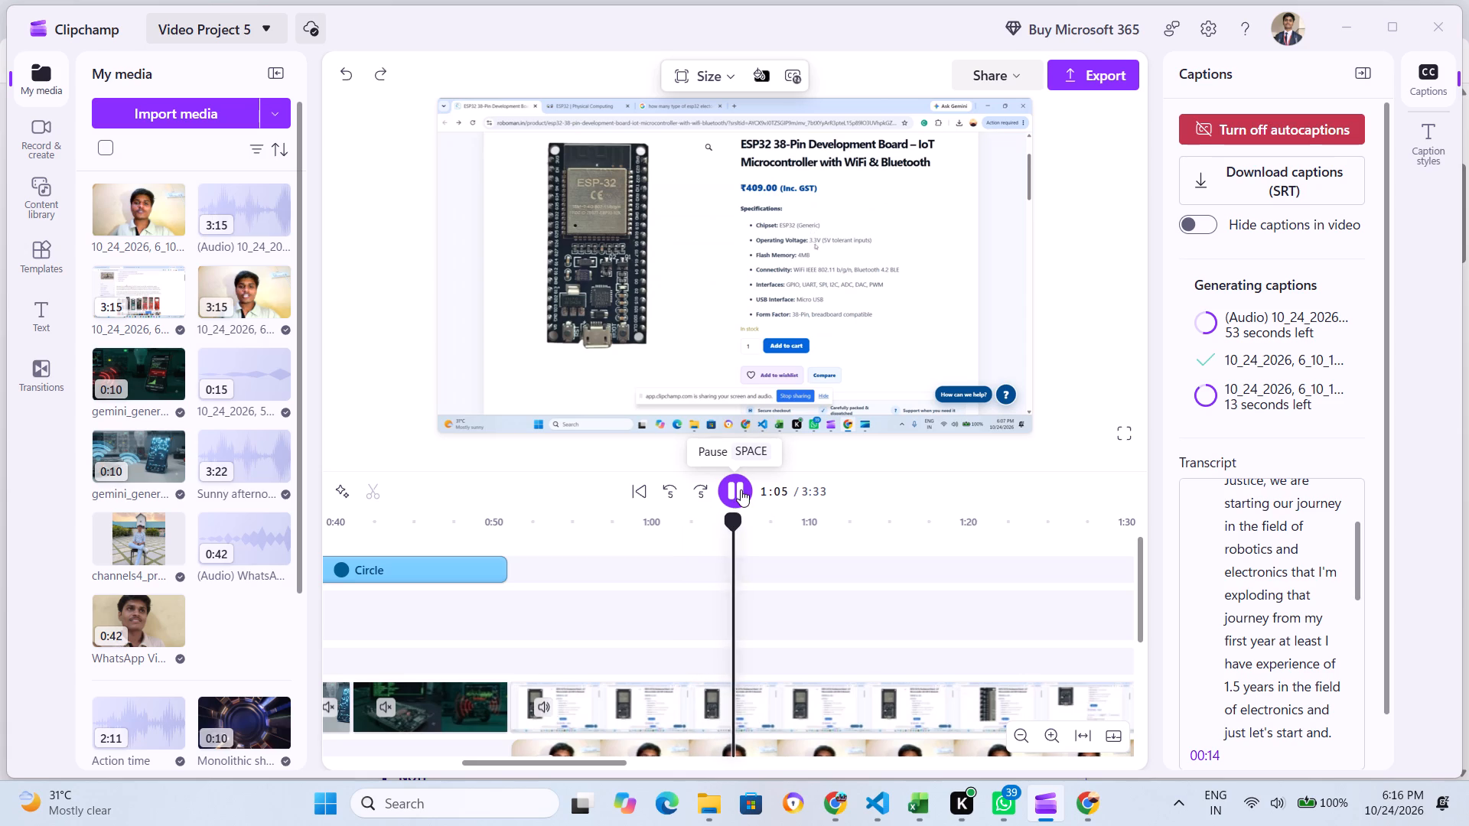
double_click(734, 490)
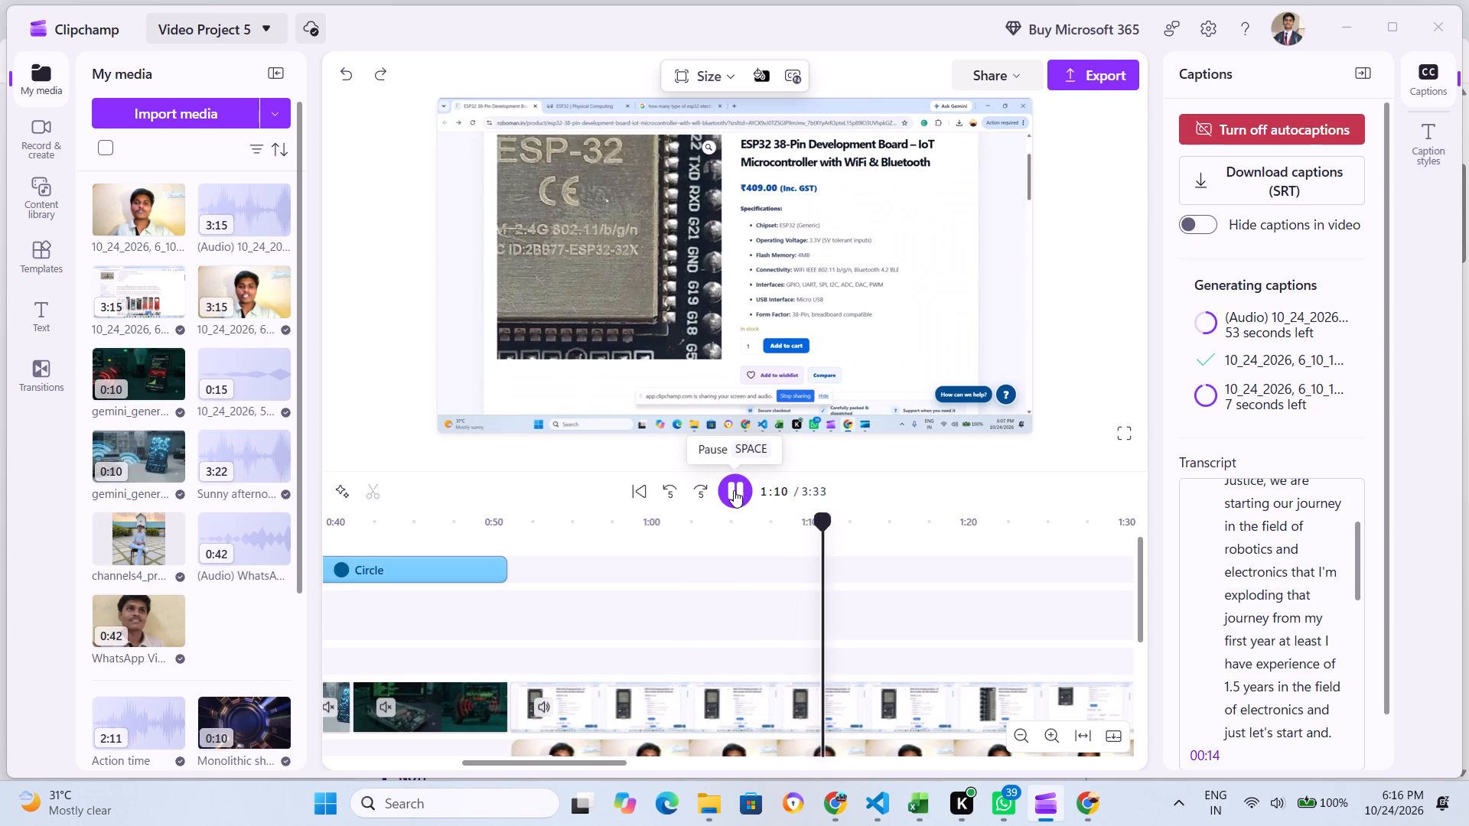
click(734, 490)
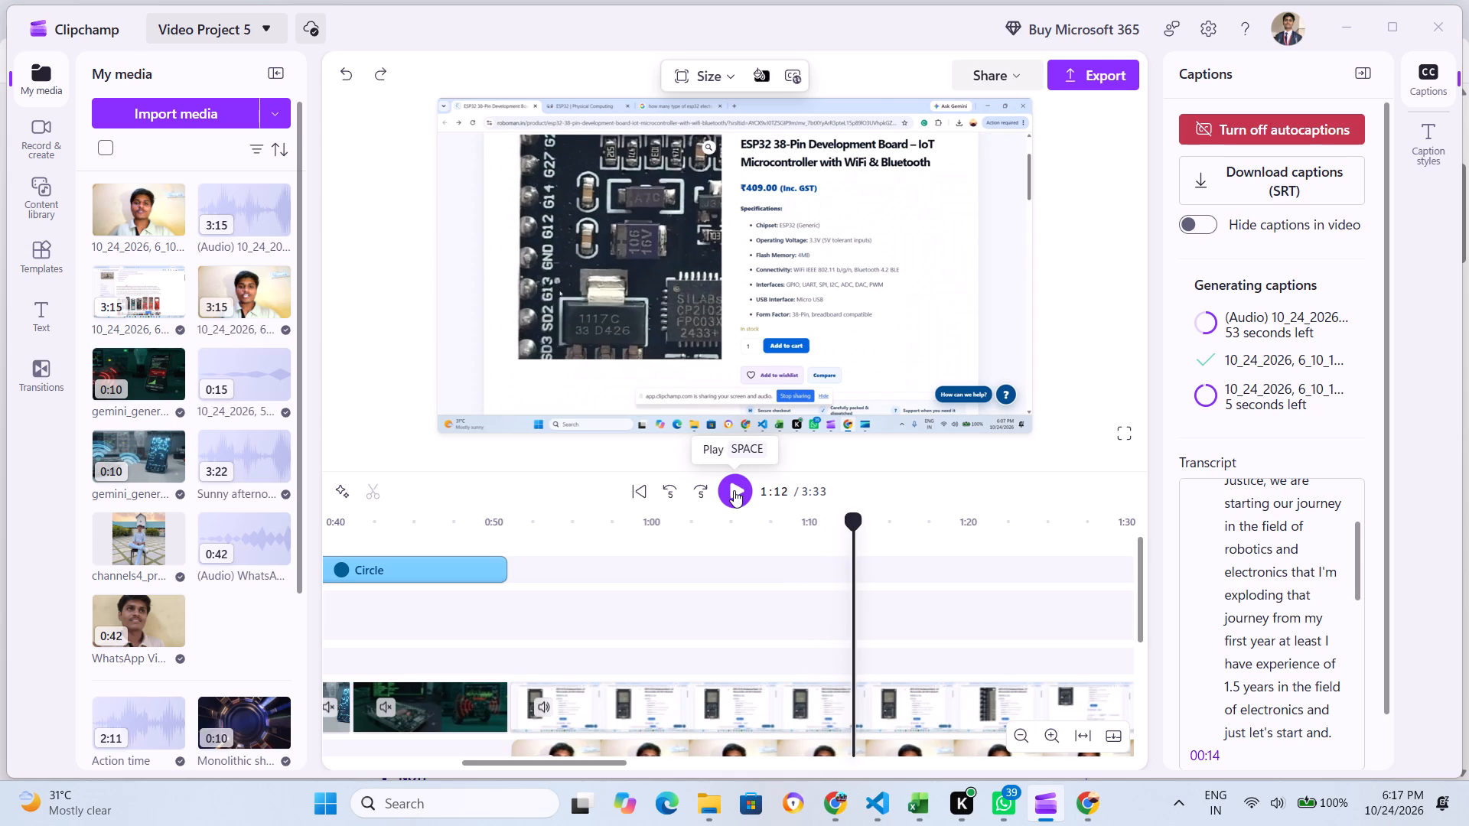
click(734, 490)
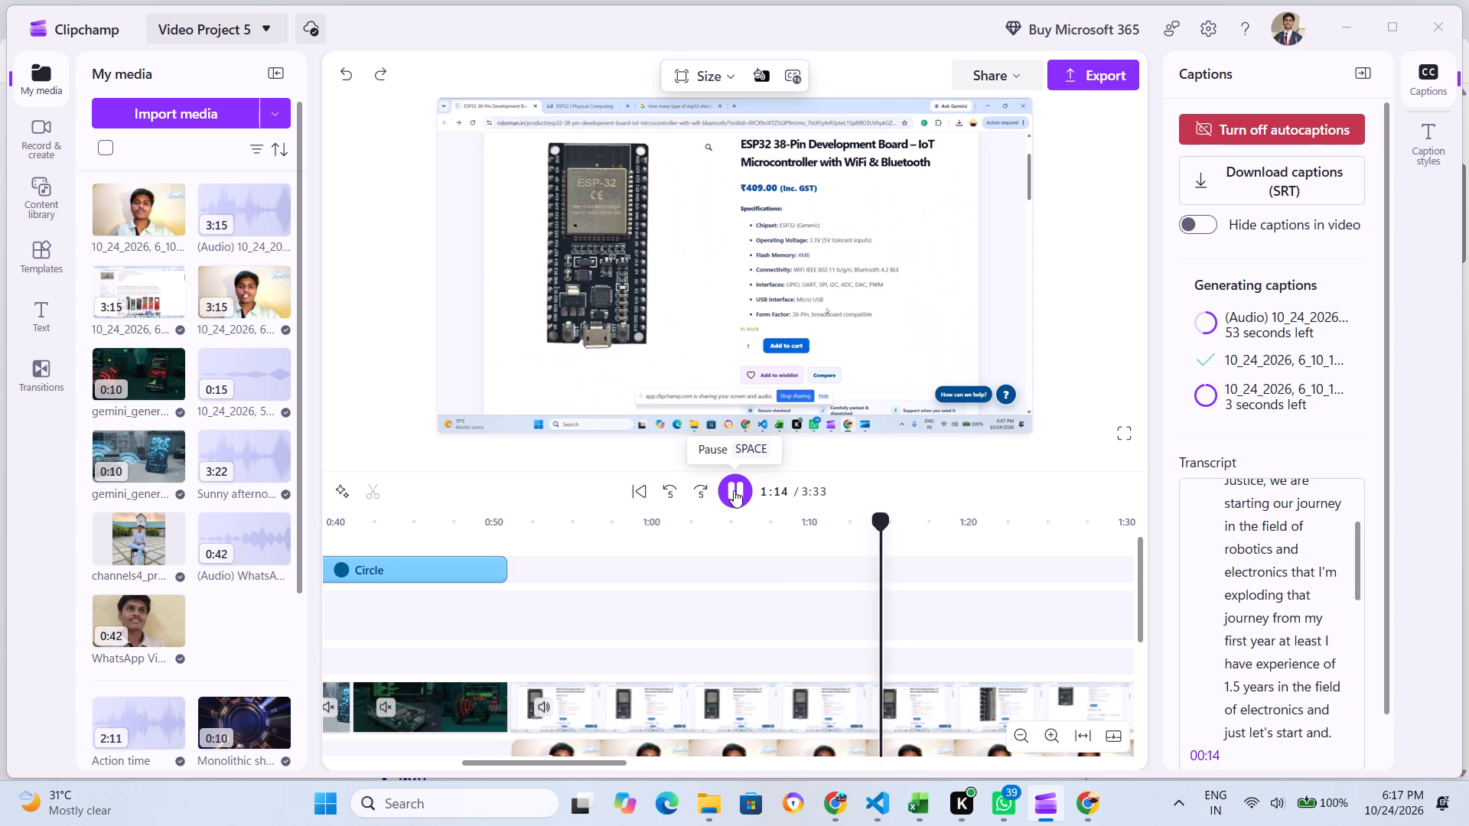
click(734, 490)
click(734, 490)
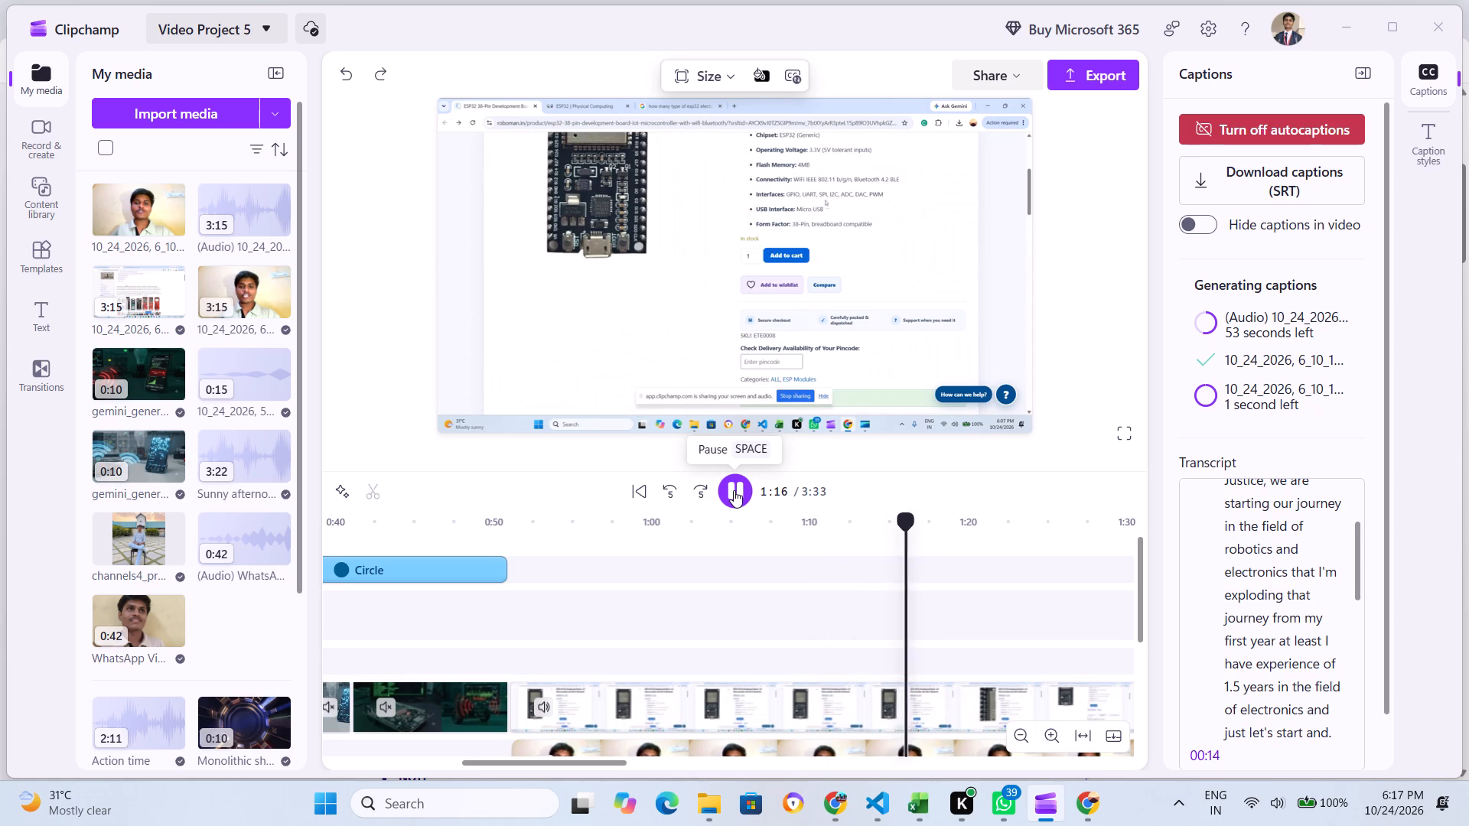
click(734, 490)
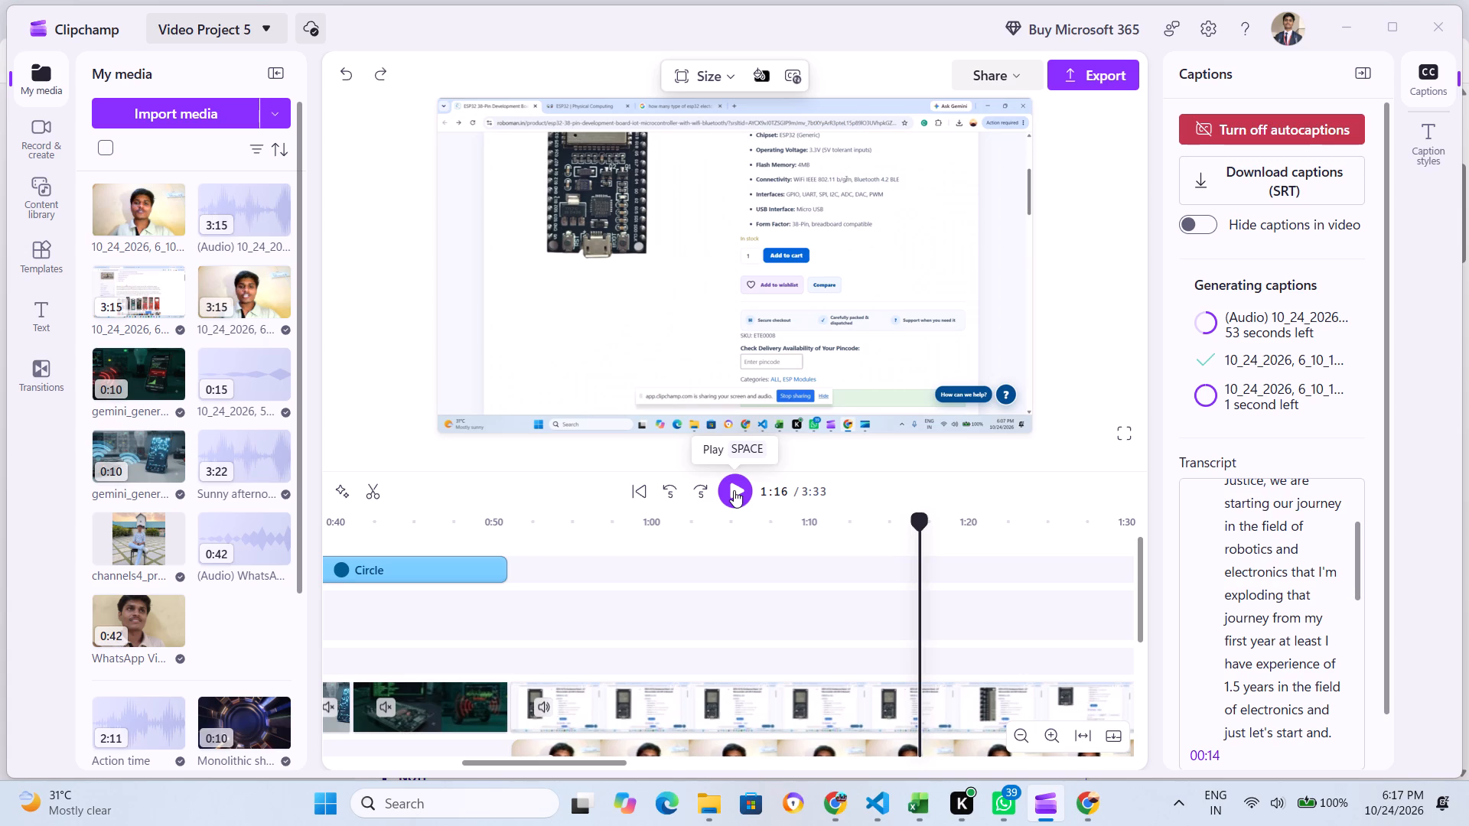
scroll(734, 490, up, 1)
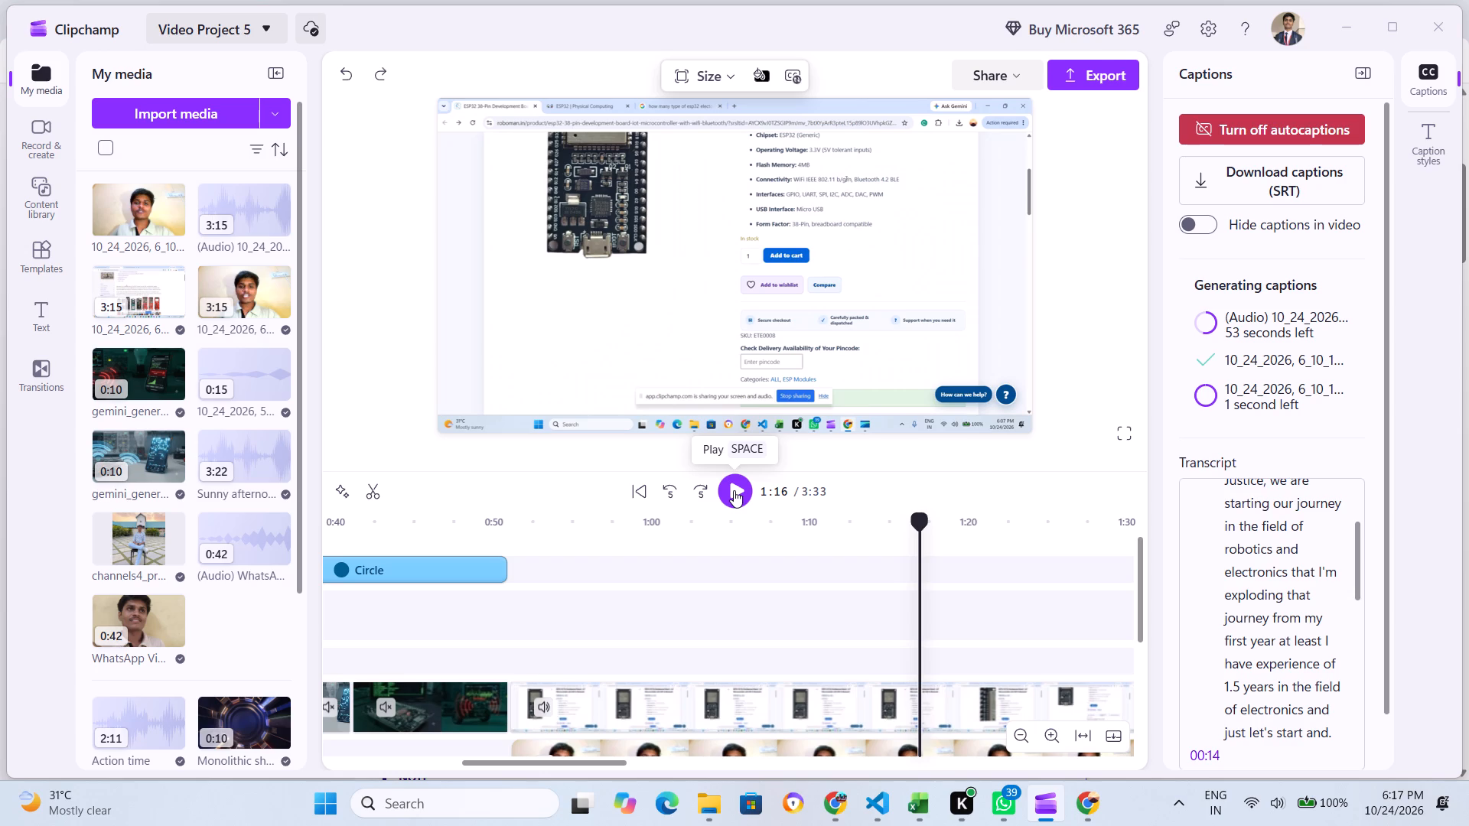
click(734, 490)
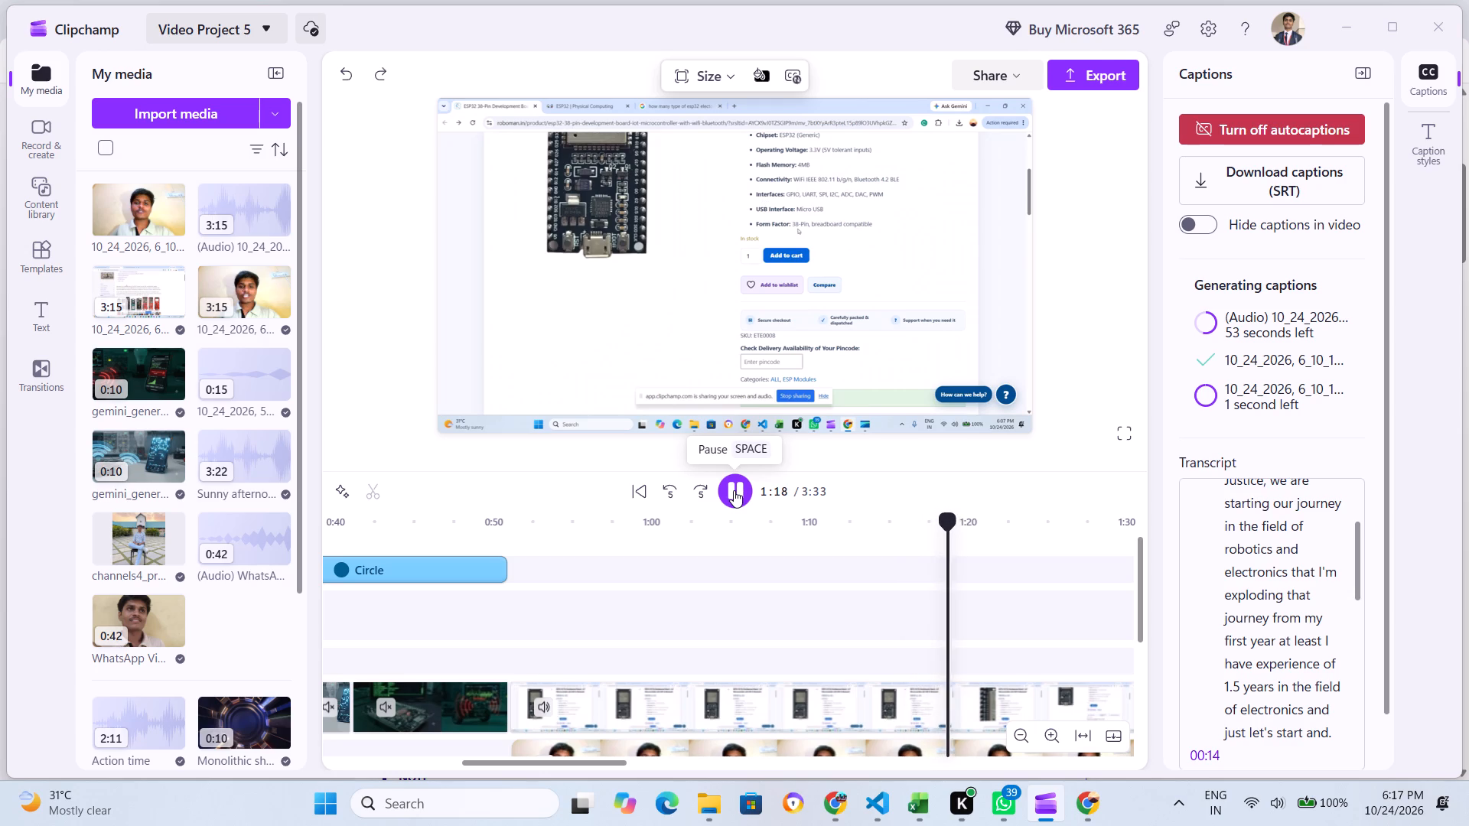
click(734, 490)
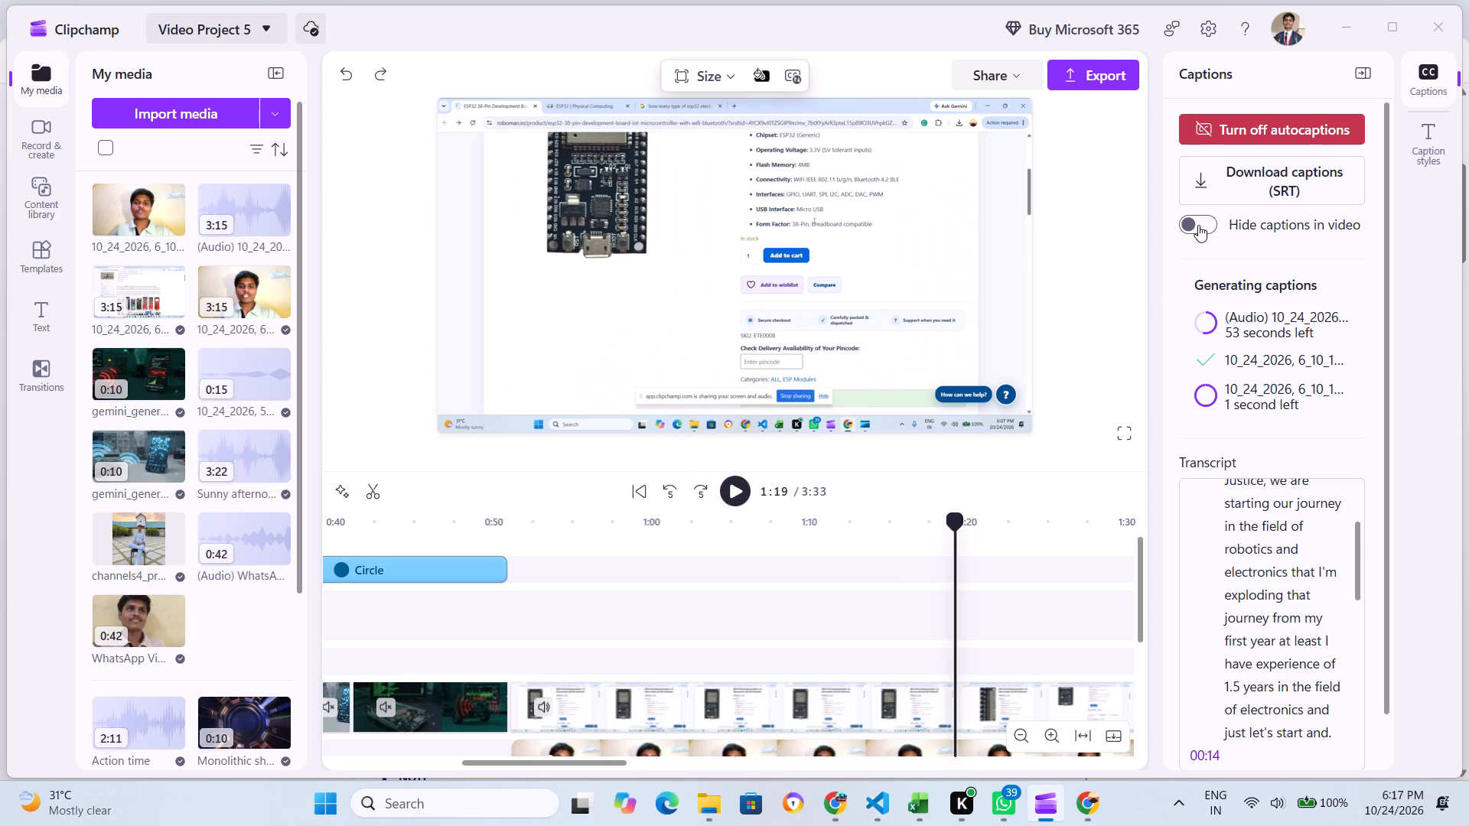
scroll(1198, 225, down, 2)
scroll(818, 580, down, 3)
scroll(817, 582, up, 2)
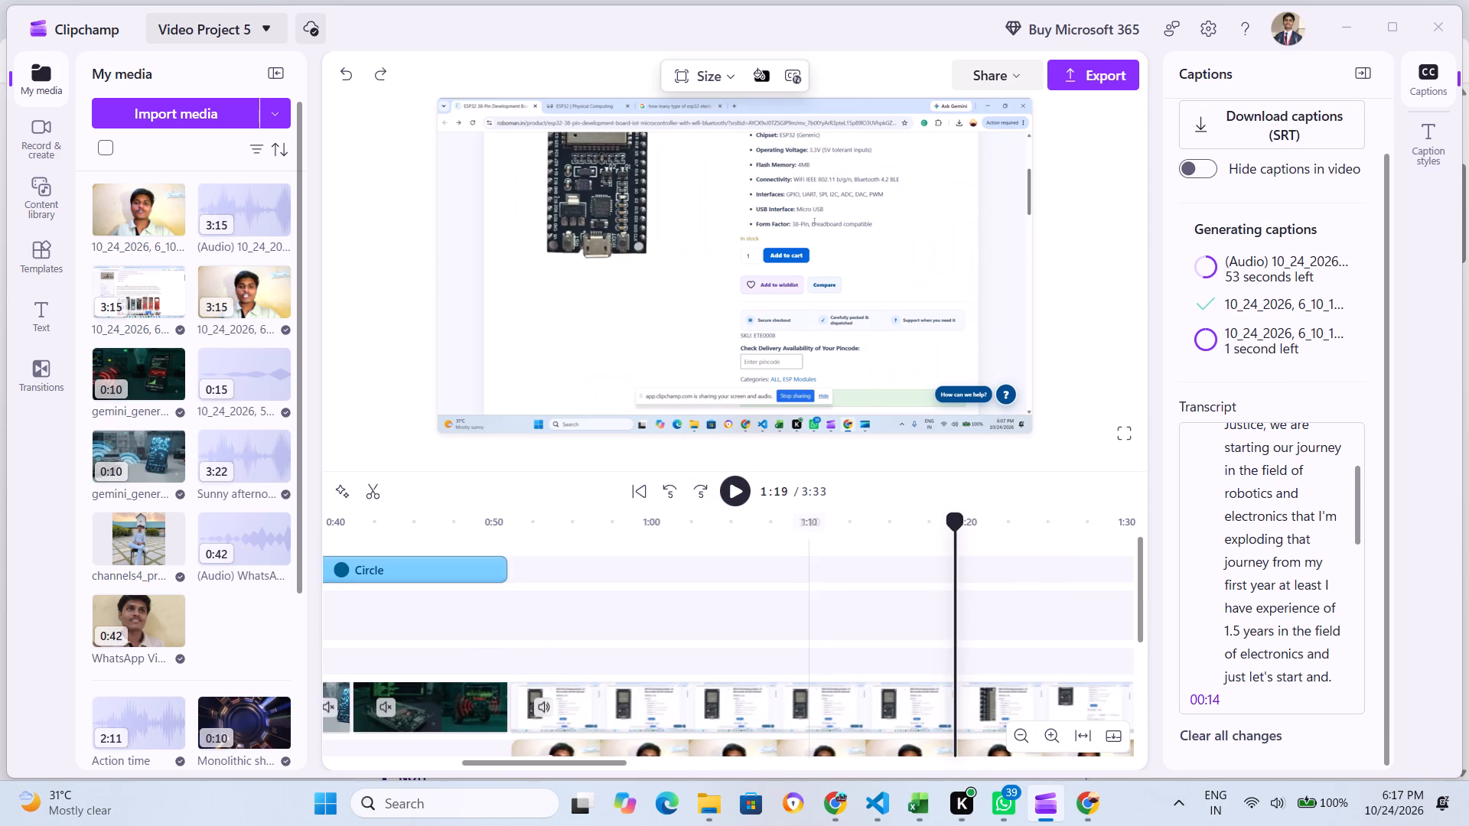
click(745, 497)
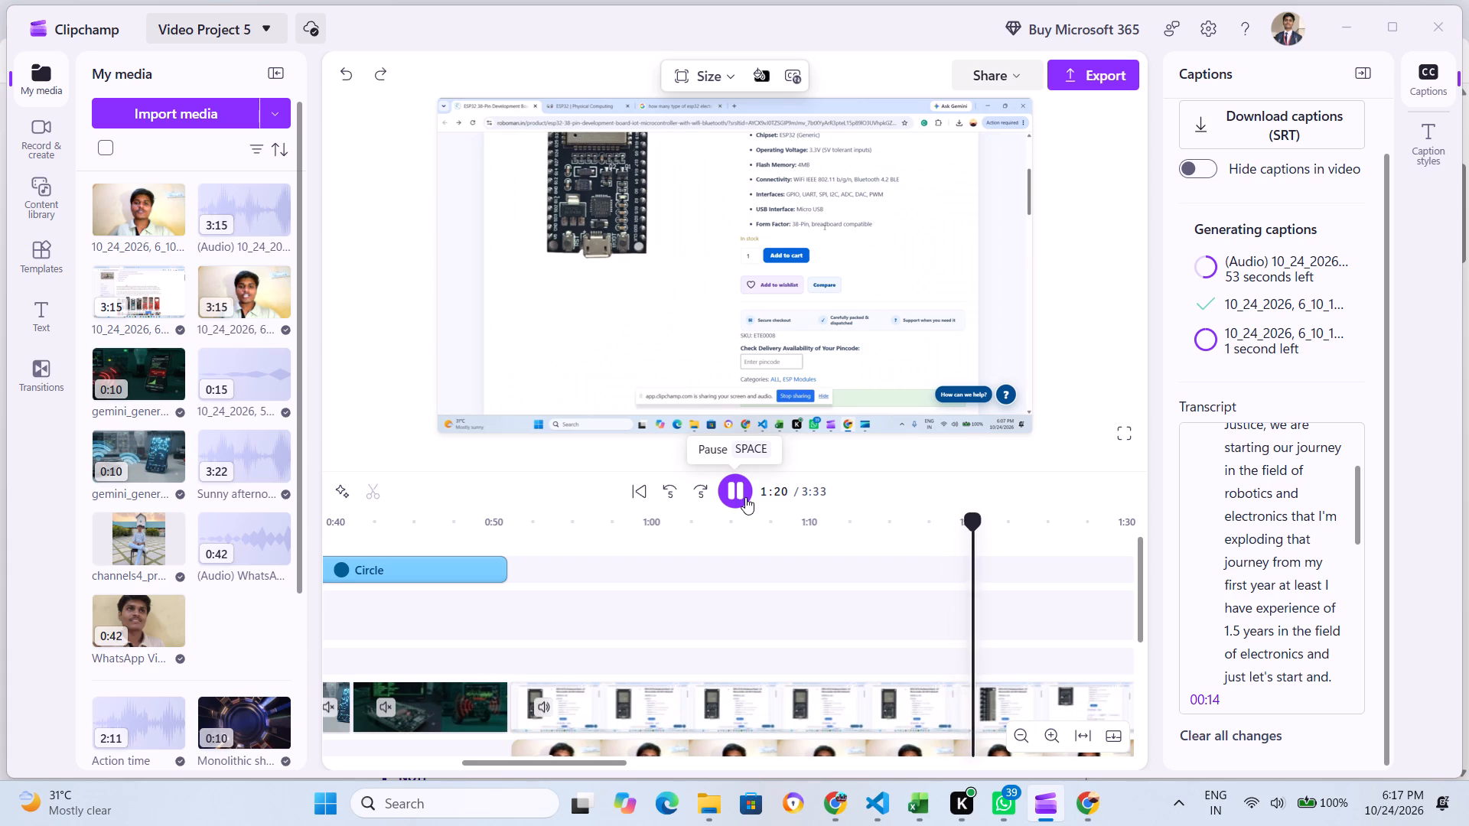
Play the project from the very start to about 0:16, briefly in full screen, to check the intro and its captions.
drag(999, 514, 55, 628)
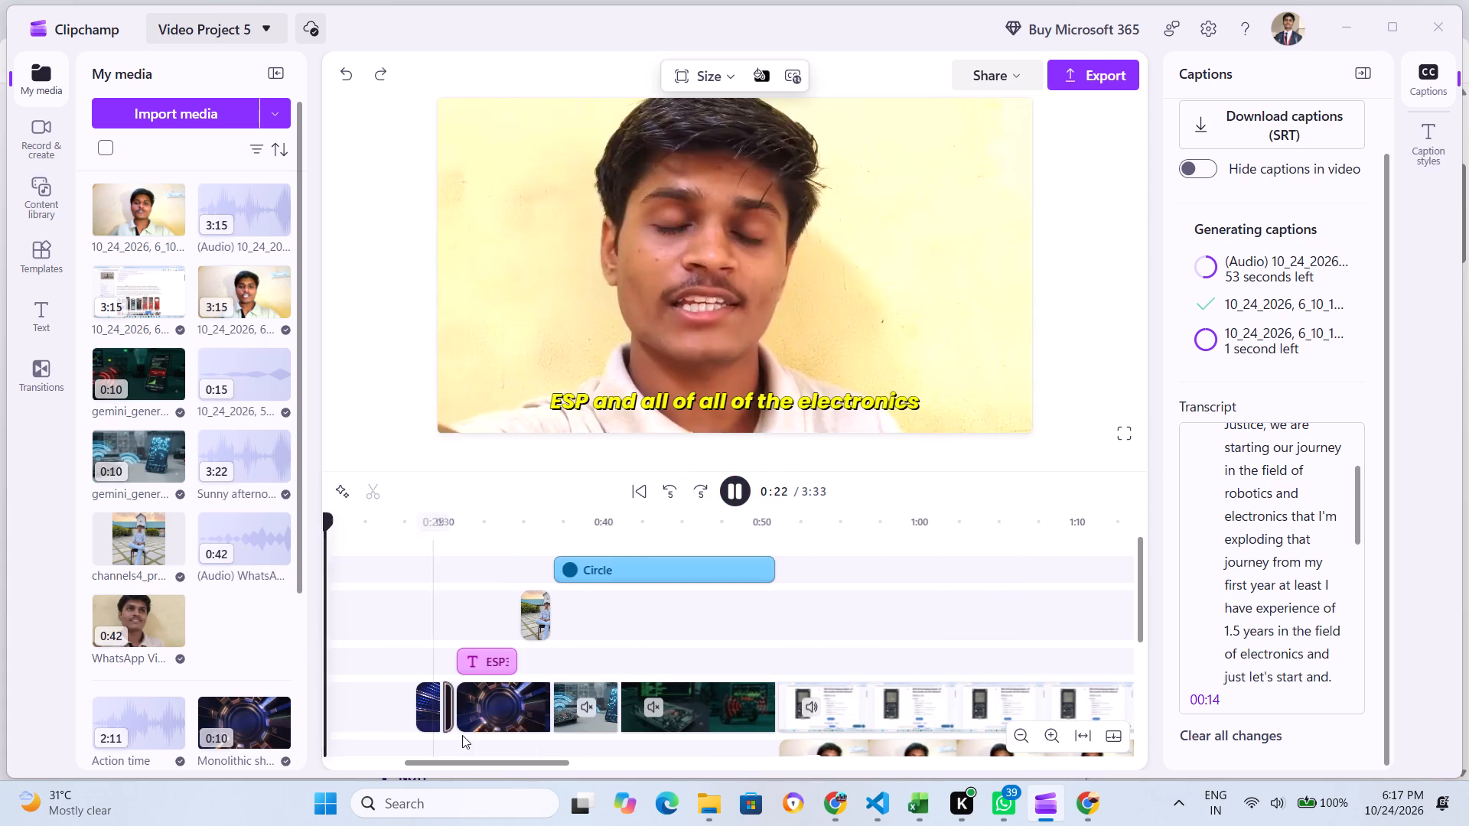
drag(462, 765, 259, 766)
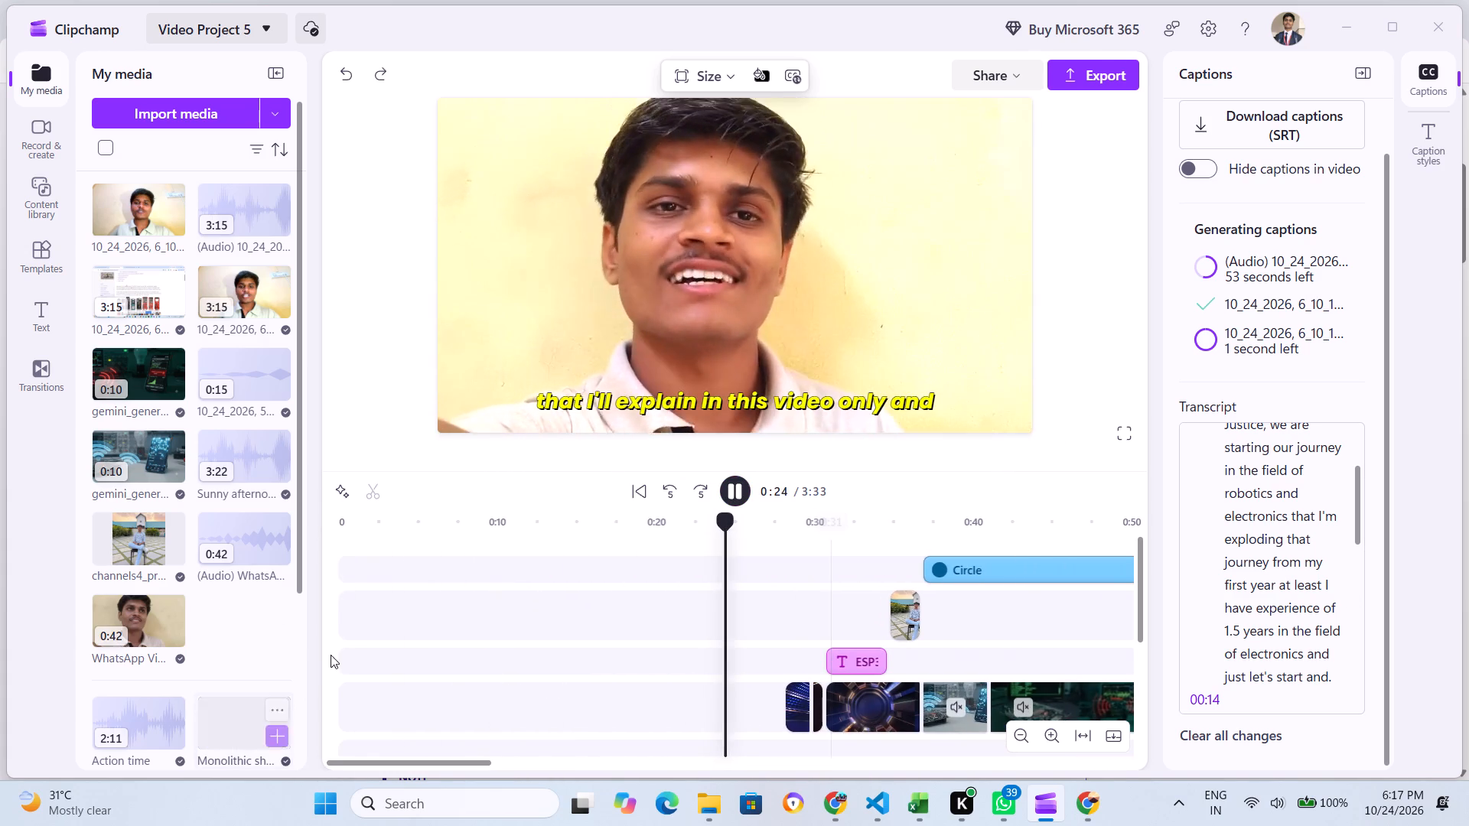
click(334, 597)
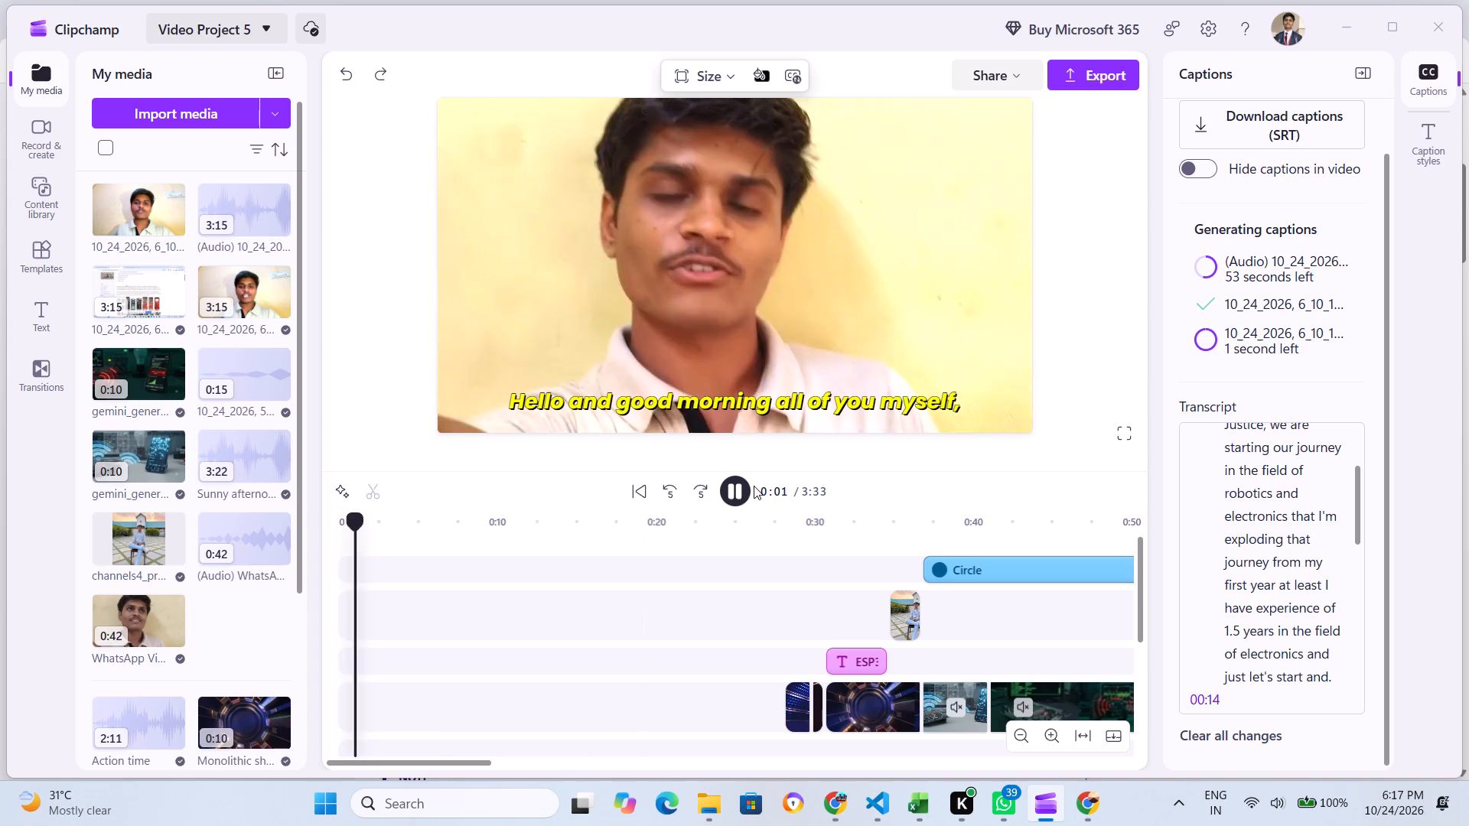
click(754, 486)
click(741, 484)
drag(375, 517, 319, 525)
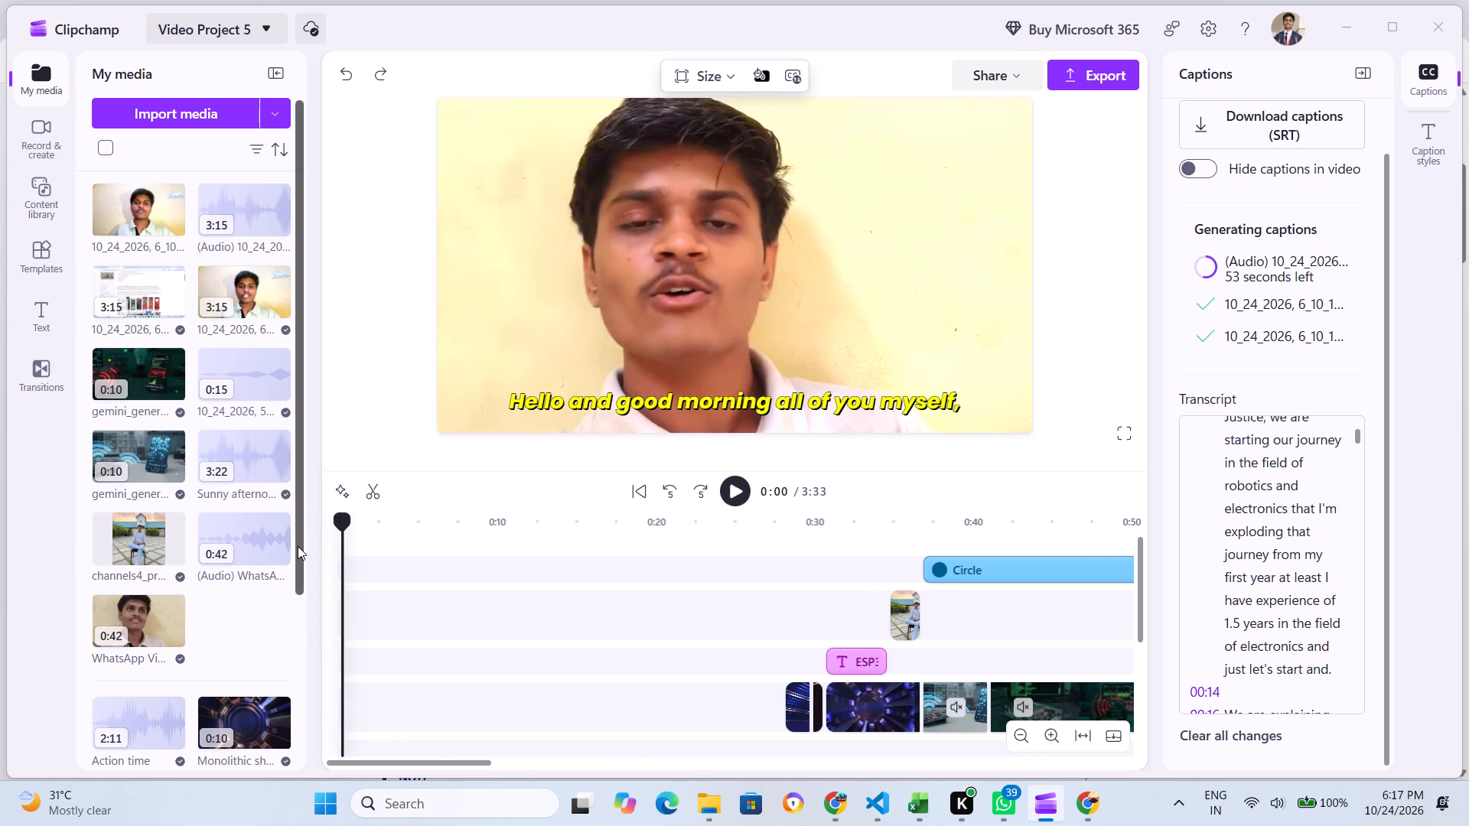
scroll(122, 548, down, 1)
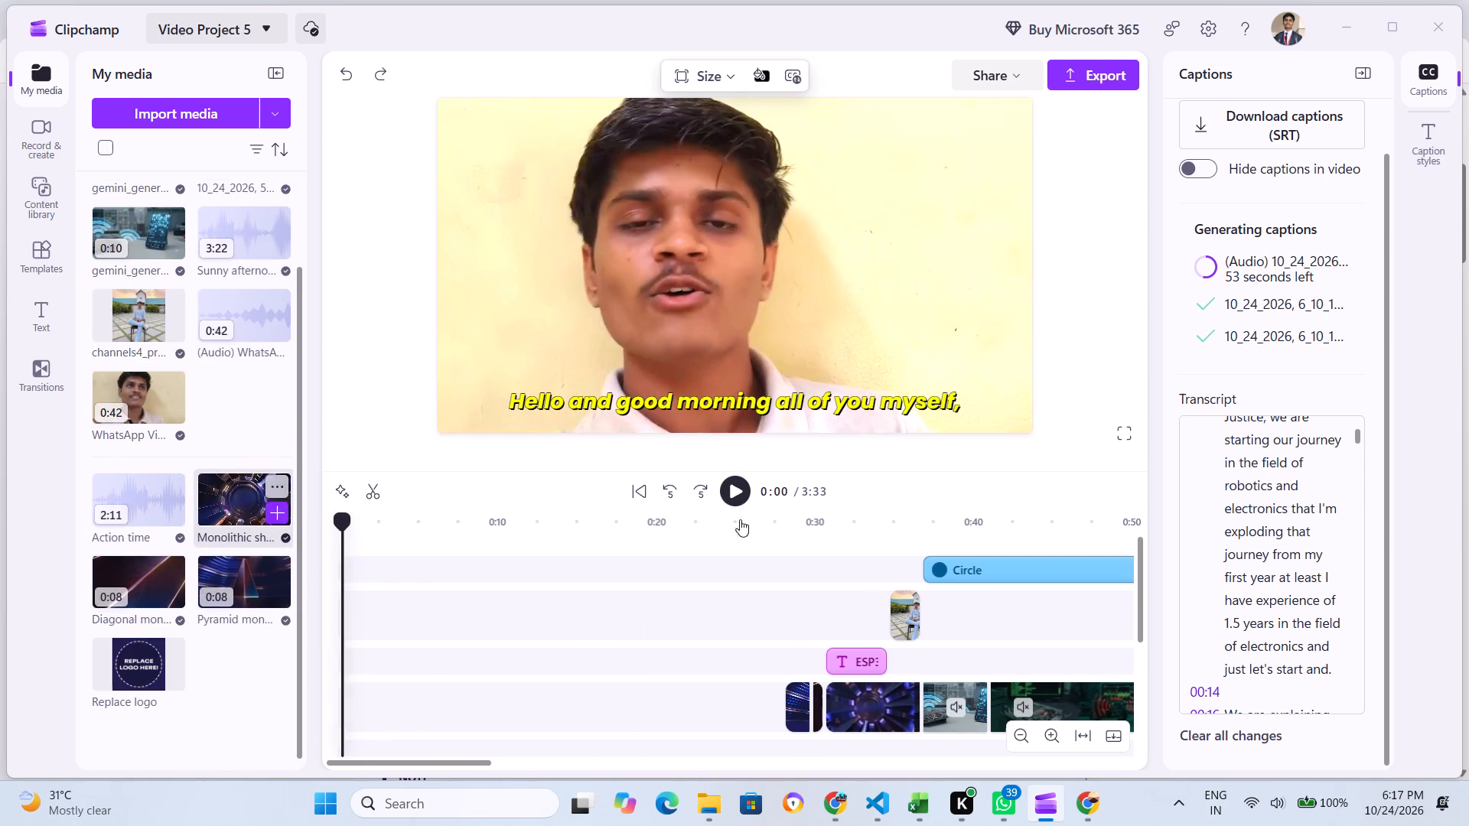
click(734, 489)
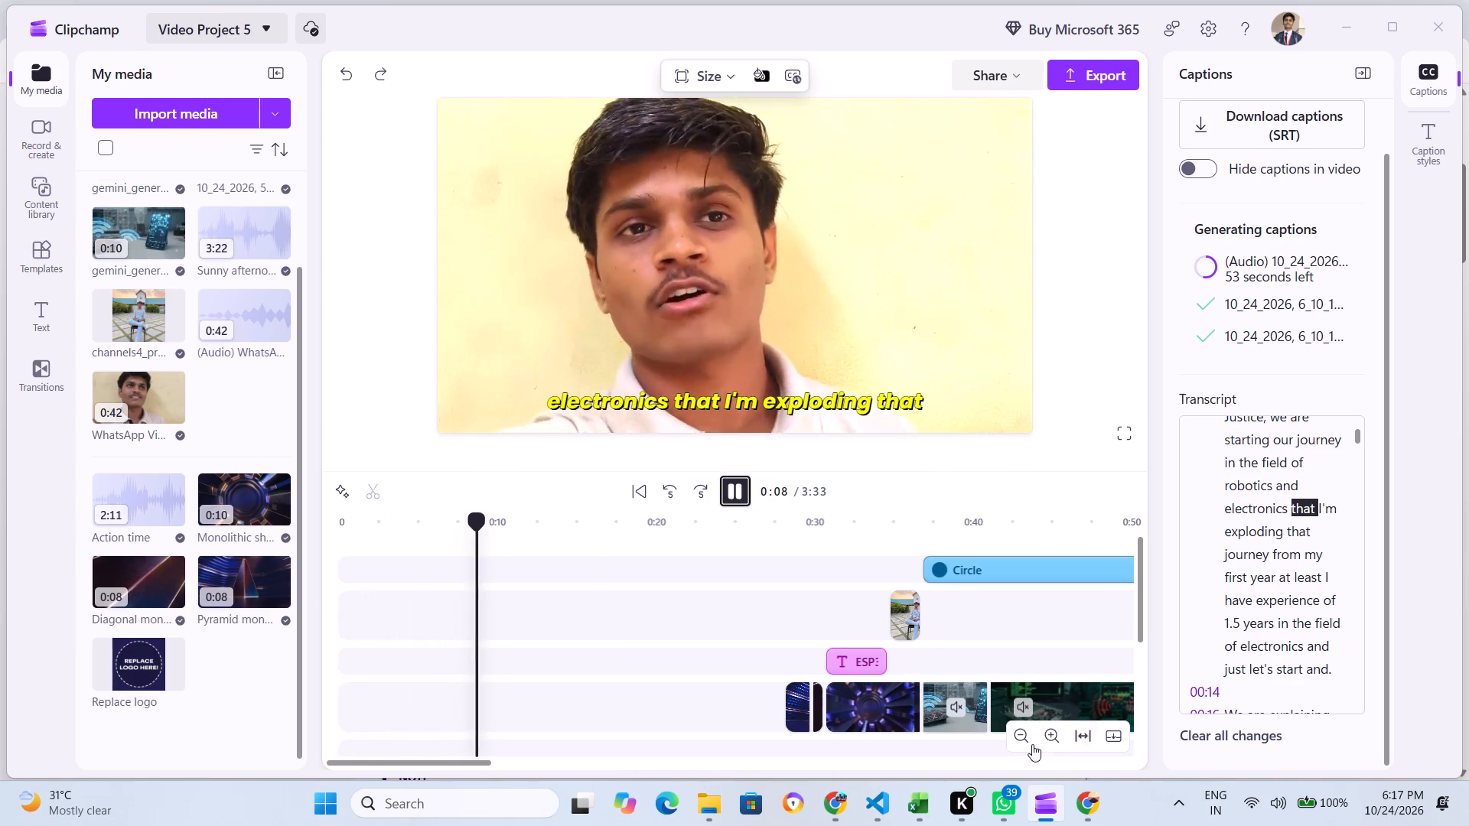
click(1129, 437)
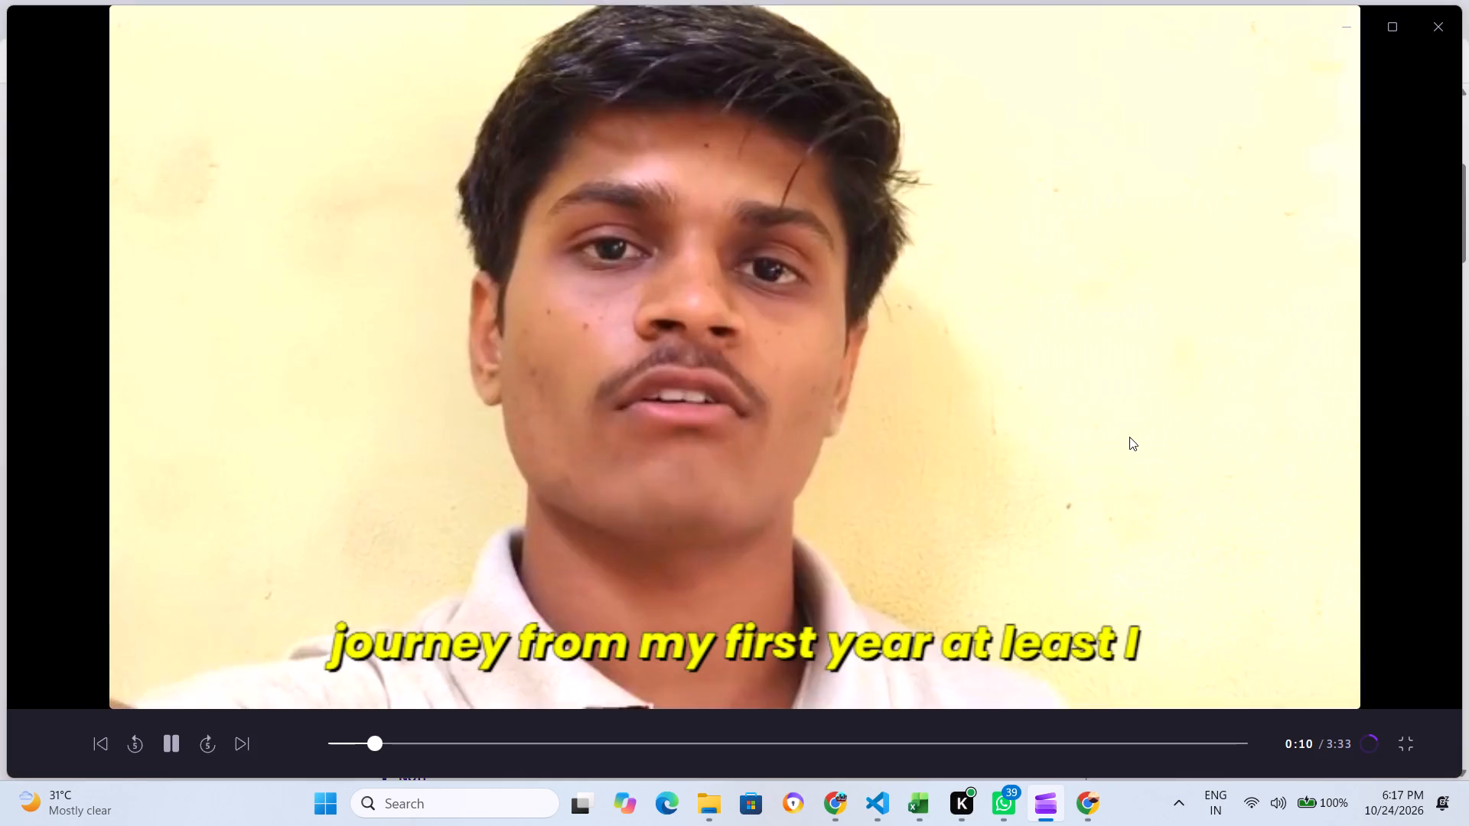
click(1405, 734)
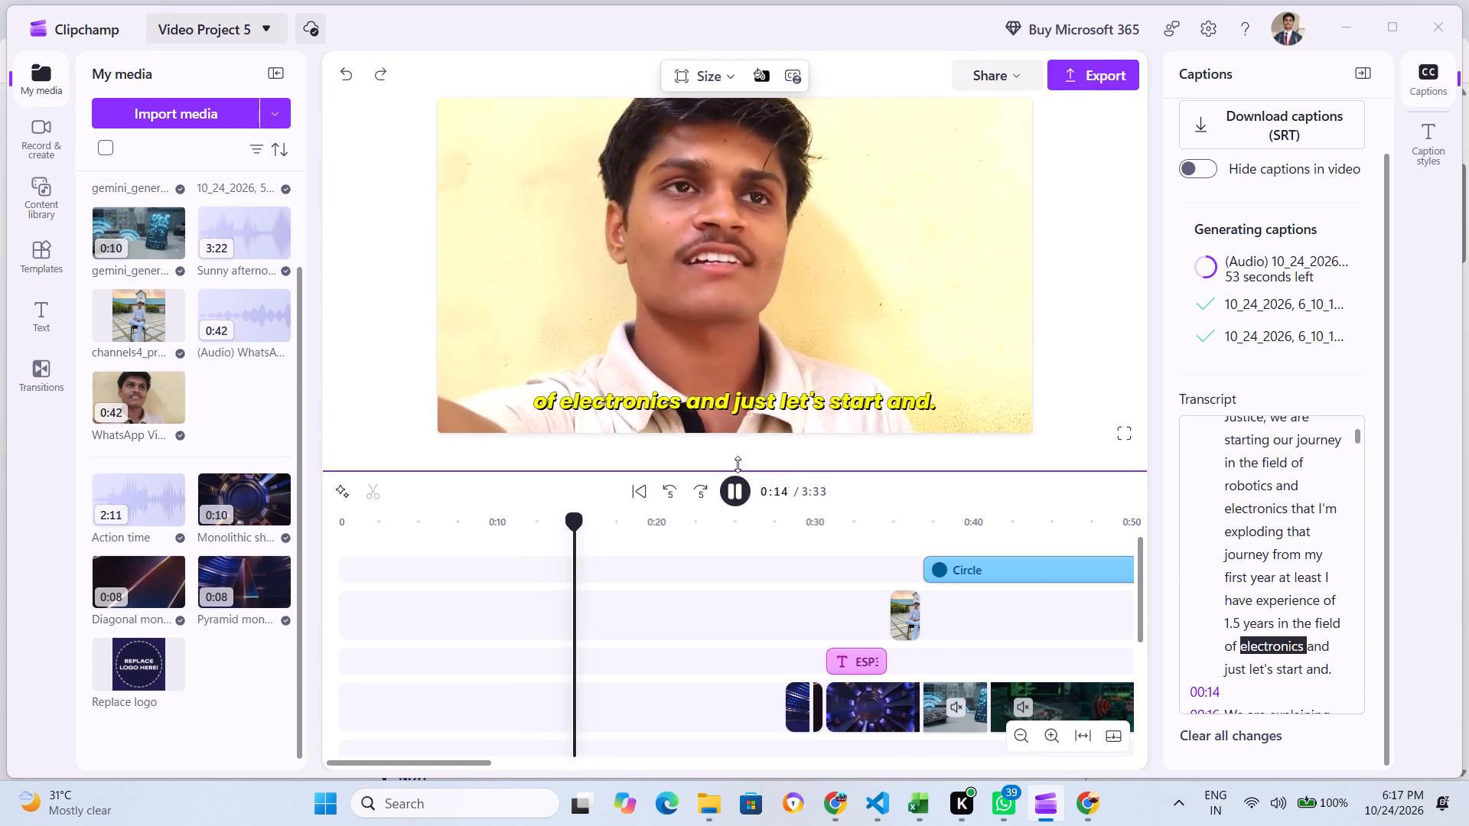
click(731, 494)
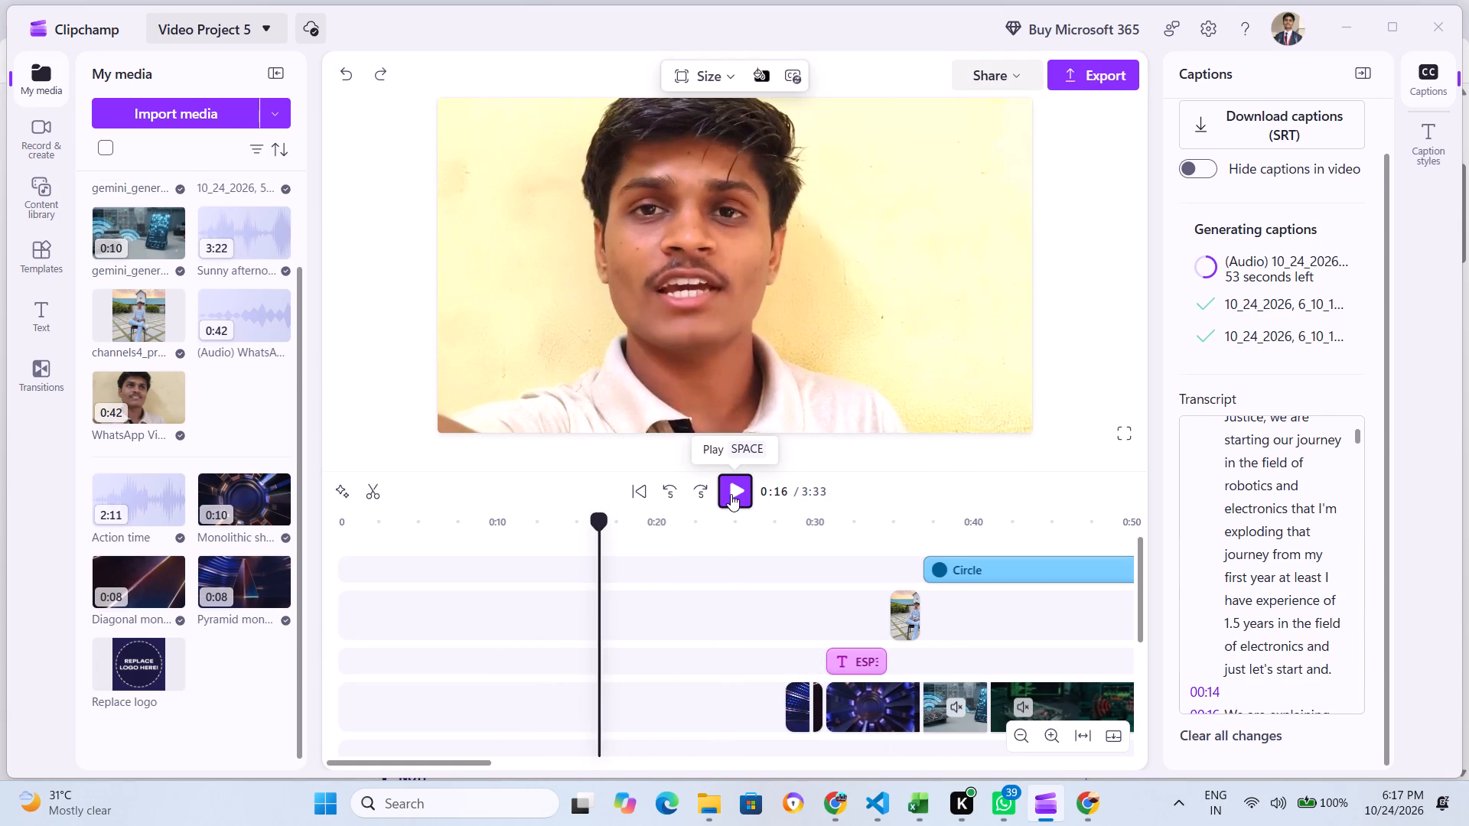
Reload the video editor.
key(ctrl+r)
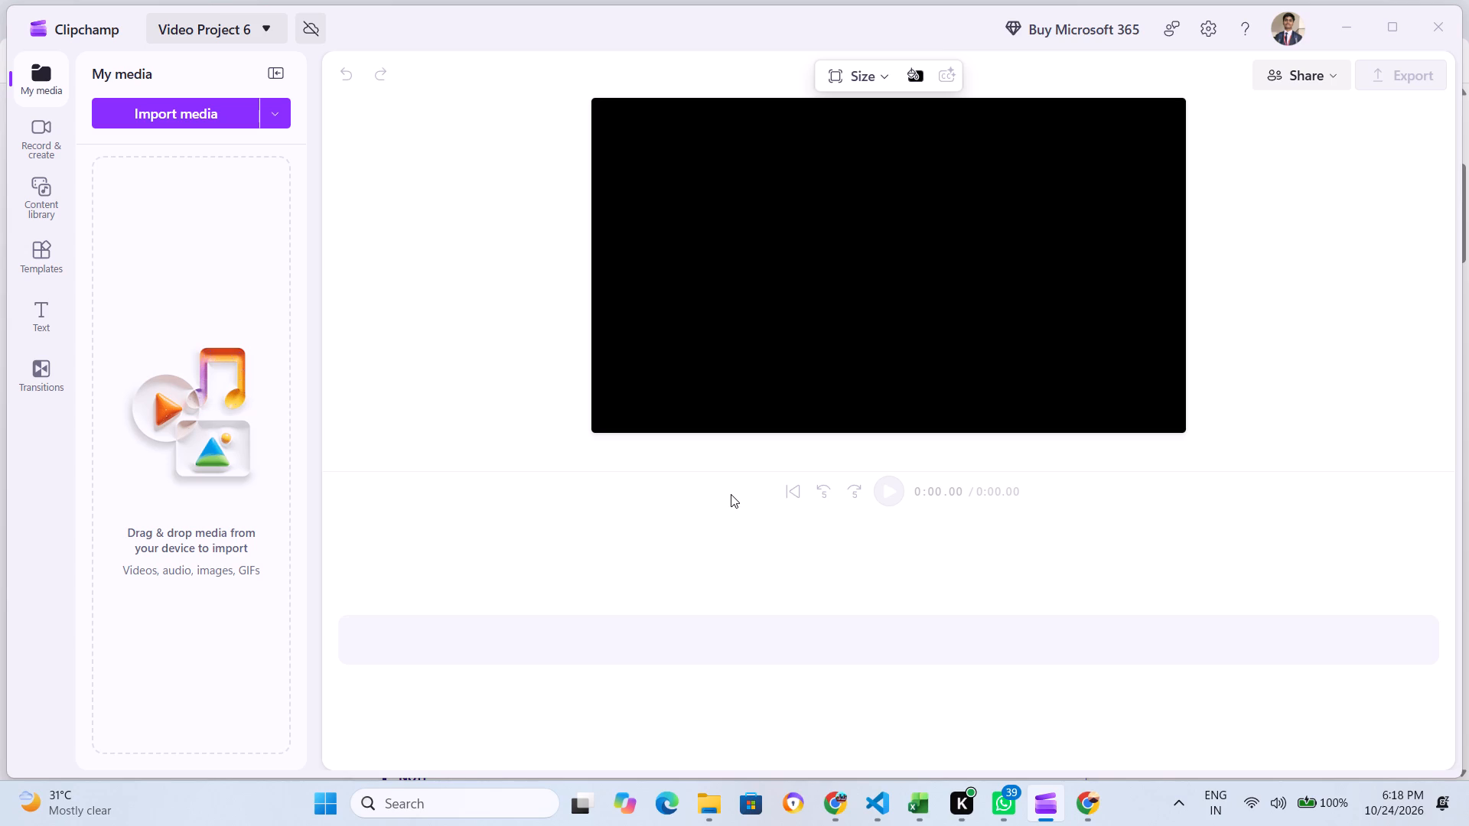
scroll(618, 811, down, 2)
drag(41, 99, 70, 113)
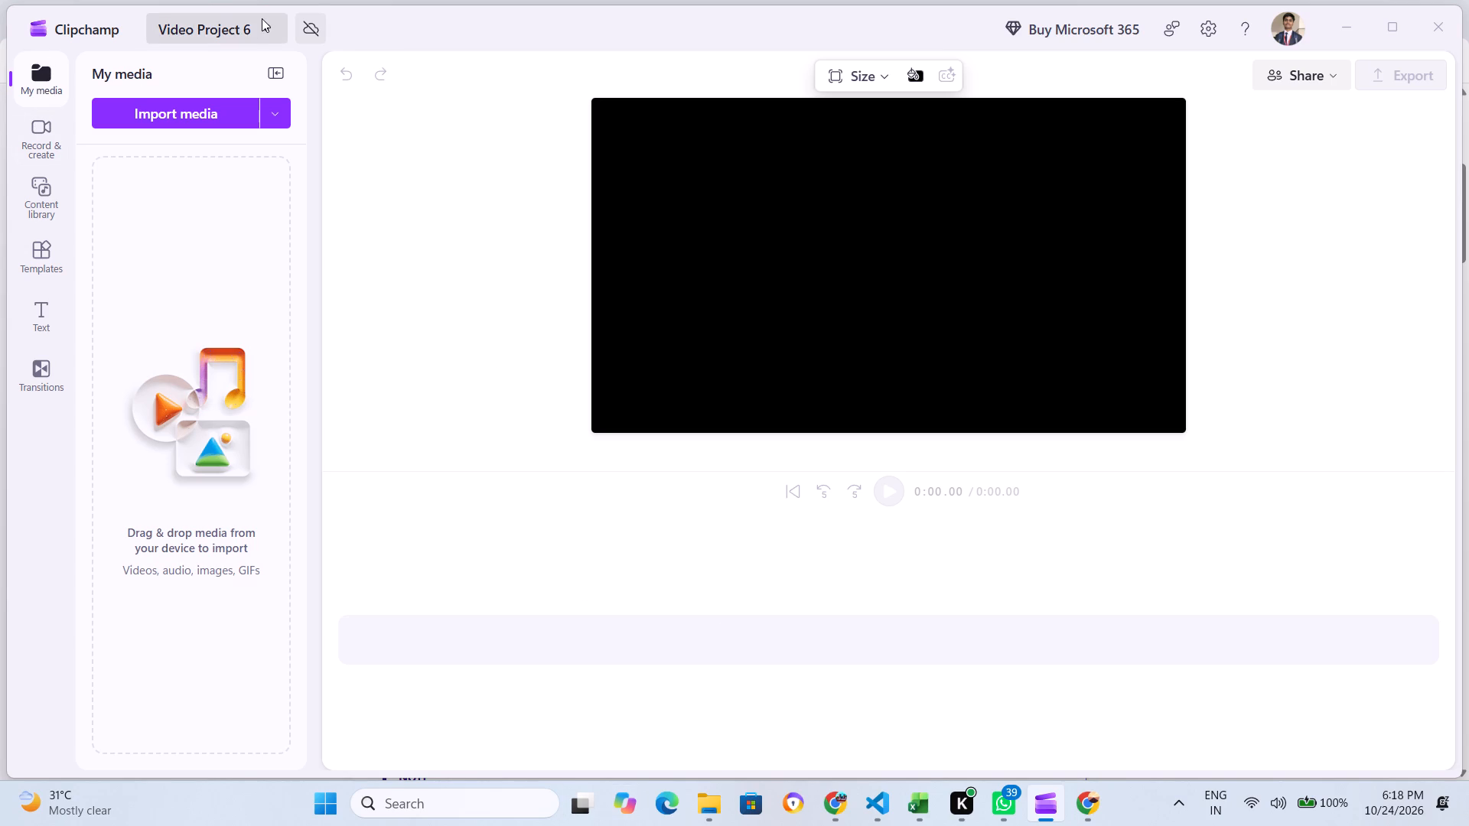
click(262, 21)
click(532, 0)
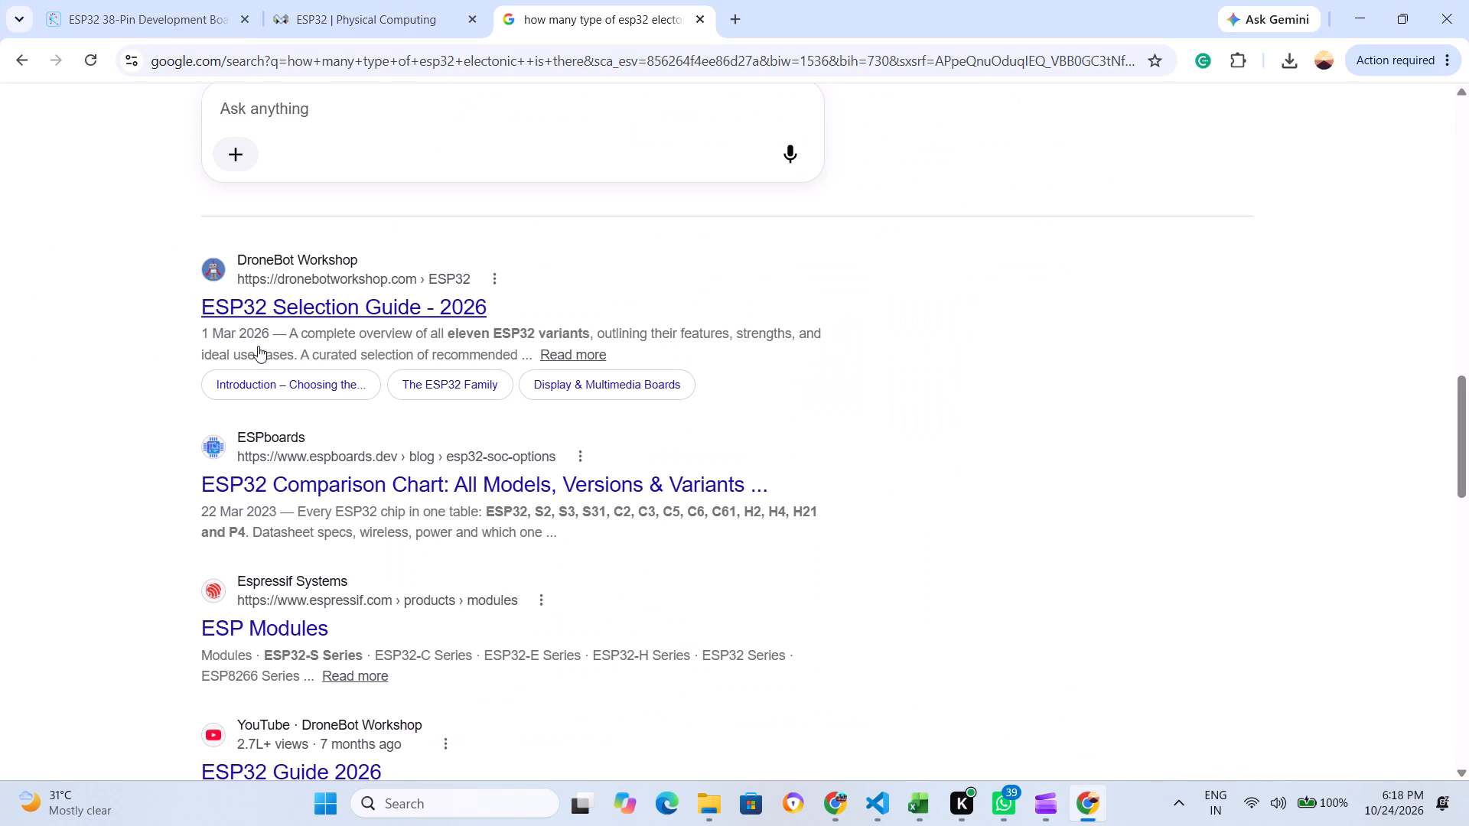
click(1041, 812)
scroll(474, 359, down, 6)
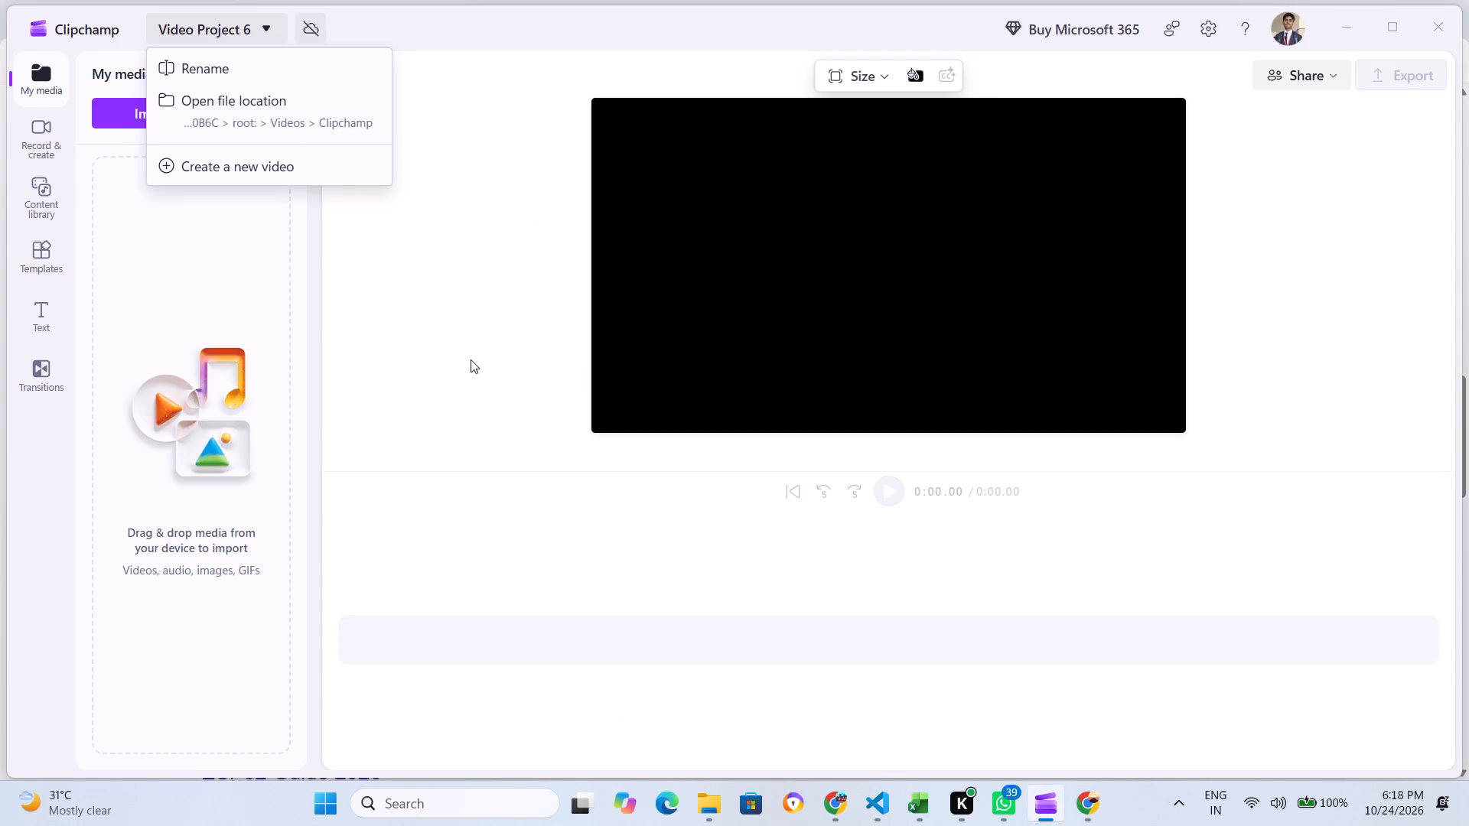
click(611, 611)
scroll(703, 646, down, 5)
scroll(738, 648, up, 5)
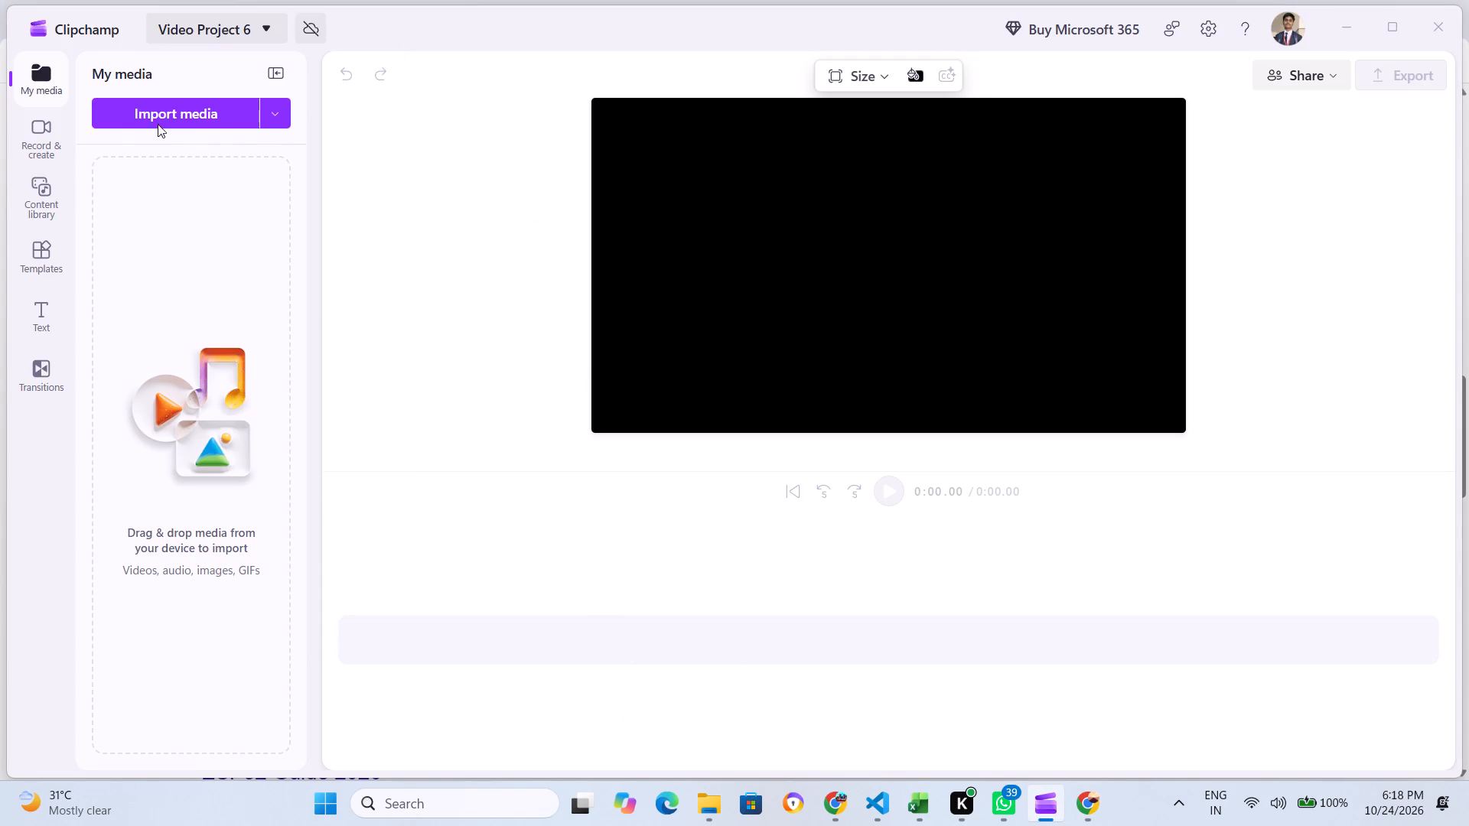
Leave Video Project 6 for the home page and open Video Project 5 from the saved videos.
click(60, 27)
scroll(749, 428, down, 3)
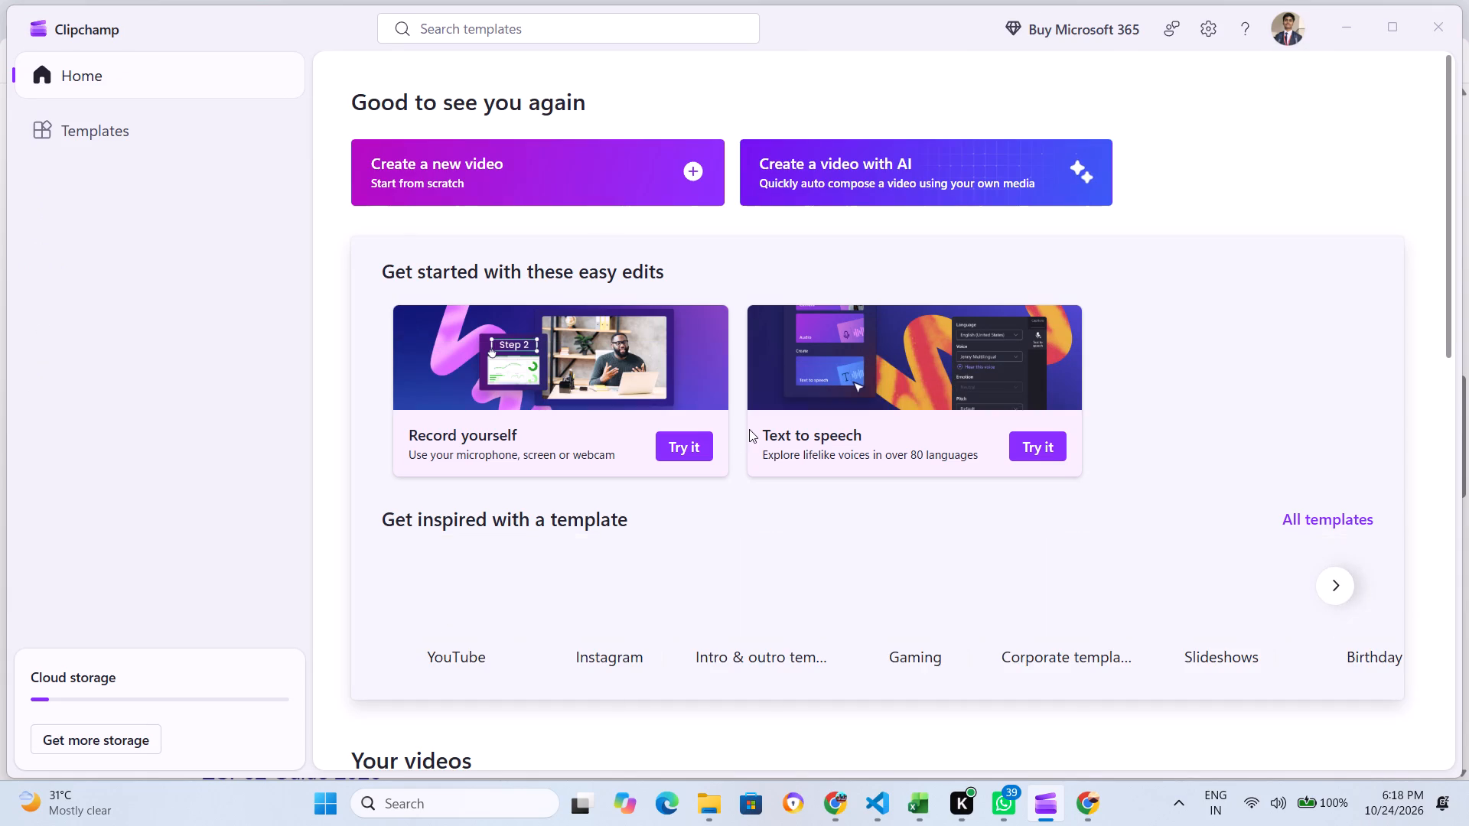
scroll(648, 580, down, 3)
scroll(644, 554, up, 3)
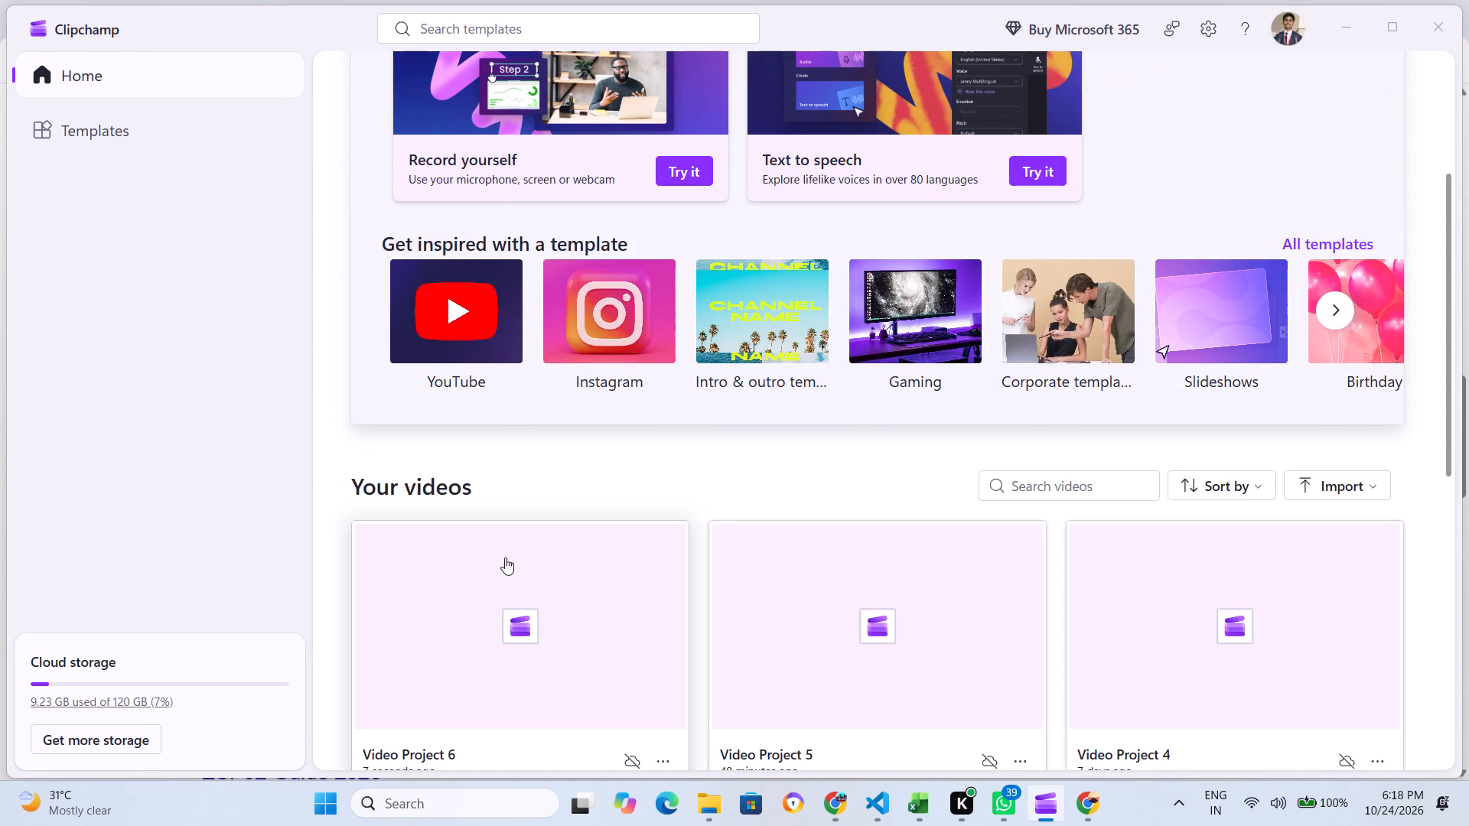
click(893, 646)
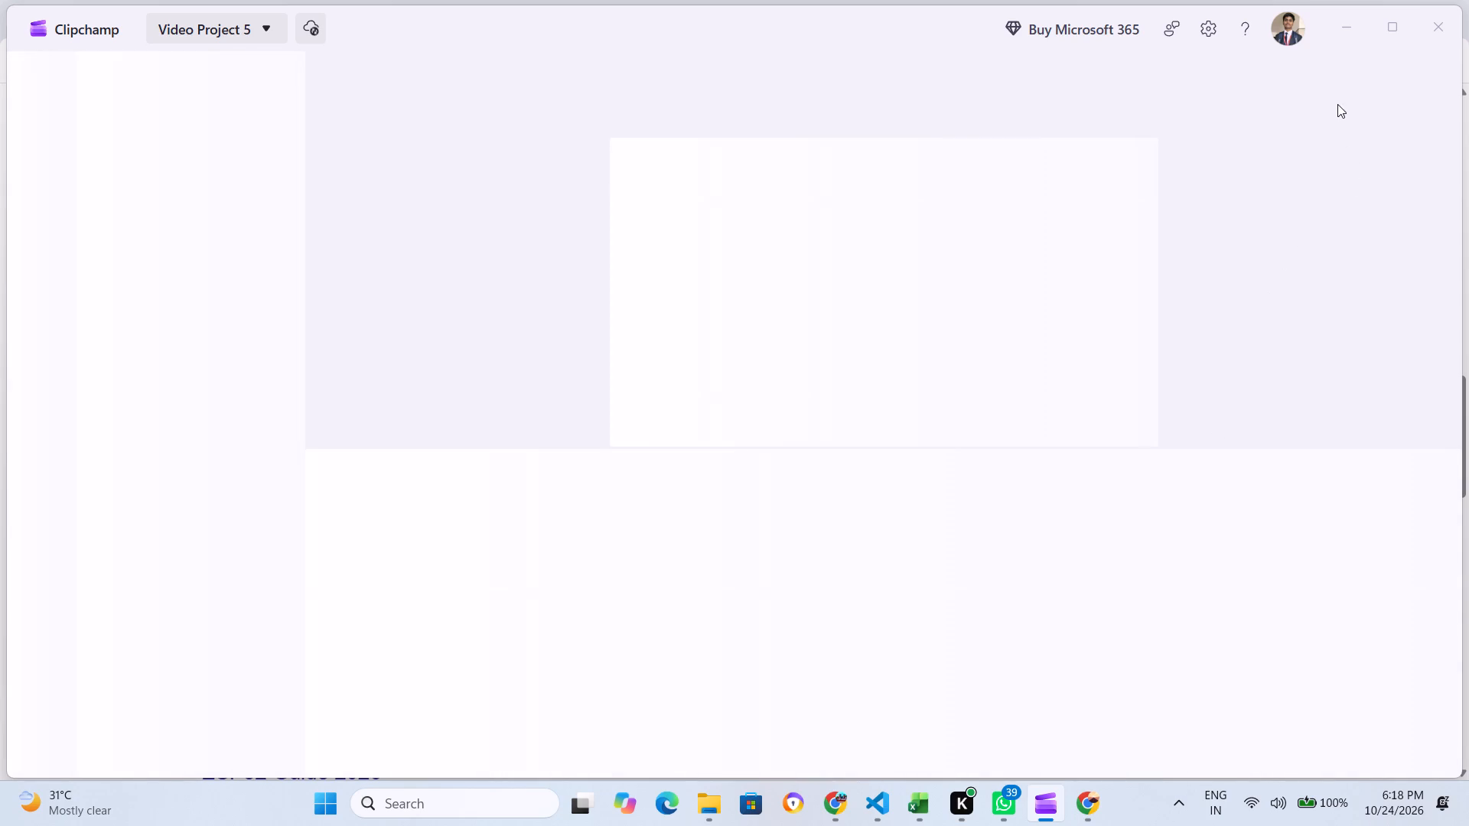
key(super+r)
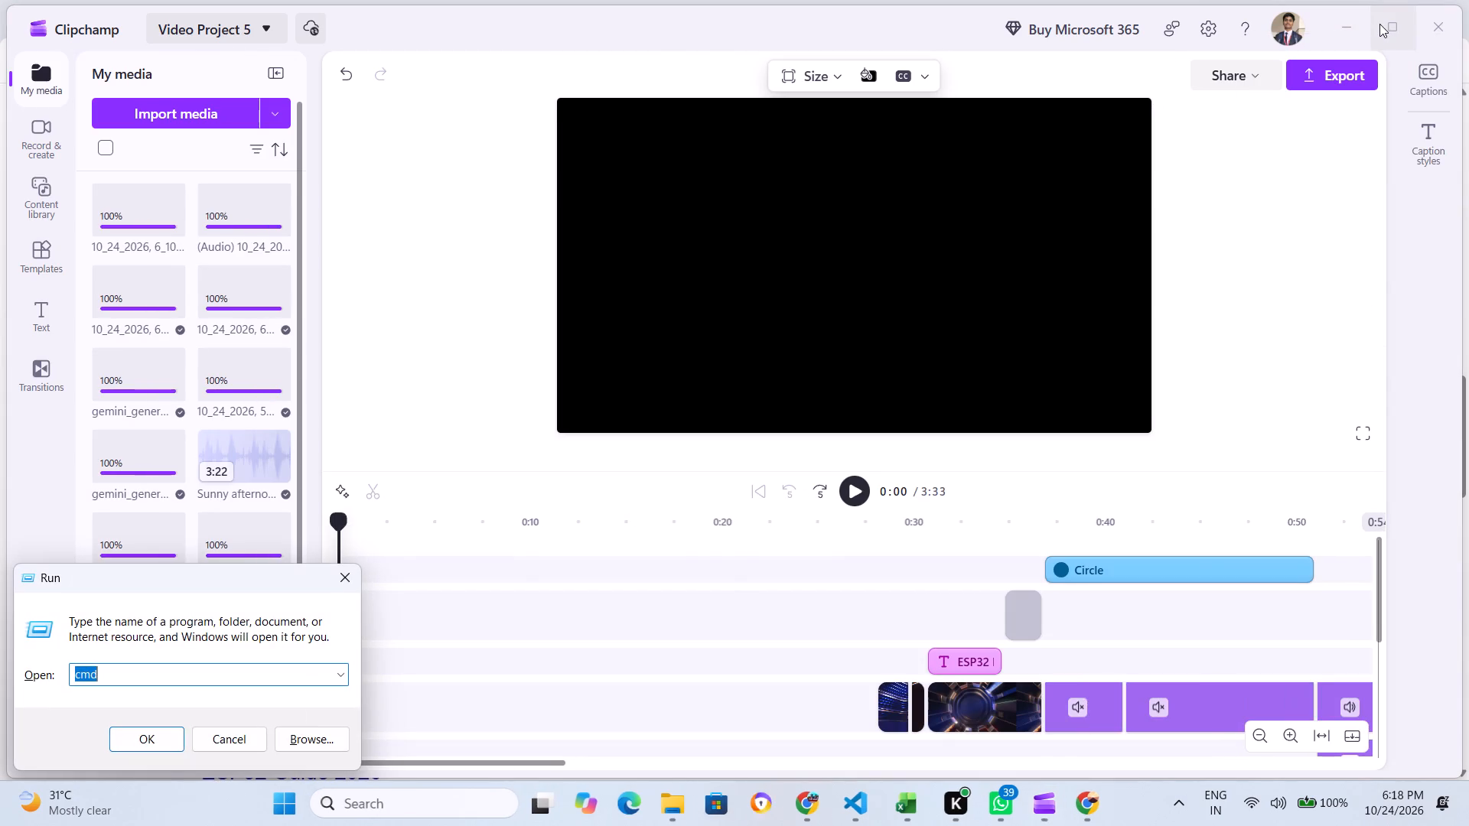
click(360, 572)
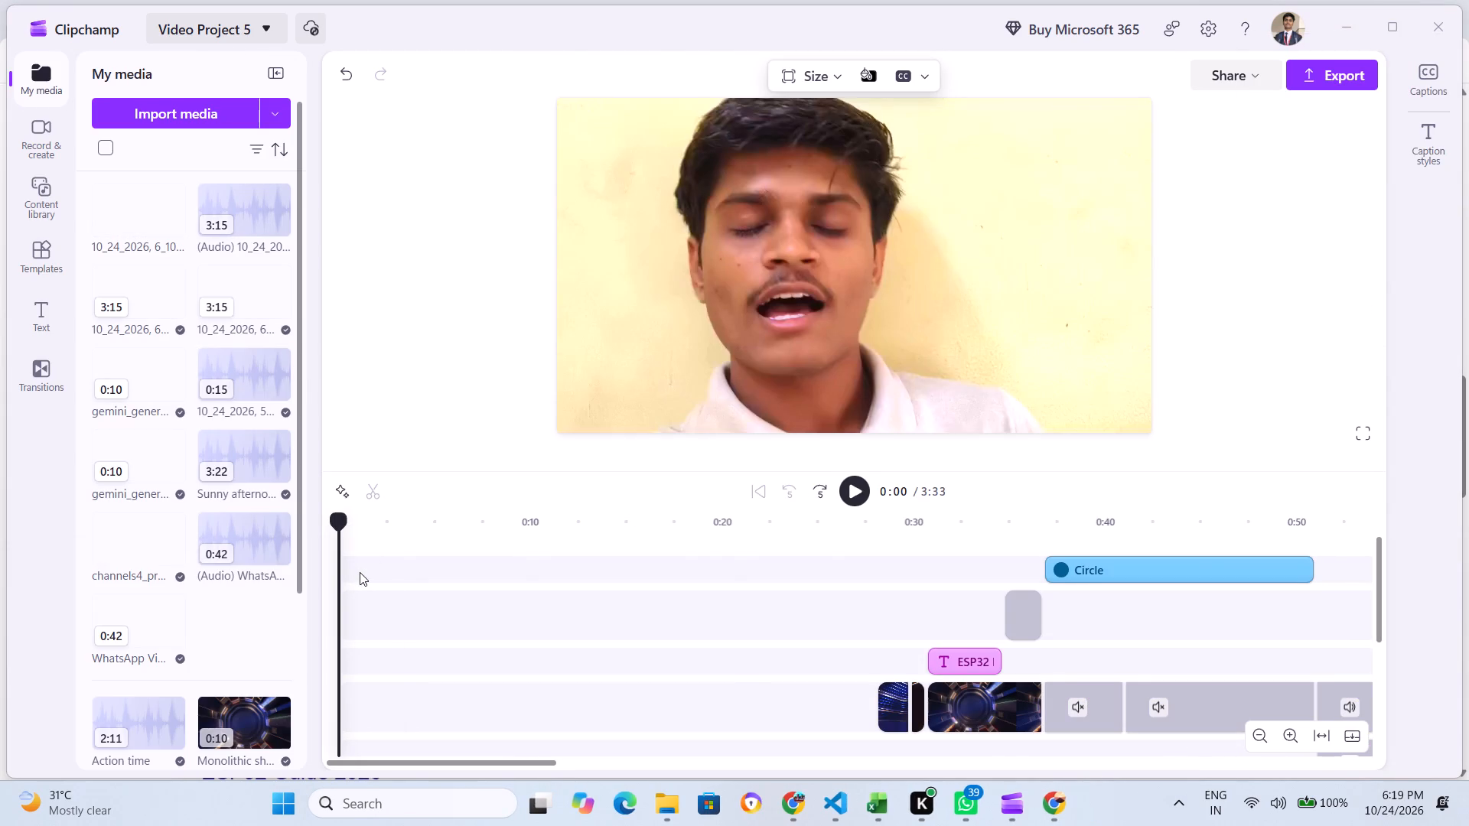
Play Video Project 5 from the very start to about 0:49 to check the intro clips and their captions.
click(344, 515)
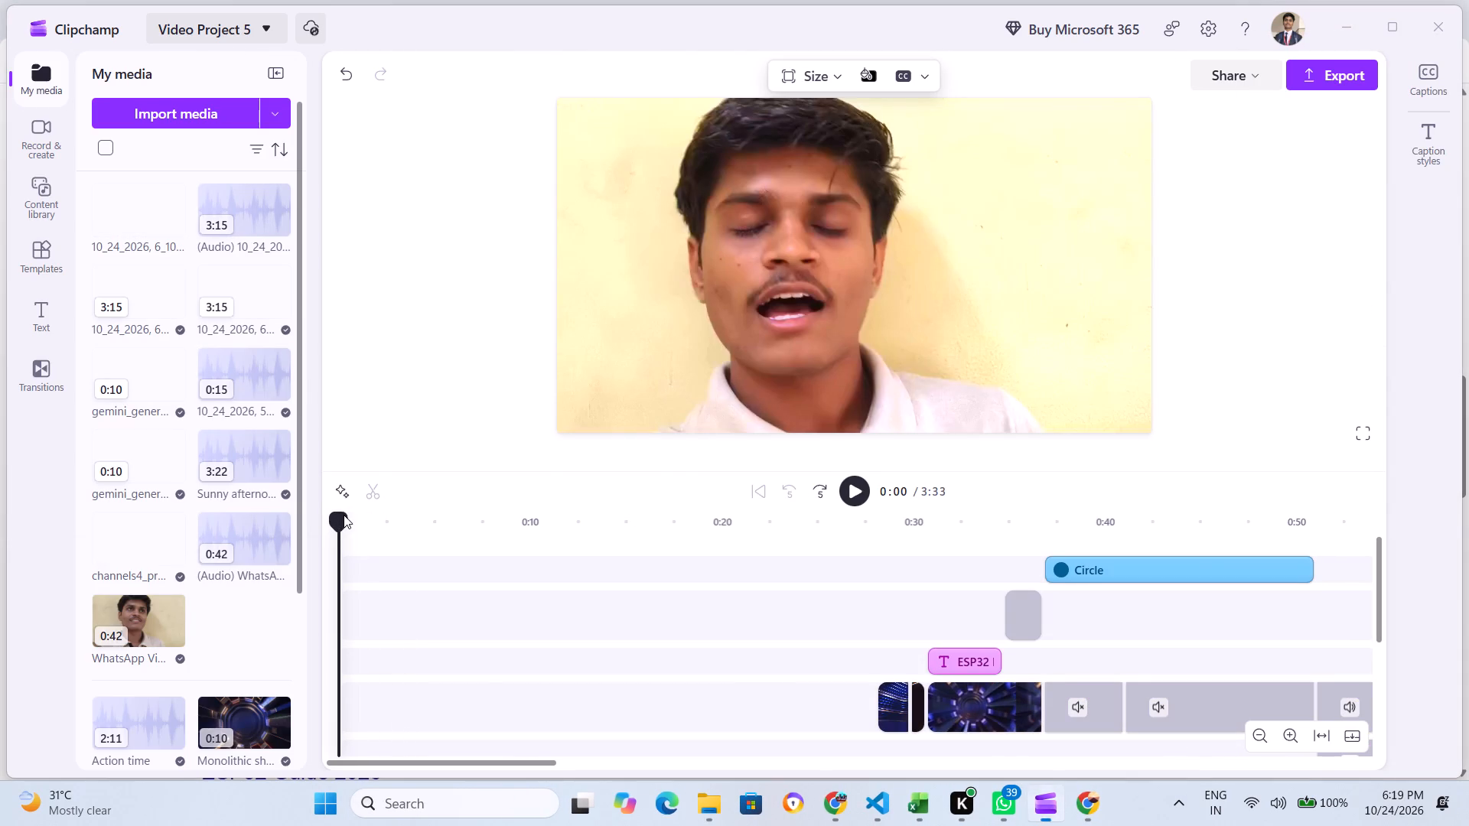
click(864, 483)
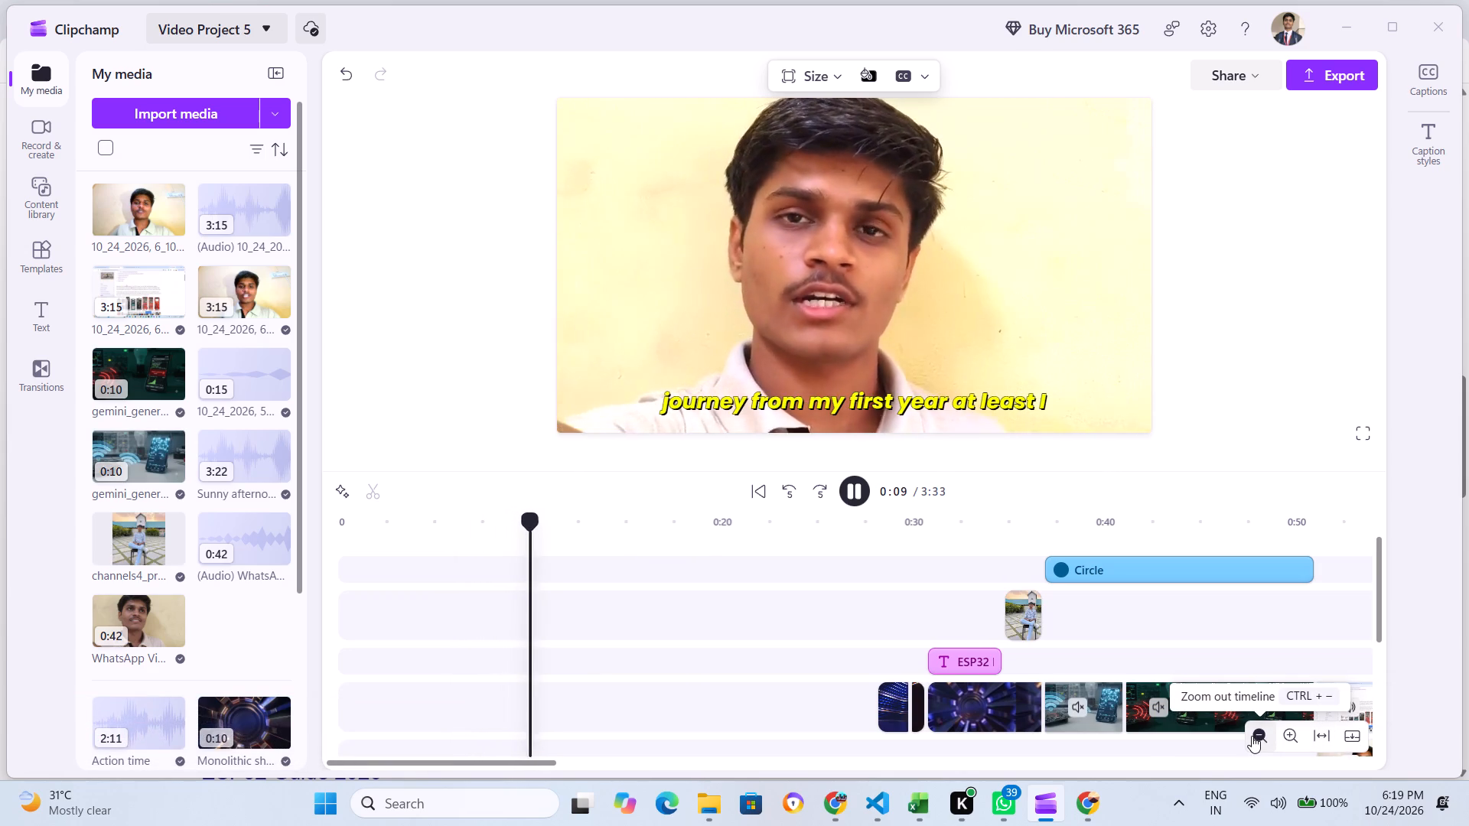
click(851, 492)
right_click(800, 597)
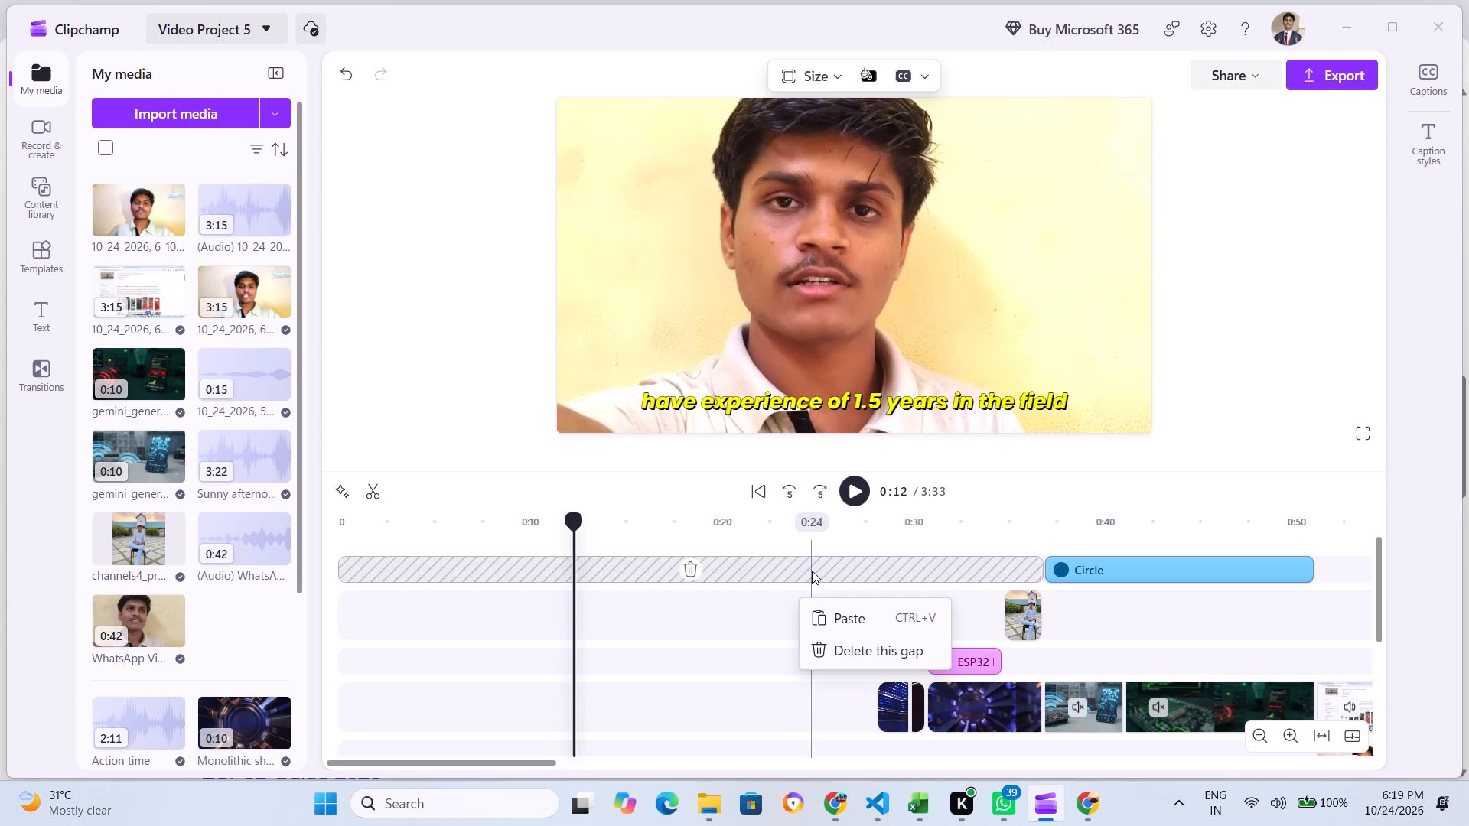
right_click(812, 571)
right_click(654, 525)
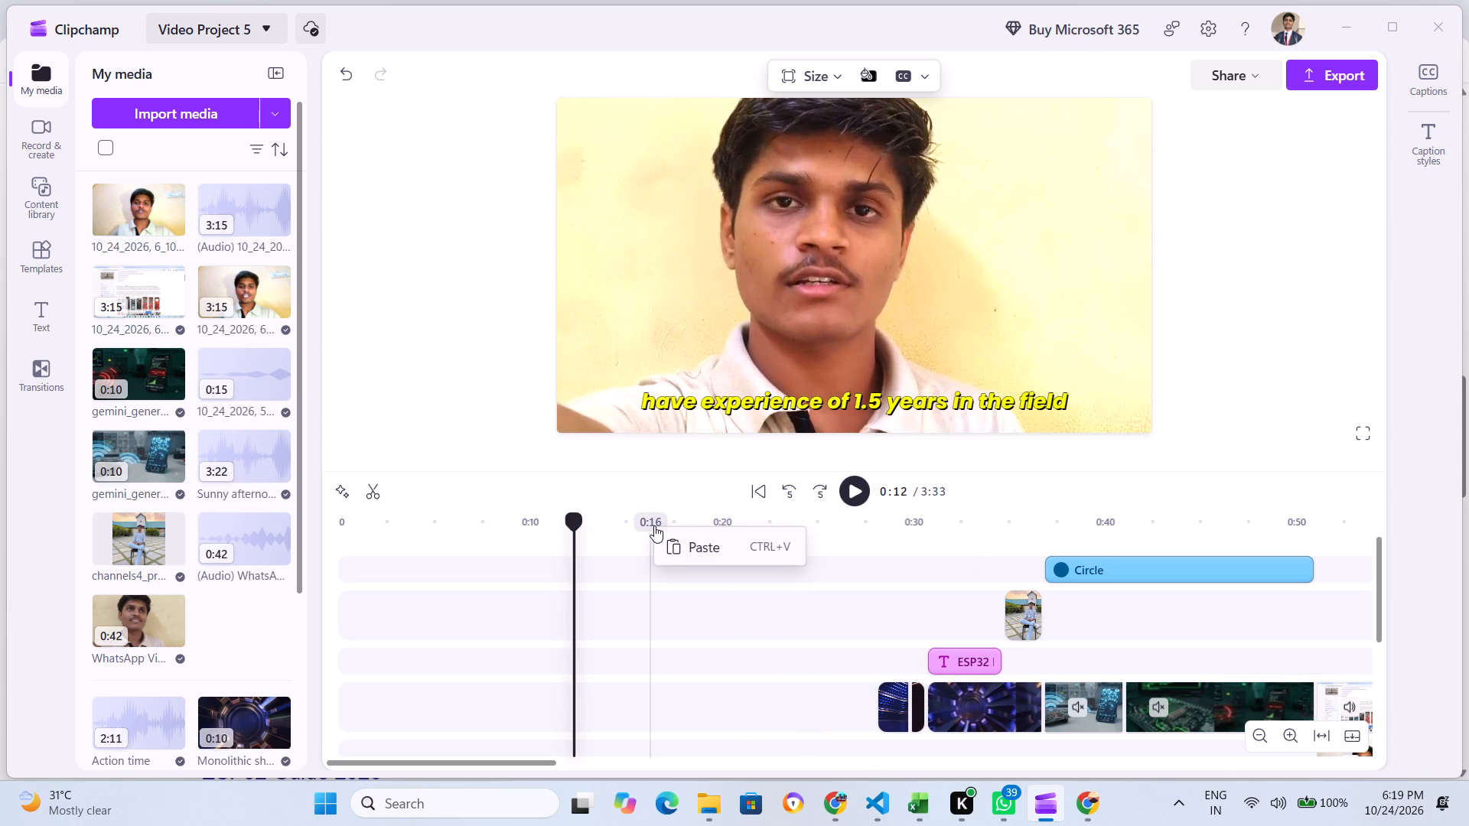
right_click(615, 528)
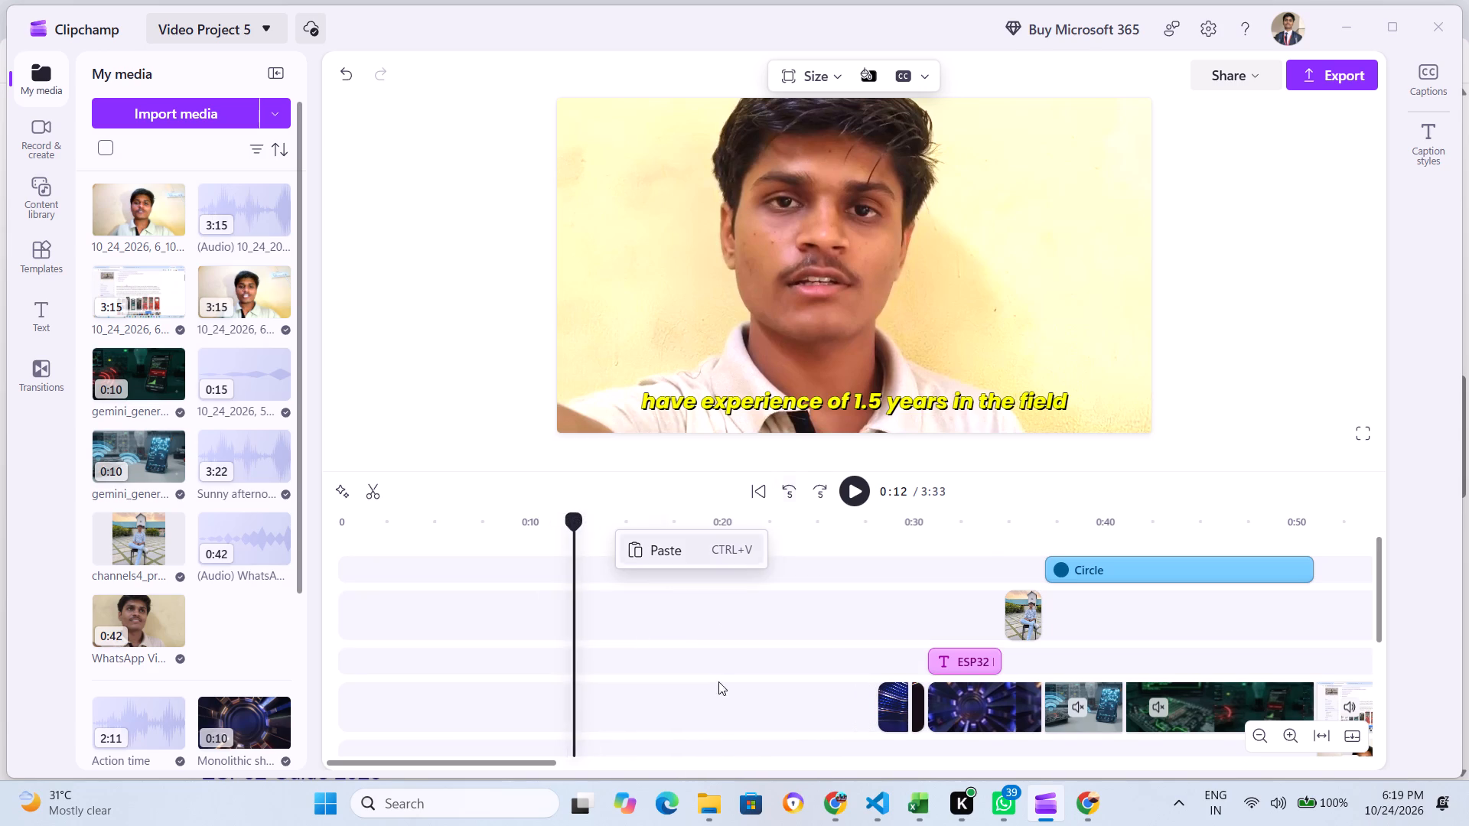
scroll(721, 695, down, 2)
click(661, 715)
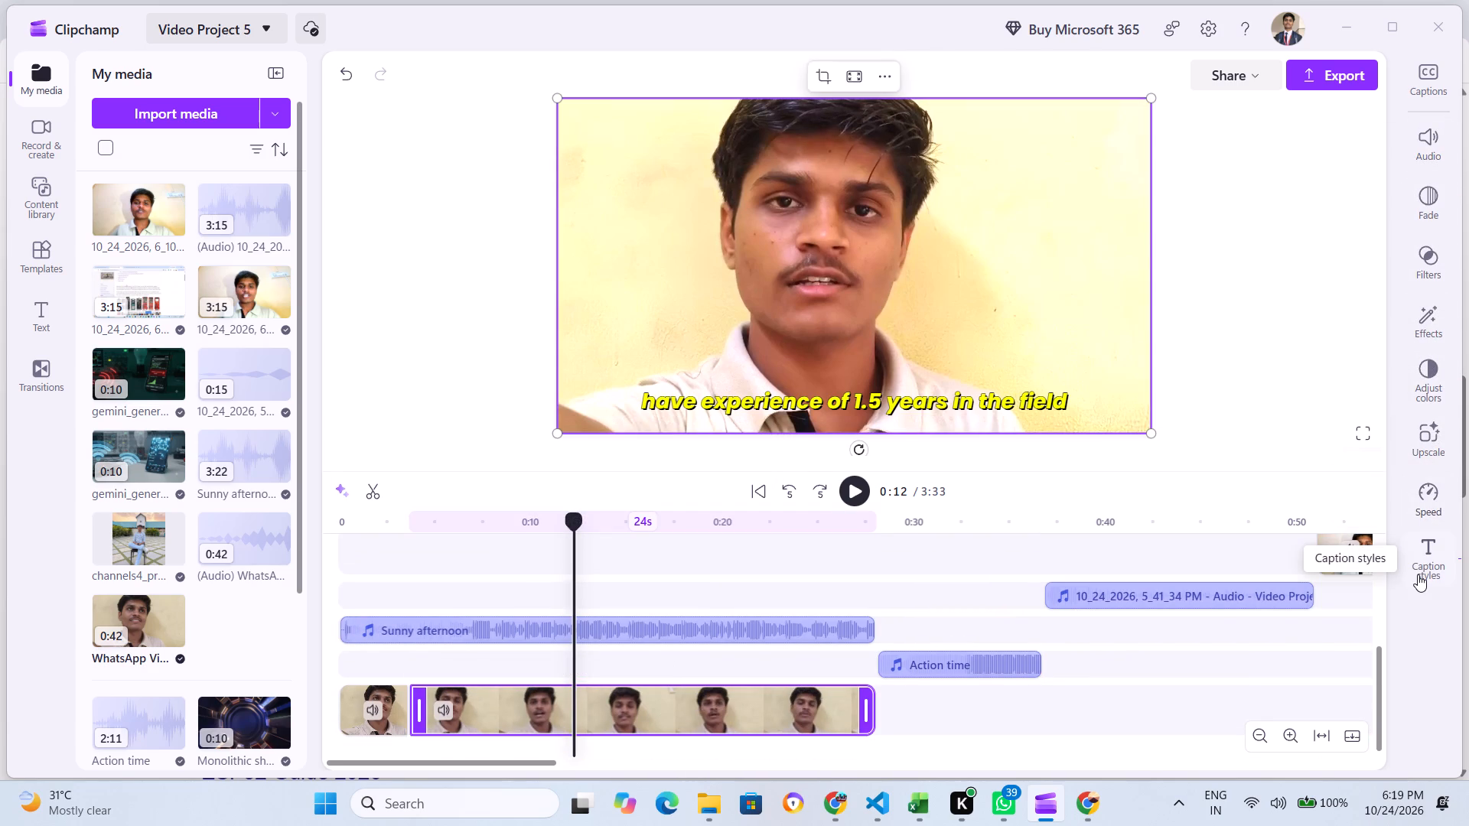
click(852, 493)
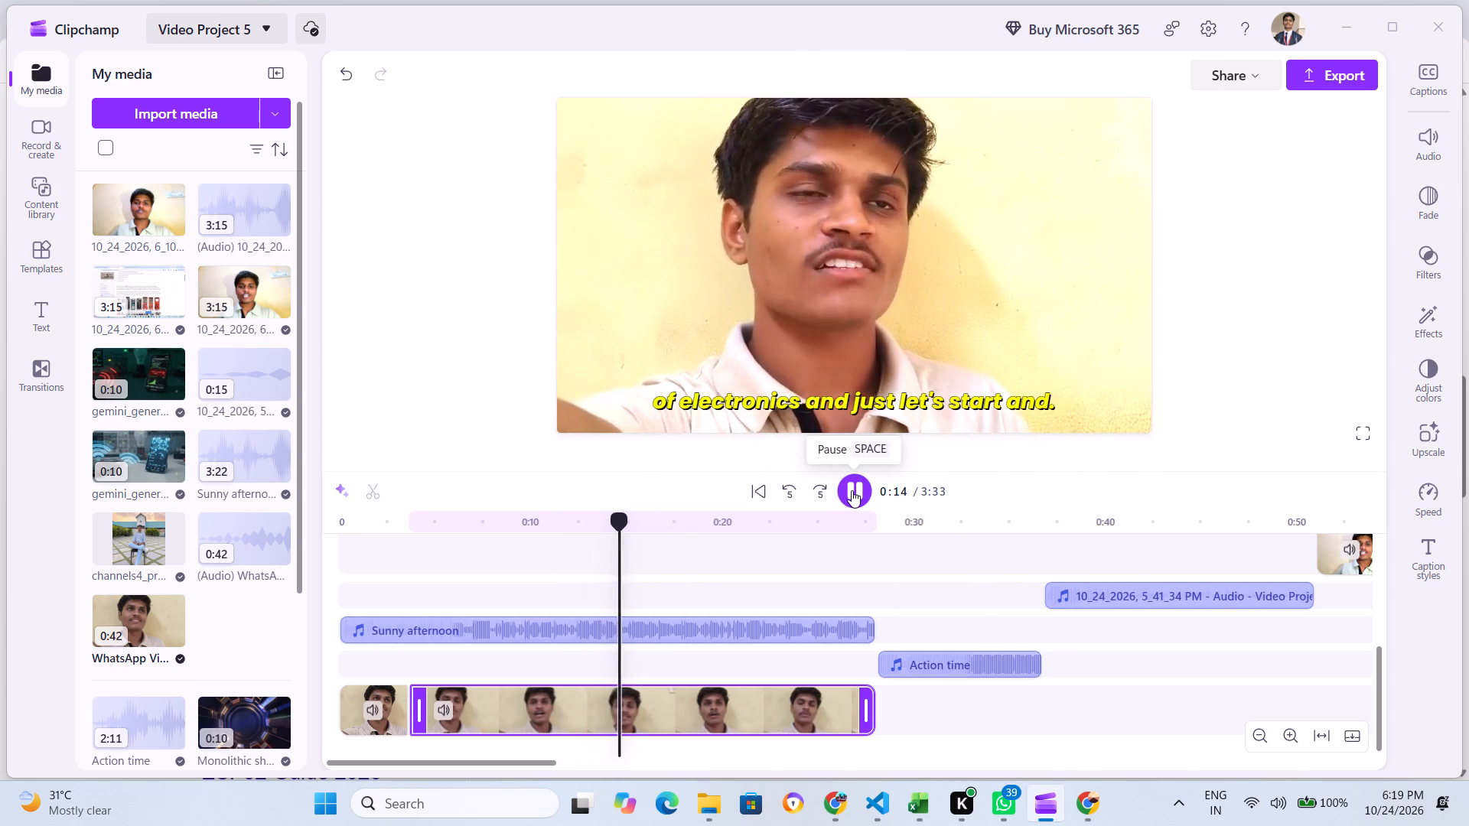
scroll(1046, 639, up, 2)
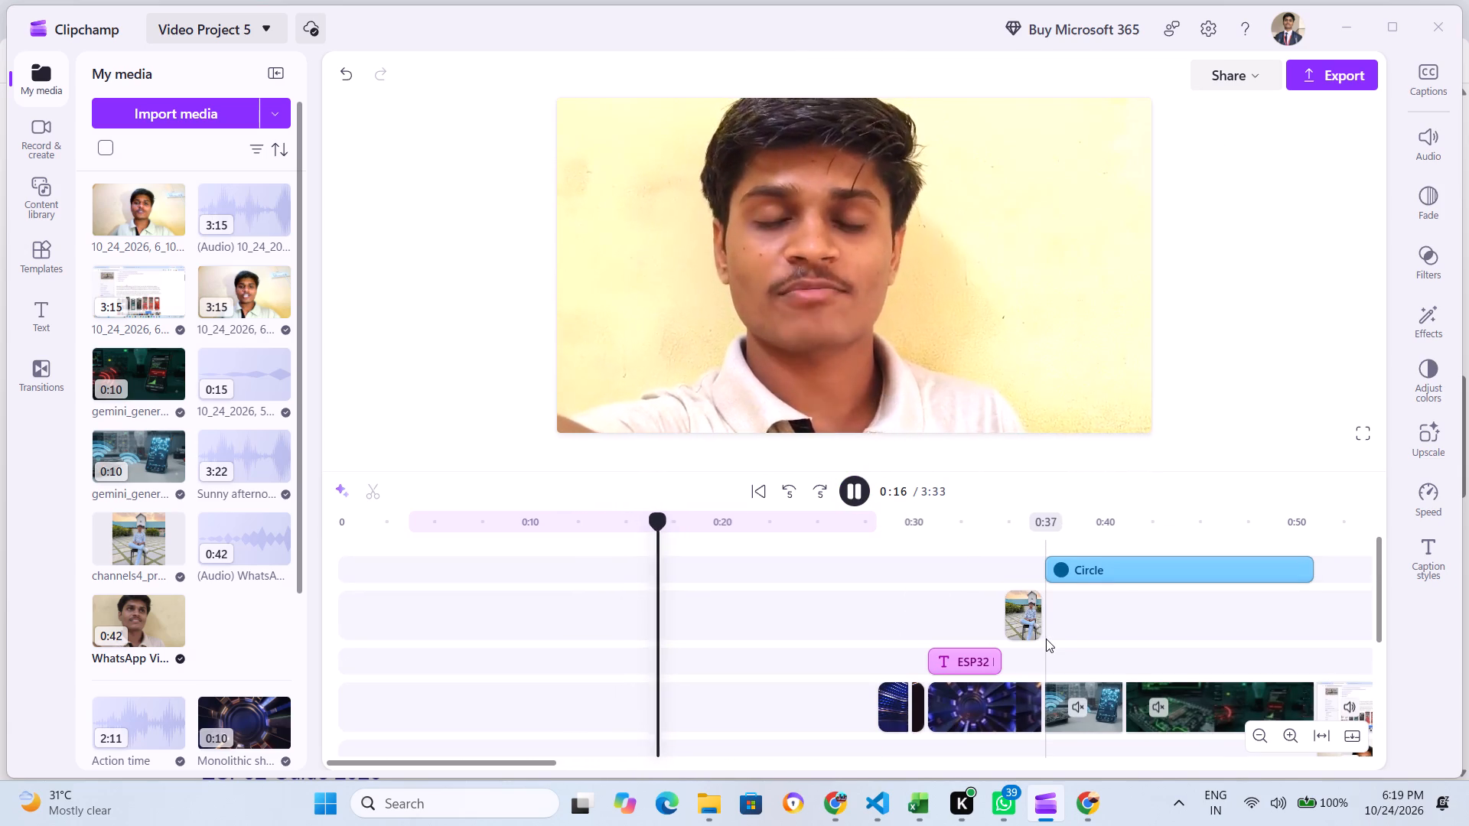
scroll(1047, 635, down, 1)
scroll(1047, 635, up, 1)
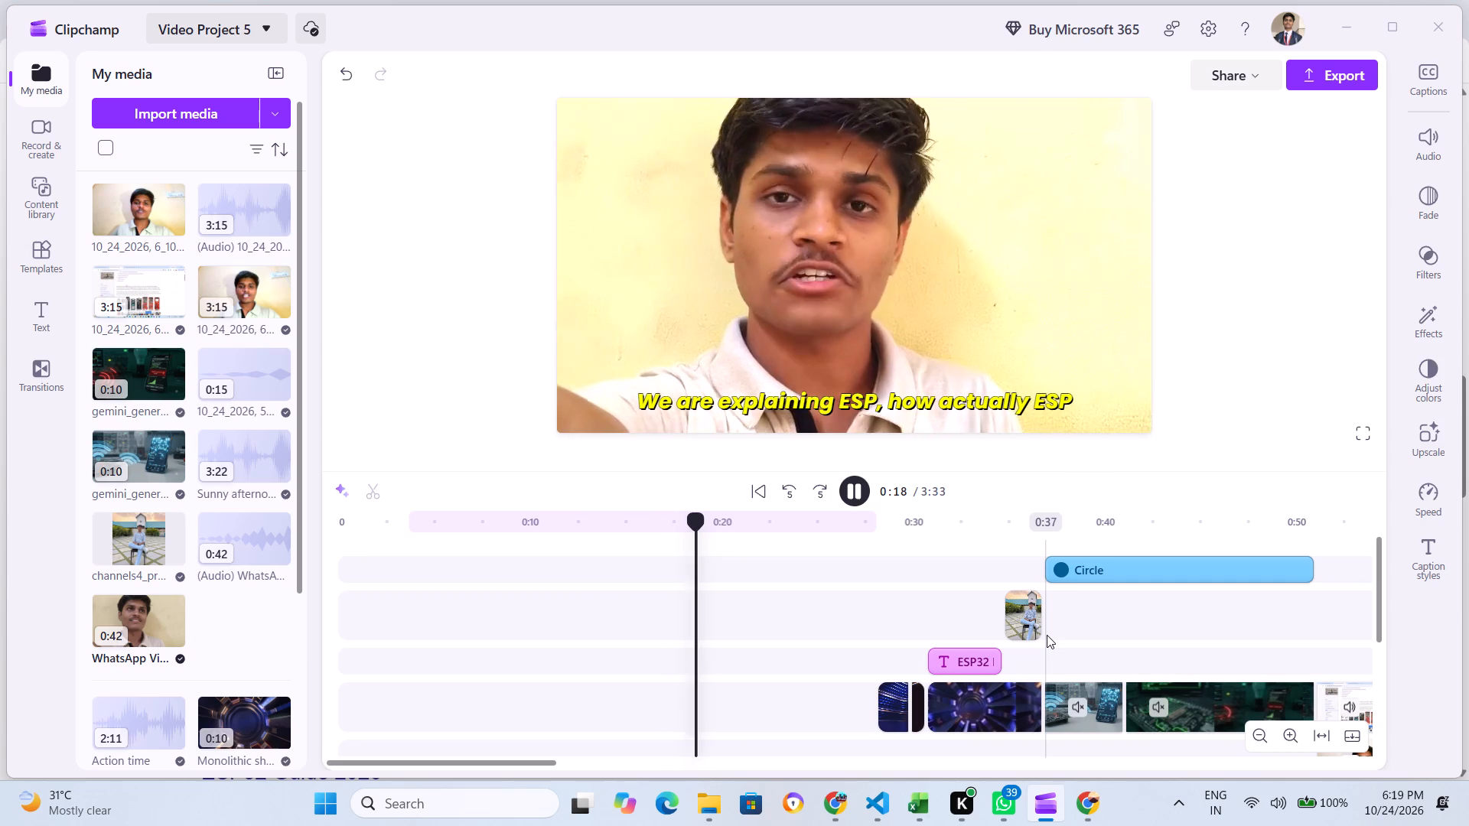
scroll(1047, 635, down, 1)
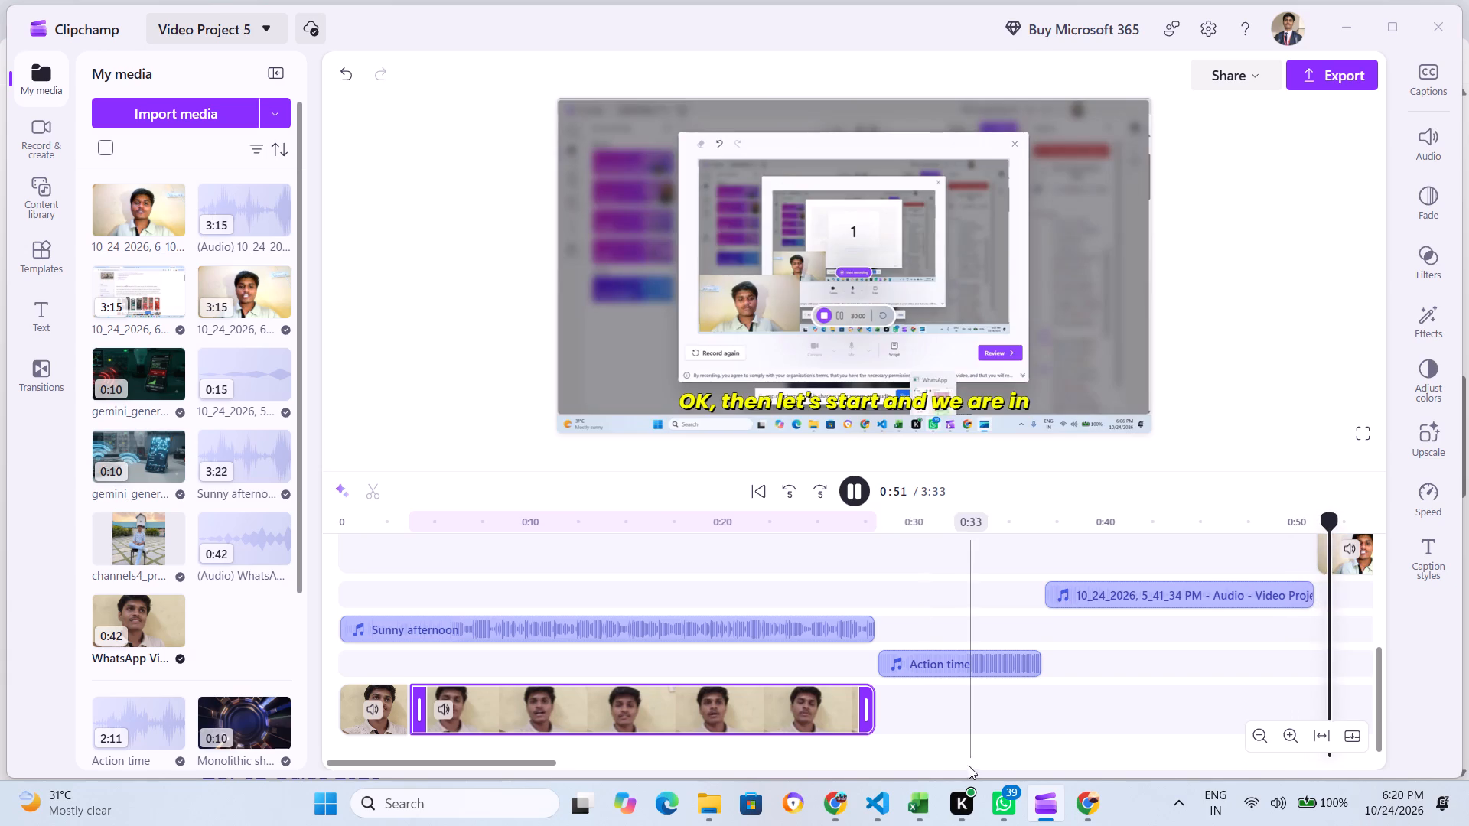
Stop playback and place the playhead at 0:49, near the end of the green robot clip before the ESP32 recordings.
click(851, 488)
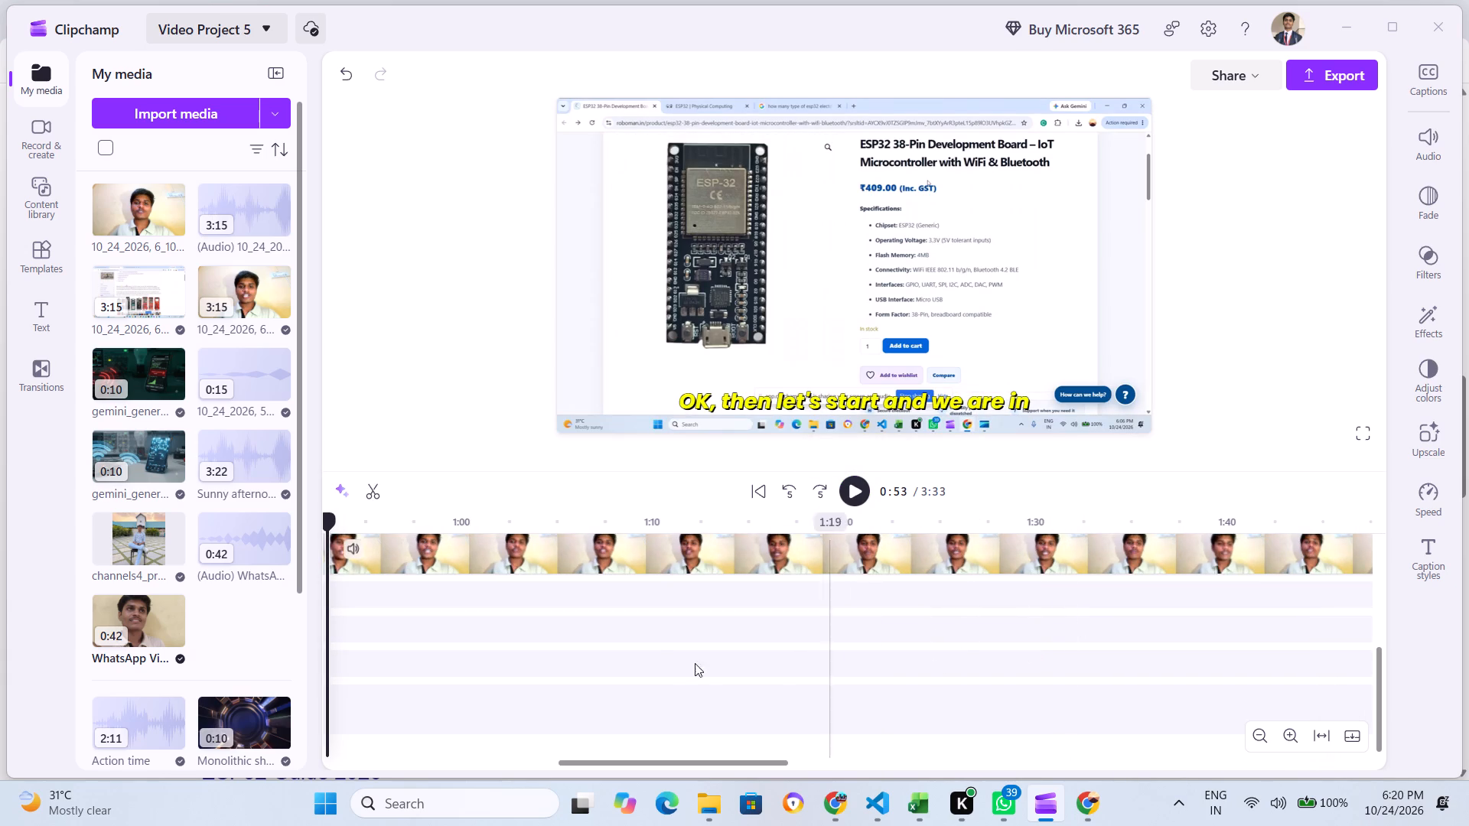
drag(668, 759, 611, 772)
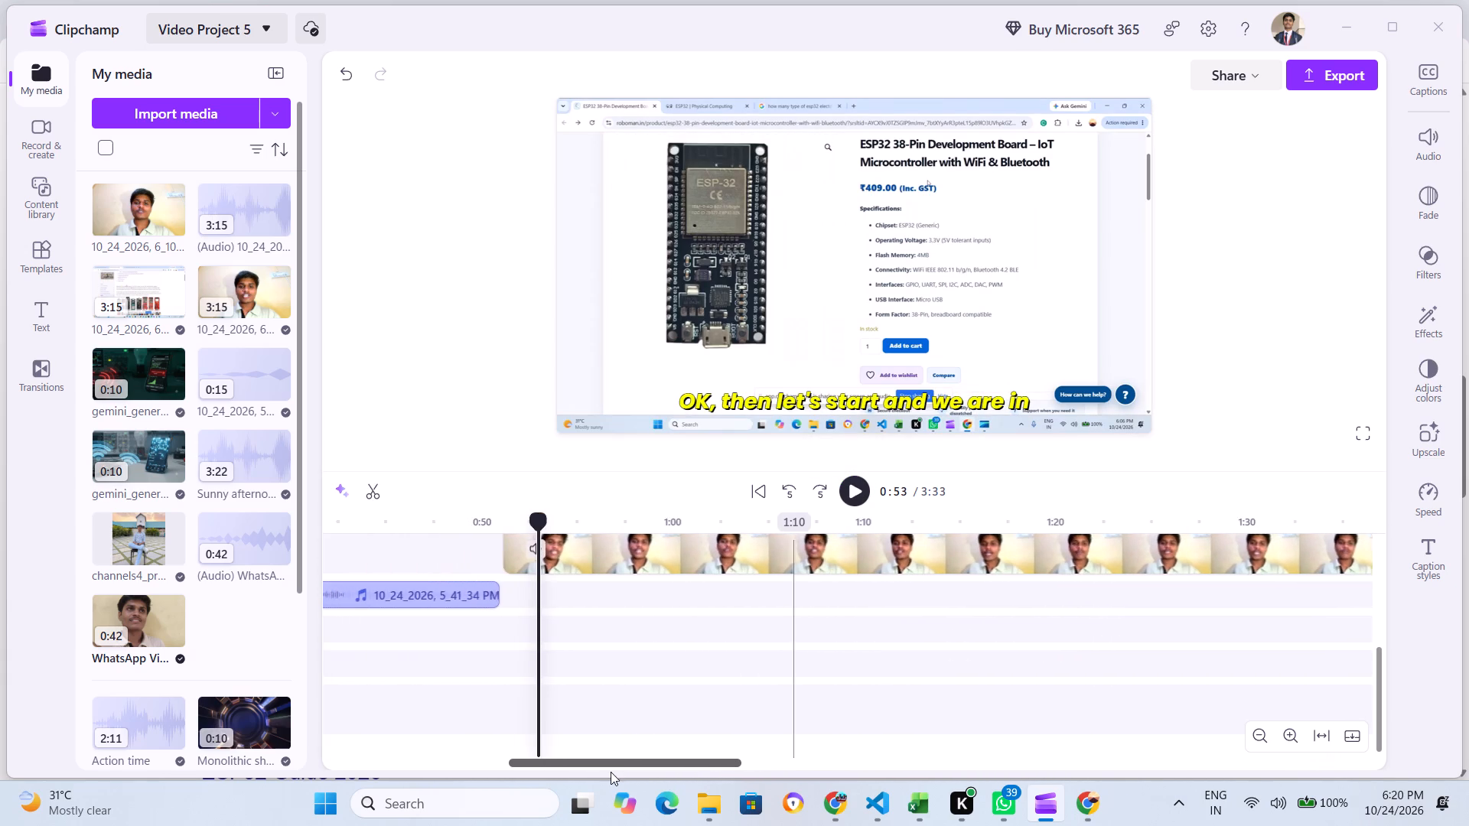
drag(611, 772, 578, 785)
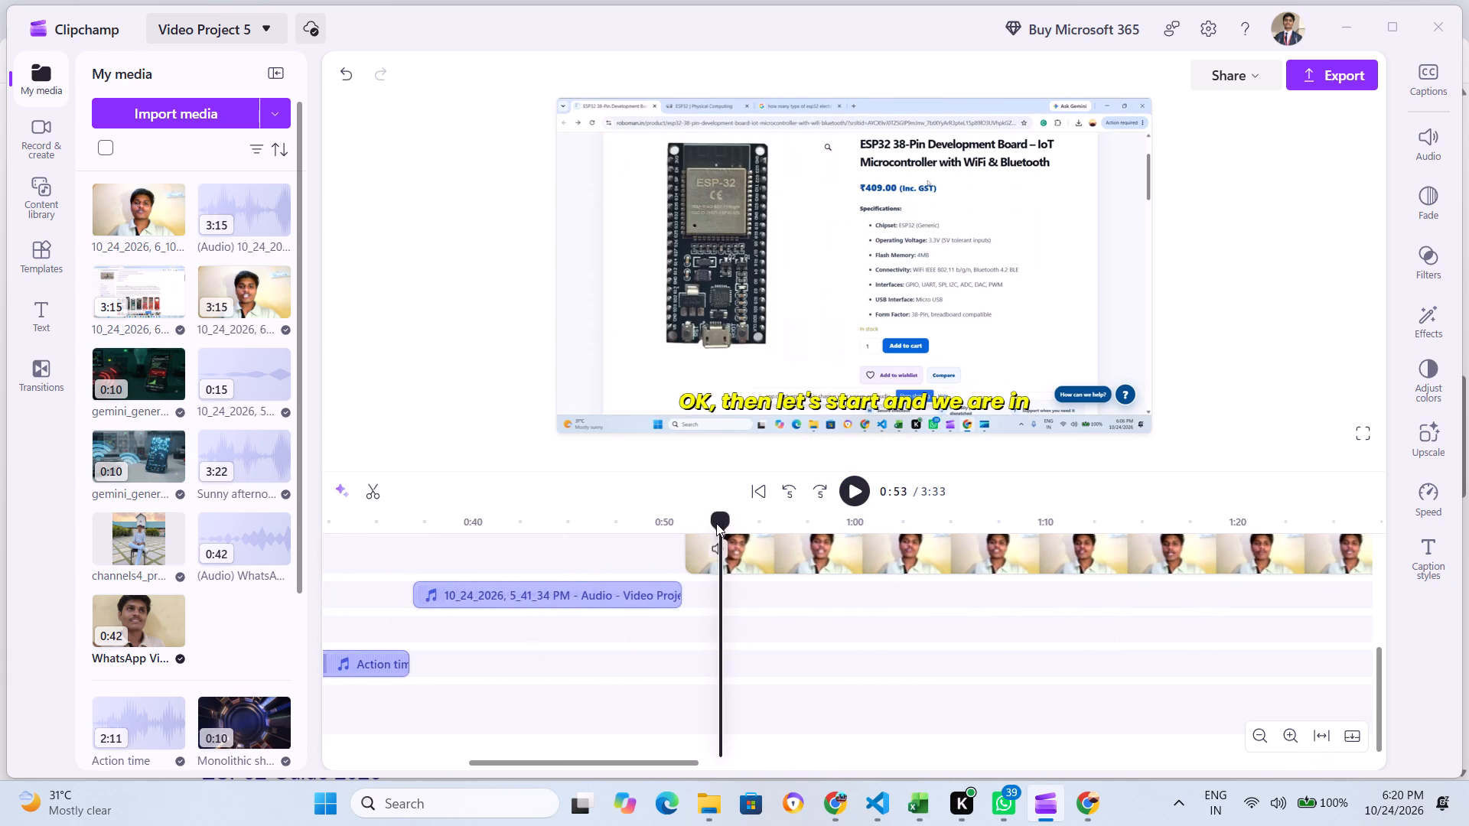
drag(716, 523, 653, 584)
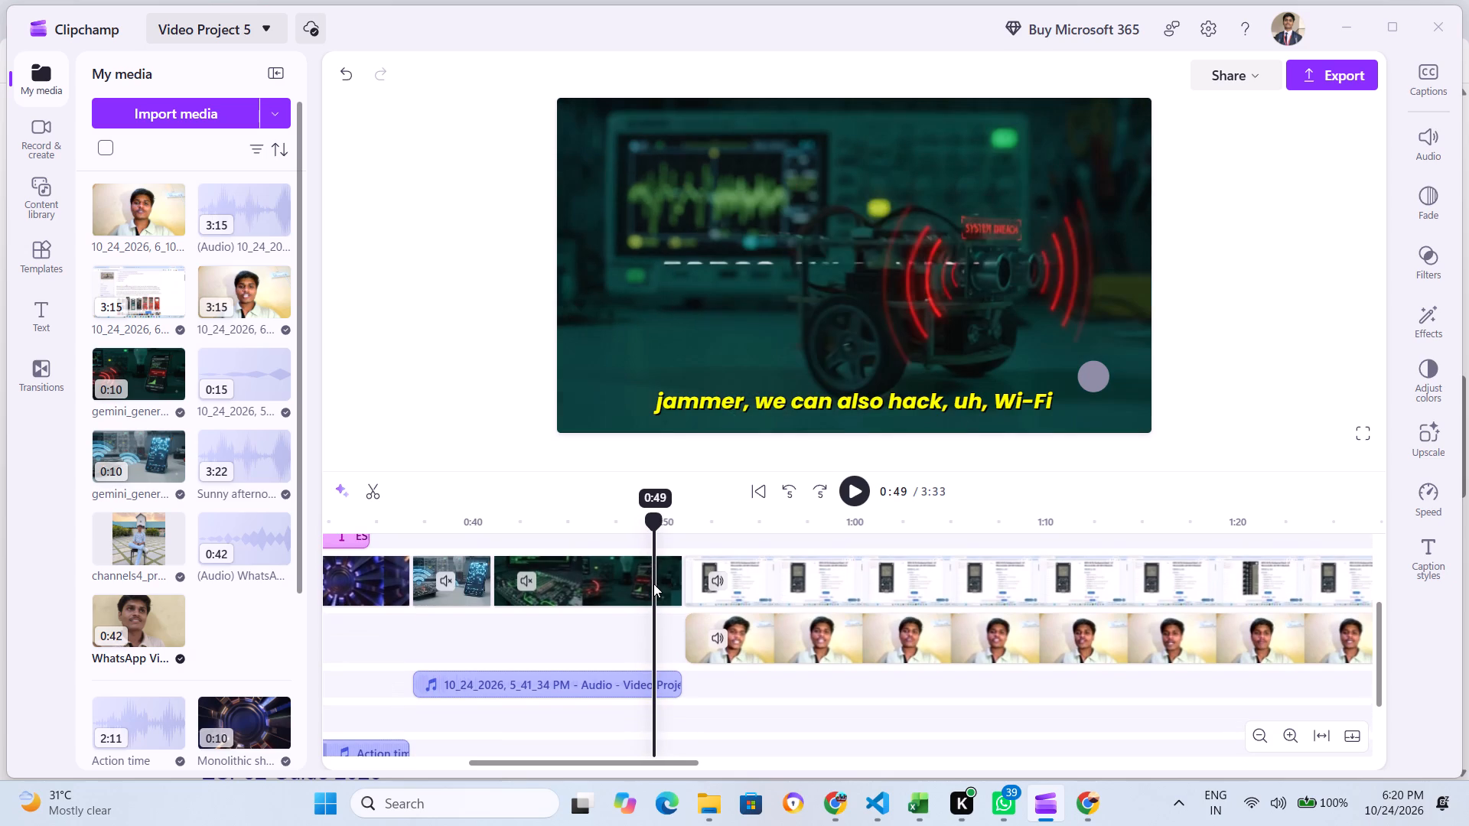
drag(653, 584, 655, 590)
Browse the content library's categories, including music, annotations, videos, stickers and backgrounds, for material to add to the project.
click(44, 216)
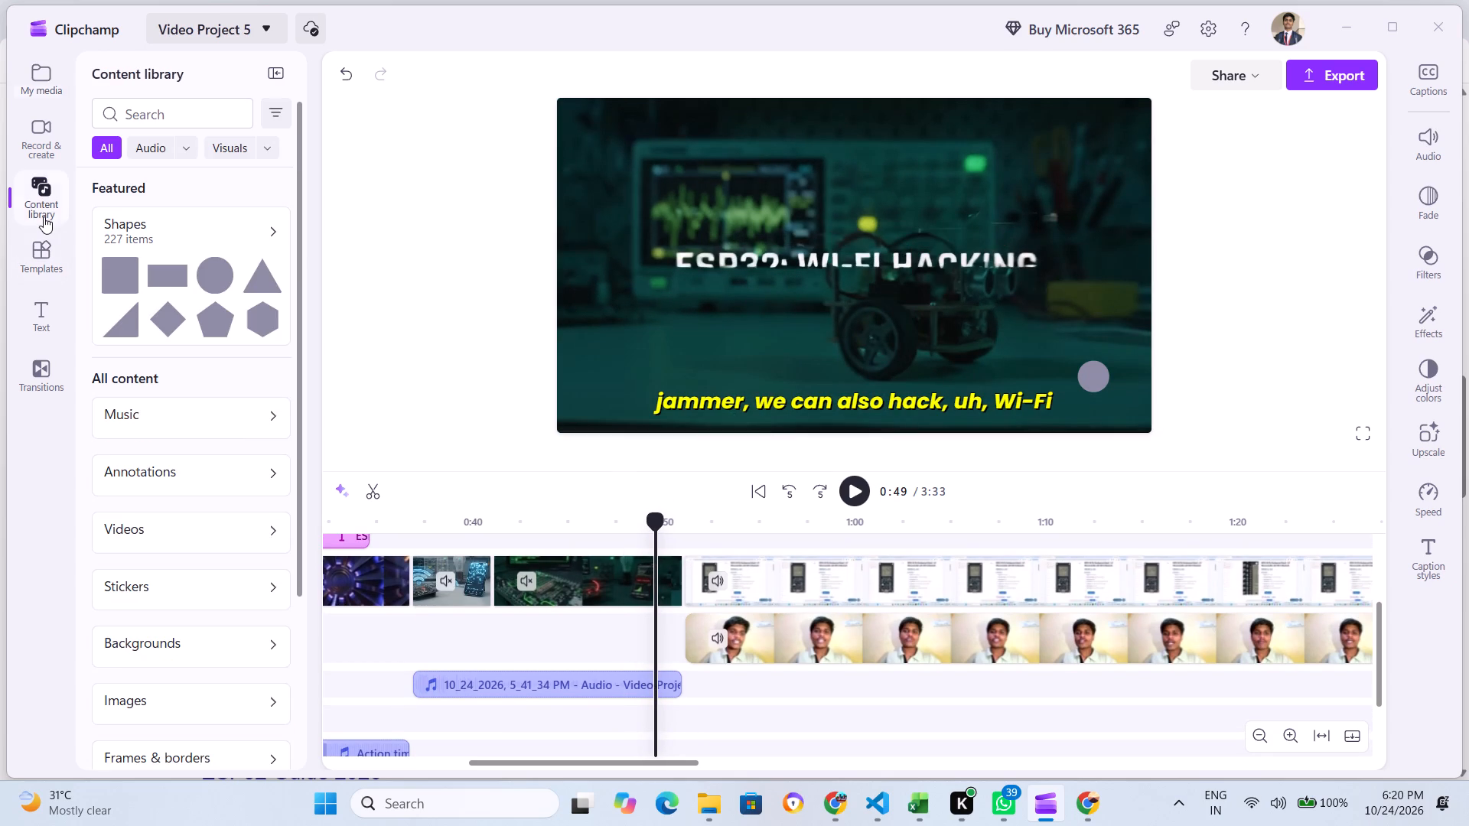
click(35, 146)
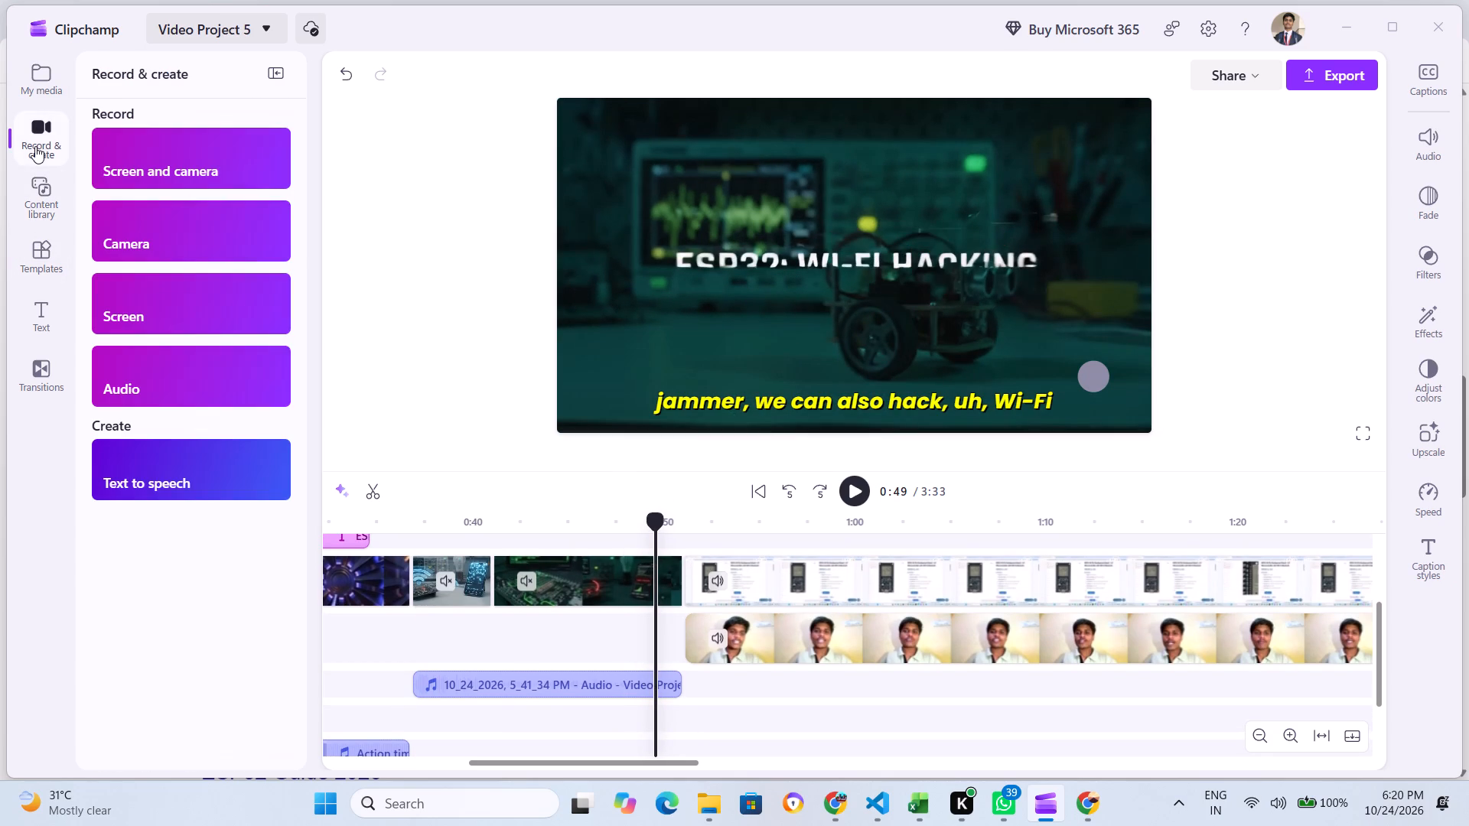
click(40, 67)
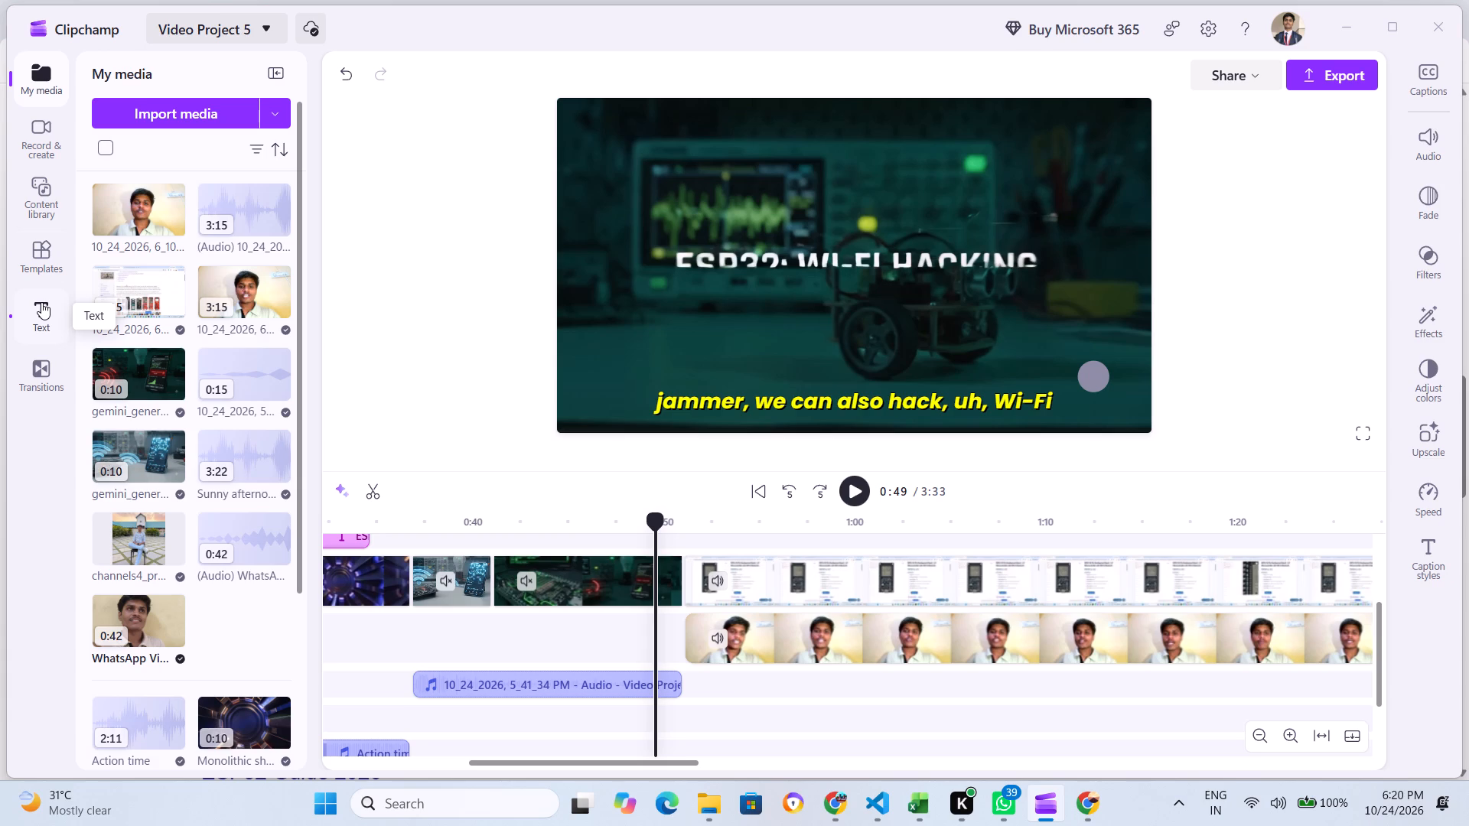
click(50, 194)
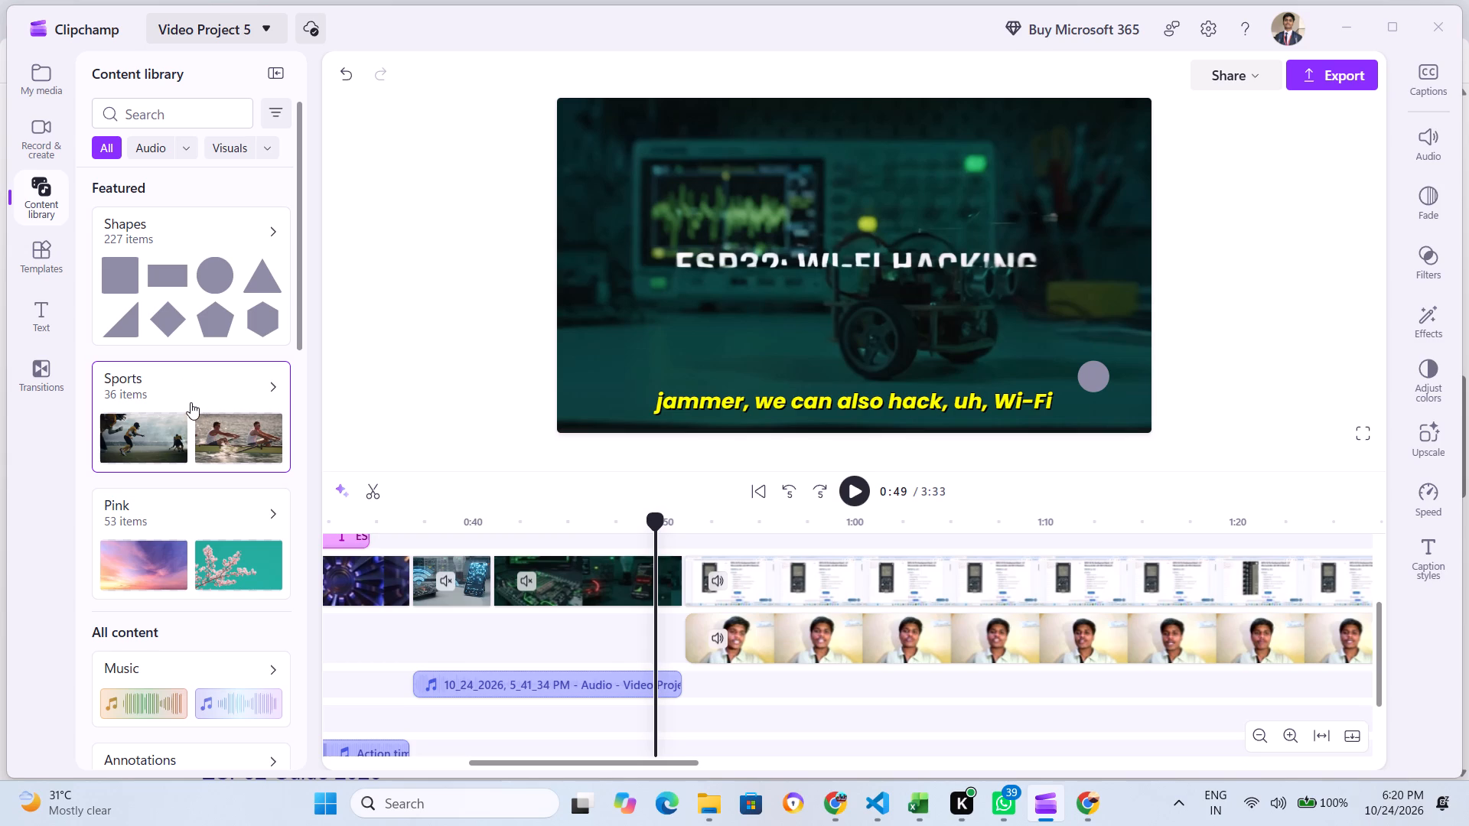
scroll(194, 442, down, 3)
scroll(177, 444, up, 1)
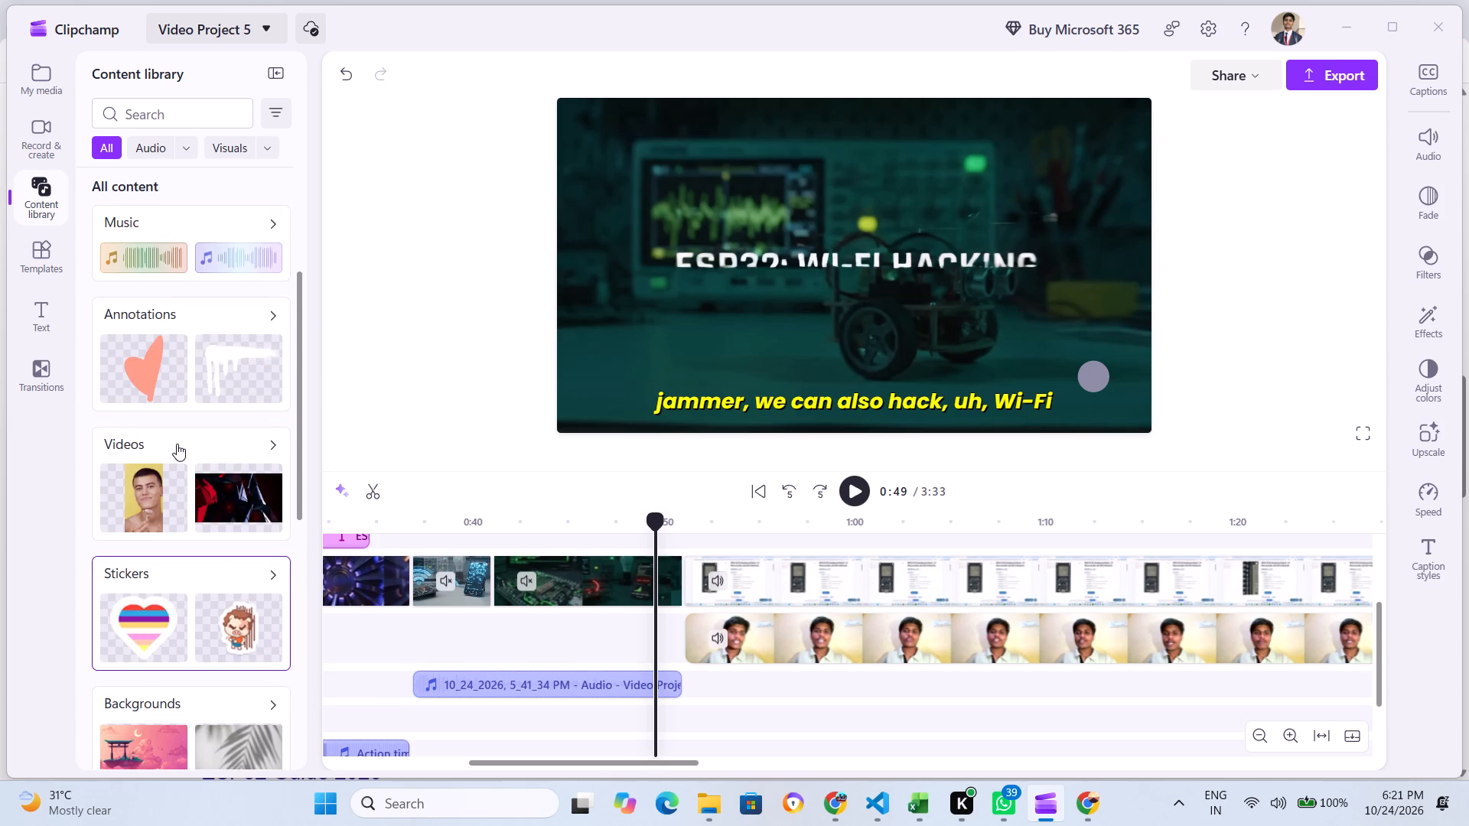
scroll(177, 444, up, 1)
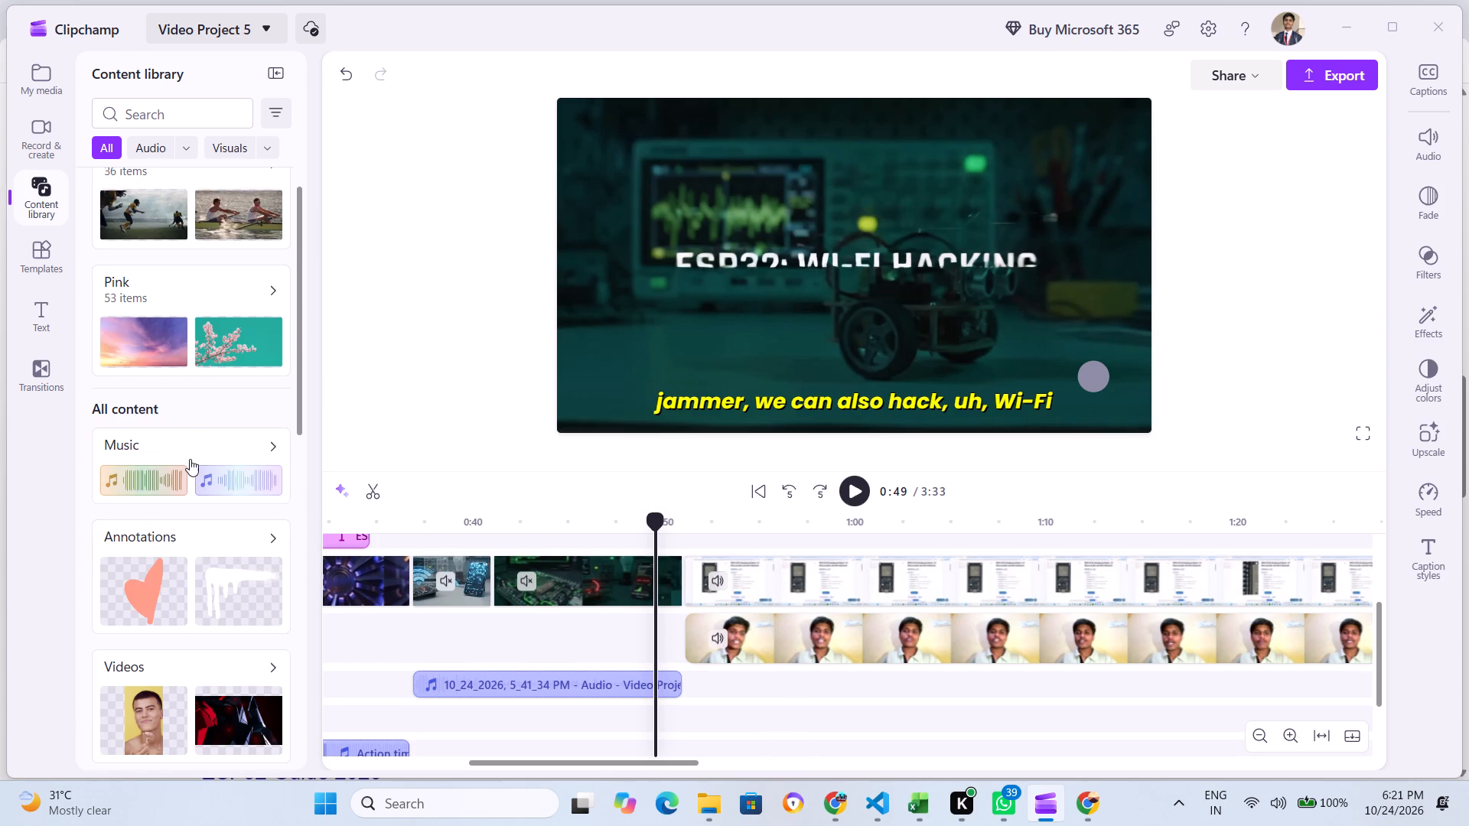
Find the sound effects in the content library and open the Scary collection.
scroll(191, 463, down, 4)
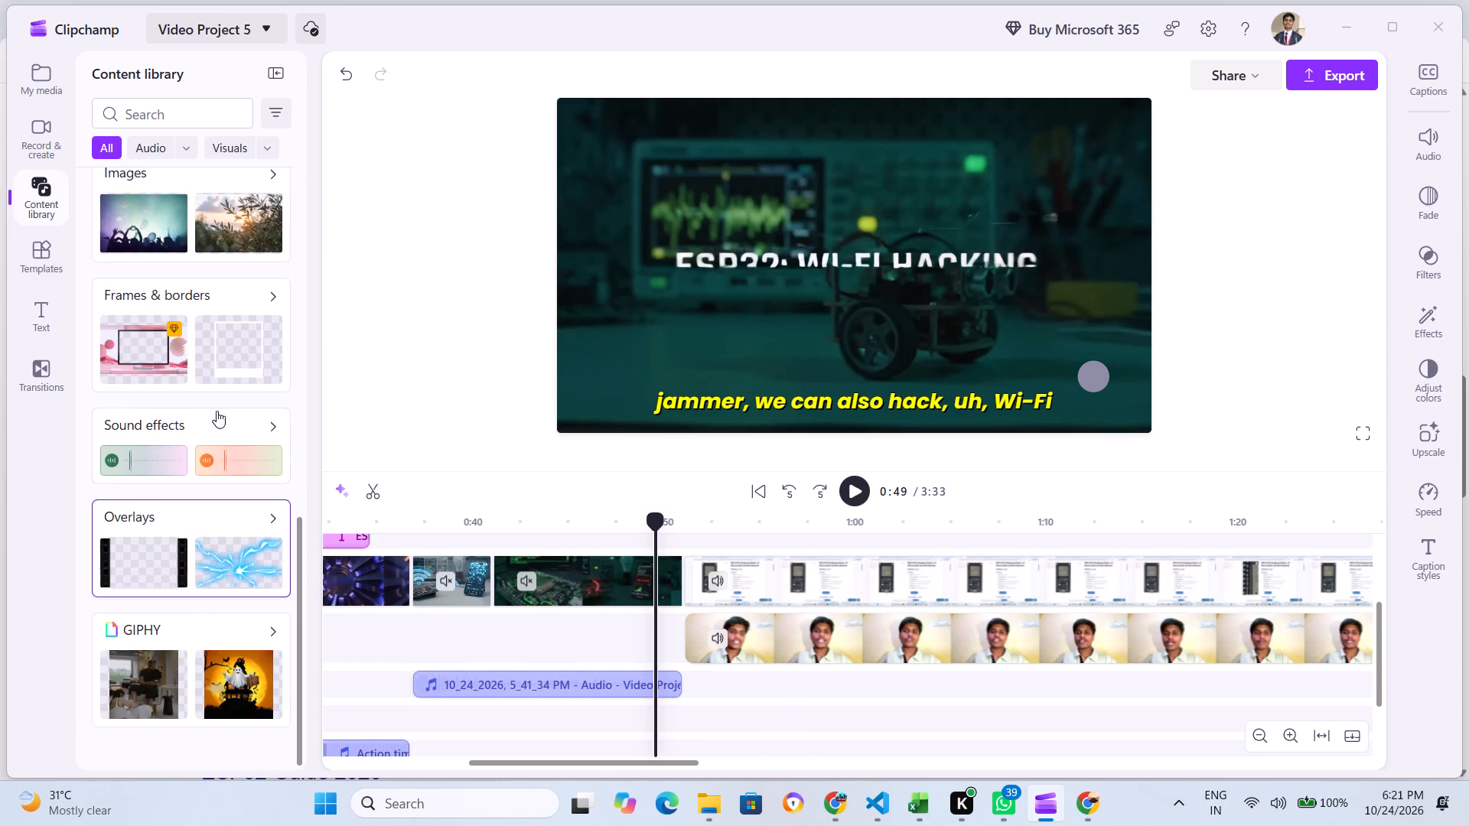
click(230, 431)
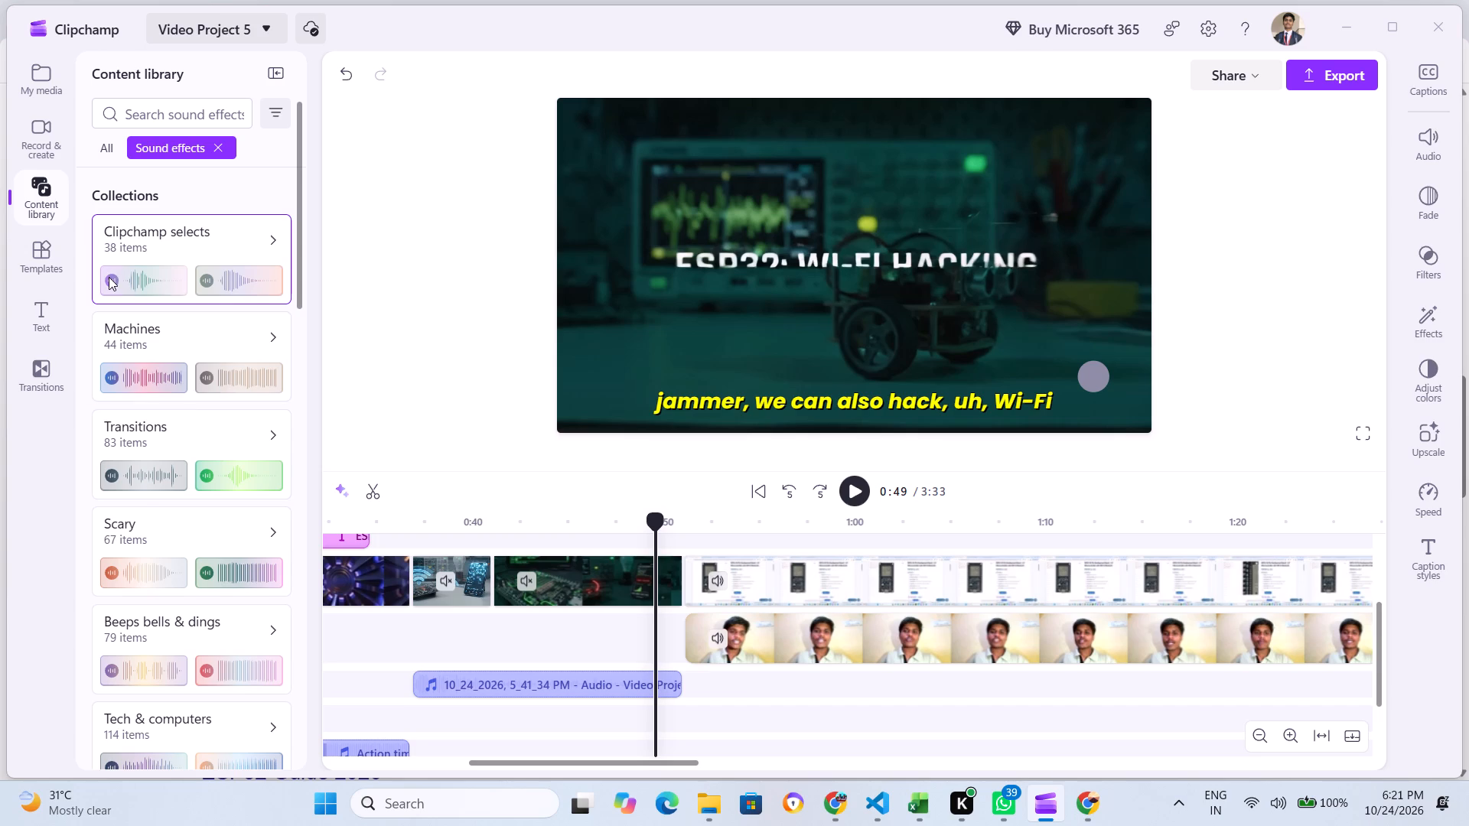
scroll(191, 399, down, 1)
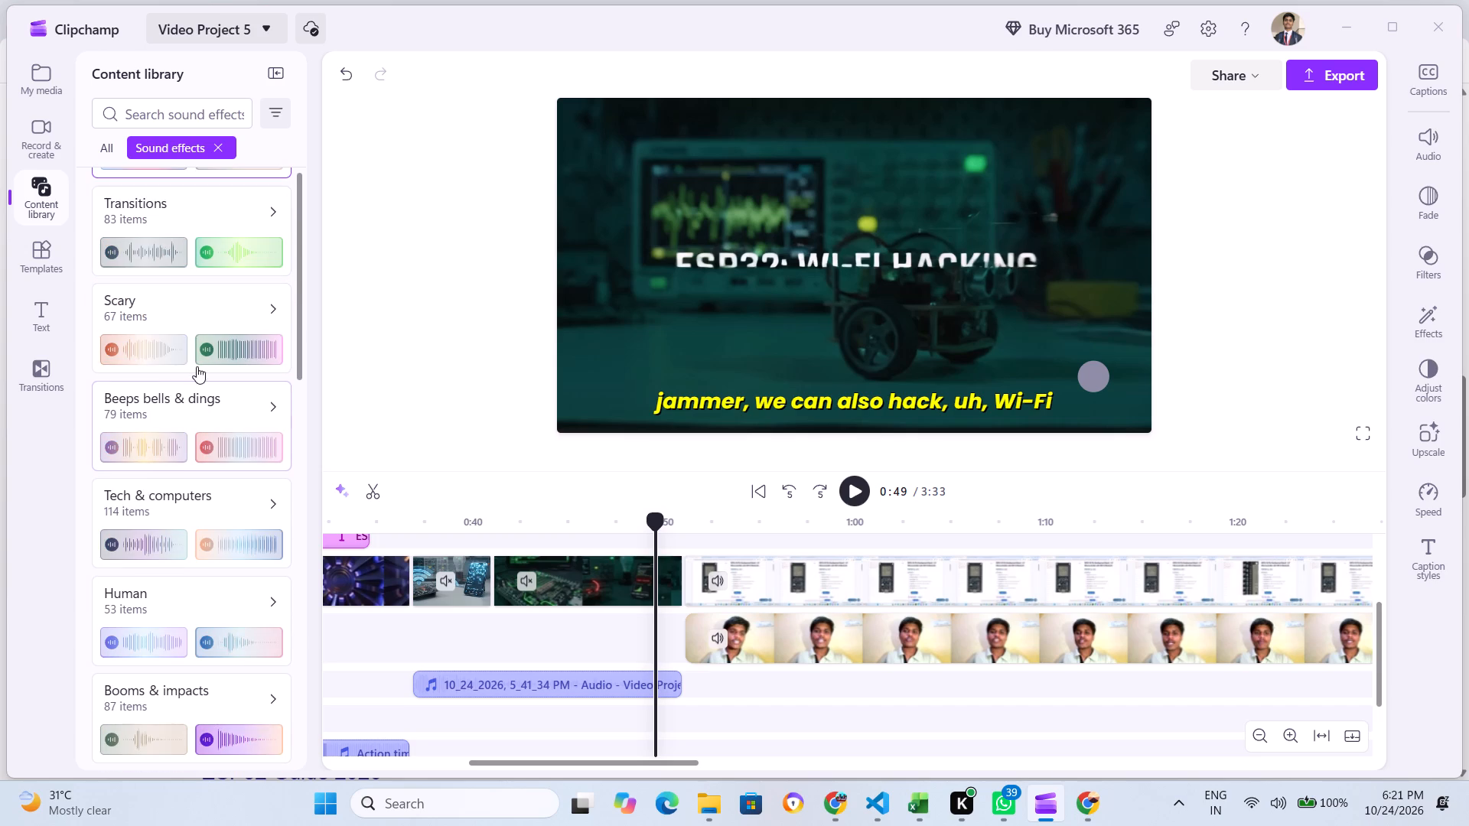
click(204, 294)
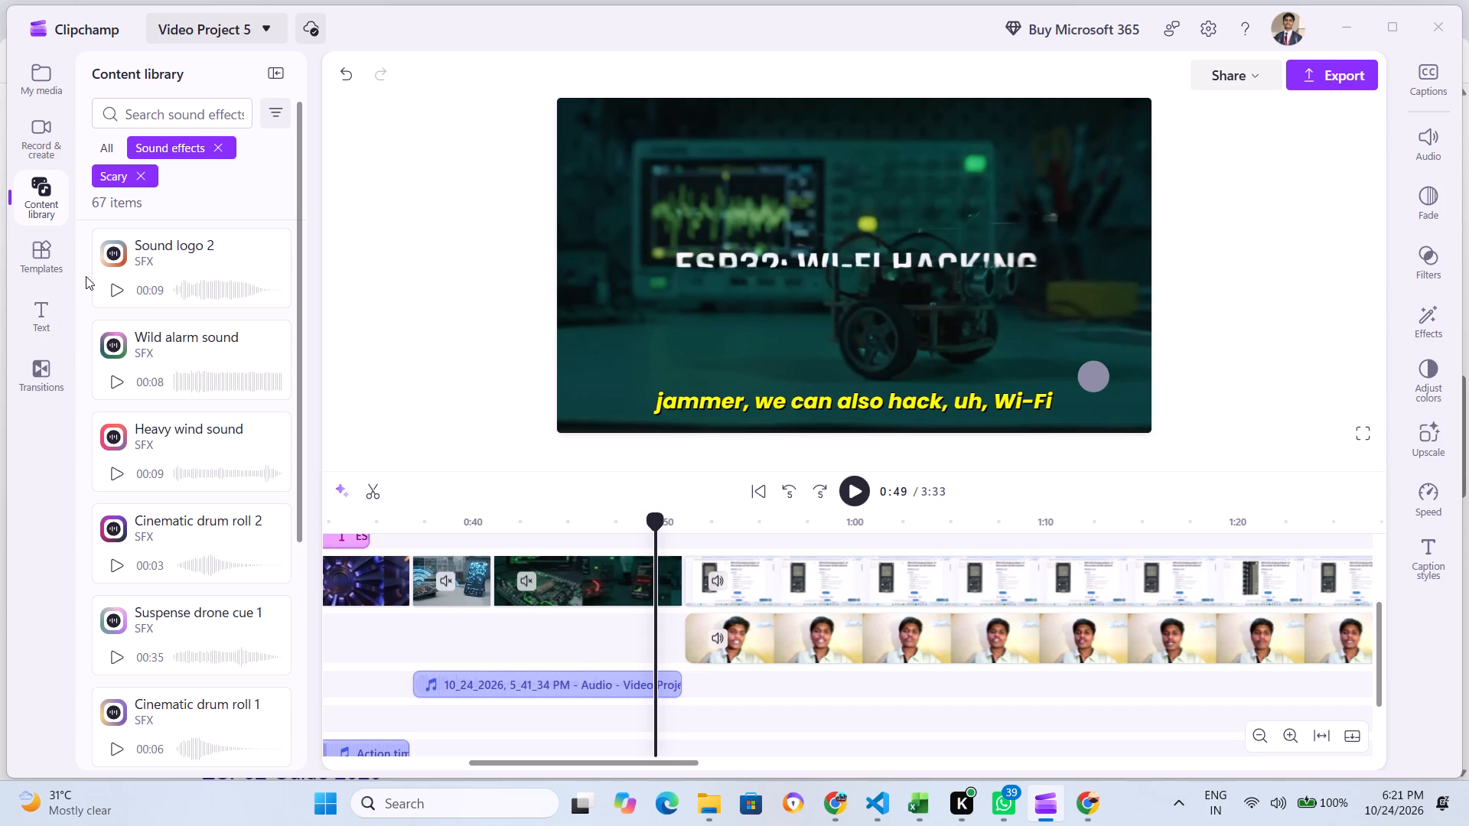
Preview the scary effects Sound logo 2, Heavy wind sound, Cinematic drum roll 2 and 1, Suspense drone cue 1, and Male scream 3 and 2.
click(119, 290)
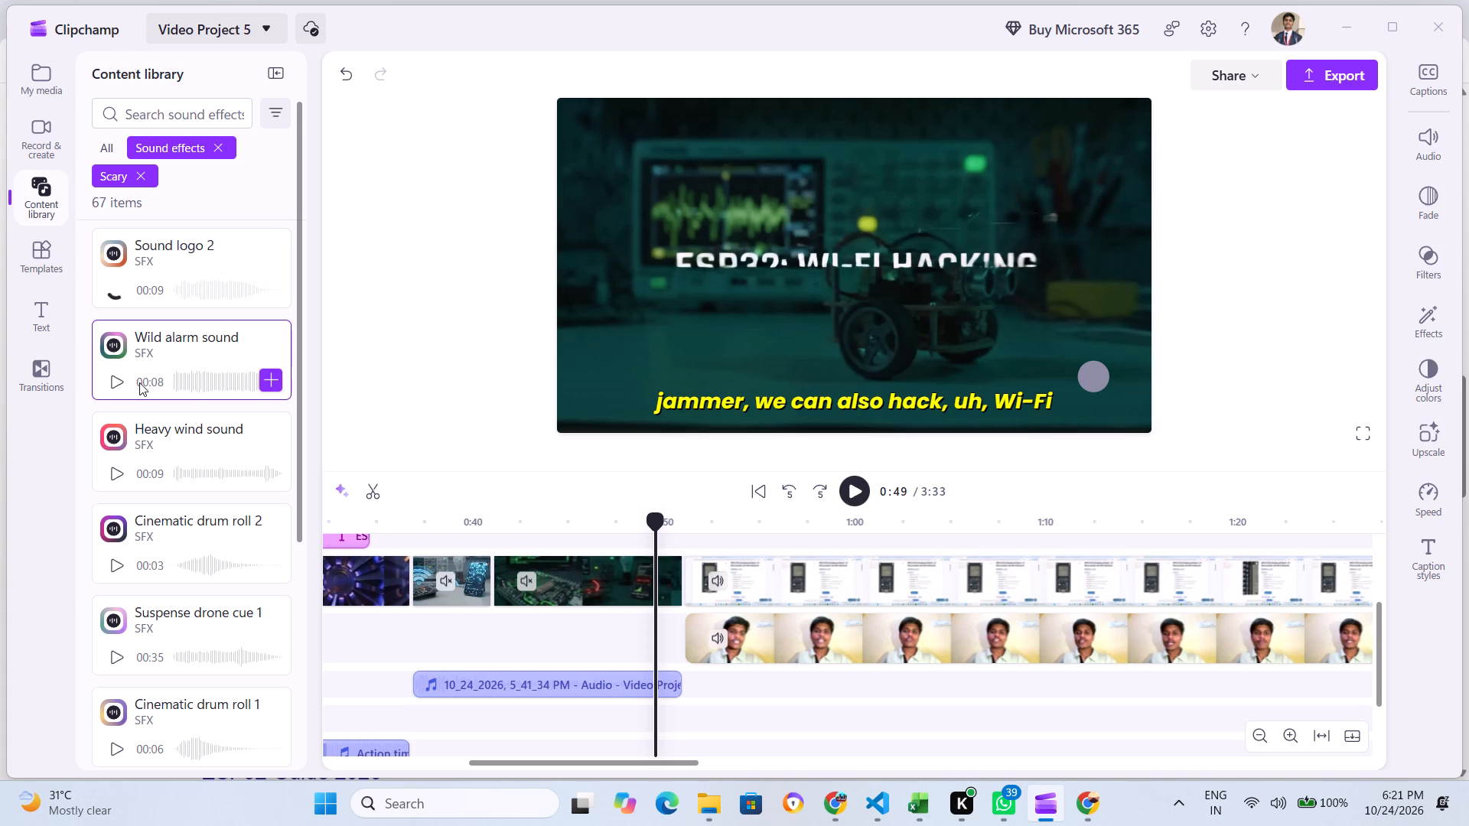
click(114, 284)
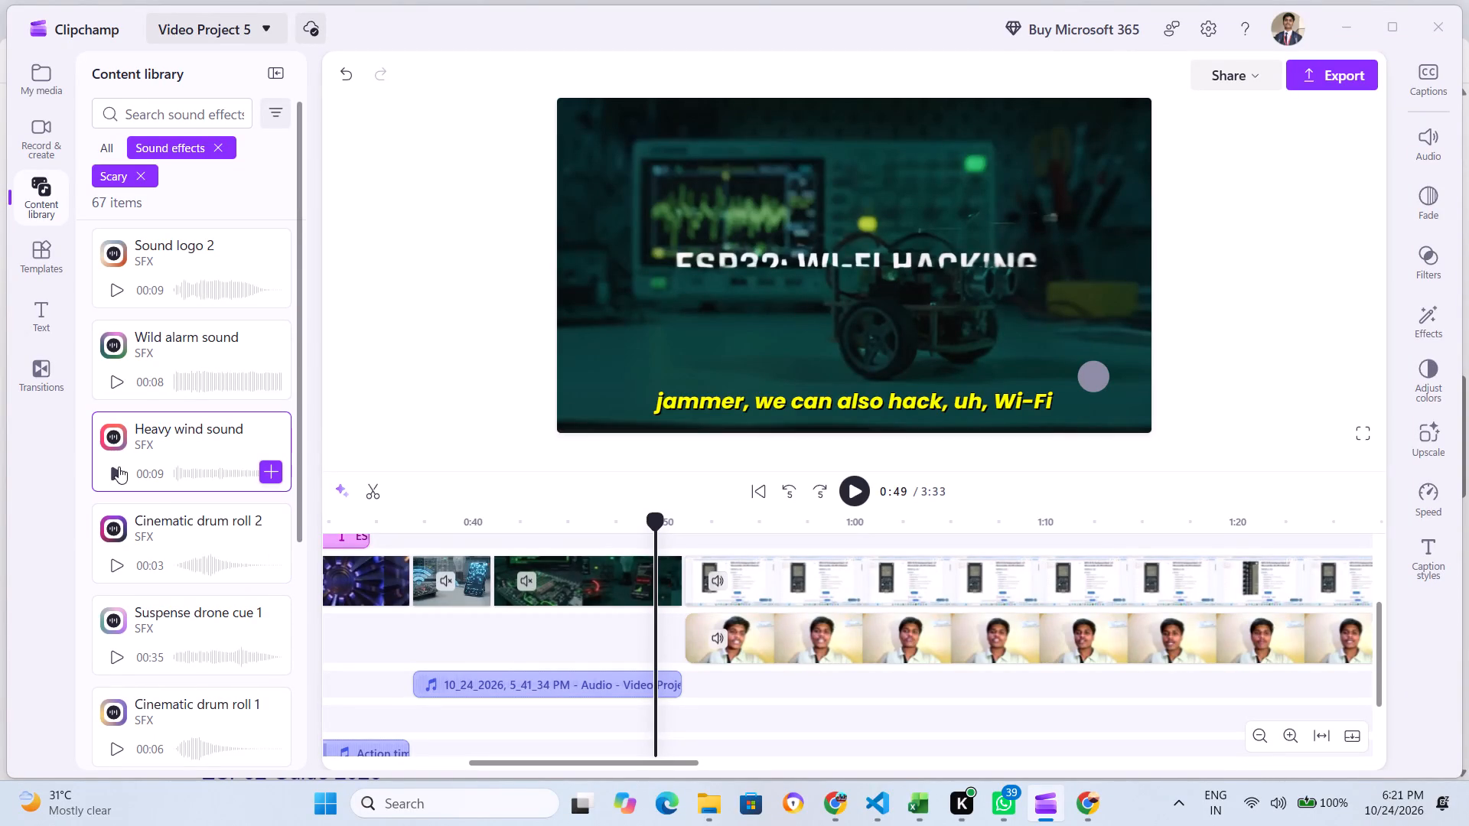
click(119, 467)
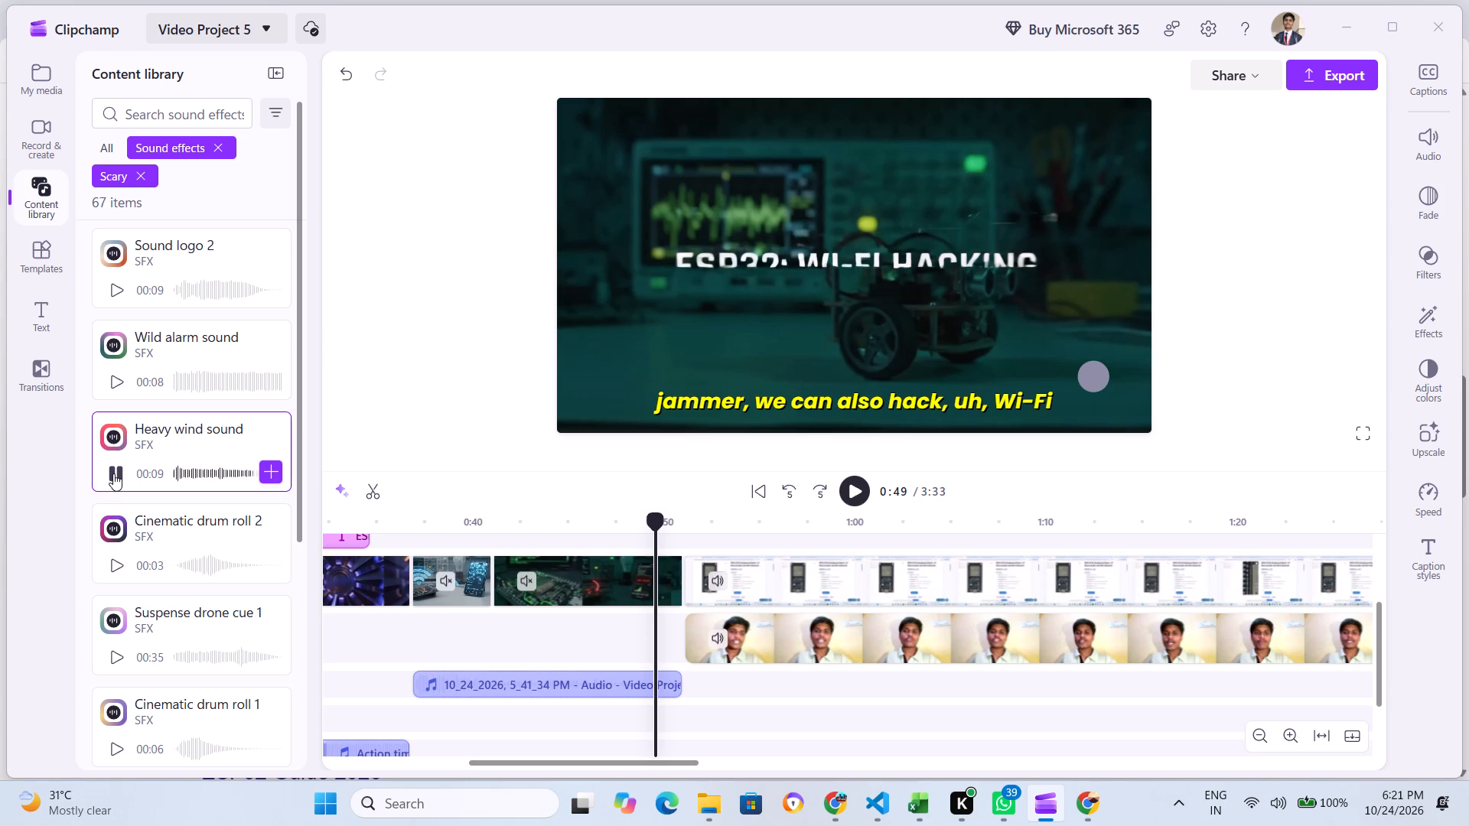
click(113, 473)
click(120, 559)
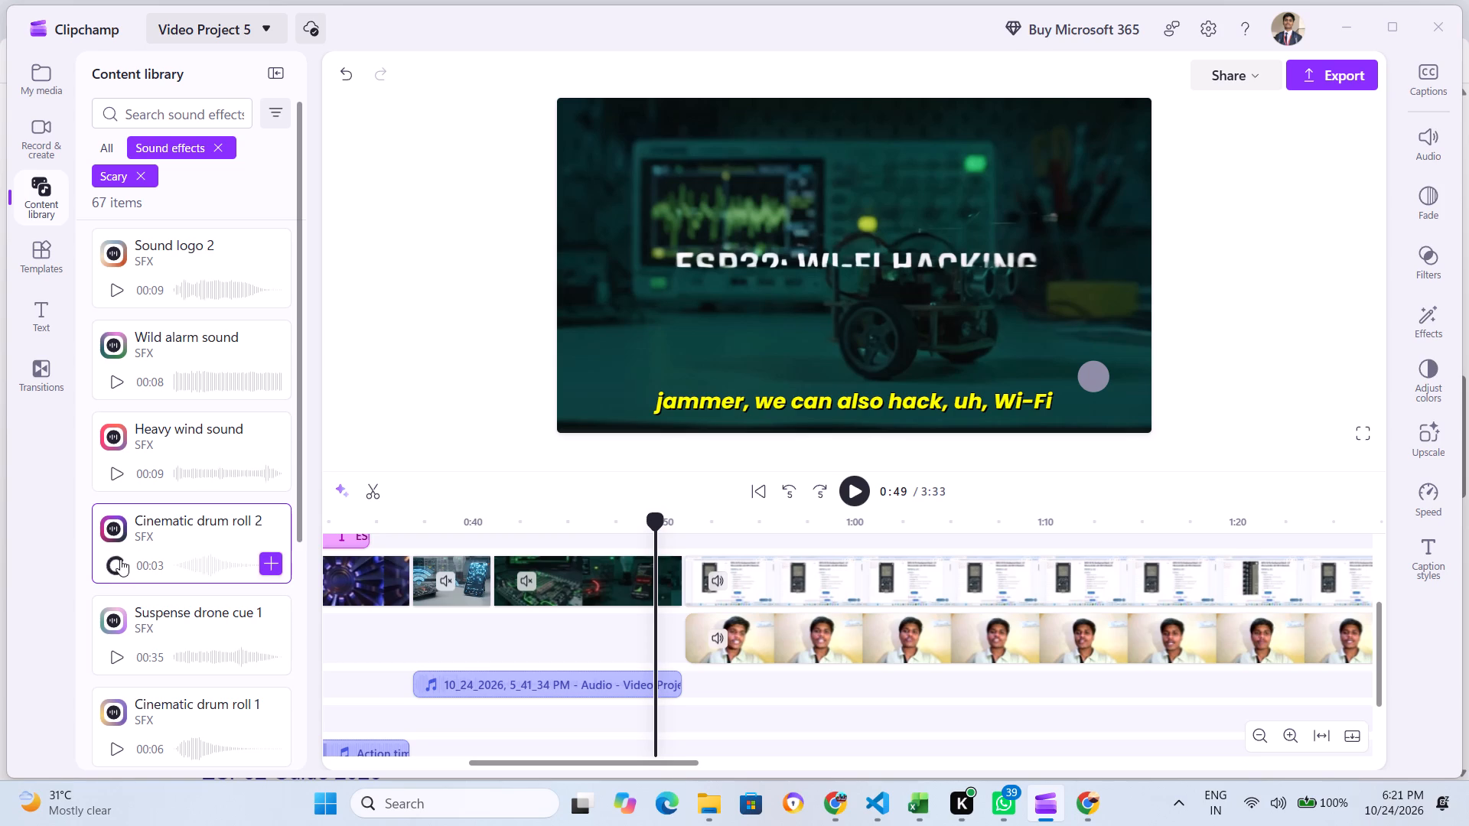
click(119, 648)
scroll(125, 591, down, 1)
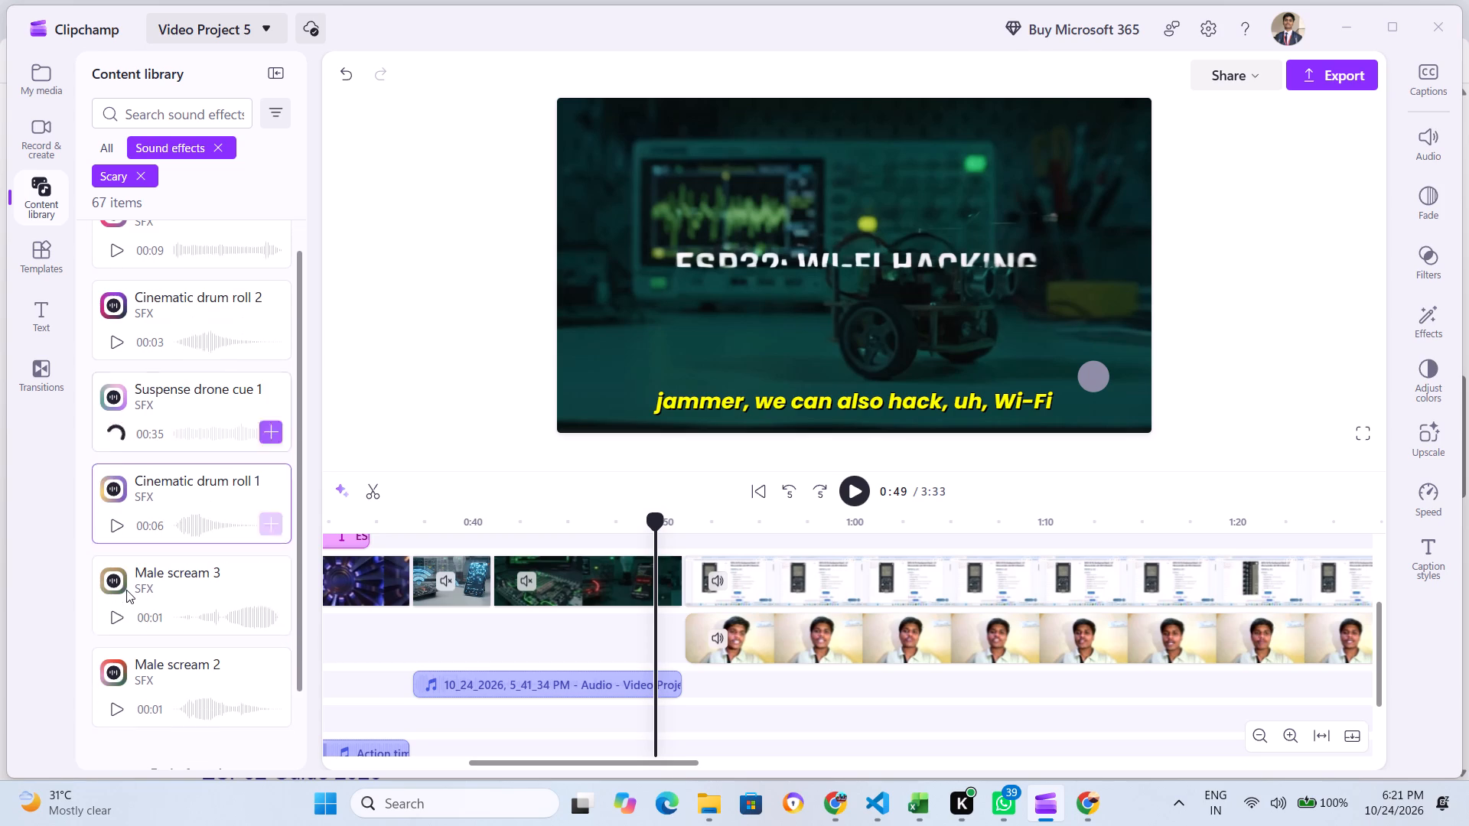
click(115, 520)
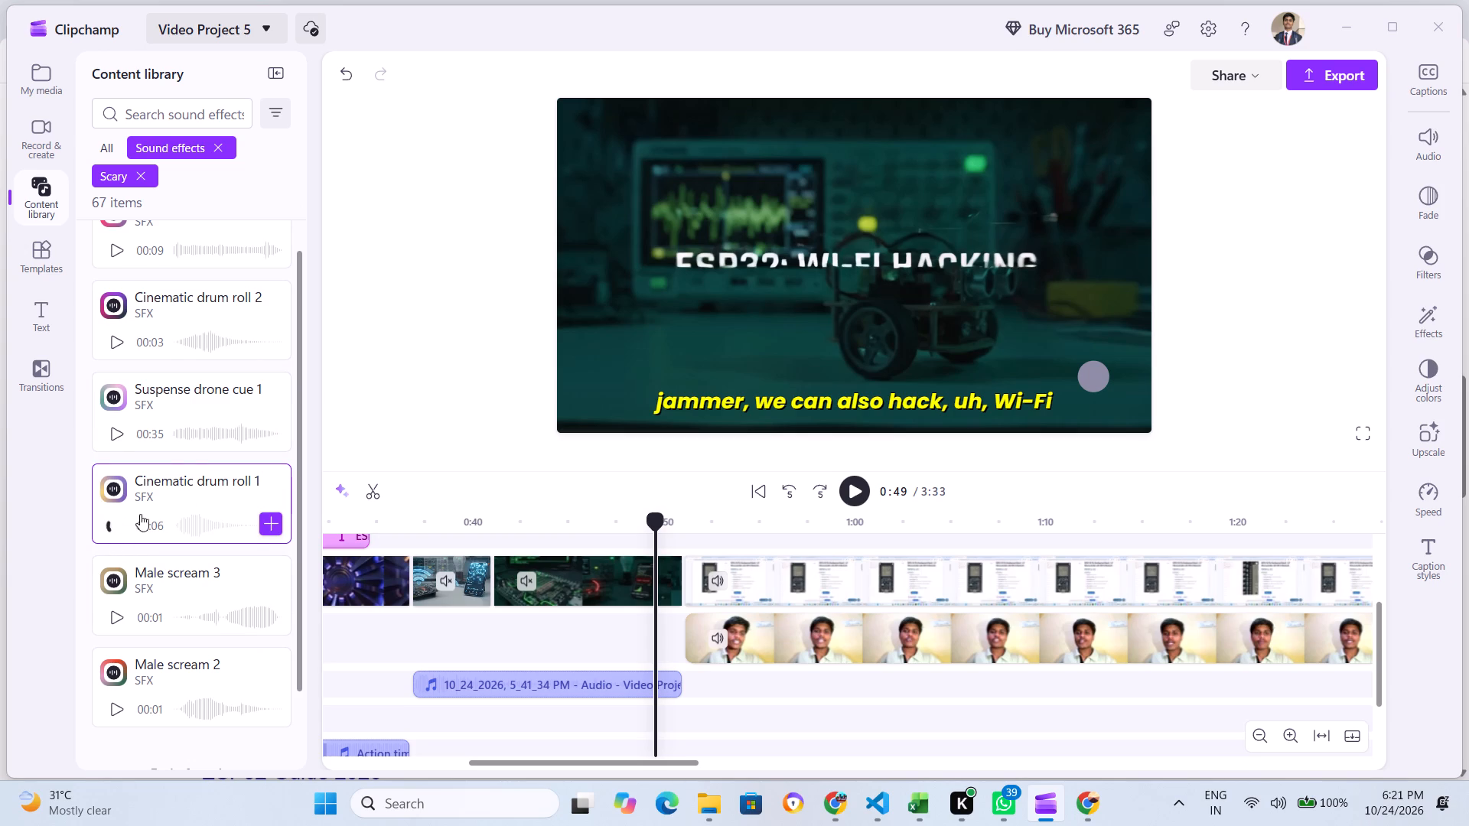
scroll(197, 453, down, 1)
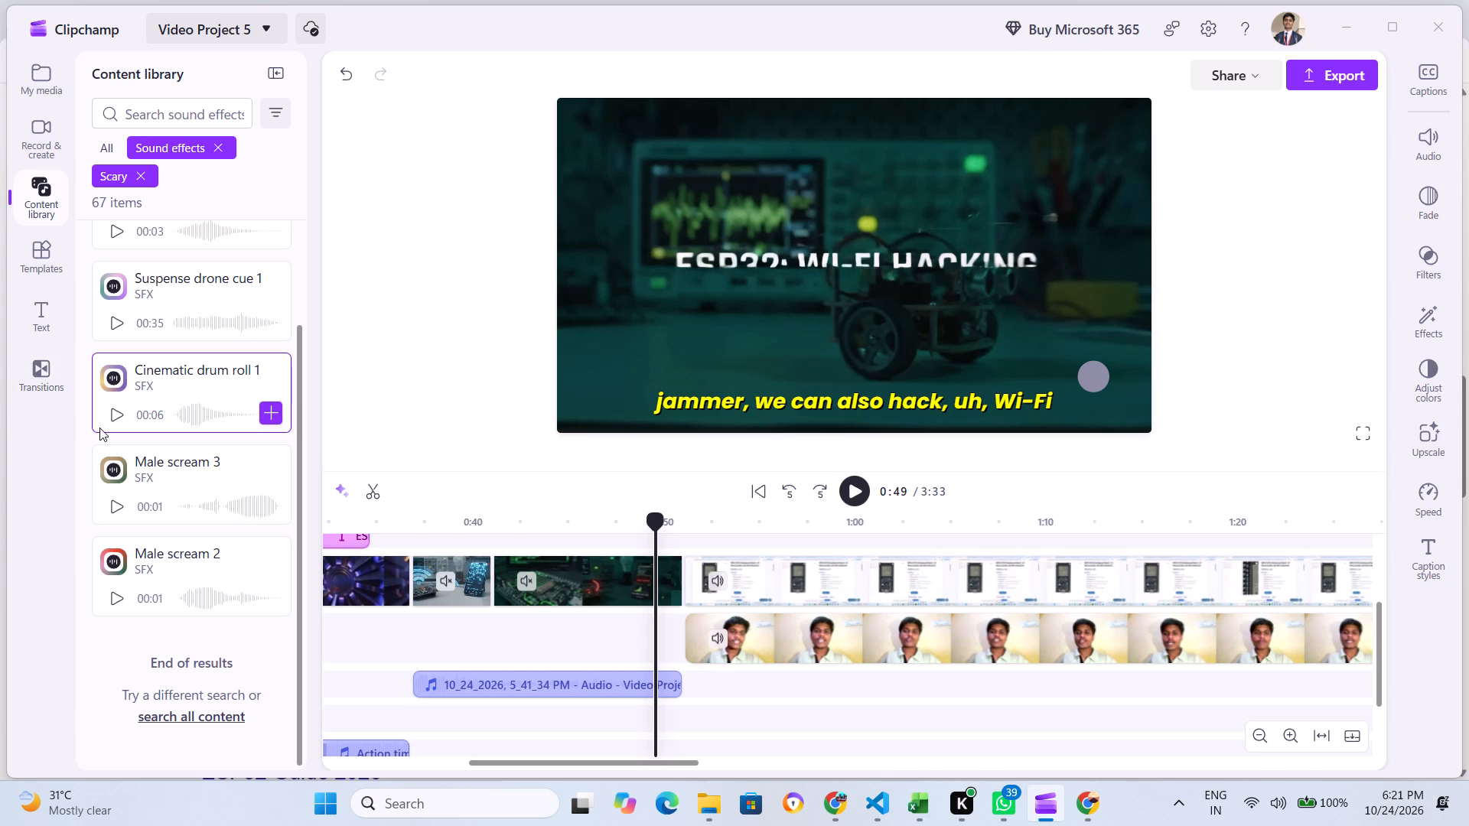
click(110, 506)
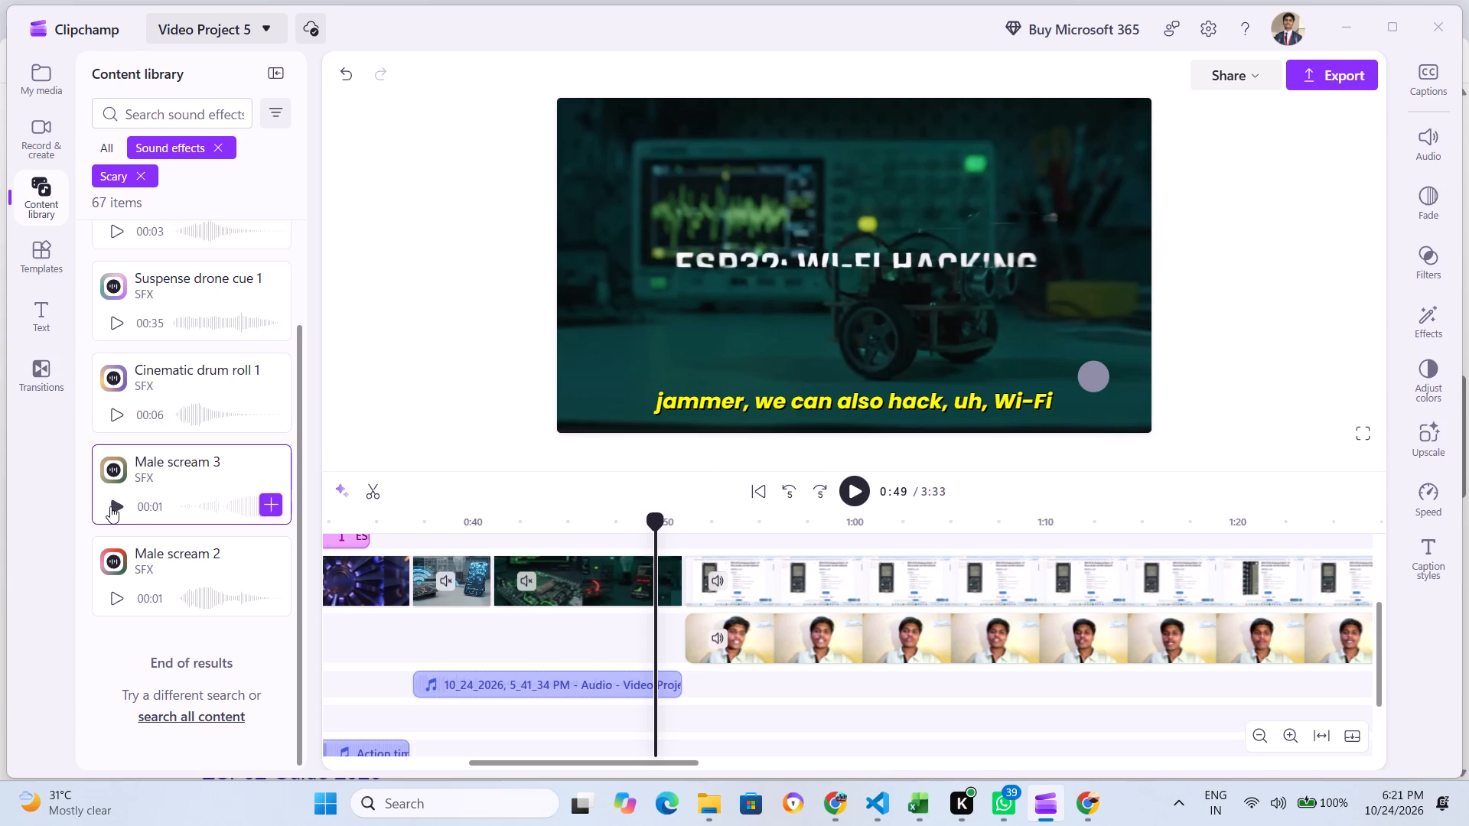
click(121, 604)
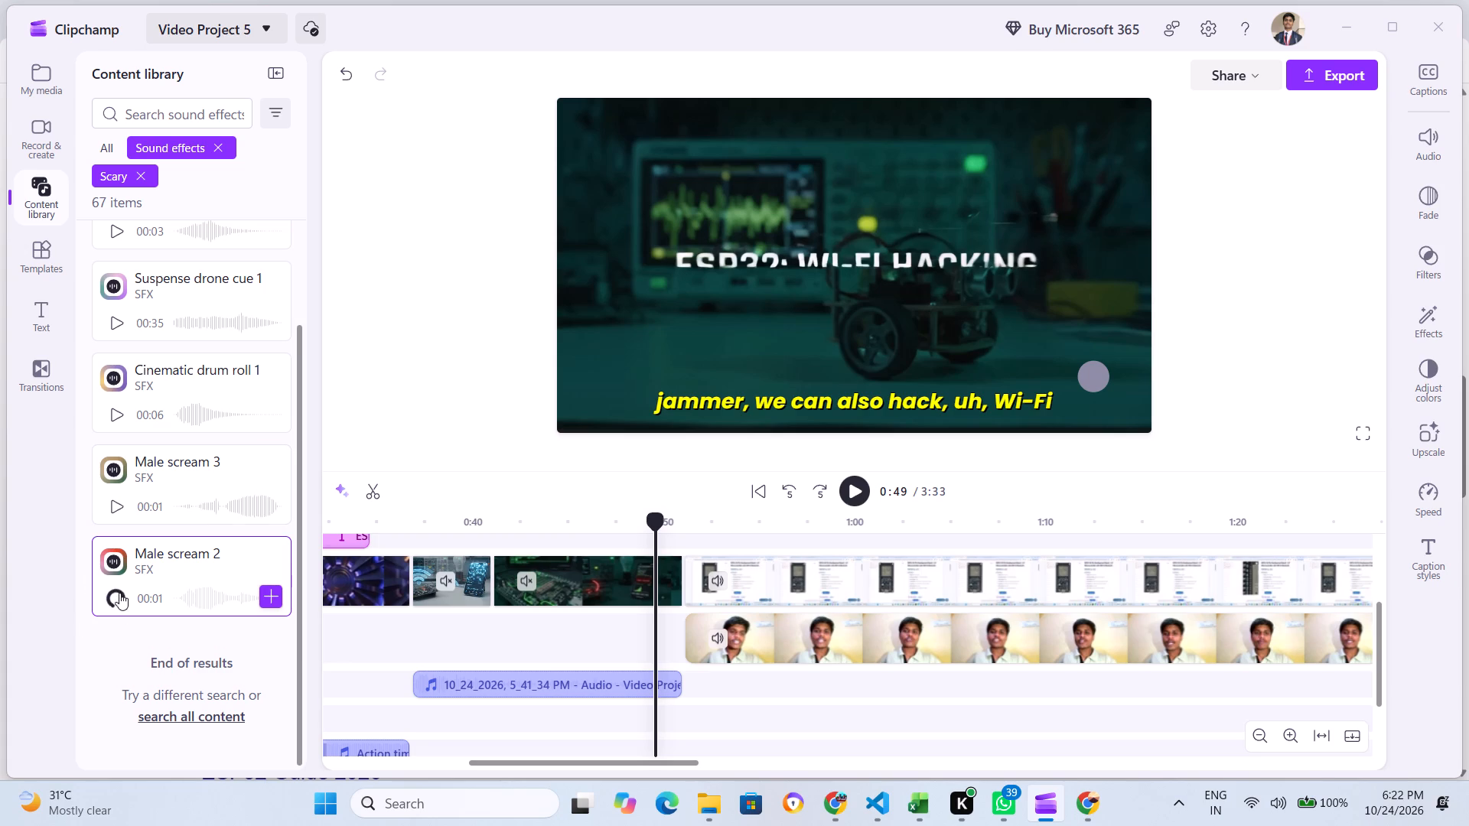
scroll(207, 349, up, 1)
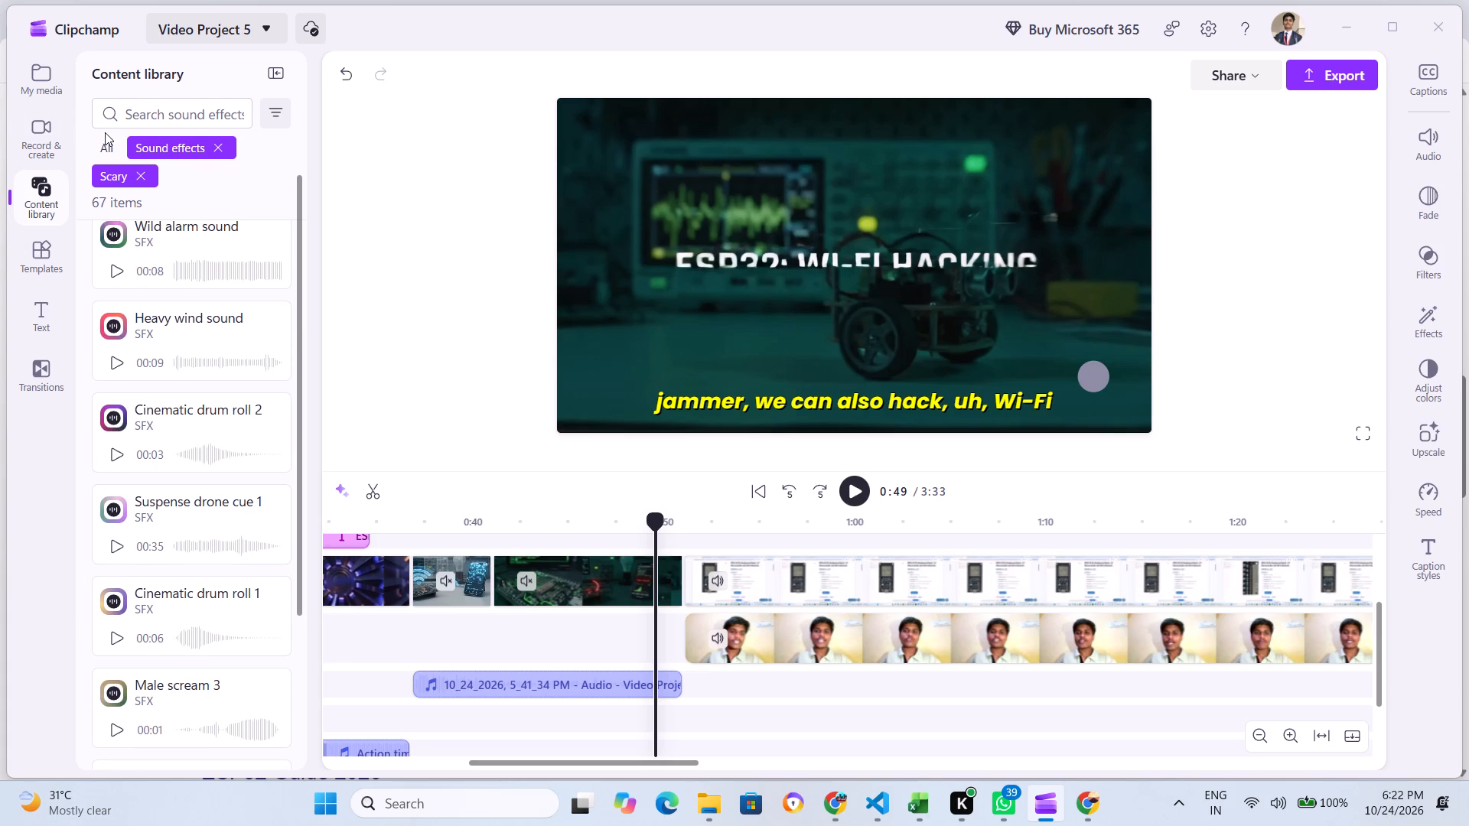
Leave the Scary collection and open the Foley & real collection of sound effects in the content library.
click(106, 152)
scroll(162, 525, down, 1)
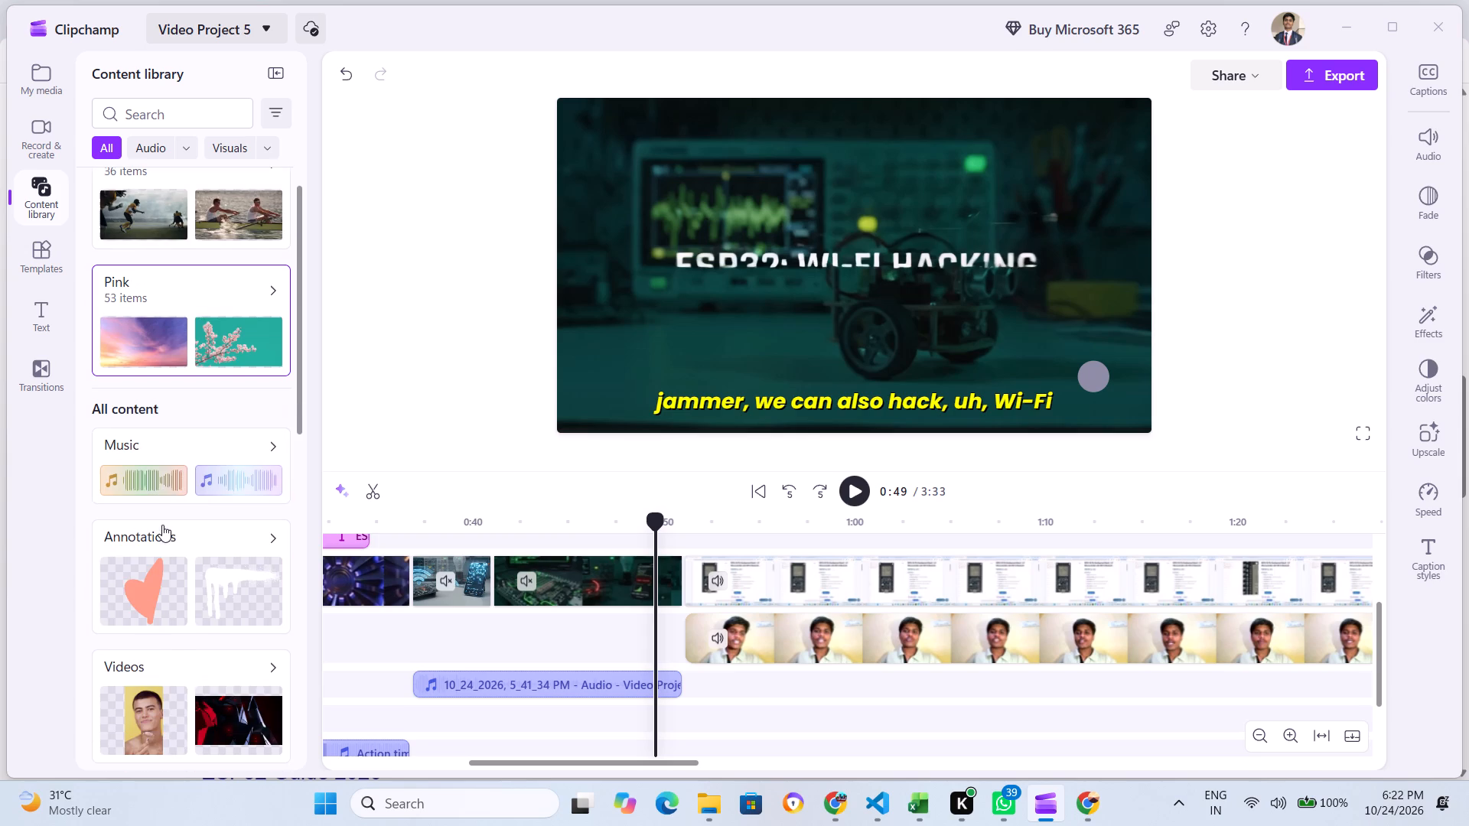
scroll(187, 499, down, 4)
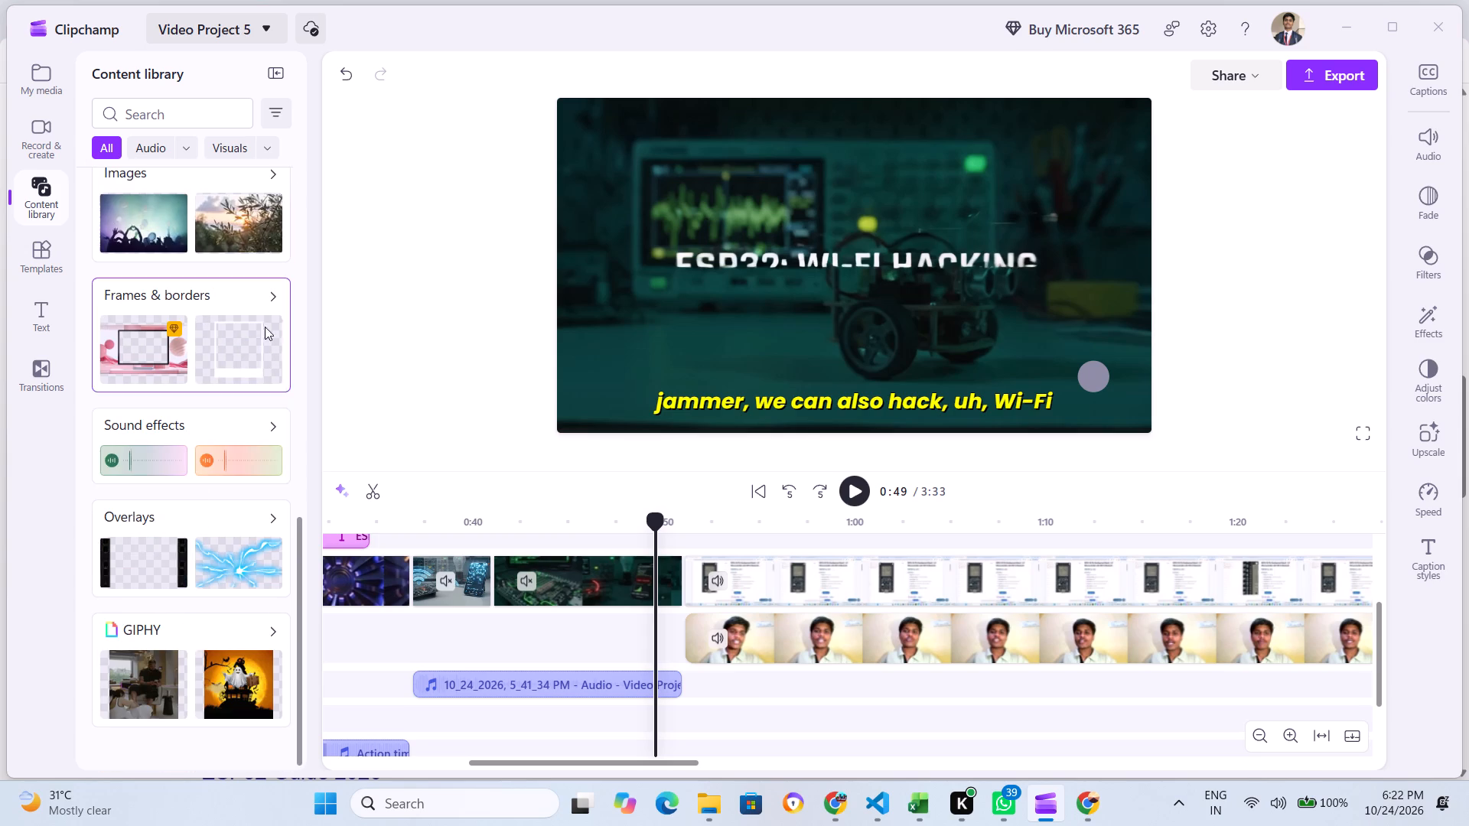
click(219, 422)
scroll(219, 422, down, 3)
scroll(219, 422, up, 2)
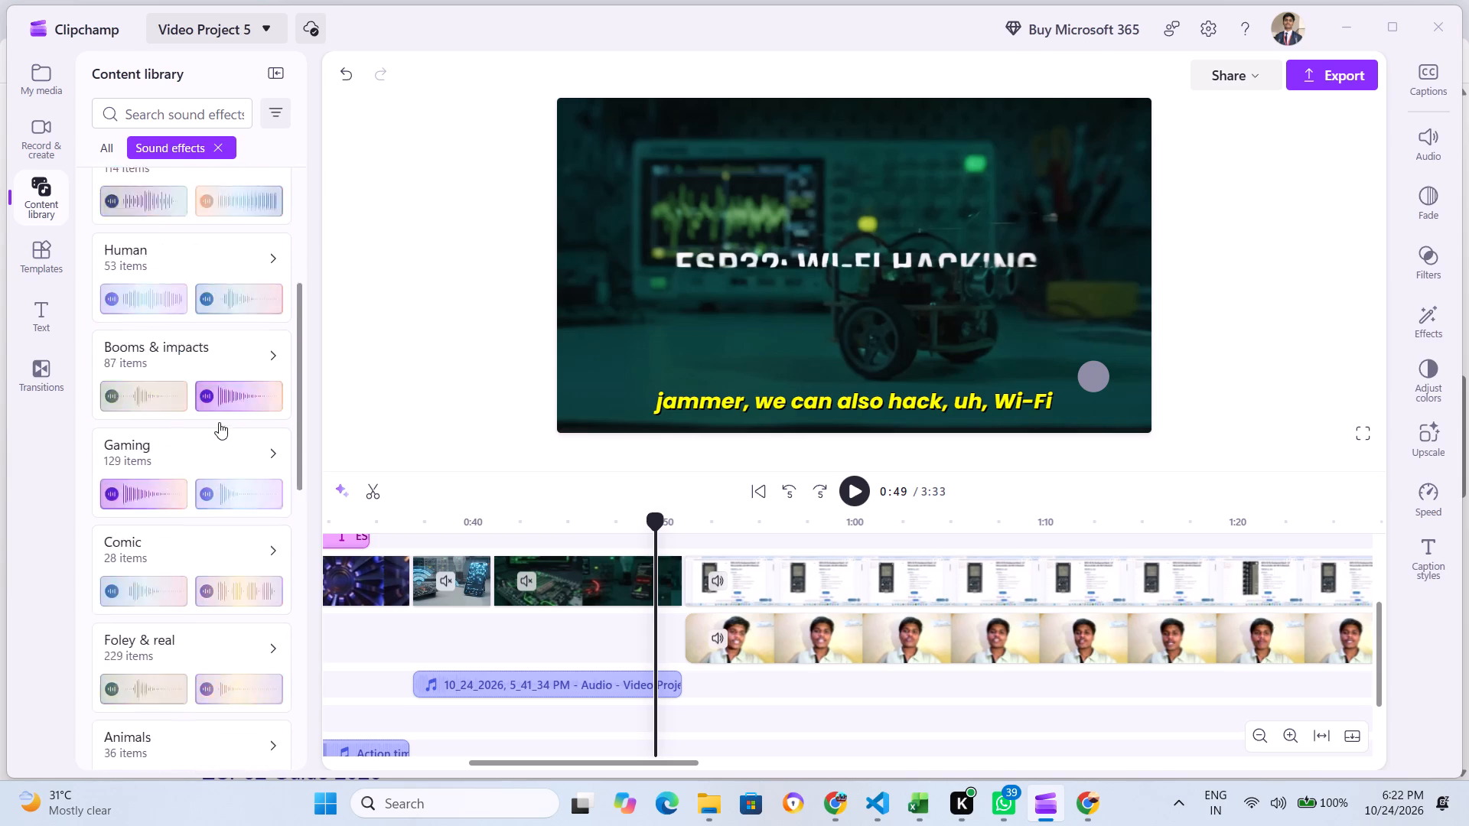
scroll(194, 502, down, 2)
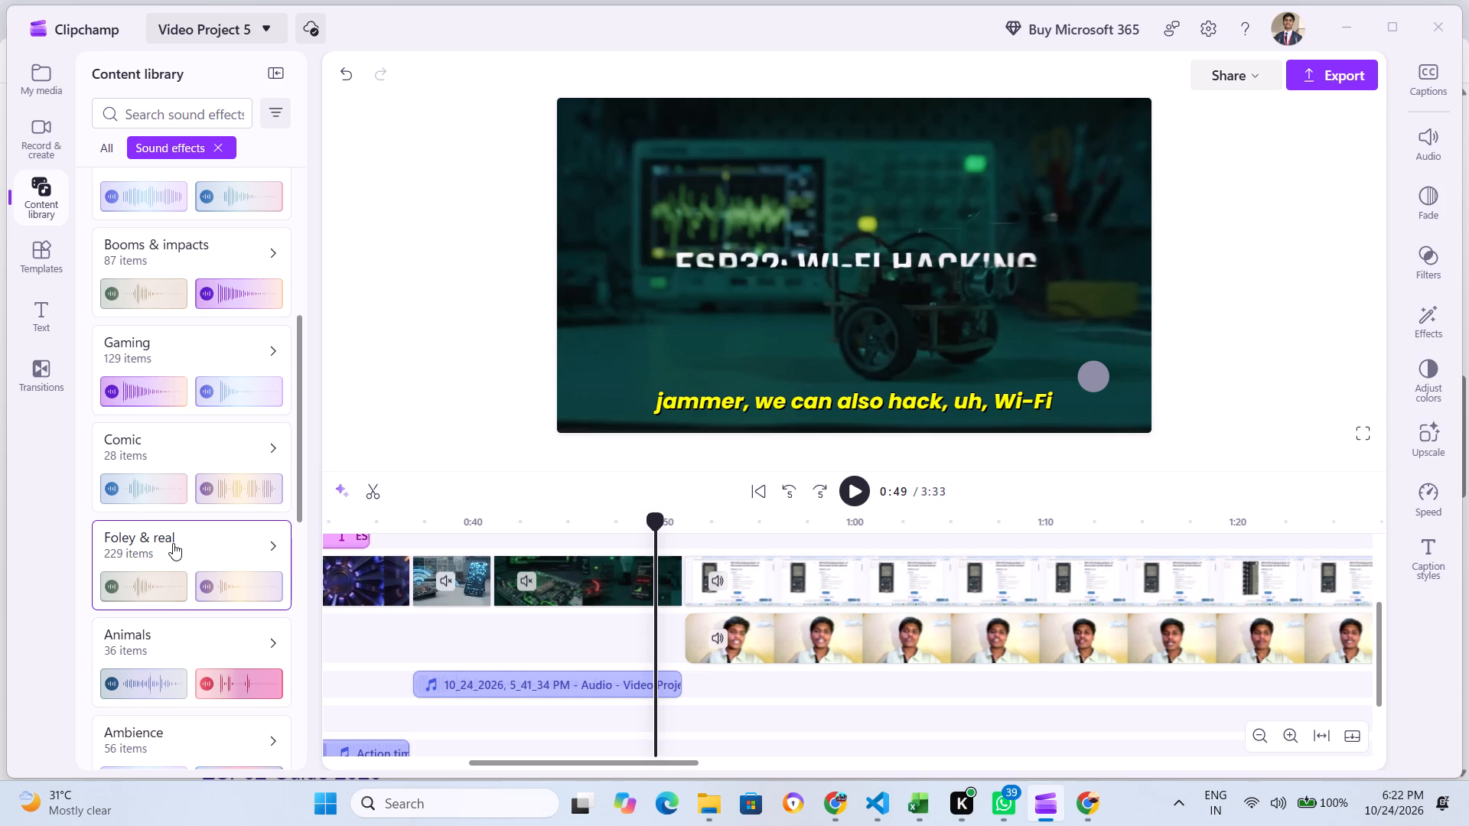
click(173, 543)
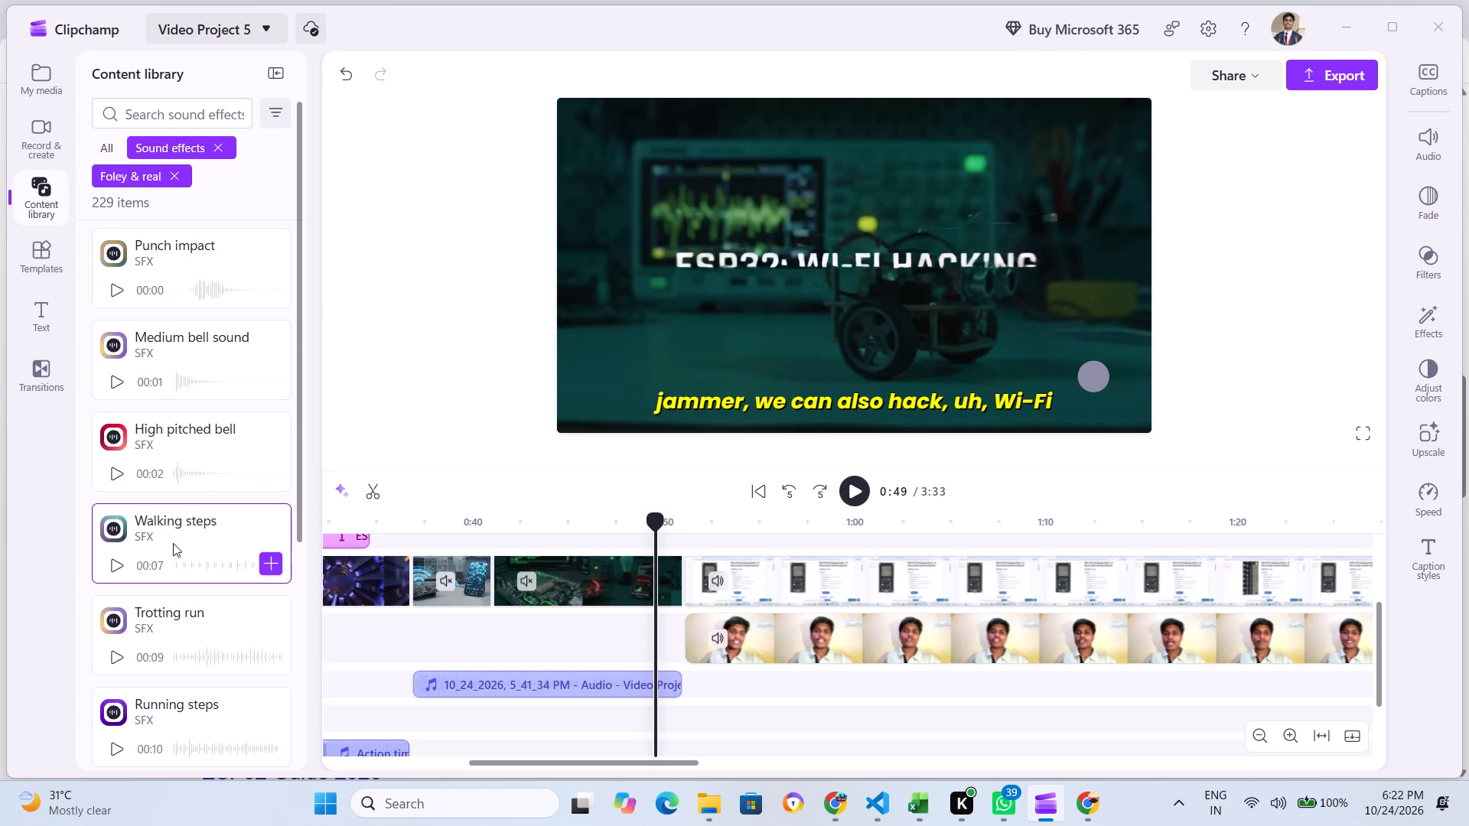
Preview the Foley & real effects Walking steps, High pitched bell, Running steps, Classic punch and Police siren, and look through the rest of the collection.
click(122, 564)
click(116, 481)
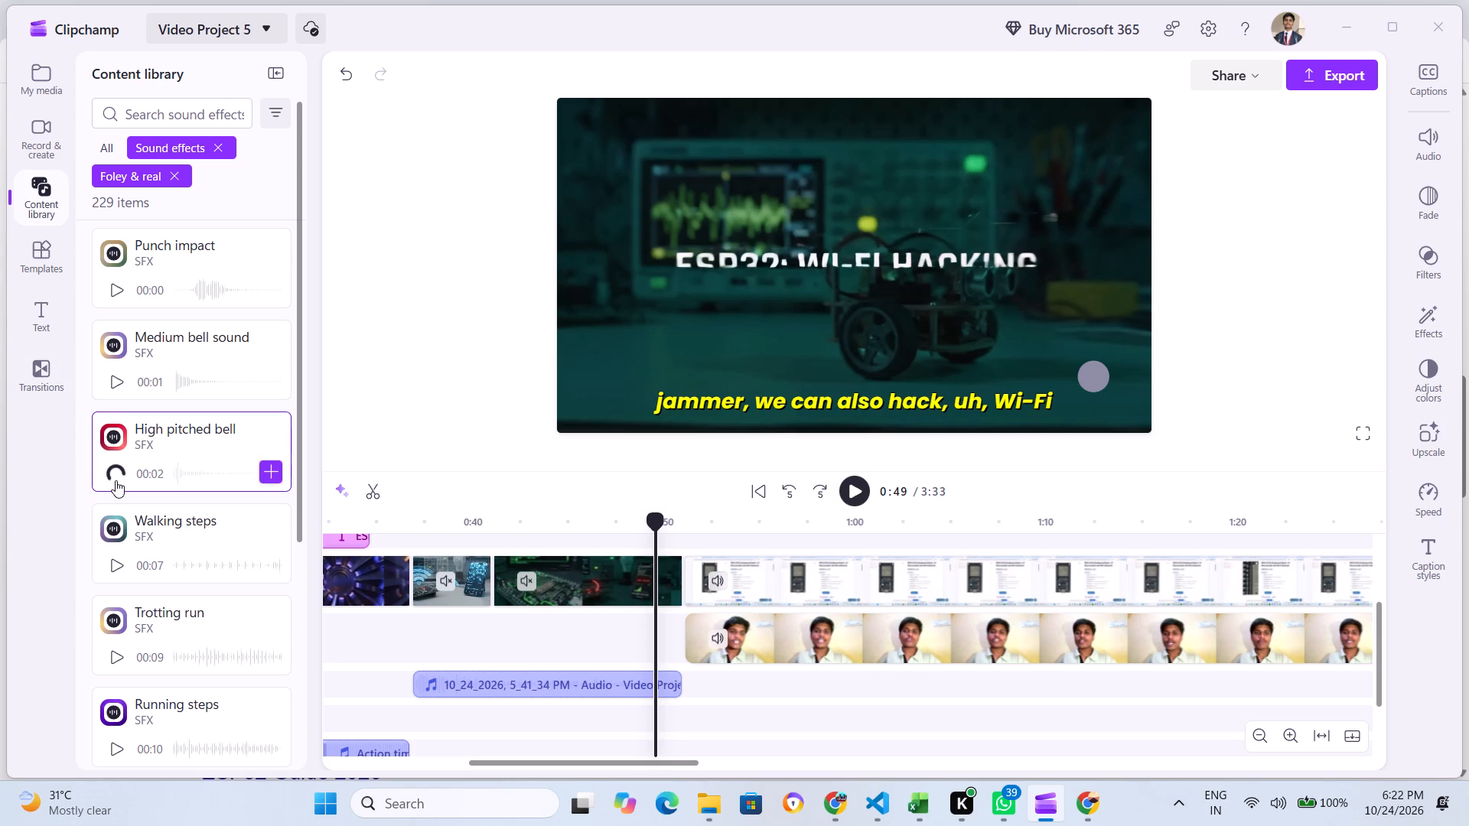
click(116, 480)
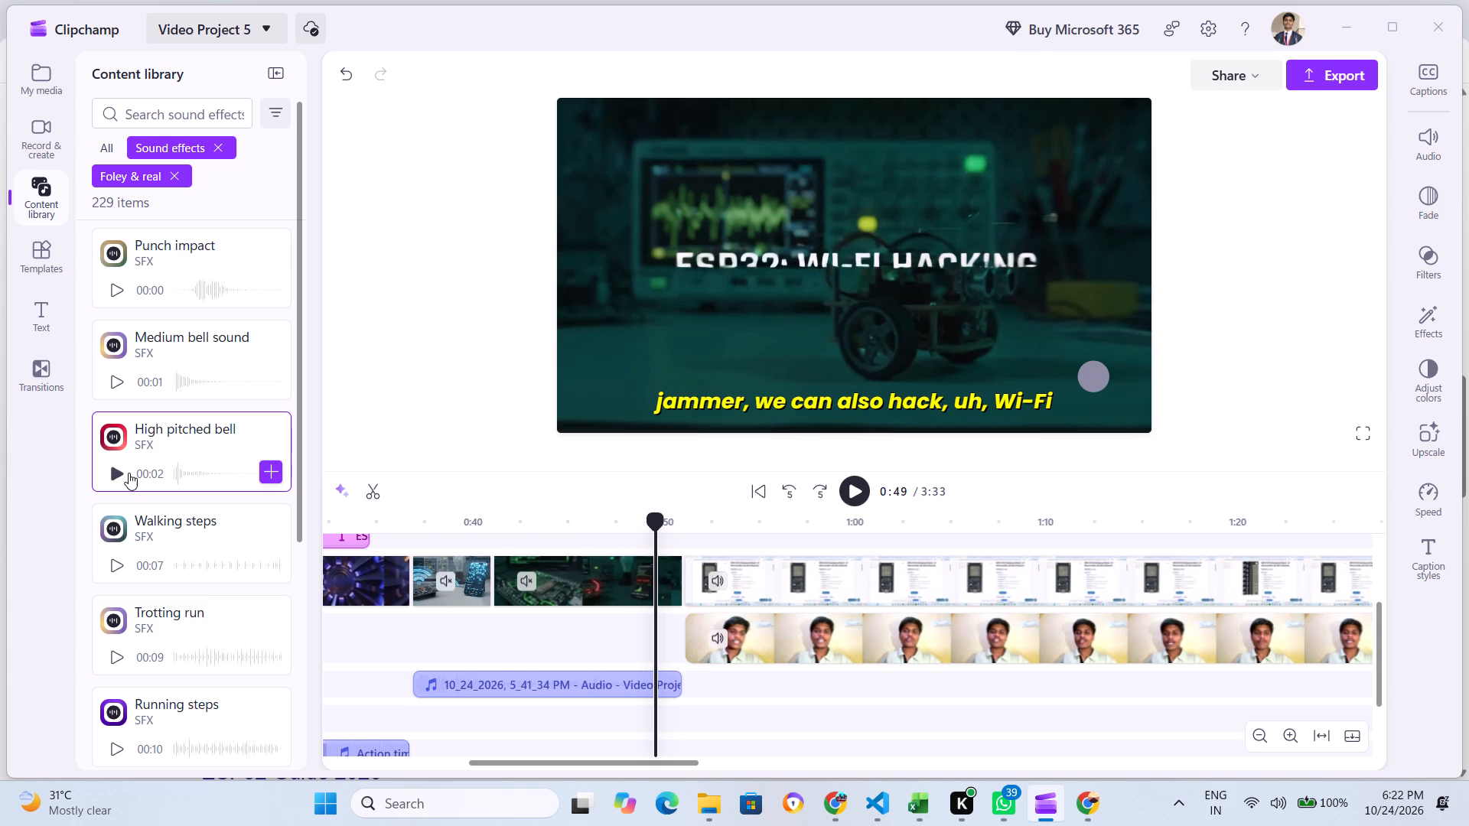
click(120, 473)
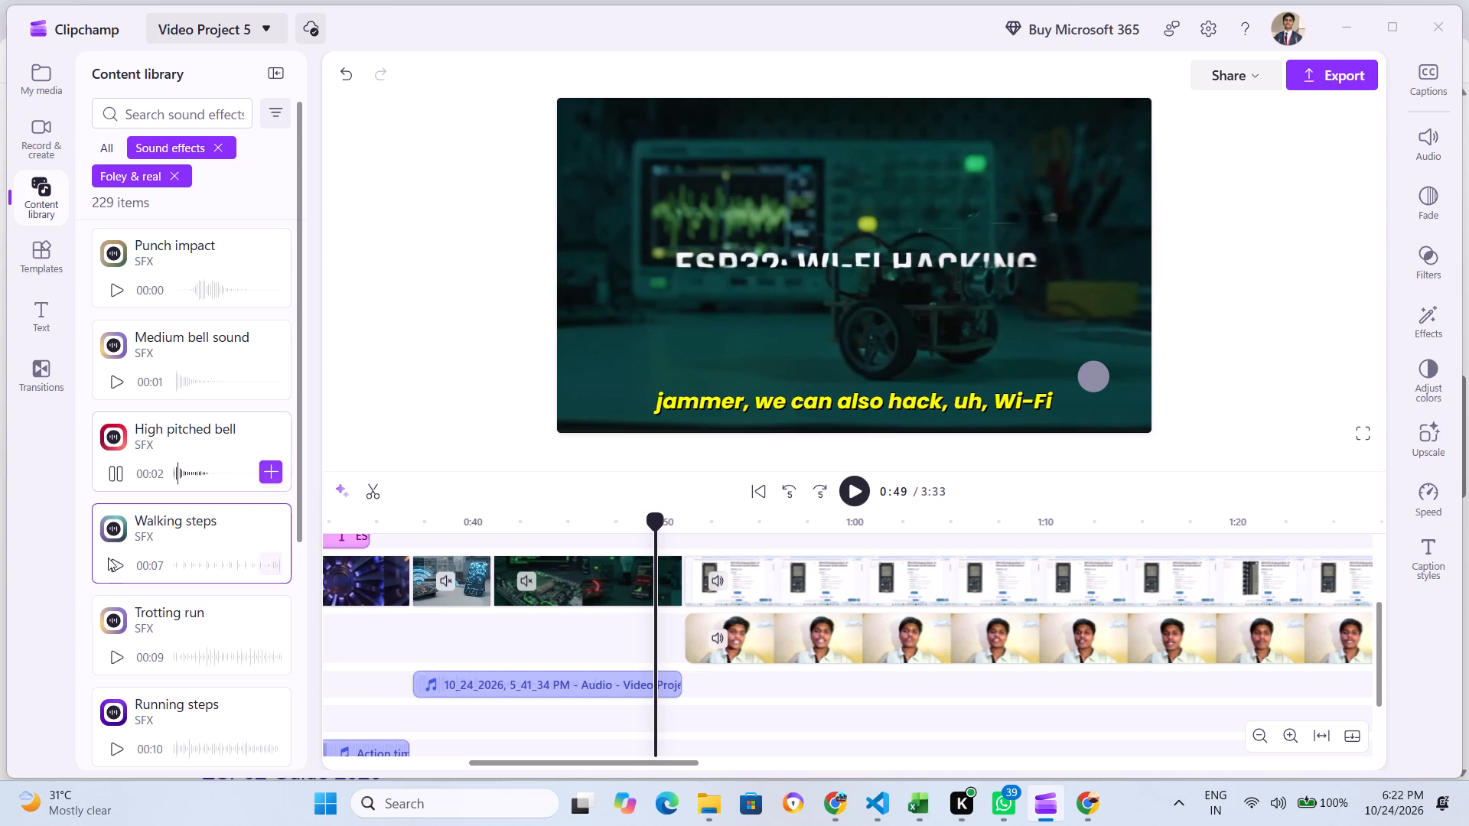
click(103, 570)
scroll(130, 593, down, 1)
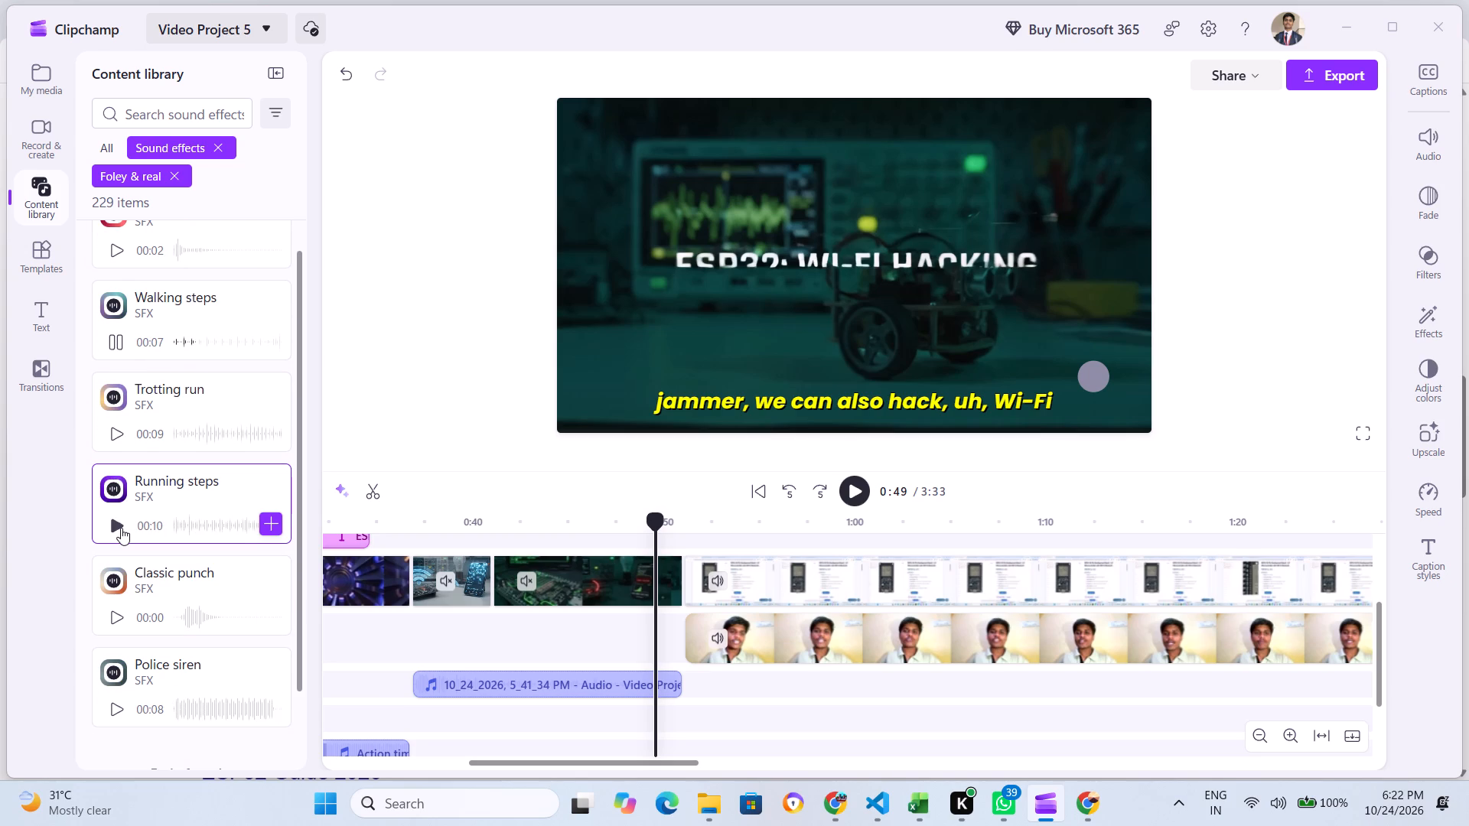
click(121, 528)
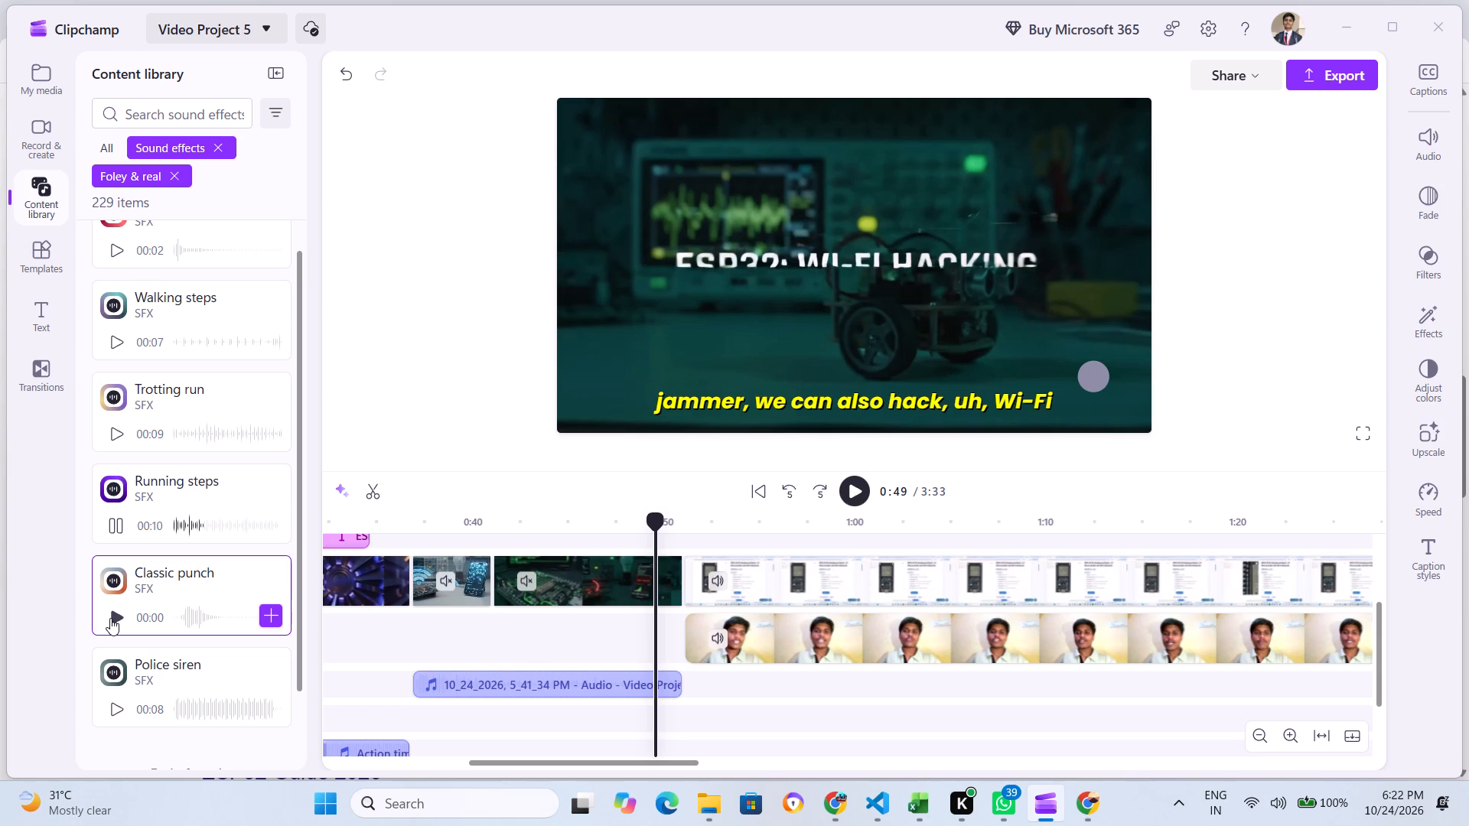
click(110, 618)
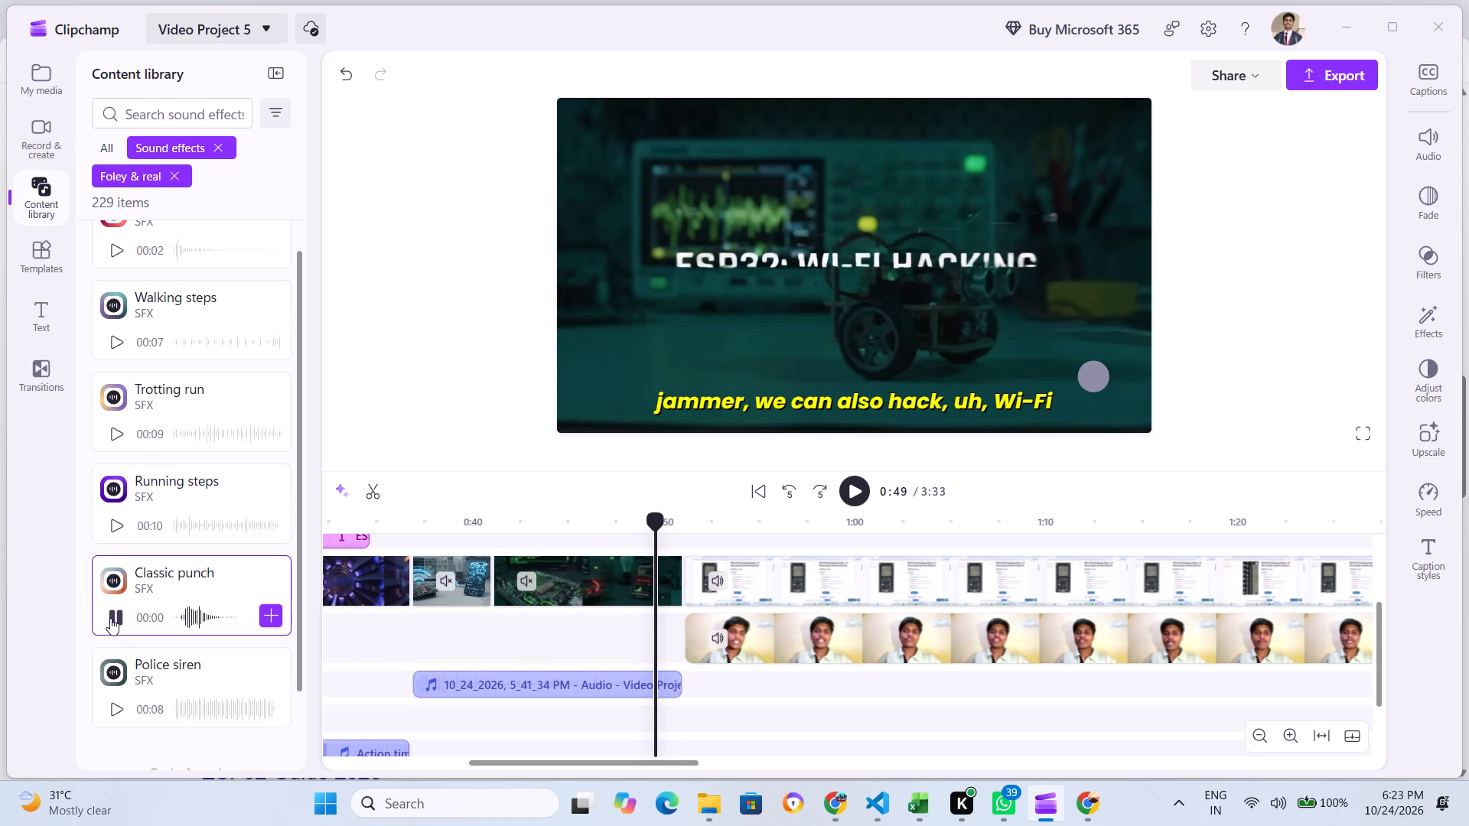
click(116, 623)
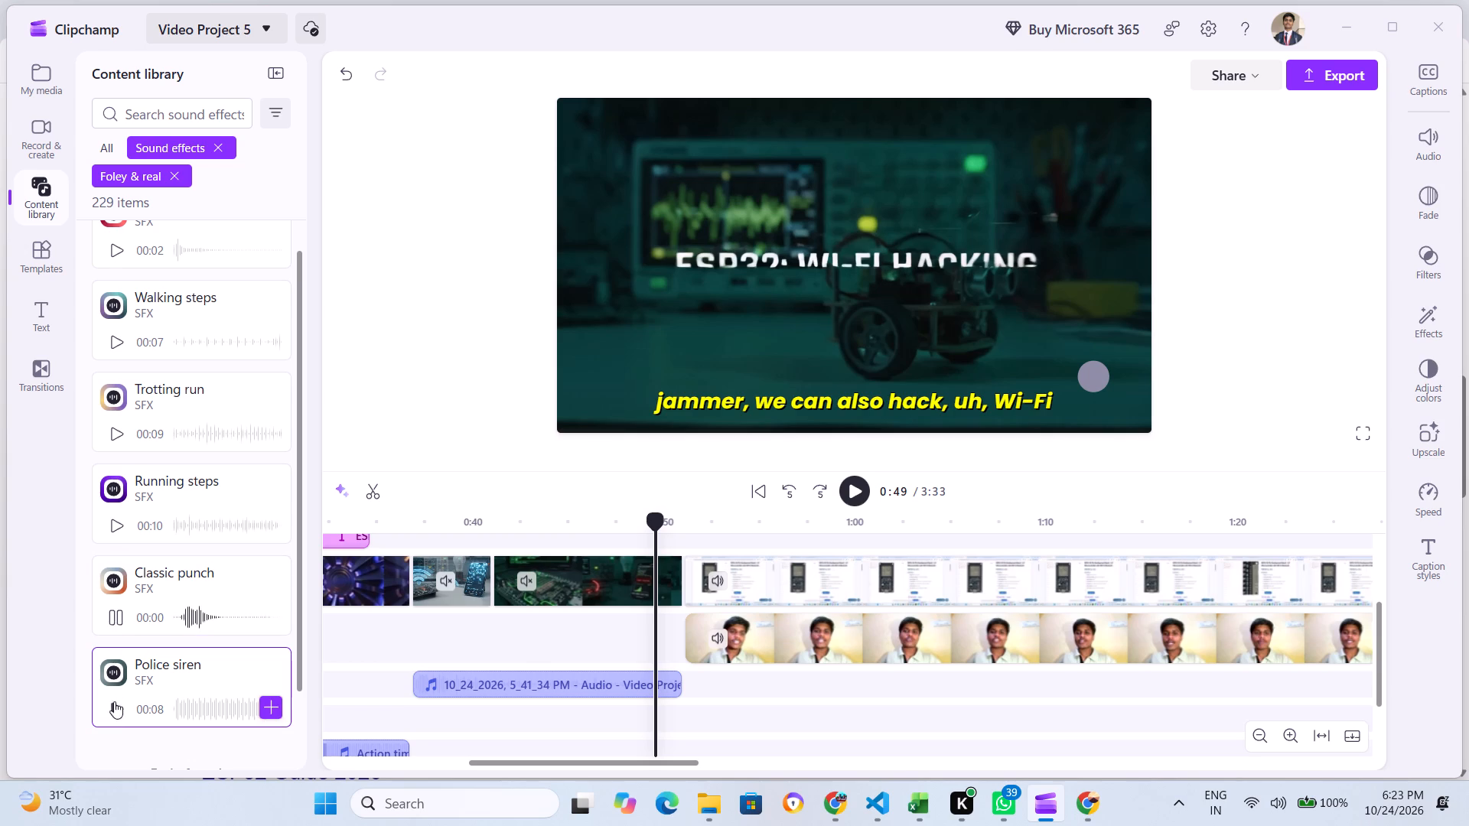
click(114, 707)
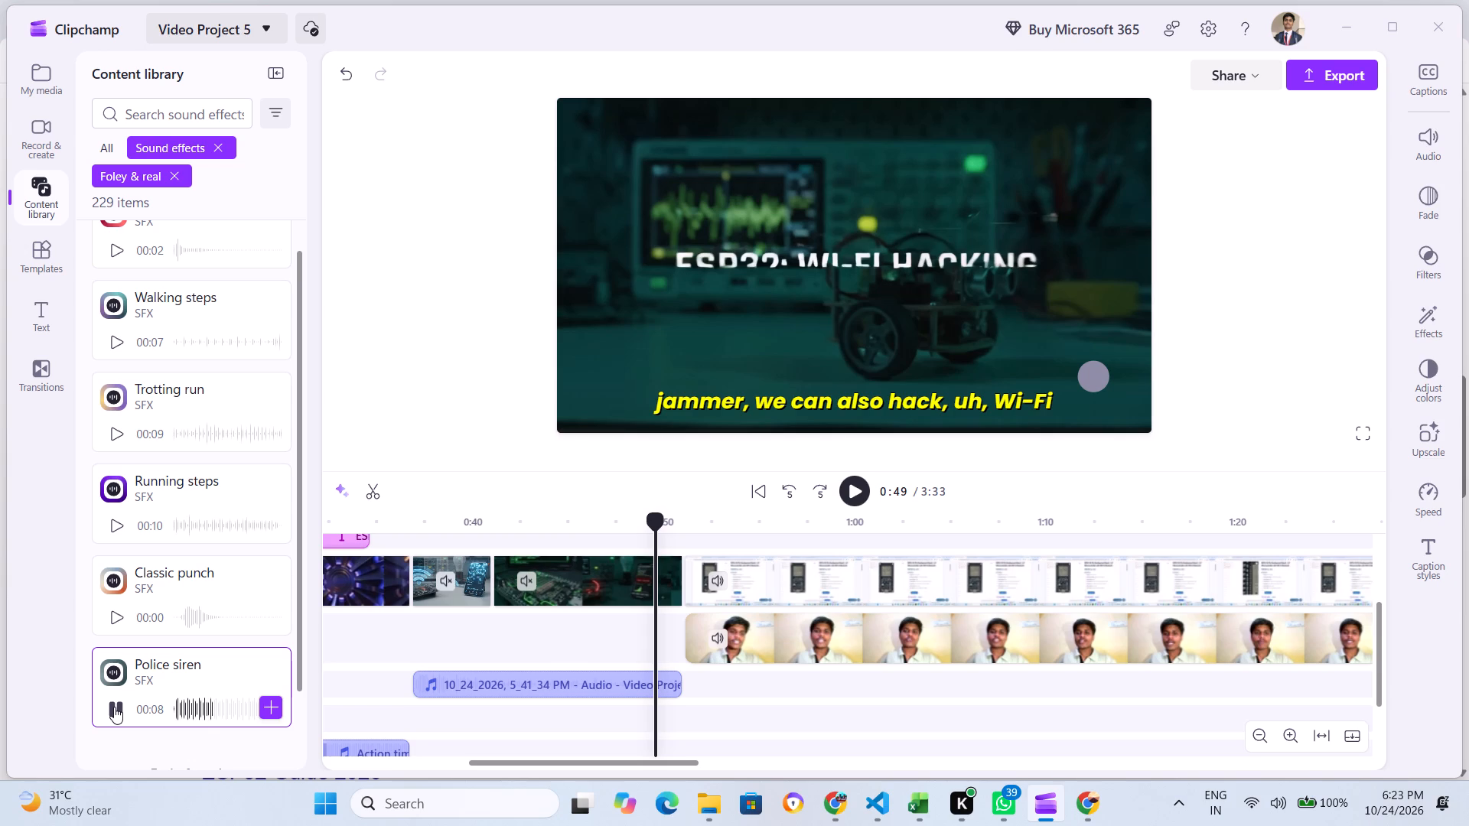
scroll(122, 682, down, 3)
scroll(155, 478, up, 6)
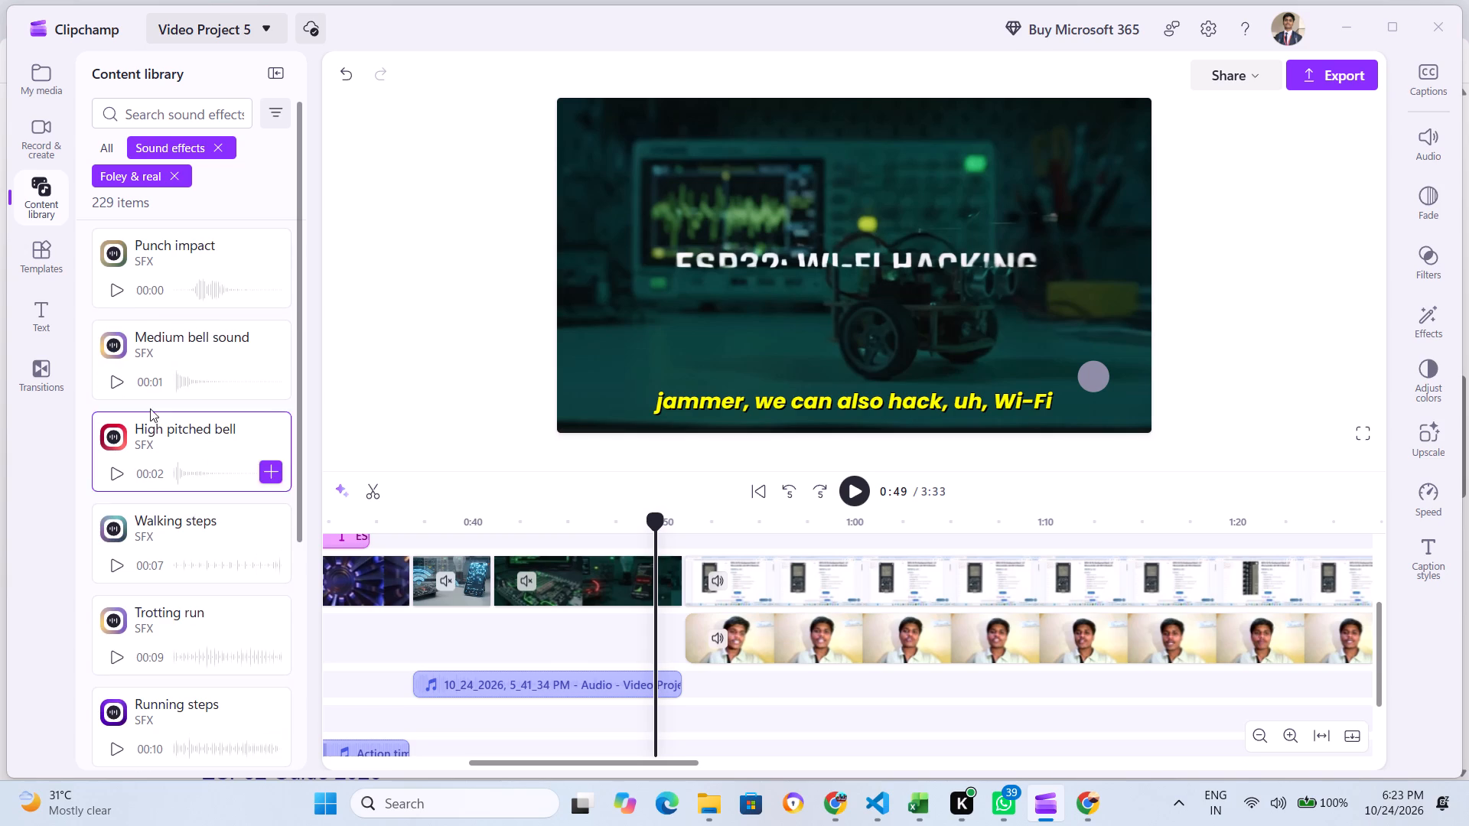
scroll(122, 456, down, 6)
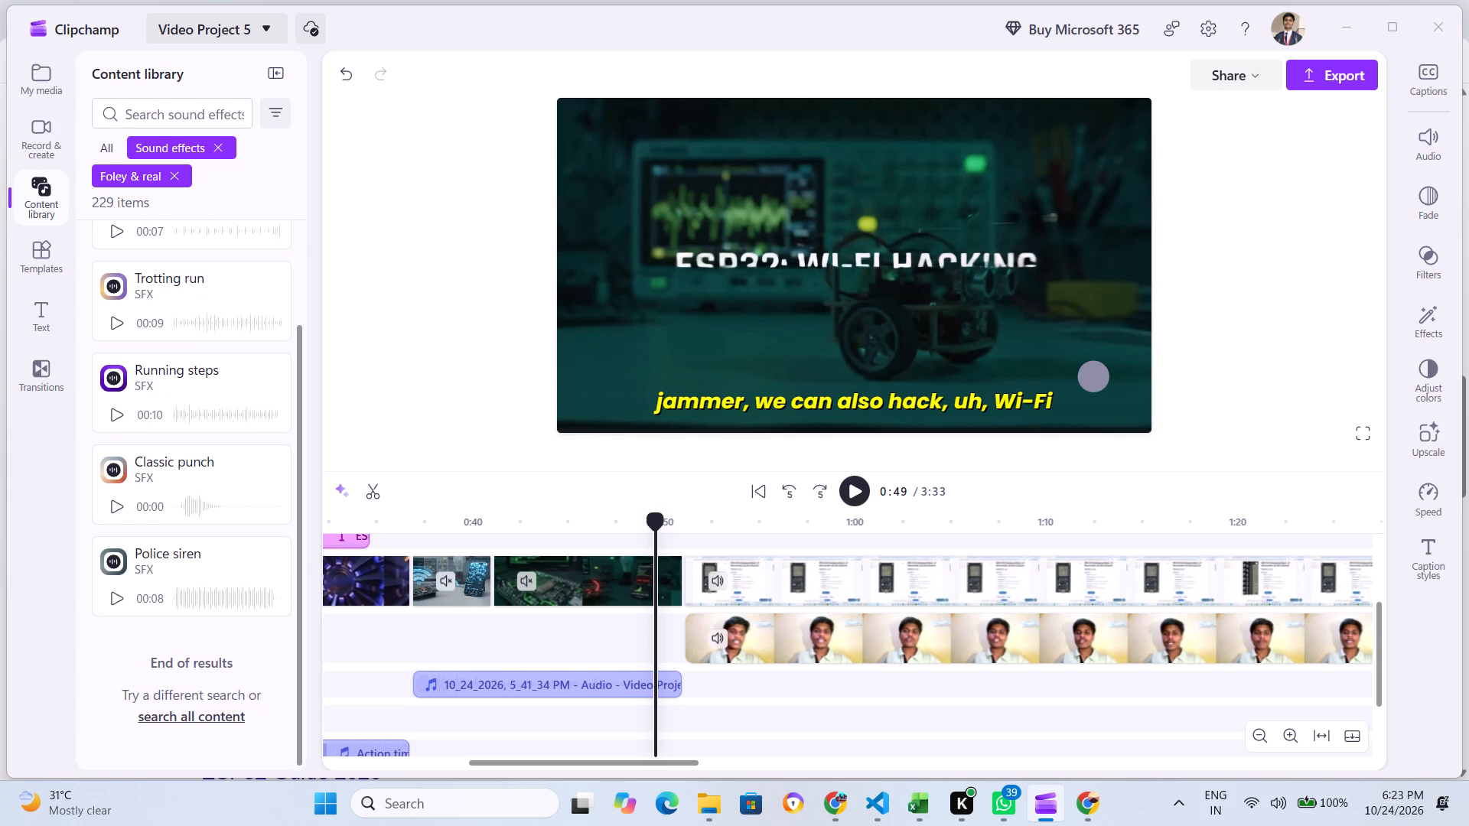
Leave the Foley & real collection and return to the overview of sound effect collections.
click(110, 148)
scroll(164, 443, down, 2)
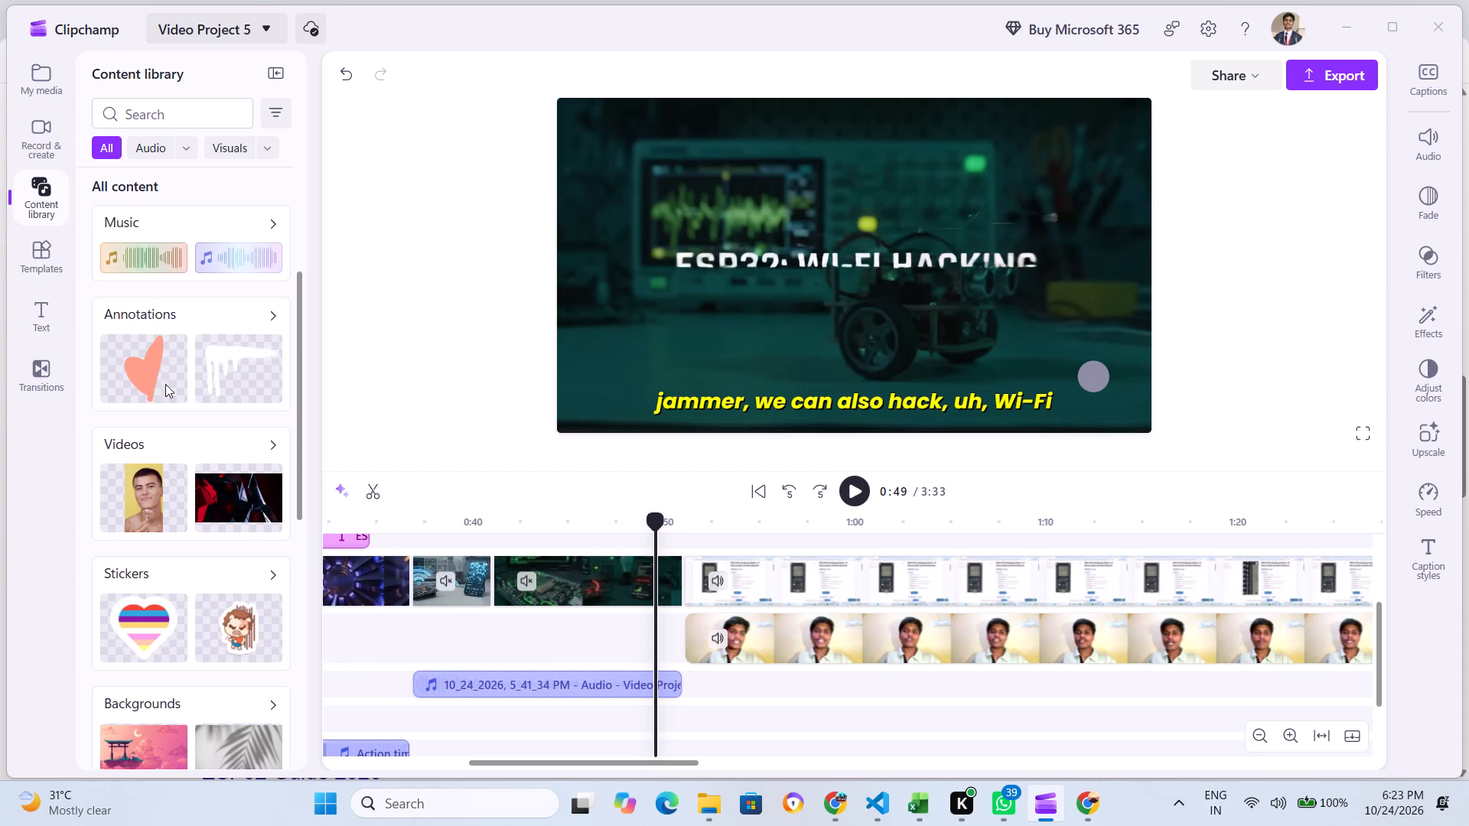
scroll(182, 356, up, 1)
scroll(168, 467, down, 3)
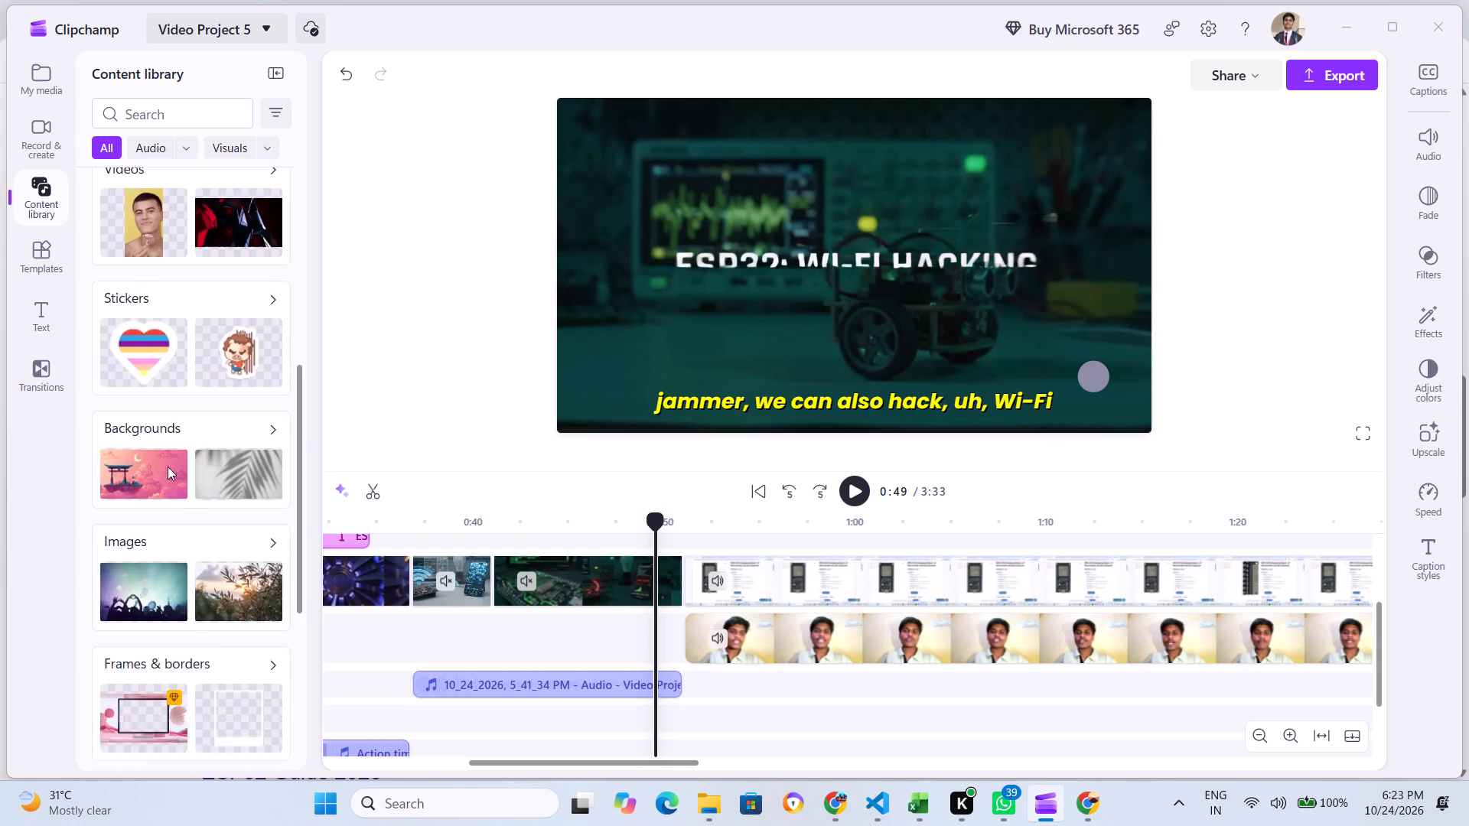
scroll(184, 495, down, 1)
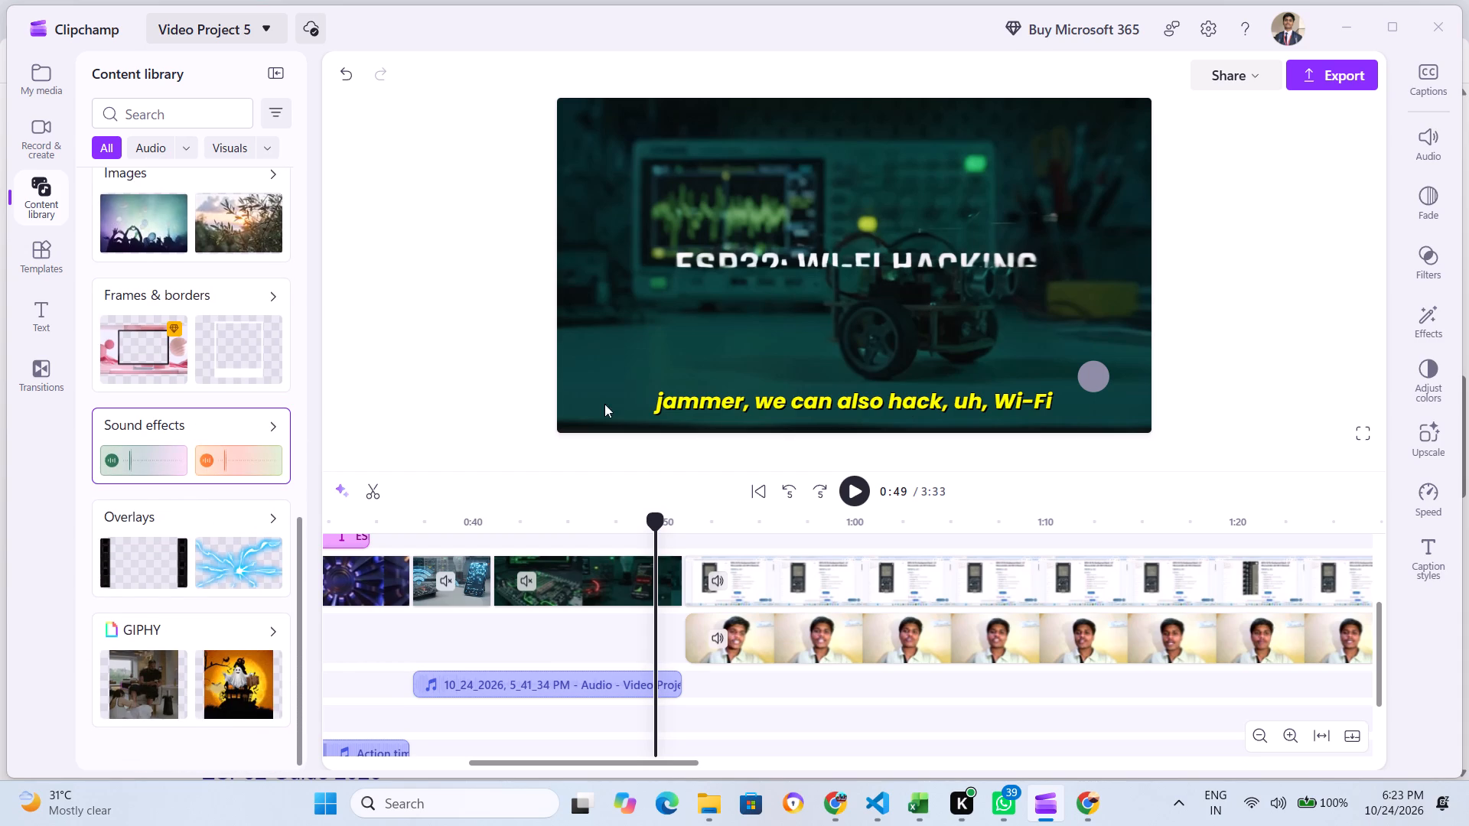
click(150, 428)
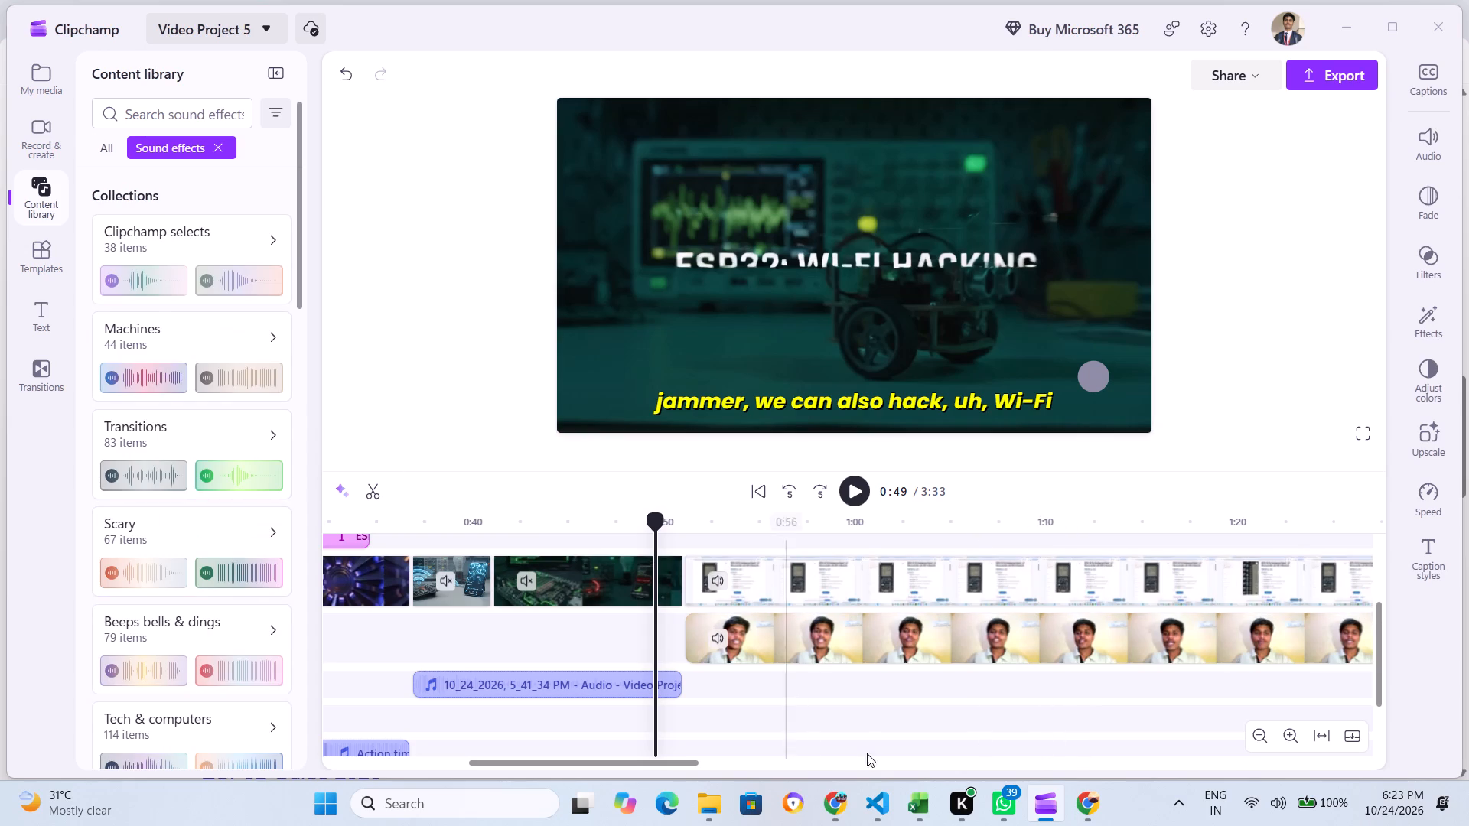
Switch to Chrome and search Google for "sound effect".
click(832, 794)
click(503, 398)
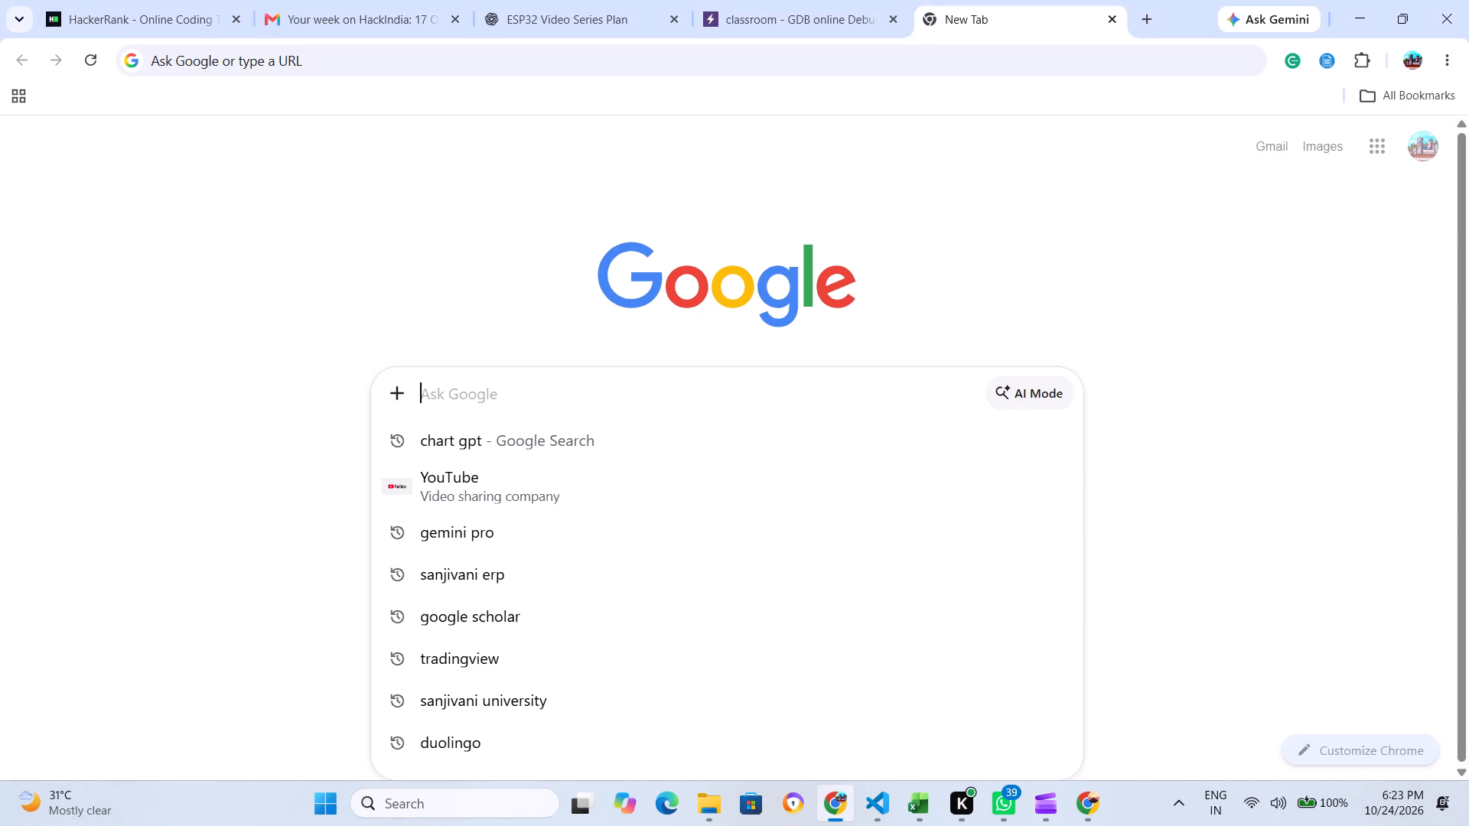
text(so)
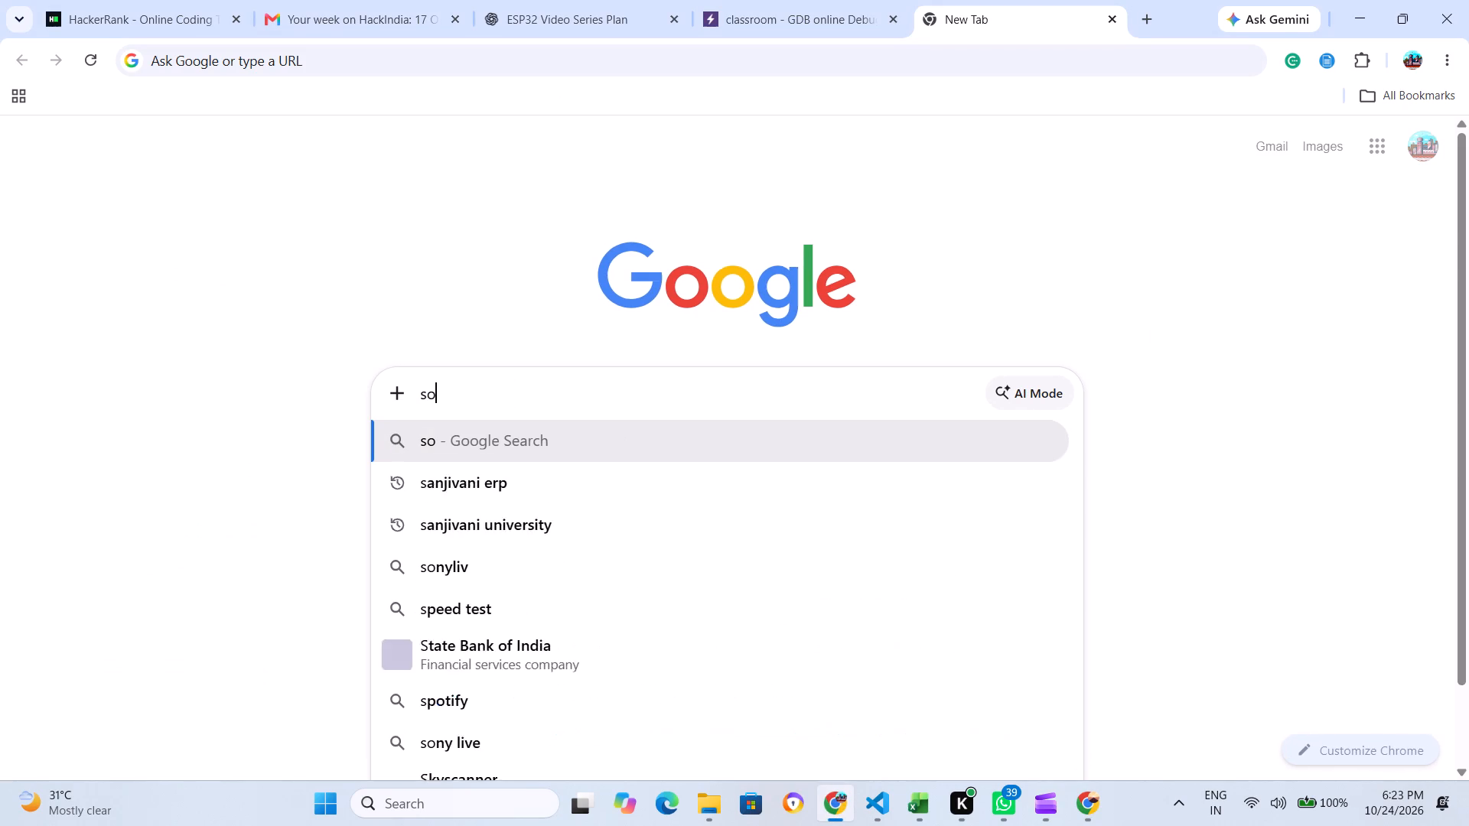
text(duneffect)
key(space)
key(Return)
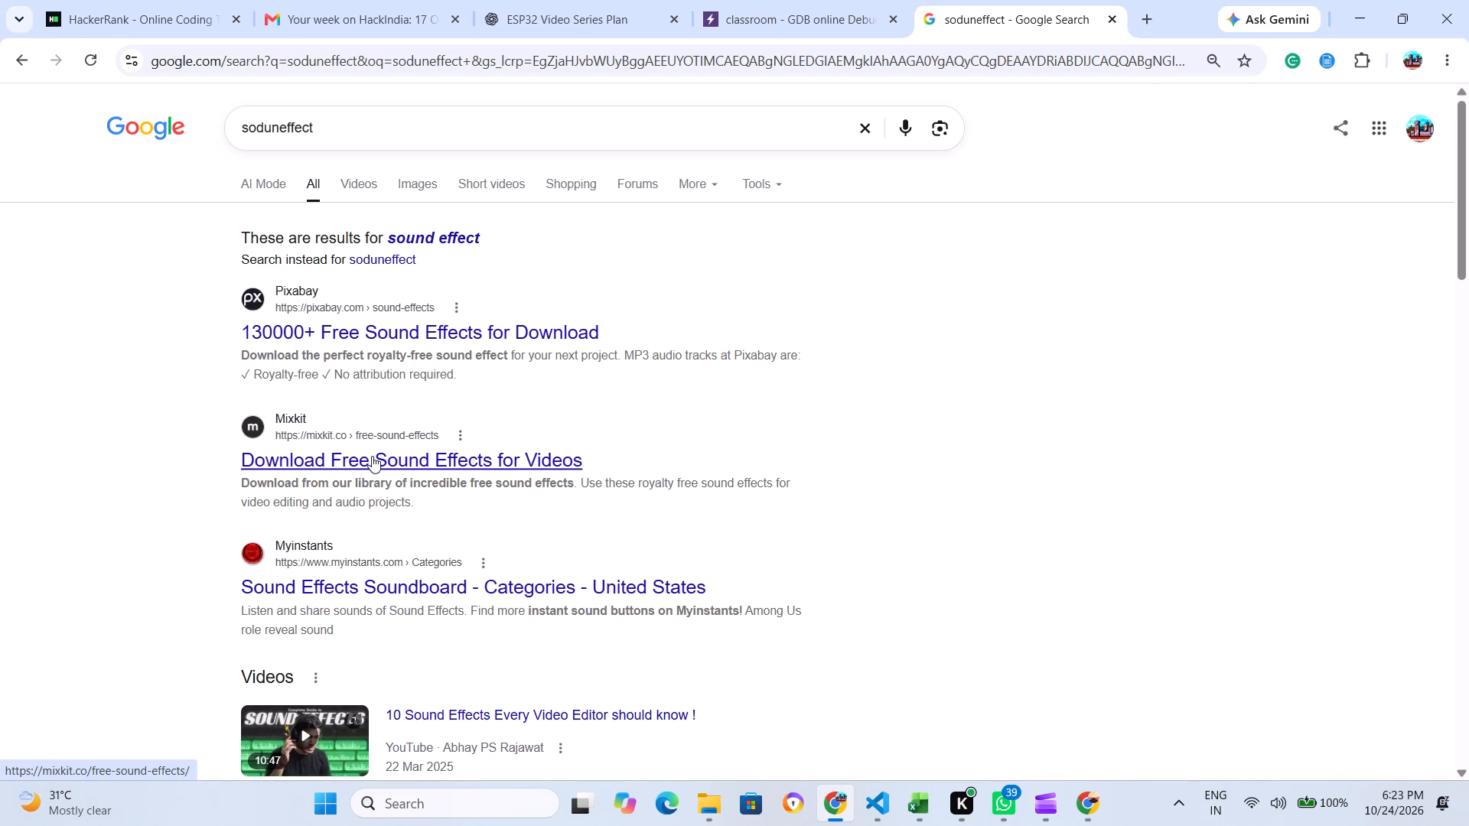
click(270, 125)
key(BackSpace)
key(BackSpace)
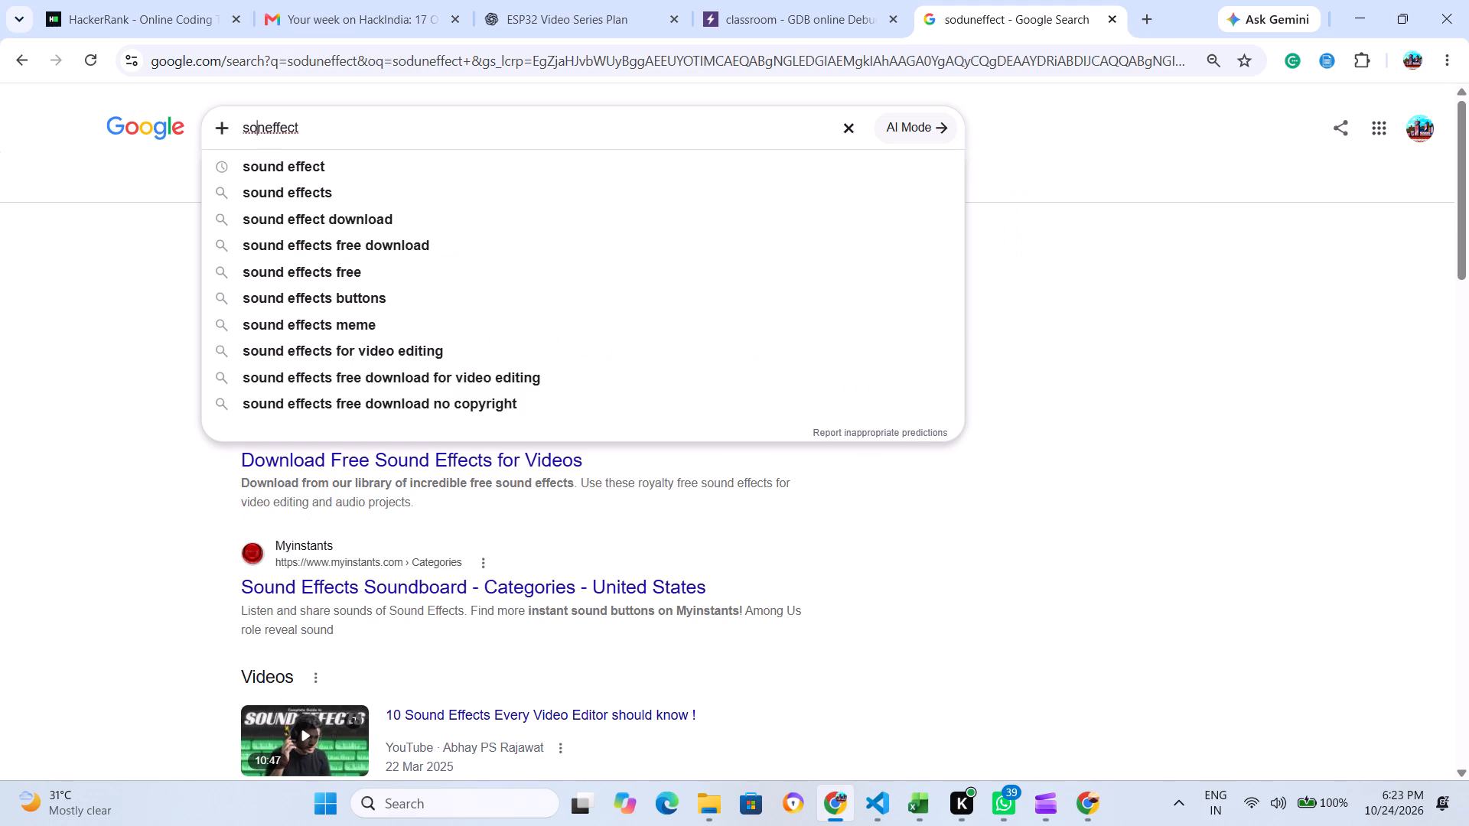
click(309, 170)
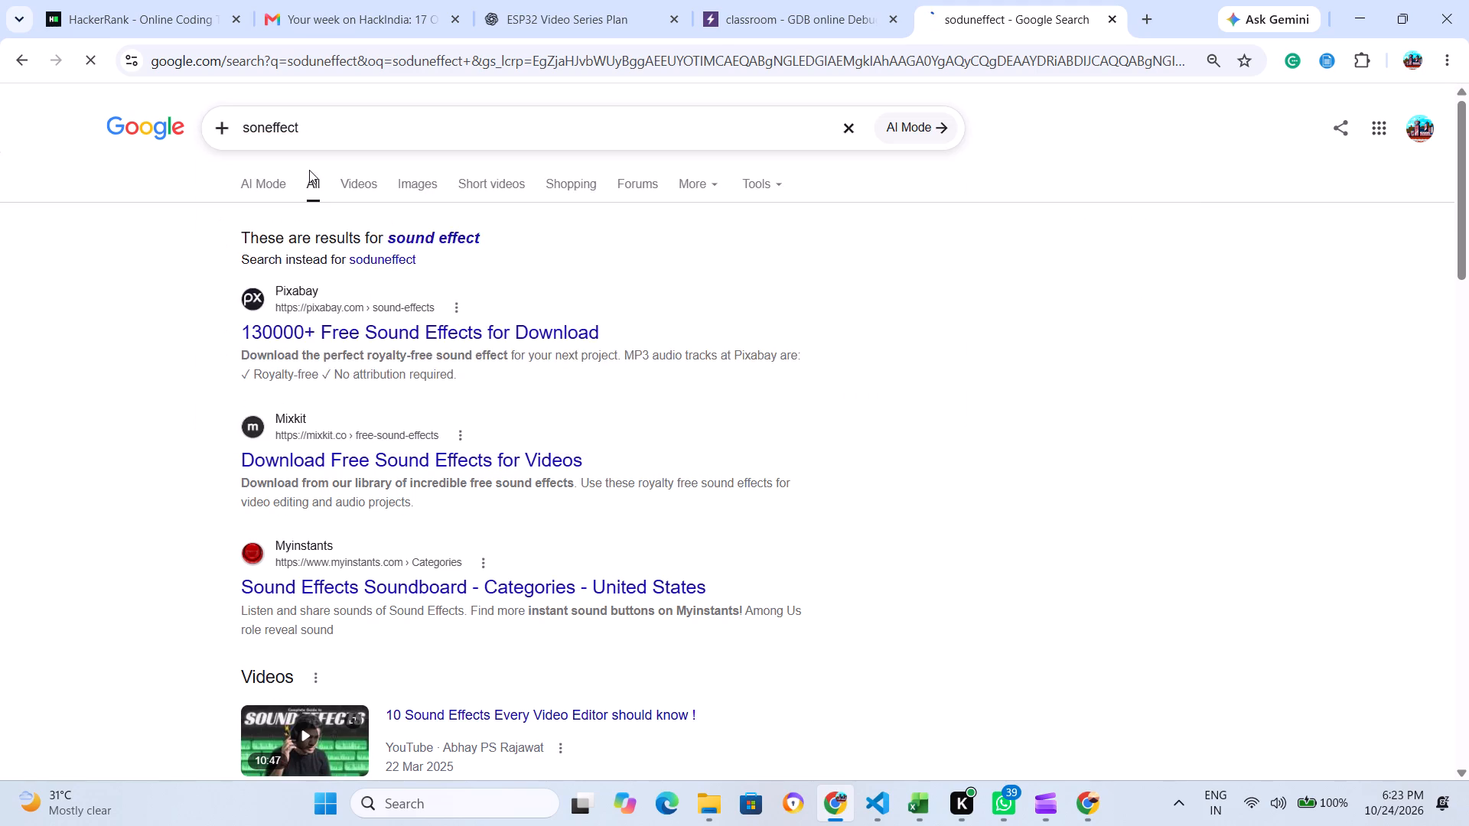
Extend the Google search to "sound effect can copy copyright free".
click(358, 133)
key(space)
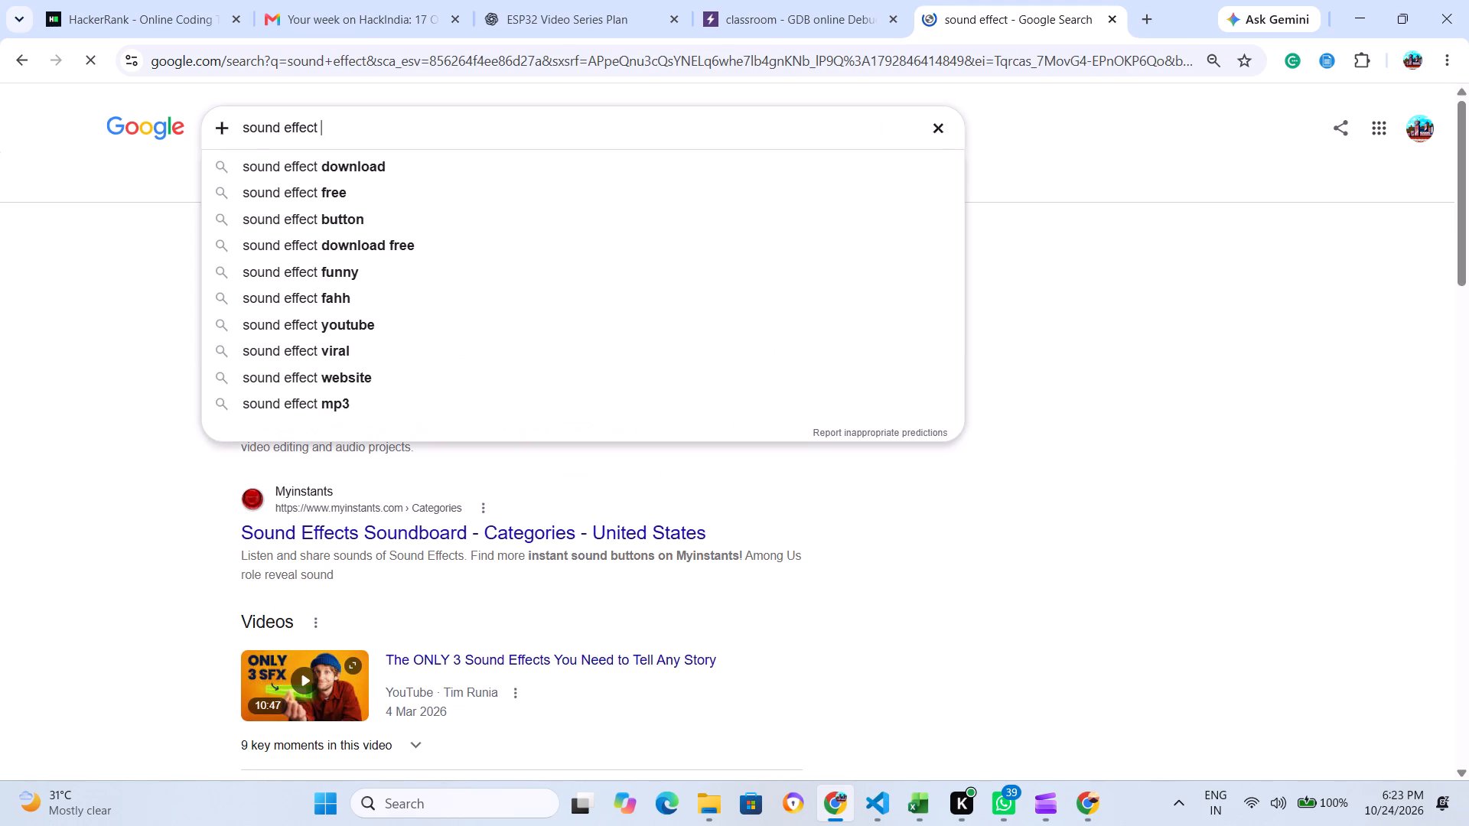
text(can cop)
text(y right)
key(space)
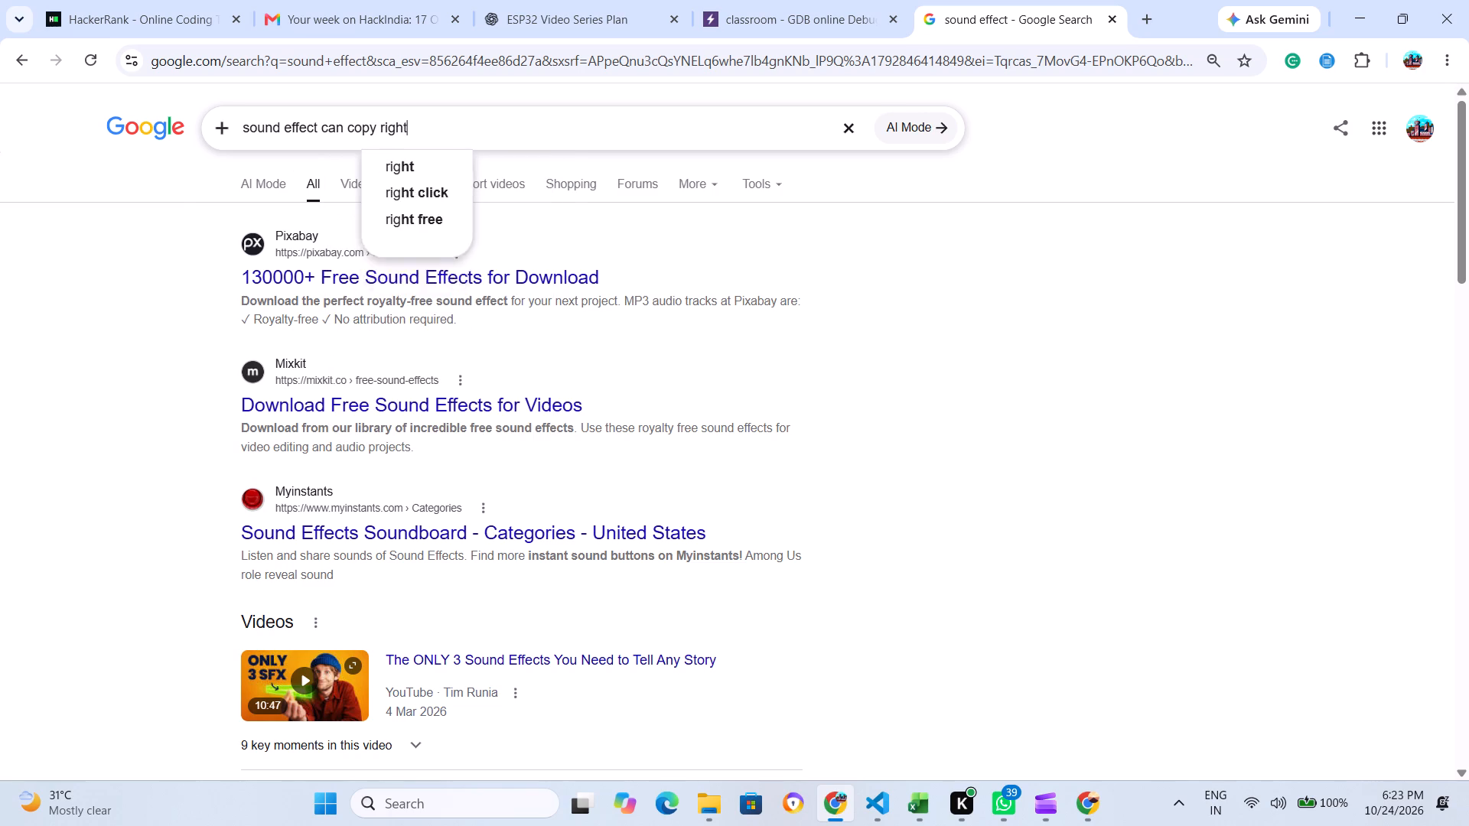
click(387, 164)
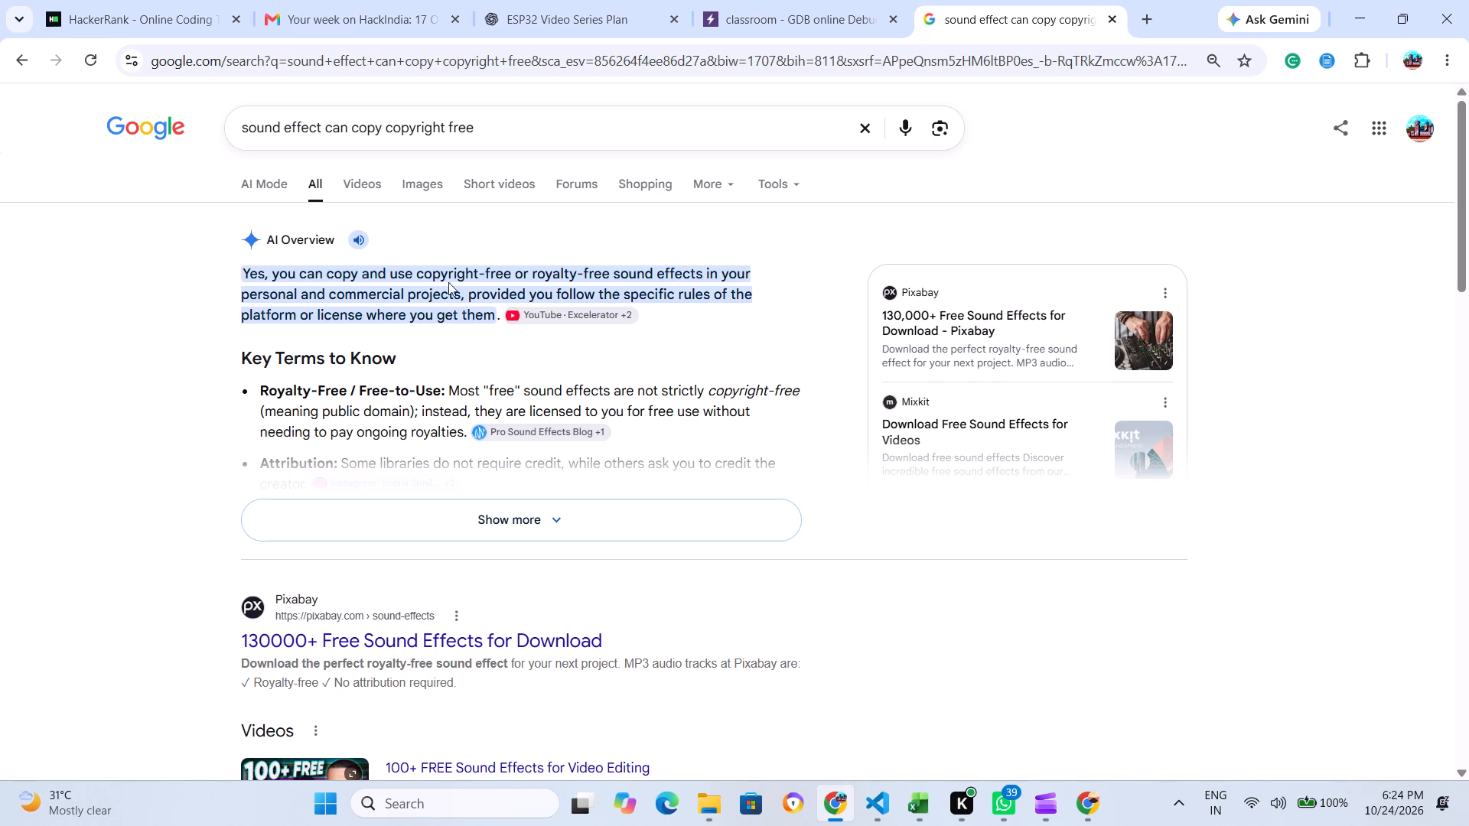
Reword the Google search in Hindi as "sound effect ko copy copyright aatihey key youtube".
click(516, 136)
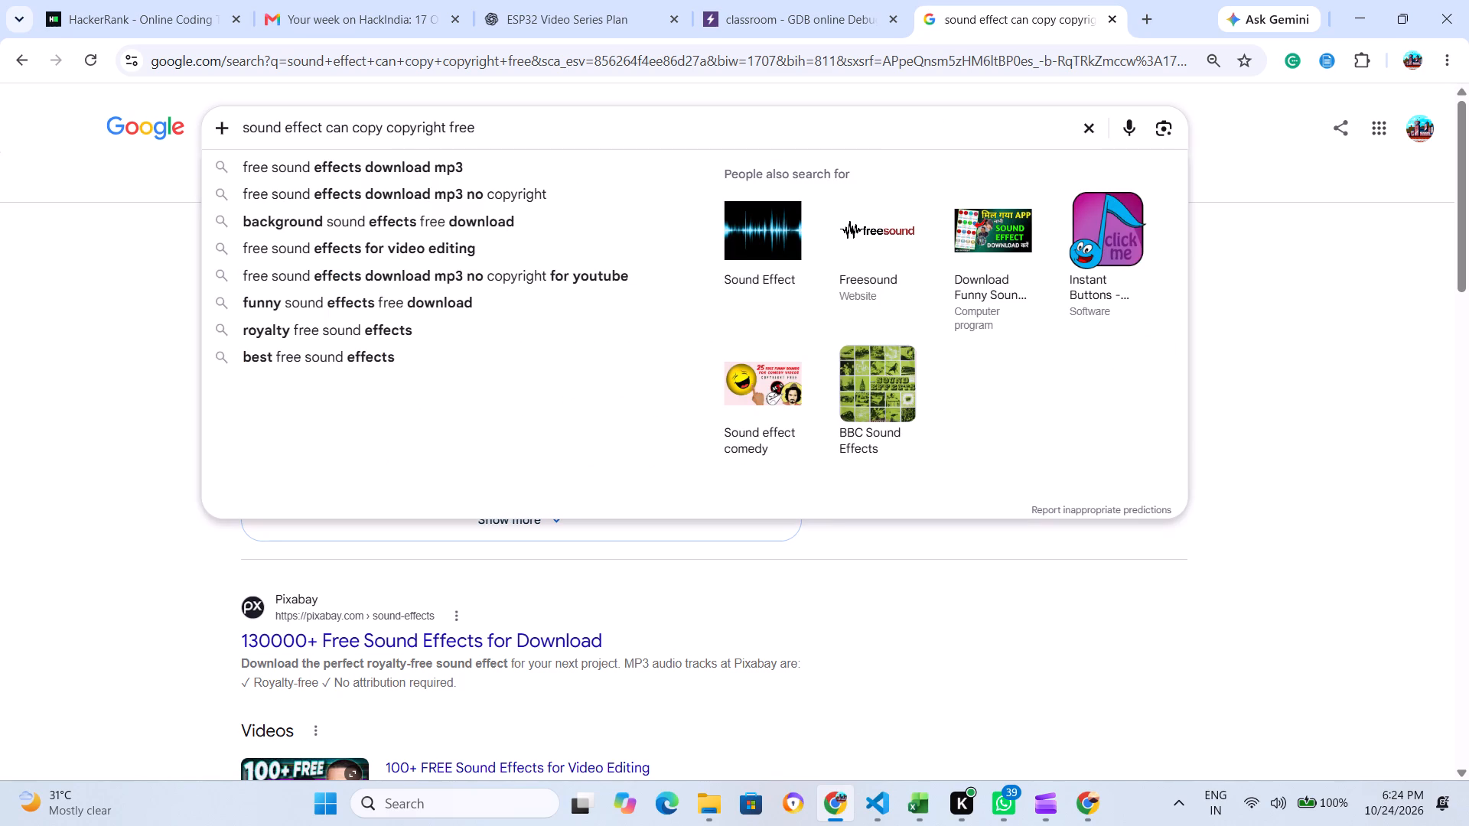
click(355, 122)
key(BackSpace)
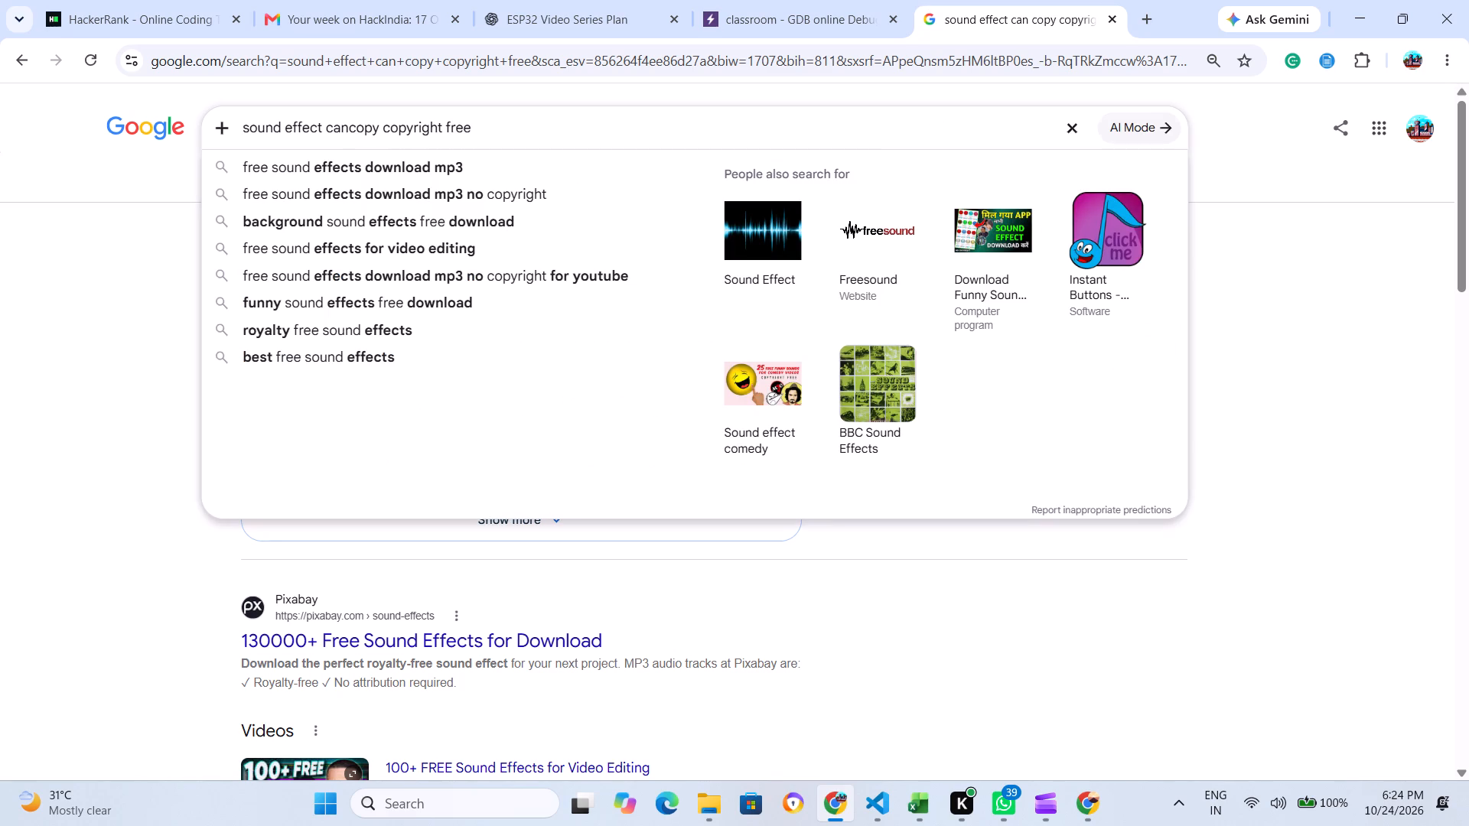
key(BackSpace)
key(BackSpace)
key(BackSpace)
text(ko)
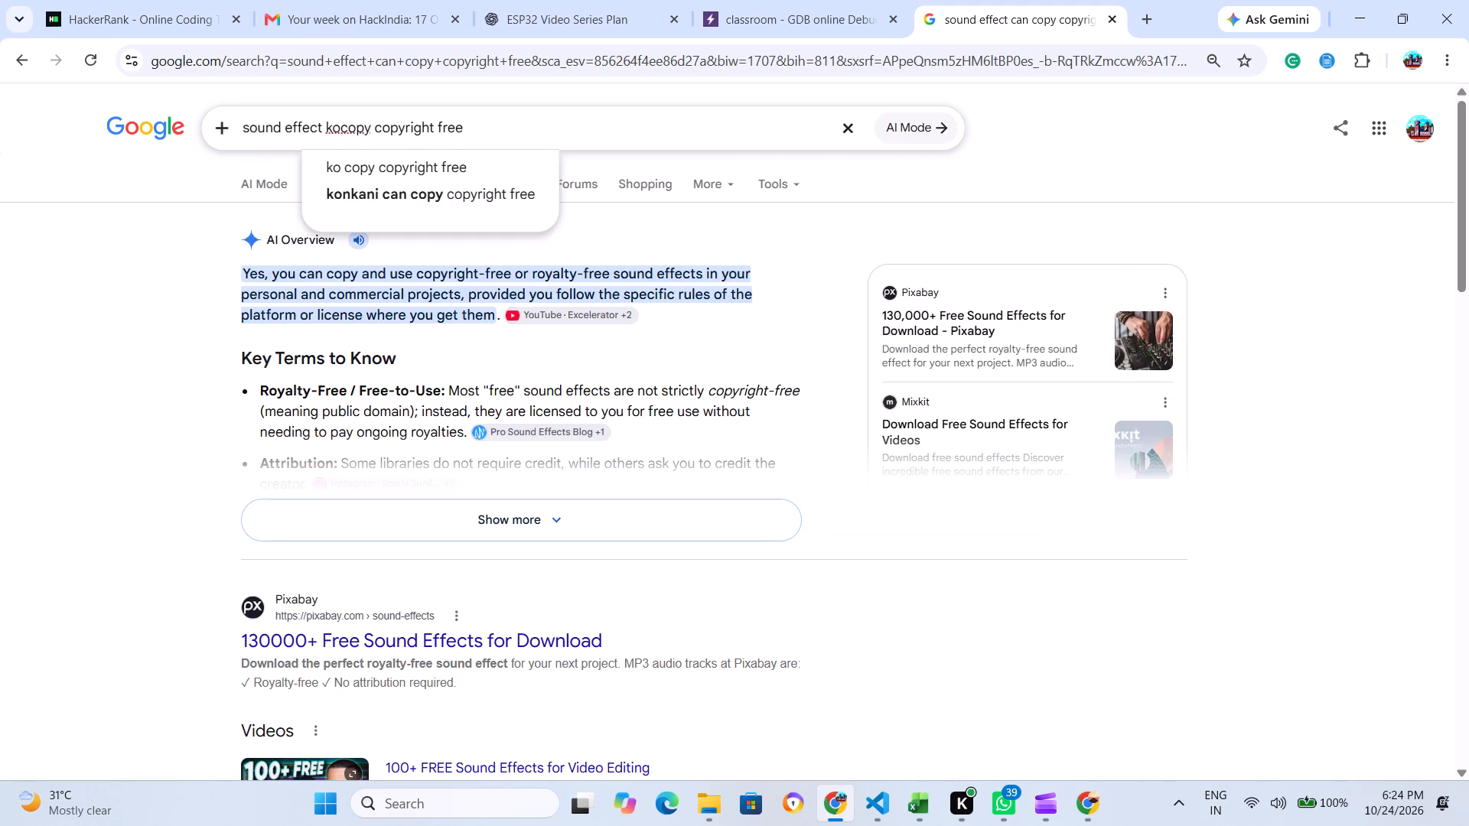
key(space)
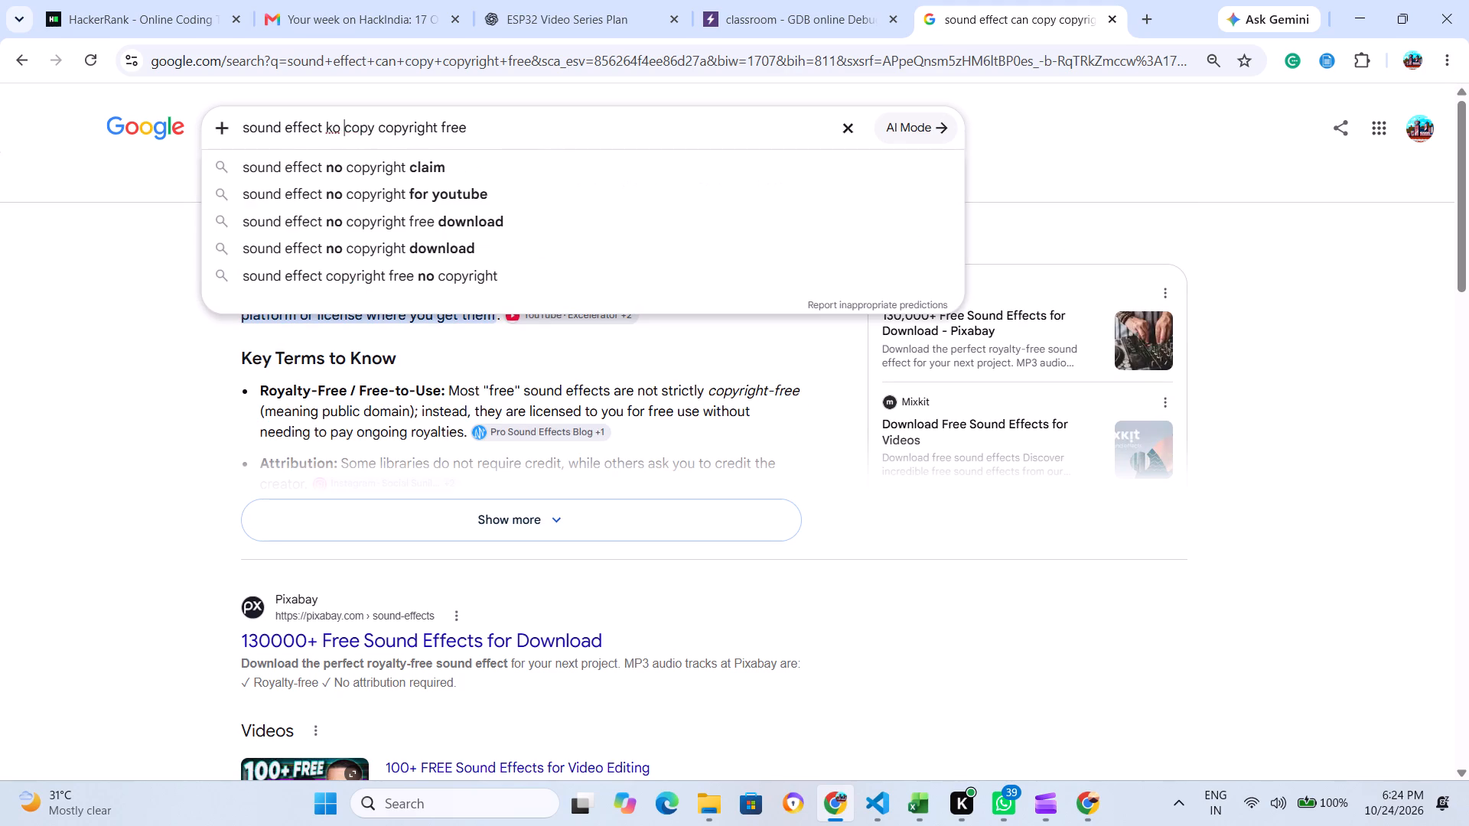
click(497, 123)
key(BackSpace)
key(BackSpace)
key(BackSpace)
key(BackSpace)
text(aatihey key)
key(space)
text(yo)
click(558, 159)
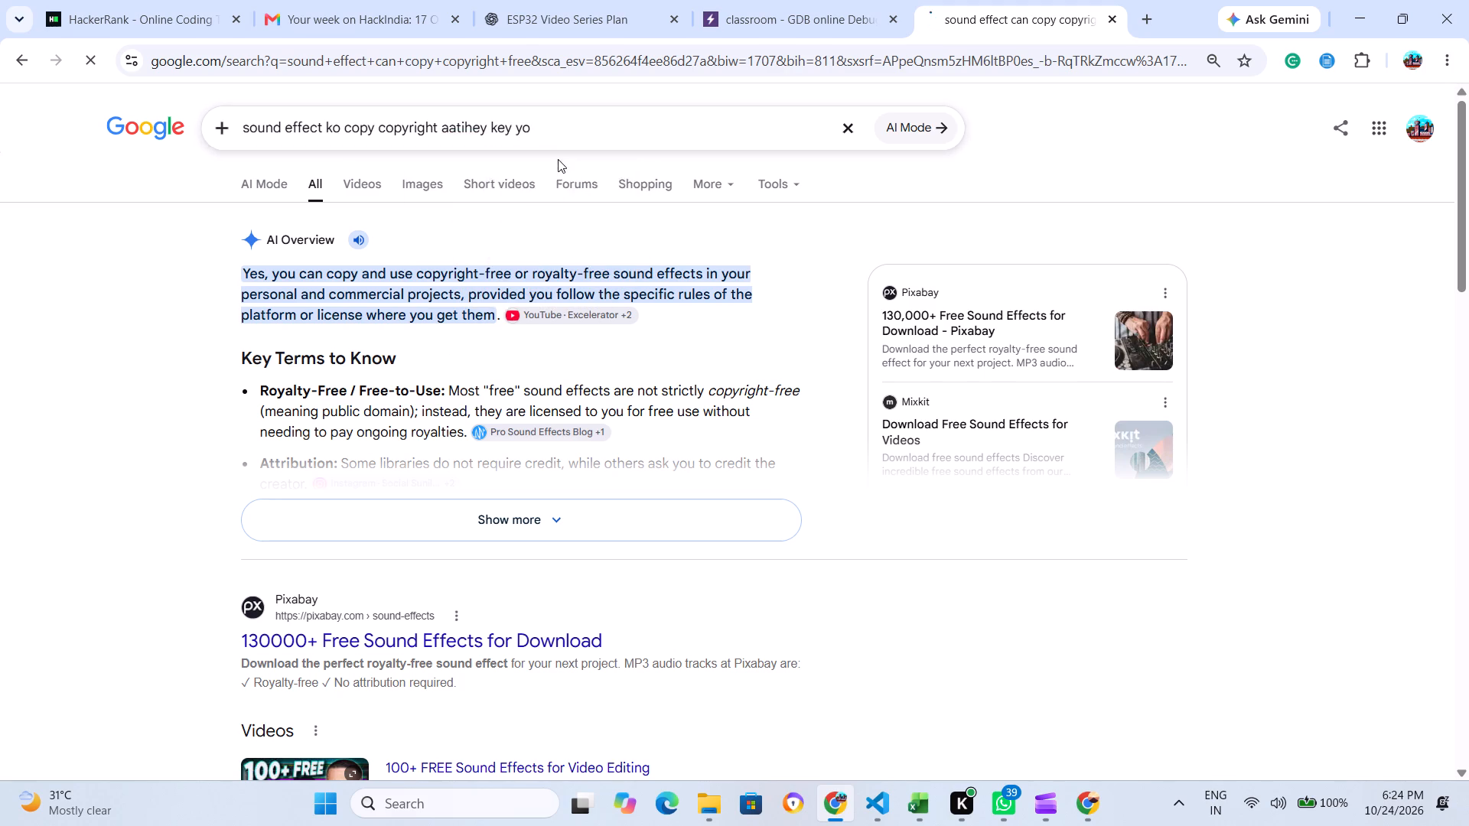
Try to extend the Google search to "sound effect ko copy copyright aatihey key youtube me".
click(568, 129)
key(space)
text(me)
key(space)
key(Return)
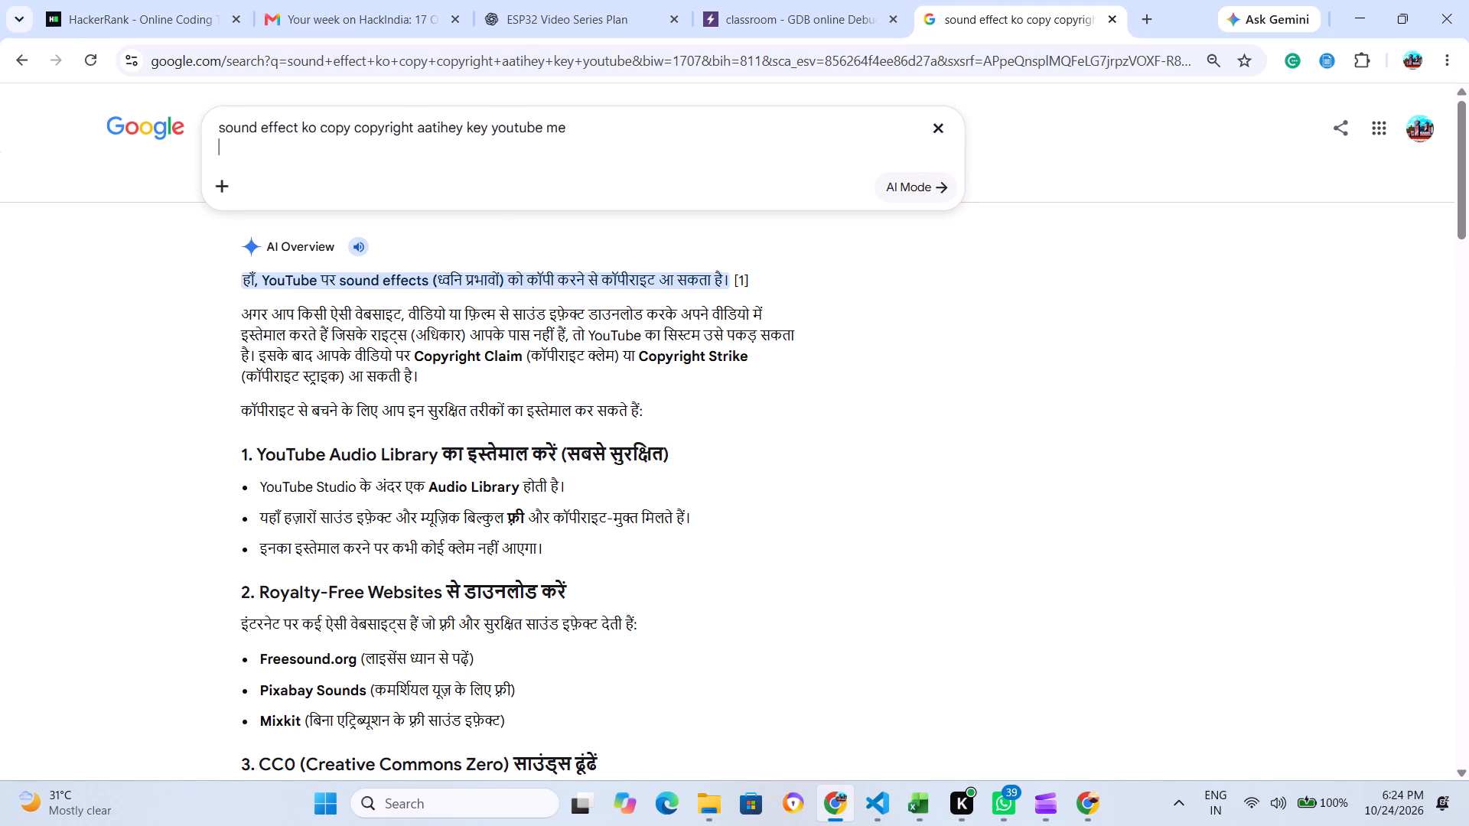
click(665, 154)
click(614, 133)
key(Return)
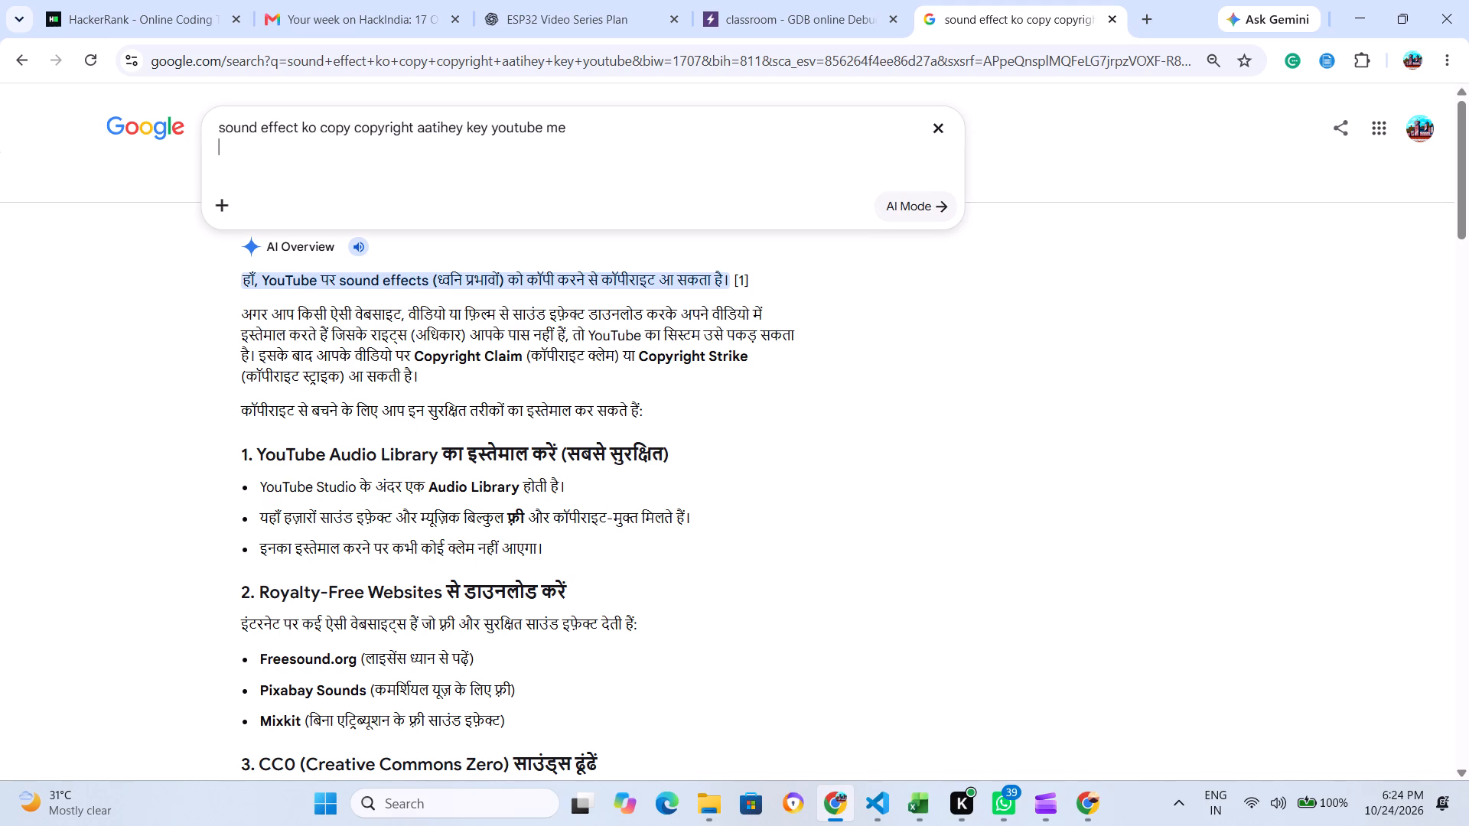
drag(612, 138, 319, 130)
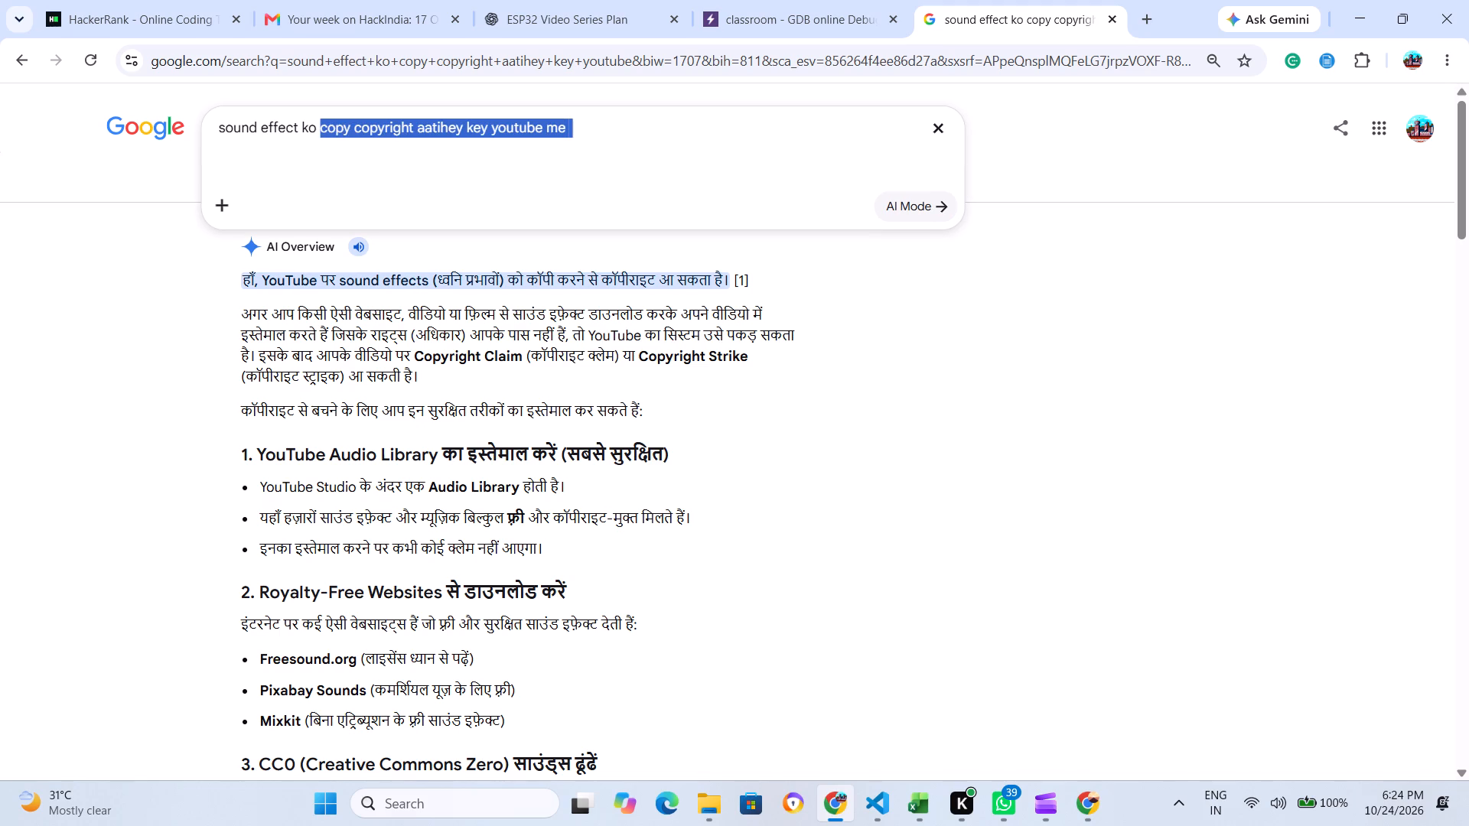
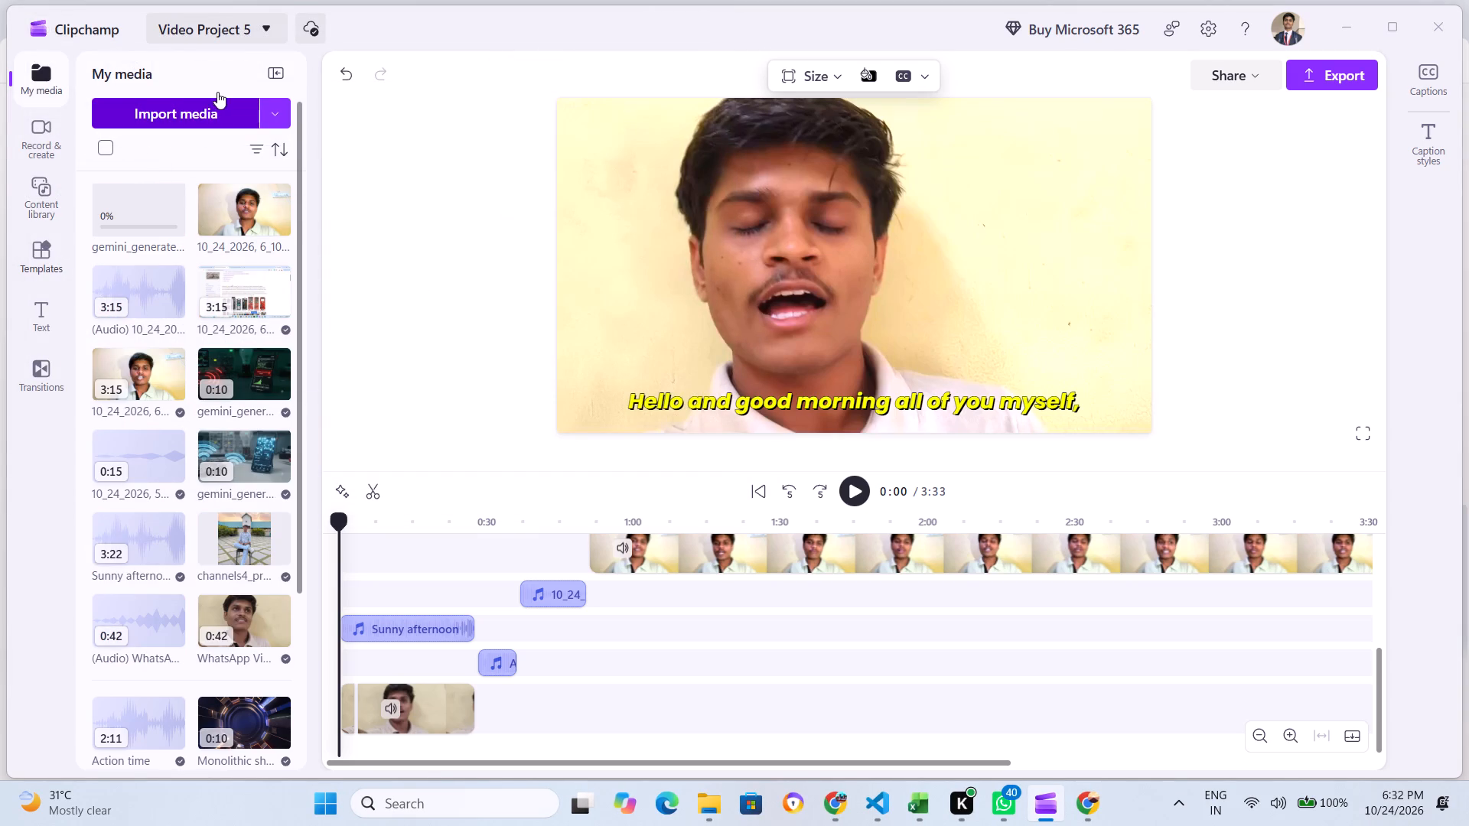
Import the audio file luminewave-i-know-this-is-the-end-short-version-621150 from the Downloads folder into the project media.
click(167, 116)
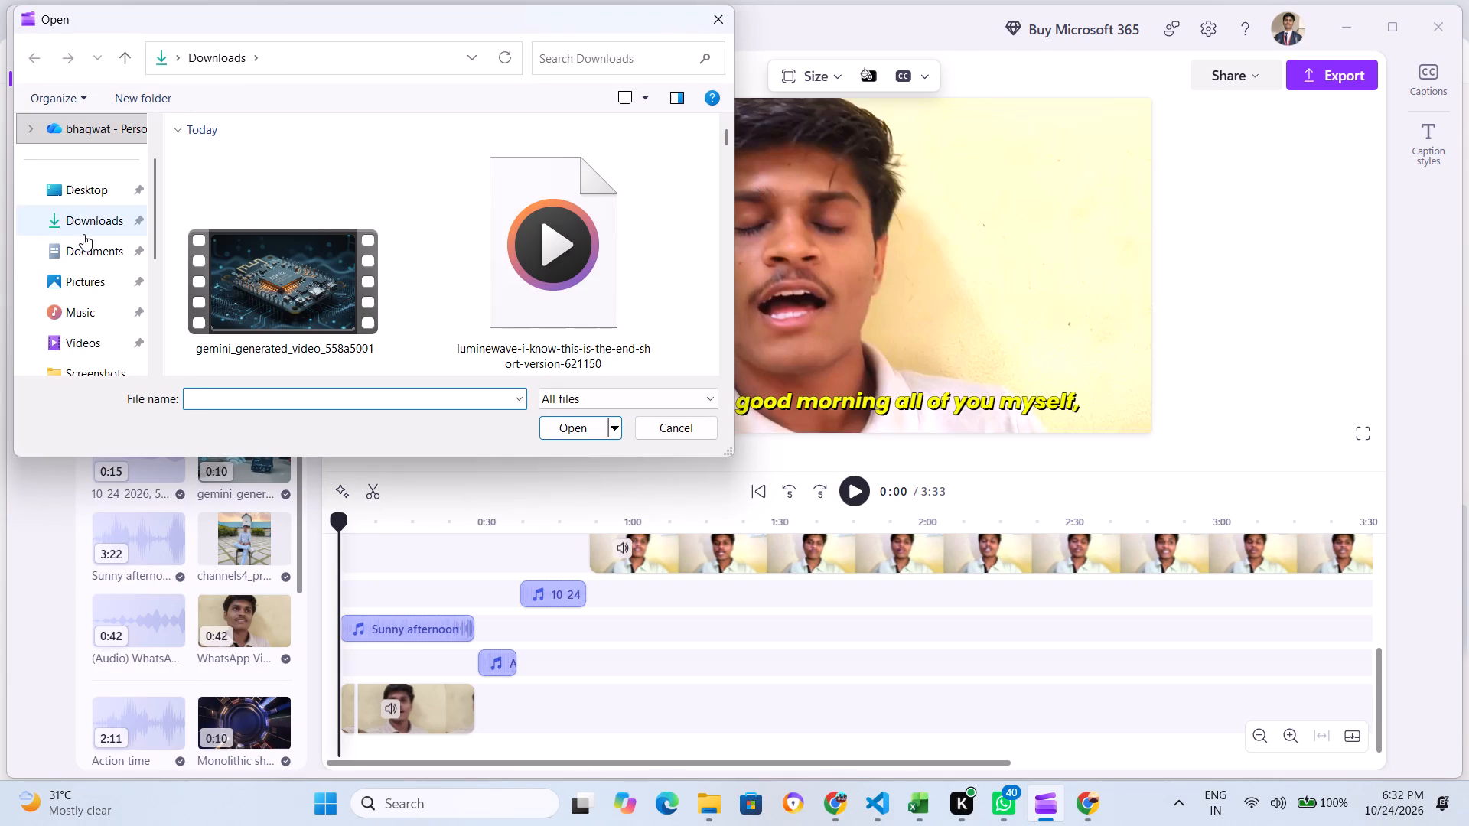
click(94, 216)
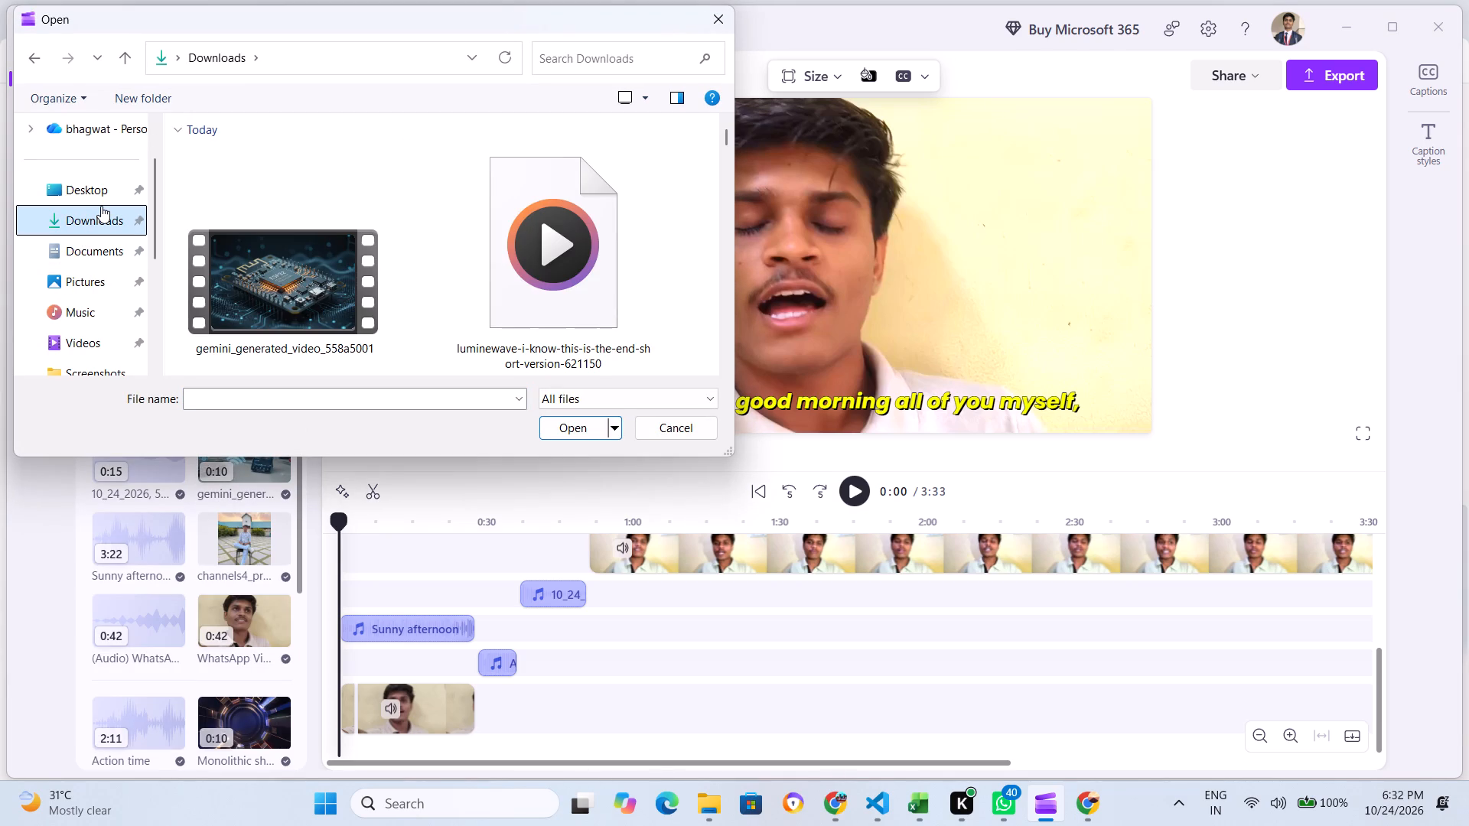
click(99, 210)
click(549, 236)
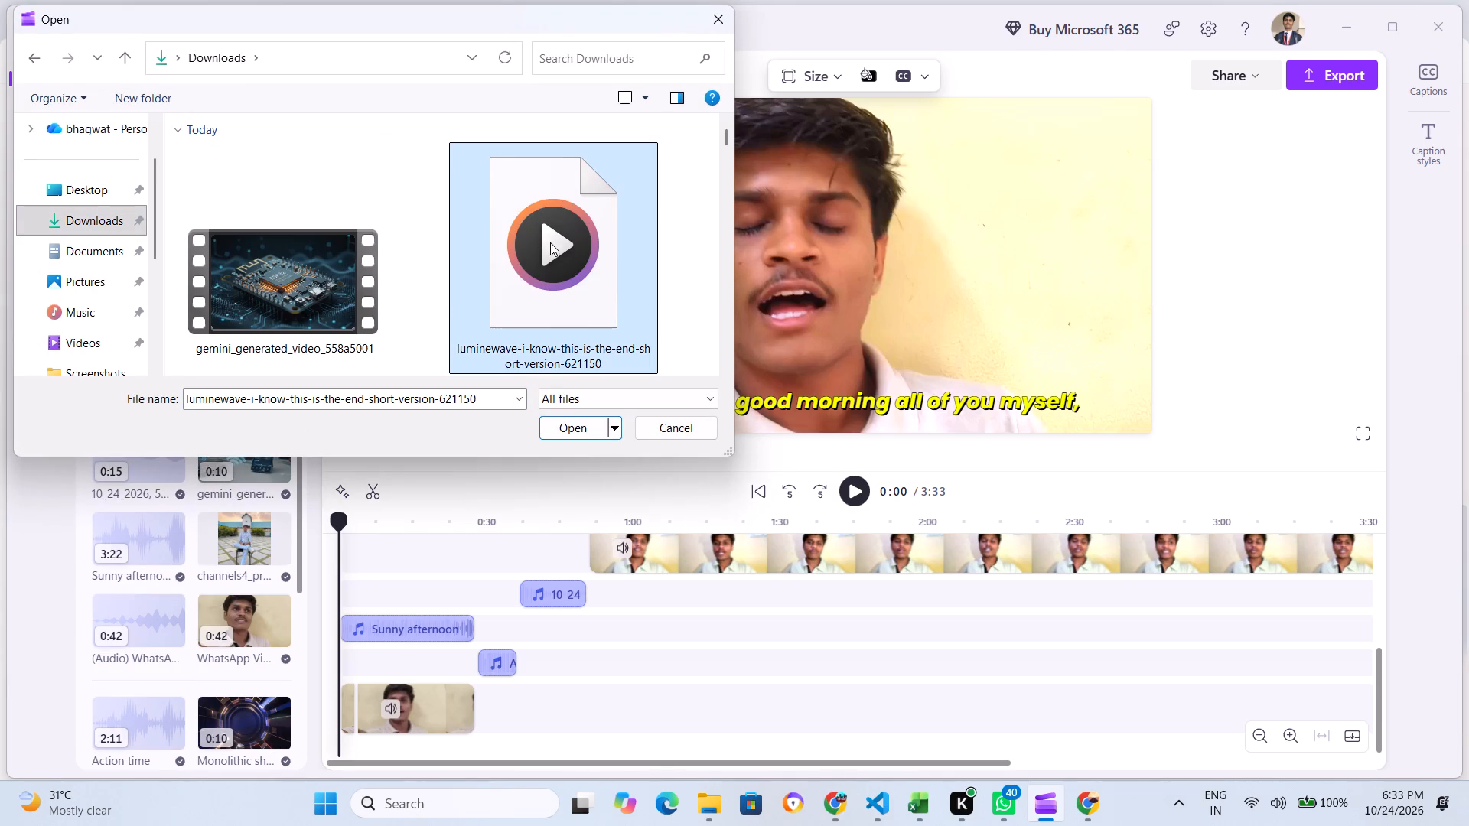
click(582, 431)
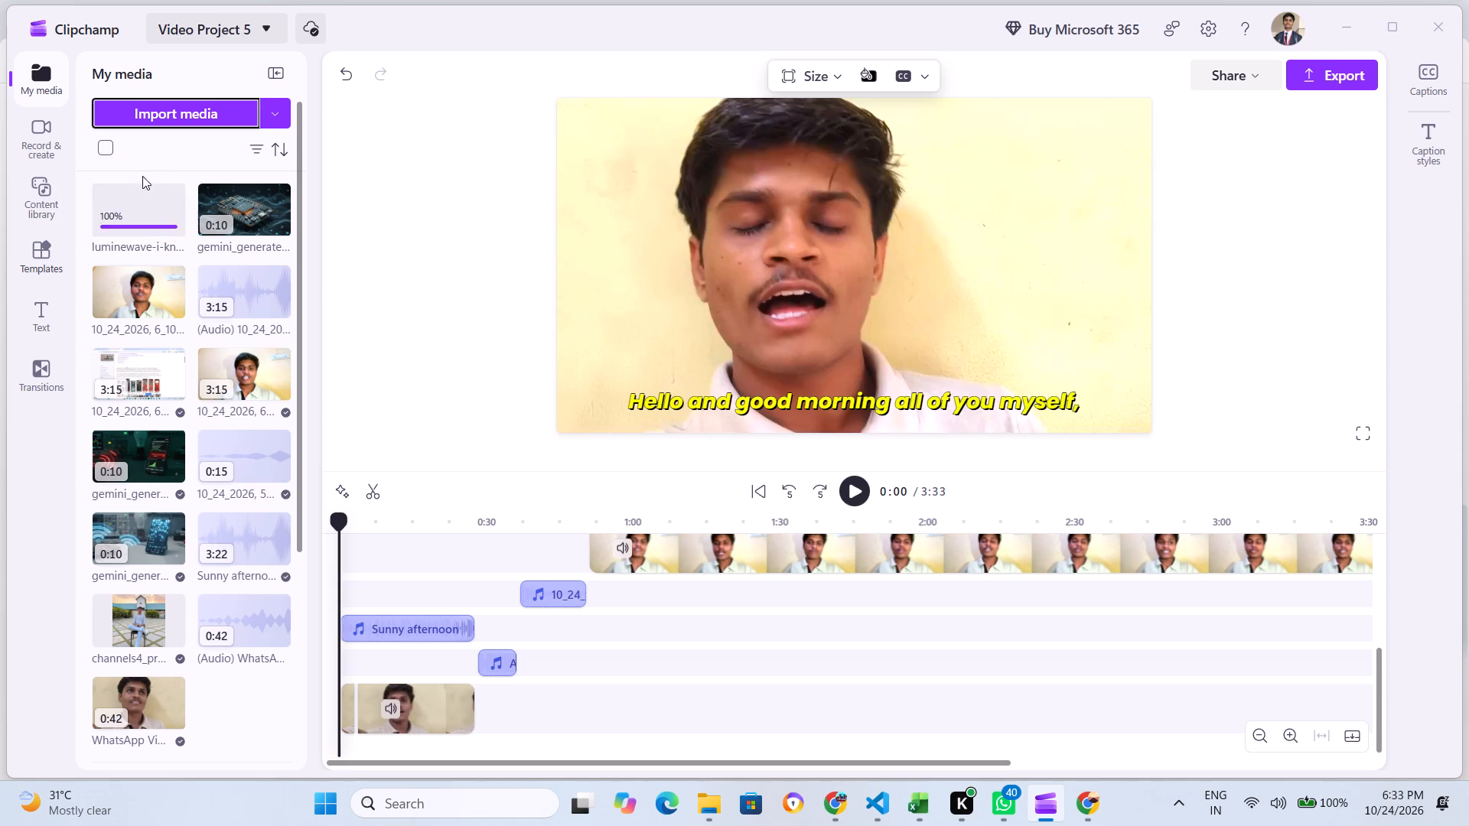
Preview the imported luminewave audio clip in the project media and clear its selection.
click(125, 210)
click(125, 213)
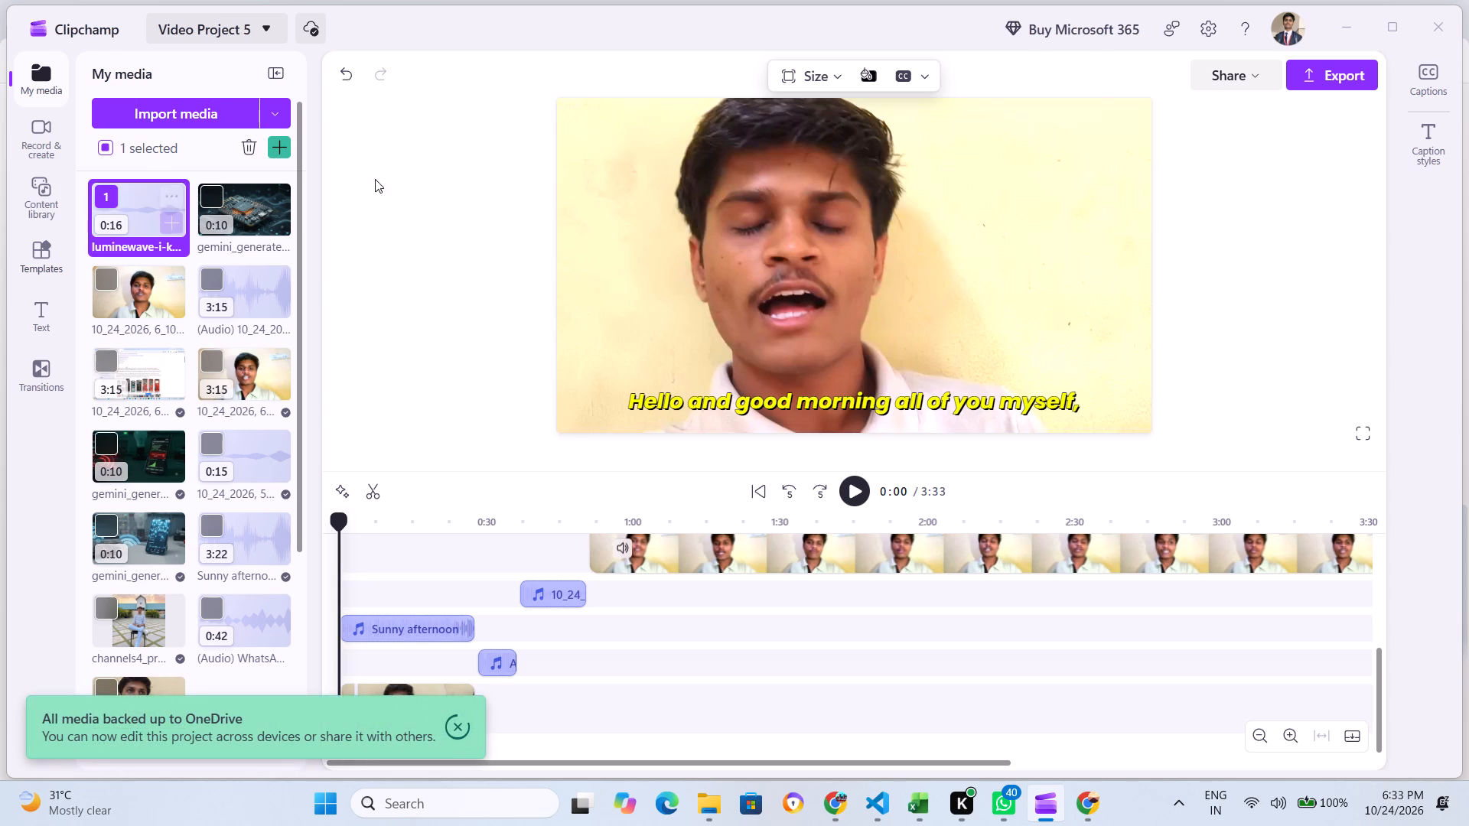
click(417, 199)
click(119, 216)
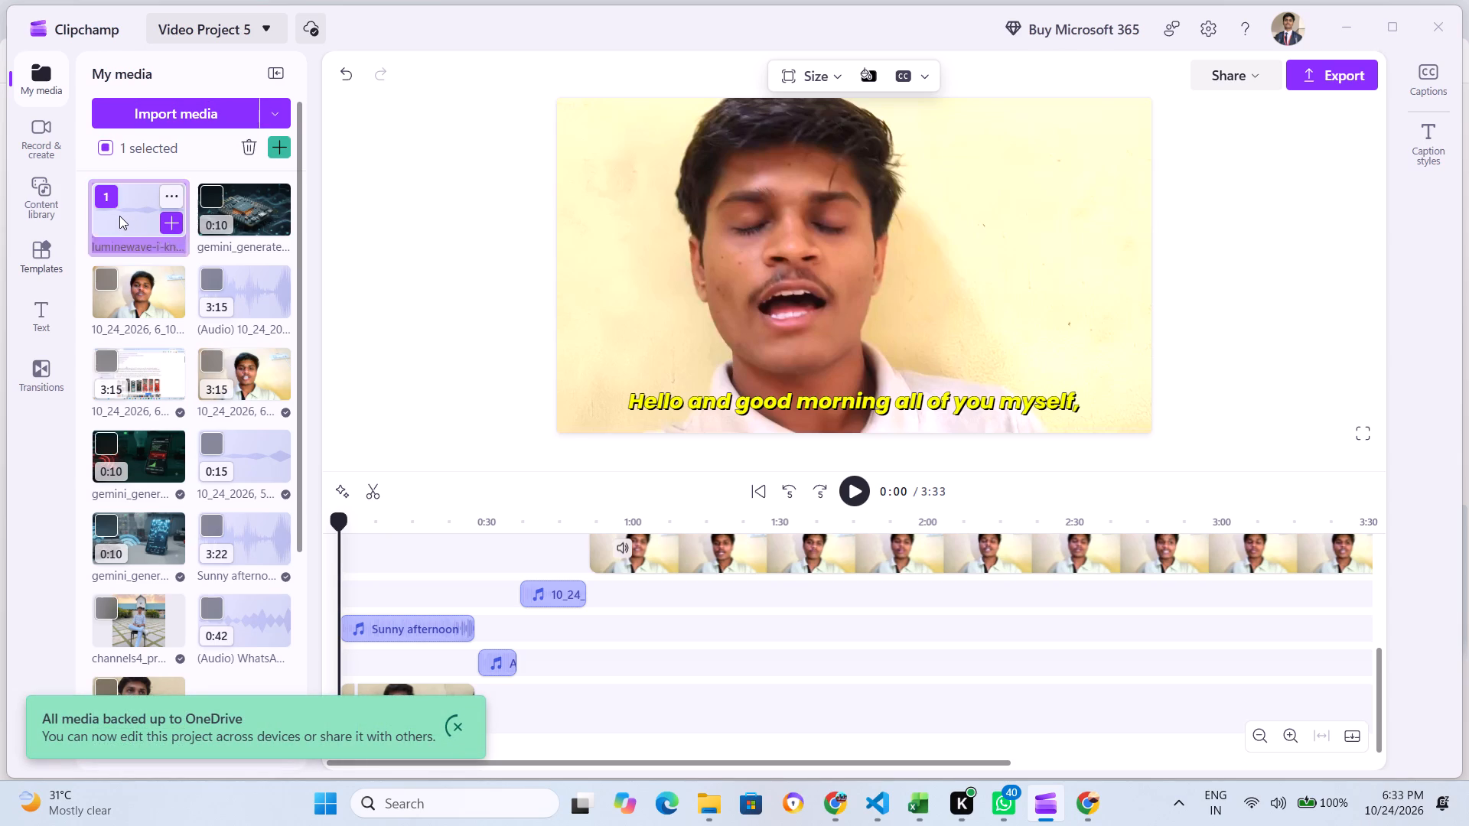
click(119, 216)
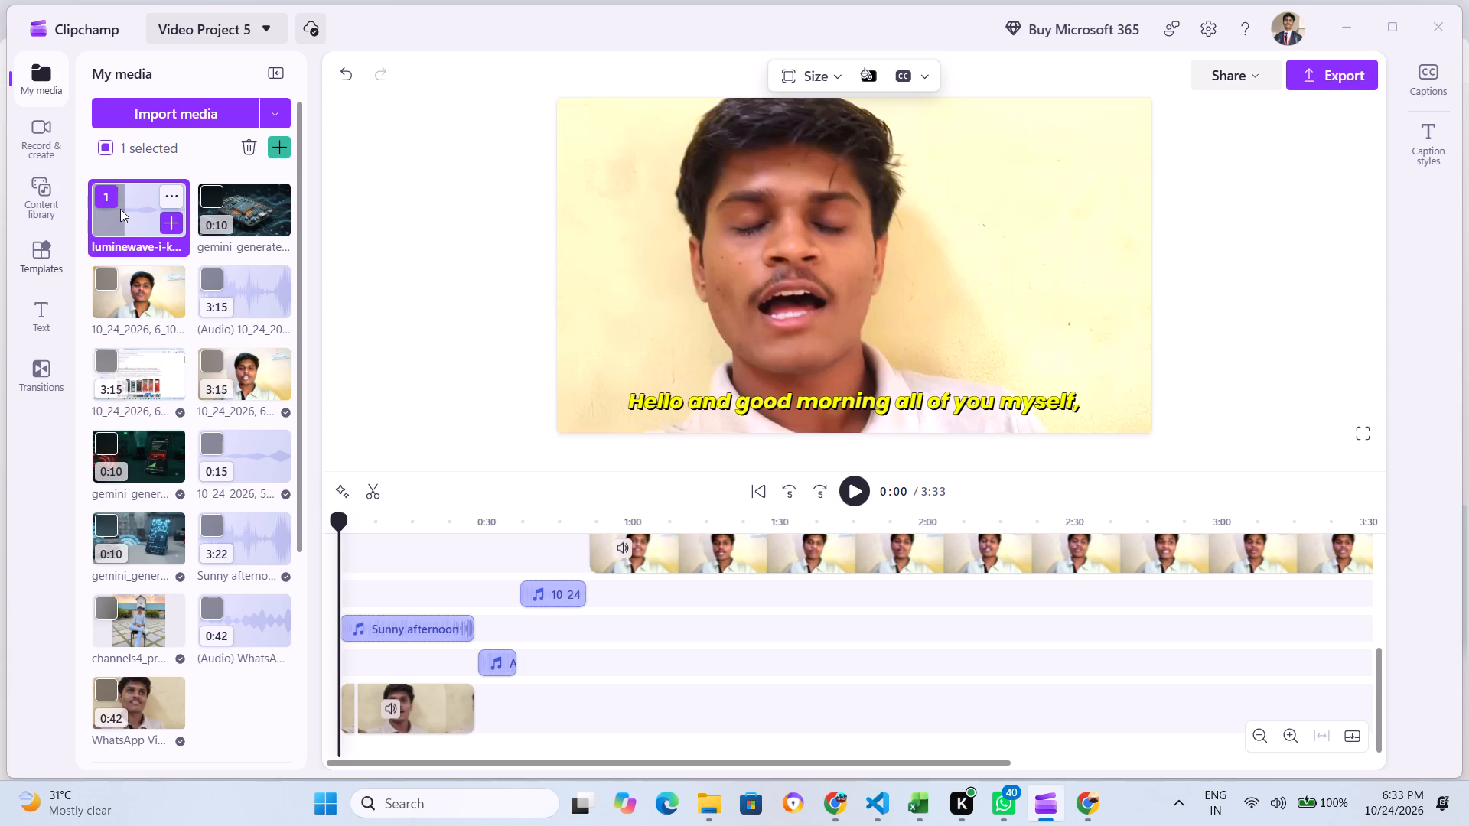
click(392, 206)
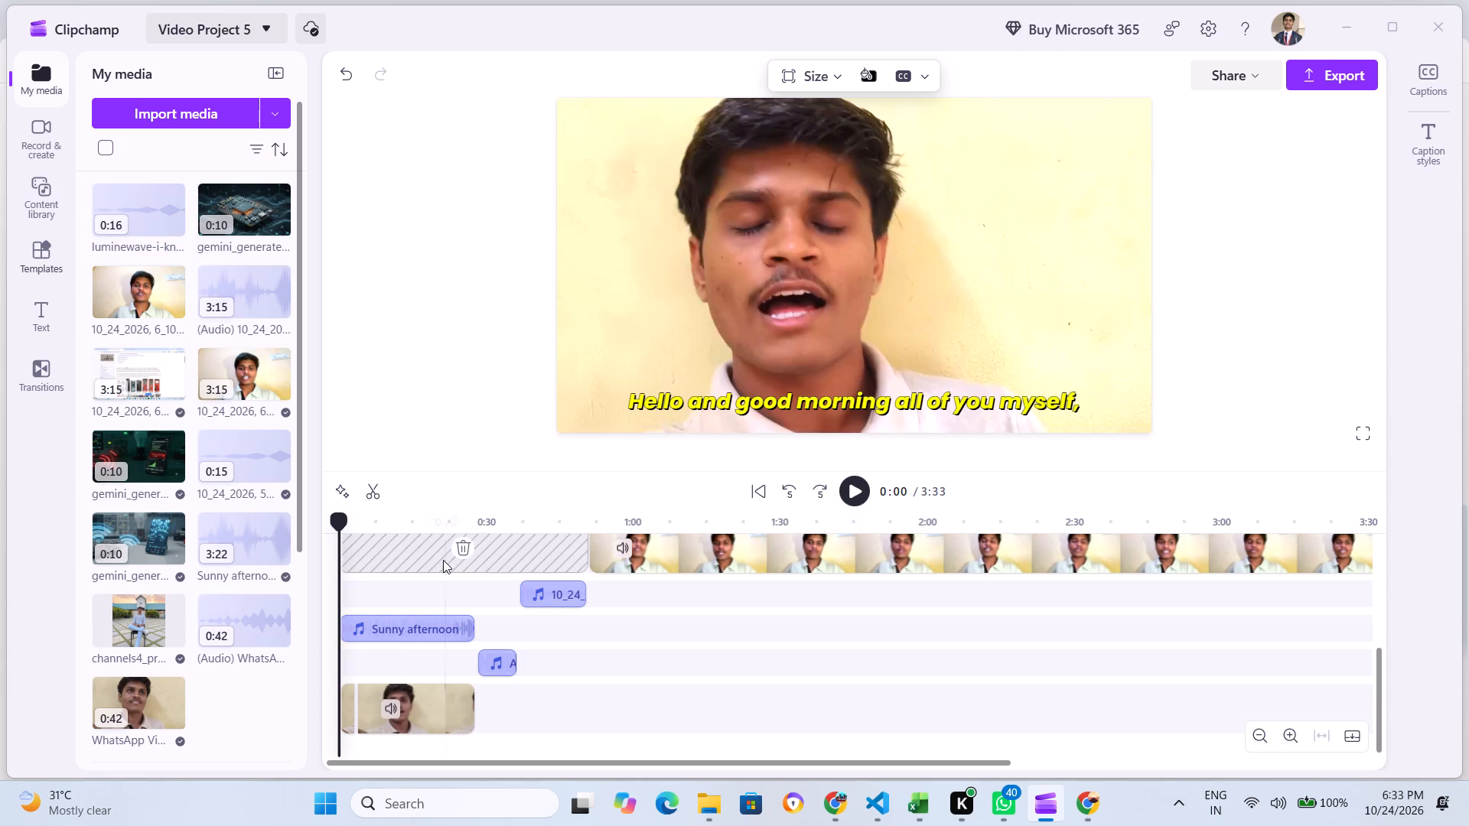
Examine the timeline through to its end, checking the frame at about 3:25 and the long presenter clip, and return to the start.
scroll(443, 560, right, 1)
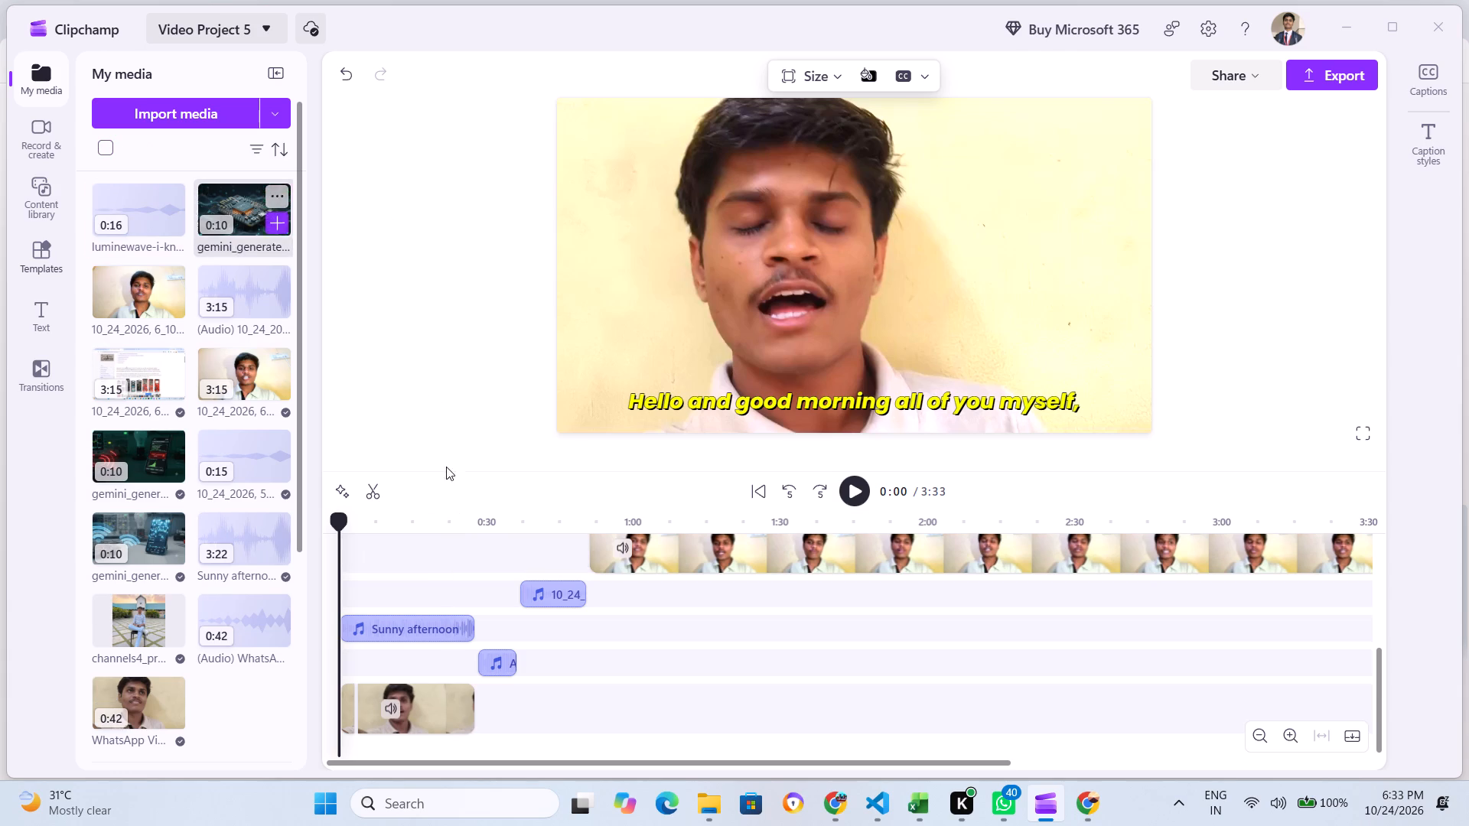
scroll(866, 594, right, 1)
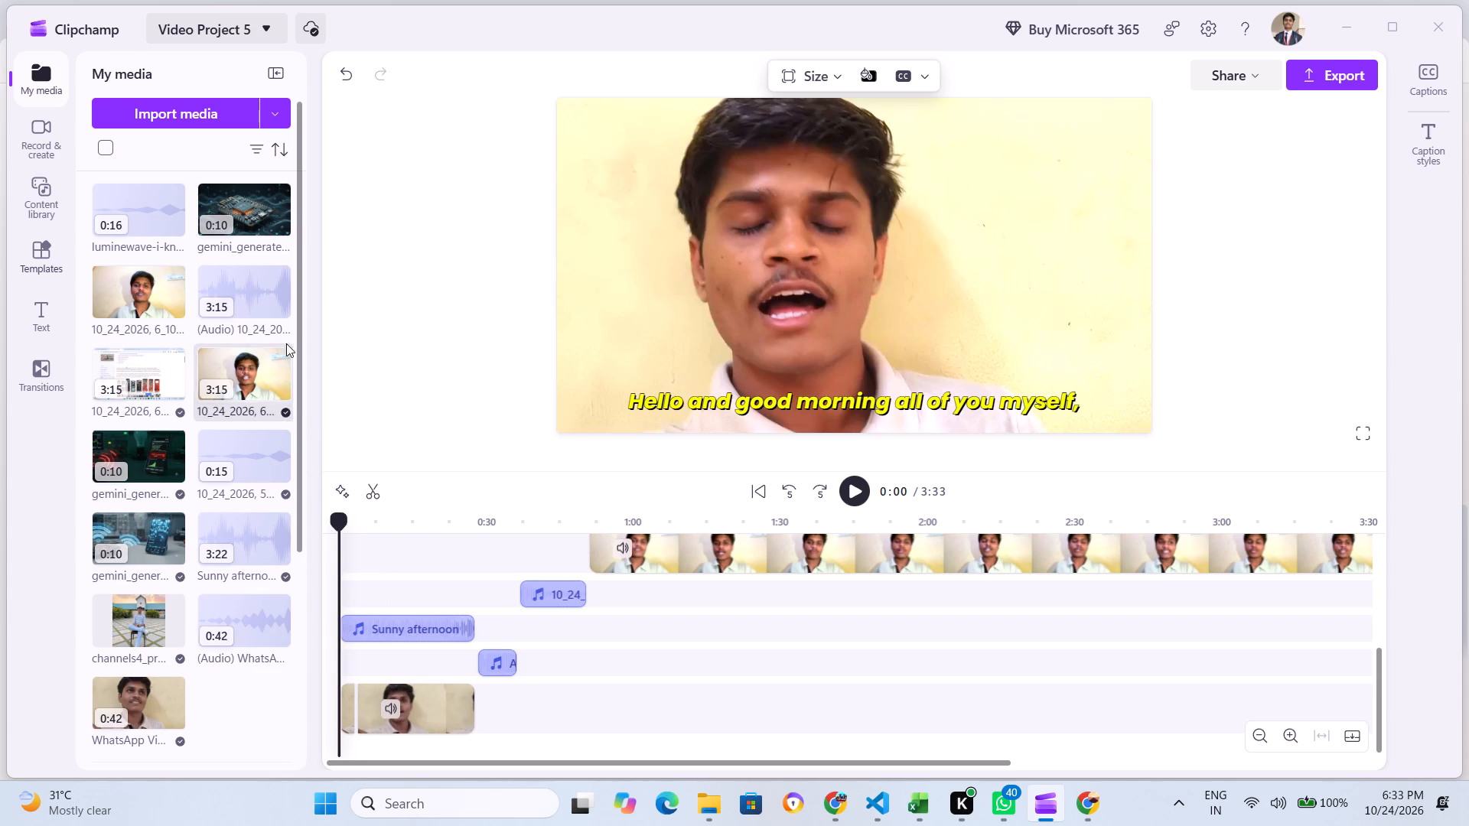
scroll(802, 627, right, 1)
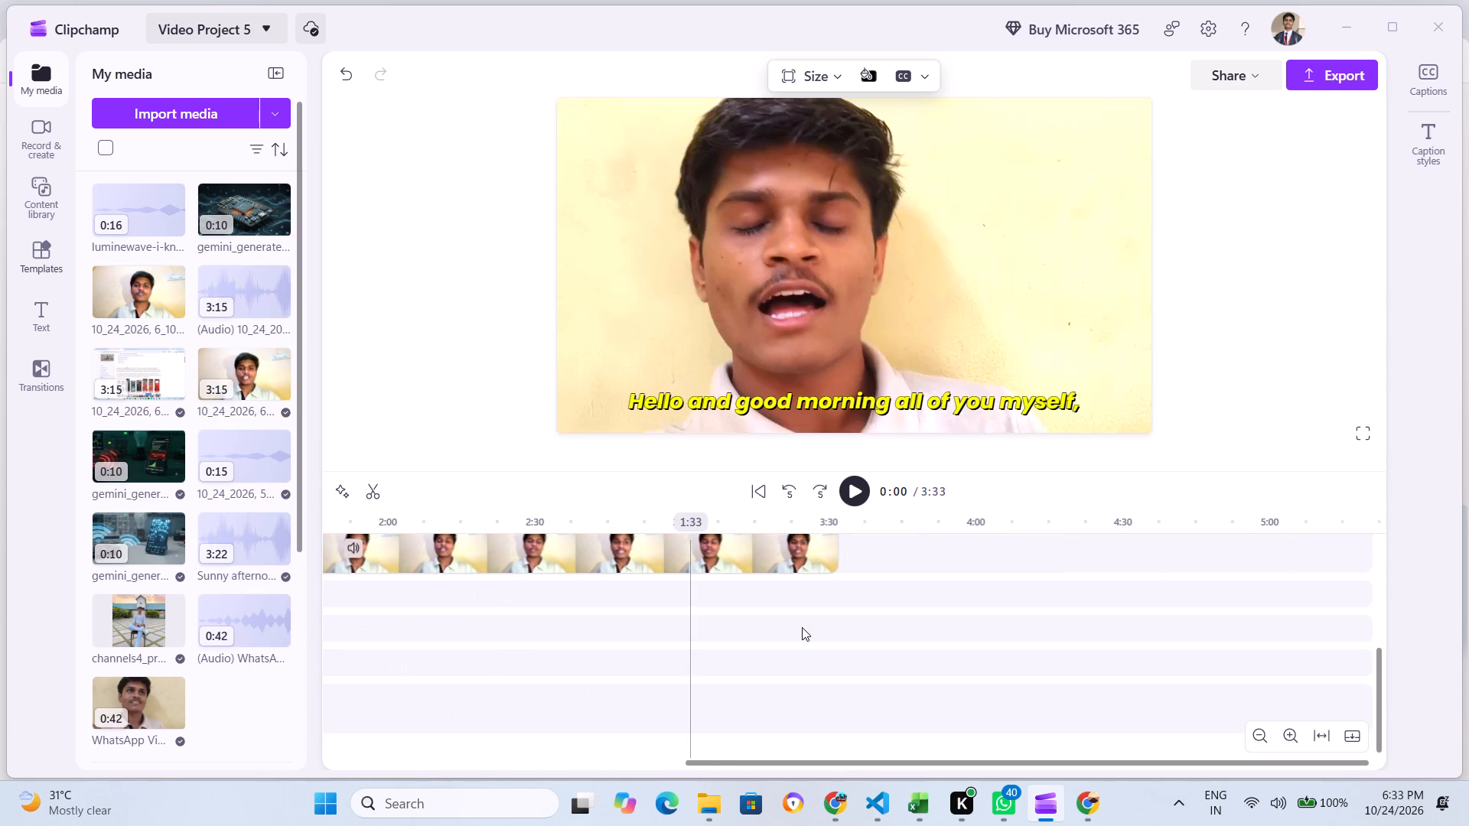
scroll(802, 627, right, 1)
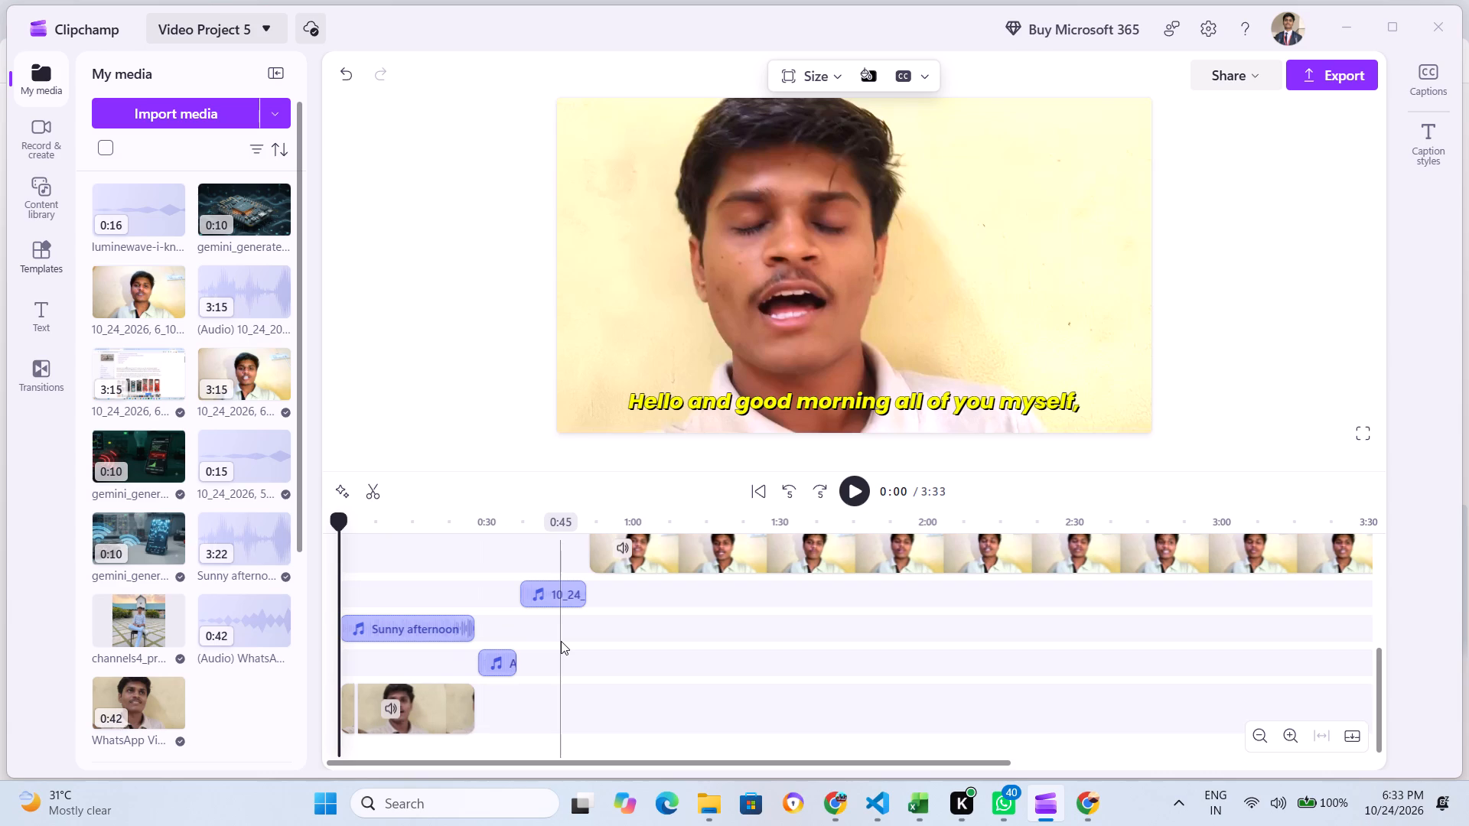
scroll(656, 623, down, 1)
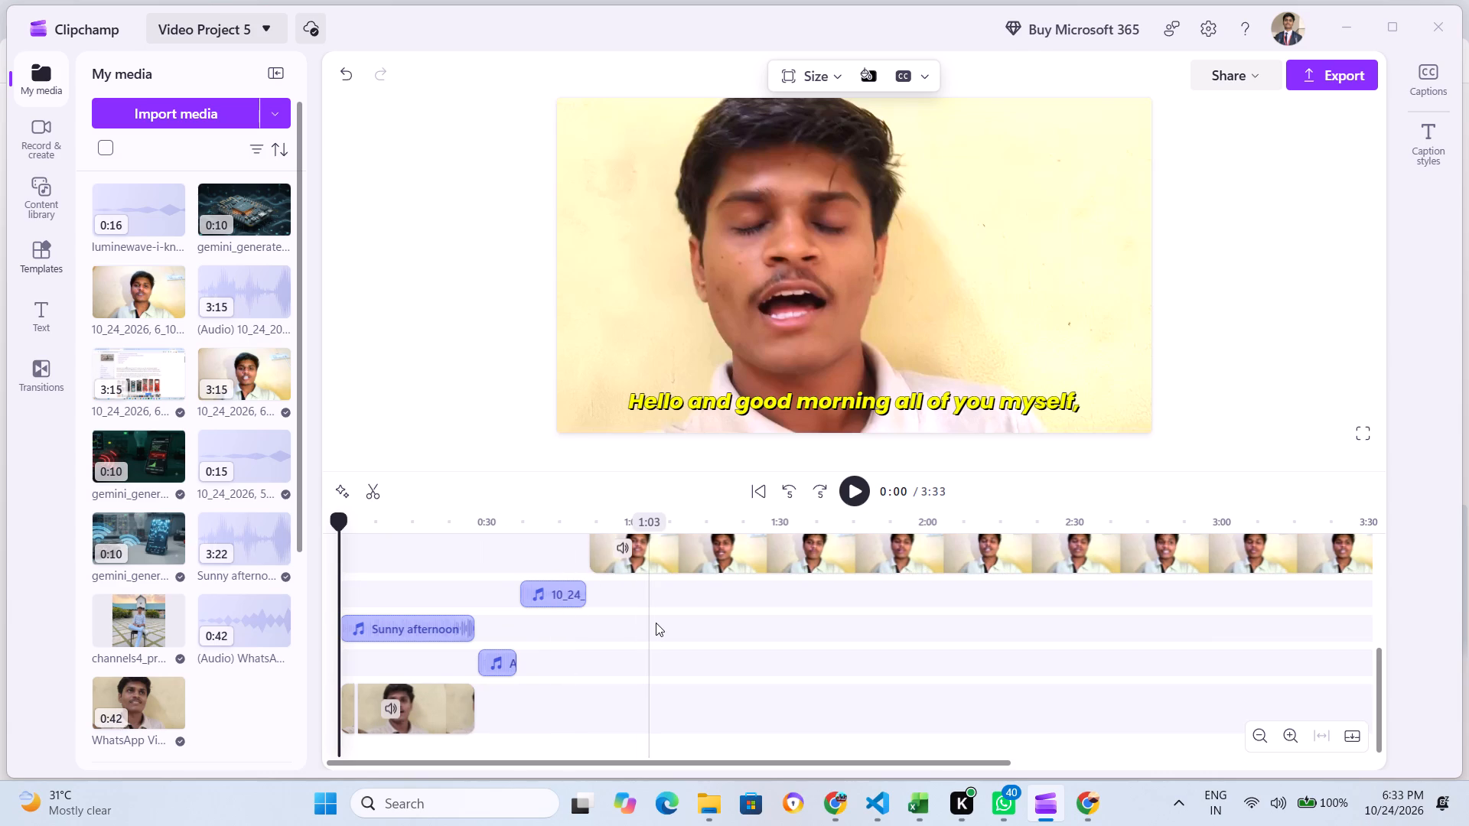
scroll(656, 623, right, 1)
scroll(656, 623, left, 5)
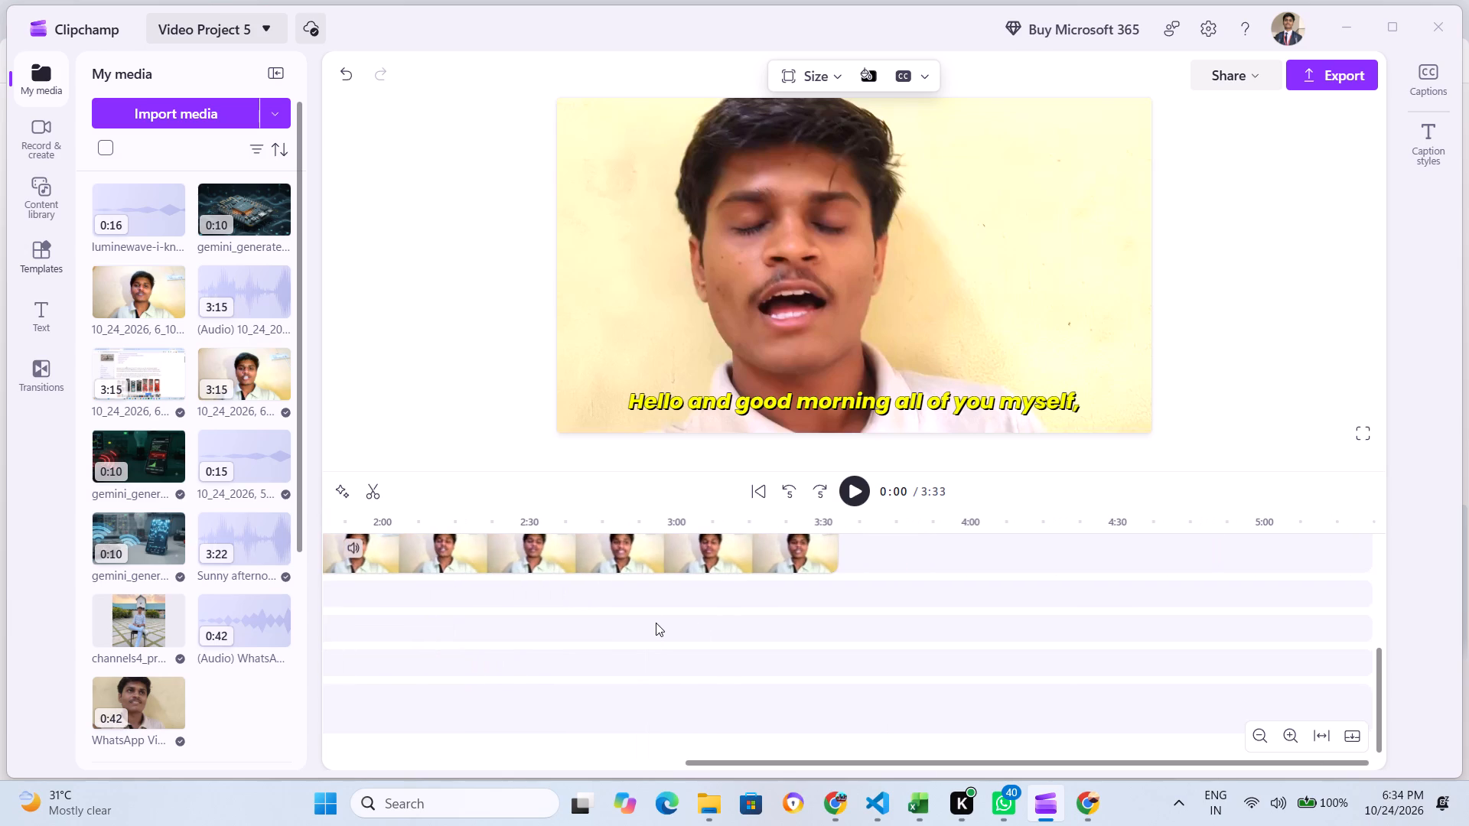
click(800, 748)
click(714, 557)
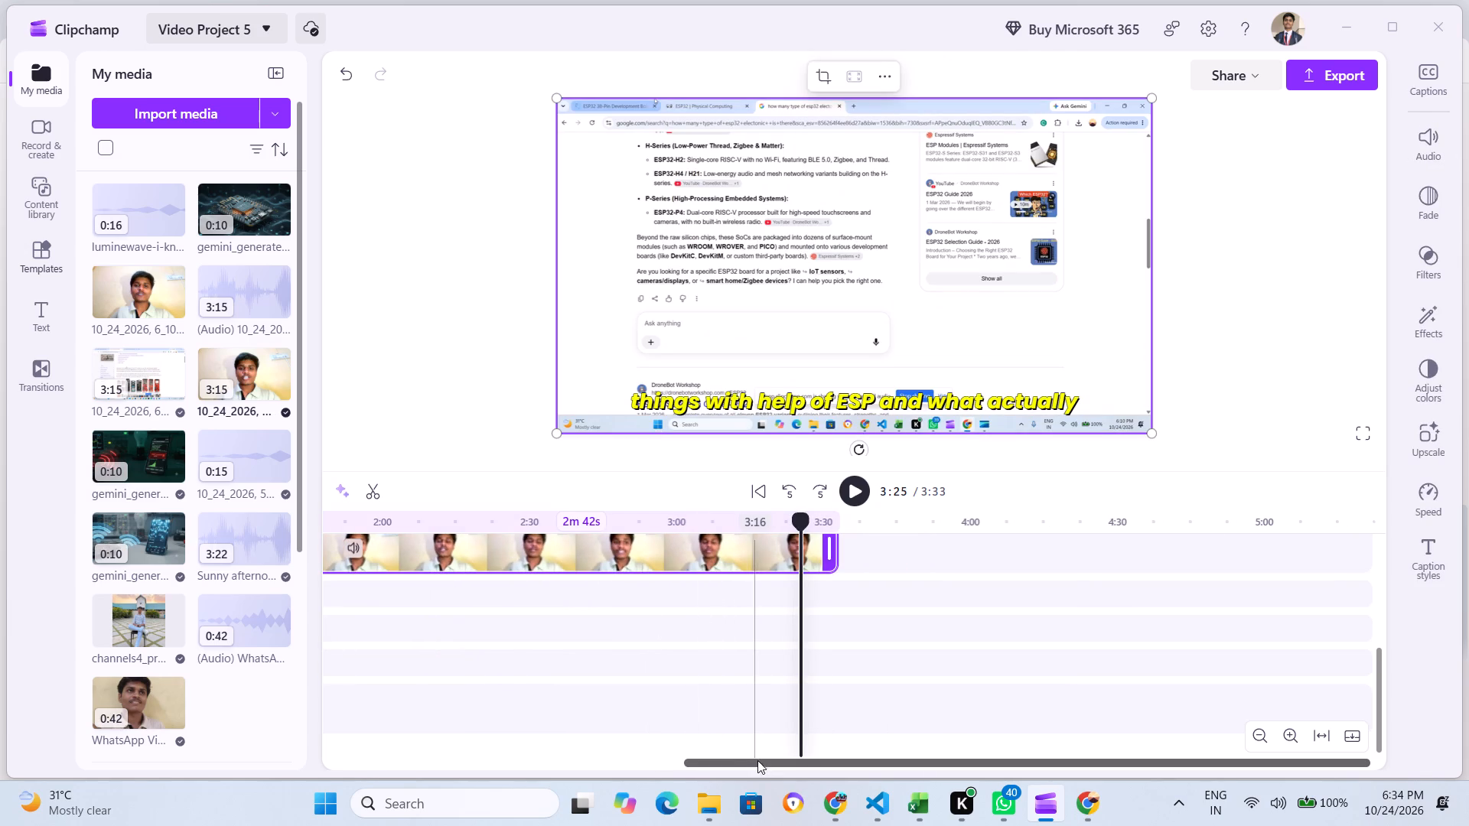
drag(753, 758, 559, 717)
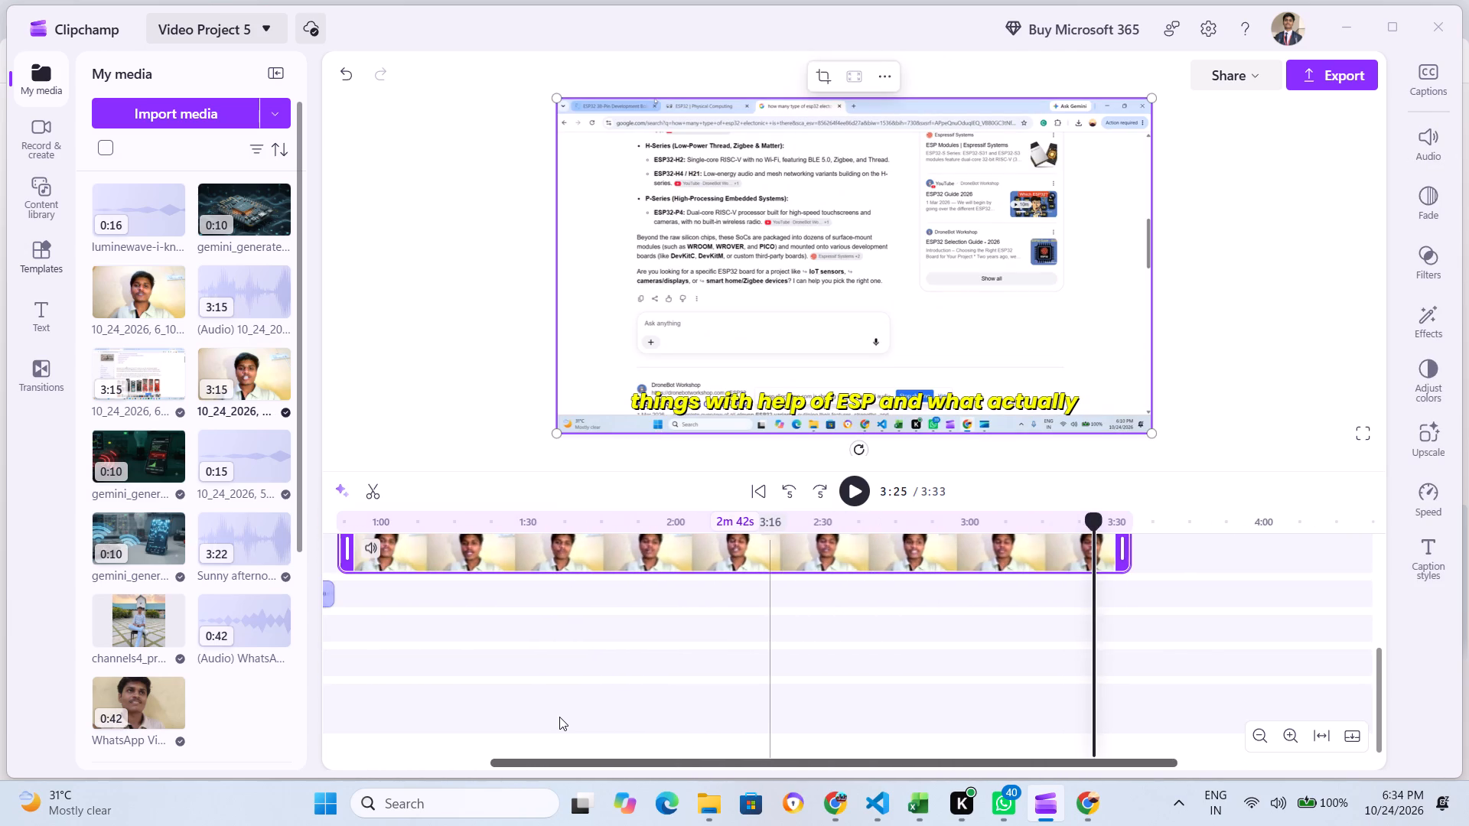
drag(559, 717, 506, 691)
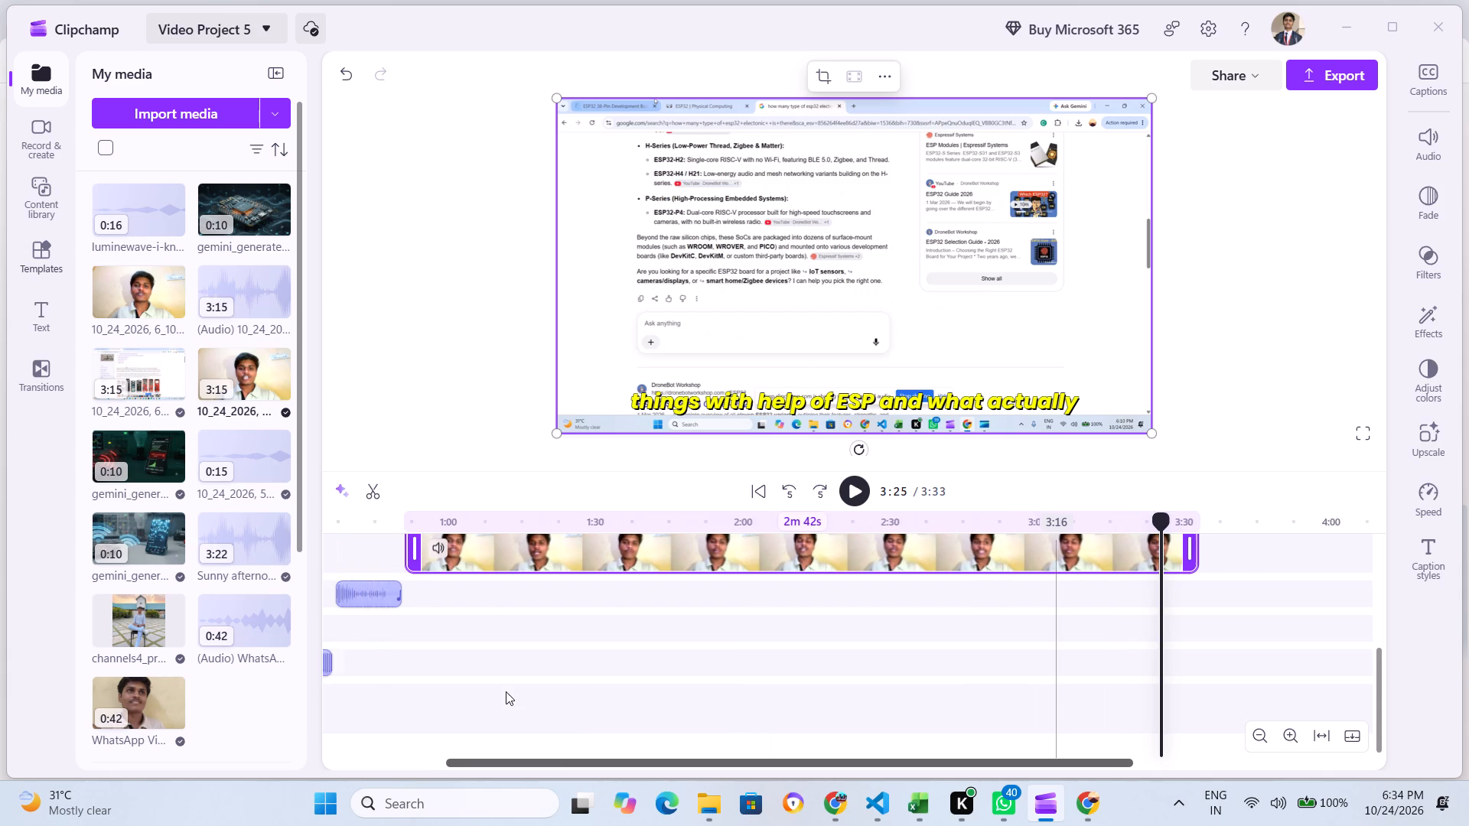
drag(506, 691, 366, 662)
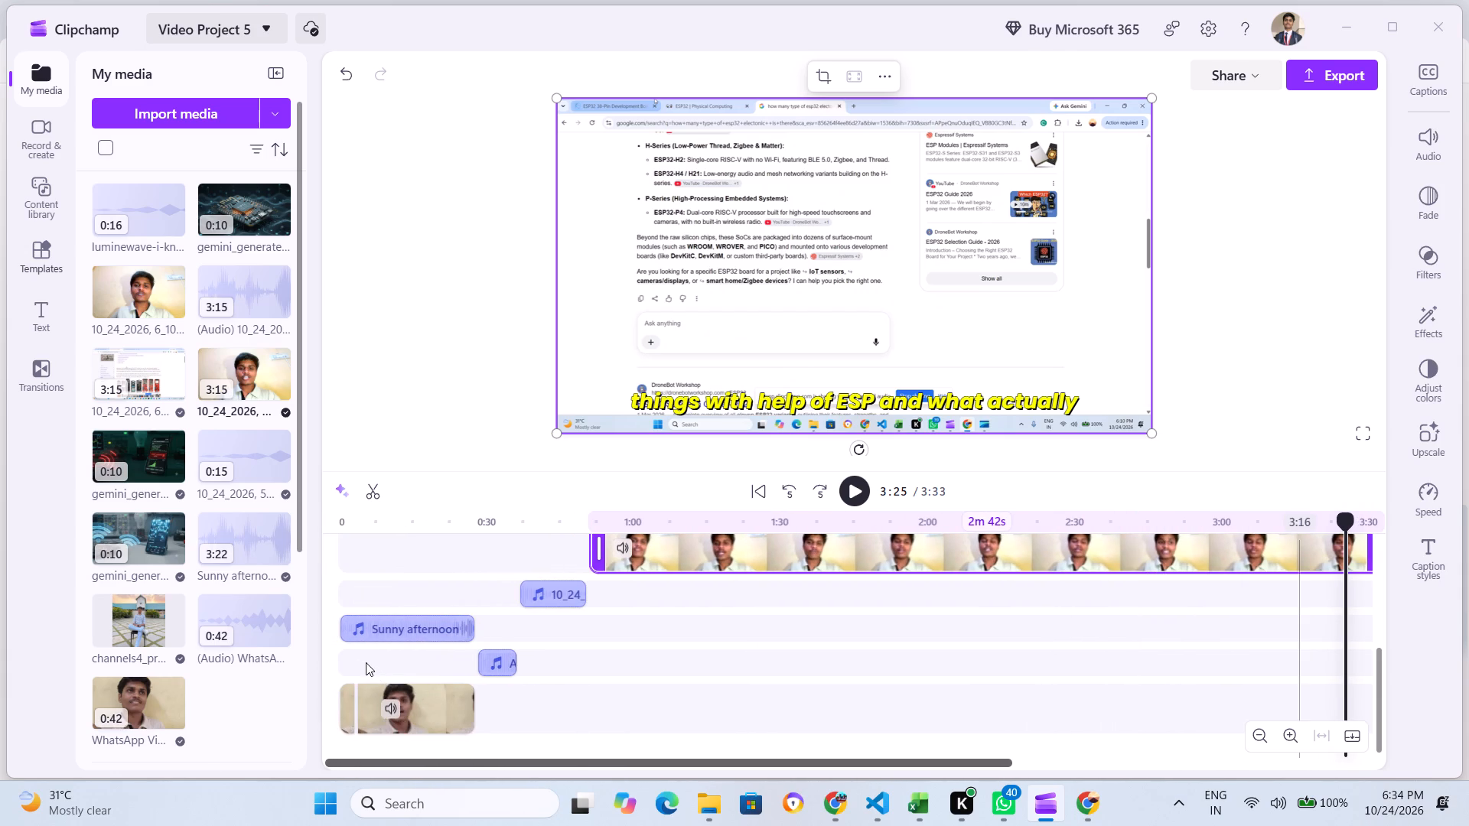
Examine the timeline's tracks from bottom to top, check the frame at 0:22, and return the playhead to the start.
drag(366, 662, 314, 682)
scroll(636, 633, up, 1)
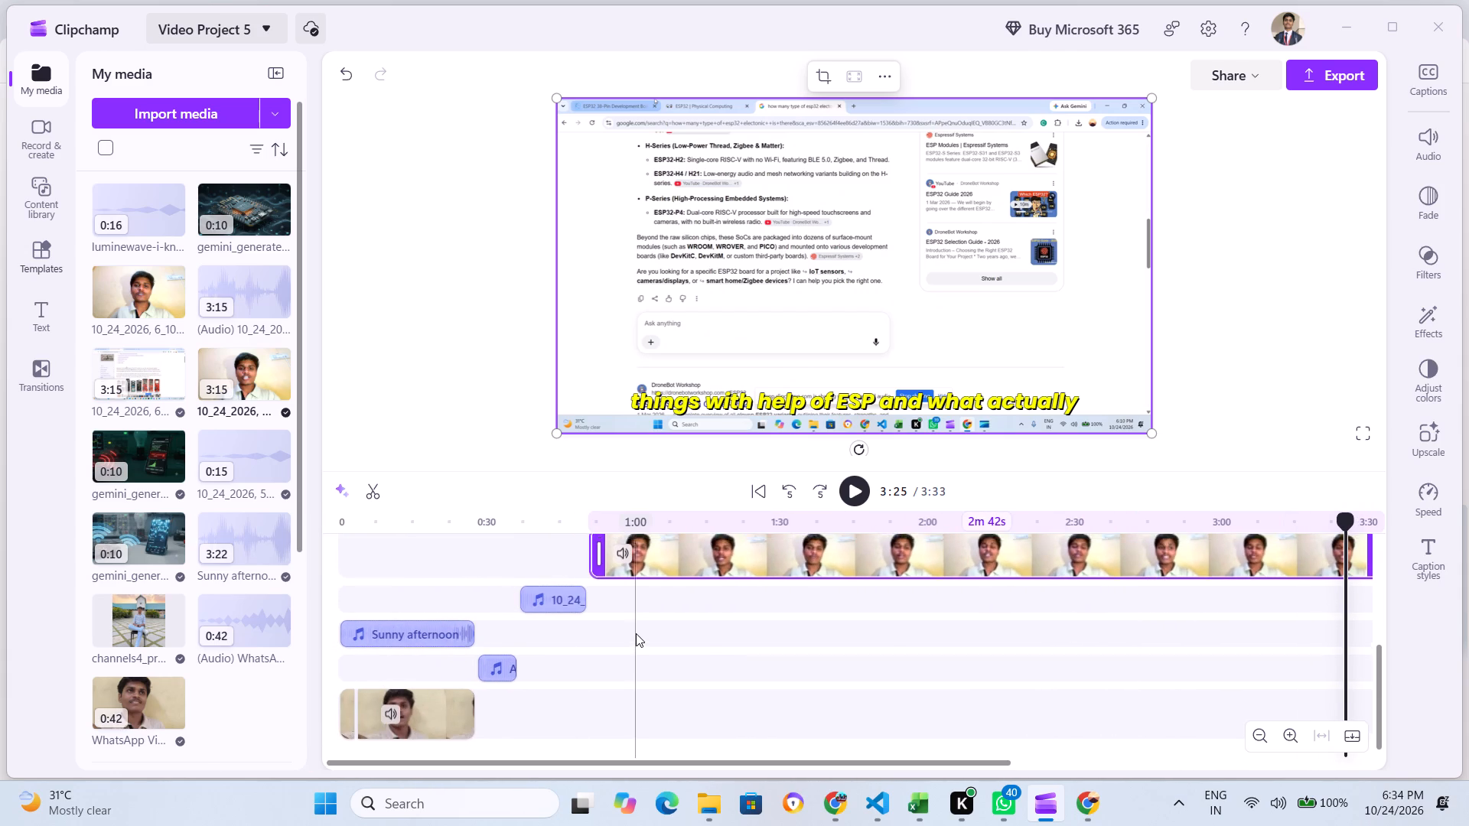
scroll(636, 633, up, 1)
scroll(636, 633, down, 1)
scroll(636, 633, up, 1)
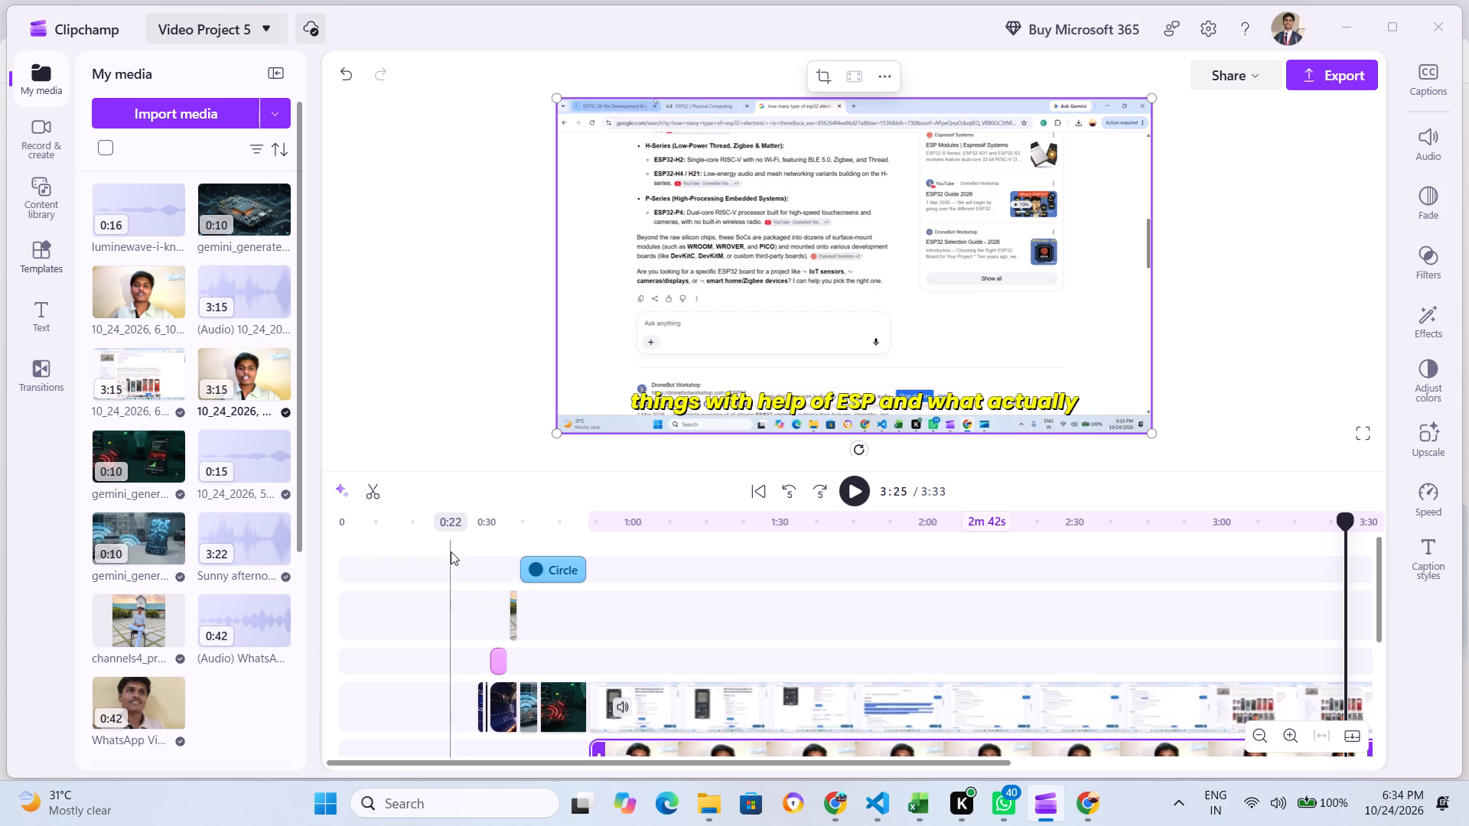
click(448, 527)
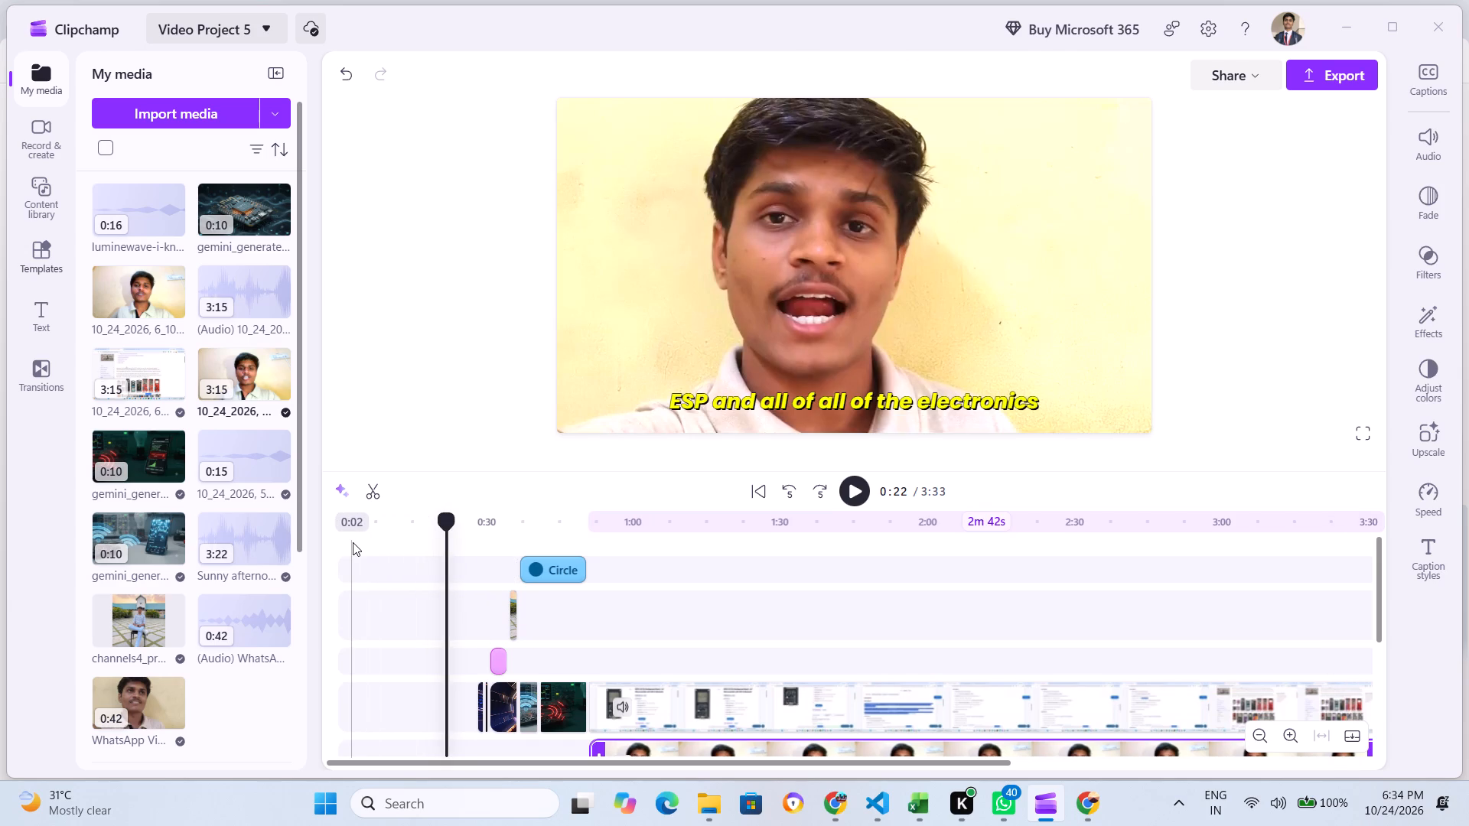
click(332, 542)
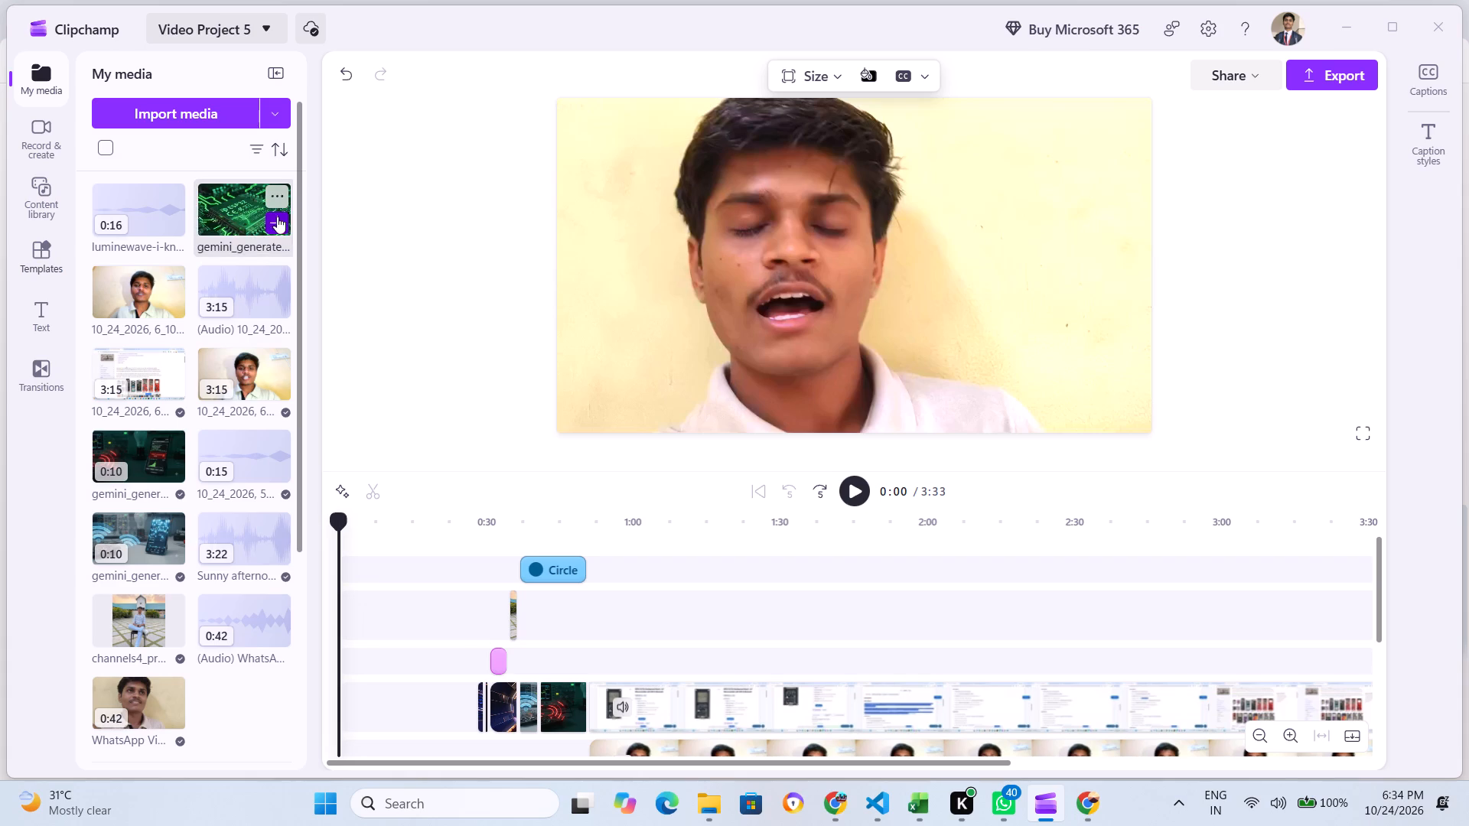
Preview the newly imported Gemini-generated circuit-board video in the project media and clear its selection.
click(250, 213)
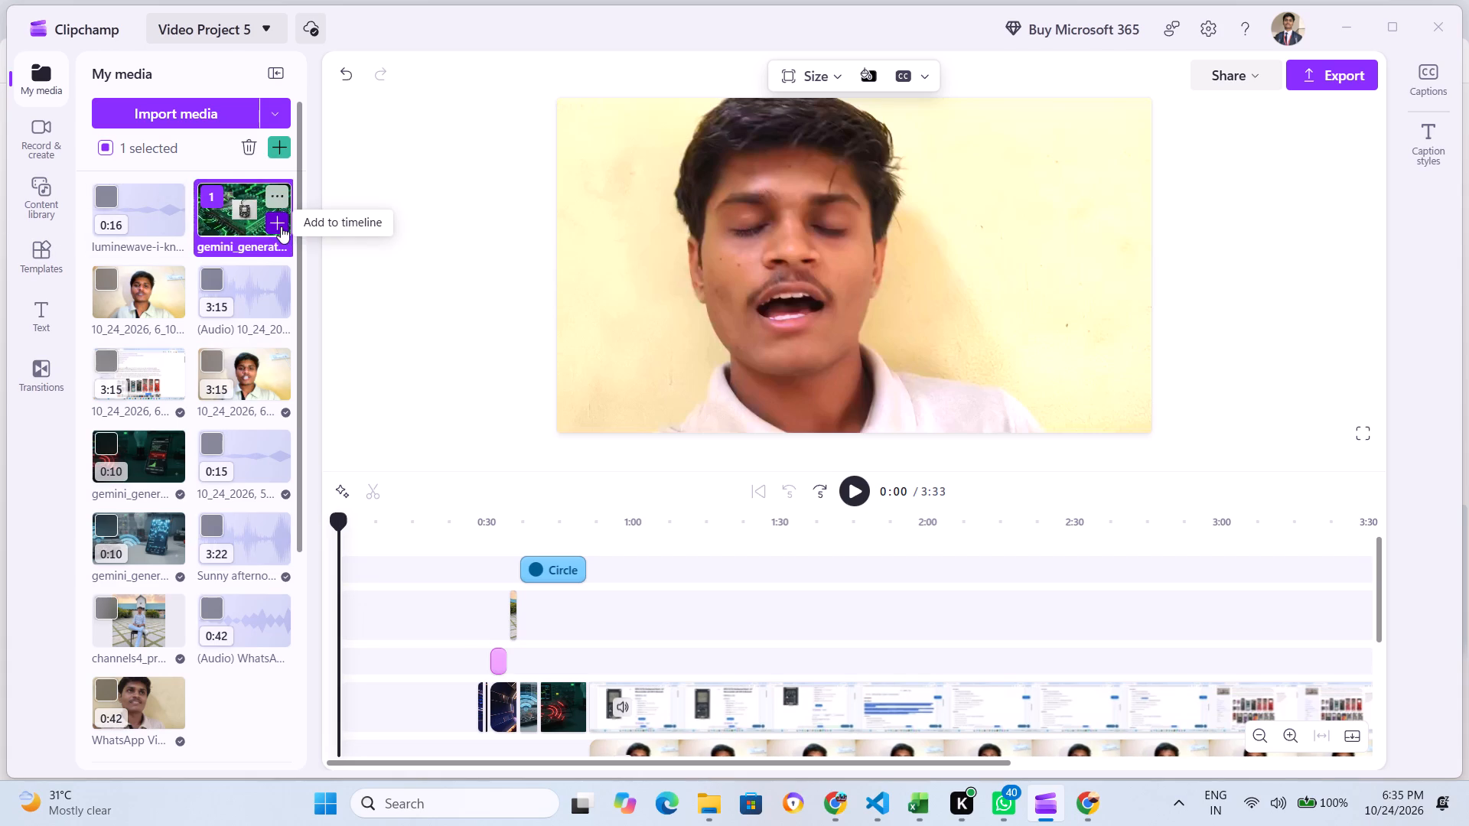
click(233, 224)
click(378, 259)
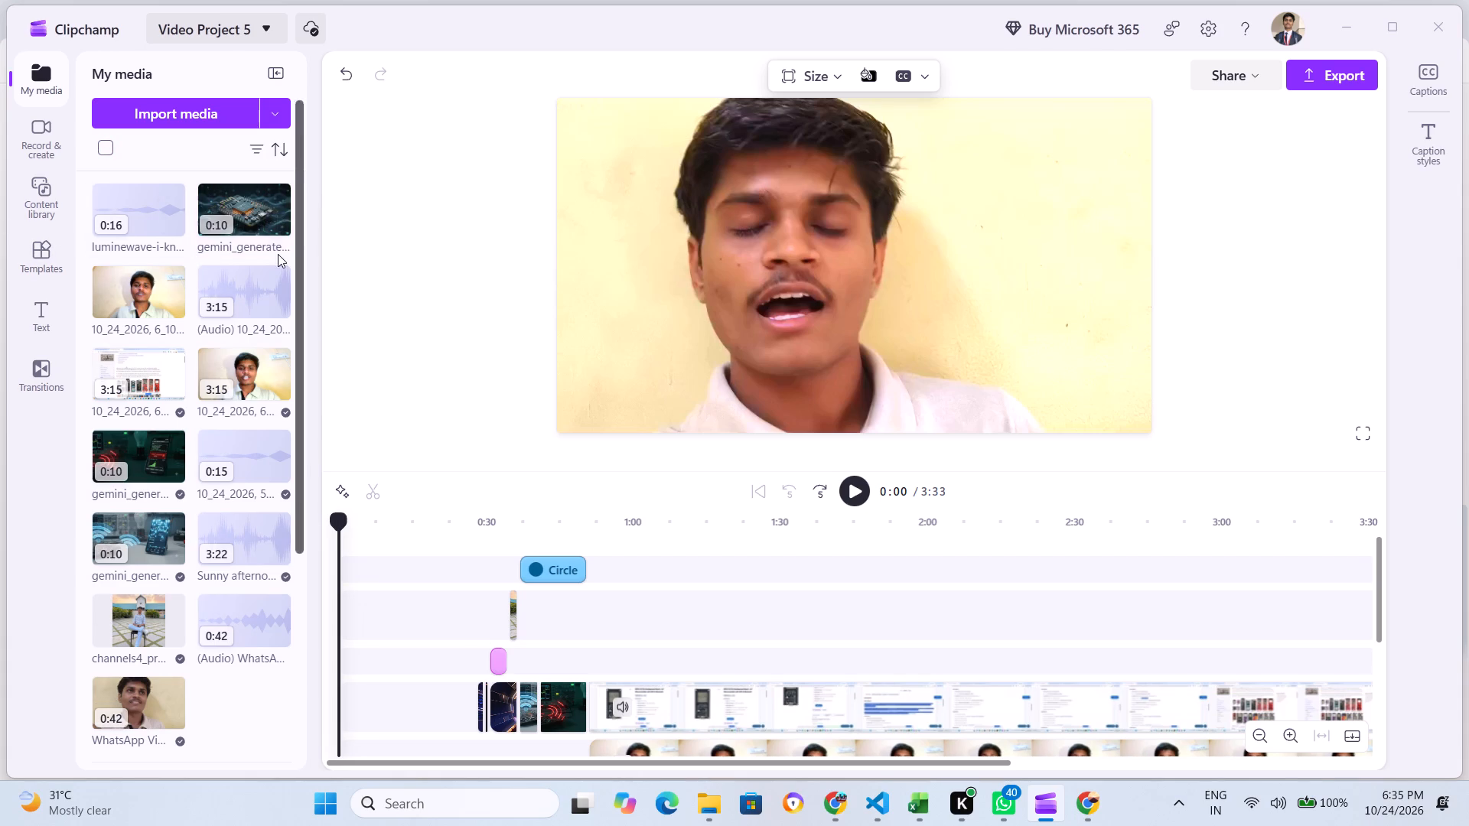